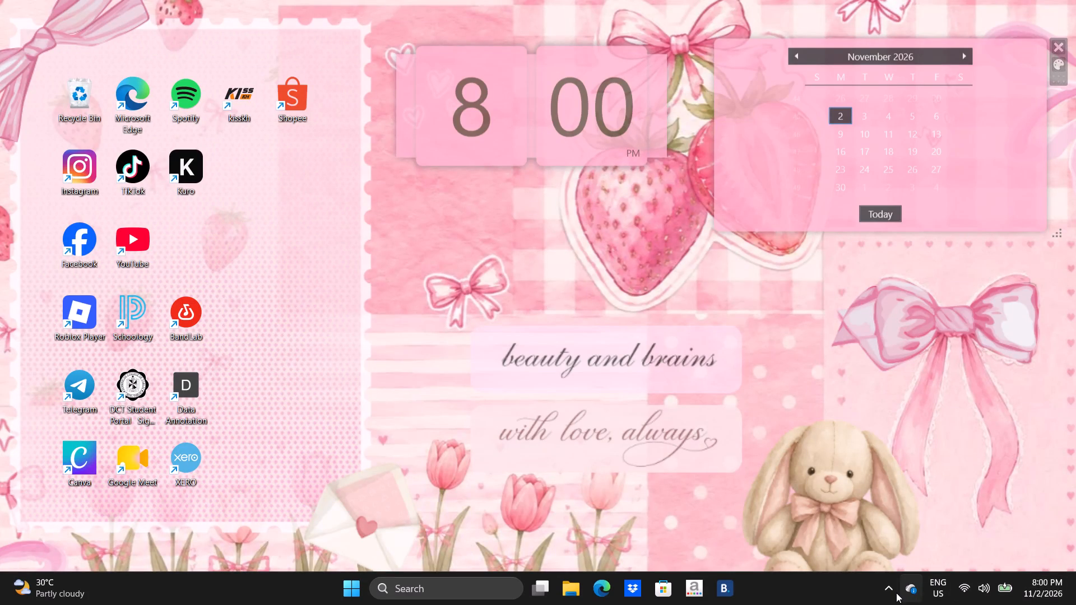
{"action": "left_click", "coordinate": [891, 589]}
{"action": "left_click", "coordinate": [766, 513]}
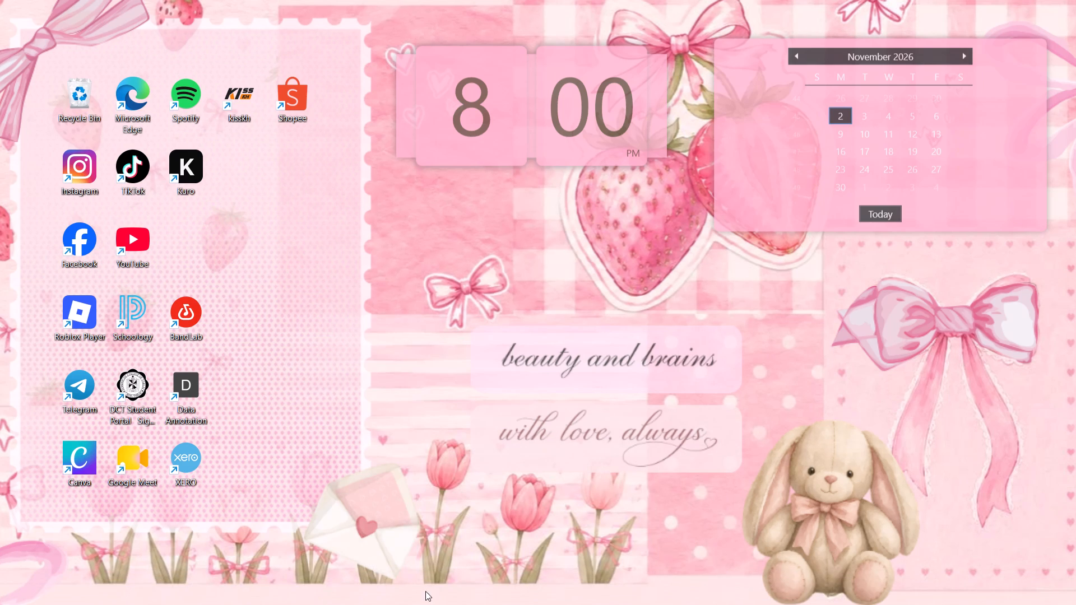
Open the recent PPE workbook in Excel and go to cell A82, below the machinery and equipment total.
{"action": "left_click", "coordinate": [355, 587]}
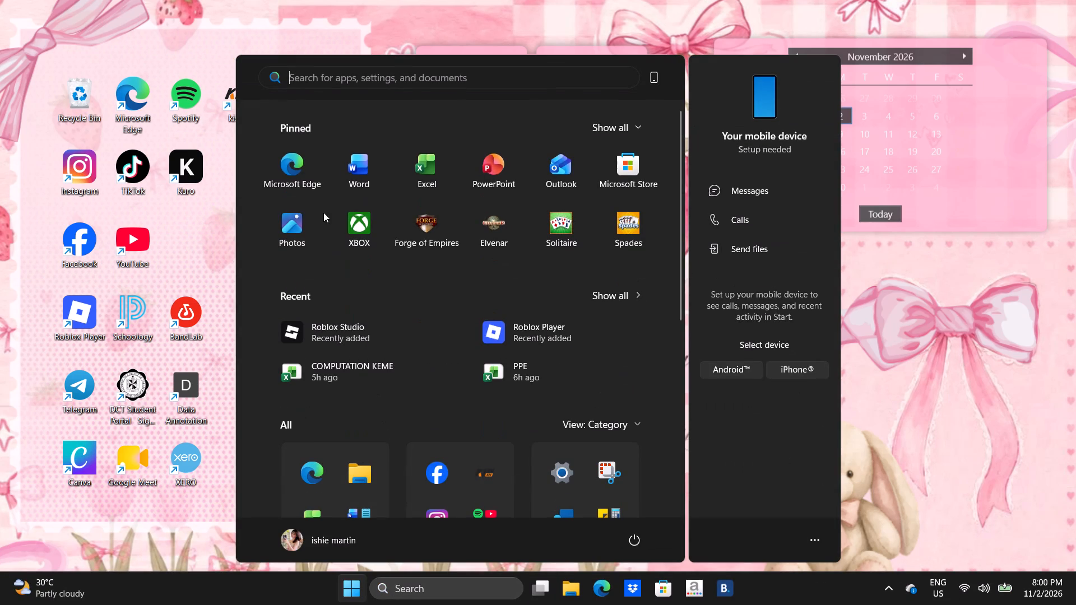
{"action": "left_click", "coordinate": [421, 178]}
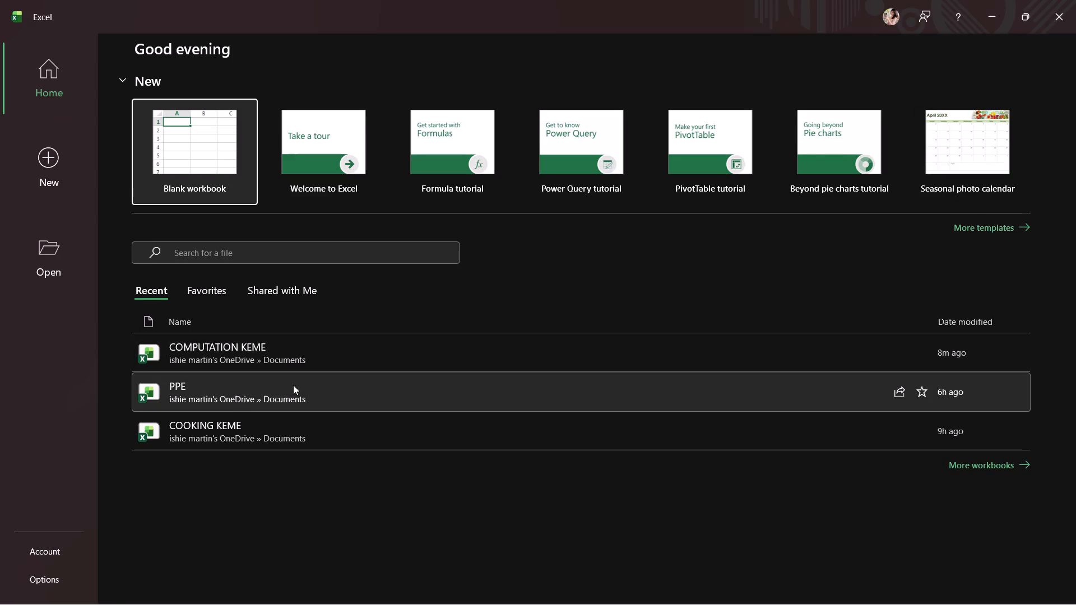
{"action": "left_click", "coordinate": [239, 398]}
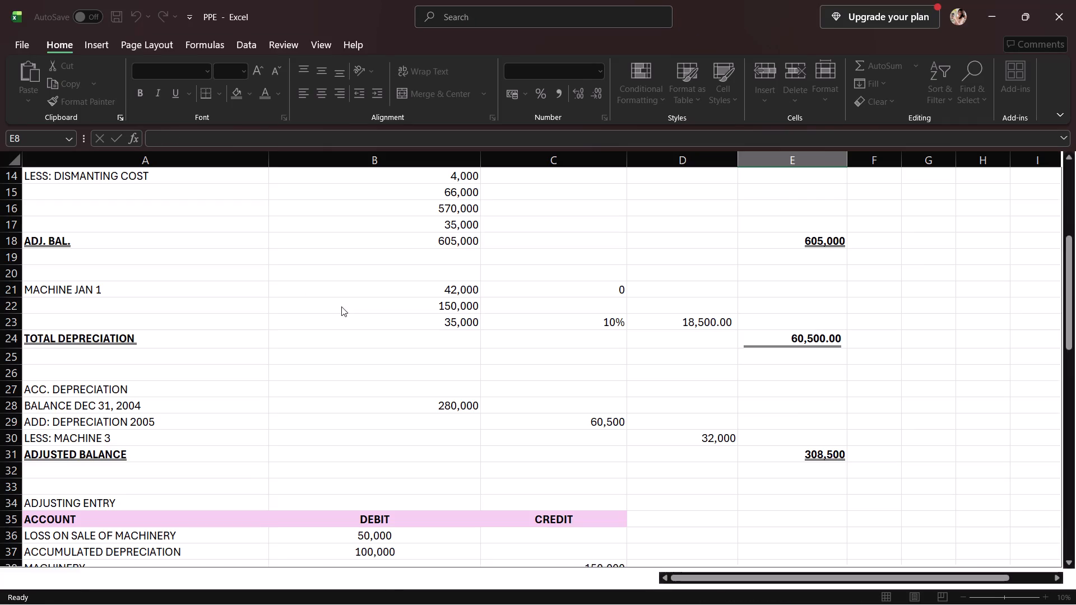
{"action": "scroll", "coordinate": [333, 320], "scroll_direction": "down", "scroll_amount": 7}
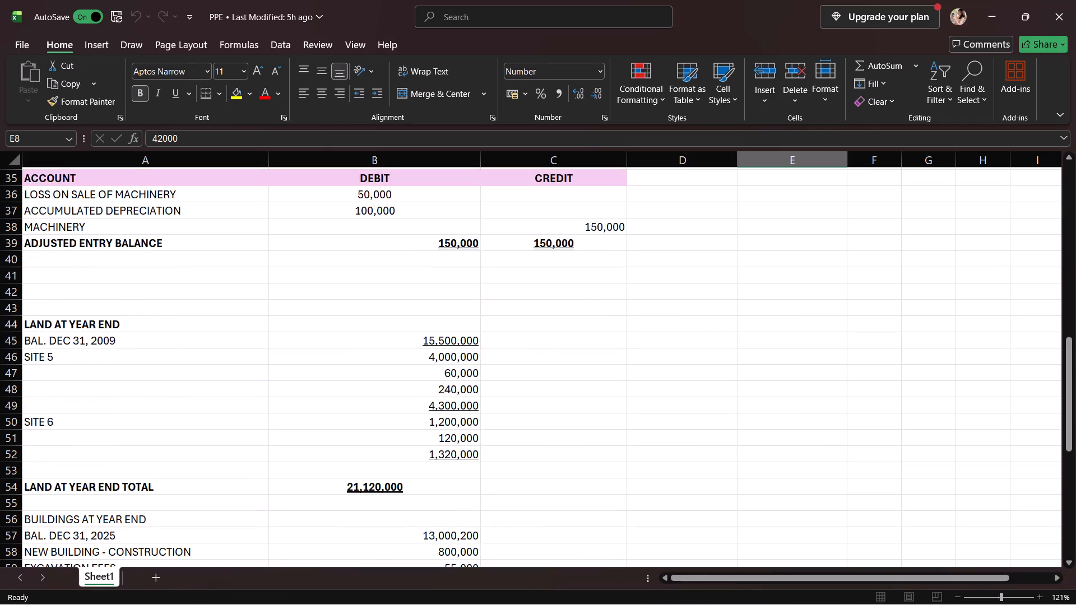
{"action": "scroll", "coordinate": [335, 323], "scroll_direction": "down", "scroll_amount": 13}
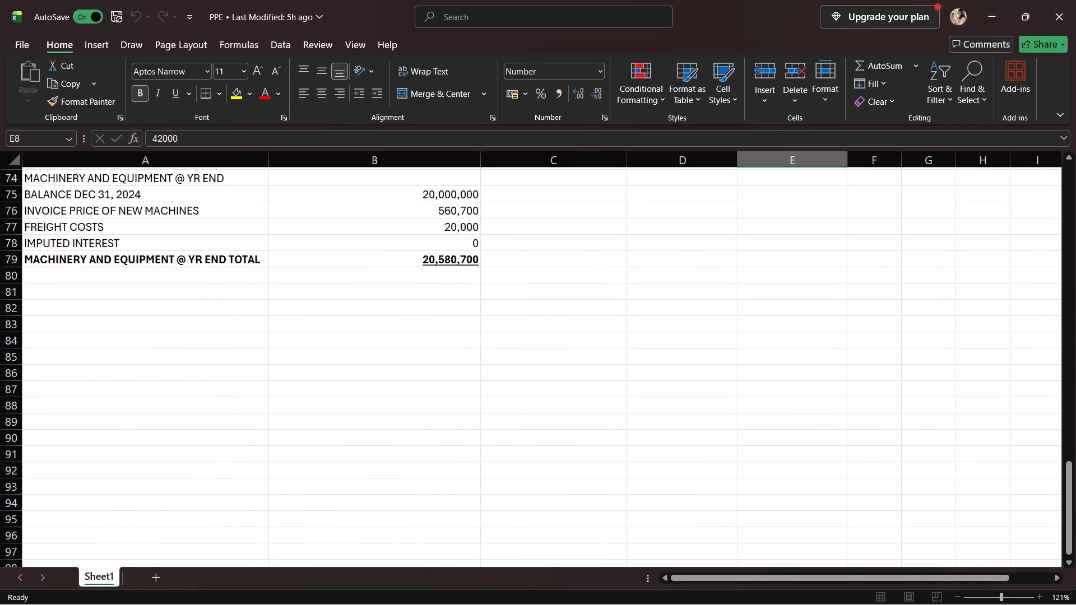
{"action": "left_click", "coordinate": [49, 303]}
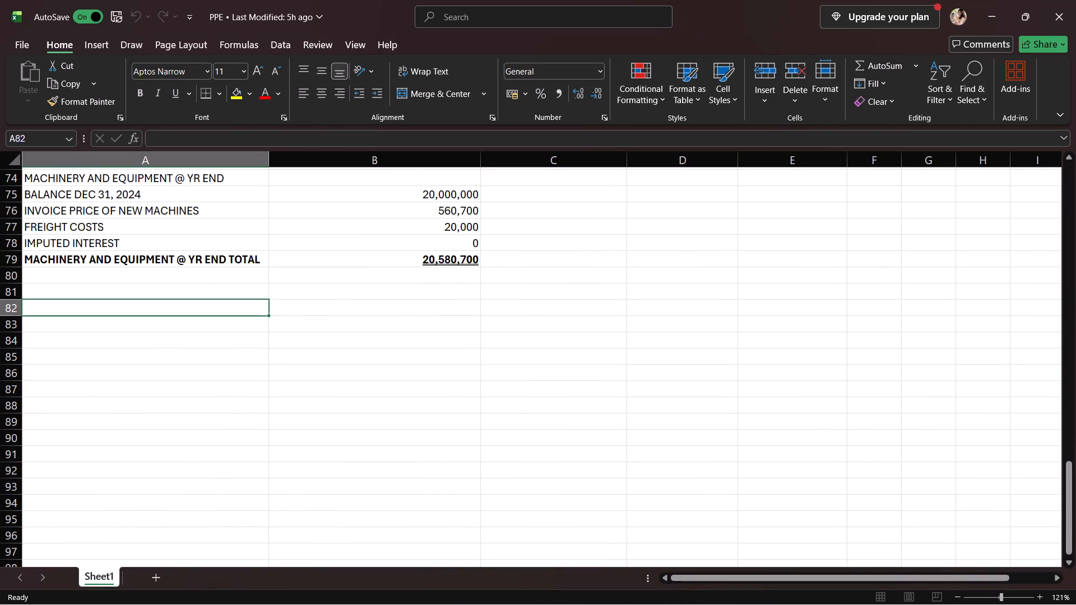
Switch to File Explorer and look through the Downloads folder for the PPE reference document.
{"action": "left_click", "coordinate": [545, 595]}
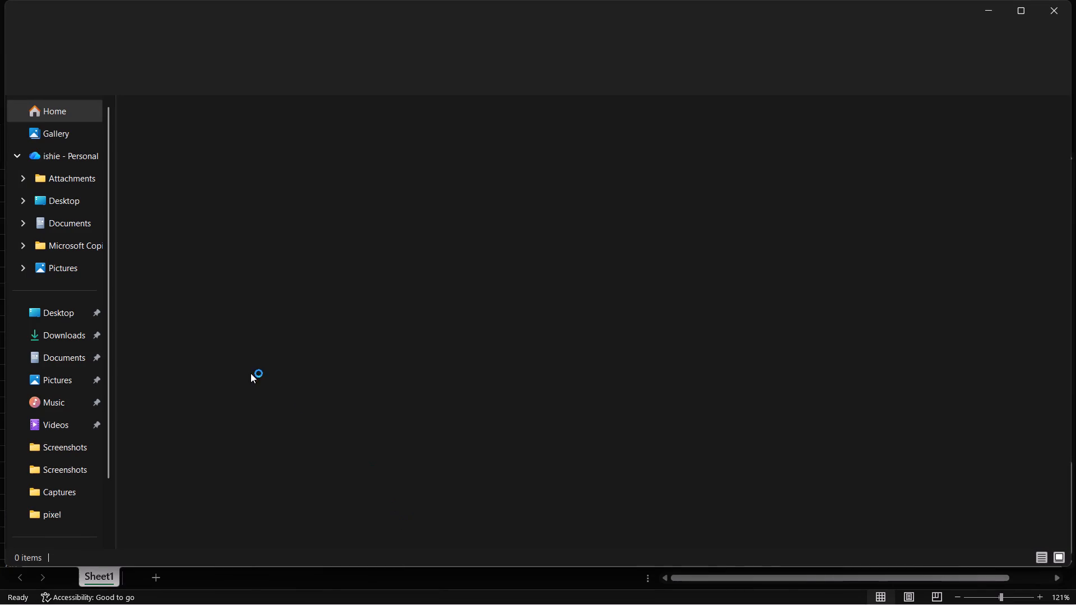
{"action": "left_click", "coordinate": [63, 340]}
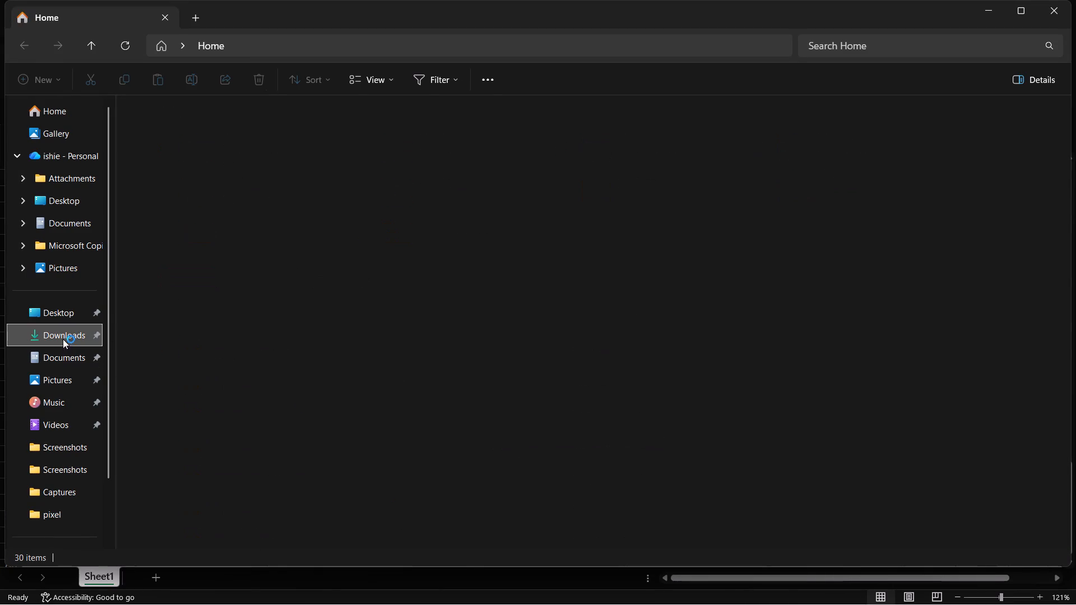
{"action": "scroll", "coordinate": [230, 269], "scroll_direction": "down", "scroll_amount": 2}
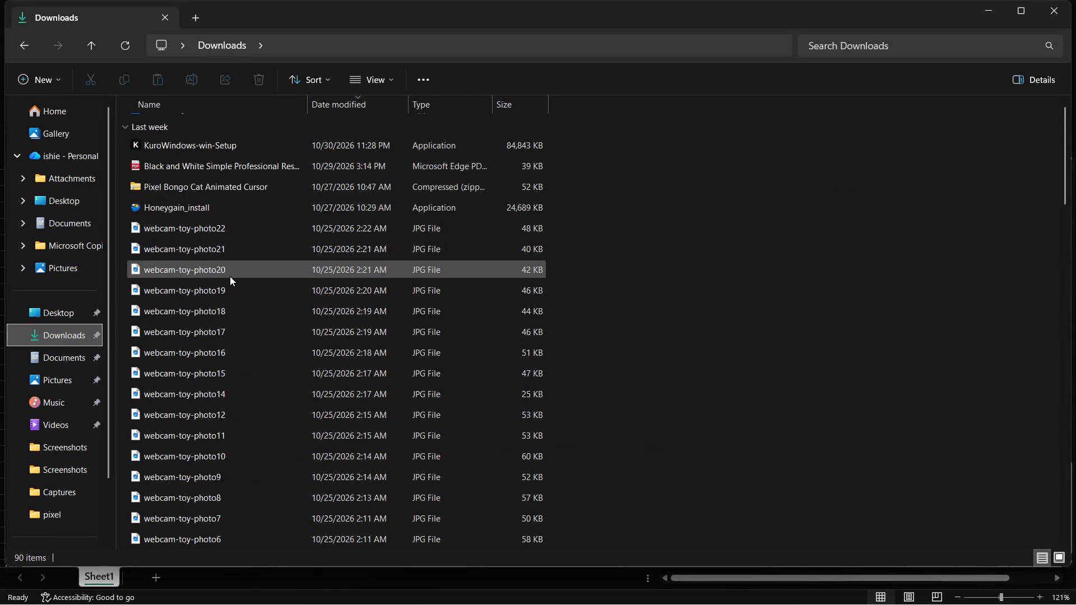
{"action": "scroll", "coordinate": [230, 276], "scroll_direction": "down", "scroll_amount": 7}
{"action": "scroll", "coordinate": [220, 342], "scroll_direction": "down", "scroll_amount": 2}
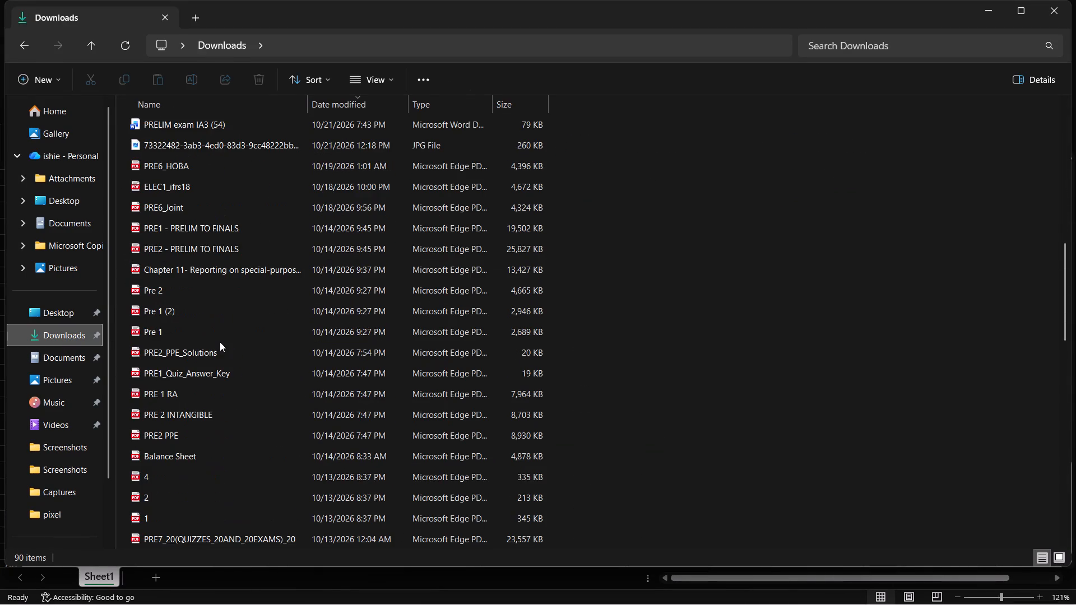
{"action": "scroll", "coordinate": [220, 339], "scroll_direction": "down", "scroll_amount": 3}
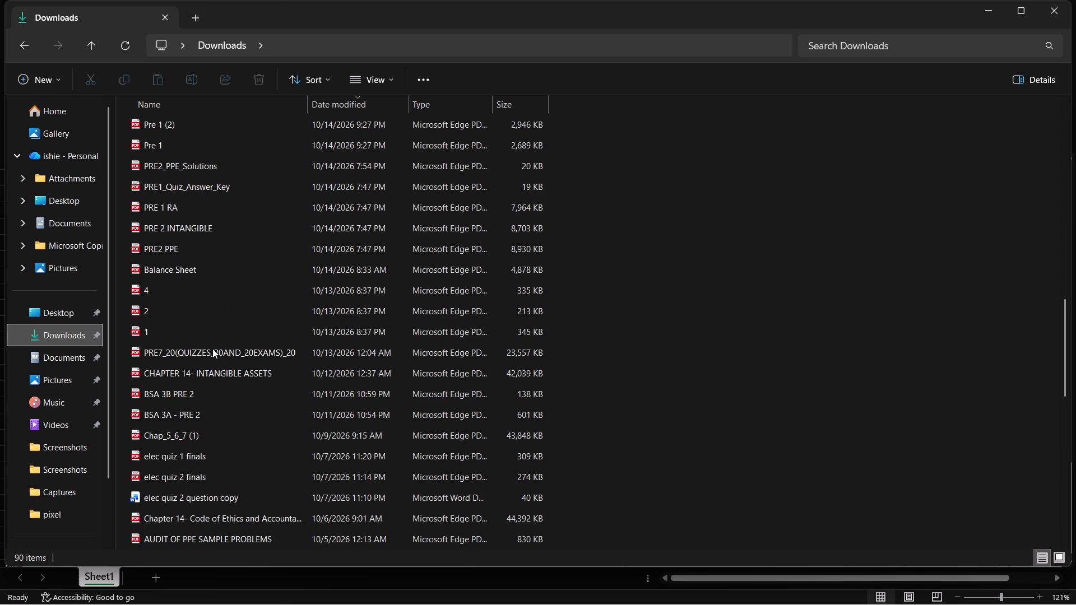
{"action": "scroll", "coordinate": [209, 391], "scroll_direction": "down", "scroll_amount": 2}
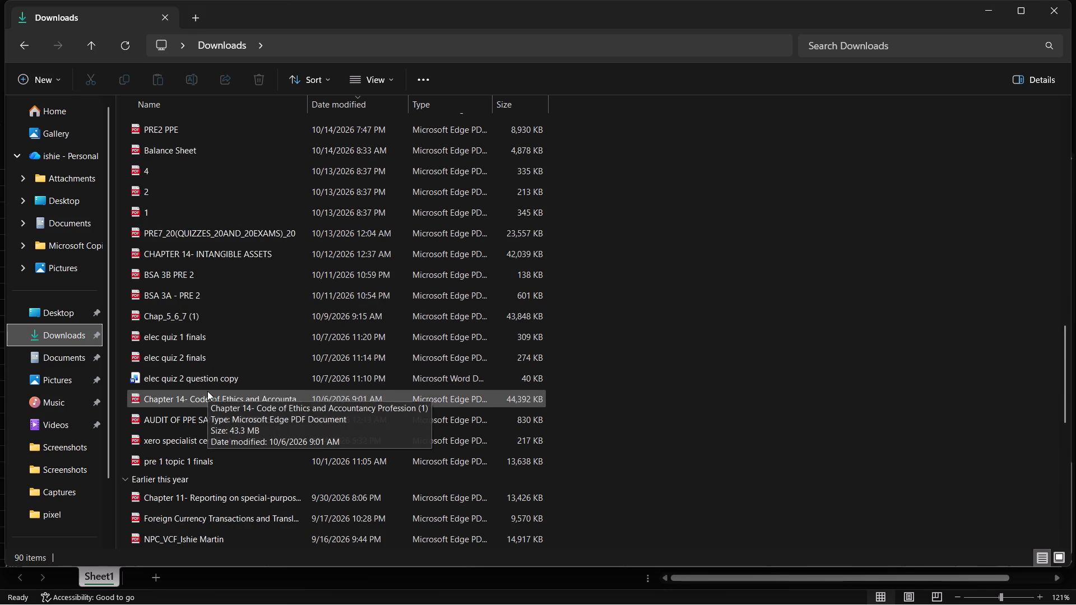
{"action": "scroll", "coordinate": [207, 391], "scroll_direction": "down", "scroll_amount": 4}
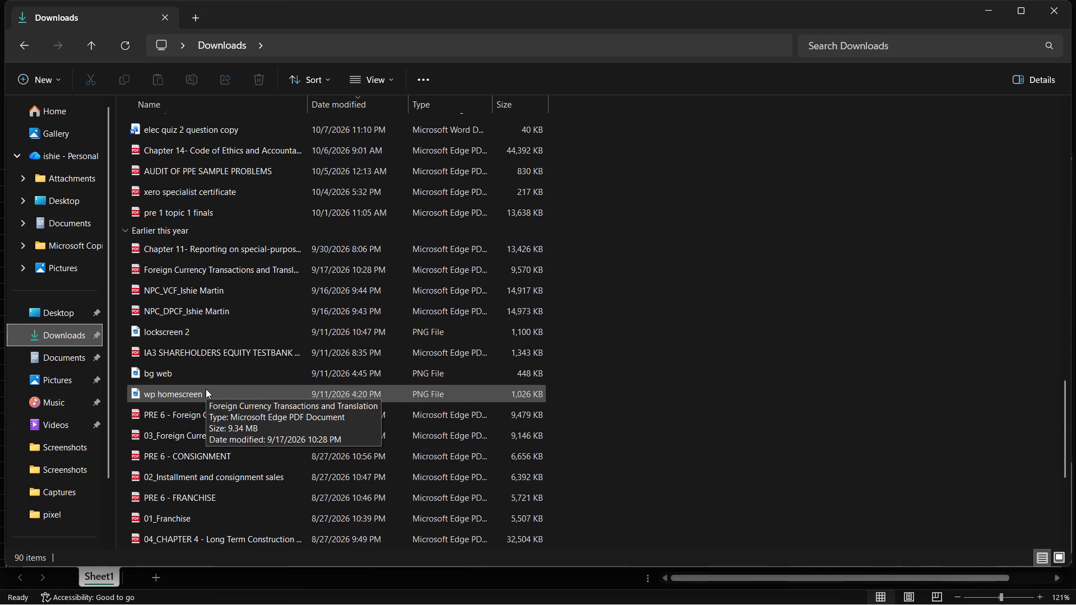
{"action": "scroll", "coordinate": [206, 389], "scroll_direction": "down", "scroll_amount": 3}
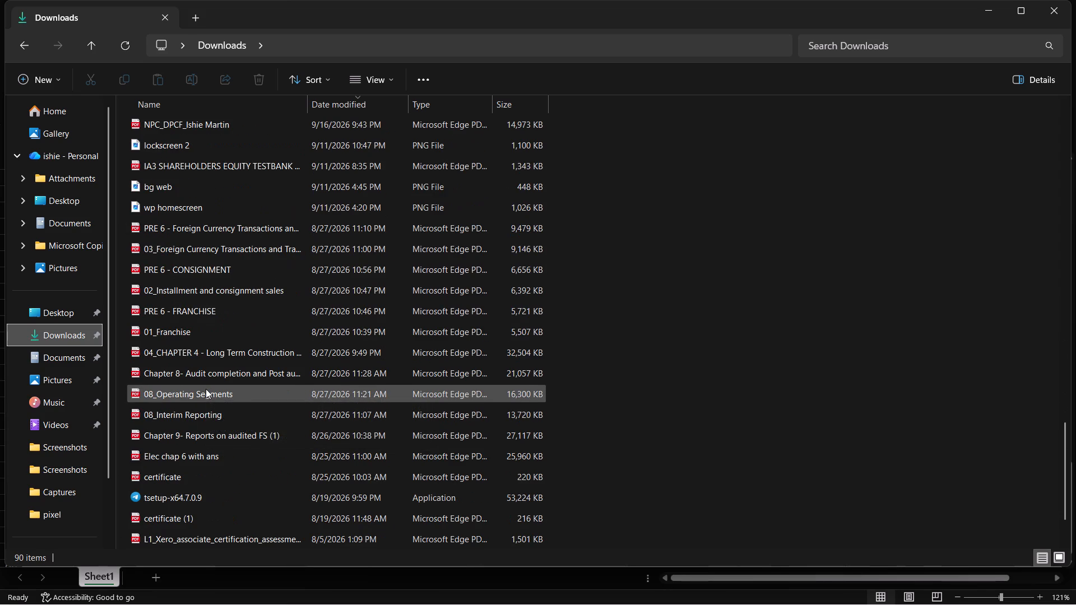
{"action": "scroll", "coordinate": [206, 389], "scroll_direction": "down", "scroll_amount": 8}
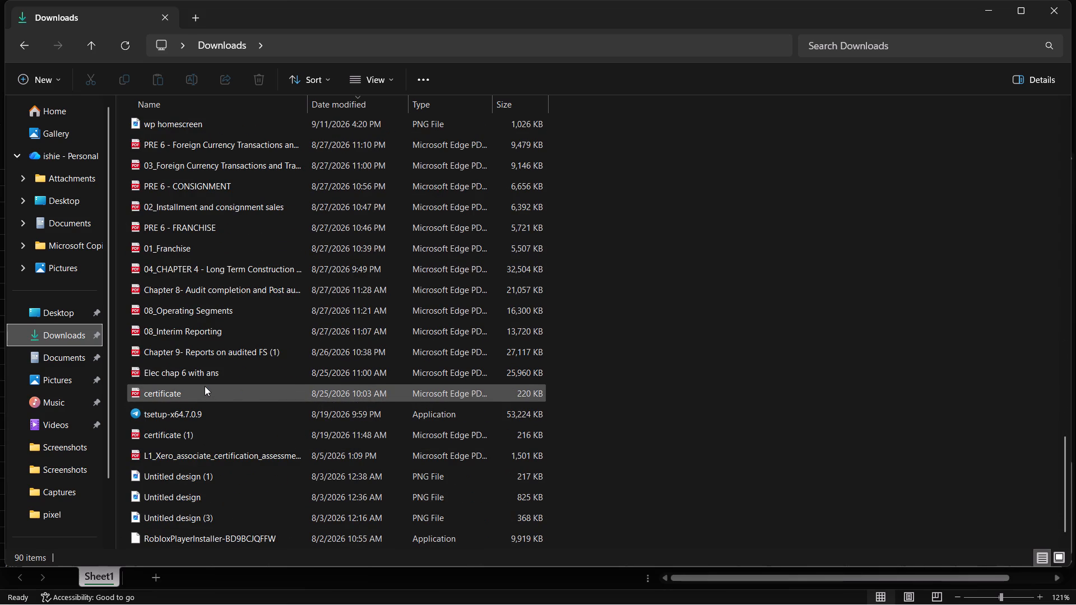
{"action": "scroll", "coordinate": [205, 384], "scroll_direction": "up", "scroll_amount": 2}
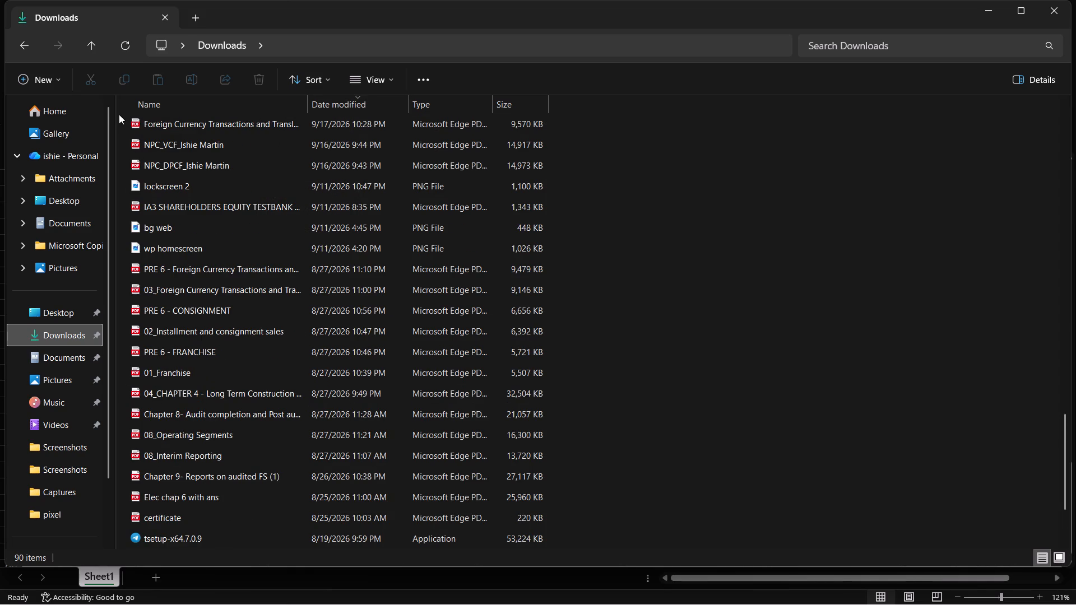
Search Downloads for "ppe" and open the PRE2_PPE_Solutions PDF.
{"action": "left_click", "coordinate": [873, 39]}
{"action": "type", "text": "ppe"}
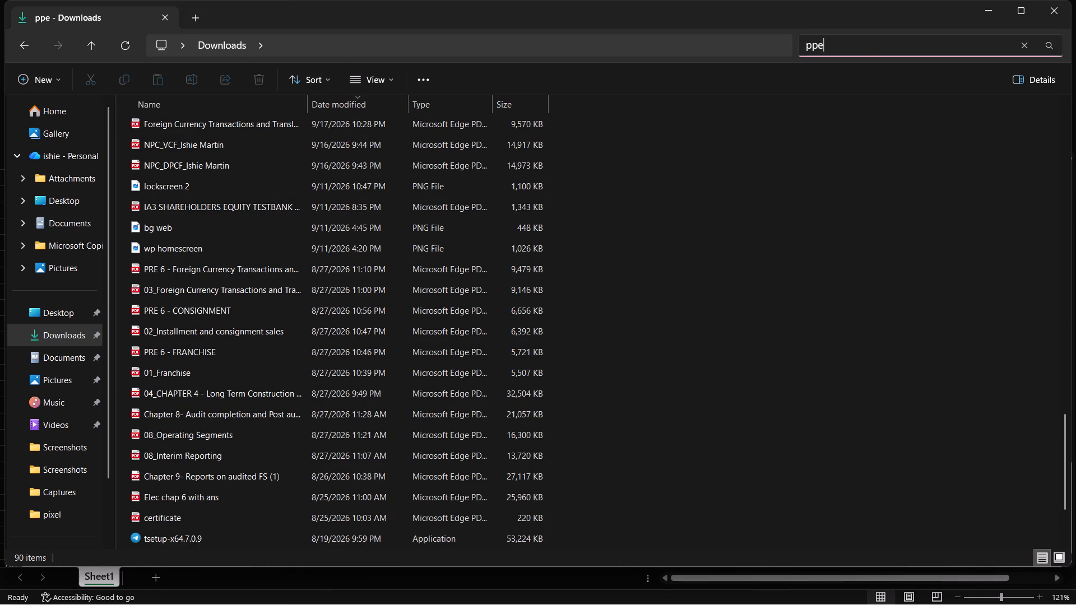
{"action": "key", "text": "Return"}
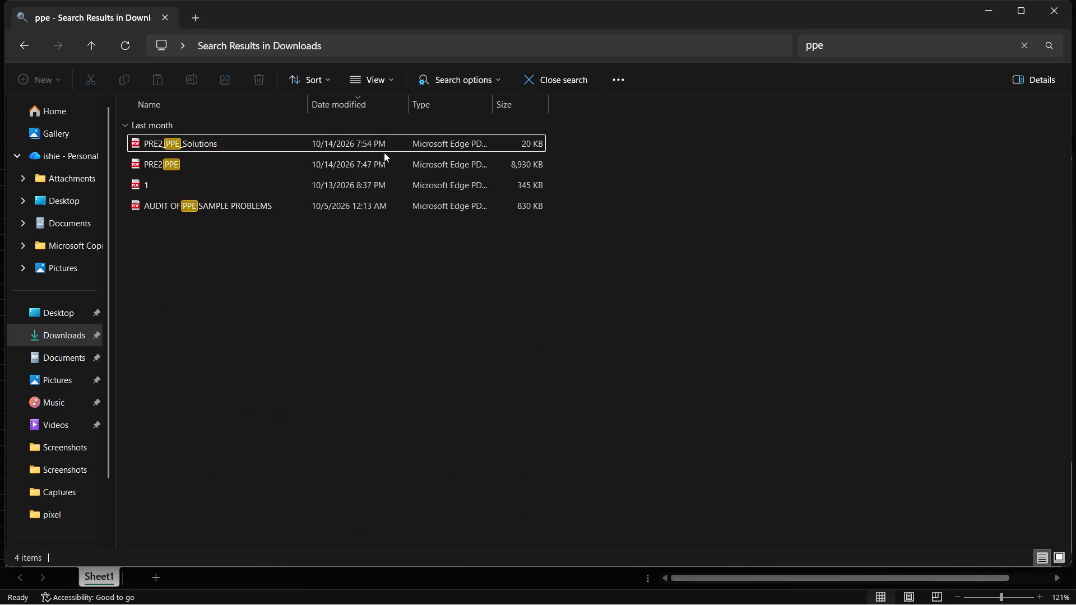
{"action": "left_click", "coordinate": [385, 140]}
{"action": "double_click", "coordinate": [385, 140]}
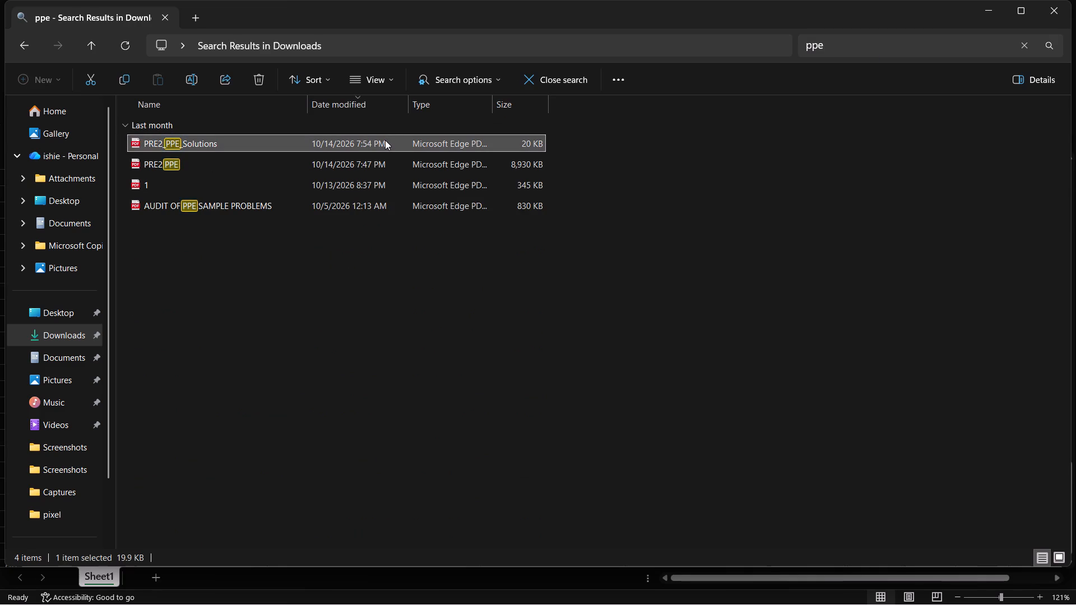
Examine the Problem 3 solutions for Olive Corporation, covering the cost of land for site 101 and the office building.
{"action": "scroll", "coordinate": [547, 333], "scroll_direction": "down", "scroll_amount": 5}
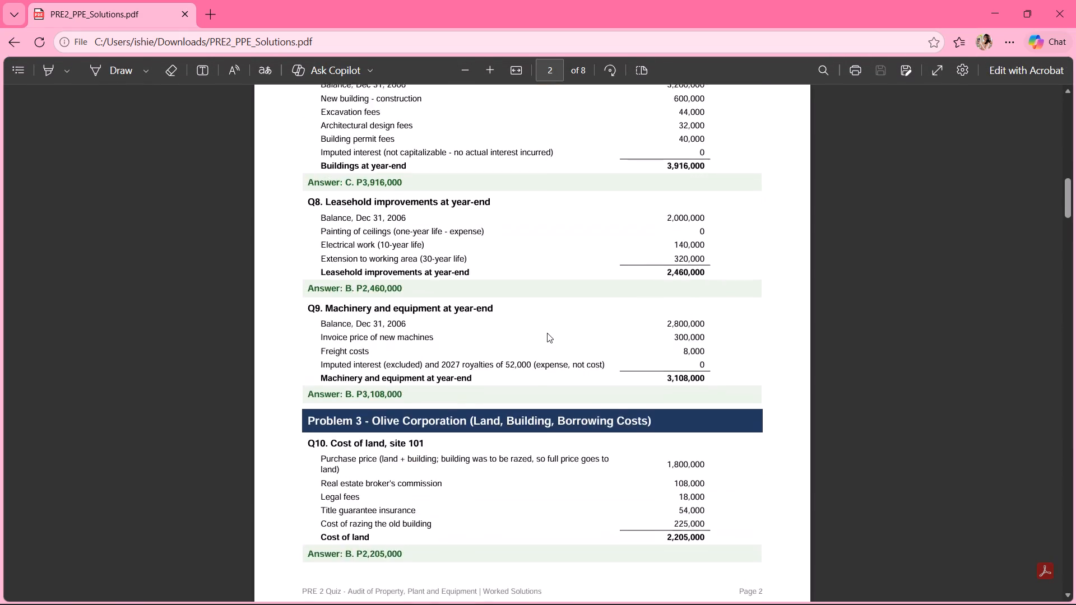
{"action": "scroll", "coordinate": [547, 333], "scroll_direction": "down", "scroll_amount": 6}
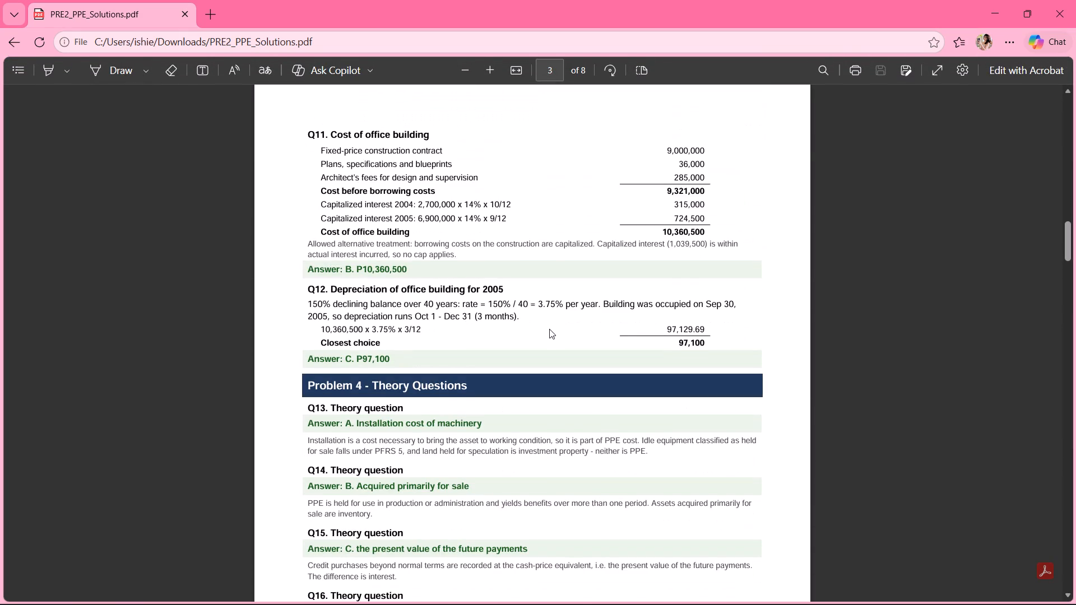
{"action": "scroll", "coordinate": [555, 317], "scroll_direction": "up", "scroll_amount": 3}
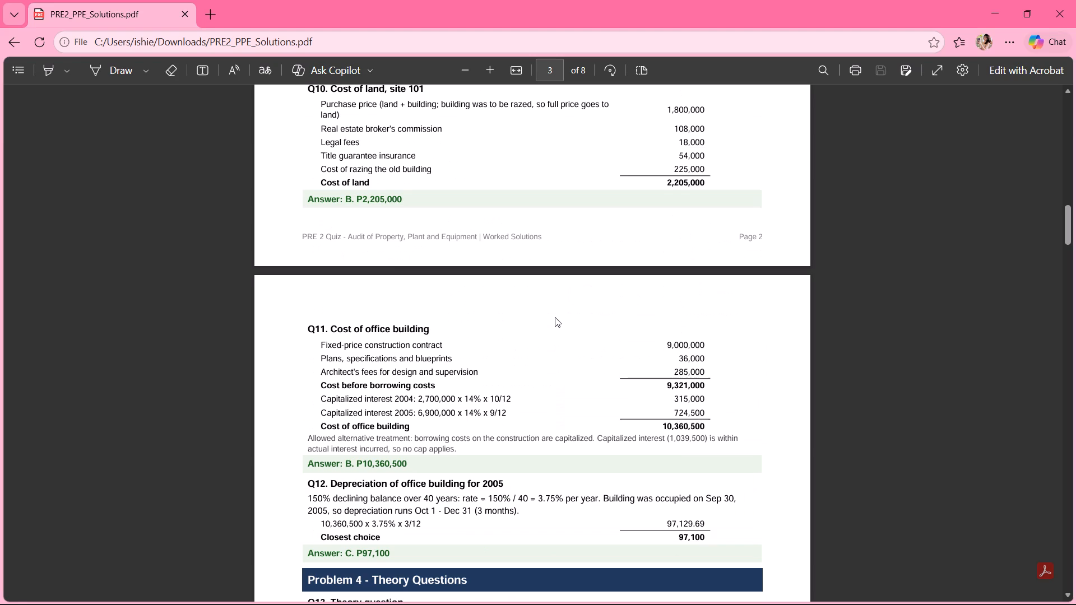
{"action": "scroll", "coordinate": [555, 317], "scroll_direction": "up", "scroll_amount": 3}
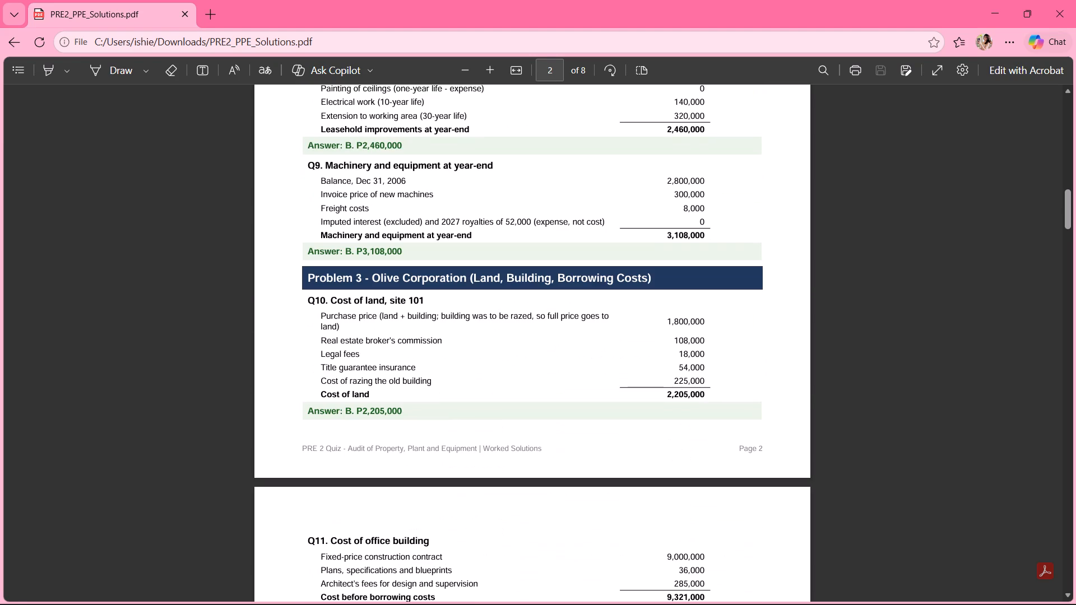
{"action": "scroll", "coordinate": [556, 316], "scroll_direction": "down", "scroll_amount": 3}
{"action": "scroll", "coordinate": [556, 316], "scroll_direction": "up", "scroll_amount": 1}
{"action": "scroll", "coordinate": [556, 315], "scroll_direction": "down", "scroll_amount": 1}
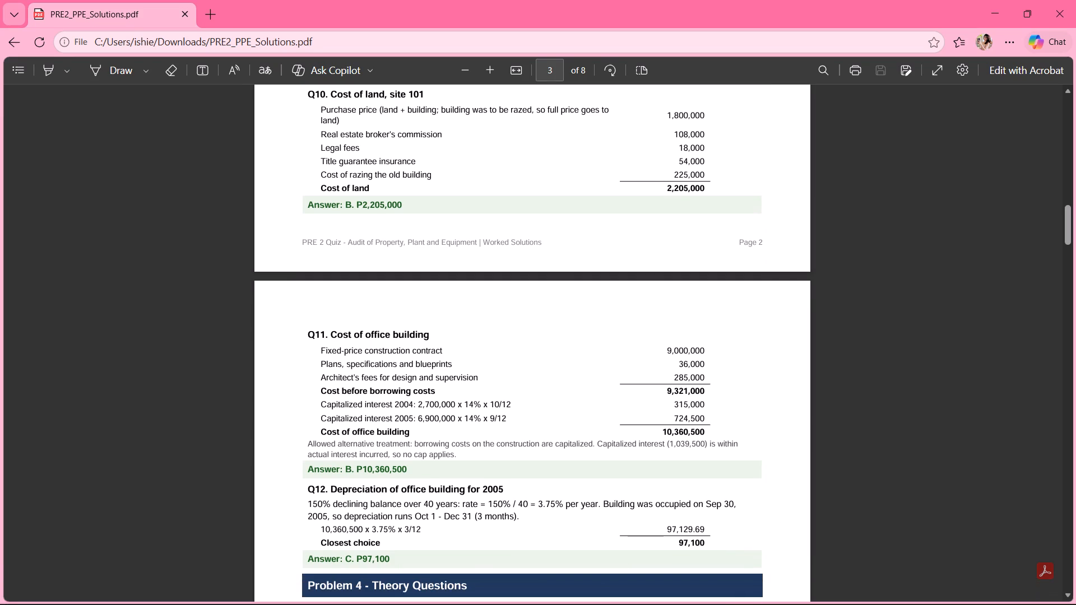
Switch back to the PPE workbook in Excel and enter the heading "COST OF LAND, SITE 101" in cell A82.
{"action": "left_click", "coordinate": [739, 592]}
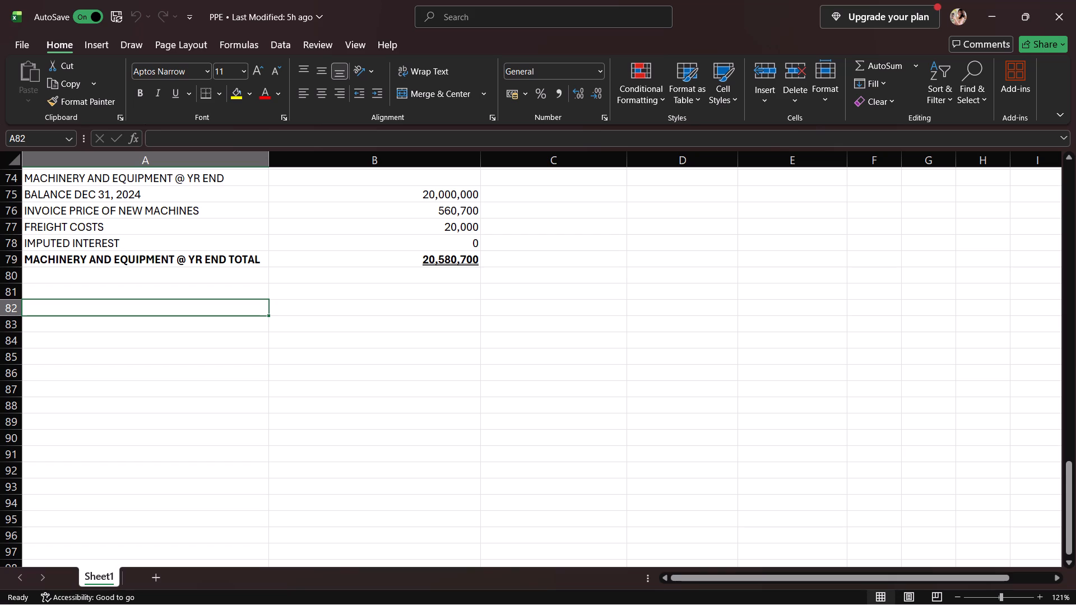
{"action": "type", "text": "COST OF LANDSITE"}
{"action": "key", "text": "space"}
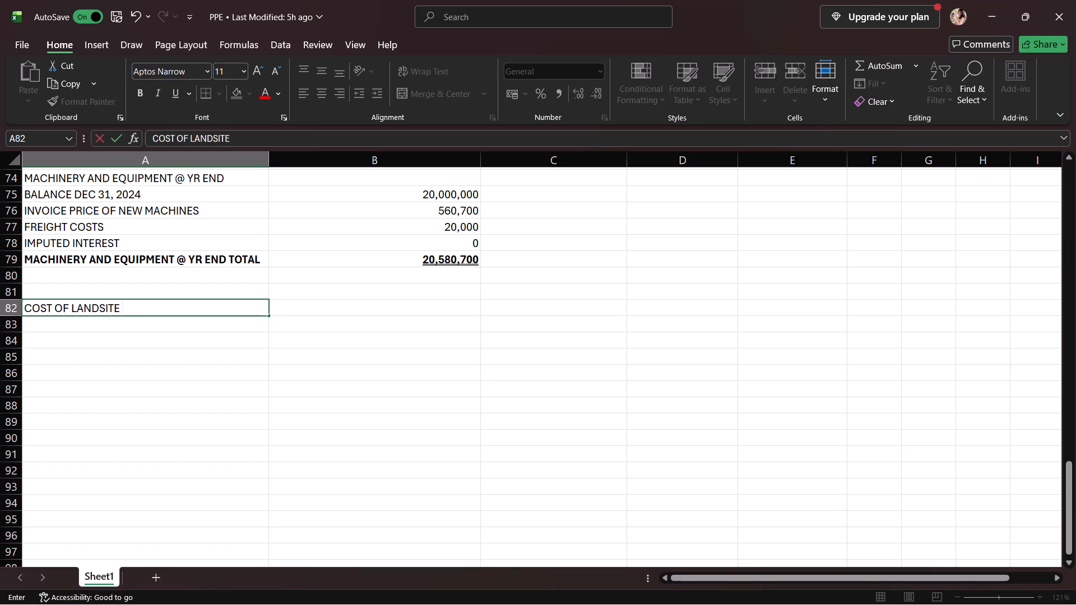
{"action": "key", "text": "BackSpace"}
{"action": "key", "text": "BackSpace"}
{"action": "key", "text": "BackSpace"}
{"action": "key", "text": "BackSpace"}
{"action": "key", "text": "BackSpace"}
{"action": "type", "text": ", SITE 101"}
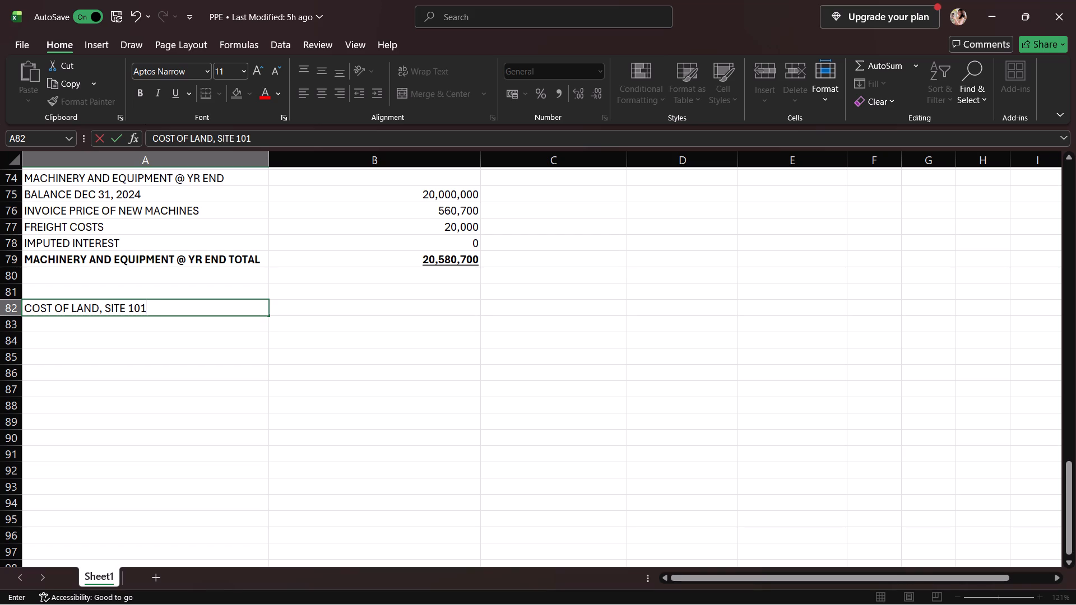
Add the line "PURCHASE PRICE (LAND + BUILDING)" in A83 with the amount 1,800,000 in B83.
{"action": "left_click", "coordinate": [98, 321]}
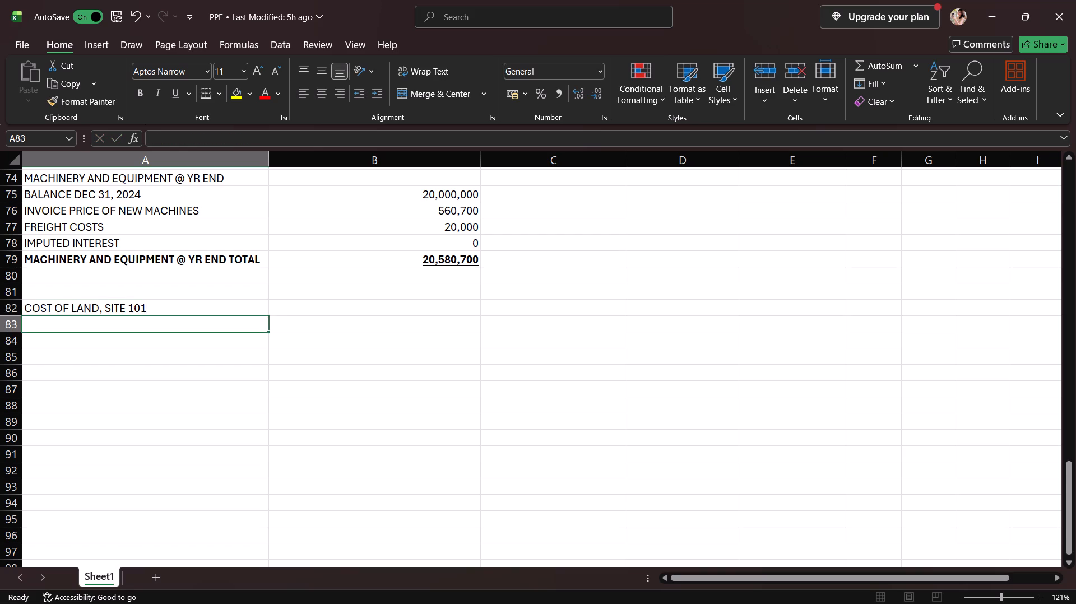
{"action": "type", "text": "PURCHASE"}
{"action": "key", "text": "space"}
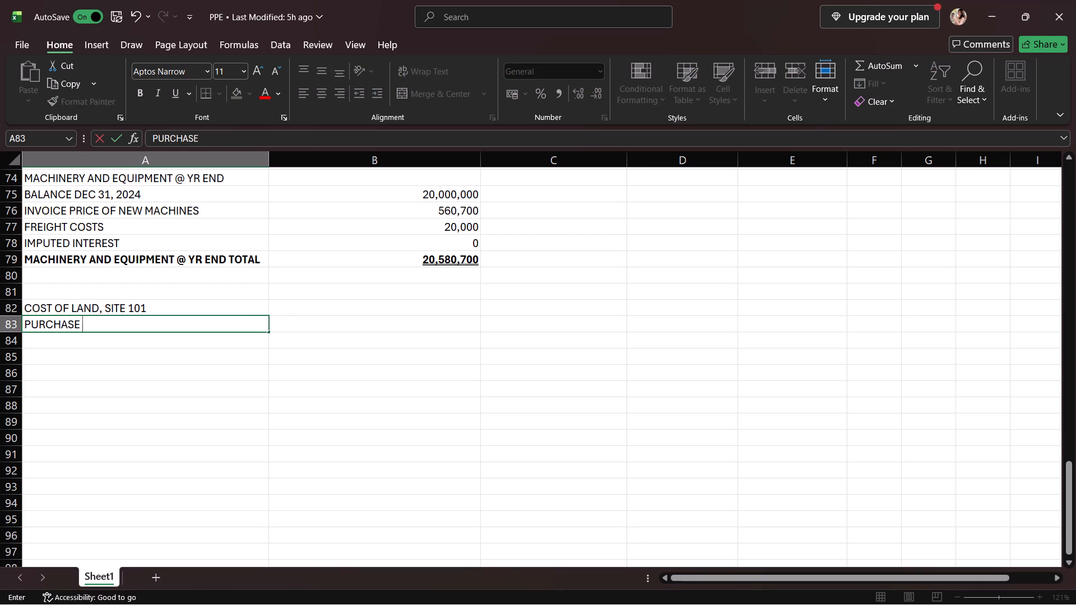
{"action": "type", "text": "PRIX"}
{"action": "key", "text": "BackSpace"}
{"action": "type", "text": "CE"}
{"action": "key", "text": "space"}
{"action": "key", "text": "shift+parenleft"}
{"action": "type", "text": "LAND"}
{"action": "key", "text": "space"}
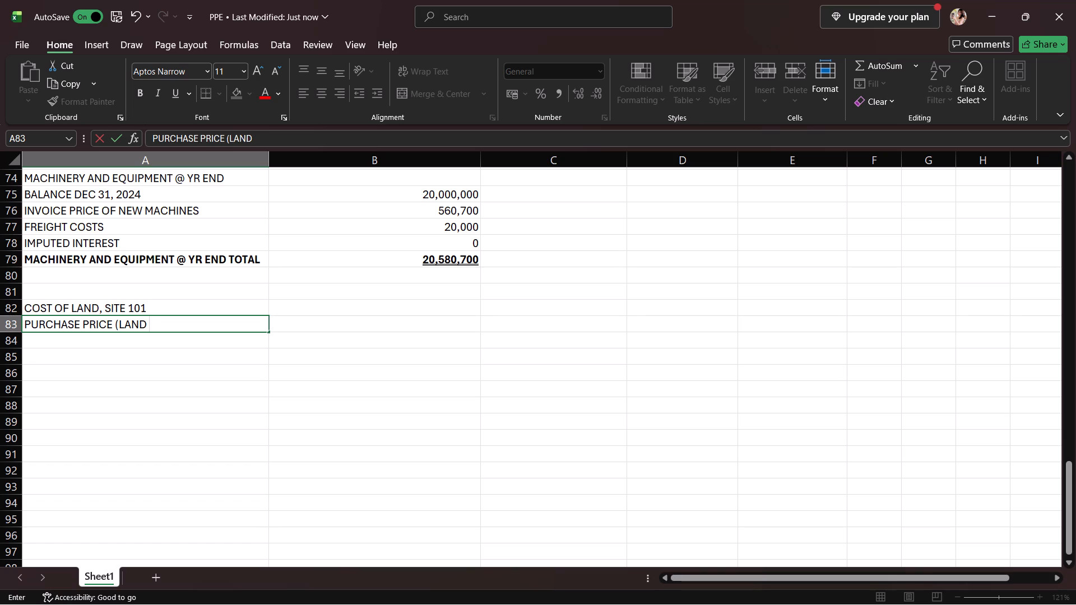
{"action": "type", "text": "+ BUILDING"}
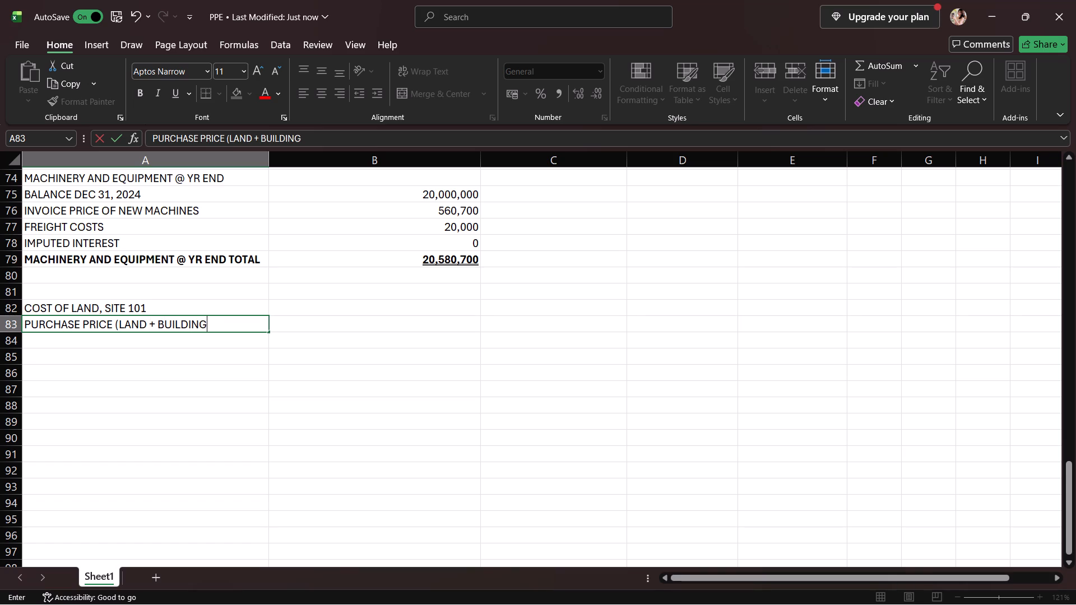
{"action": "key", "text": "shift+parenright"}
{"action": "left_click", "coordinate": [297, 324]}
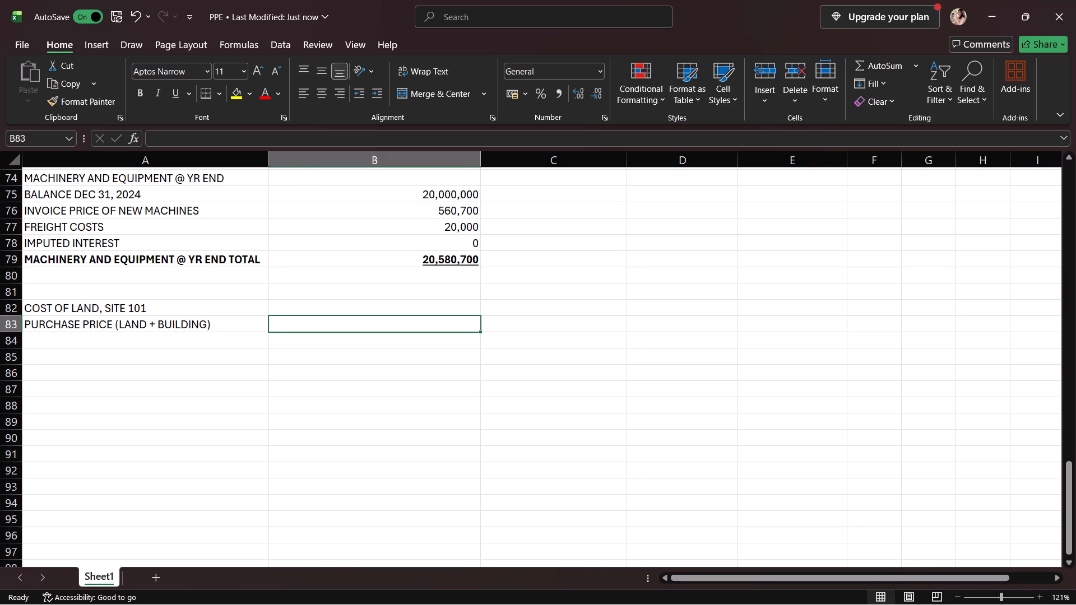
{"action": "type", "text": "1,"}
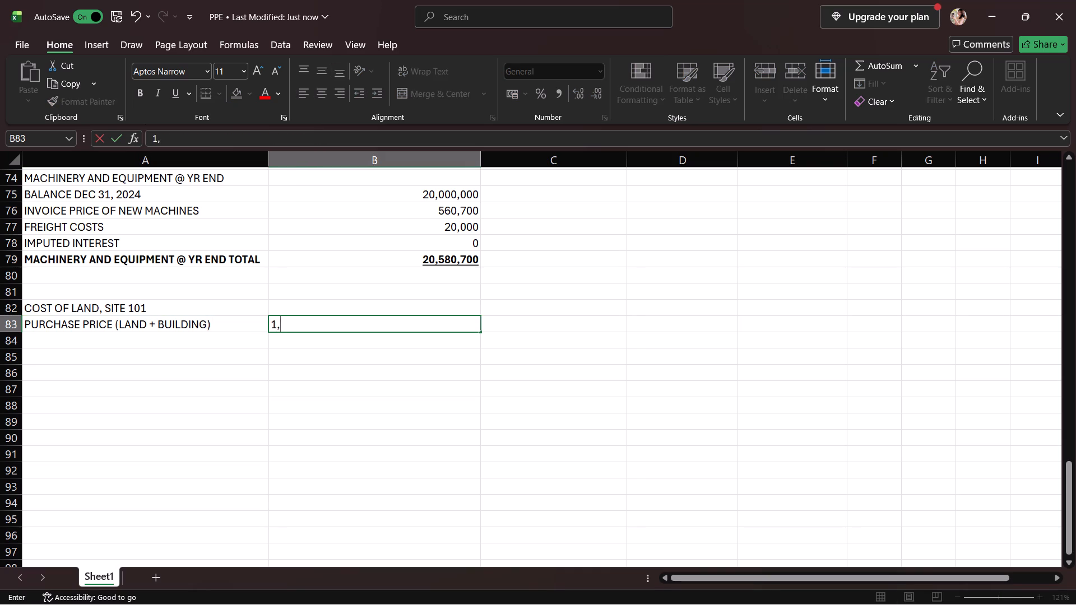
{"action": "type", "text": "8000"}
{"action": "key", "text": "BackSpace"}
{"action": "type", "text": ",000"}
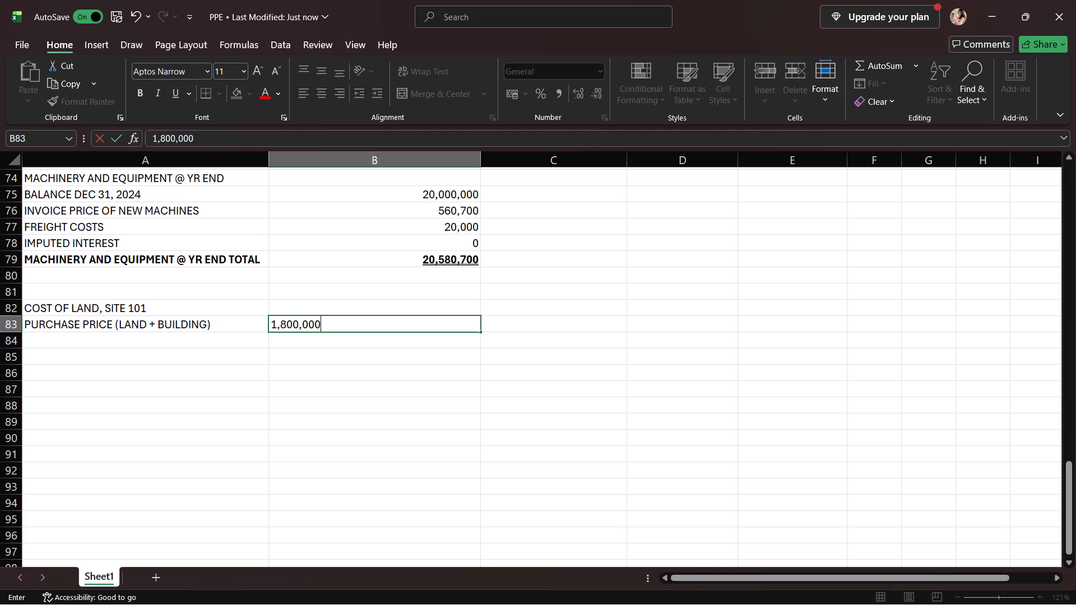
Add the line "REAL ESTATE BROKER'S COMMISION" in A84 with the amount 108,000 in B84.
{"action": "left_click", "coordinate": [226, 345]}
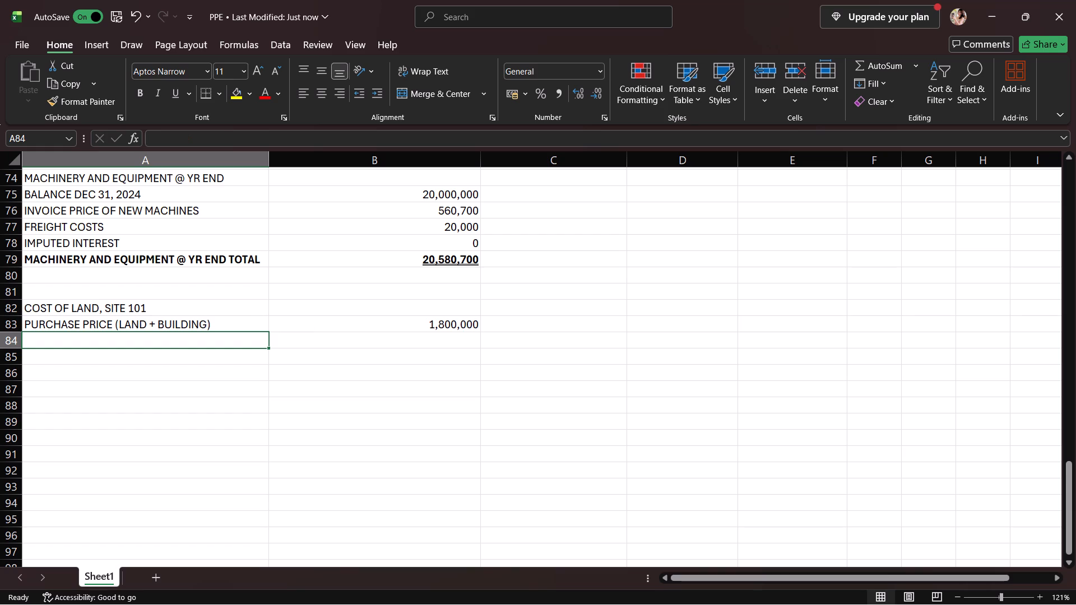
{"action": "type", "text": "RREA"}
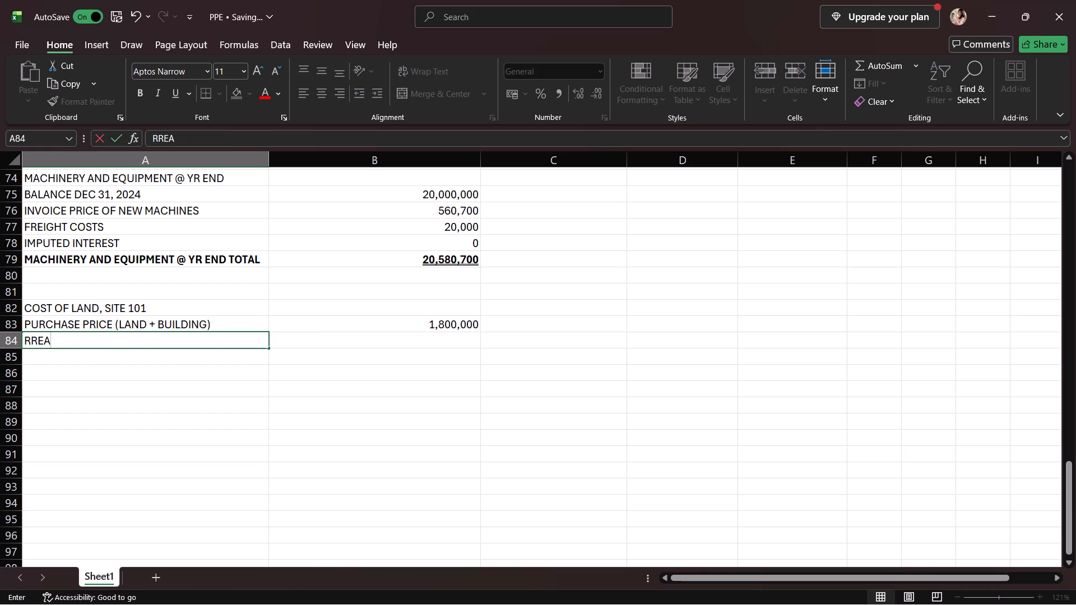
{"action": "key", "text": "BackSpace"}
{"action": "key", "text": "BackSpace"}
{"action": "key", "text": "BackSpace"}
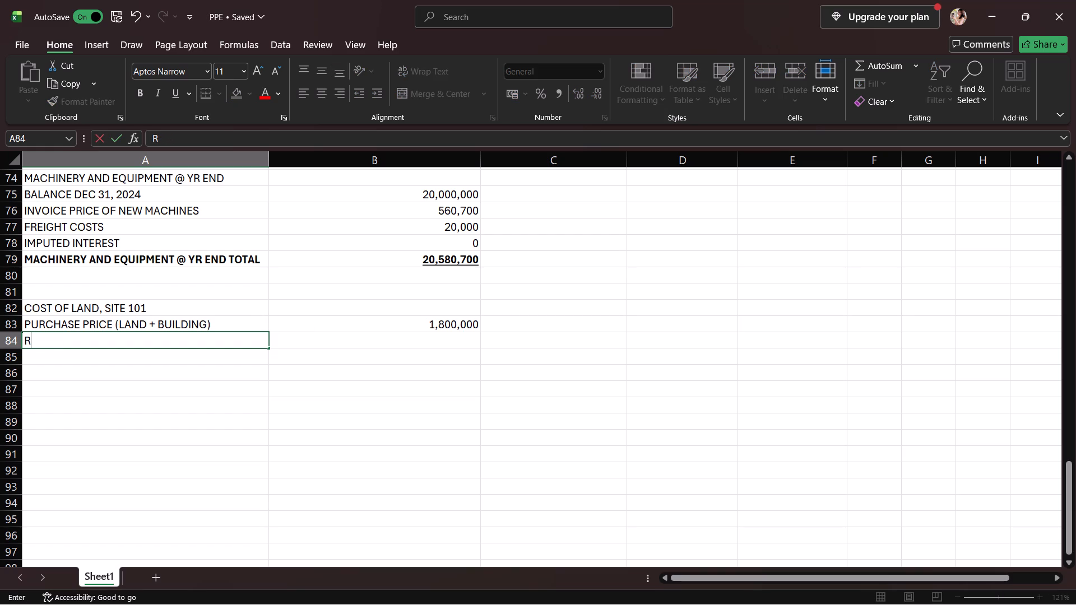
{"action": "type", "text": "EAL ESTATE"}
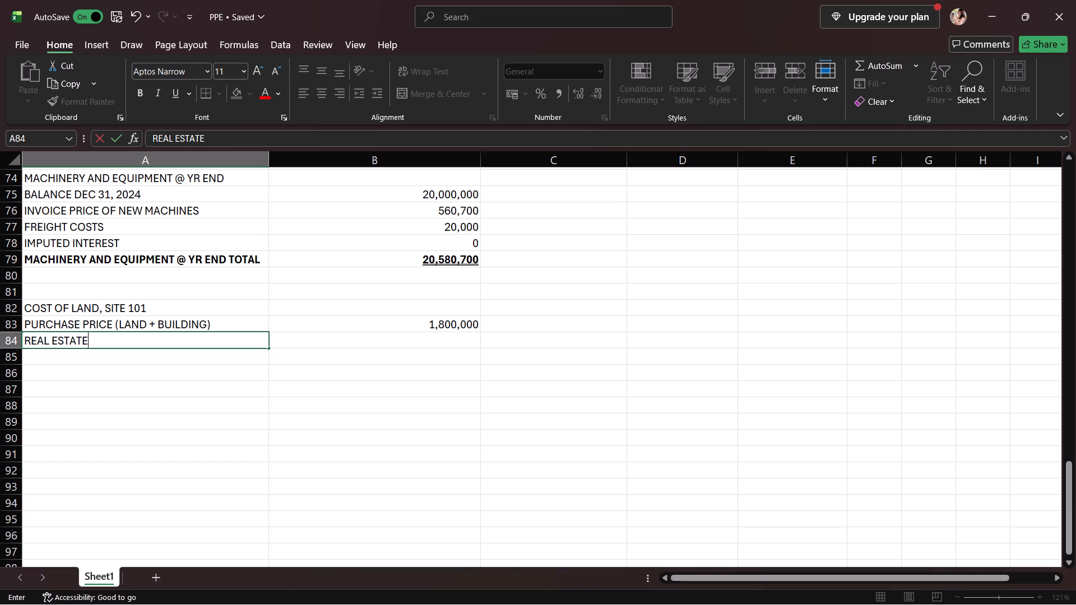
{"action": "key", "text": "space"}
{"action": "type", "text": "BROKER"}
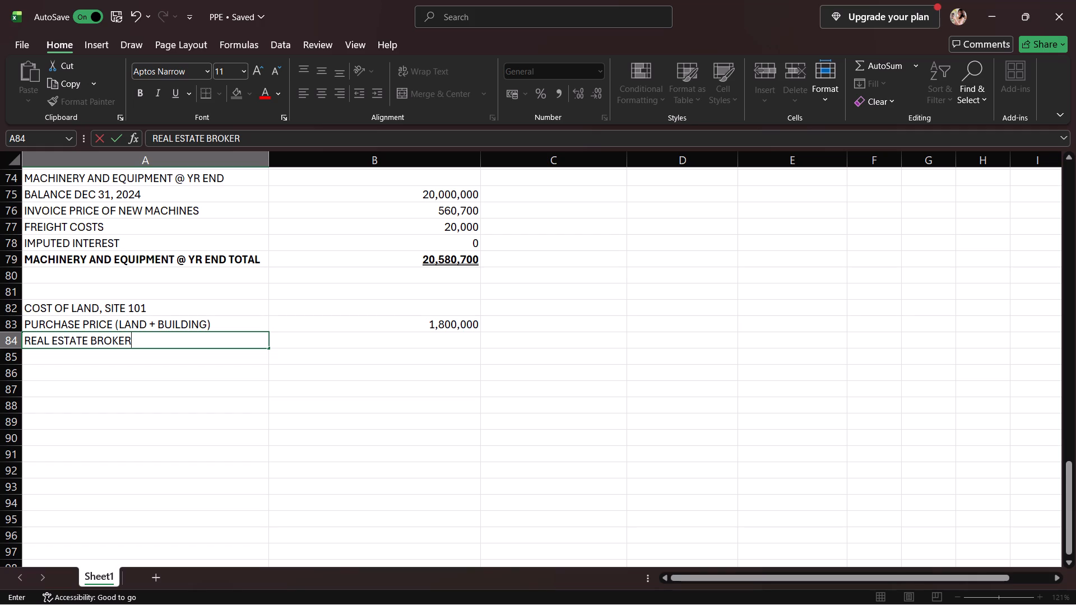
{"action": "type", "text": "'S COMMISION"}
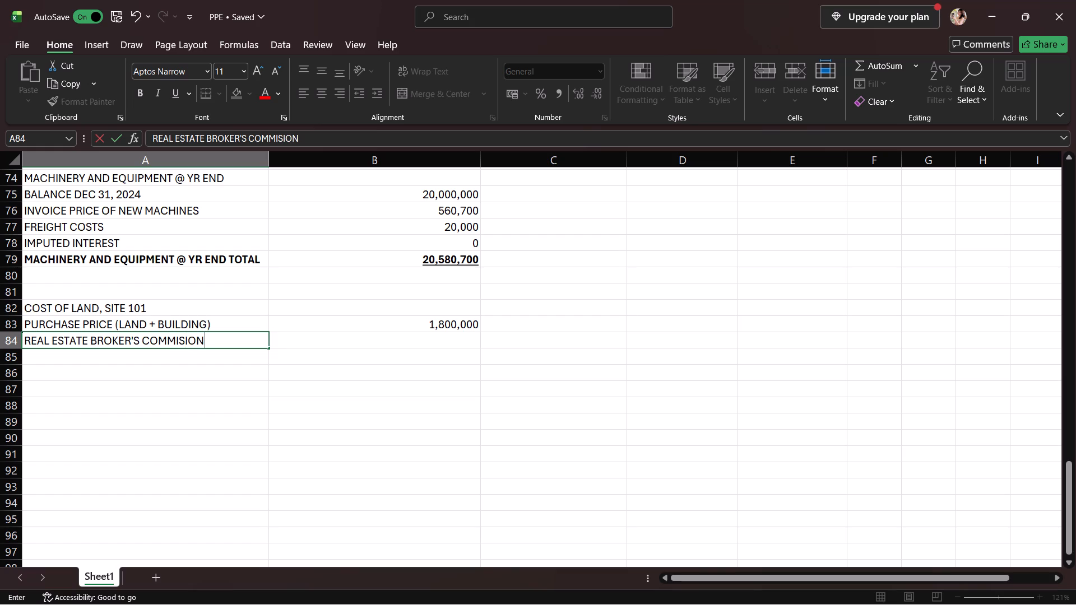
{"action": "left_click", "coordinate": [347, 349]}
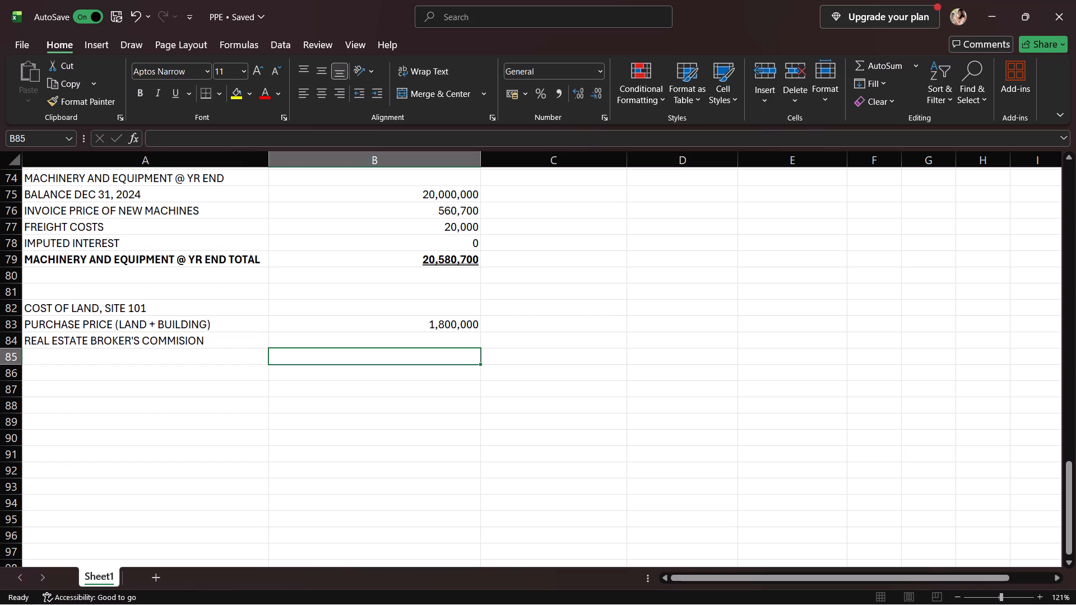
{"action": "left_click", "coordinate": [355, 343]}
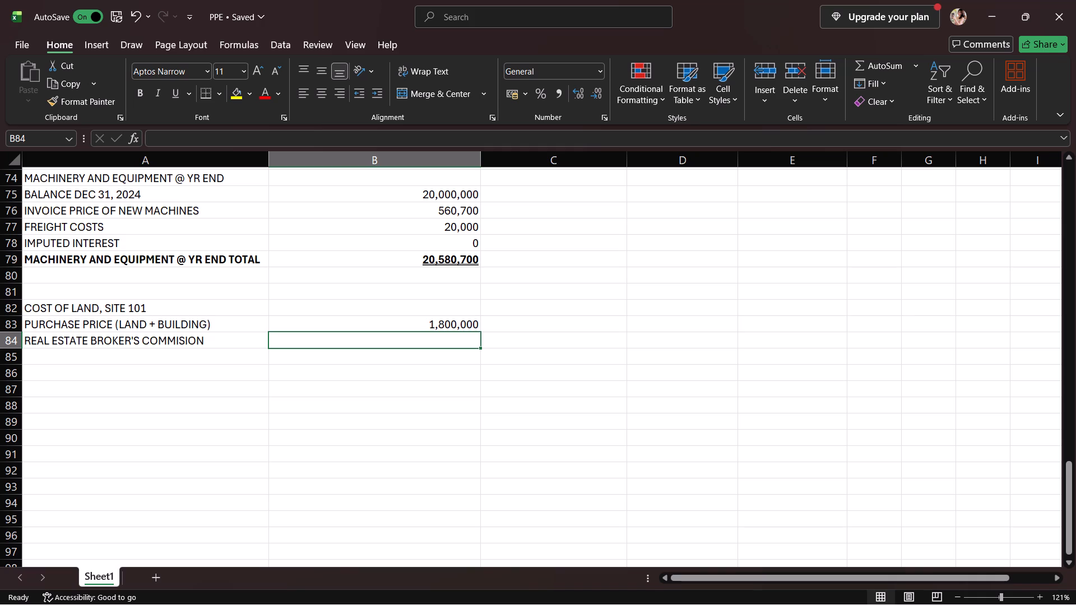
{"action": "type", "text": "10"}
{"action": "type", "text": "8,000"}
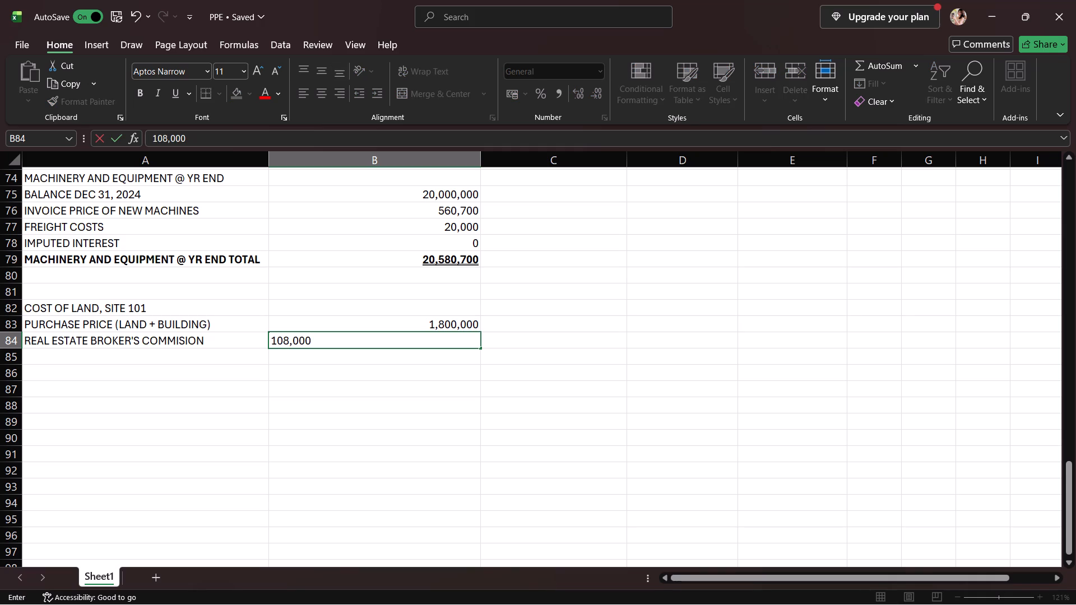
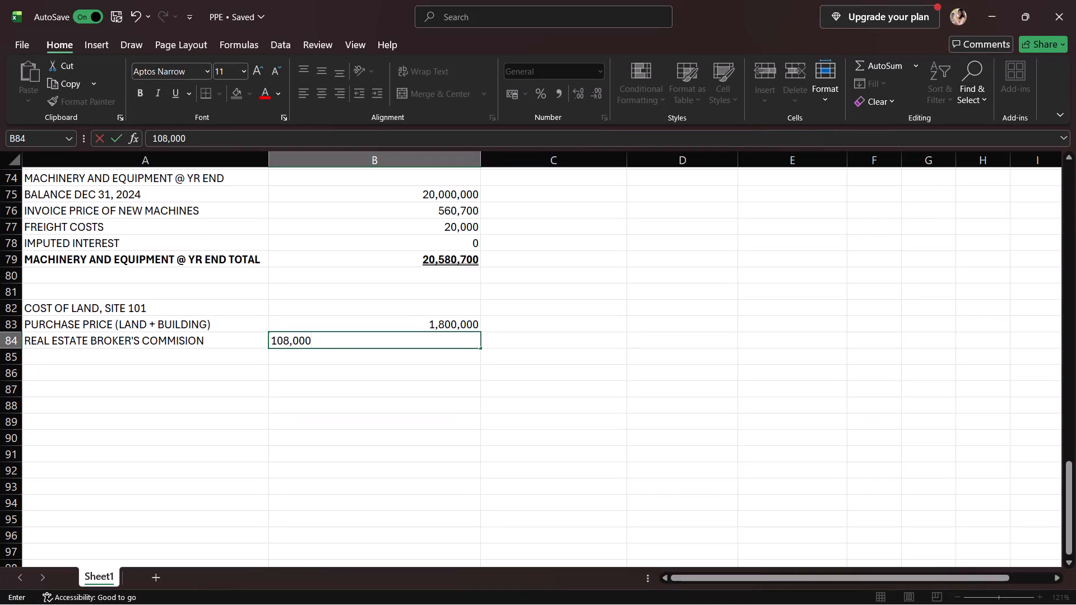
Complete the entry of 108,000 in B84 for the real estate broker's commission.
{"action": "left_click", "coordinate": [889, 590]}
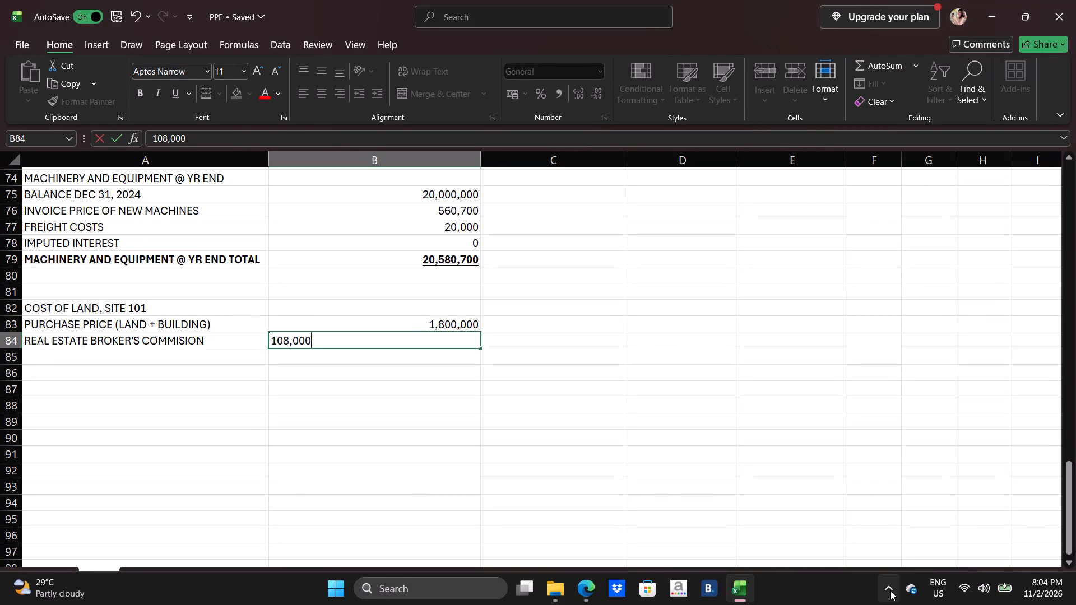
{"action": "left_click", "coordinate": [116, 352]}
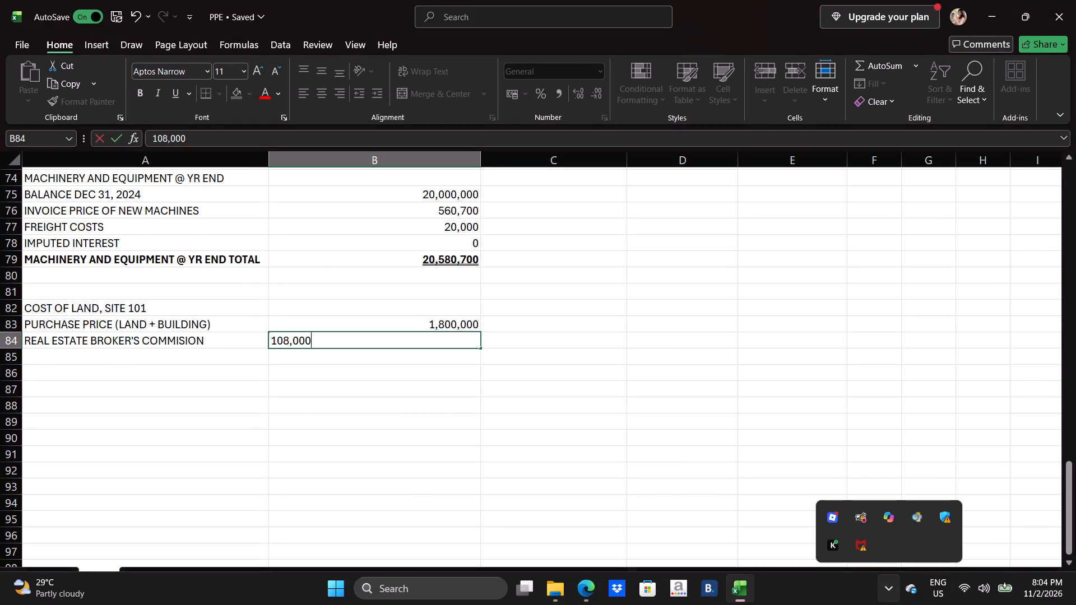
{"action": "left_click", "coordinate": [118, 359]}
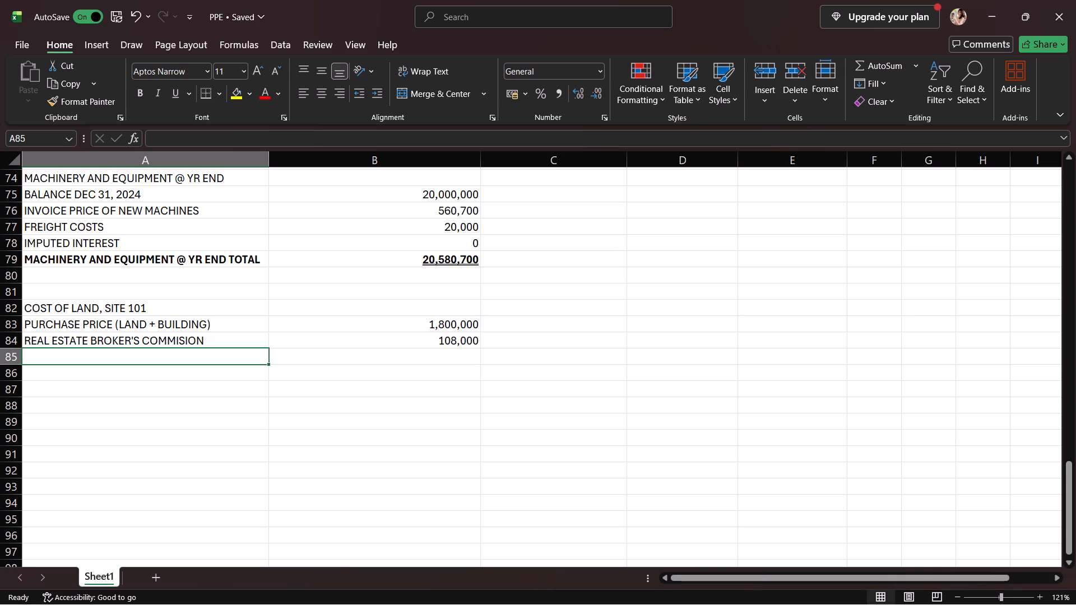
Switch to Spotify from the desktop and remove "Simon Says", "BMW" and "Alam Mo Ba Girl" from Liked Songs.
{"action": "left_click", "coordinate": [992, 28]}
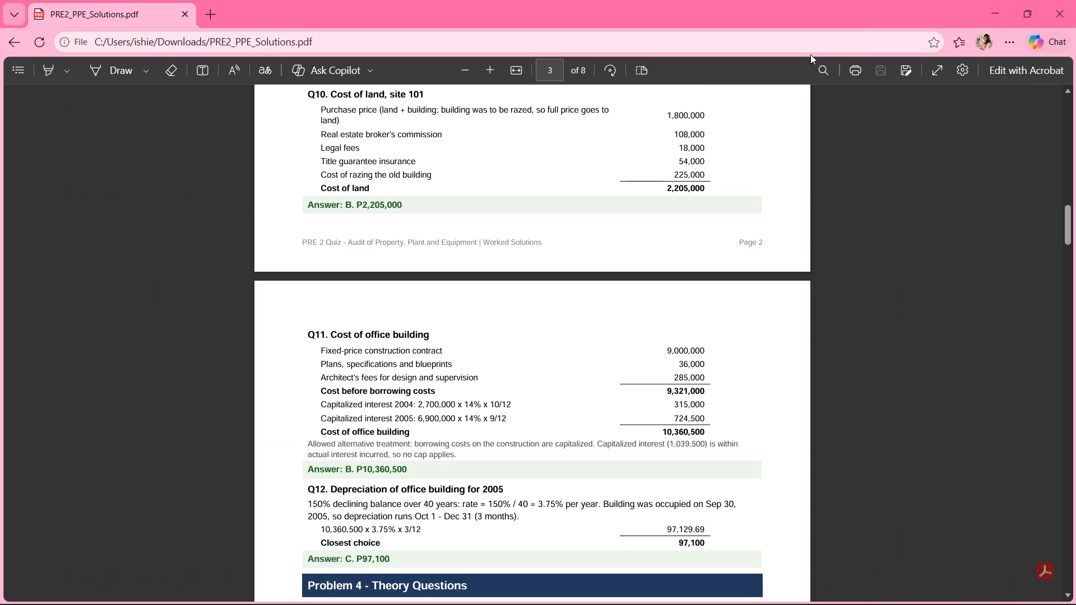
{"action": "left_click", "coordinate": [999, 12]}
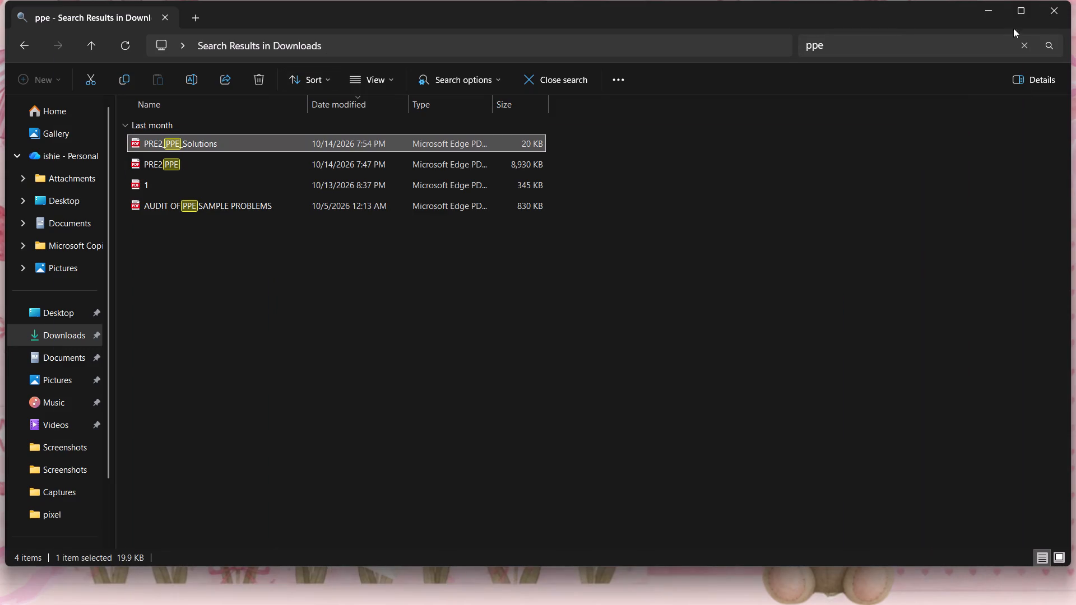
{"action": "left_click", "coordinate": [994, 18]}
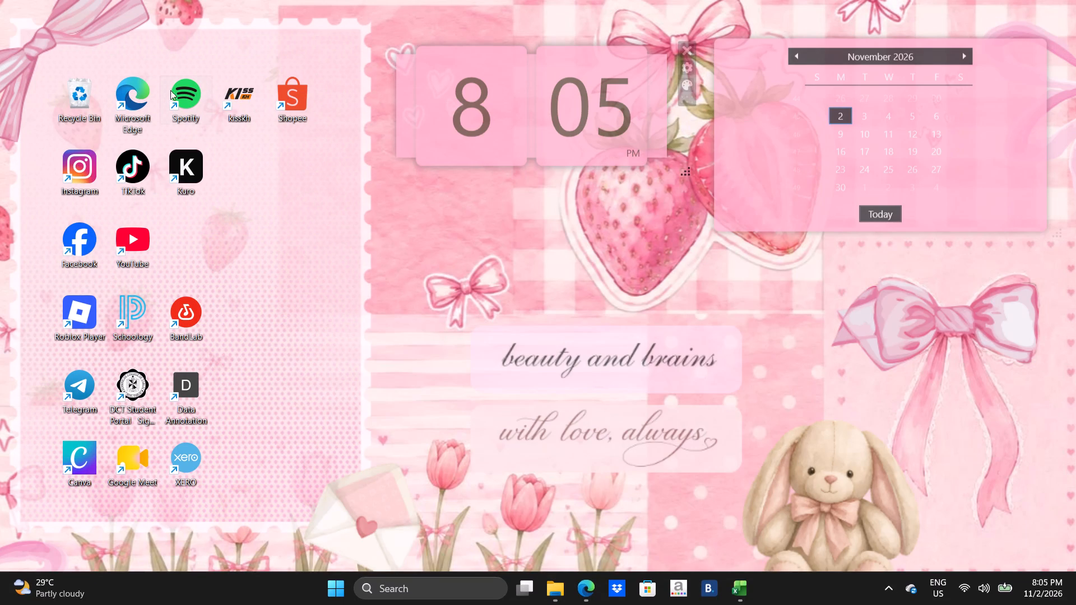
{"action": "double_click", "coordinate": [183, 92]}
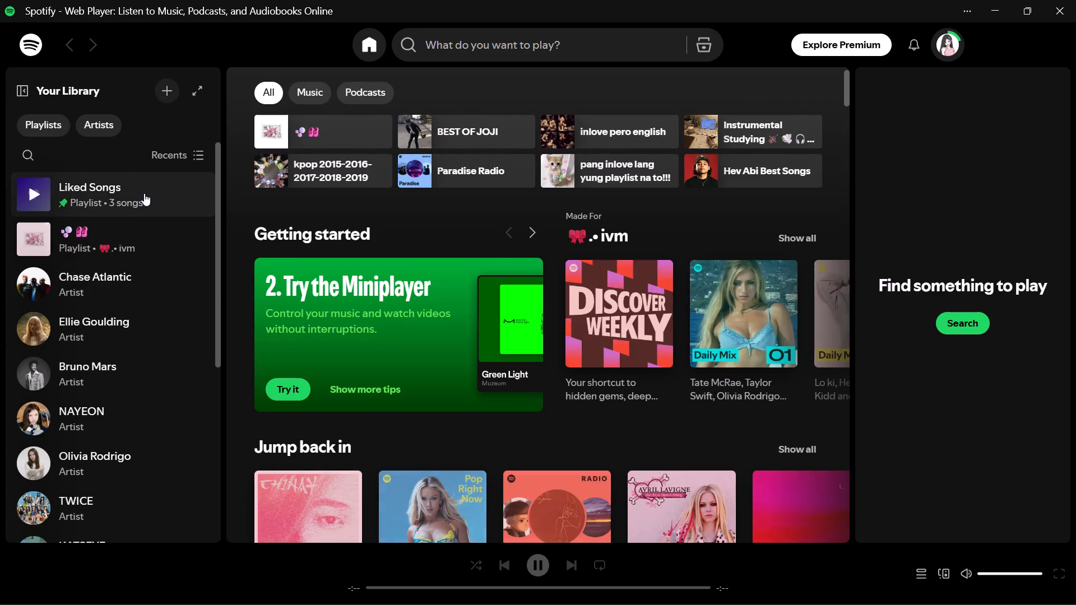
{"action": "left_click", "coordinate": [144, 193]}
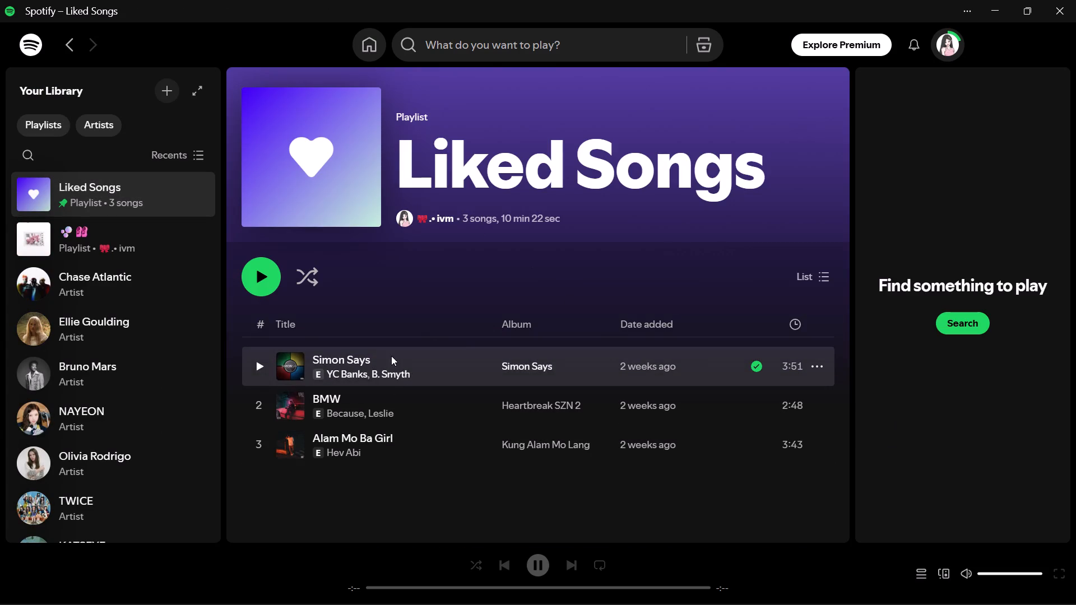
{"action": "left_click", "coordinate": [817, 363]}
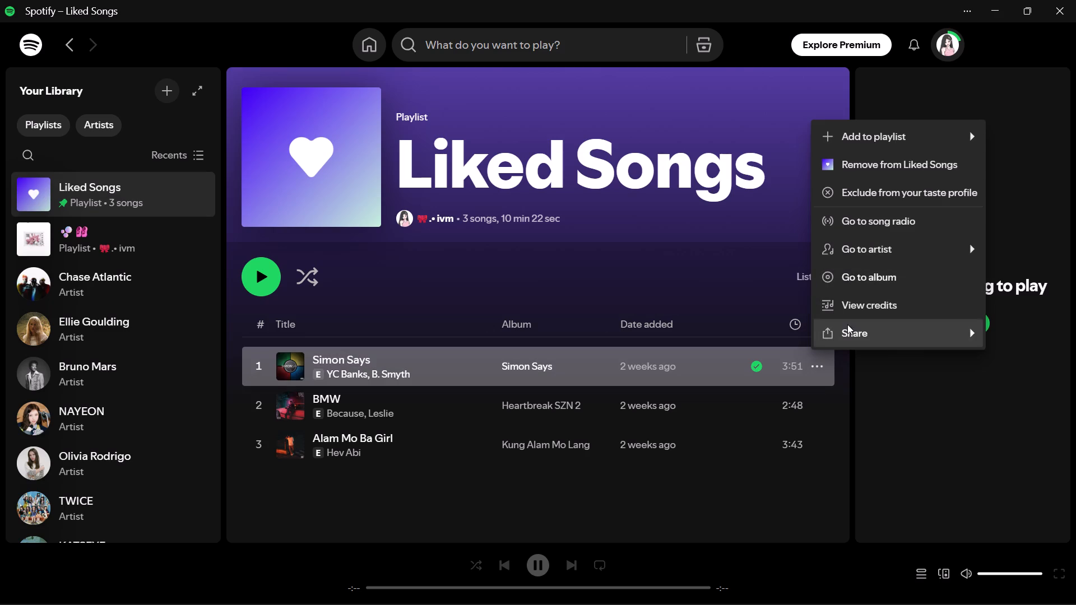
{"action": "left_click", "coordinate": [828, 173]}
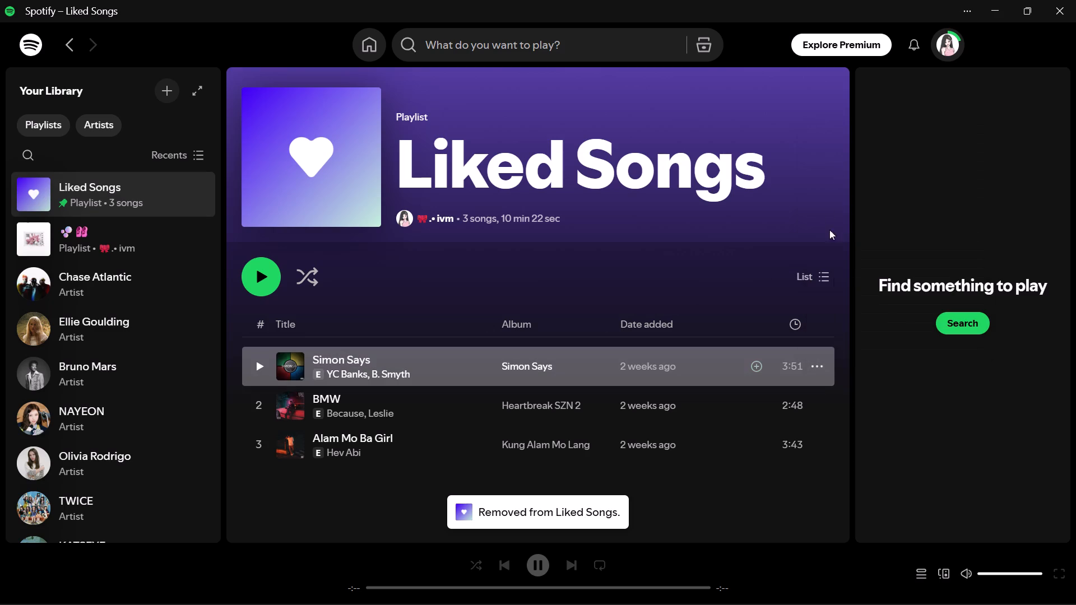
{"action": "left_click", "coordinate": [823, 368]}
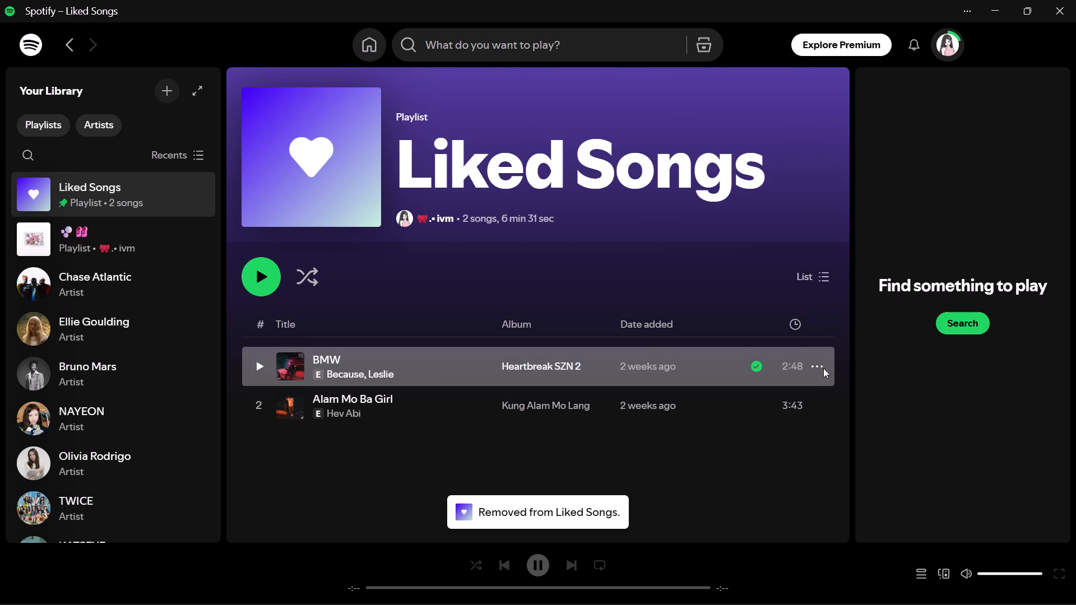
{"action": "left_click", "coordinate": [824, 362]}
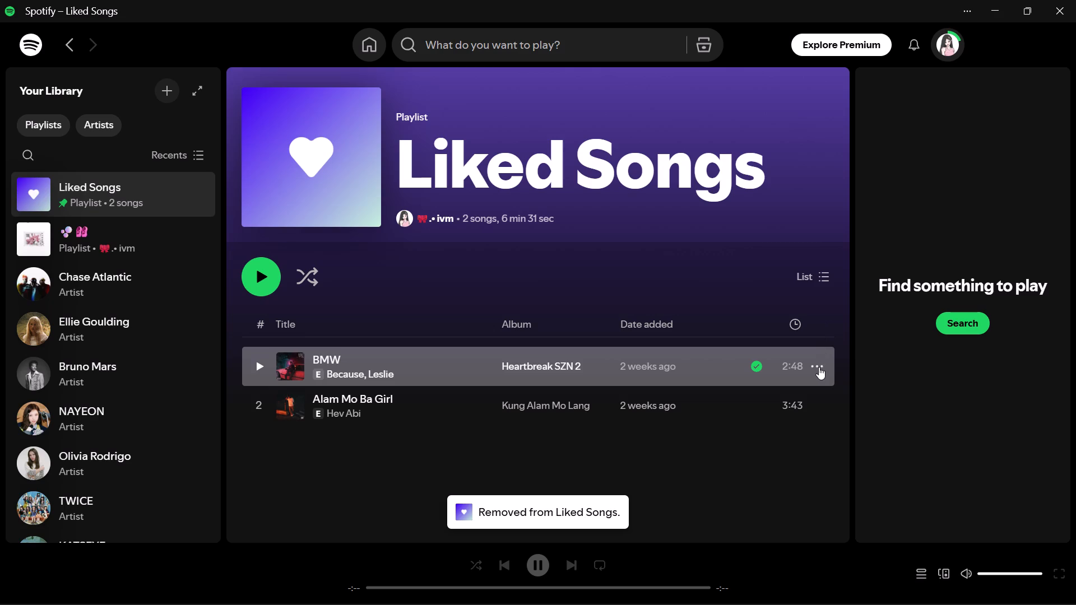
{"action": "left_click", "coordinate": [818, 367]}
{"action": "left_click", "coordinate": [856, 174]}
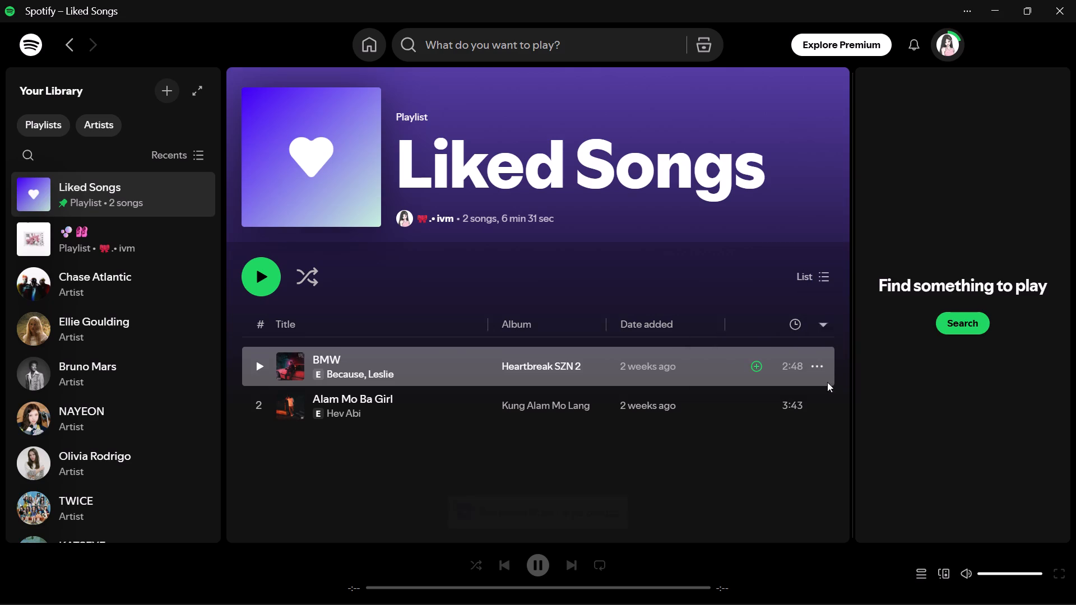
{"action": "left_click", "coordinate": [819, 364]}
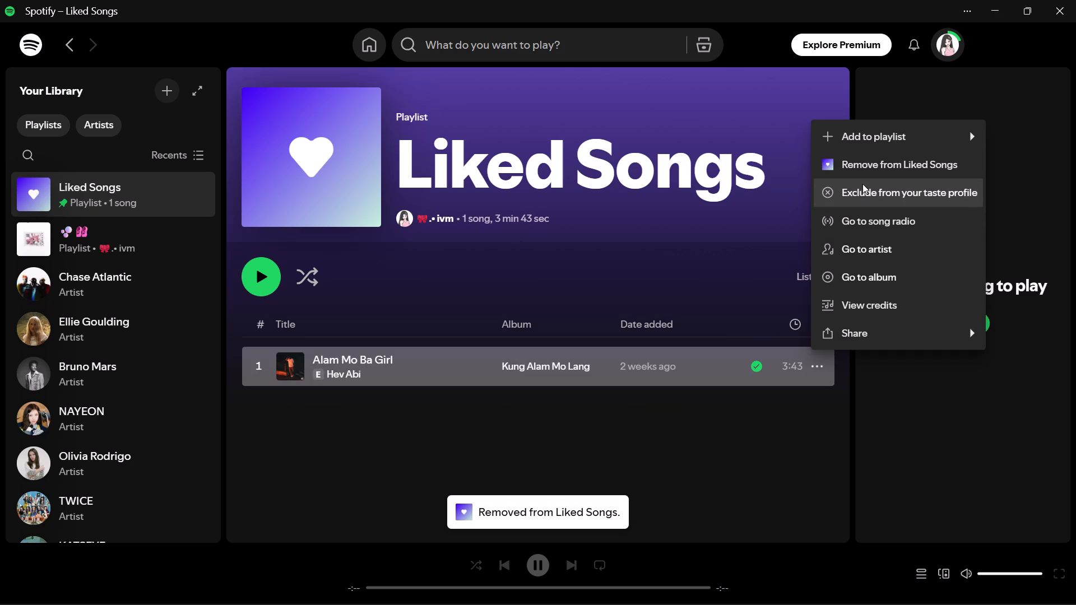
{"action": "left_click", "coordinate": [863, 176]}
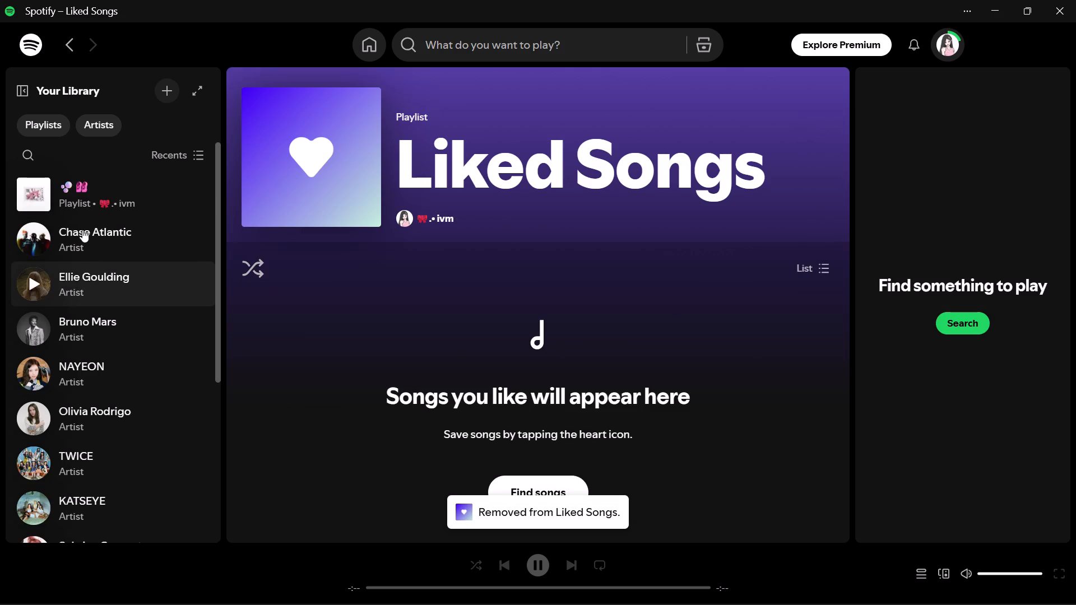
Play the playlist titled with bubbles and ballet shoes emojis.
{"action": "left_click", "coordinate": [87, 199]}
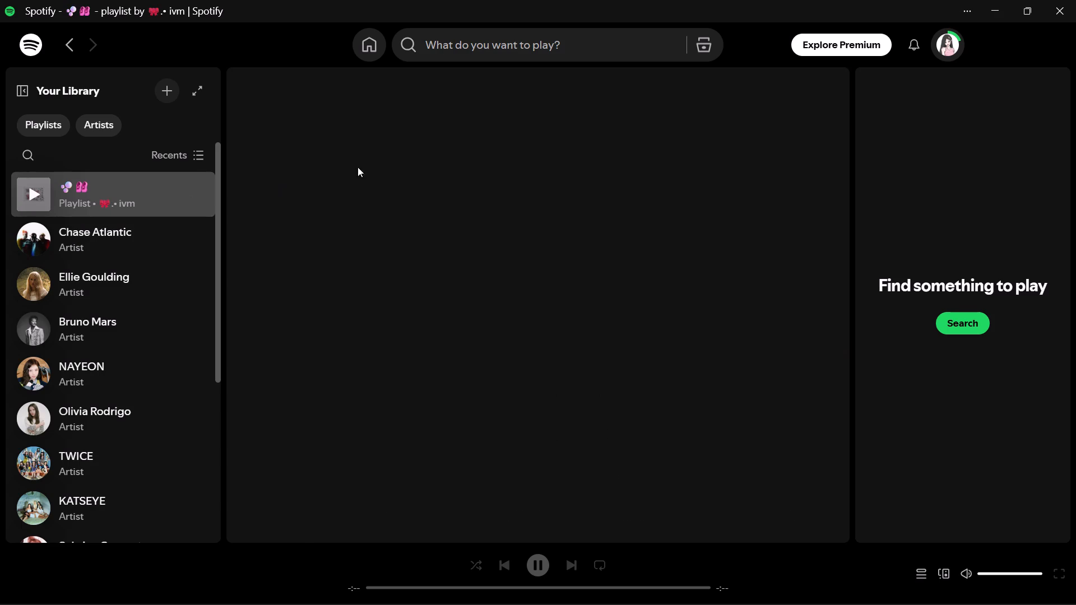
{"action": "left_click", "coordinate": [256, 281]}
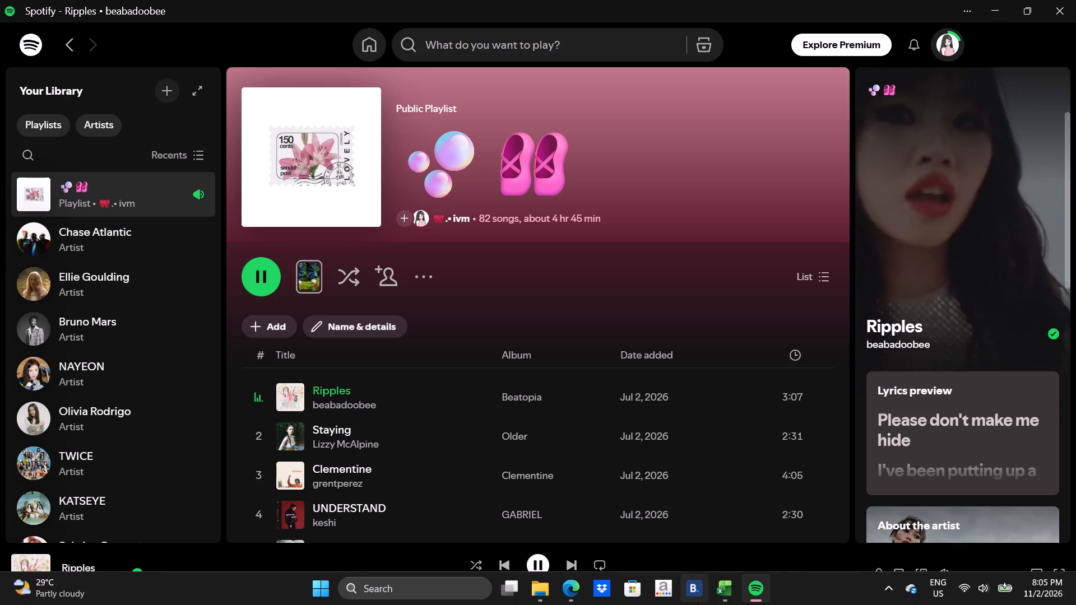
Switch back to the PPE workbook in Excel and add the line "LEGAL FEES" in A85 with 18,000 in B85.
{"action": "left_click", "coordinate": [723, 595]}
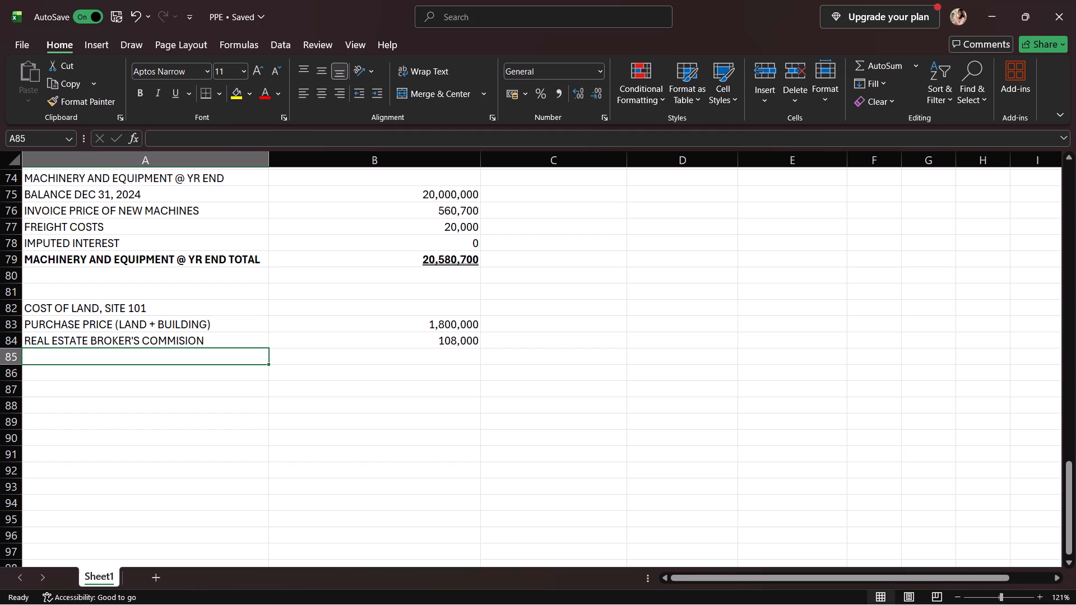
{"action": "left_click", "coordinate": [256, 357]}
{"action": "type", "text": "LEGAL FEES"}
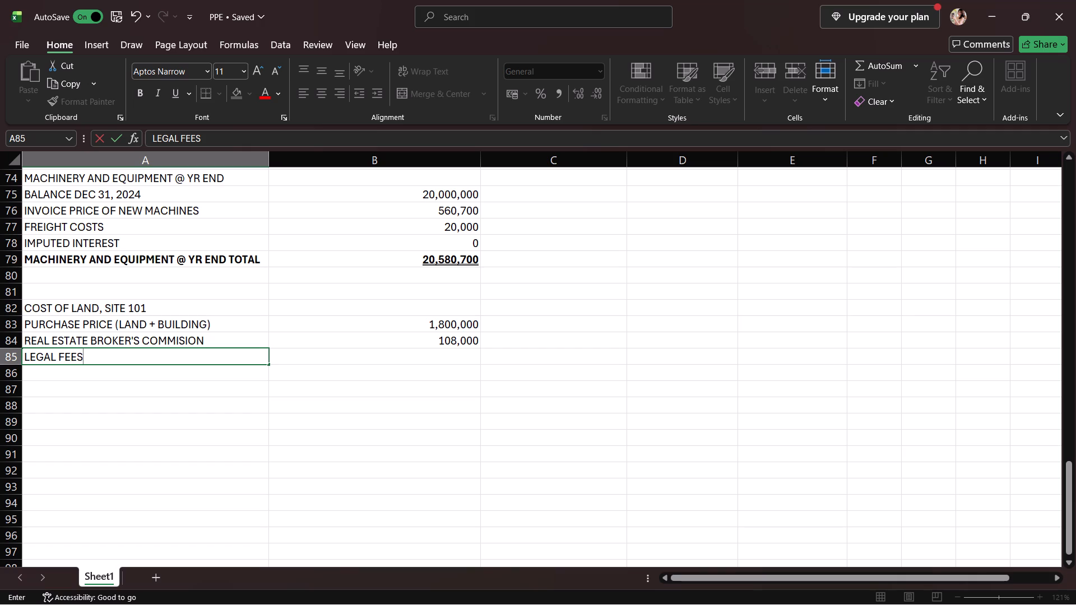
{"action": "left_click", "coordinate": [321, 364]}
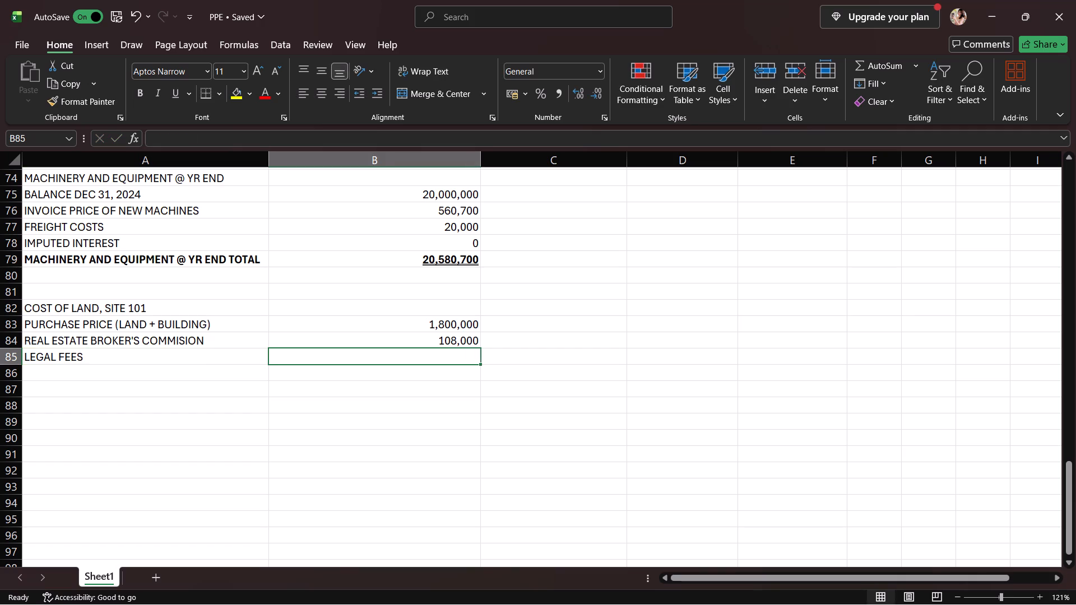
{"action": "type", "text": "18,000"}
Add the line "TITLE GUARANTEE INSURANCE" in A86 with the amount 54,000 in B86.
{"action": "left_click", "coordinate": [159, 379]}
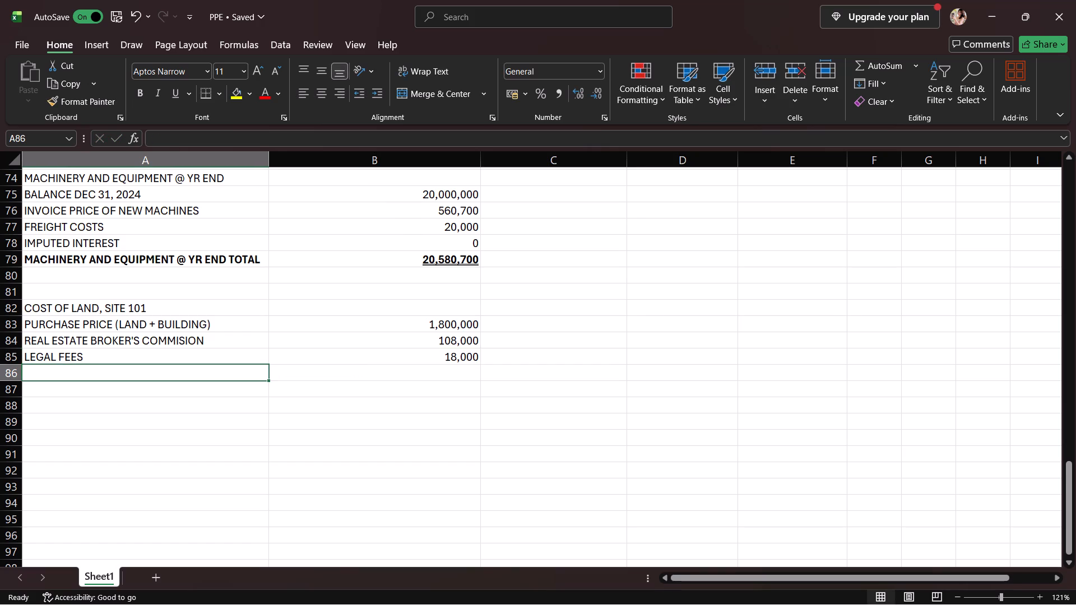
{"action": "type", "text": "TITL"}
{"action": "type", "text": "E GURA"}
{"action": "key", "text": "BackSpace"}
{"action": "key", "text": "BackSpace"}
{"action": "type", "text": "ARANTEE"}
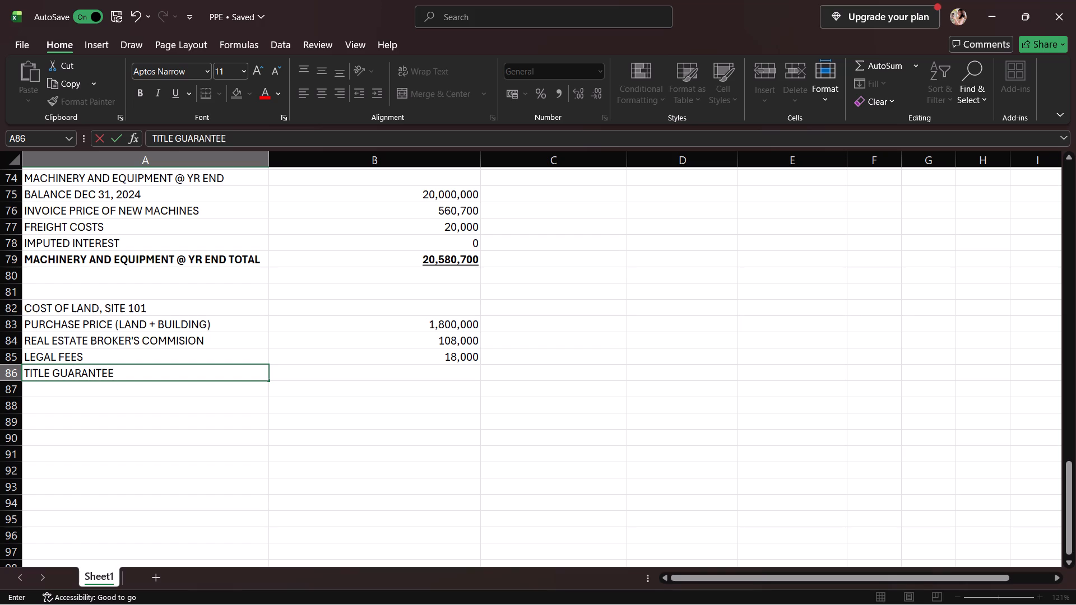
{"action": "key", "text": "space"}
{"action": "type", "text": "INSUREA"}
{"action": "key", "text": "BackSpace"}
{"action": "key", "text": "BackSpace"}
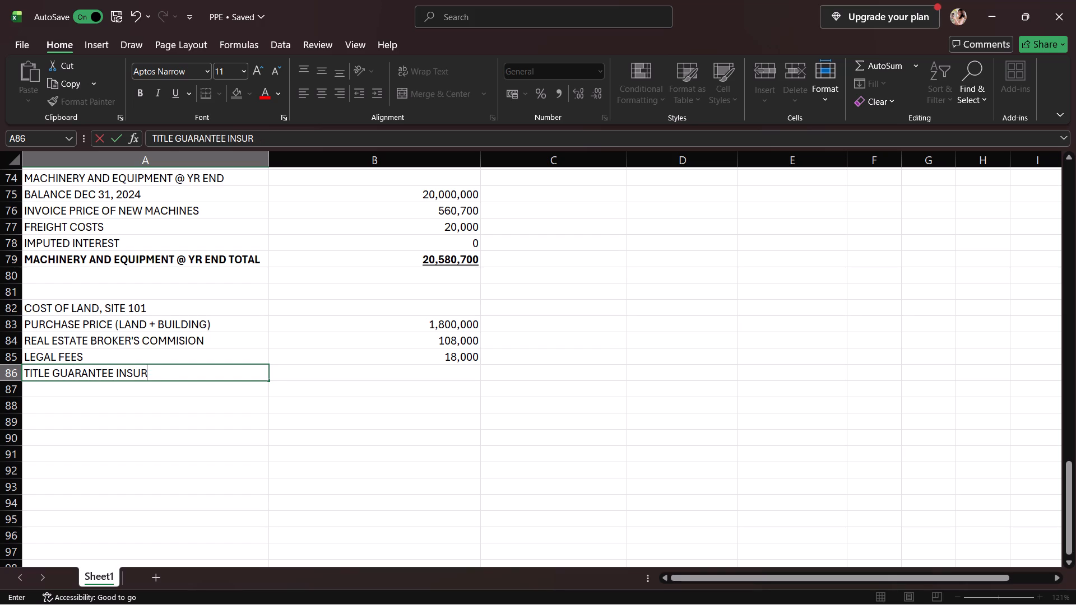
{"action": "type", "text": "ANCE"}
{"action": "left_click", "coordinate": [299, 375]}
{"action": "type", "text": "54,000"}
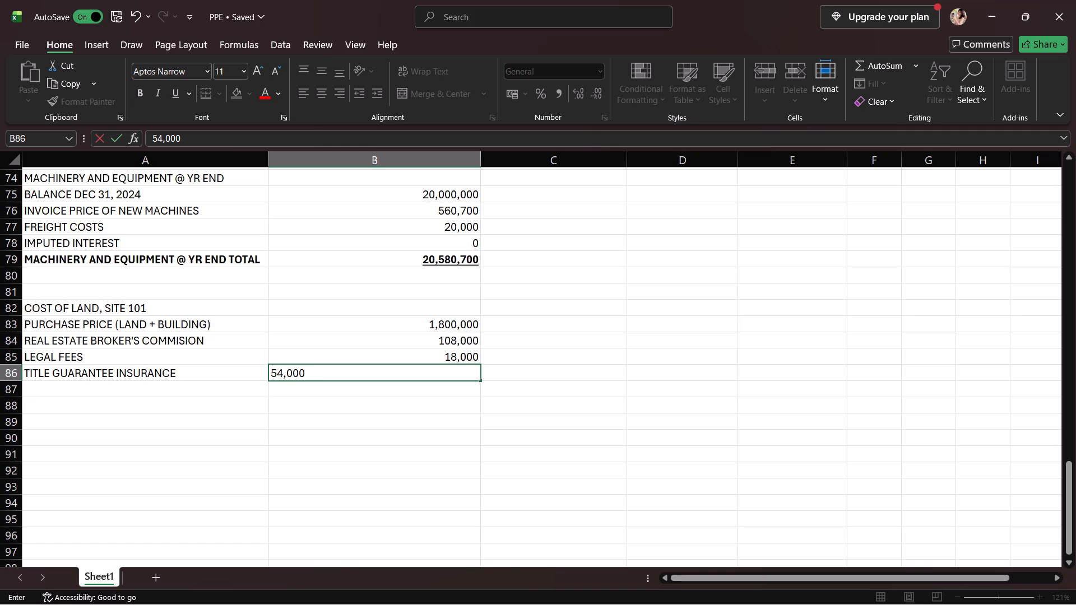
Review the earlier computations in the sheet, from the adjusting entry through land, buildings, leasehold improvements and machinery to site 101.
{"action": "scroll", "coordinate": [308, 296], "scroll_direction": "up", "scroll_amount": 5}
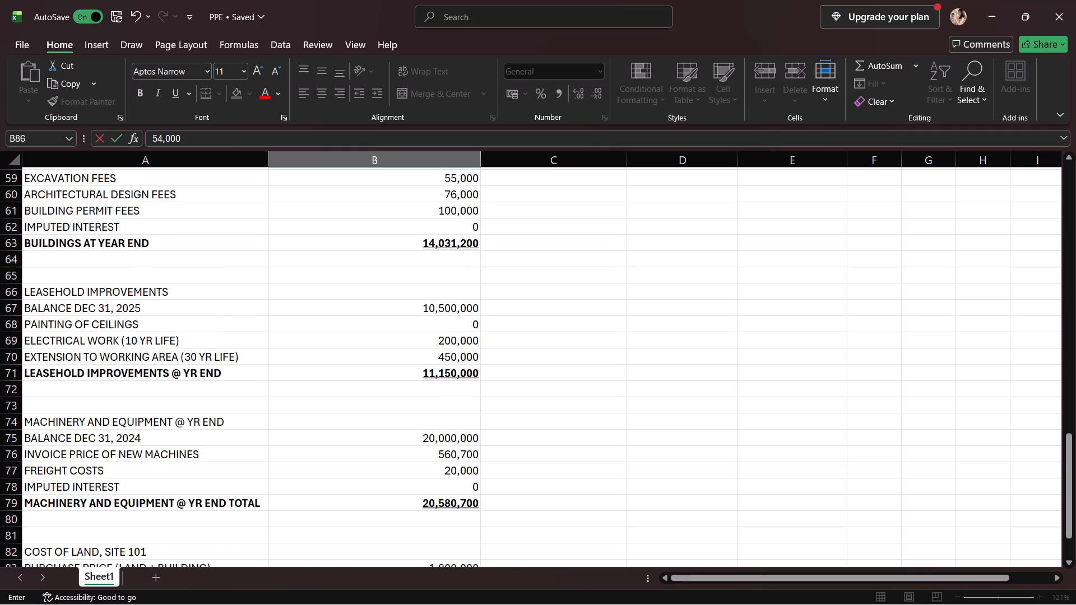
{"action": "scroll", "coordinate": [309, 294], "scroll_direction": "down", "scroll_amount": 4}
{"action": "scroll", "coordinate": [309, 294], "scroll_direction": "up", "scroll_amount": 8}
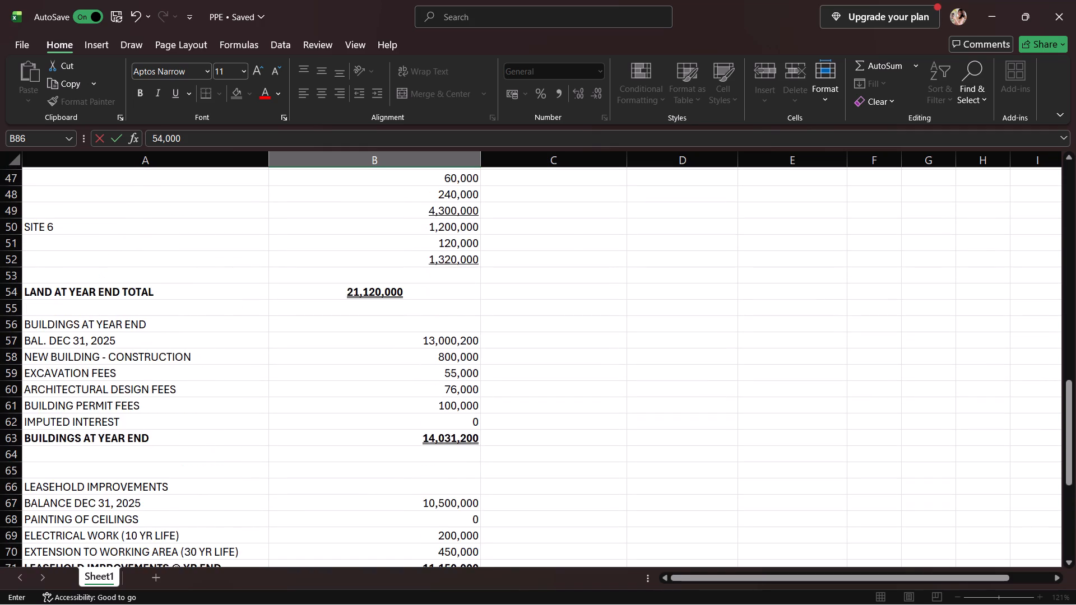
{"action": "scroll", "coordinate": [309, 294], "scroll_direction": "up", "scroll_amount": 6}
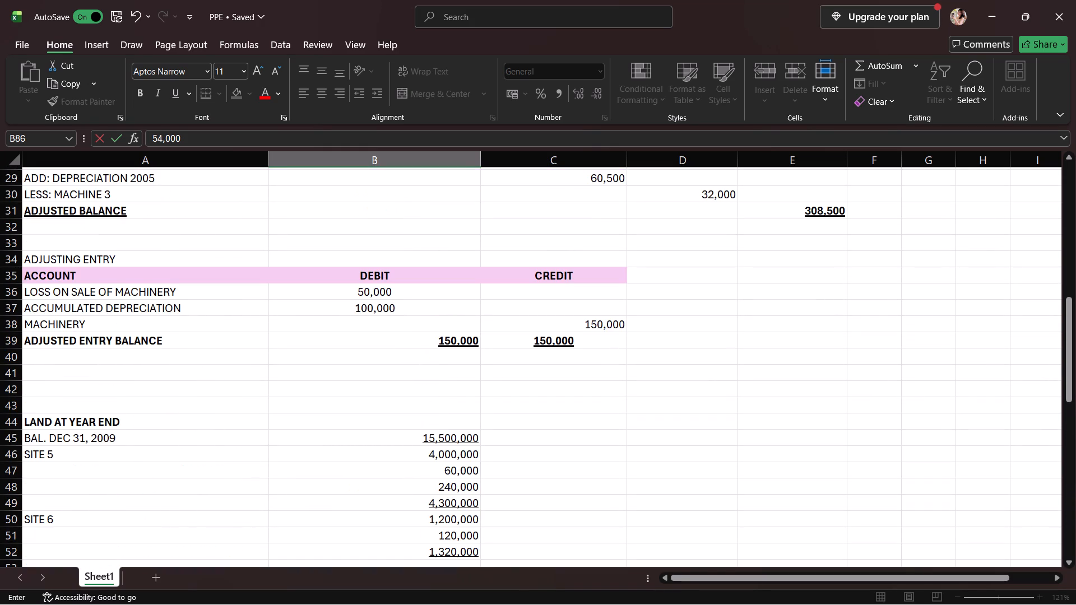
{"action": "scroll", "coordinate": [309, 293], "scroll_direction": "right", "scroll_amount": 2}
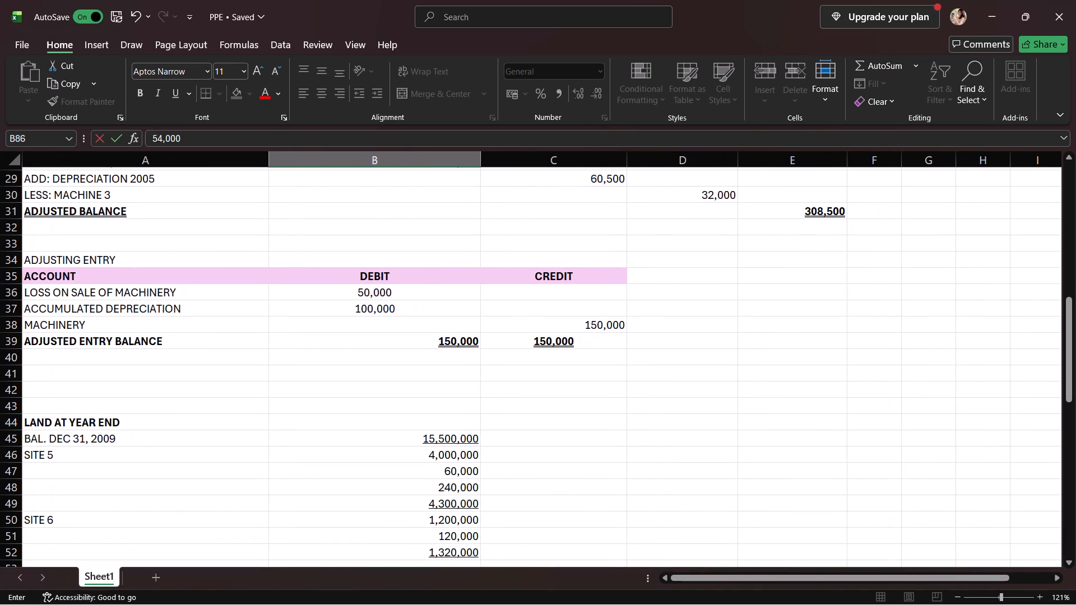
{"action": "scroll", "coordinate": [309, 293], "scroll_direction": "up", "scroll_amount": 1, "text": "ctrl"}
{"action": "scroll", "coordinate": [309, 293], "scroll_direction": "right", "scroll_amount": 1}
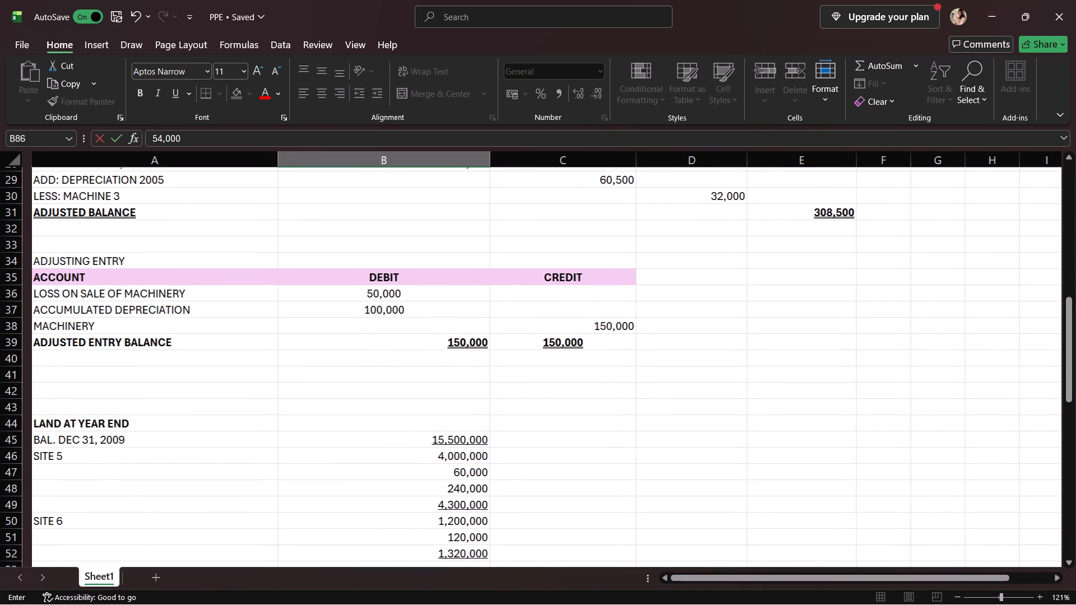
{"action": "right_click", "coordinate": [309, 293]}
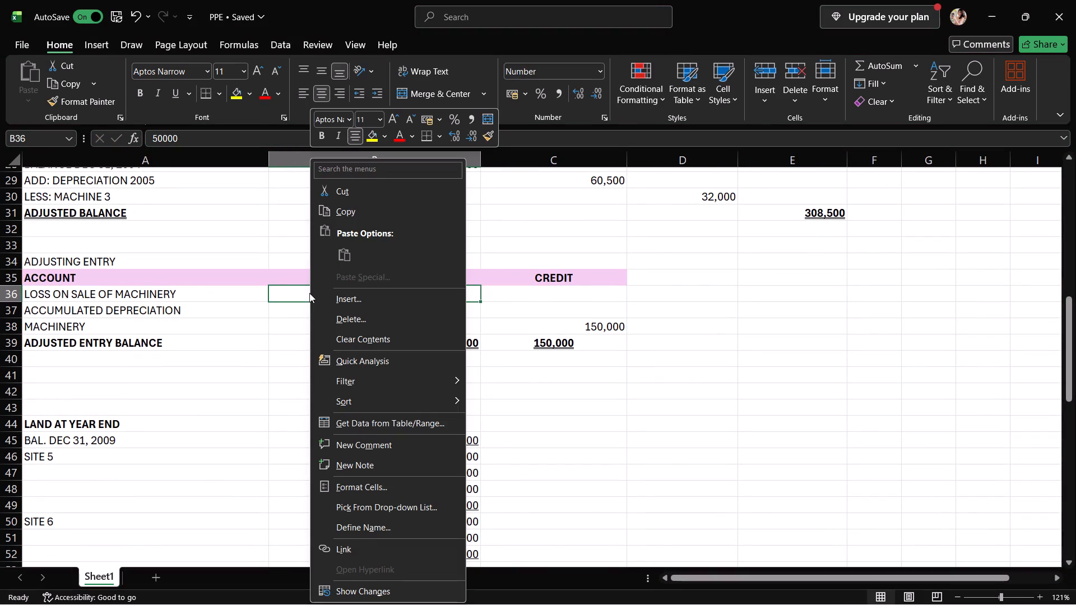
{"action": "left_click", "coordinate": [680, 493]}
{"action": "left_click", "coordinate": [689, 422]}
{"action": "left_click", "coordinate": [681, 425]}
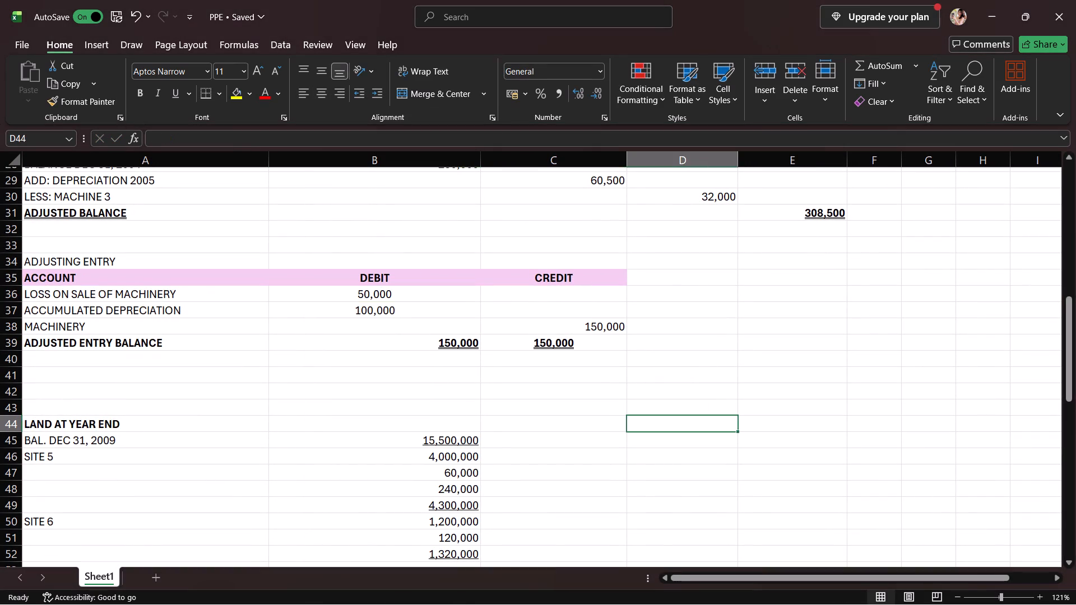
{"action": "left_click", "coordinate": [611, 420]}
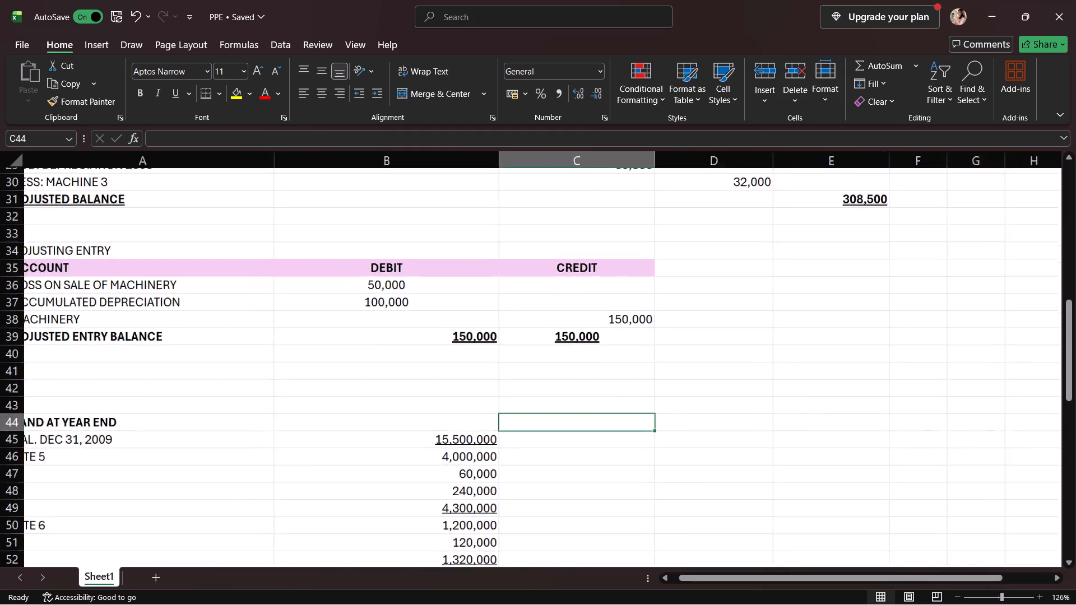
{"action": "scroll", "coordinate": [611, 420], "scroll_direction": "right", "scroll_amount": 2}
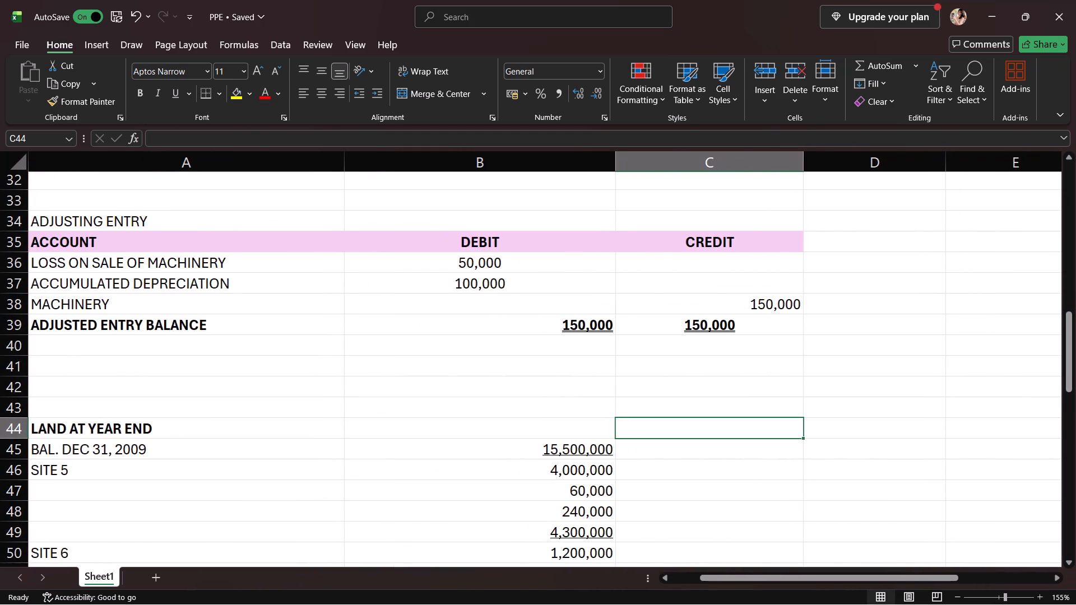
{"action": "scroll", "coordinate": [596, 419], "scroll_direction": "down", "scroll_amount": 6}
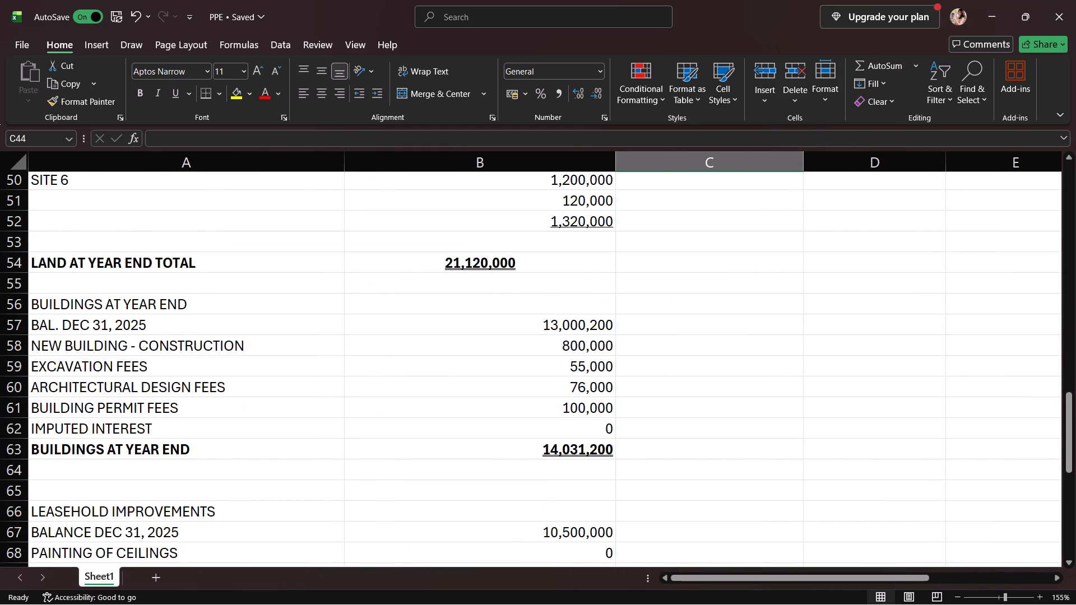
{"action": "scroll", "coordinate": [596, 419], "scroll_direction": "down", "scroll_amount": 8}
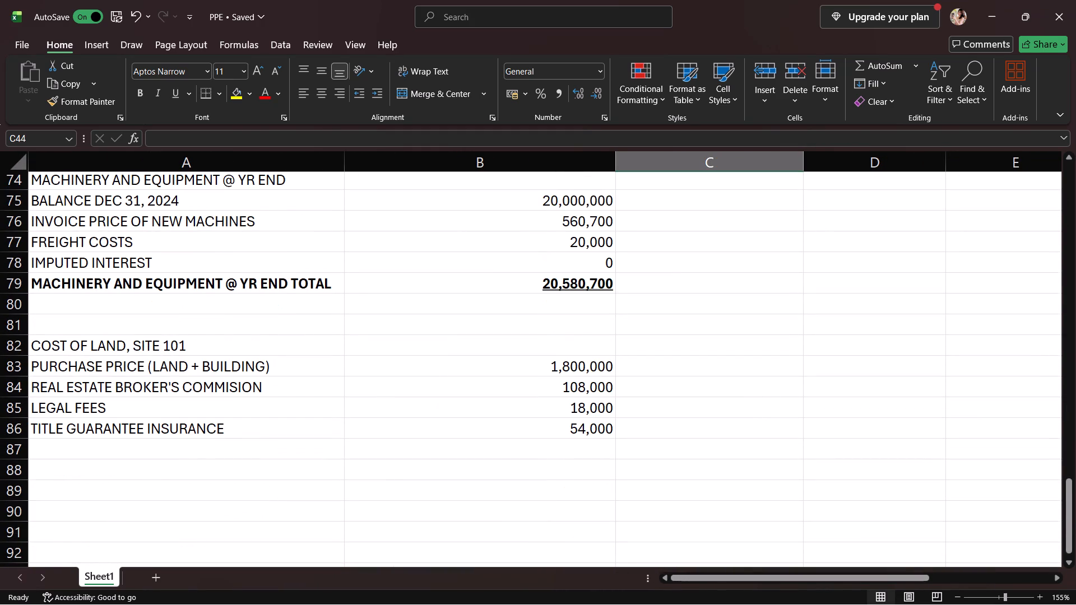
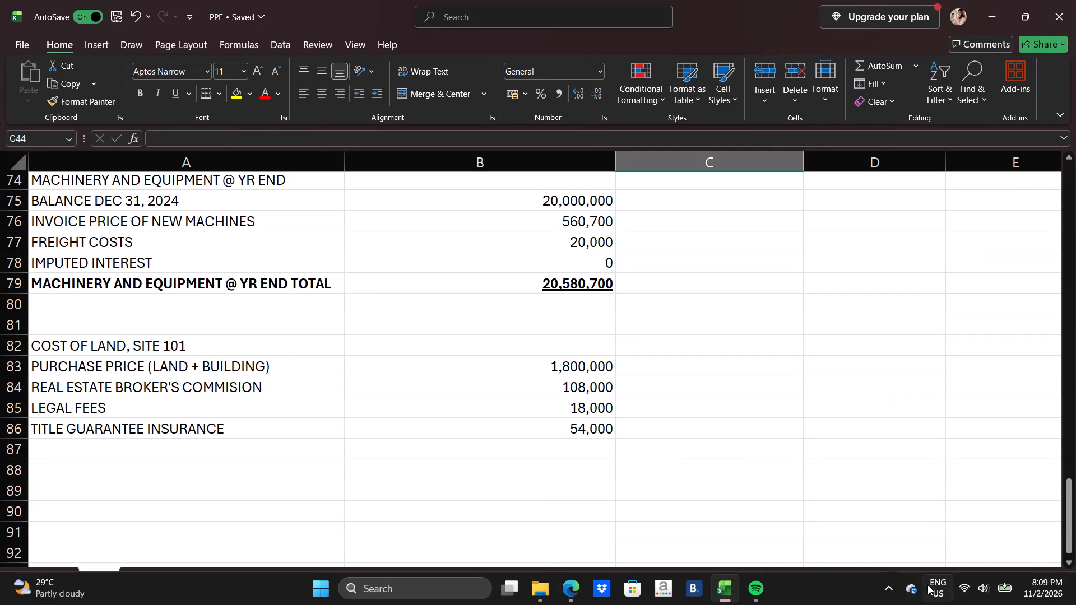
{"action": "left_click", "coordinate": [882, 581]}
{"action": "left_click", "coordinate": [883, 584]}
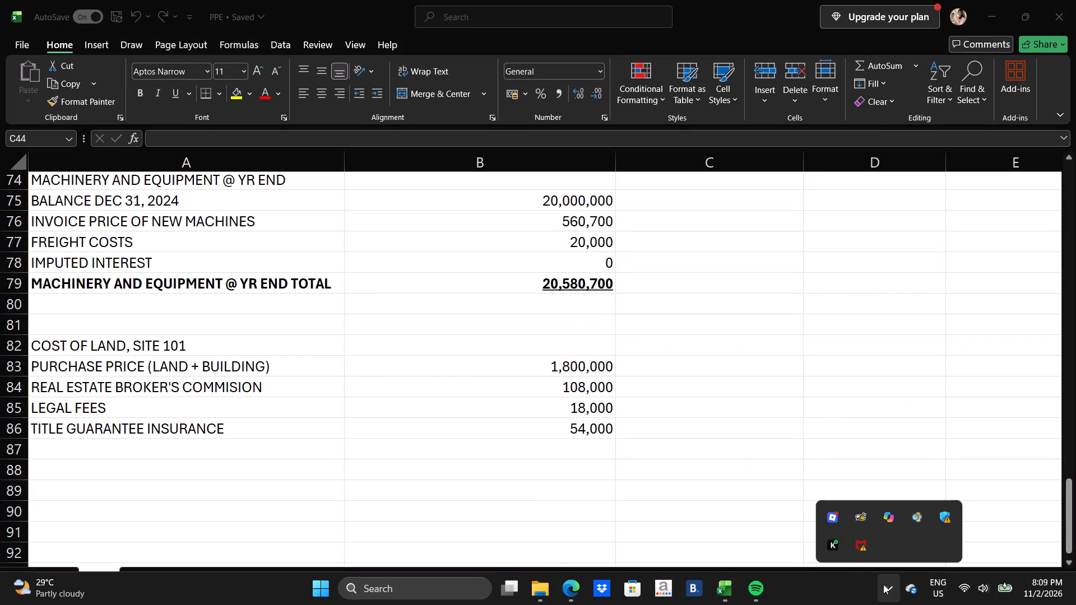
Add the line "COST OF RAZING THE OLD BUILDING" in A87 with the amount 225,000 in B87.
{"action": "left_click", "coordinate": [191, 443]}
{"action": "left_click", "coordinate": [195, 446]}
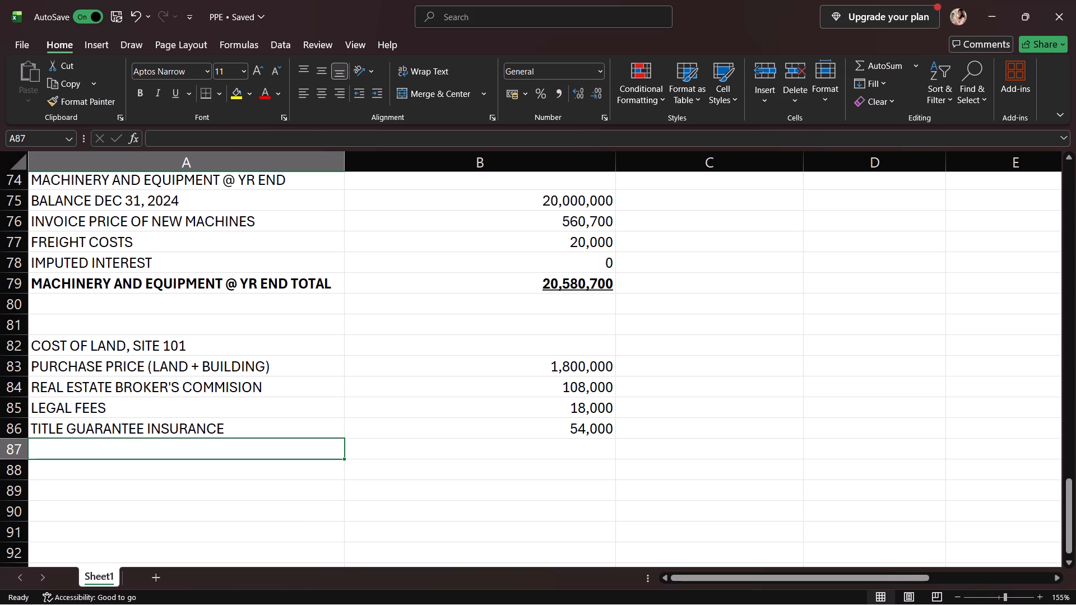
{"action": "type", "text": "COST"}
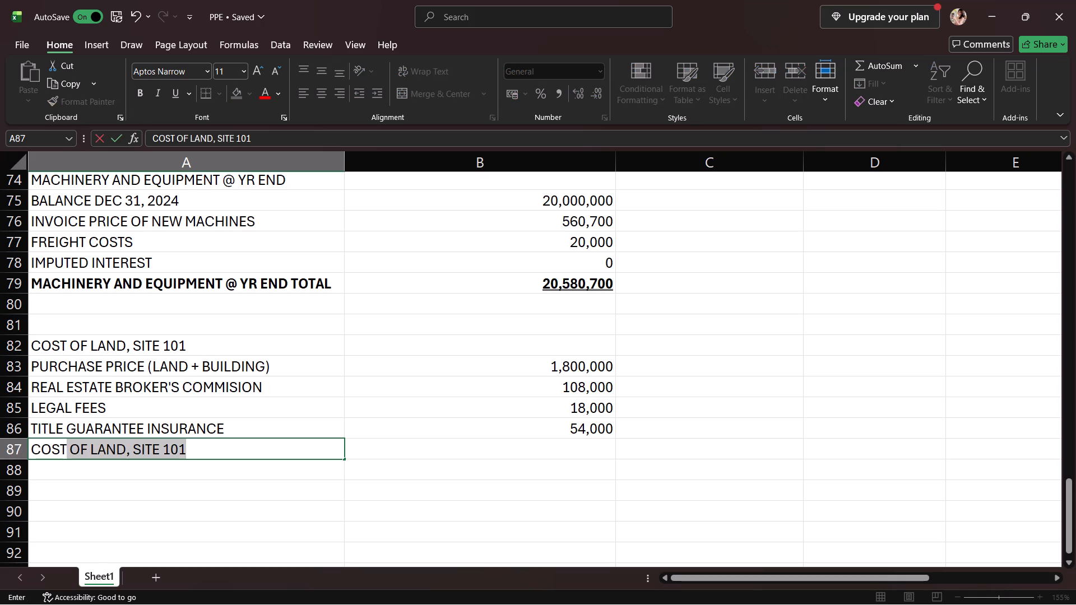
{"action": "key", "text": "space"}
{"action": "type", "text": "OF RA"}
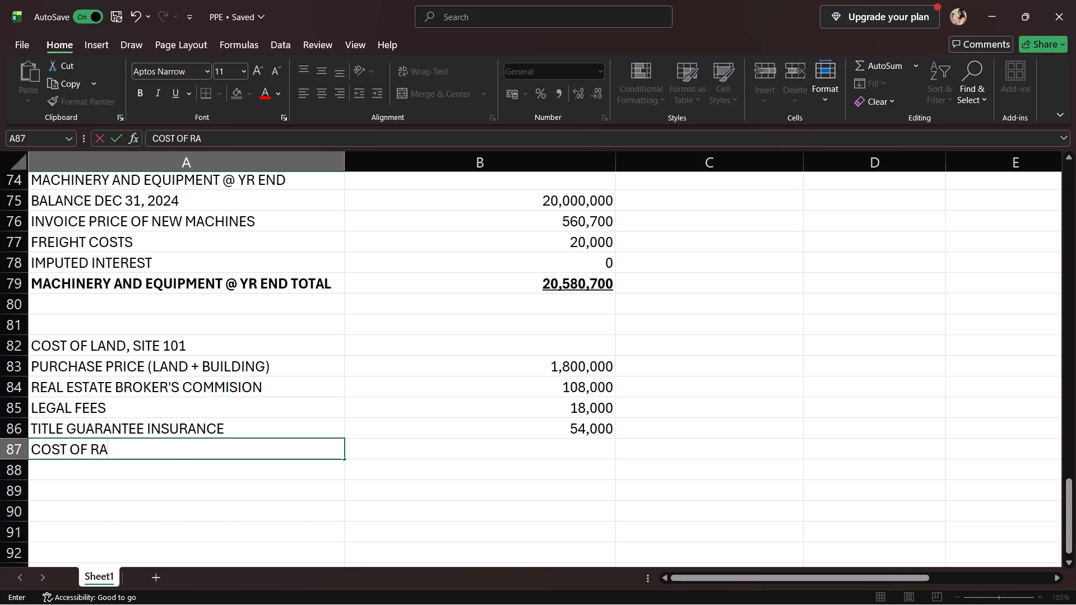
{"action": "type", "text": "ZING THE OLD BUILDING"}
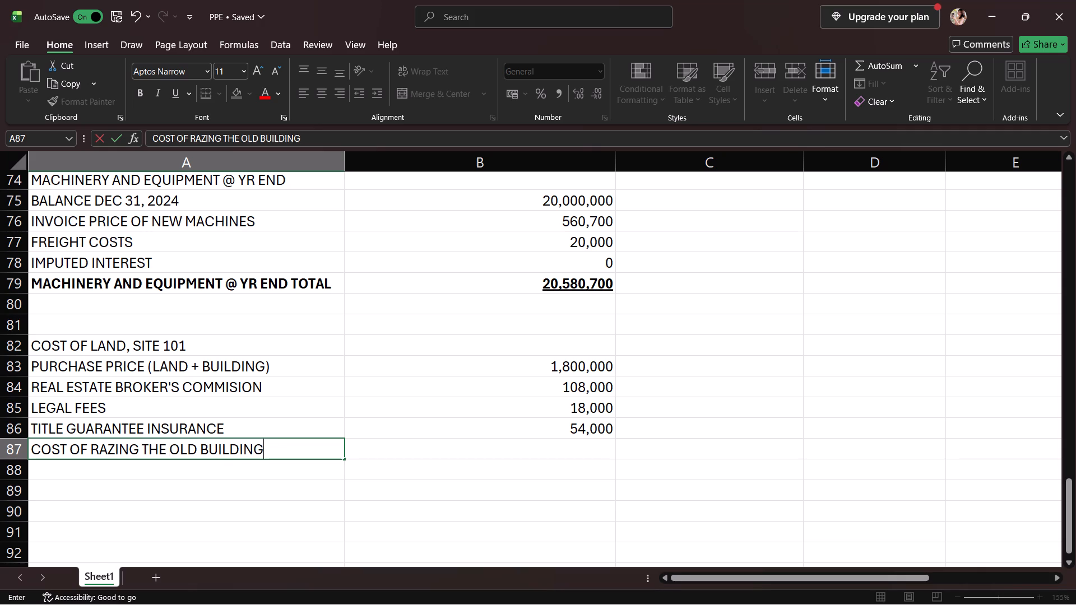
{"action": "left_click", "coordinate": [387, 447]}
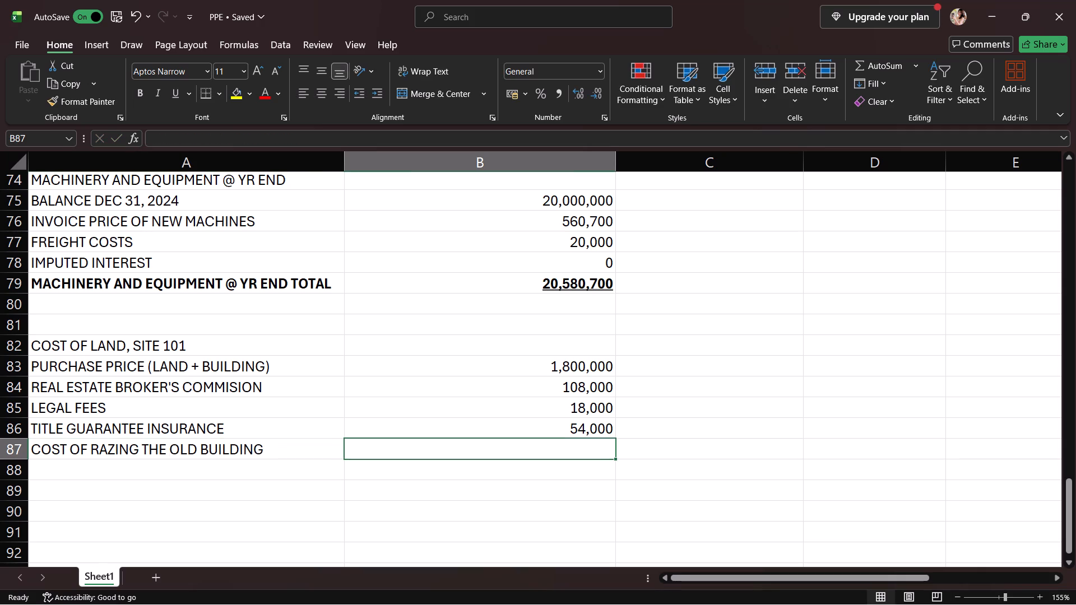
{"action": "type", "text": "225,000"}
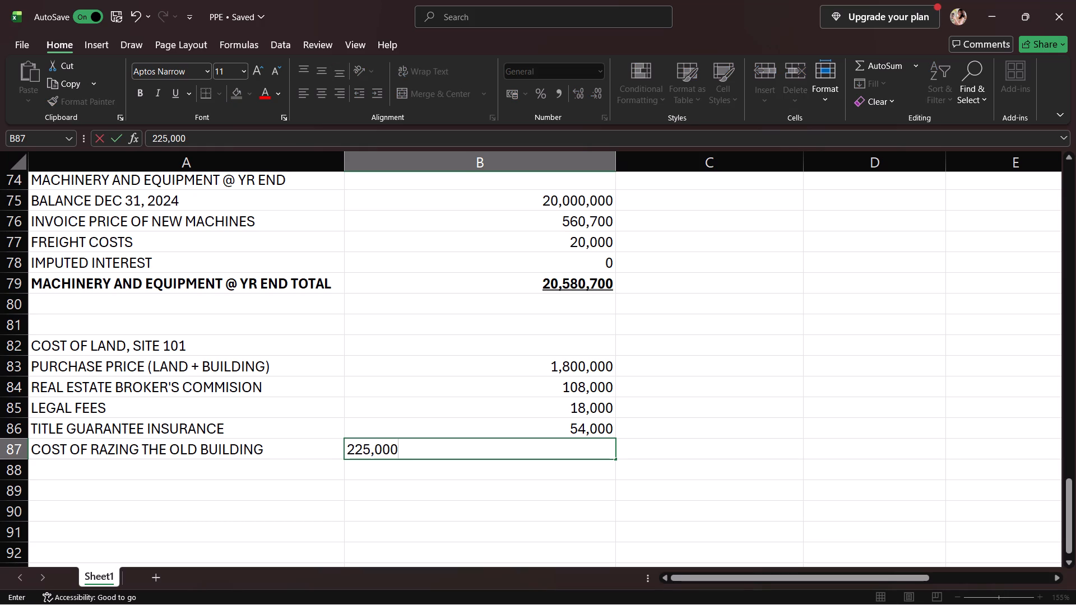
Enter the total label "COST OF LAND" in A88, without the autocompleted ", SITE 101" ending.
{"action": "left_click", "coordinate": [243, 482]}
{"action": "left_click", "coordinate": [242, 476]}
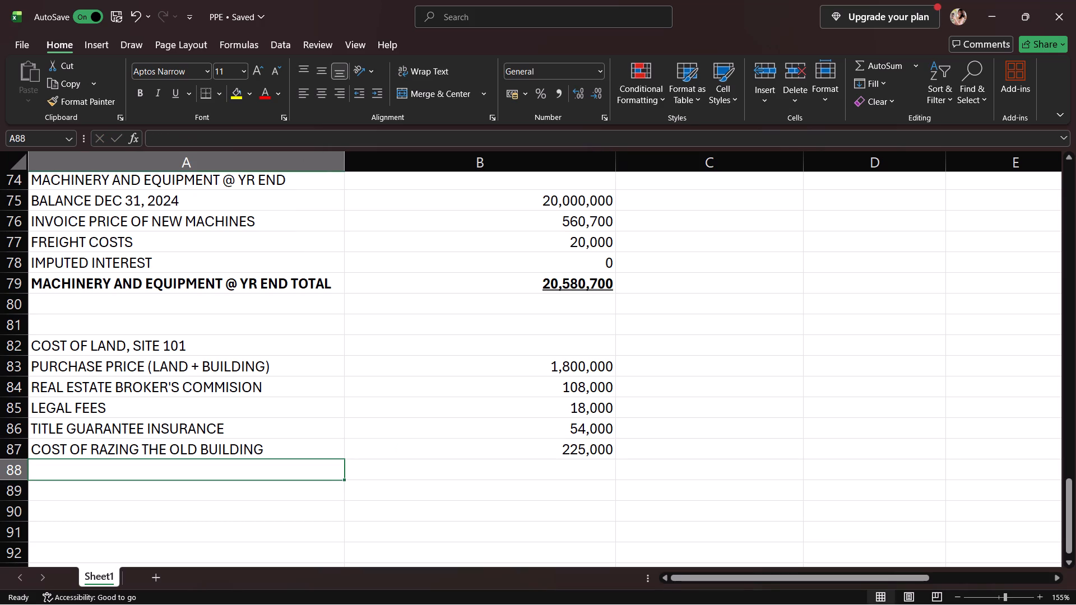
{"action": "type", "text": "COST OF LAND"}
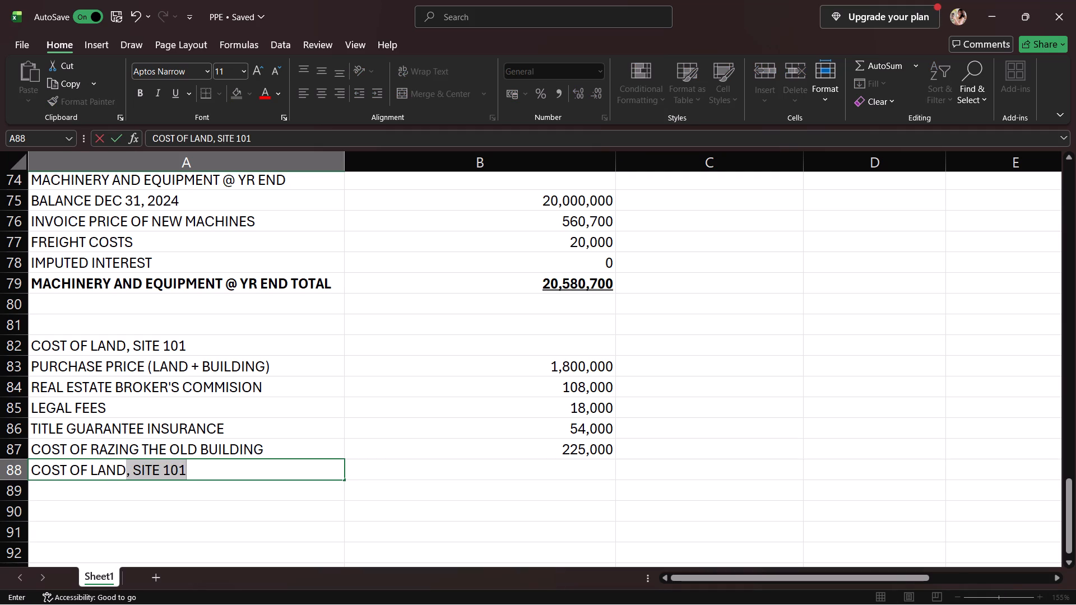
{"action": "left_click", "coordinate": [374, 472]}
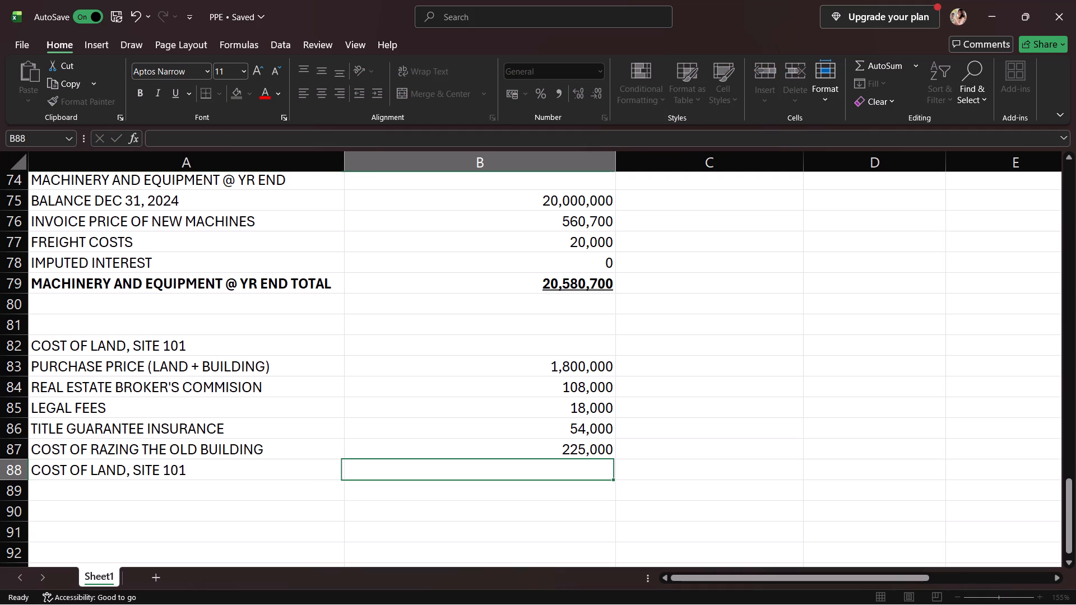
{"action": "left_click", "coordinate": [248, 477]}
{"action": "key", "text": "BackSpace"}
{"action": "key", "text": "BackSpace"}
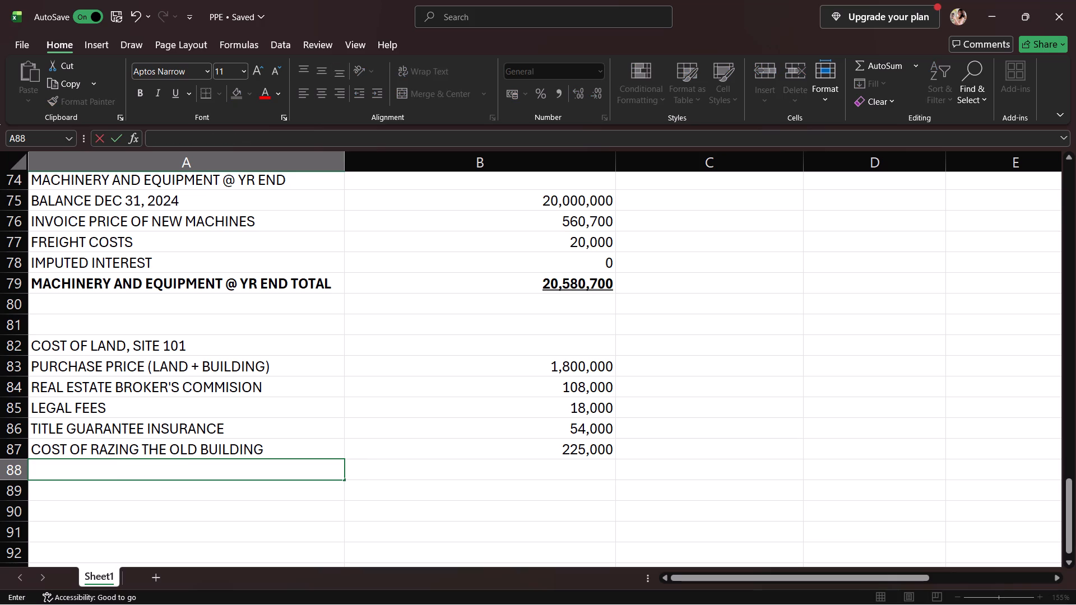
{"action": "type", "text": "COSY"}
{"action": "key", "text": "space"}
{"action": "key", "text": "BackSpace"}
{"action": "key", "text": "BackSpace"}
{"action": "type", "text": "T OF LAN"}
{"action": "key", "text": "d"}
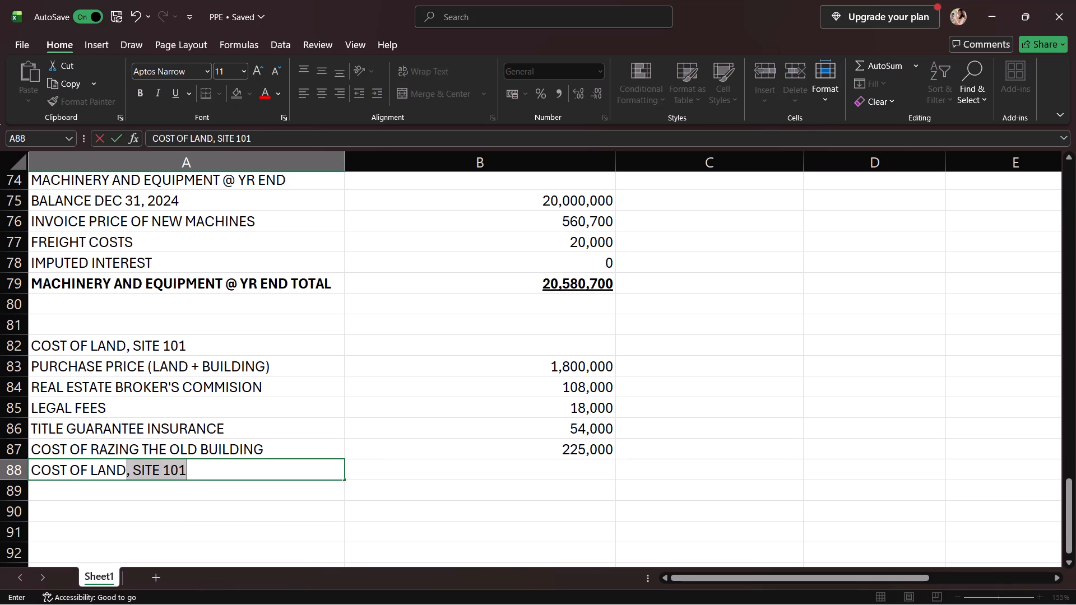
{"action": "key", "text": "BackSpace"}
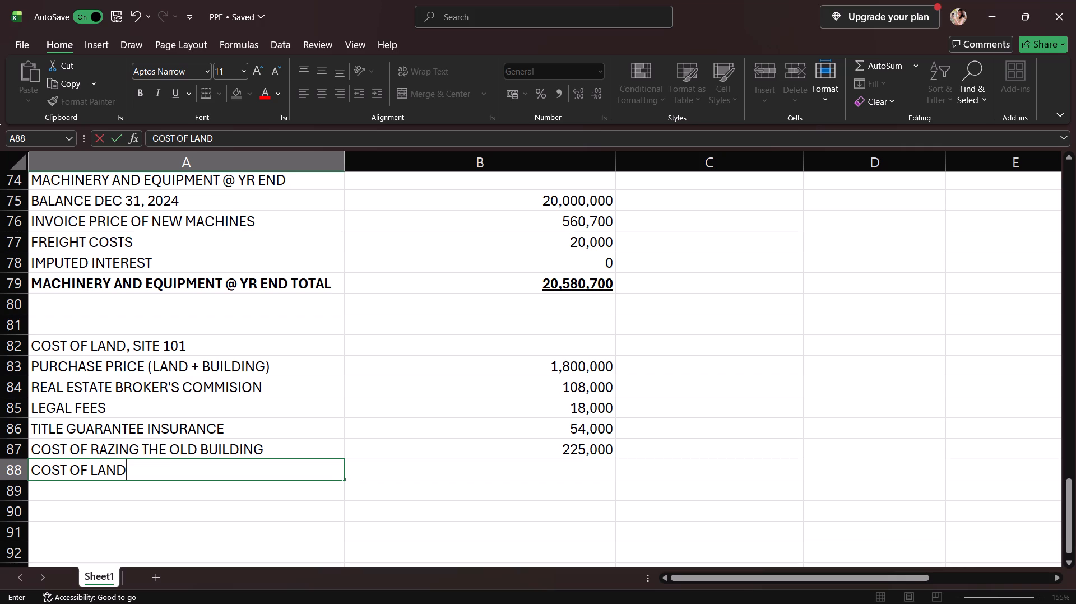
{"action": "key", "text": "Return"}
Total the site 101 land costs in B88 with a SUM of B83:B87.
{"action": "left_click", "coordinate": [340, 472]}
{"action": "left_click", "coordinate": [365, 468]}
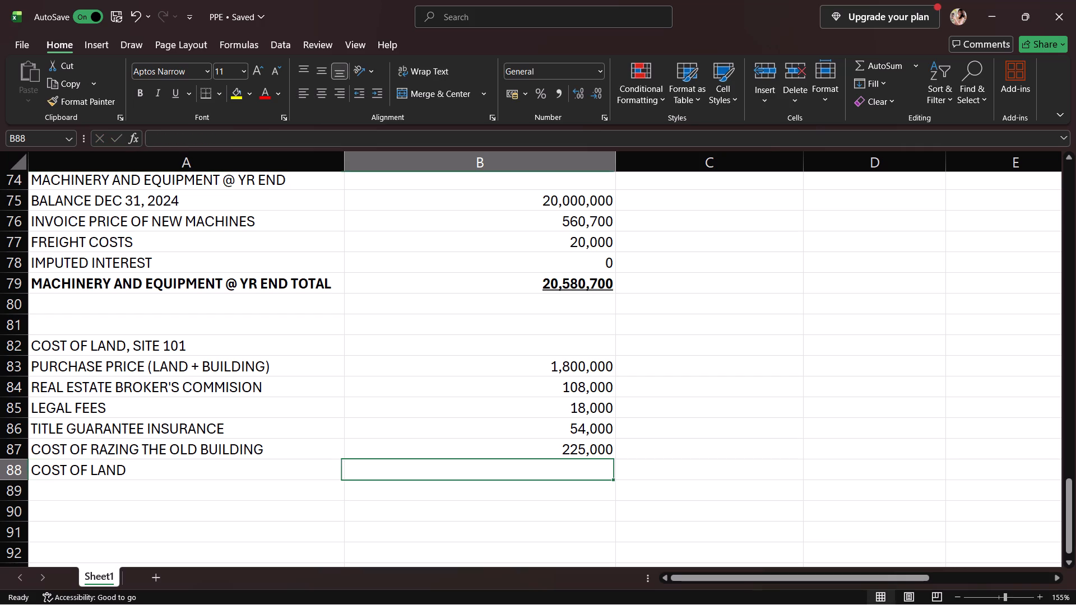
{"action": "left_click", "coordinate": [909, 61]}
{"action": "left_click", "coordinate": [910, 87]}
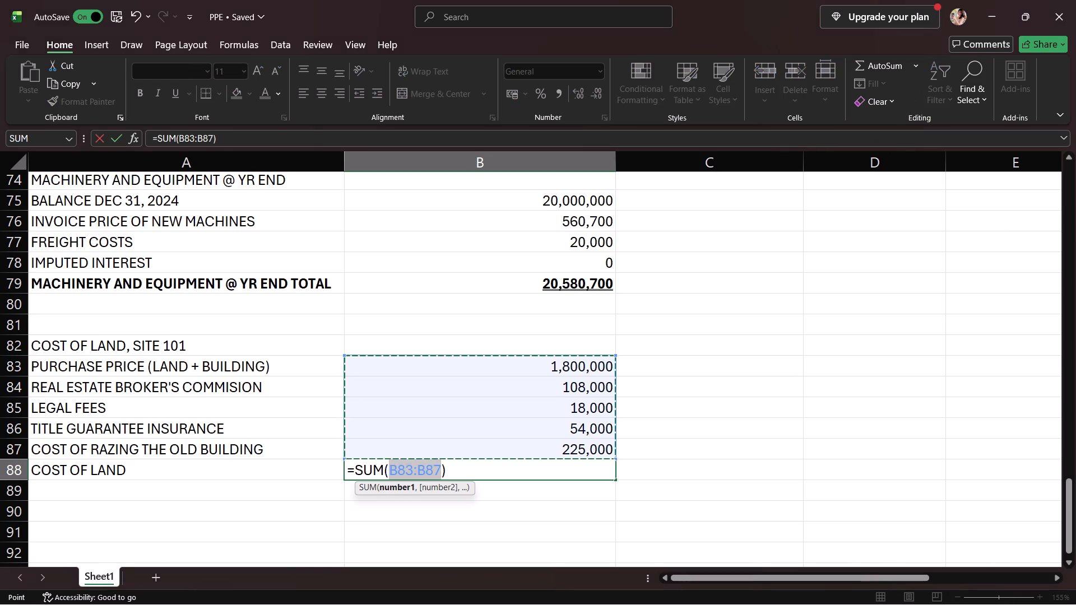
{"action": "key", "text": "Return"}
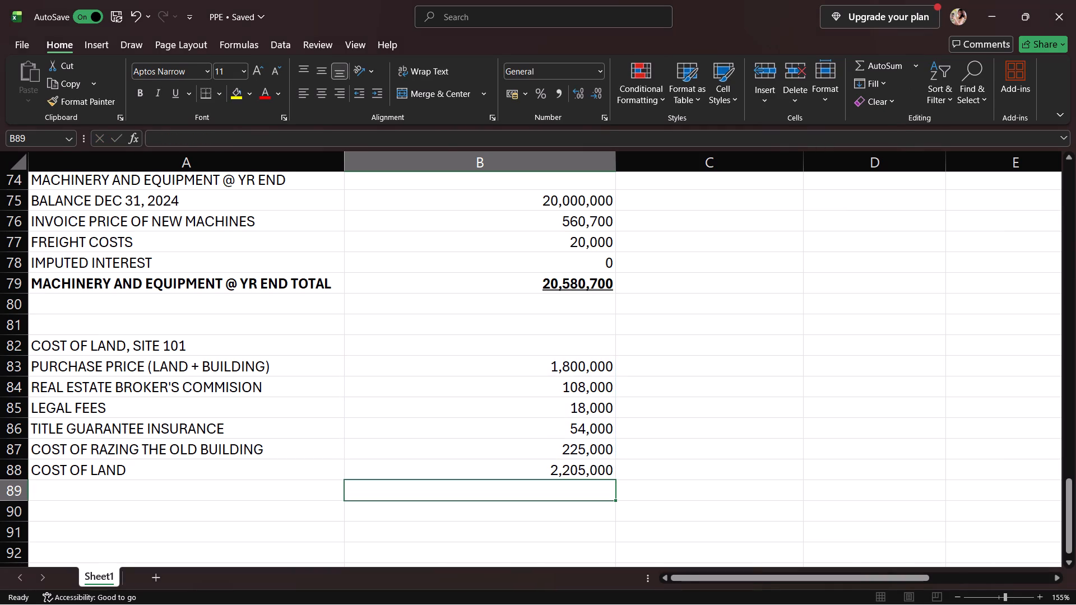
Format the cost of land total in B88 as bold with a double underline.
{"action": "left_click", "coordinate": [551, 473]}
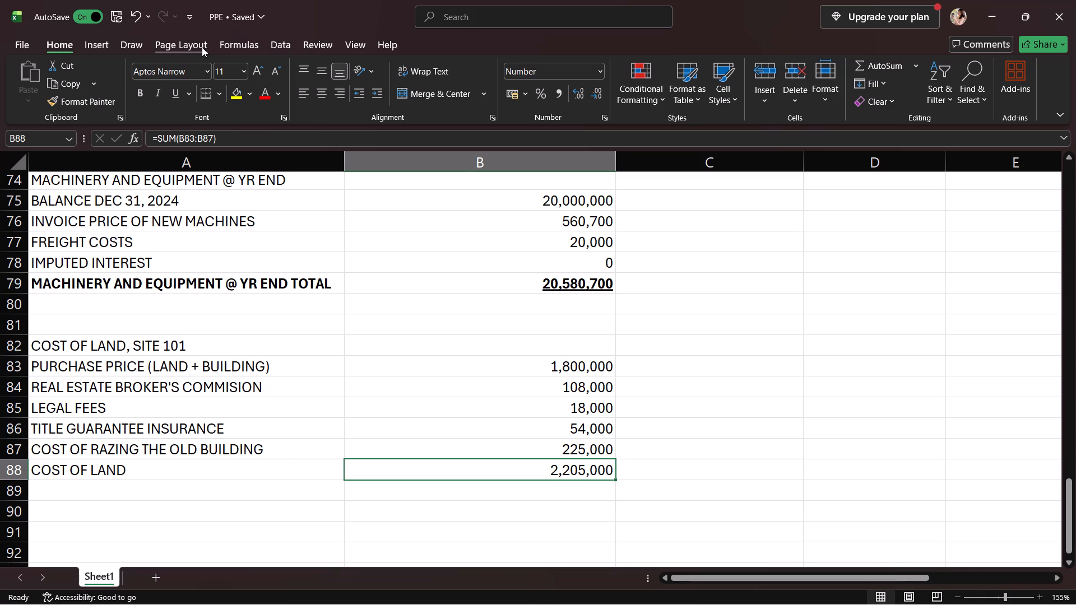
{"action": "left_click", "coordinate": [142, 96]}
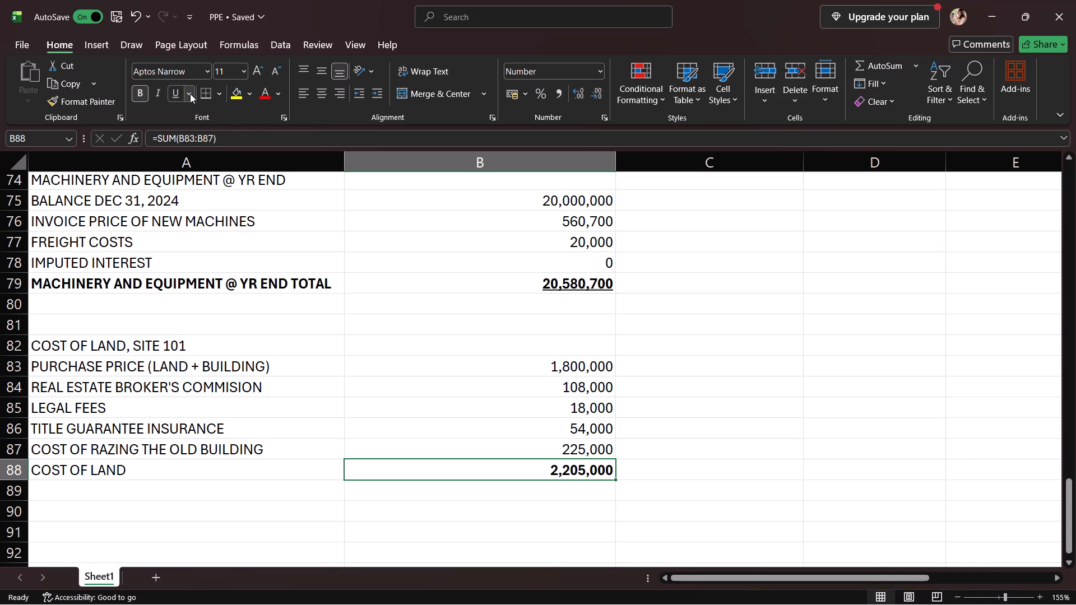
{"action": "left_click", "coordinate": [190, 94]}
{"action": "left_click", "coordinate": [188, 132]}
Make the "COST OF LAND" label in A88 bold, leaving it without an underline.
{"action": "left_click", "coordinate": [107, 466]}
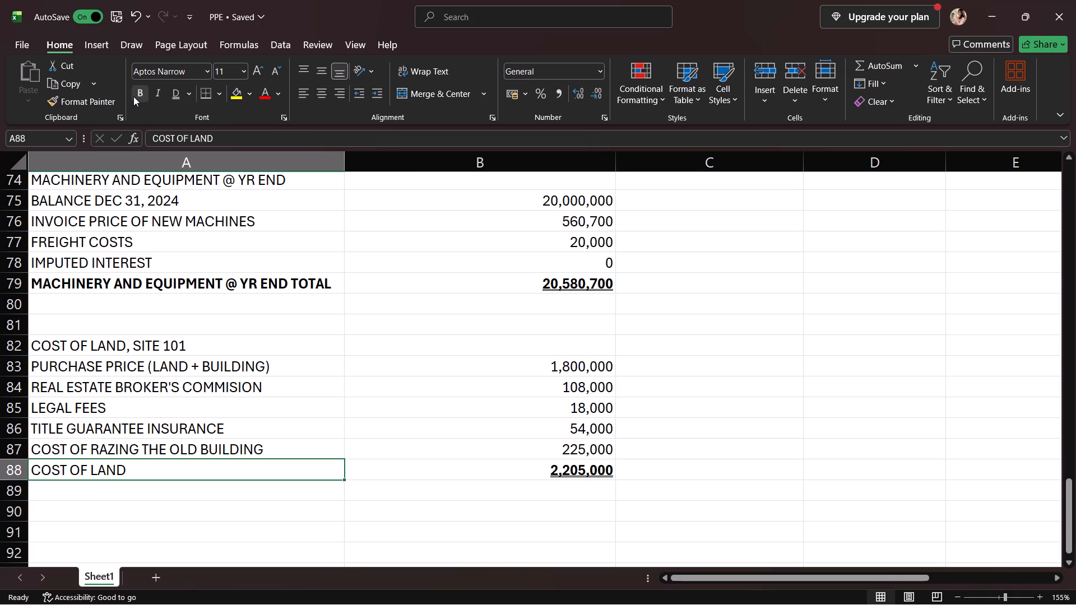
{"action": "left_click", "coordinate": [134, 96]}
{"action": "left_click", "coordinate": [179, 95]}
{"action": "left_click", "coordinate": [190, 95]}
{"action": "left_click", "coordinate": [188, 107]}
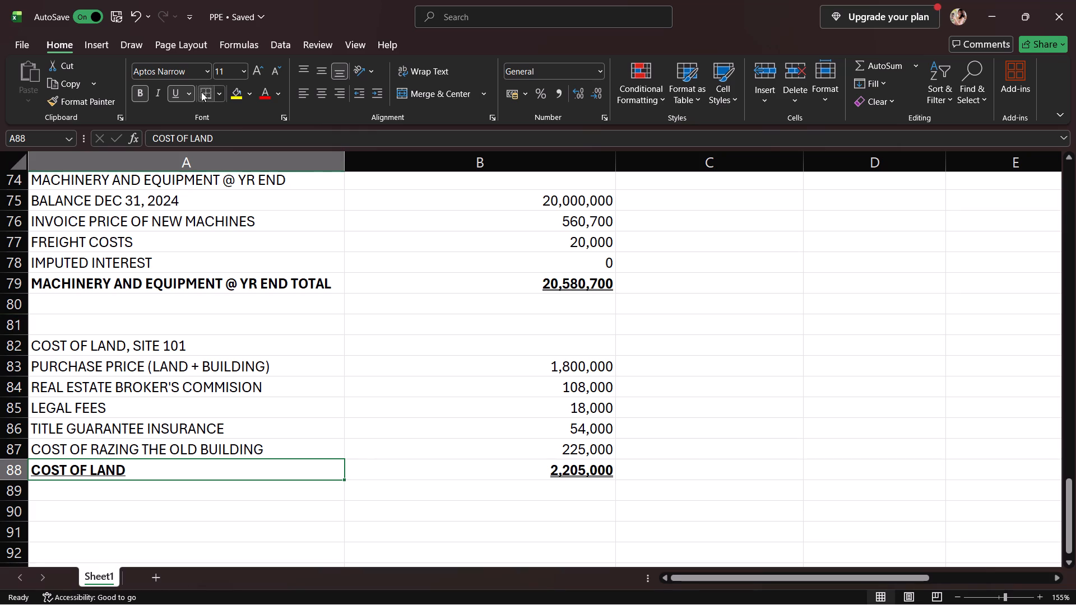
{"action": "left_click", "coordinate": [180, 98]}
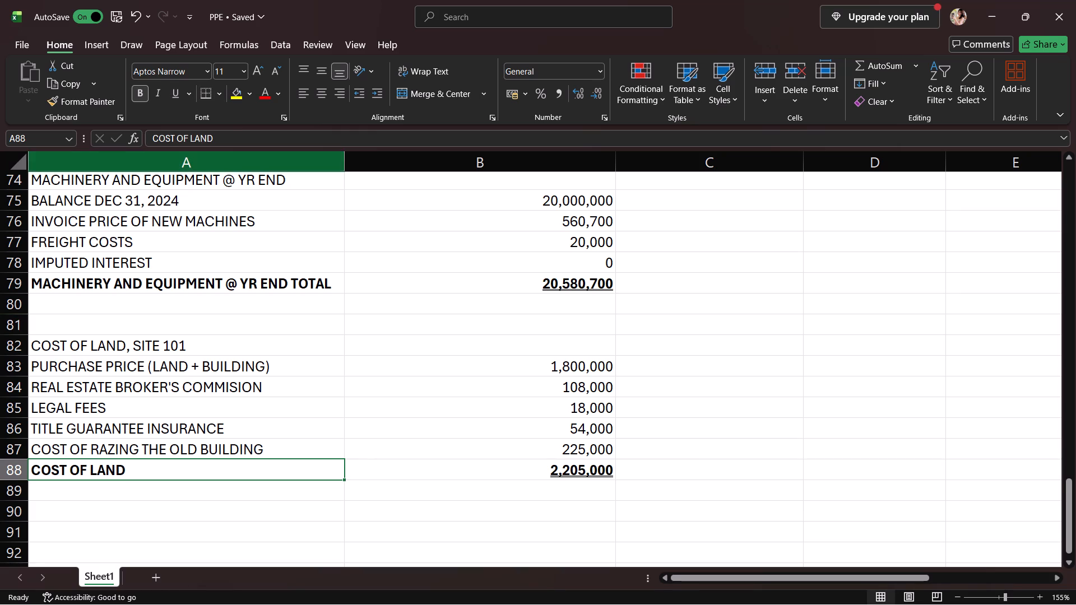
Start a new computation below the land total with the heading "COST OF OFFICE BUILDING" in A90.
{"action": "scroll", "coordinate": [386, 436], "scroll_direction": "down", "scroll_amount": 2}
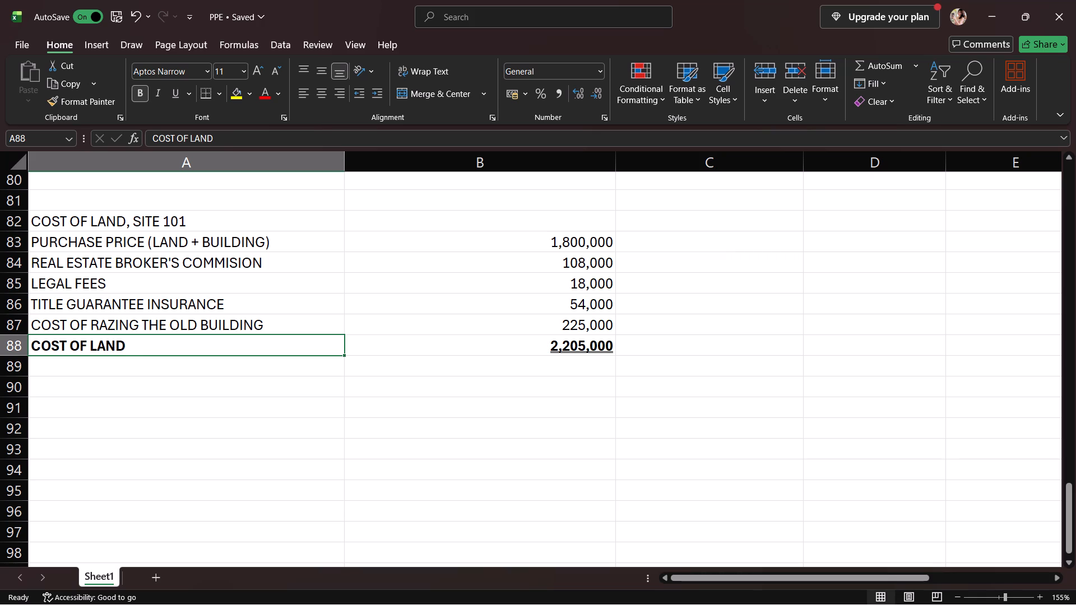
{"action": "left_click", "coordinate": [137, 390]}
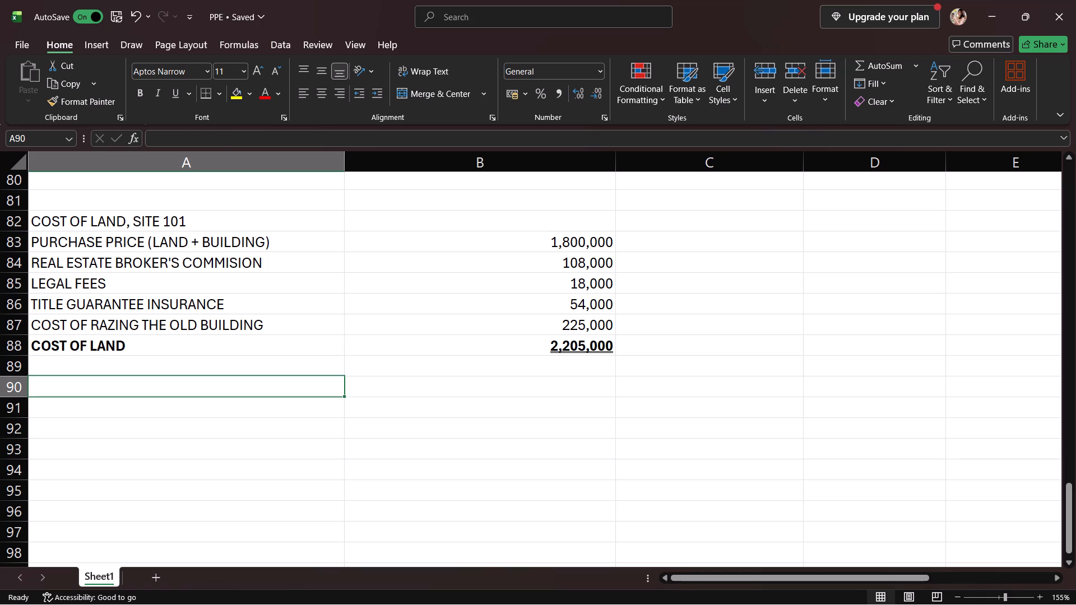
{"action": "type", "text": "COST OF OFFICE BUILDING"}
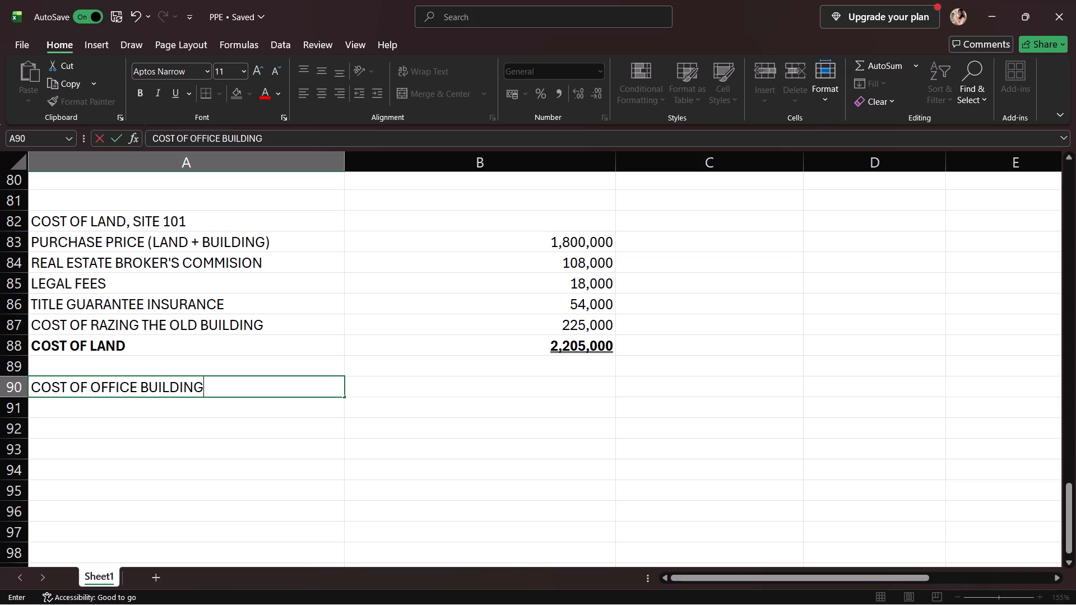
{"action": "left_click", "coordinate": [71, 417]}
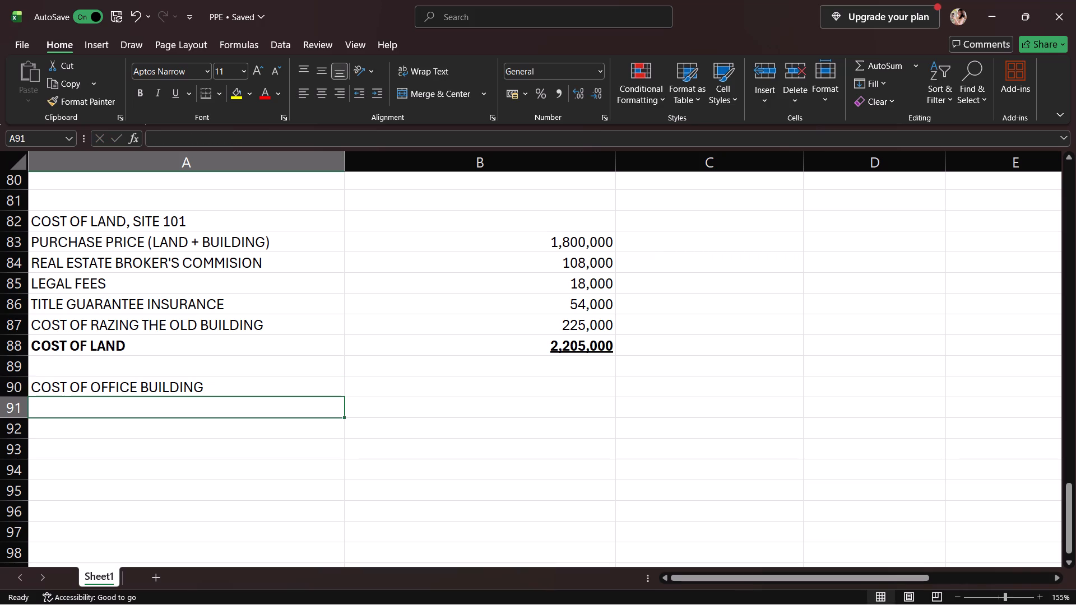
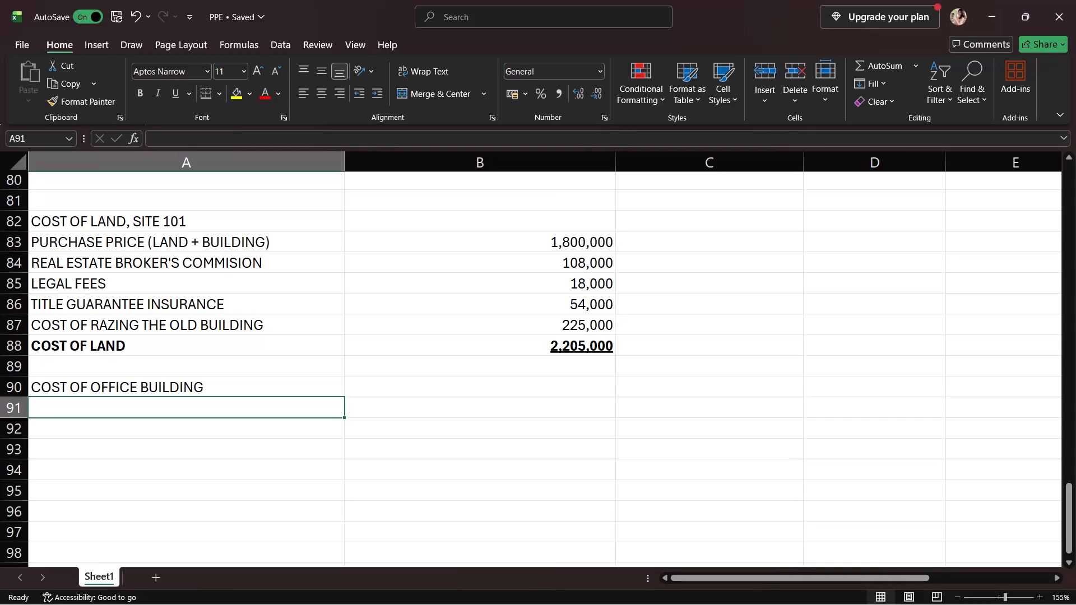
Add the line "FIXED PRICE CONSTRUCTION CONTRACT" in A91 with the amount 9,000,000 in B91.
{"action": "left_click", "coordinate": [175, 383]}
{"action": "left_click", "coordinate": [164, 405]}
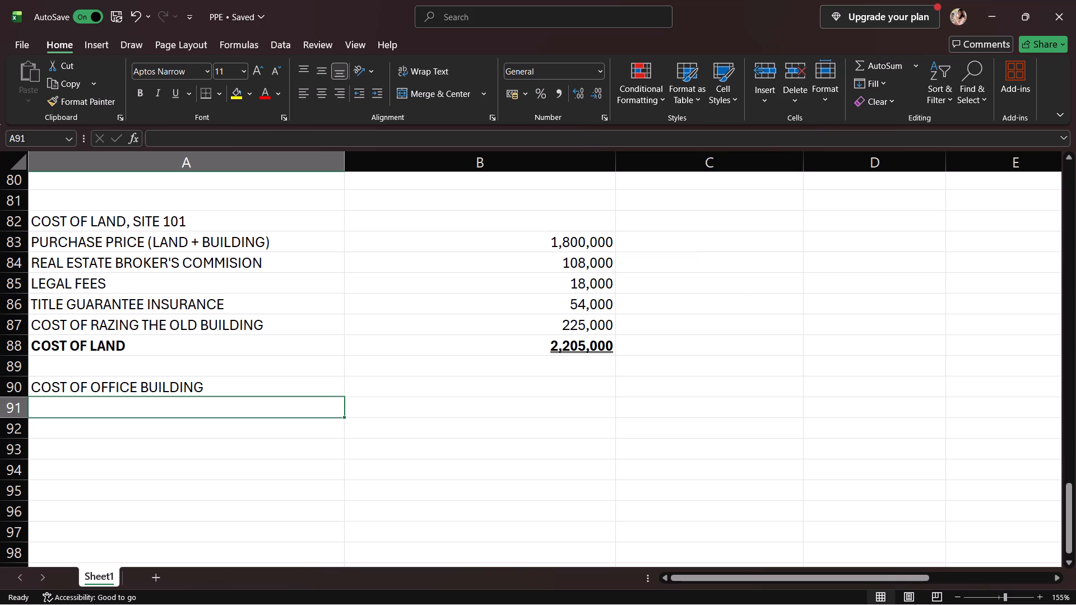
{"action": "left_click", "coordinate": [185, 393]}
{"action": "left_click", "coordinate": [179, 415]}
{"action": "type", "text": "FIXED"}
{"action": "key", "text": "space"}
{"action": "type", "text": "PRICE"}
{"action": "key", "text": "space"}
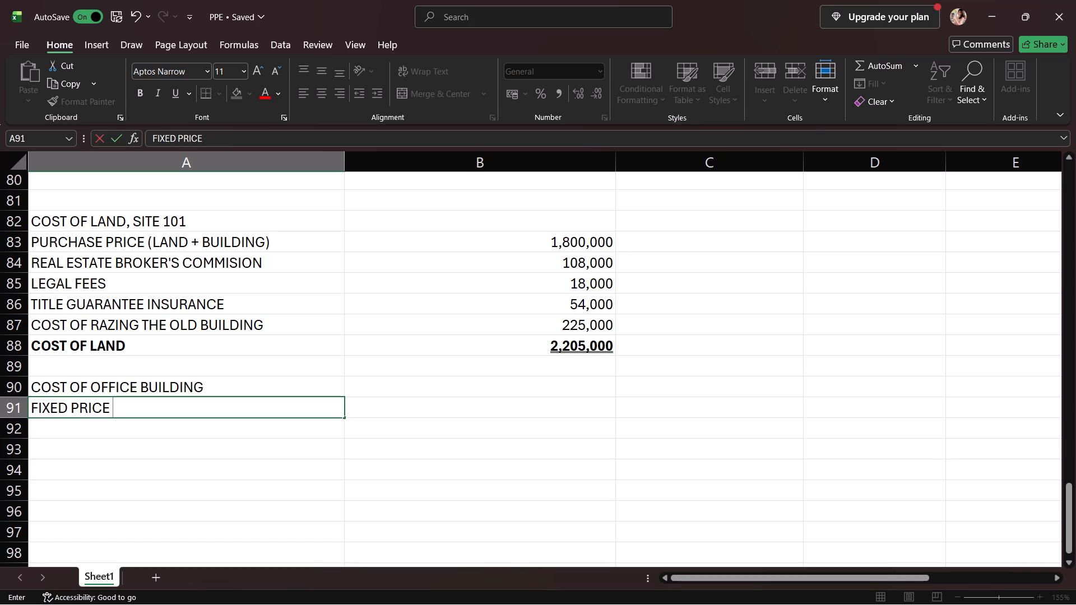
{"action": "type", "text": "CONA"}
{"action": "key", "text": "BackSpace"}
{"action": "type", "text": "STRUCTION"}
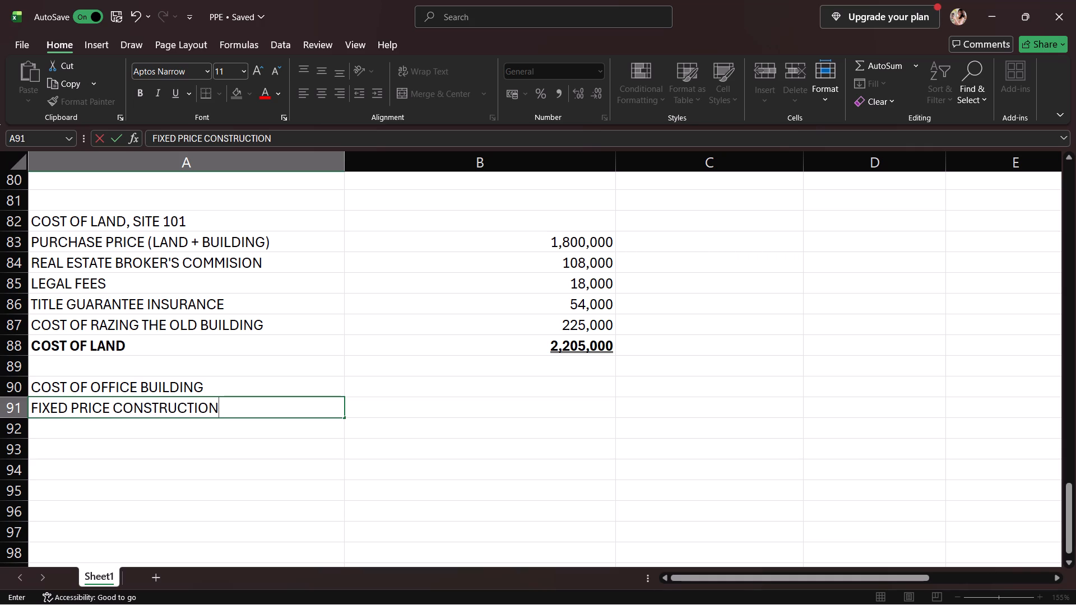
{"action": "key", "text": "space"}
{"action": "type", "text": "CONTRACT"}
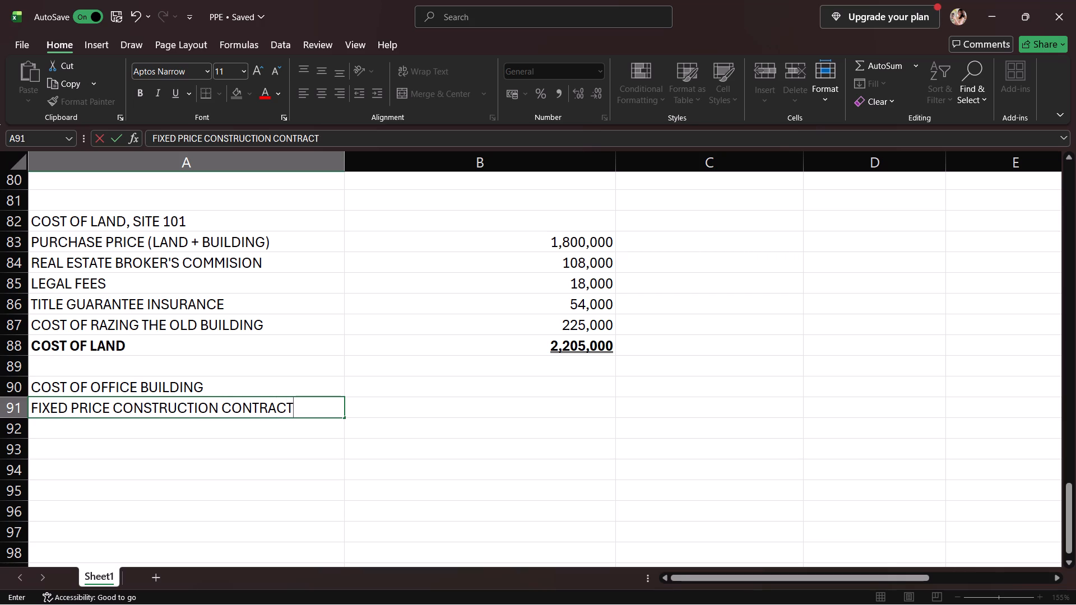
{"action": "left_click", "coordinate": [528, 401]}
{"action": "type", "text": "9,000,000"}
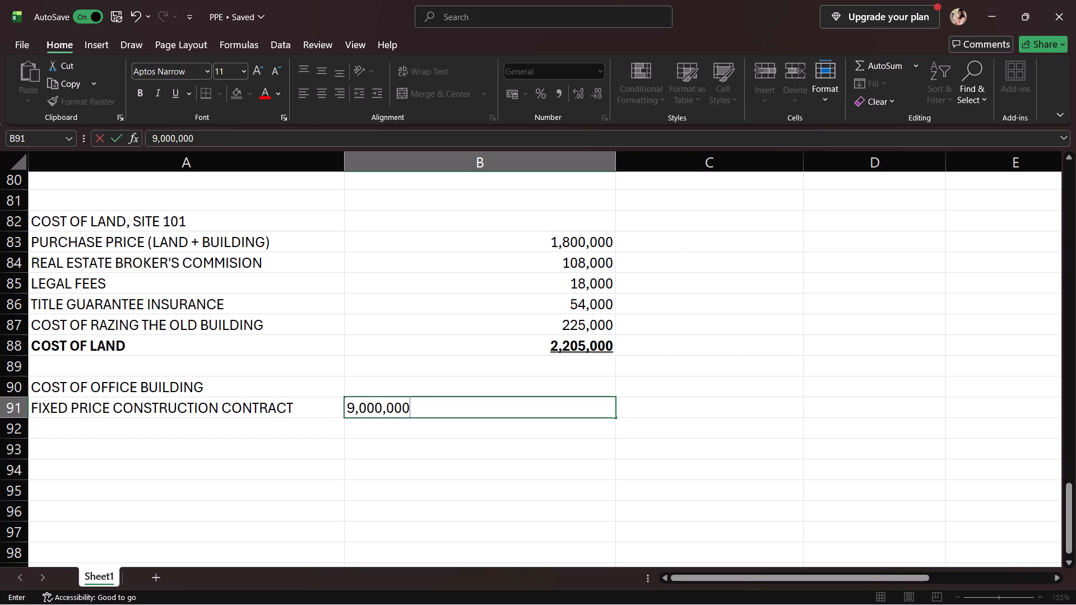
{"action": "key", "text": "Return"}
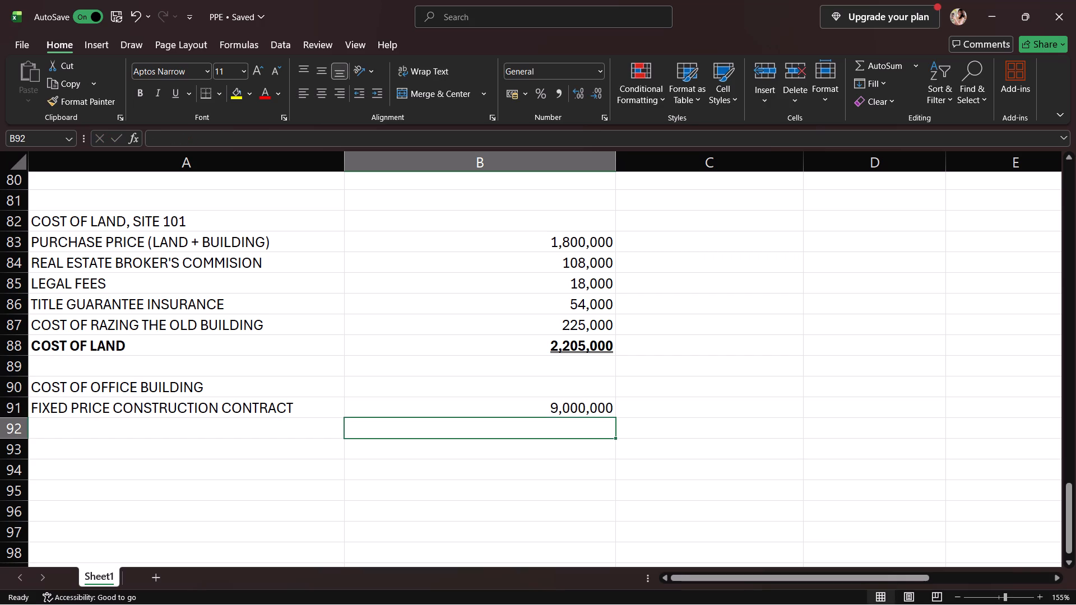
Enter the label "PLANS, SPECIFICATIONS" in A92, below the construction contract line.
{"action": "left_click", "coordinate": [304, 434]}
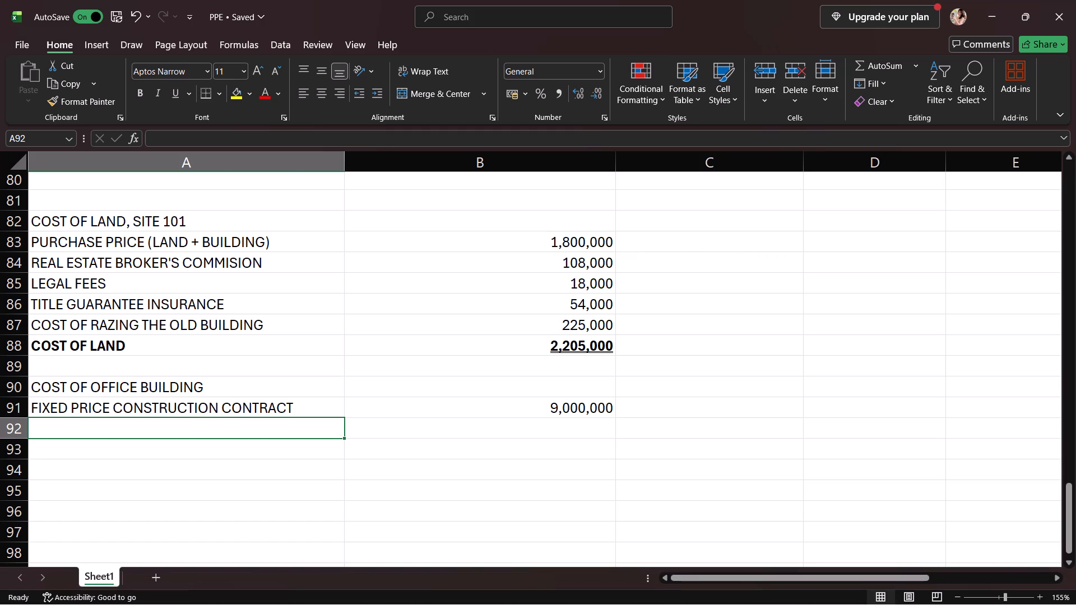
{"action": "type", "text": "PLAM"}
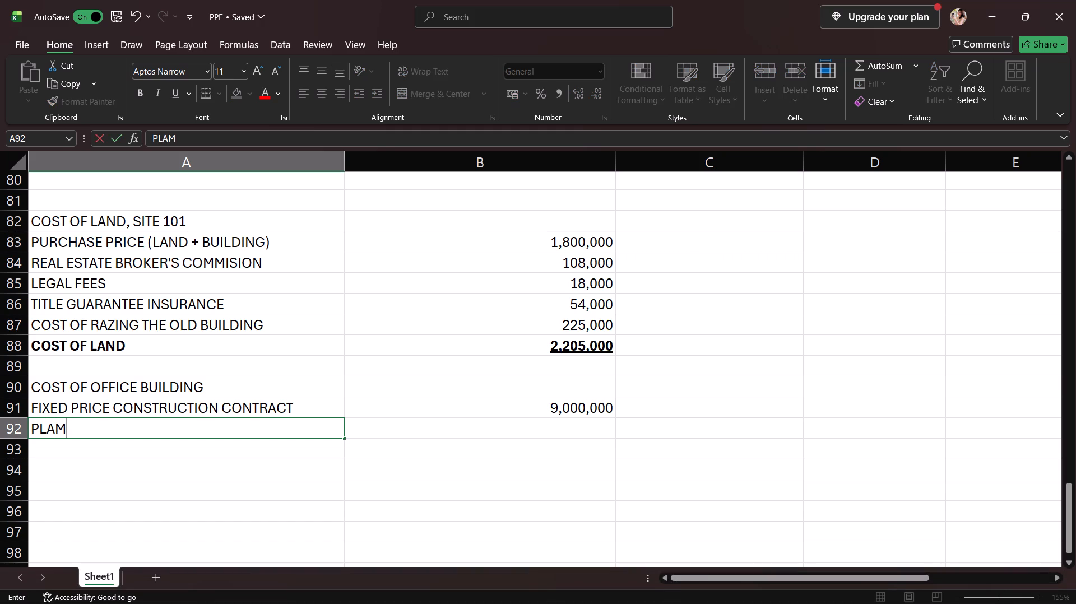
{"action": "key", "text": "BackSpace"}
{"action": "key", "text": "n"}
{"action": "key", "text": "s"}
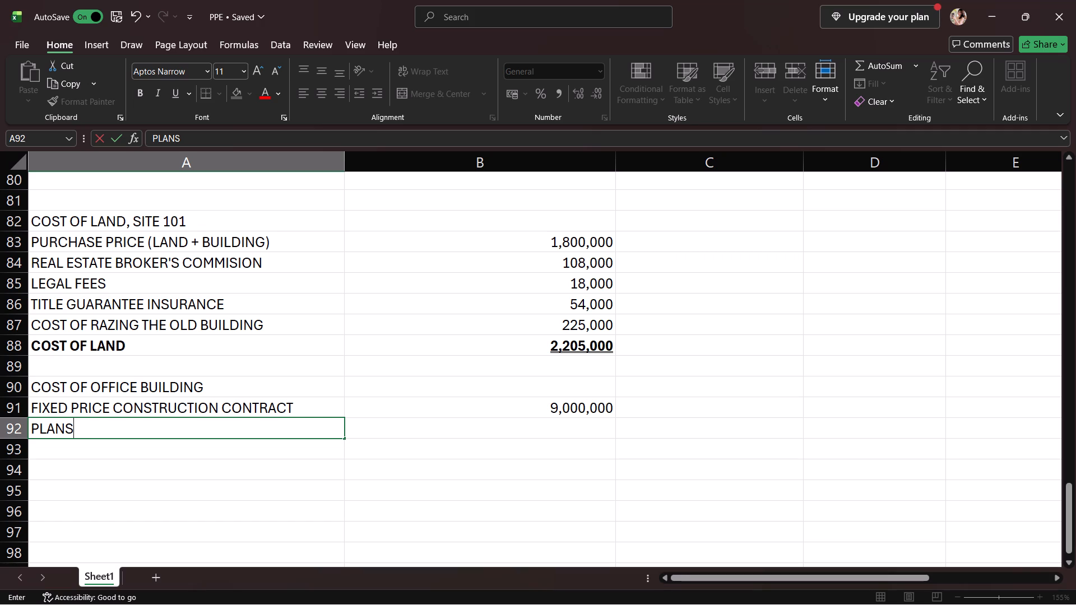
{"action": "type", "text": ","}
{"action": "key", "text": "space"}
{"action": "type", "text": "SPECIFICAT"}
{"action": "type", "text": "IONS"}
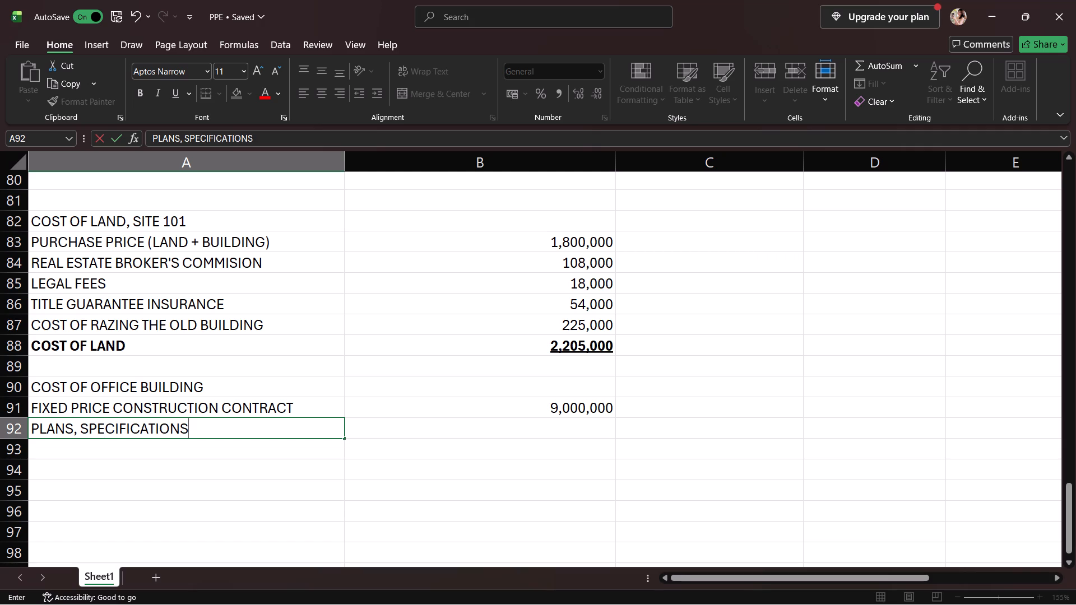
{"action": "scroll", "coordinate": [636, 471], "scroll_direction": "up", "scroll_amount": 2}
{"action": "scroll", "coordinate": [624, 447], "scroll_direction": "down", "scroll_amount": 3}
{"action": "scroll", "coordinate": [624, 441], "scroll_direction": "up", "scroll_amount": 5}
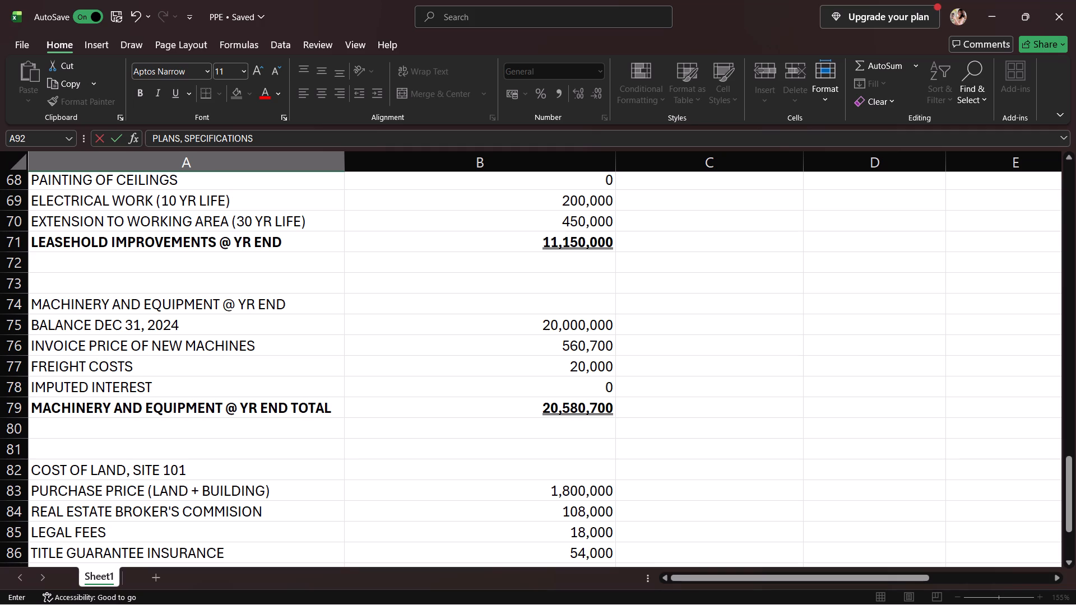
{"action": "scroll", "coordinate": [569, 277], "scroll_direction": "up", "scroll_amount": 4}
{"action": "scroll", "coordinate": [574, 380], "scroll_direction": "down", "scroll_amount": 6}
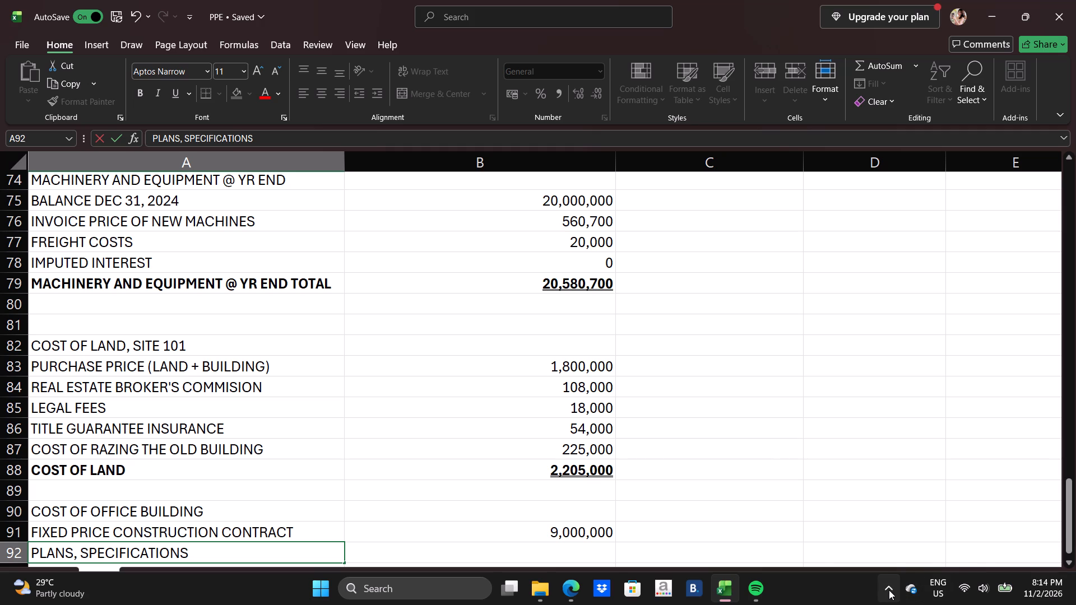
{"action": "scroll", "coordinate": [760, 528], "scroll_direction": "down", "scroll_amount": 1}
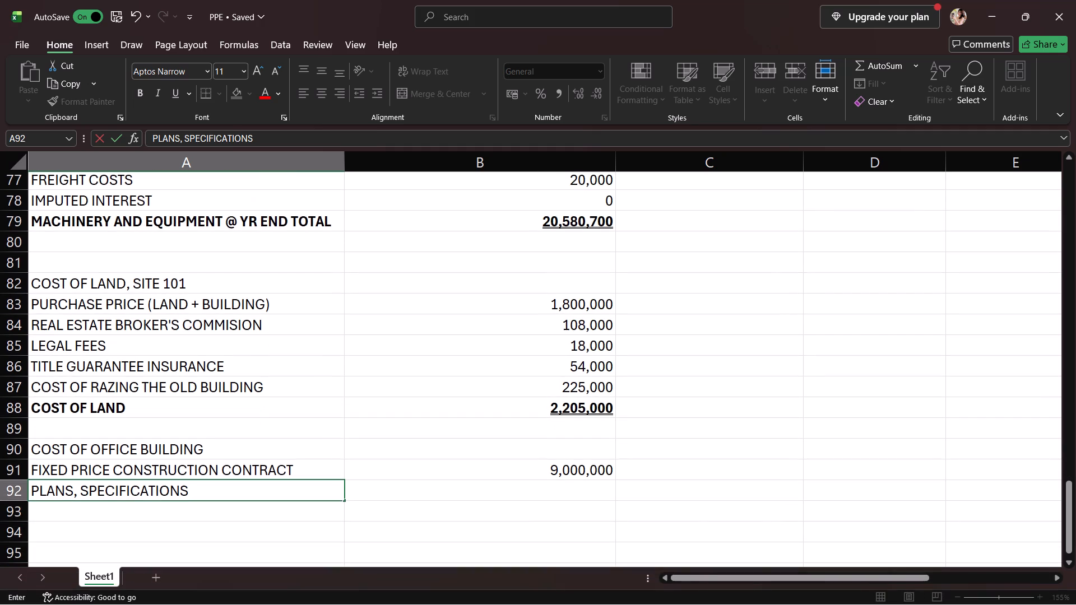
{"action": "left_click", "coordinate": [282, 495]}
{"action": "left_click", "coordinate": [423, 511]}
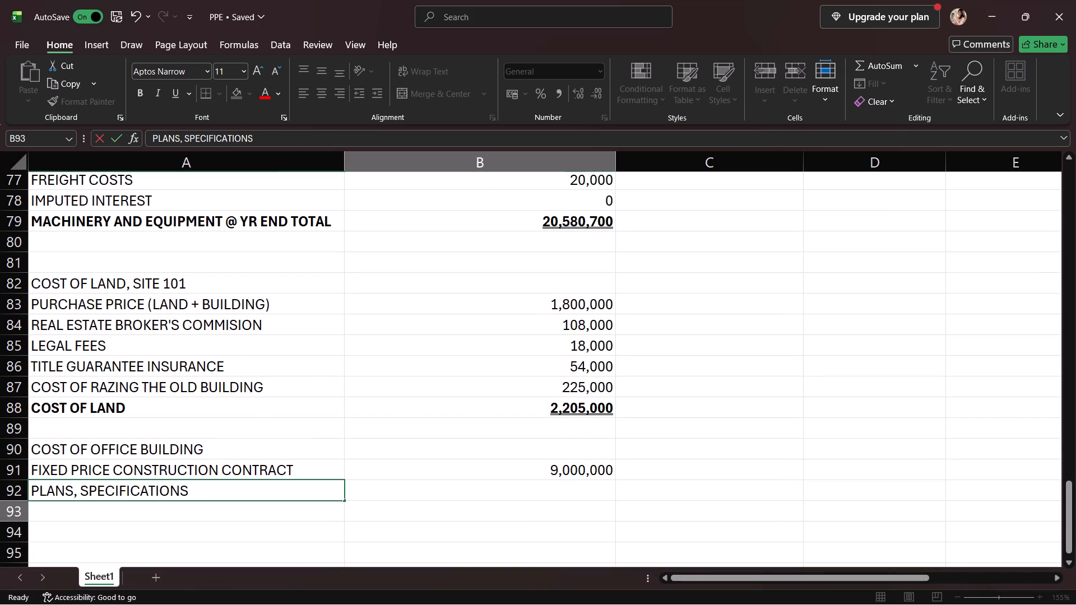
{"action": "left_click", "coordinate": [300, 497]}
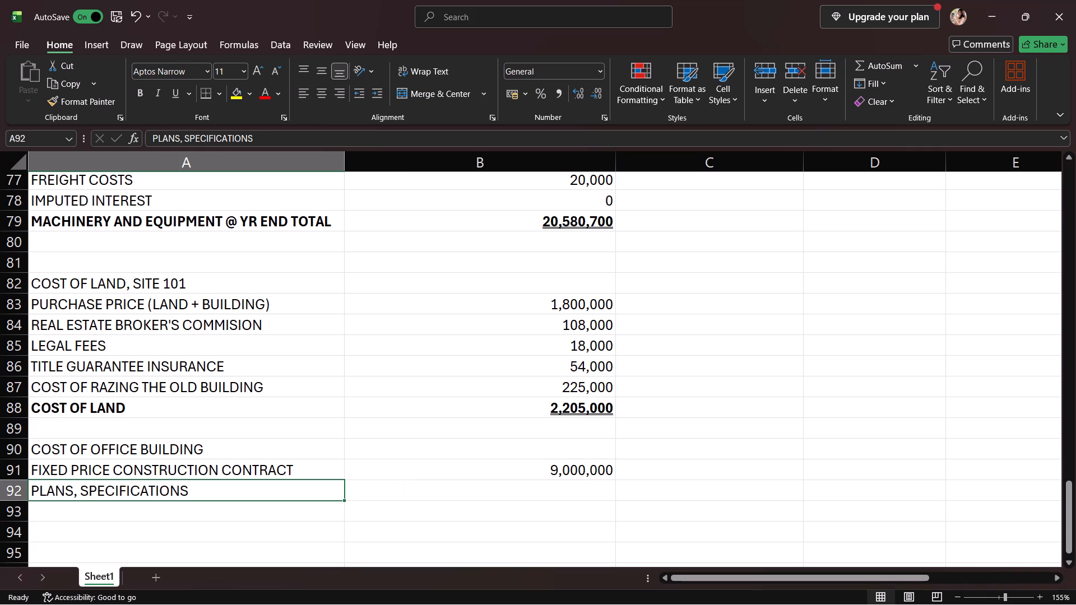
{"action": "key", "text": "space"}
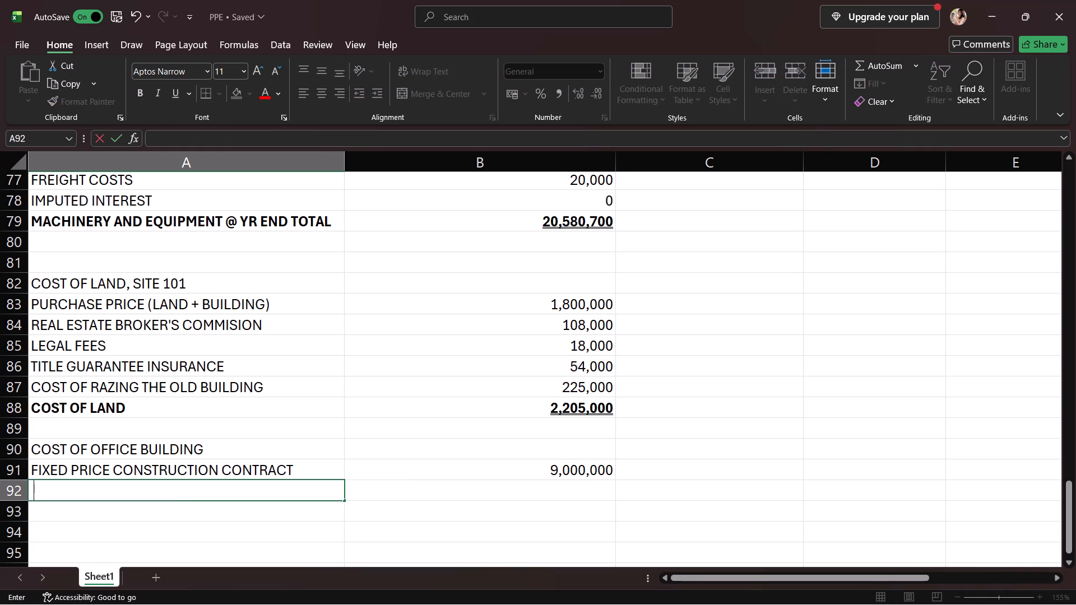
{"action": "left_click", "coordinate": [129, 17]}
Extend the A92 label to "PLANS, SPECIFICATIONS AND BLUEPRINTS" and enter its amount of 36,000 in B92.
{"action": "left_click", "coordinate": [211, 490]}
{"action": "left_click", "coordinate": [211, 490]}
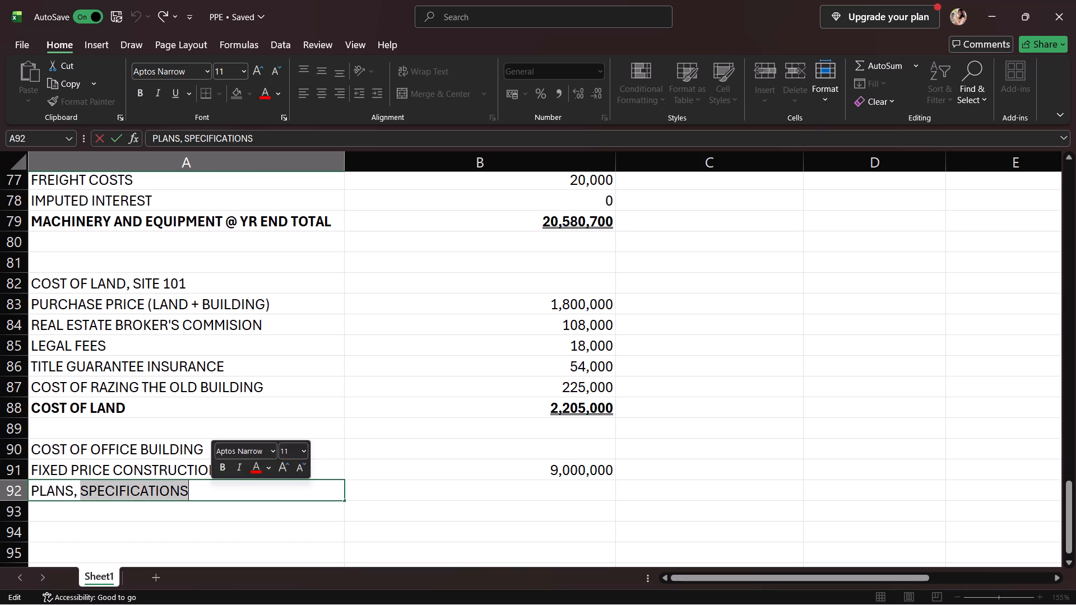
{"action": "left_click", "coordinate": [211, 493]}
{"action": "key", "text": "space"}
{"action": "type", "text": "AND BLUE"}
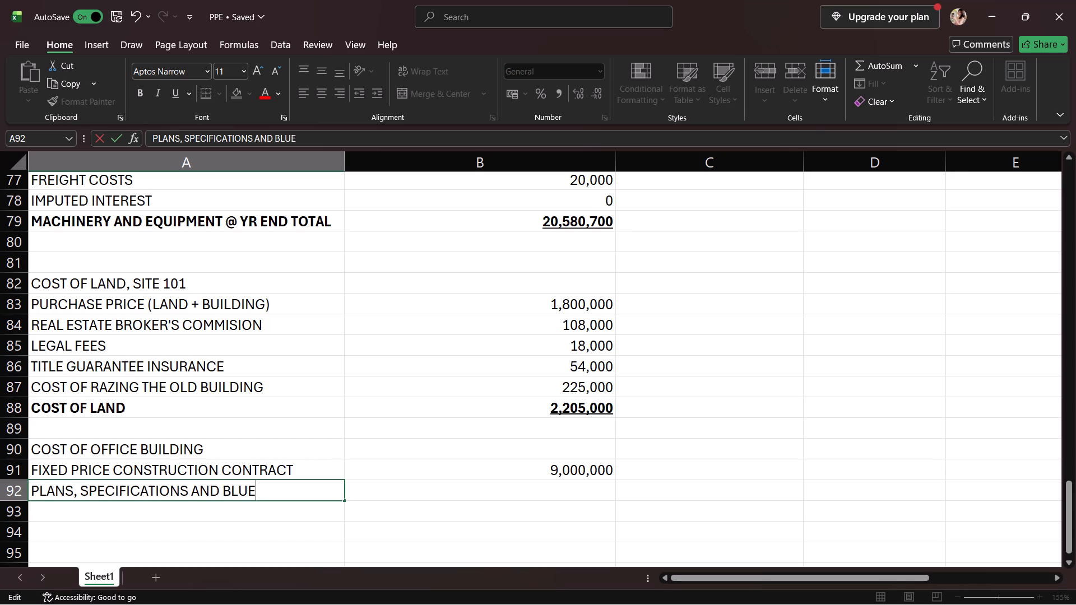
{"action": "type", "text": "PRINTS"}
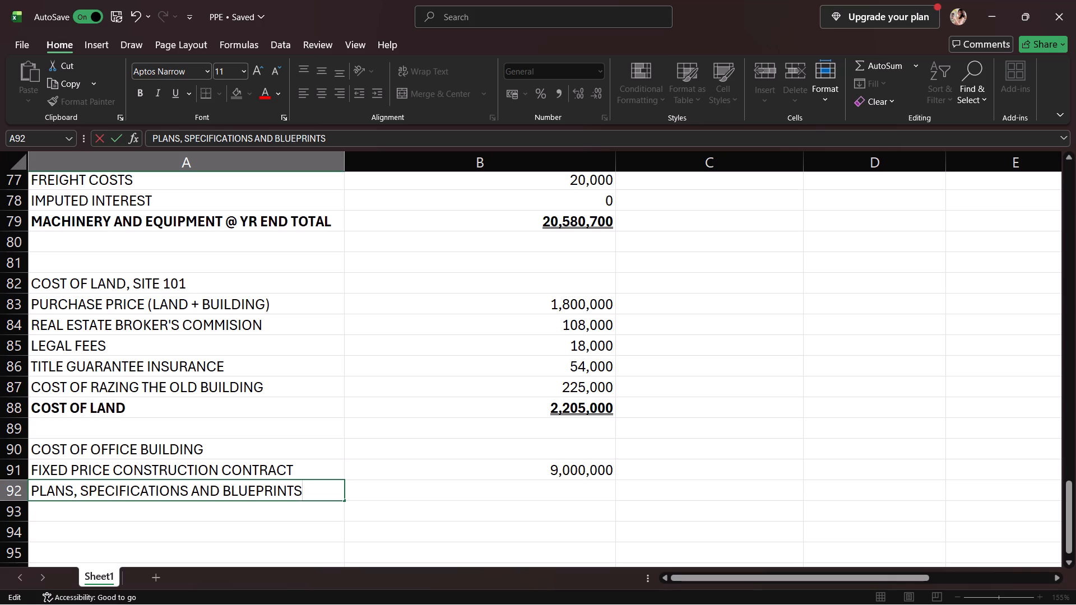
{"action": "left_click", "coordinate": [422, 497]}
{"action": "type", "text": "36,000"}
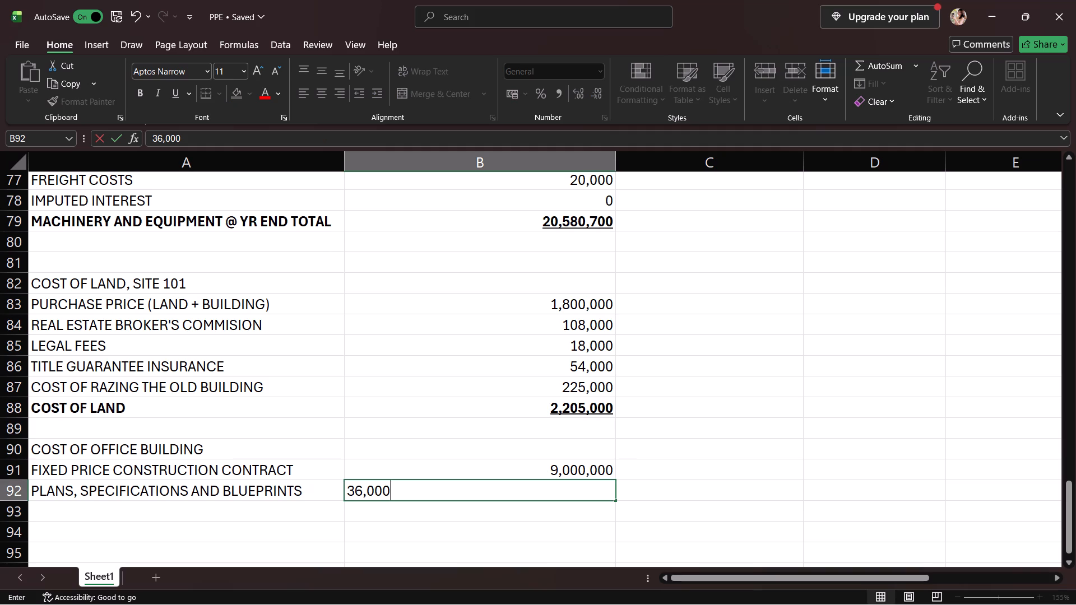
Add the line "ARCHITECT'S FEES FOR DESIGN & SUPERVISION" in A93 with the amount 285,000 in B93.
{"action": "left_click", "coordinate": [297, 510]}
{"action": "type", "text": "ARCHITECT"}
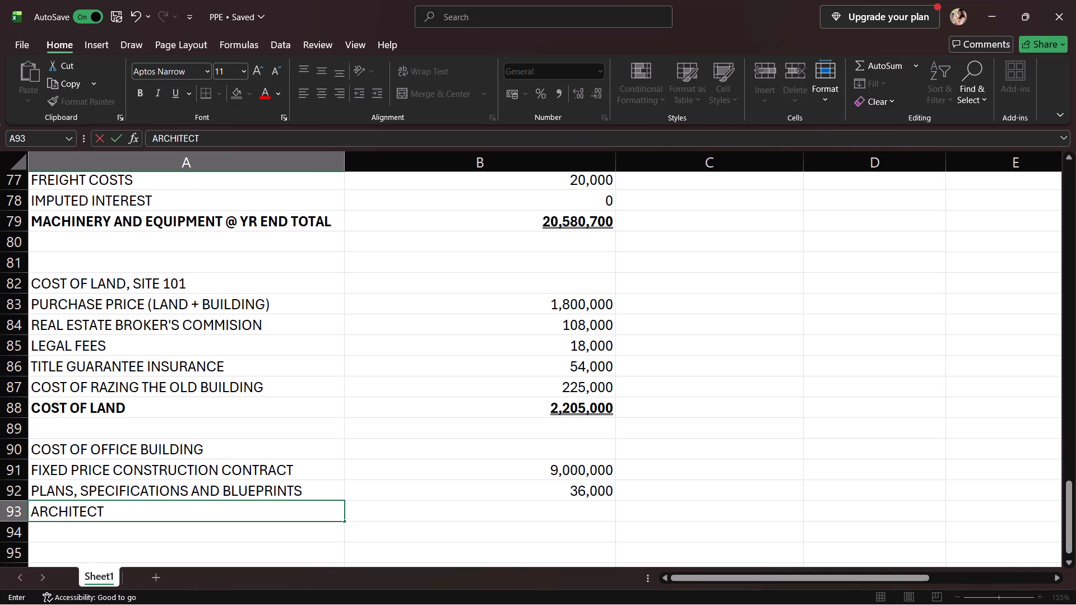
{"action": "type", "text": "'S FEE"}
{"action": "type", "text": "S"}
{"action": "key", "text": "space"}
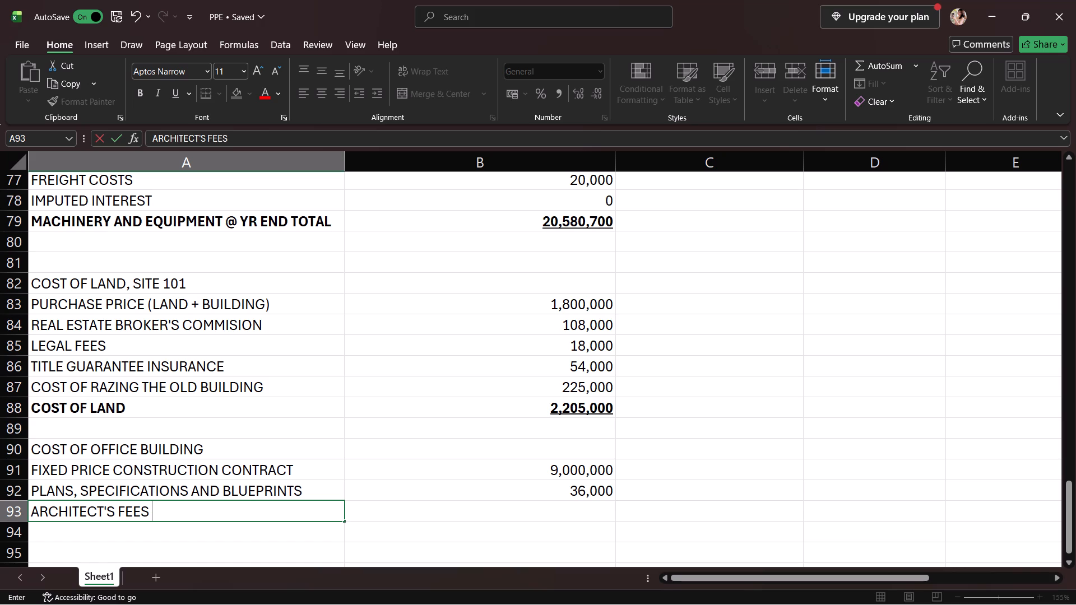
{"action": "type", "text": "FOR"}
{"action": "key", "text": "space"}
{"action": "type", "text": "DESIGN"}
{"action": "key", "text": "space"}
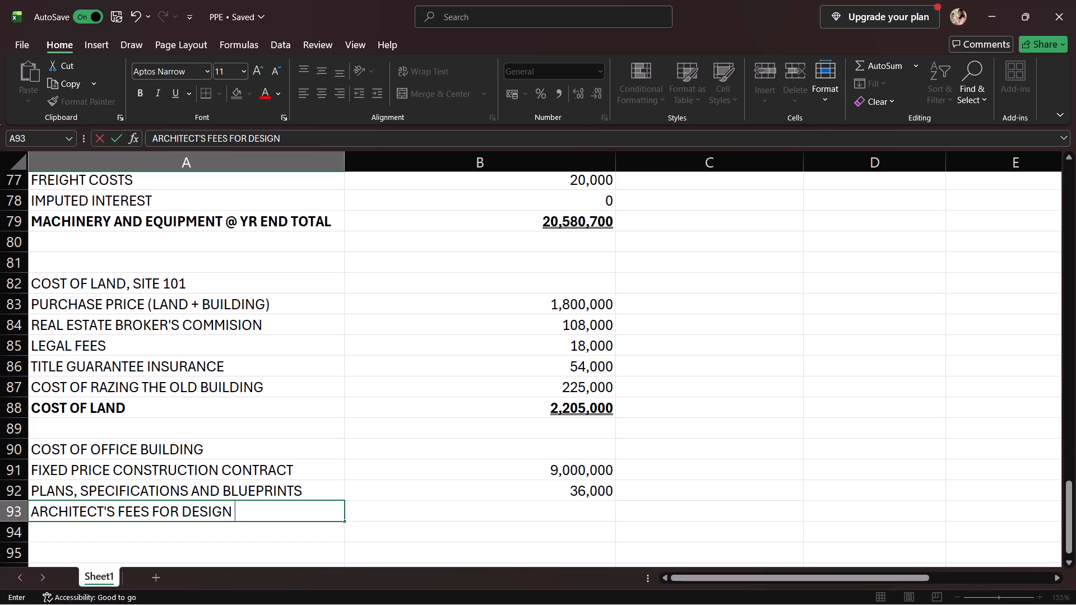
{"action": "type", "text": "& SUPERVISION"}
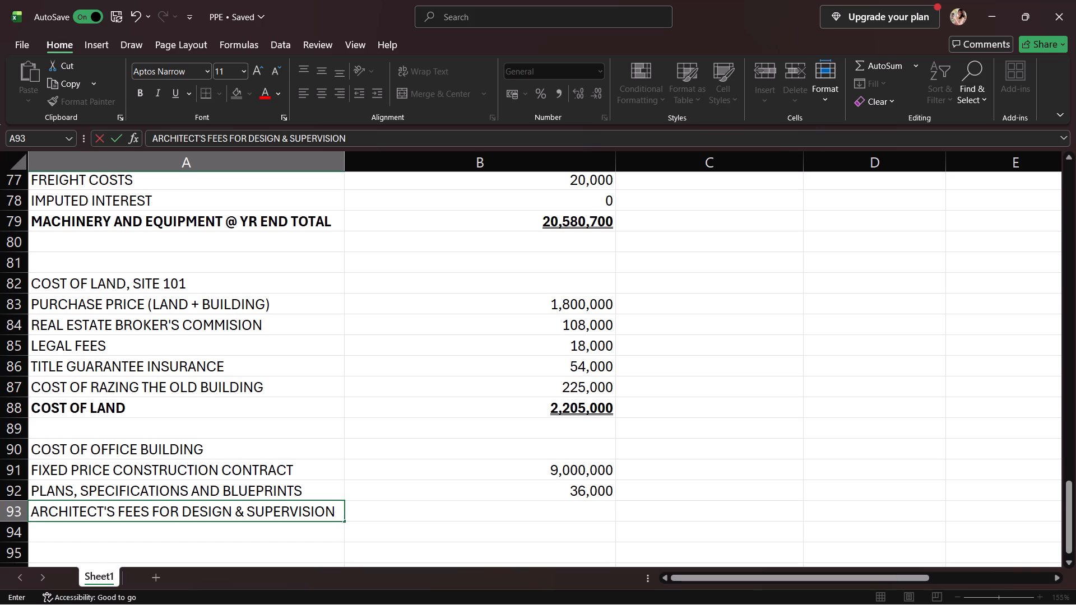
{"action": "left_click", "coordinate": [538, 513]}
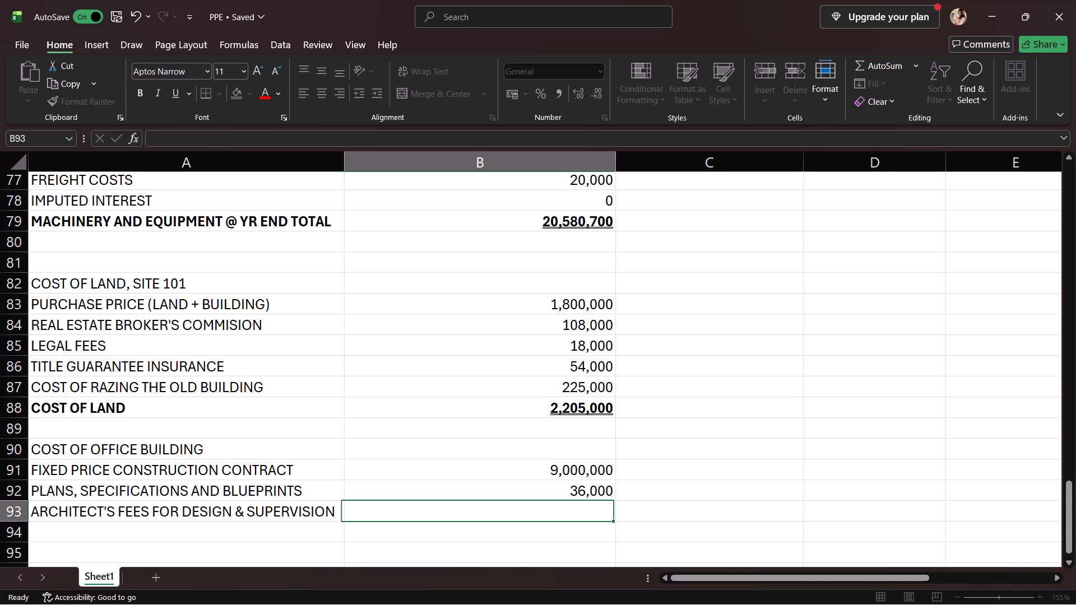
{"action": "type", "text": "285"}
{"action": "type", "text": ",000"}
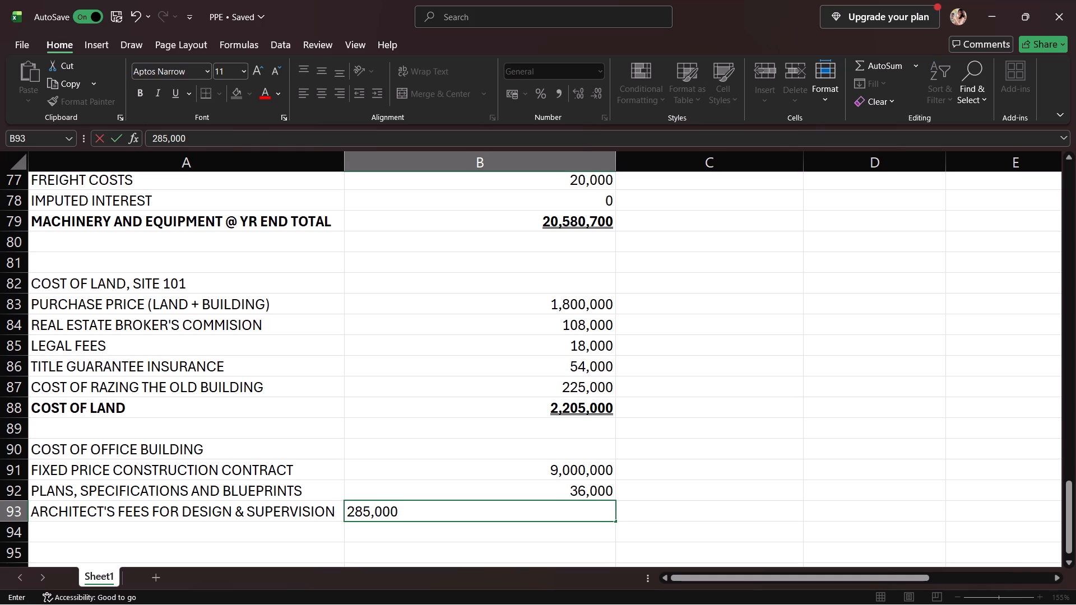
Enter the label "COST BEFORE BORROWING COSTS" in A94, below the architect's fees line.
{"action": "left_click_drag", "start_coordinate": [308, 528], "coordinate": [313, 529]}
{"action": "left_click_drag", "start_coordinate": [313, 529], "coordinate": [313, 529]}
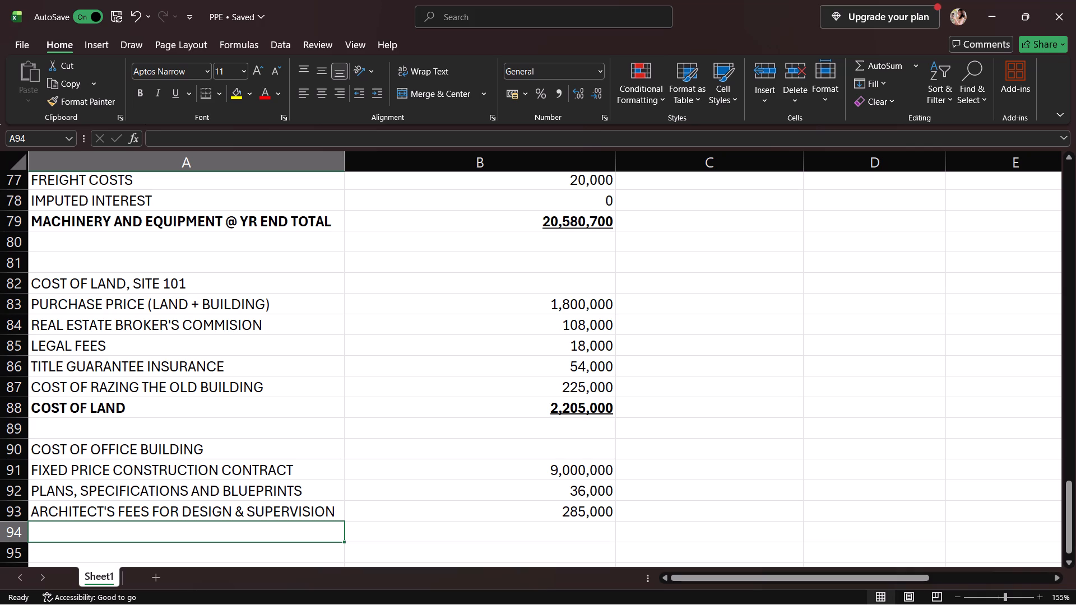
{"action": "type", "text": "CO"}
{"action": "type", "text": "ST OF"}
{"action": "key", "text": "space"}
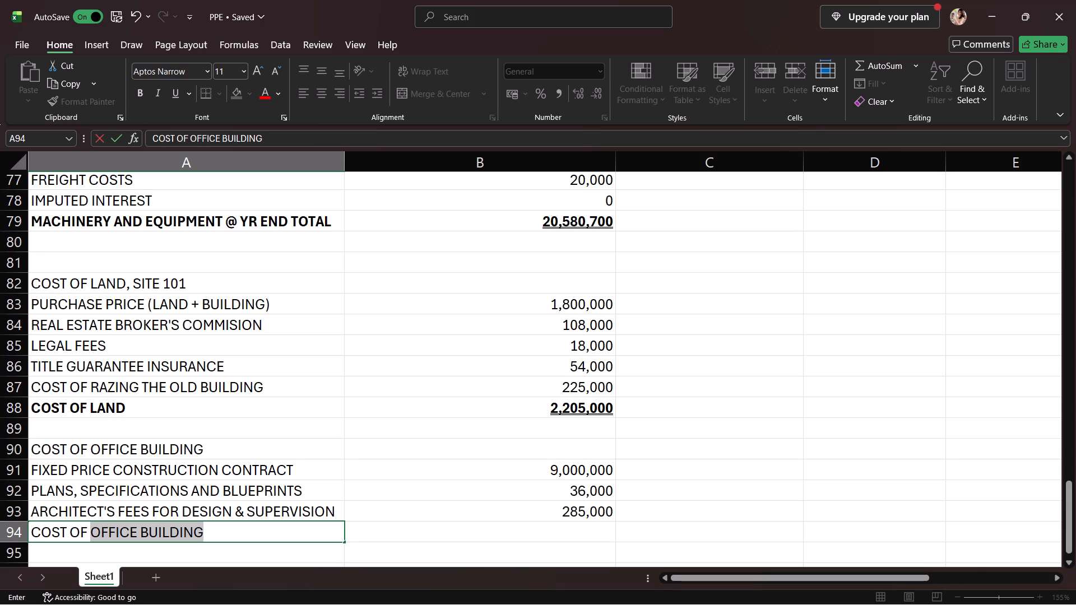
{"action": "key", "text": "BackSpace"}
{"action": "key", "text": "BackSpace"}
{"action": "key", "text": "BackSpace"}
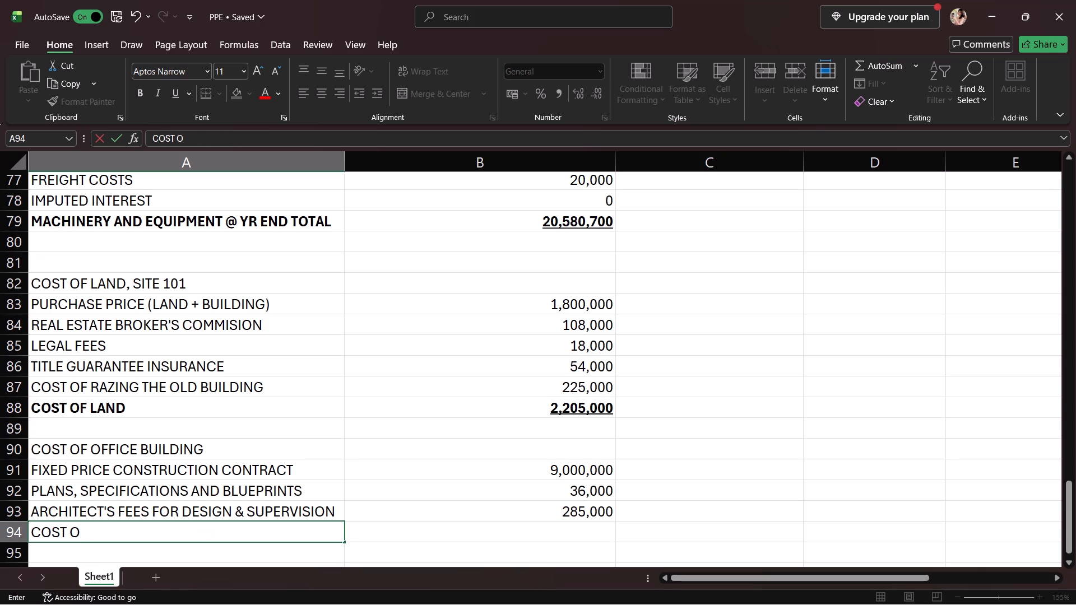
{"action": "key", "text": "BackSpace"}
{"action": "type", "text": "BEFORE"}
{"action": "key", "text": "space"}
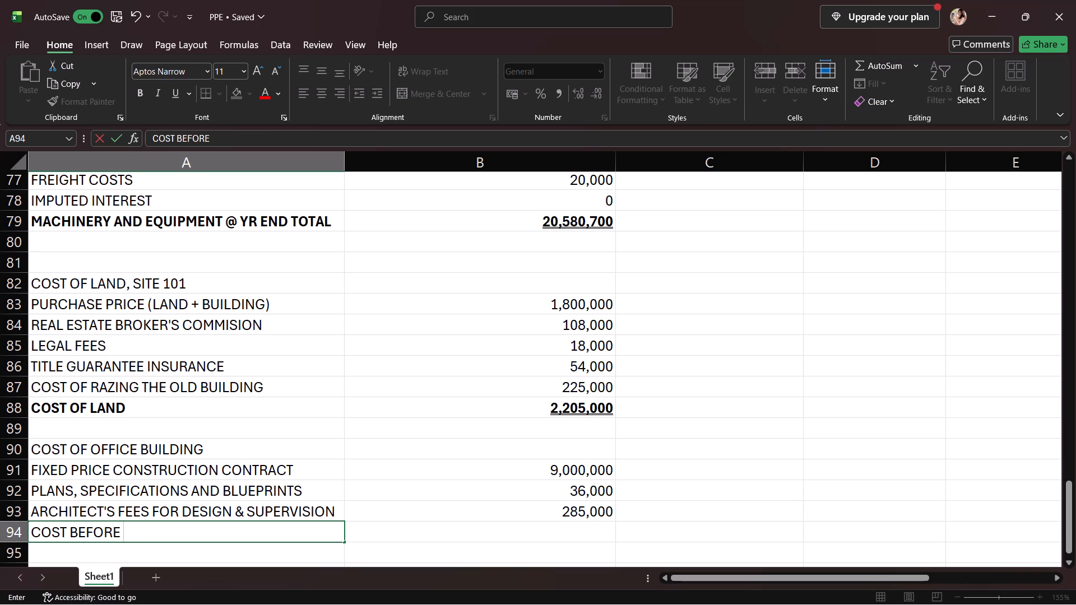
{"action": "type", "text": "BP"}
{"action": "key", "text": "BackSpace"}
{"action": "type", "text": "ORRO"}
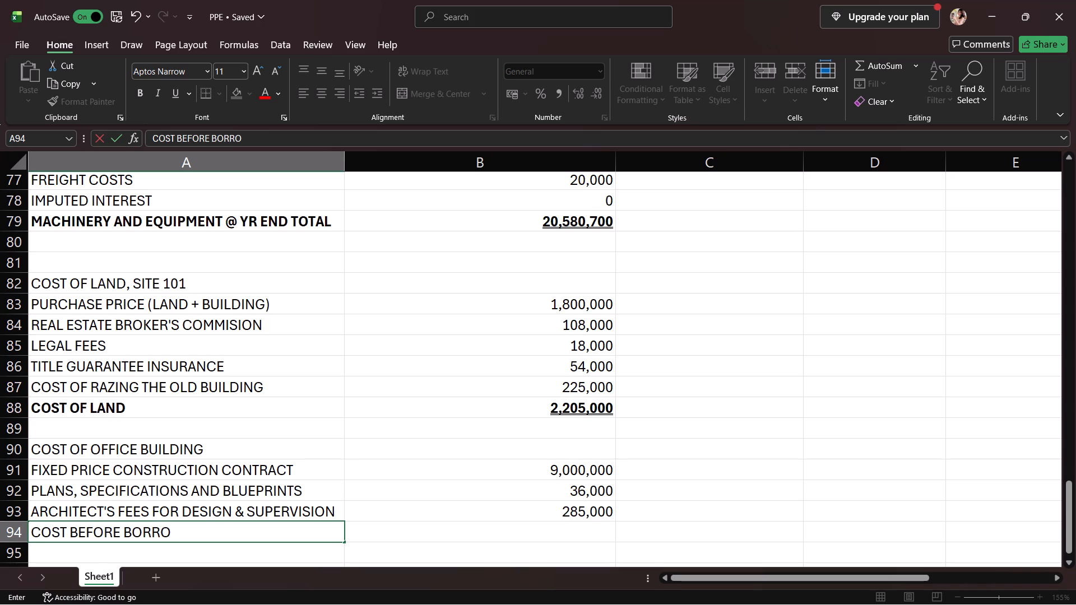
{"action": "type", "text": "WING"}
{"action": "key", "text": "space"}
{"action": "type", "text": "COSTS"}
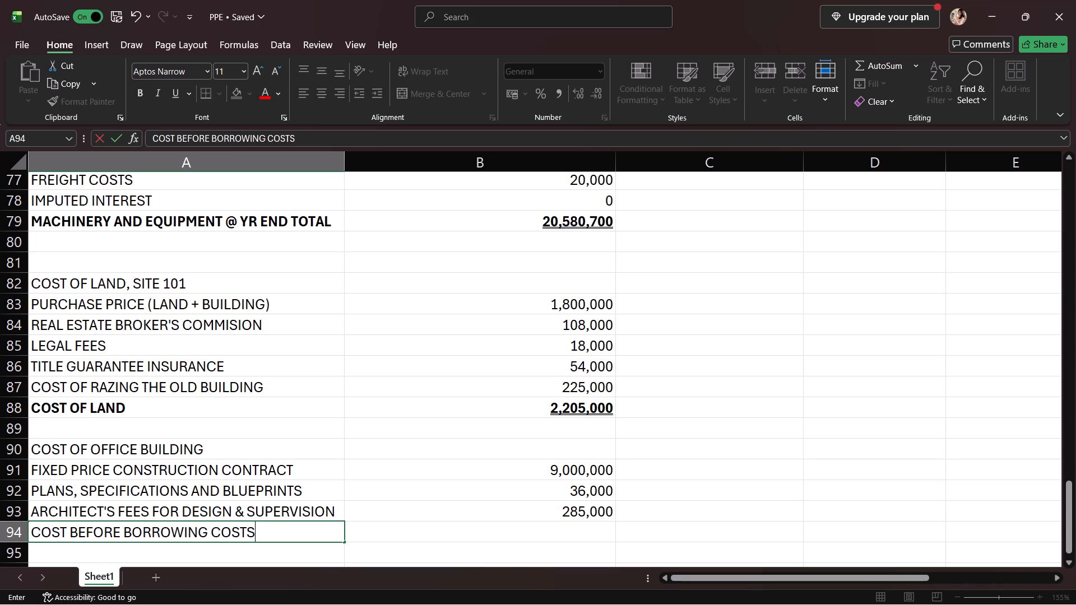
Make the "COST BEFORE BORROWING COSTS" label in A94 bold.
{"action": "left_click", "coordinate": [138, 88]}
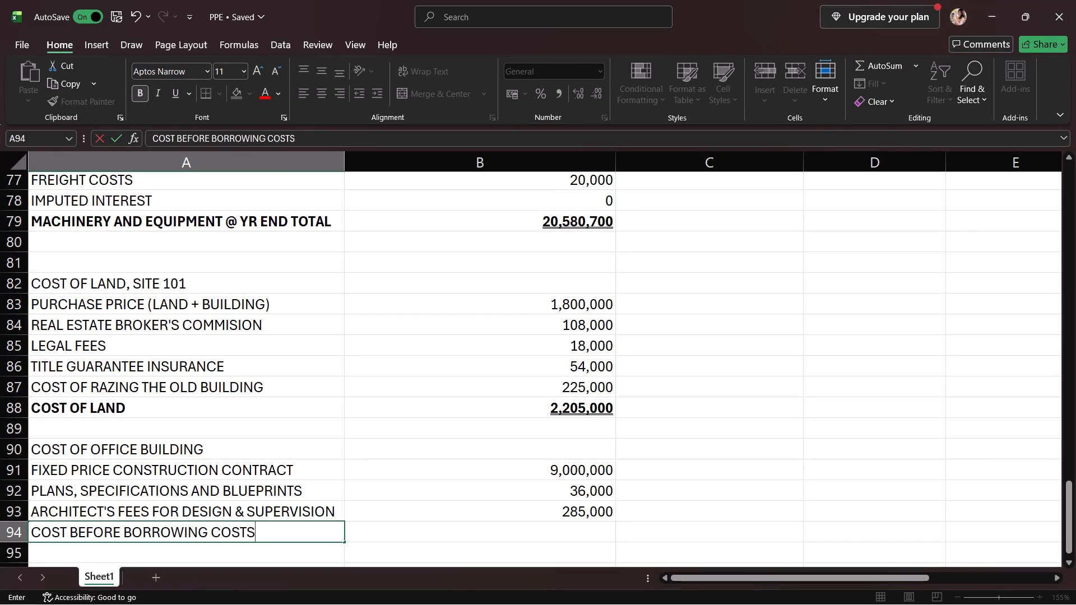
{"action": "left_click", "coordinate": [361, 534]}
{"action": "left_click", "coordinate": [290, 533]}
{"action": "scroll", "coordinate": [291, 530], "scroll_direction": "down", "scroll_amount": 2}
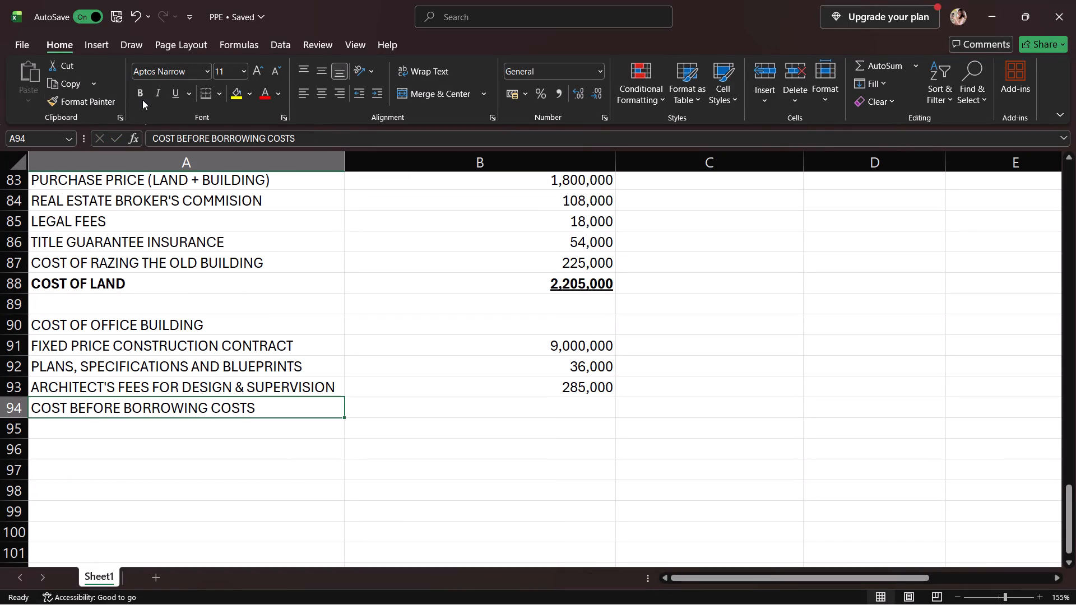
{"action": "left_click", "coordinate": [146, 93]}
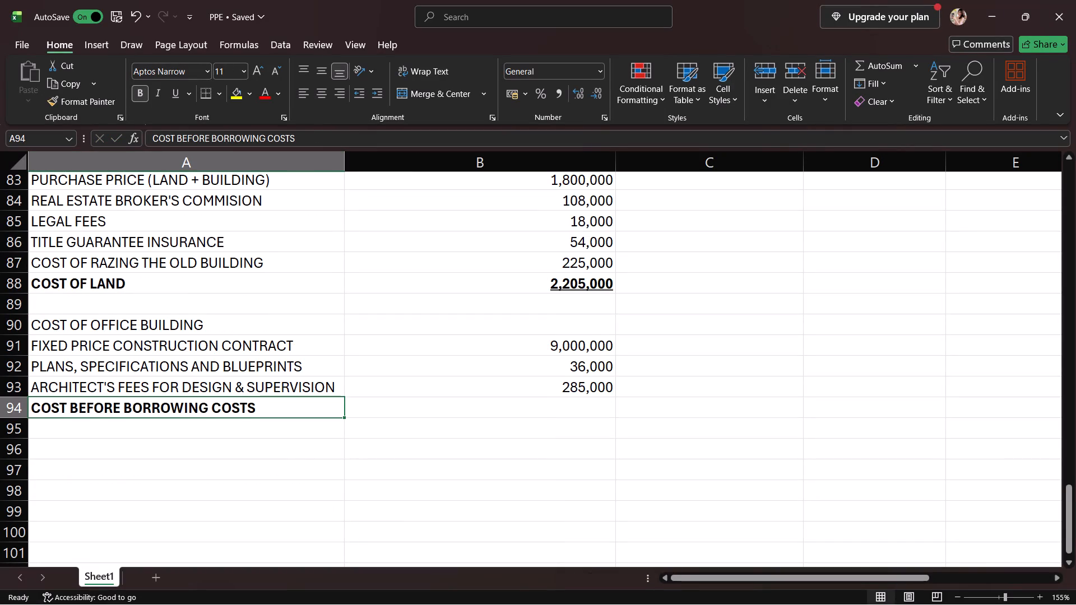
Make the section headings "COST OF OFFICE BUILDING" in A90 and "COST OF LAND, SITE 101" in A82 bold.
{"action": "scroll", "coordinate": [252, 337], "scroll_direction": "up", "scroll_amount": 1}
{"action": "left_click", "coordinate": [176, 383]}
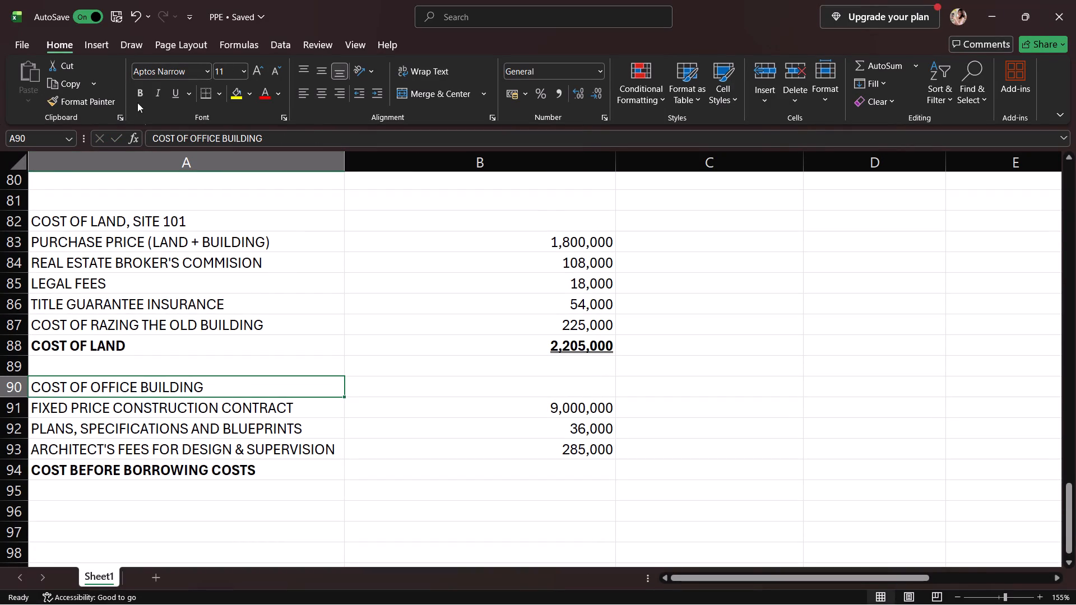
{"action": "left_click", "coordinate": [142, 87]}
{"action": "scroll", "coordinate": [187, 270], "scroll_direction": "up", "scroll_amount": 2}
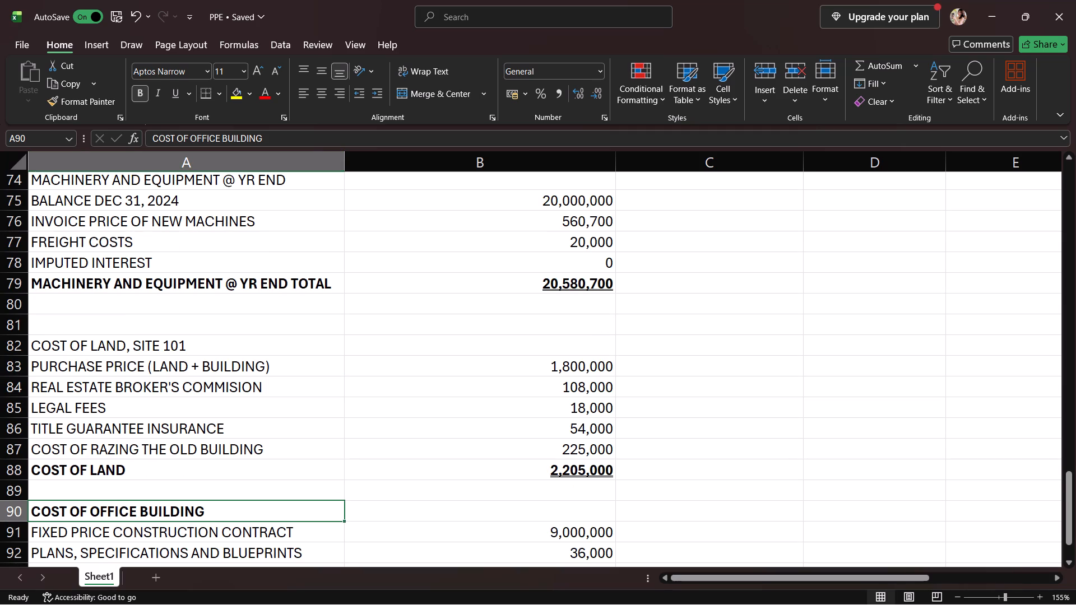
{"action": "left_click", "coordinate": [134, 350]}
{"action": "left_click", "coordinate": [148, 91]}
Underline the architect's fees amount in B93.
{"action": "scroll", "coordinate": [225, 246], "scroll_direction": "down", "scroll_amount": 3}
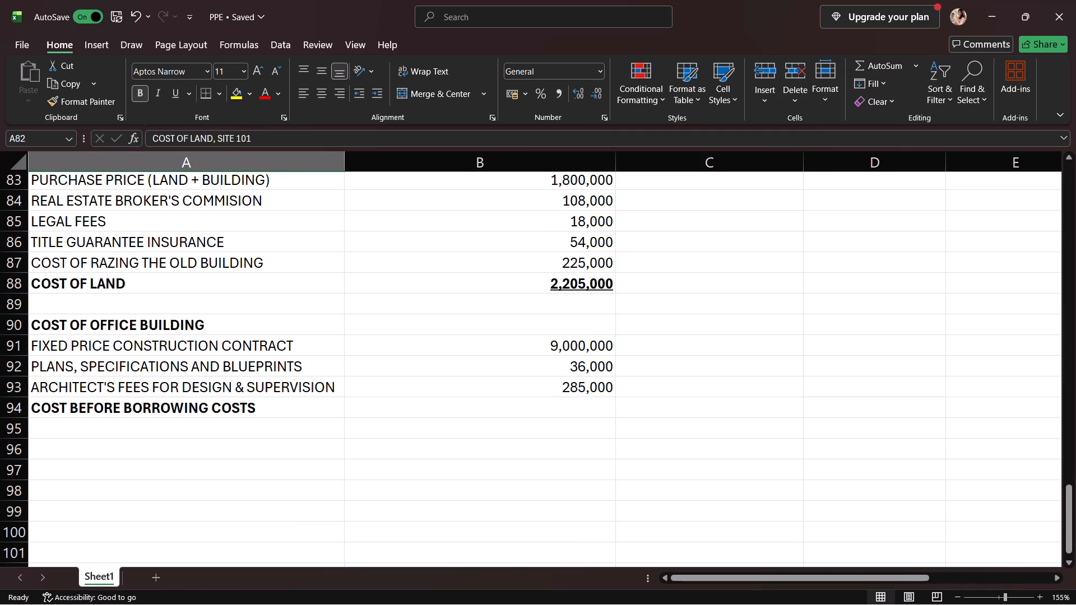
{"action": "left_click", "coordinate": [542, 380]}
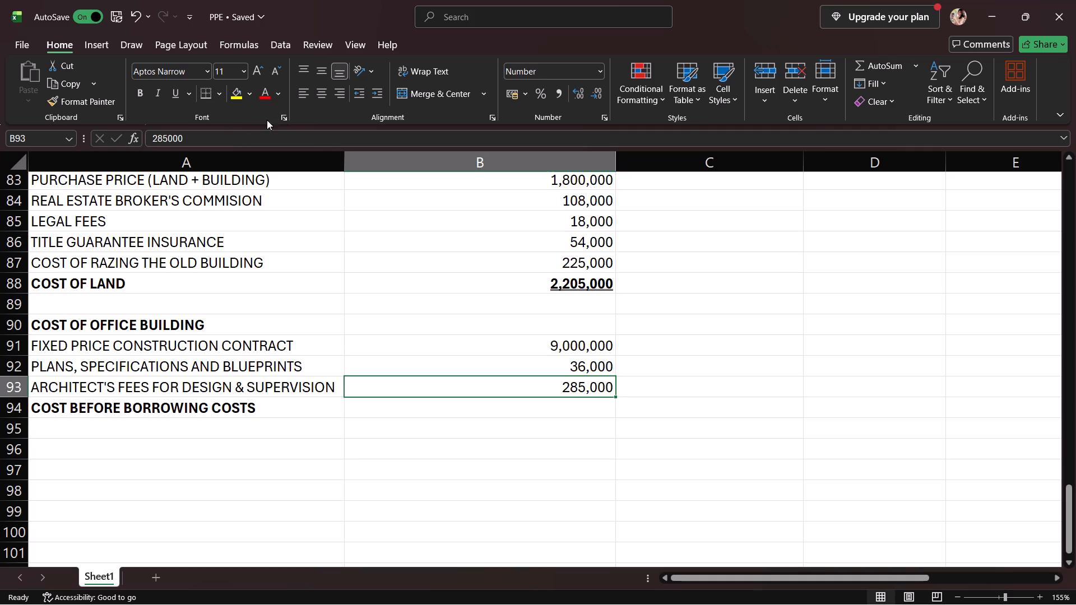
{"action": "left_click", "coordinate": [174, 99]}
Total the office building costs in B94 with AutoSum over B91:B93 and make the total bold.
{"action": "left_click", "coordinate": [440, 427]}
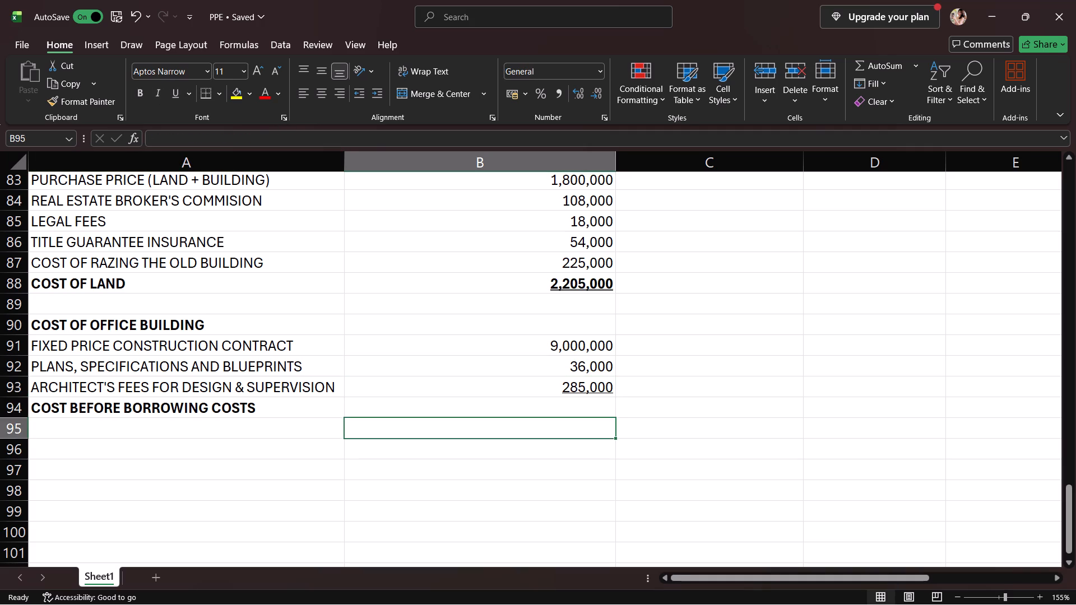
{"action": "left_click", "coordinate": [449, 414]}
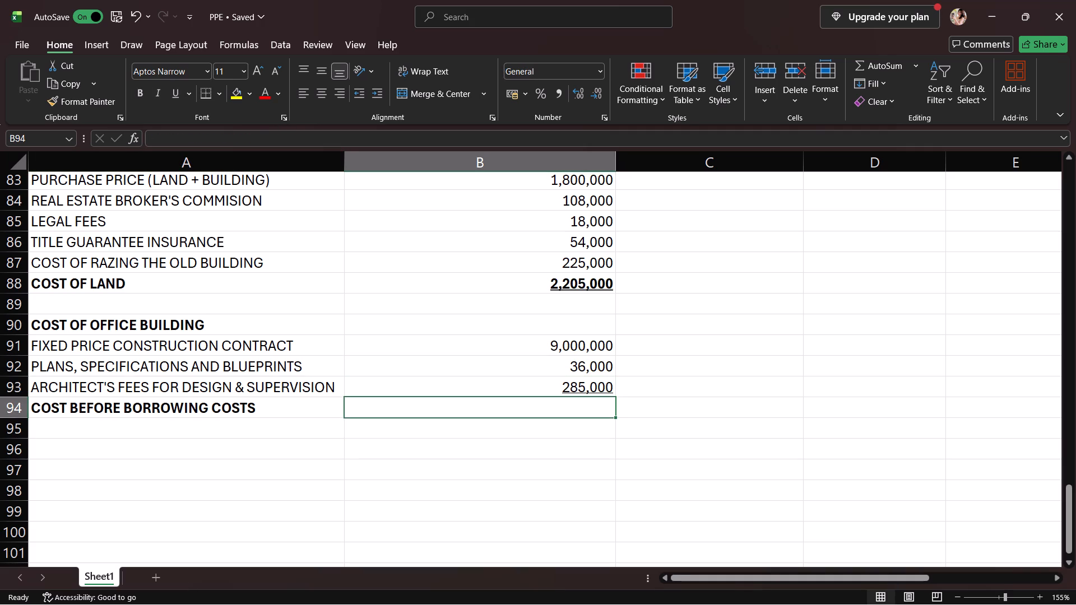
{"action": "key", "text": "equal"}
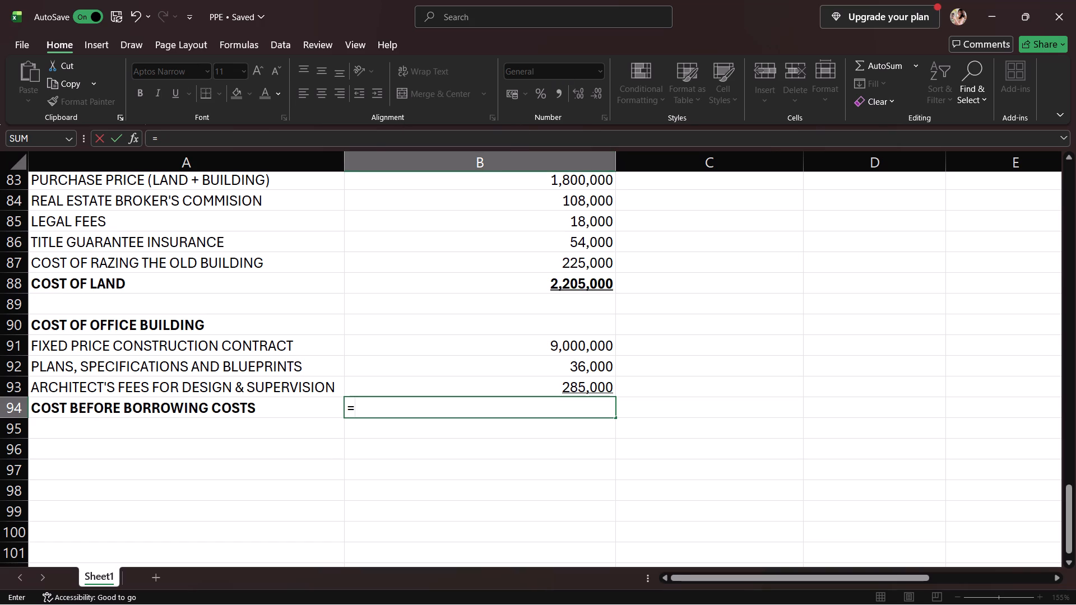
{"action": "left_click", "coordinate": [882, 60]}
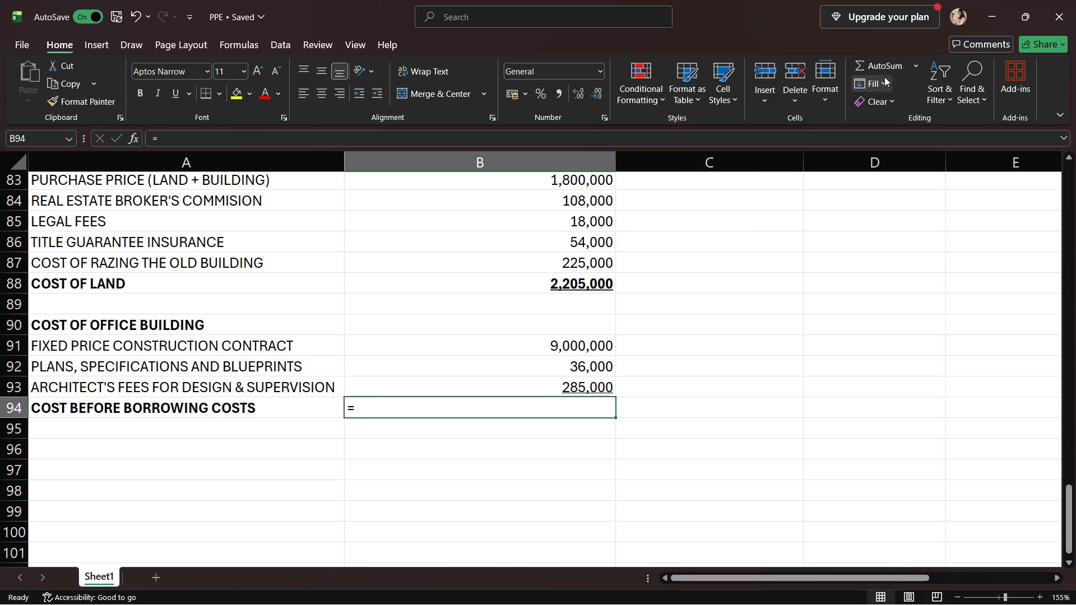
{"action": "left_click", "coordinate": [920, 64]}
{"action": "left_click", "coordinate": [901, 89]}
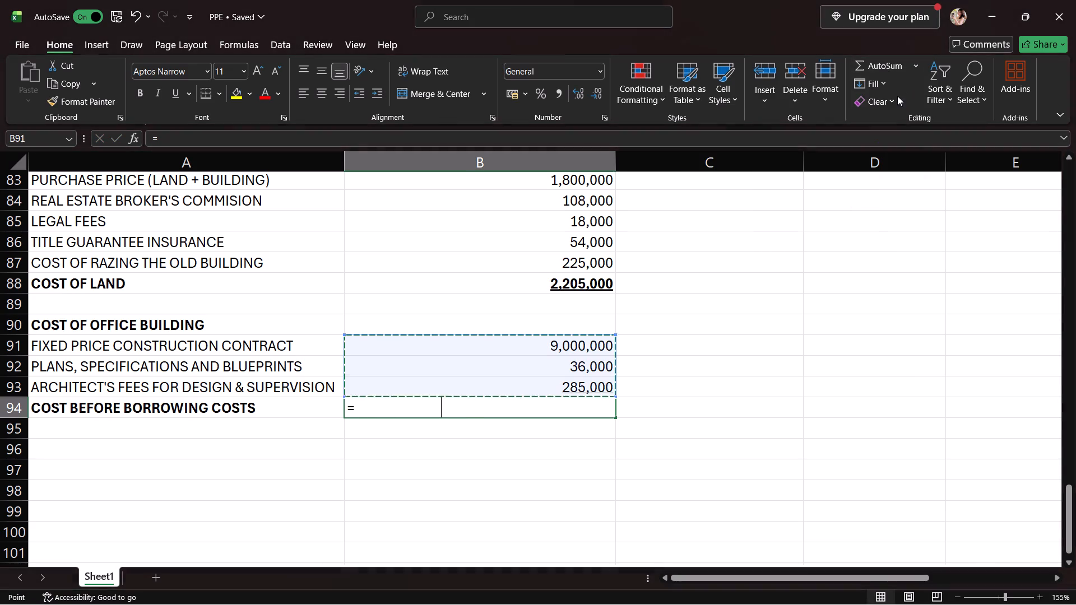
{"action": "key", "text": "Return"}
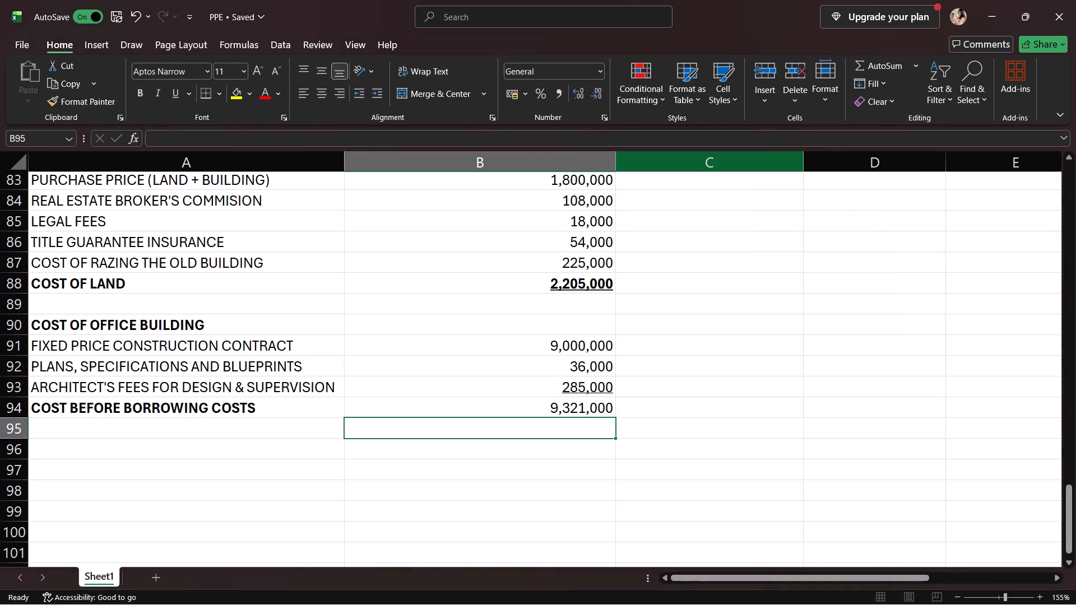
{"action": "left_click", "coordinate": [546, 414]}
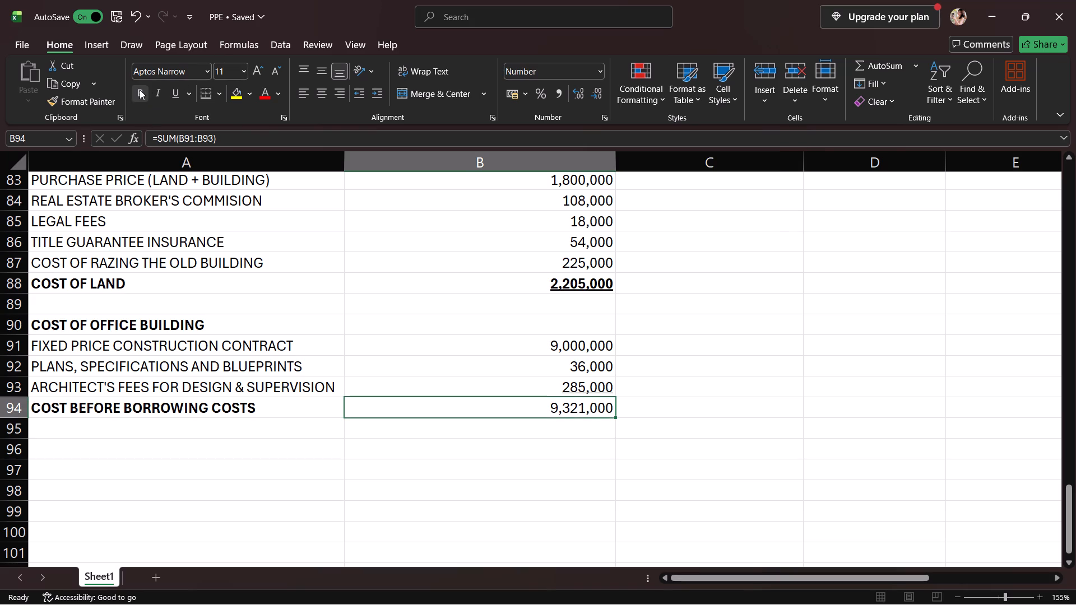
{"action": "left_click", "coordinate": [140, 90]}
Enter the label "CAPITALIZED INTEREST 2024" in A95, below the cost before borrowing costs.
{"action": "left_click", "coordinate": [116, 441]}
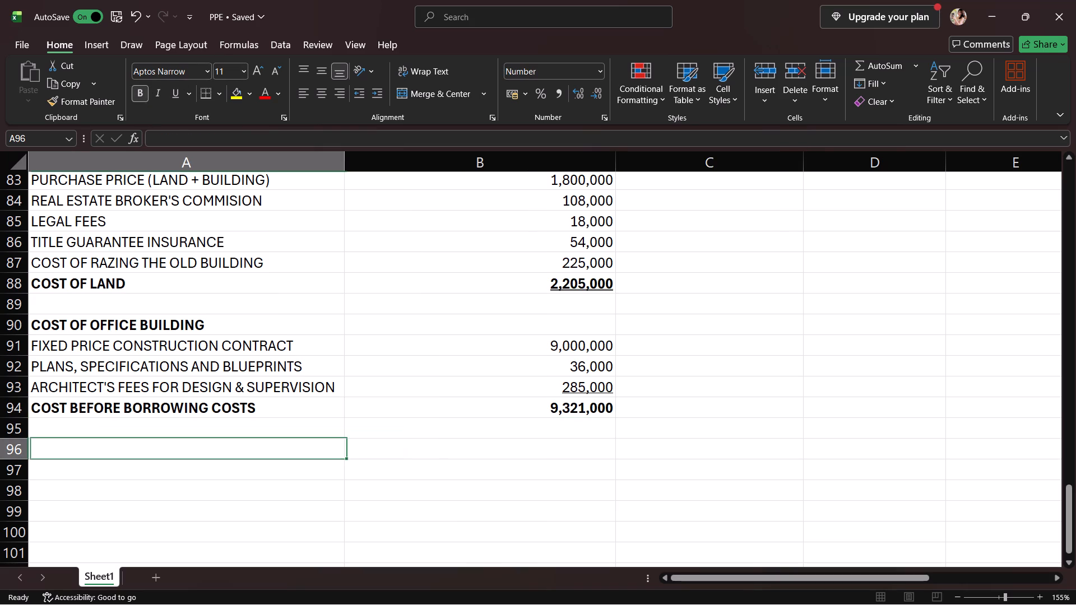
{"action": "left_click", "coordinate": [120, 425]}
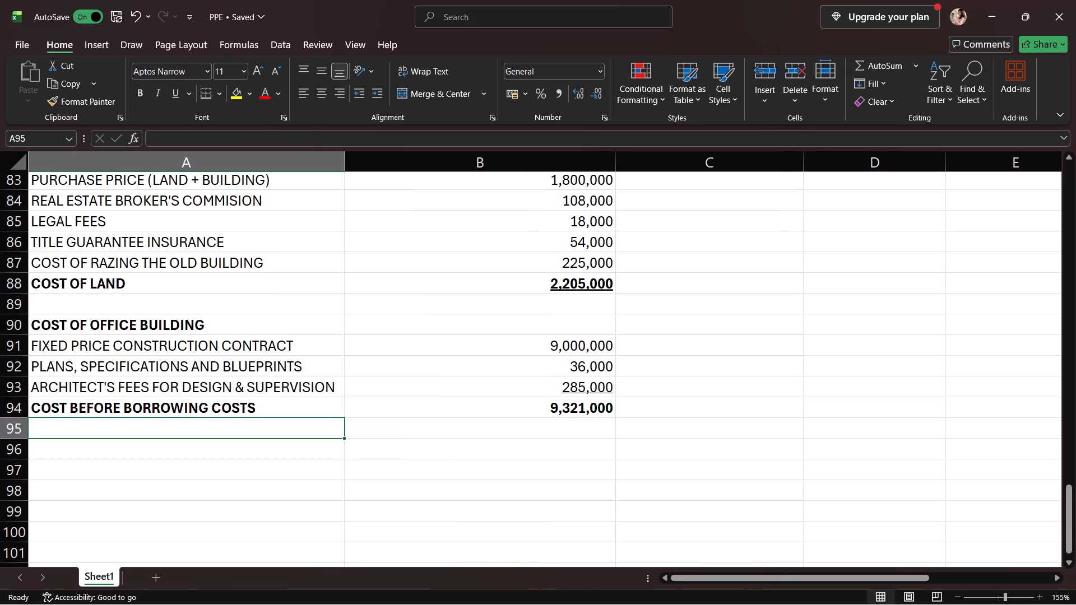
{"action": "type", "text": "CAPITALIZED"}
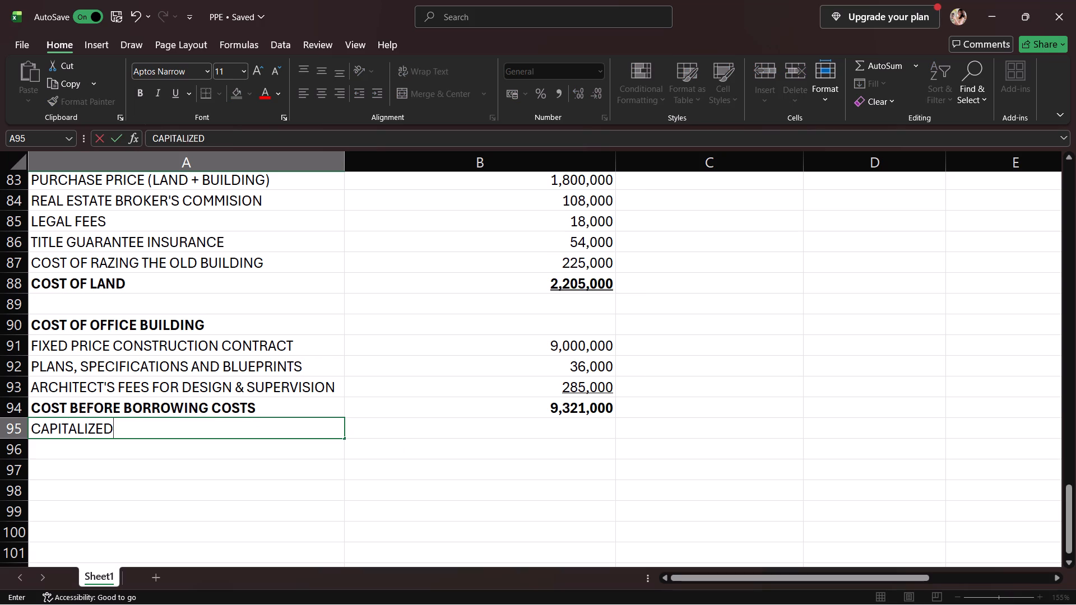
{"action": "key", "text": "space"}
{"action": "type", "text": "INTEREST"}
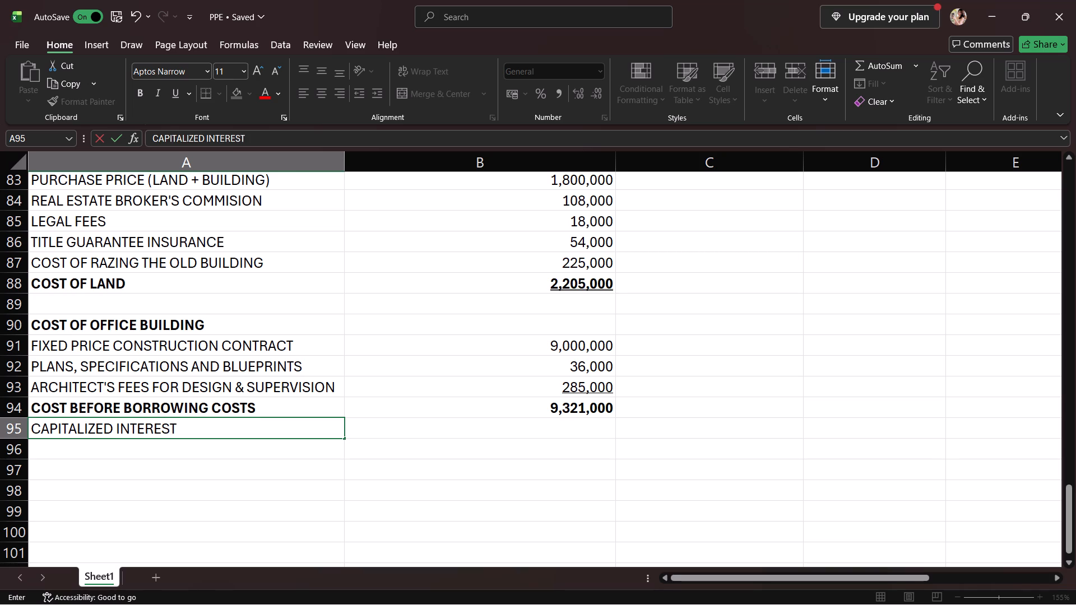
{"action": "key", "text": "space"}
{"action": "type", "text": "2010"}
{"action": "key", "text": "BackSpace"}
{"action": "key", "text": "BackSpace"}
{"action": "type", "text": "24"}
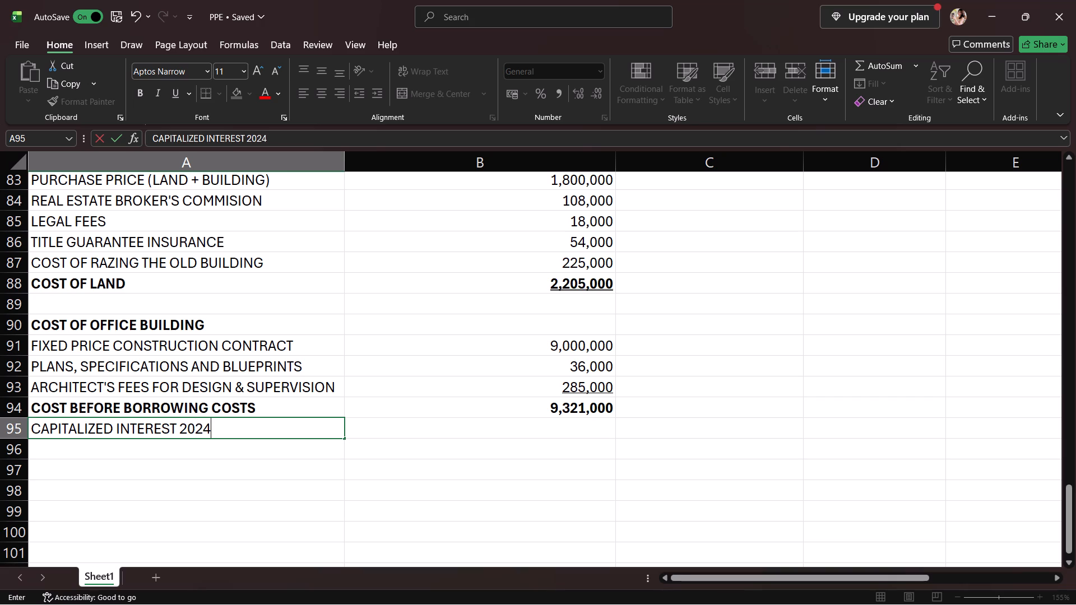
Enter 2,700,000 in C95 and the 14% interest rate in D95 on the CAPITALIZED INTEREST 2024 row.
{"action": "left_click", "coordinate": [657, 439]}
{"action": "left_click", "coordinate": [660, 432]}
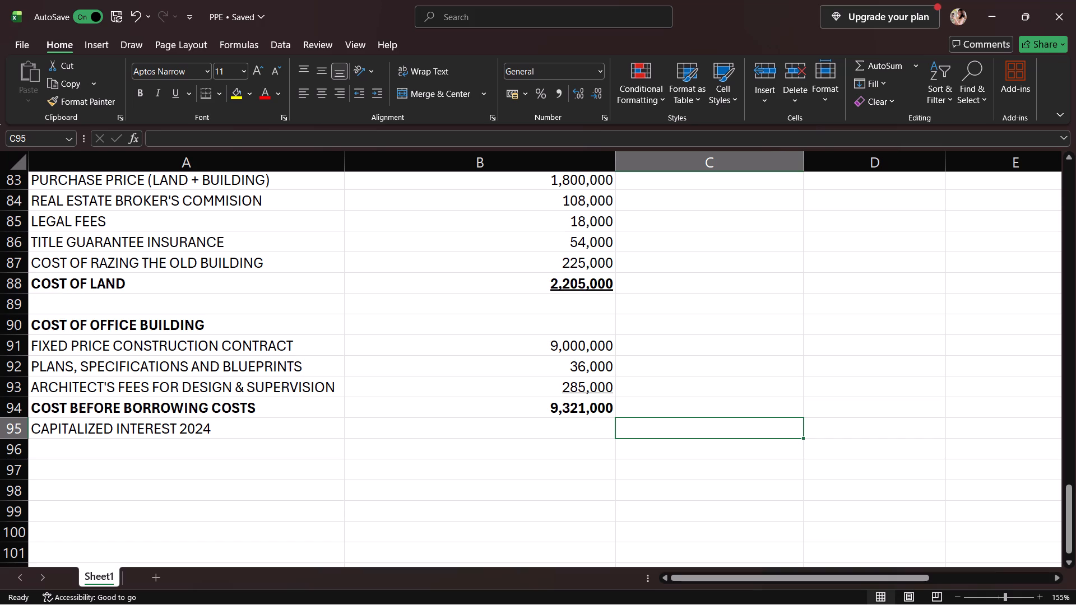
{"action": "type", "text": "2,7"}
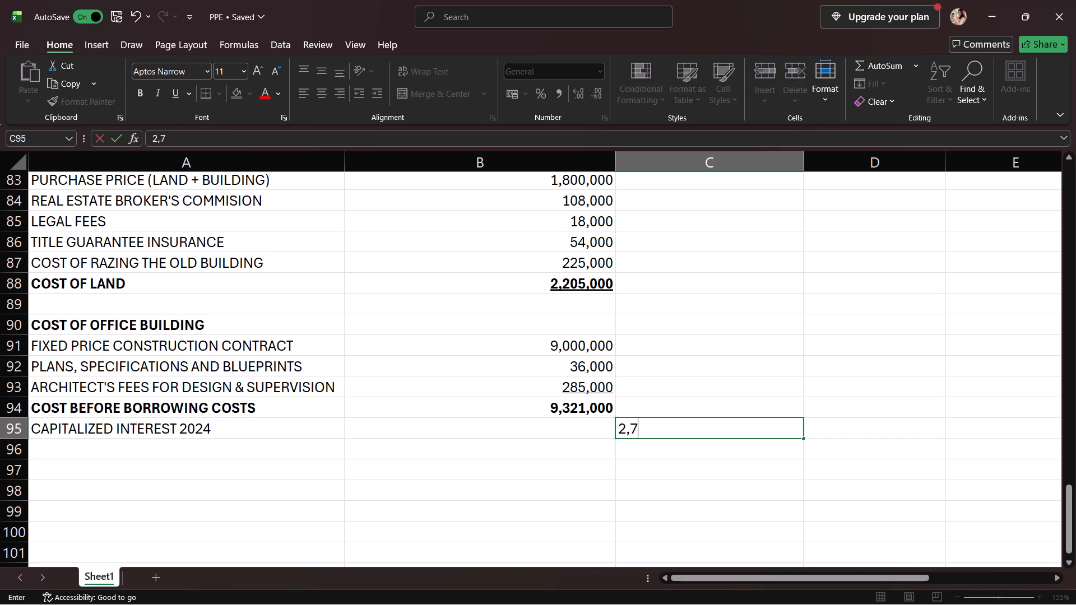
{"action": "type", "text": "00,"}
{"action": "type", "text": "000"}
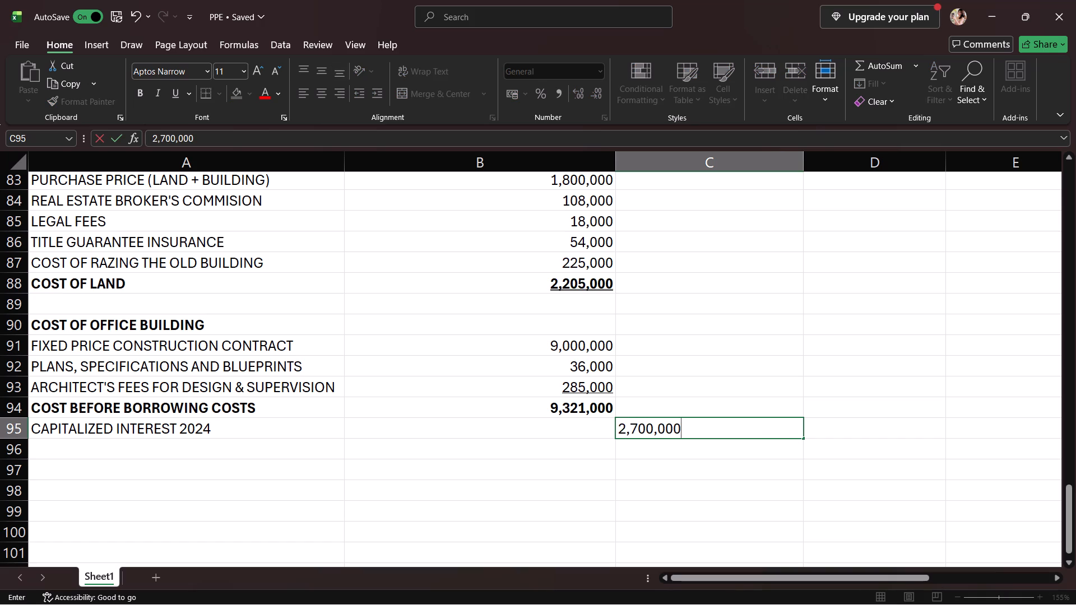
{"action": "left_click", "coordinate": [829, 426]}
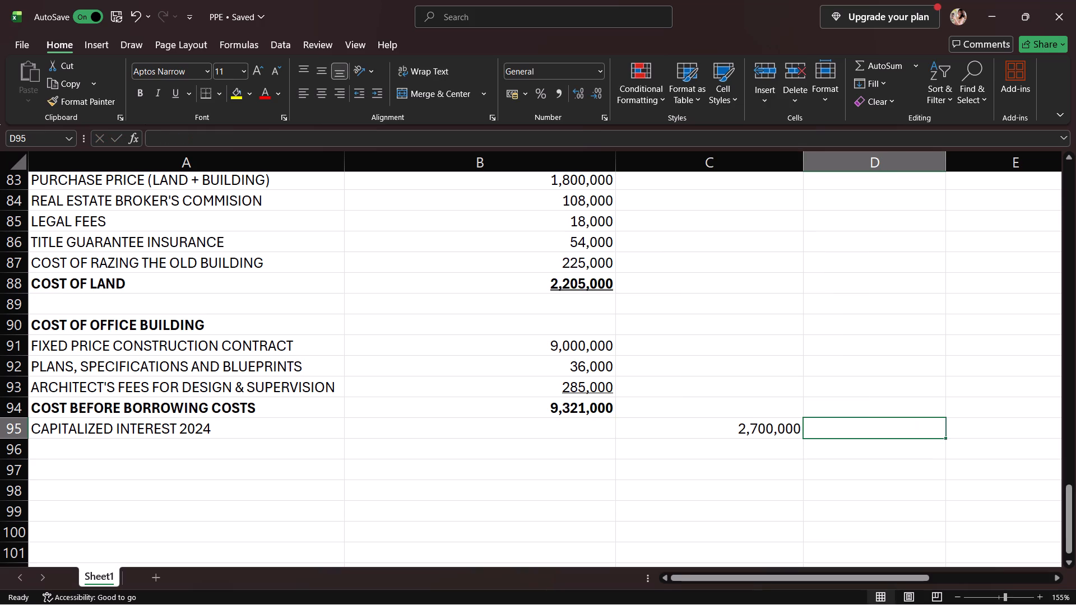
{"action": "key", "text": "1"}
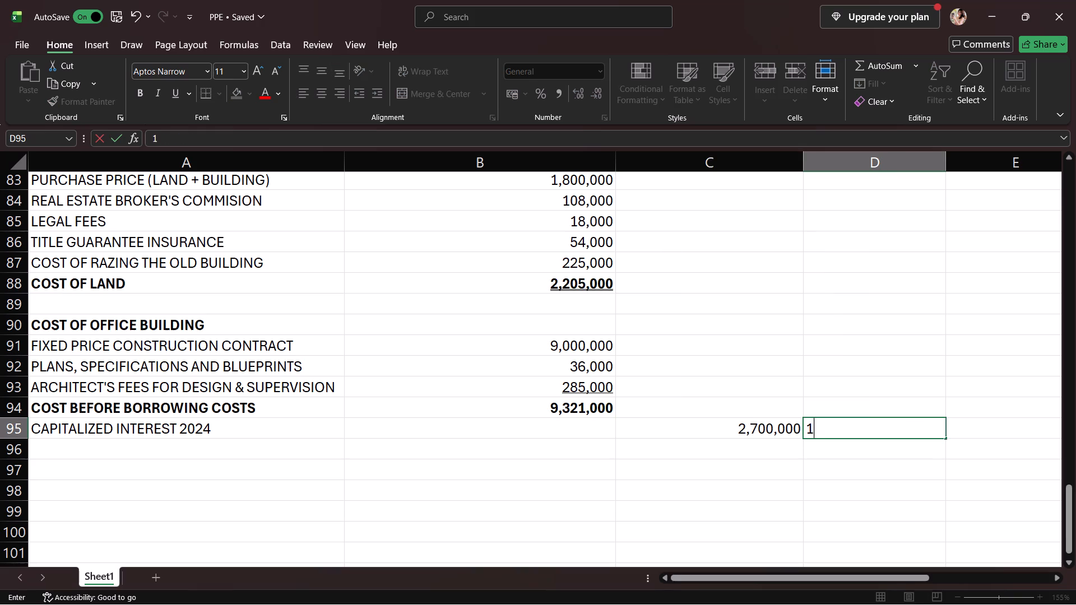
{"action": "key", "text": "3"}
{"action": "key", "text": "BackSpace"}
{"action": "key", "text": "4"}
{"action": "key", "text": "shift+percent"}
Enter 10 in E95 and 12 in F95 as the month figures for the 2024 capitalized interest.
{"action": "scroll", "coordinate": [911, 441], "scroll_direction": "left", "scroll_amount": 1}
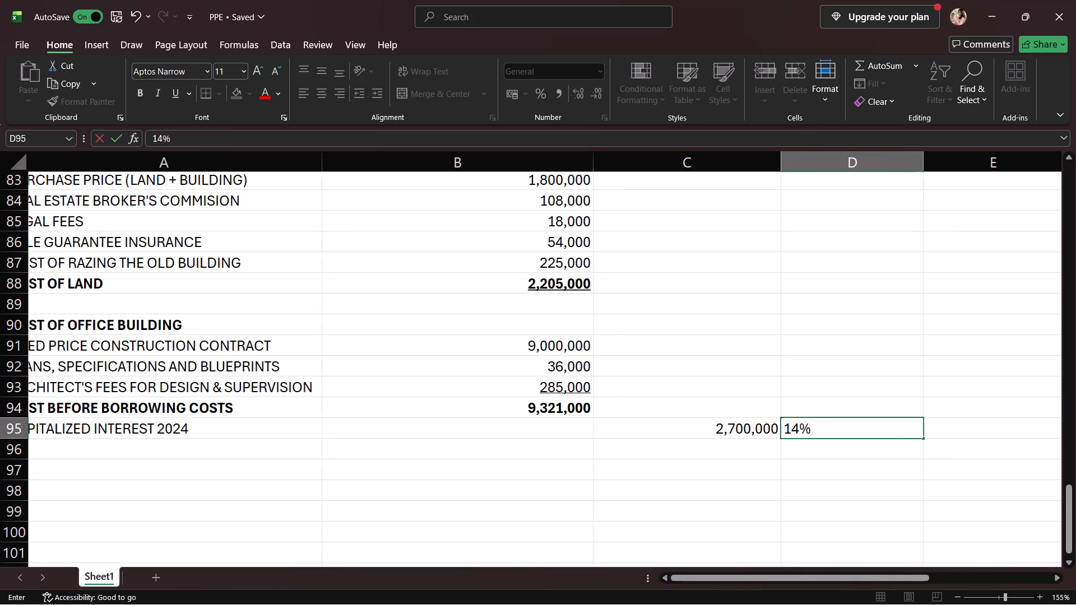
{"action": "scroll", "coordinate": [911, 441], "scroll_direction": "left", "scroll_amount": 1}
{"action": "left_click", "coordinate": [917, 435]}
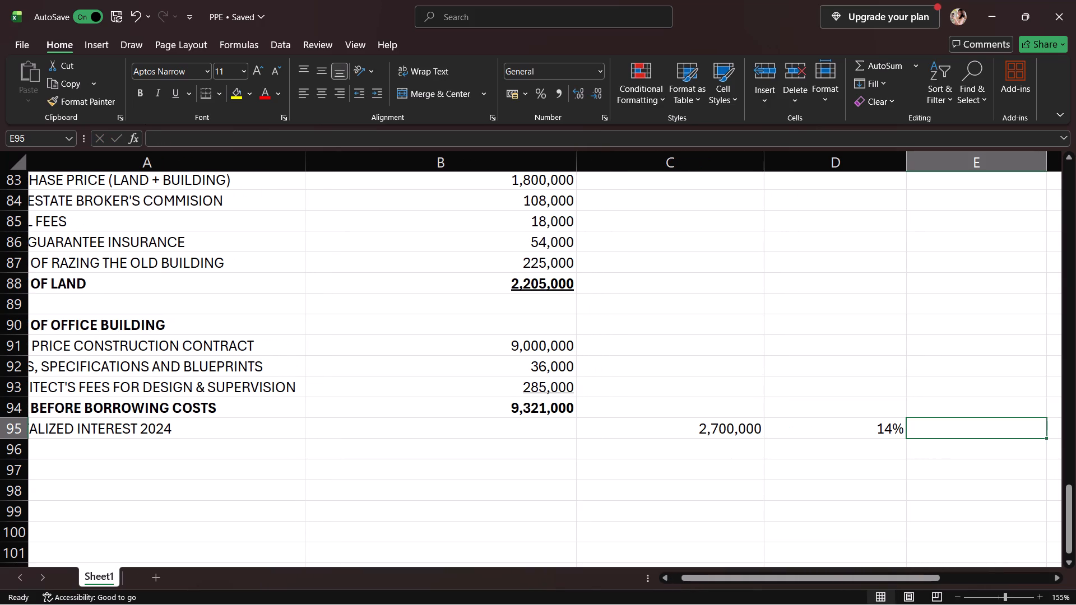
{"action": "type", "text": "10"}
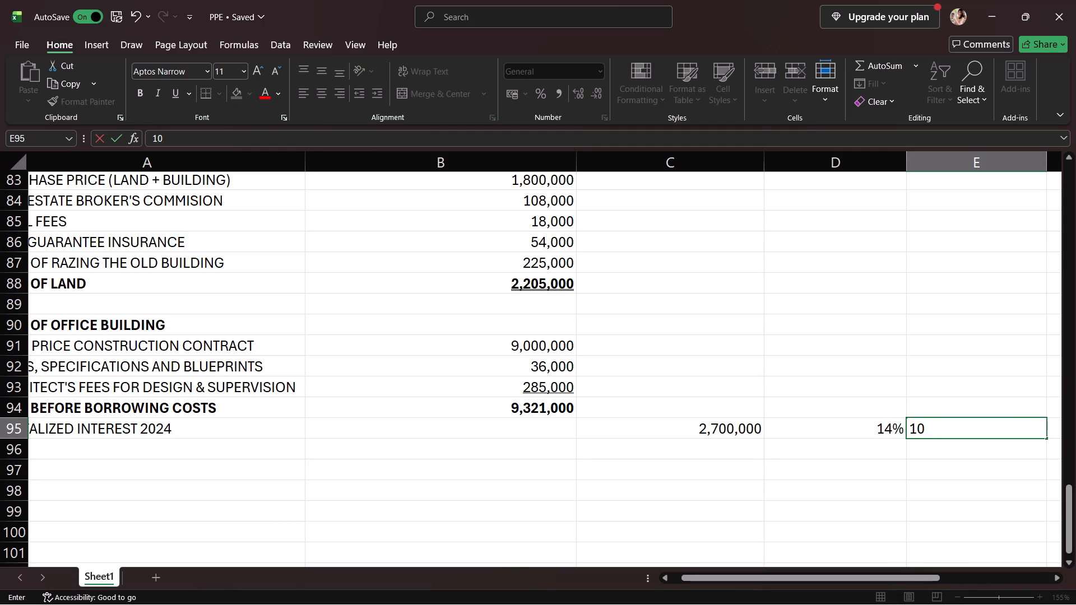
{"action": "scroll", "coordinate": [953, 438], "scroll_direction": "up", "scroll_amount": 1}
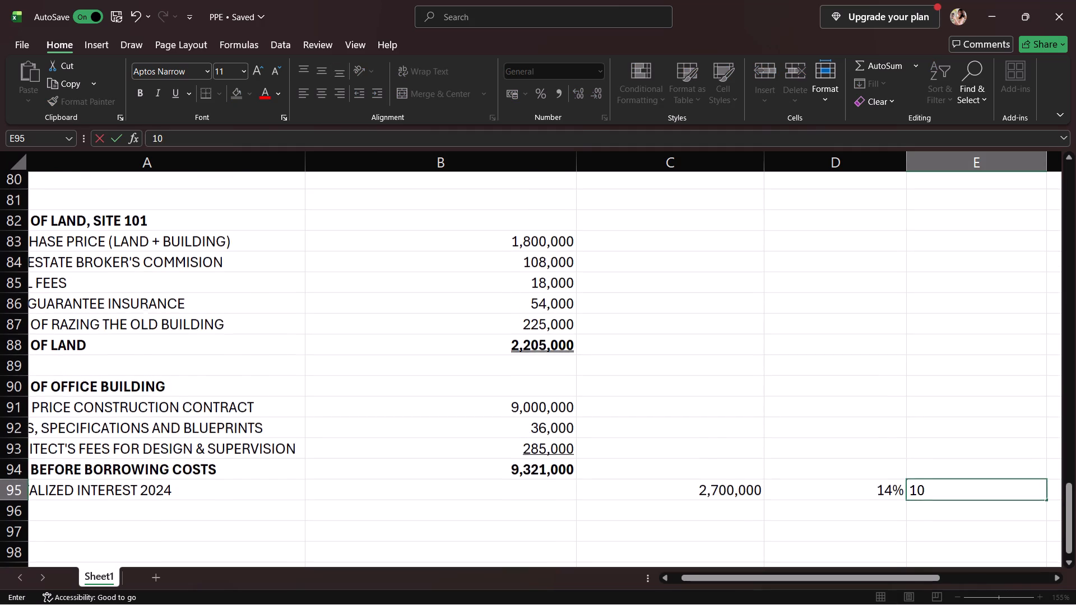
{"action": "scroll", "coordinate": [953, 438], "scroll_direction": "down", "scroll_amount": 2}
{"action": "scroll", "coordinate": [1055, 359], "scroll_direction": "left", "scroll_amount": 1}
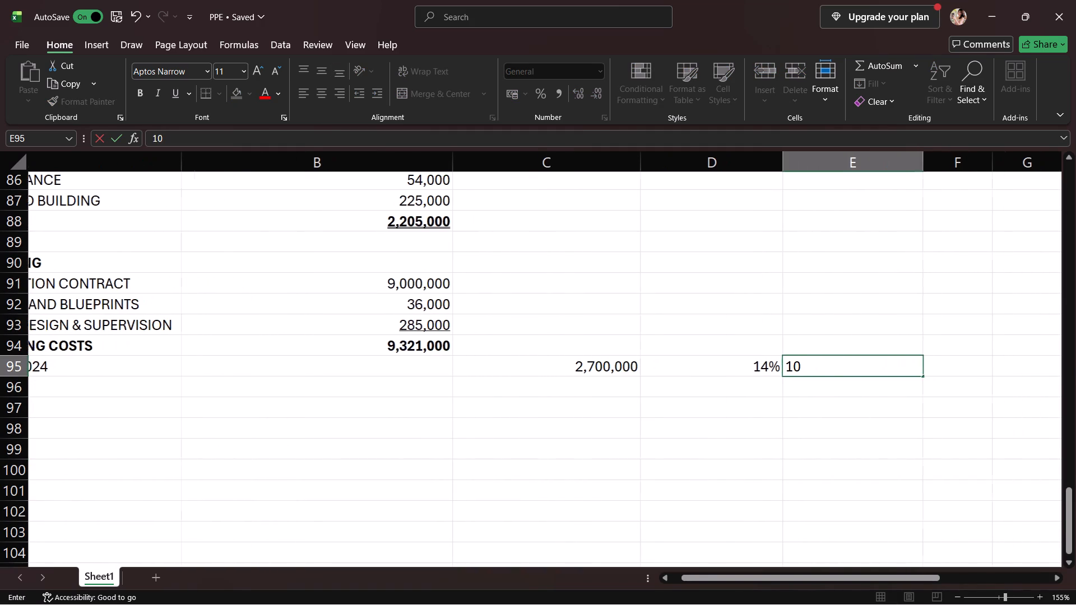
{"action": "scroll", "coordinate": [1055, 359], "scroll_direction": "left", "scroll_amount": 1}
{"action": "left_click", "coordinate": [955, 370]}
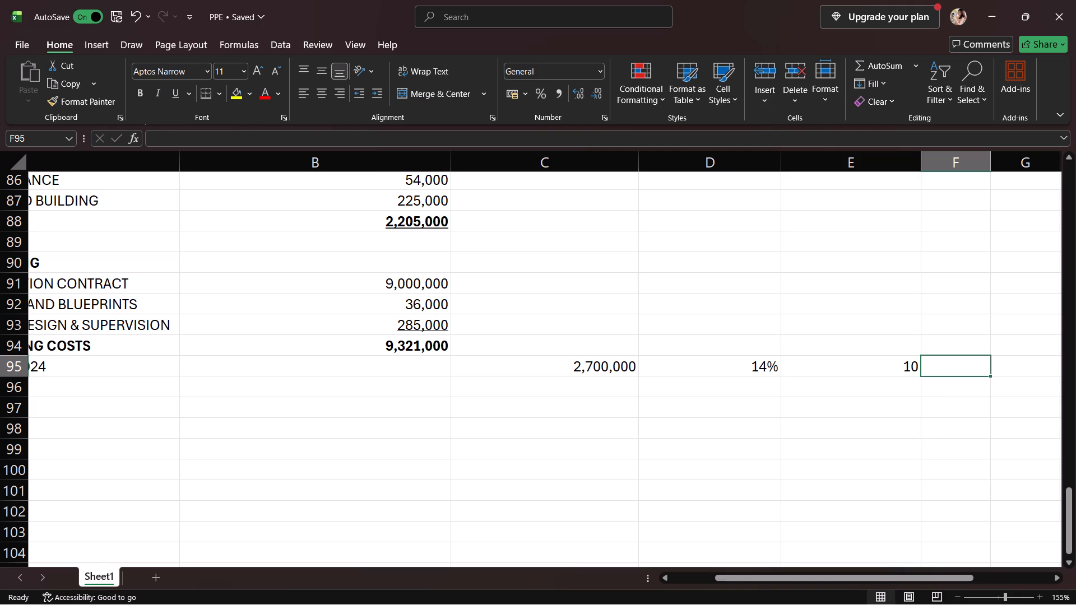
{"action": "type", "text": "12"}
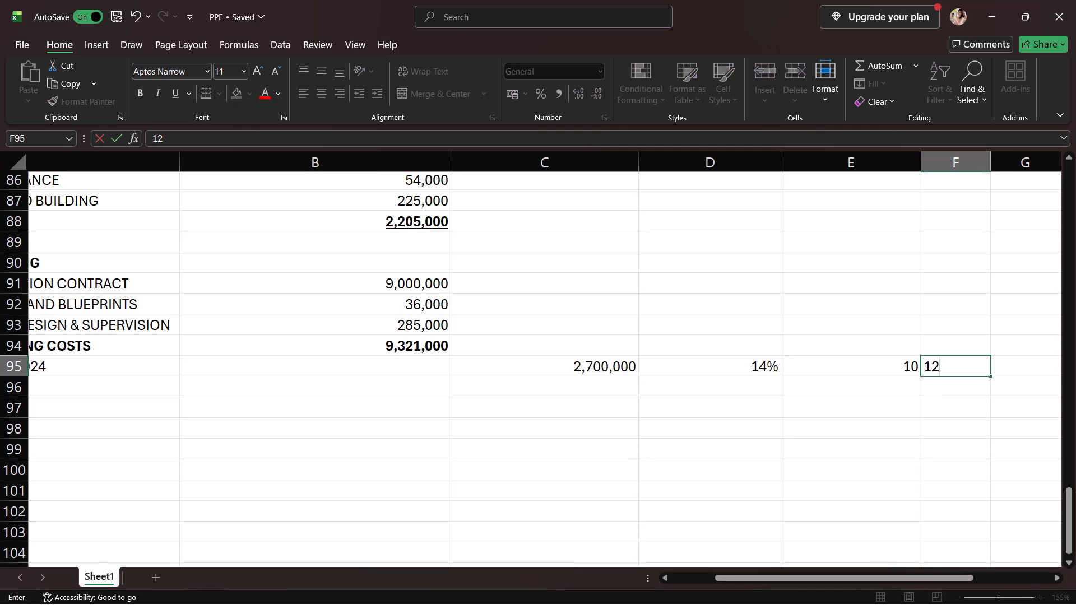
Compute the 2024 capitalized interest in G95 with the formula =(C95*D95)*E95/F95.
{"action": "left_click", "coordinate": [1010, 370]}
{"action": "scroll", "coordinate": [1010, 370], "scroll_direction": "left", "scroll_amount": 1}
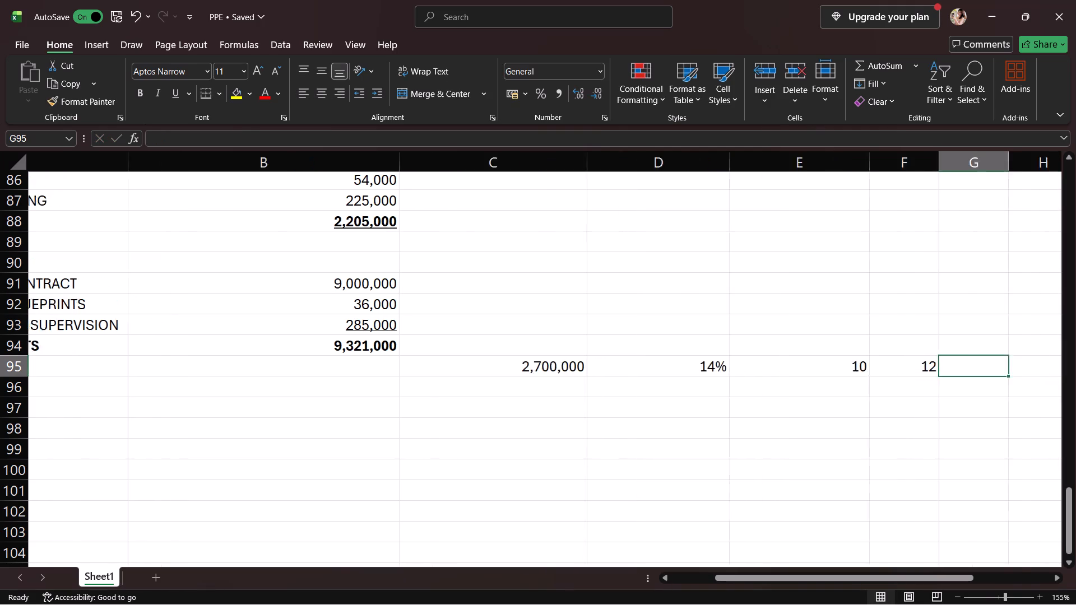
{"action": "scroll", "coordinate": [1010, 370], "scroll_direction": "left", "scroll_amount": 1}
{"action": "key", "text": "equal"}
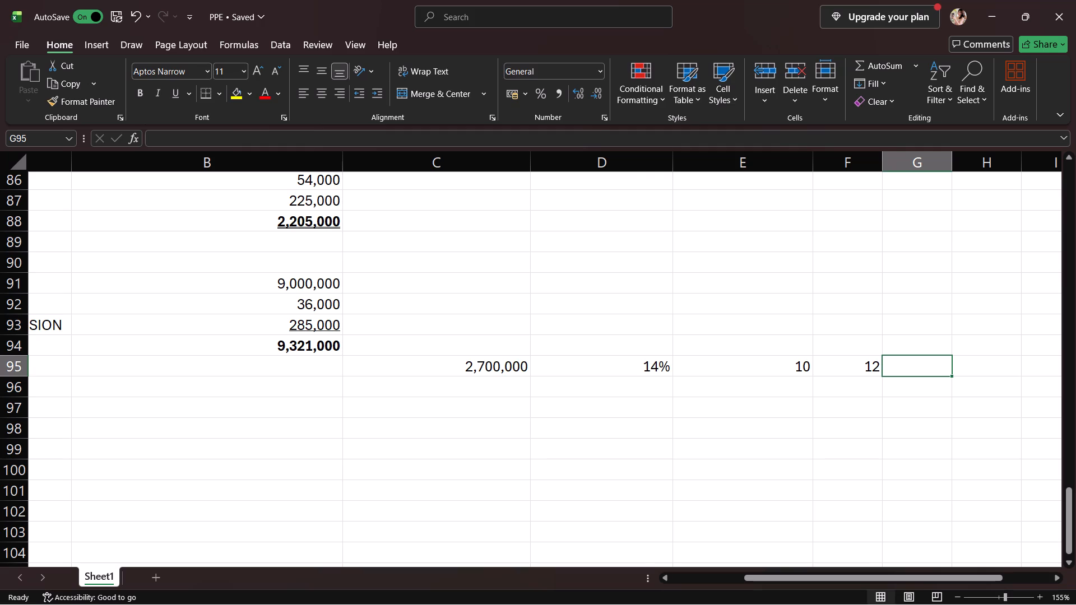
{"action": "left_click", "coordinate": [520, 372]}
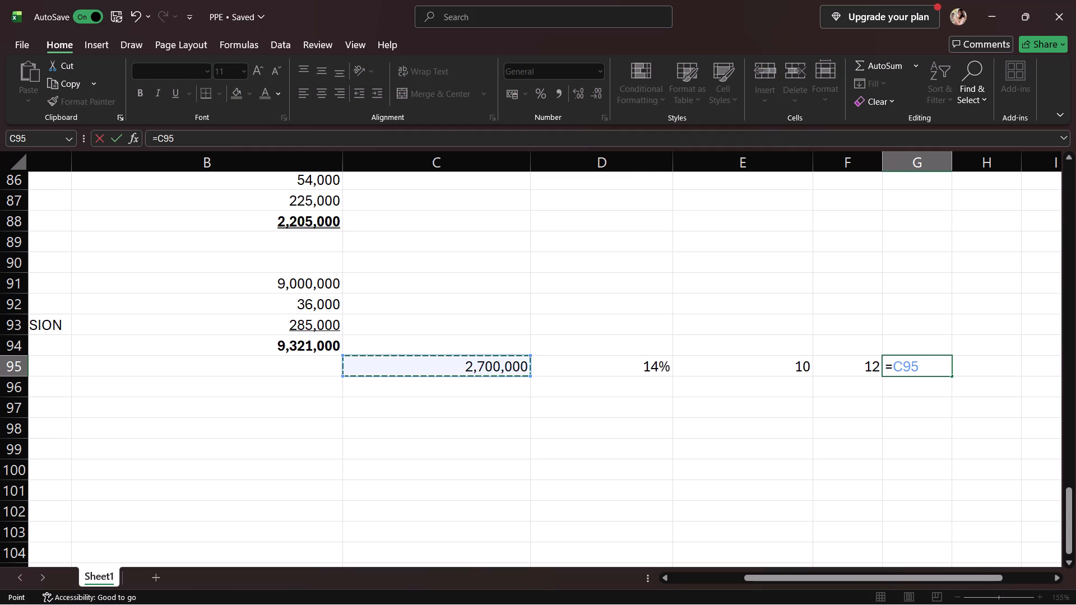
{"action": "key", "text": "shift+asterisk"}
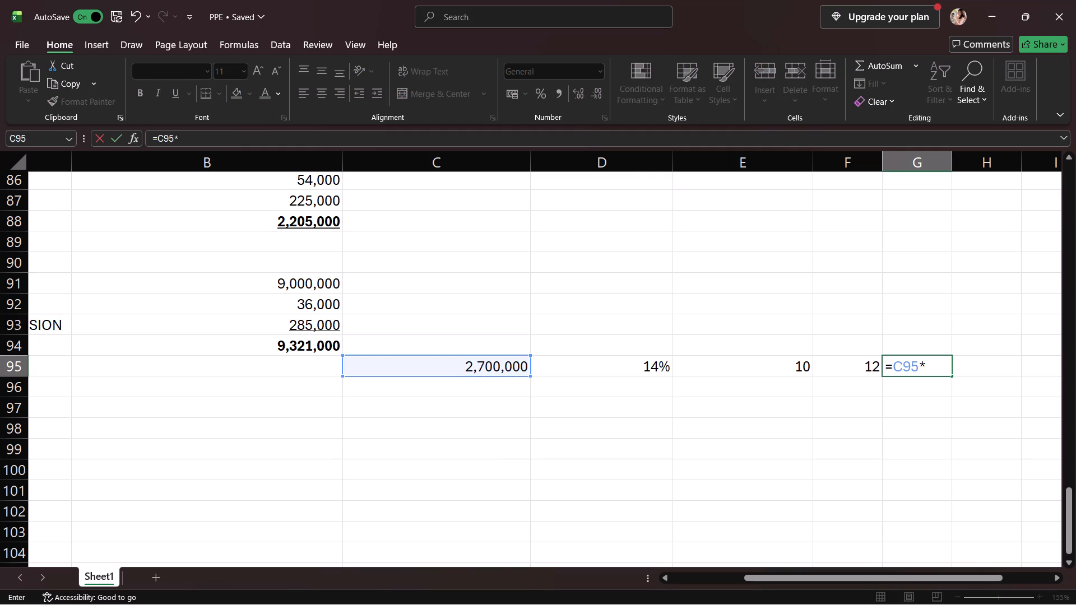
{"action": "left_click", "coordinate": [583, 368]}
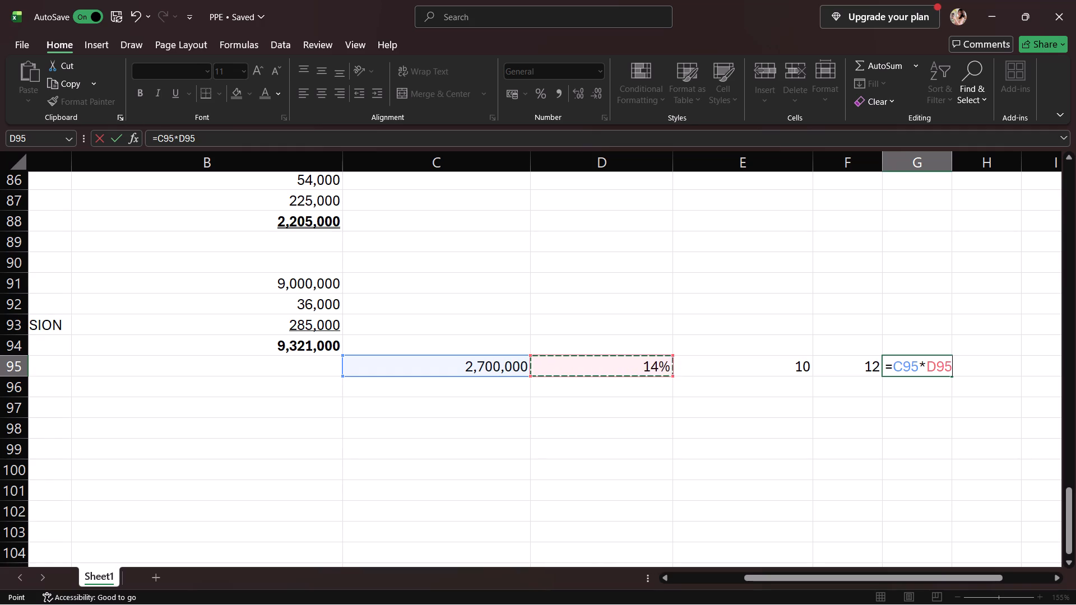
{"action": "left_click", "coordinate": [154, 139]}
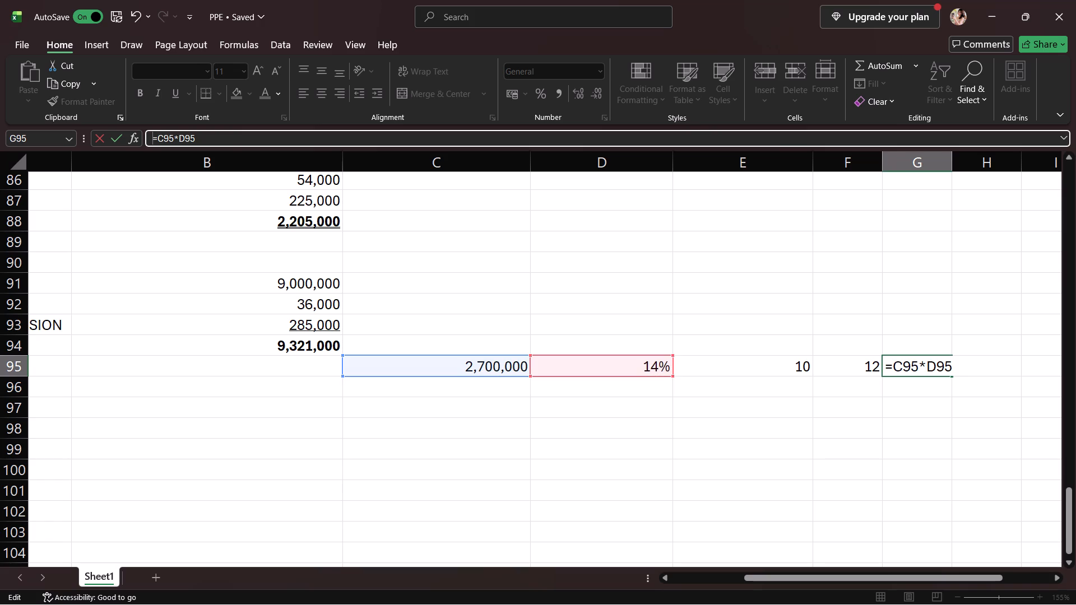
{"action": "left_click", "coordinate": [158, 139]}
{"action": "key", "text": "shift+parenleft"}
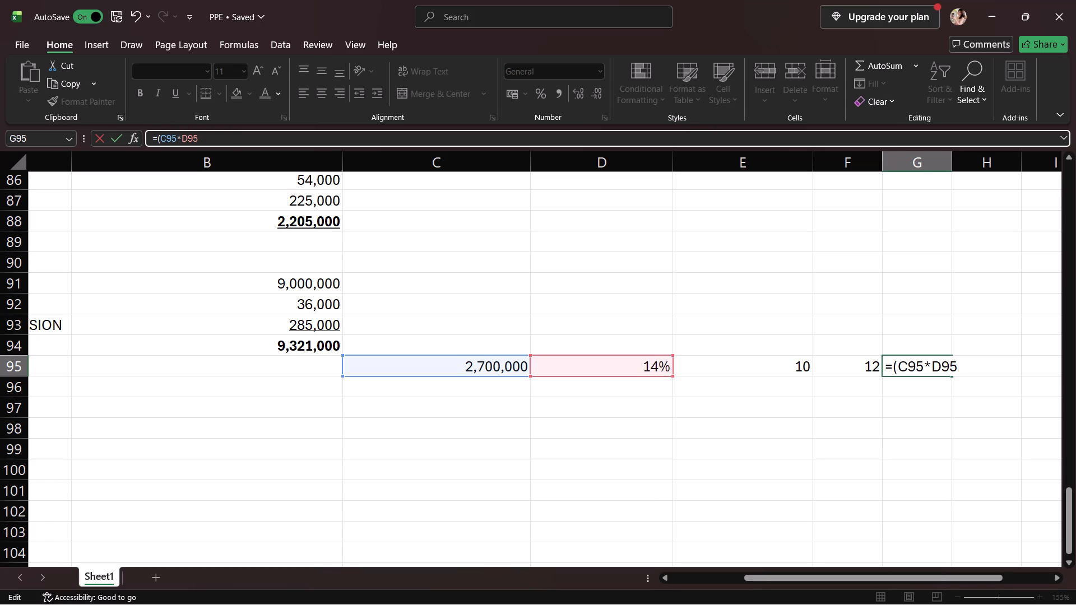
{"action": "left_click", "coordinate": [209, 136]}
{"action": "key", "text": "shift+parenright"}
{"action": "key", "text": "shift+asterisk"}
{"action": "left_click", "coordinate": [697, 360]}
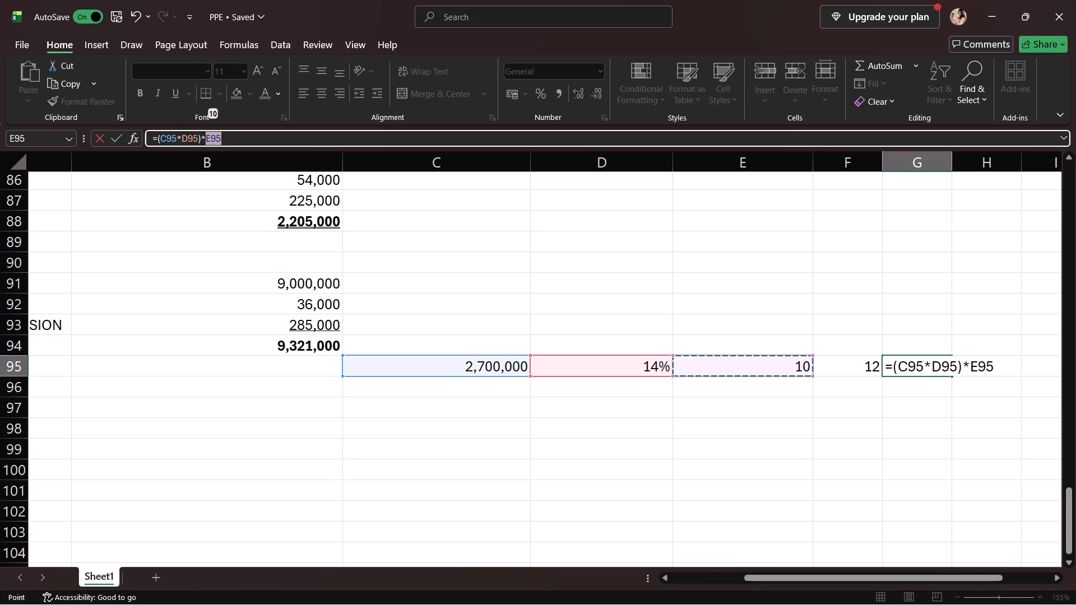
{"action": "key", "text": "slash"}
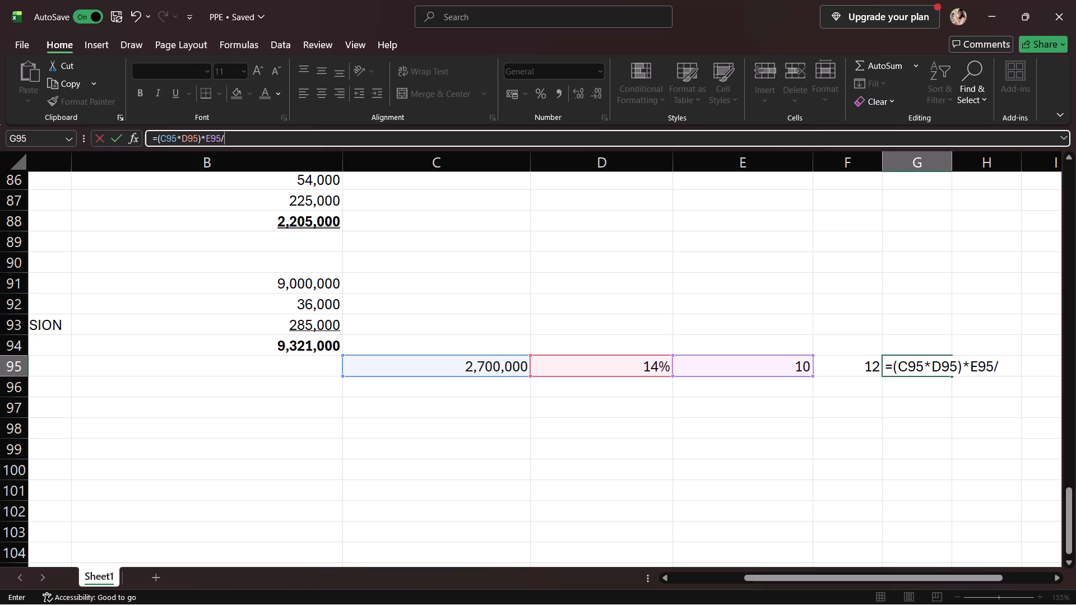
{"action": "left_click", "coordinate": [843, 365]}
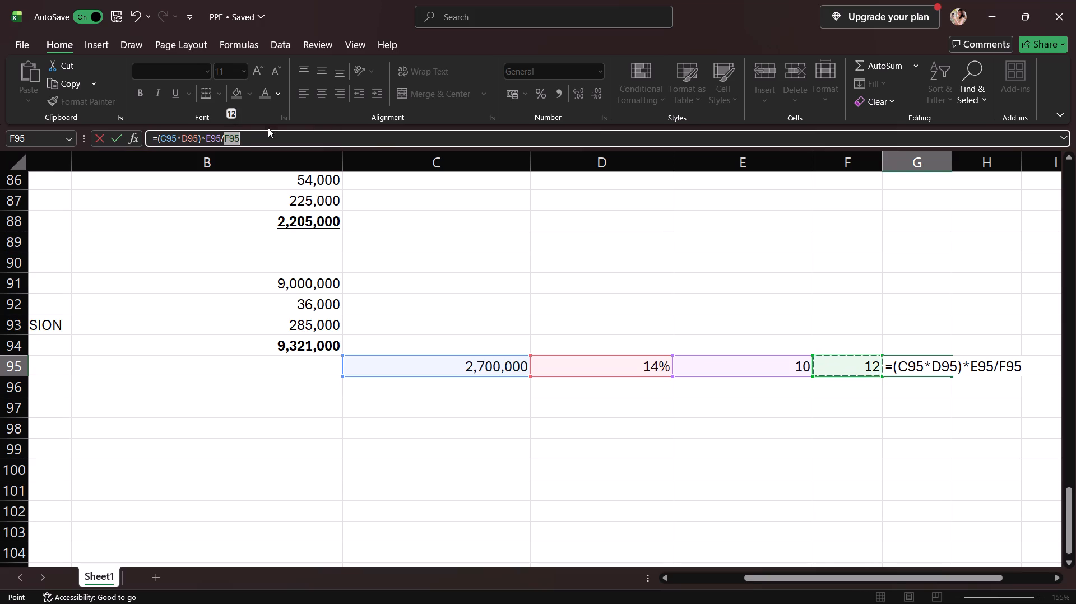
{"action": "left_click", "coordinate": [253, 132]}
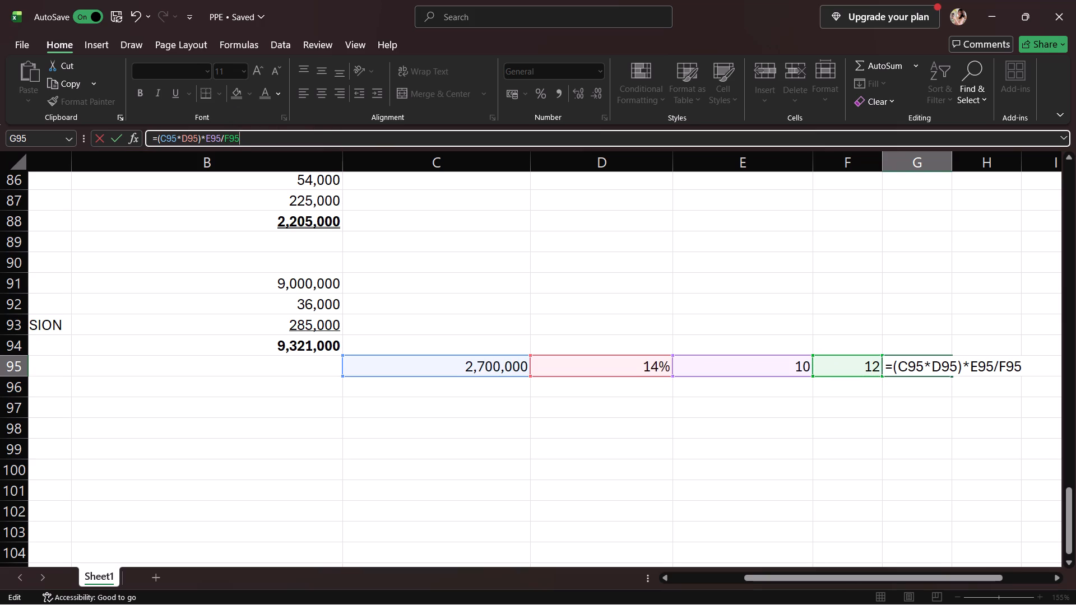
{"action": "key", "text": "Return"}
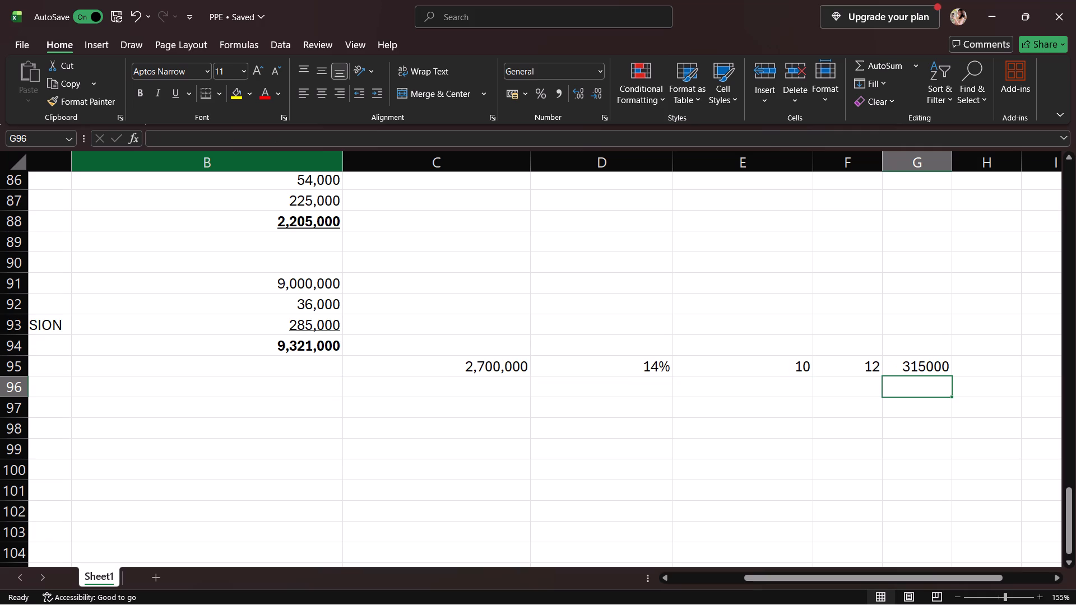
Apply the comma style number format to the 2024 interest amount in G95.
{"action": "left_click", "coordinate": [920, 372]}
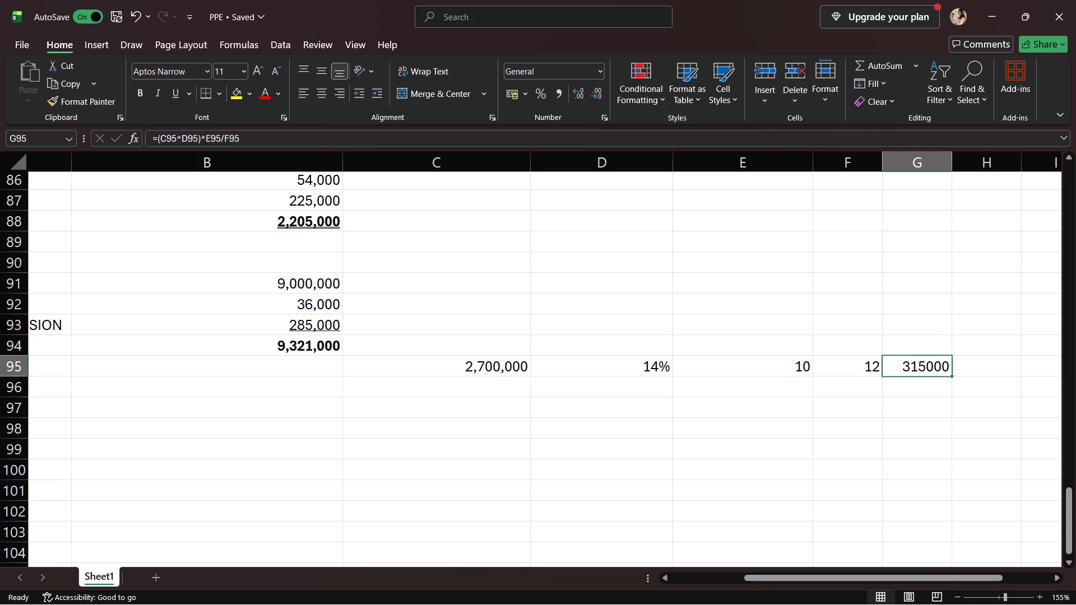
{"action": "left_click", "coordinate": [566, 97]}
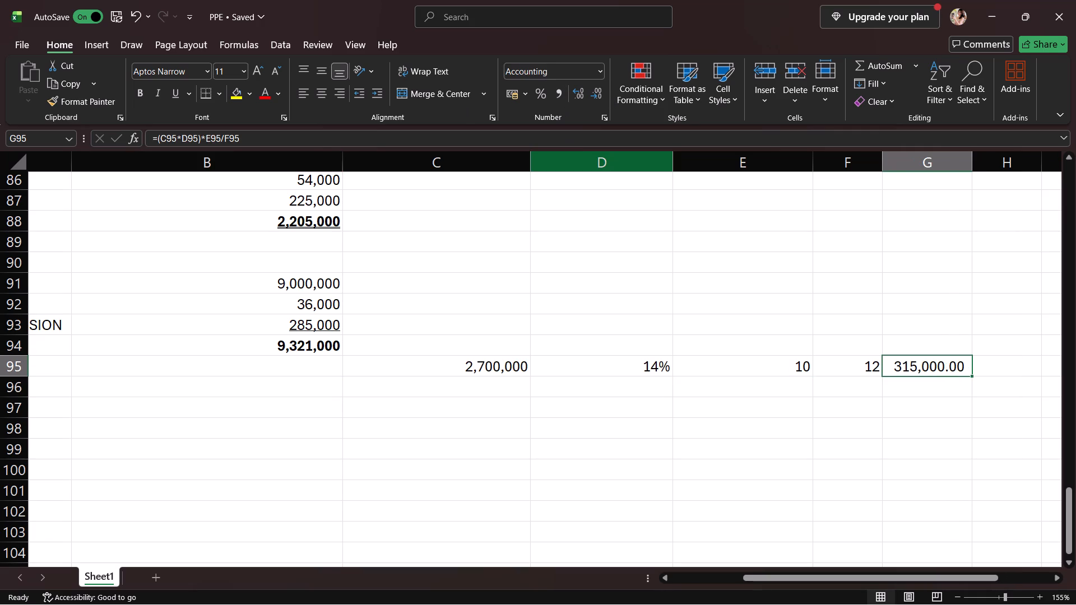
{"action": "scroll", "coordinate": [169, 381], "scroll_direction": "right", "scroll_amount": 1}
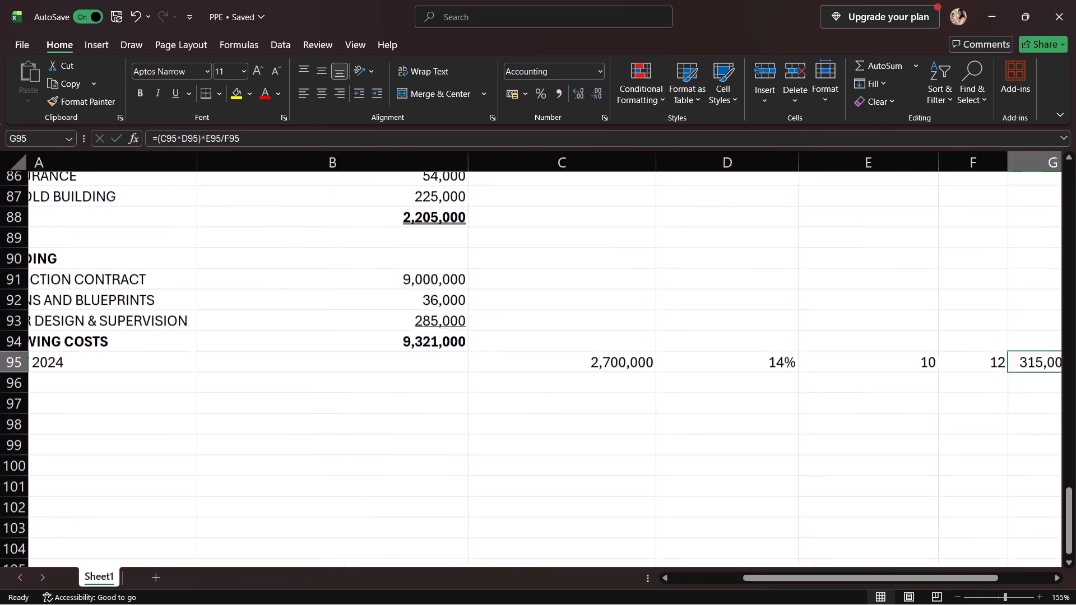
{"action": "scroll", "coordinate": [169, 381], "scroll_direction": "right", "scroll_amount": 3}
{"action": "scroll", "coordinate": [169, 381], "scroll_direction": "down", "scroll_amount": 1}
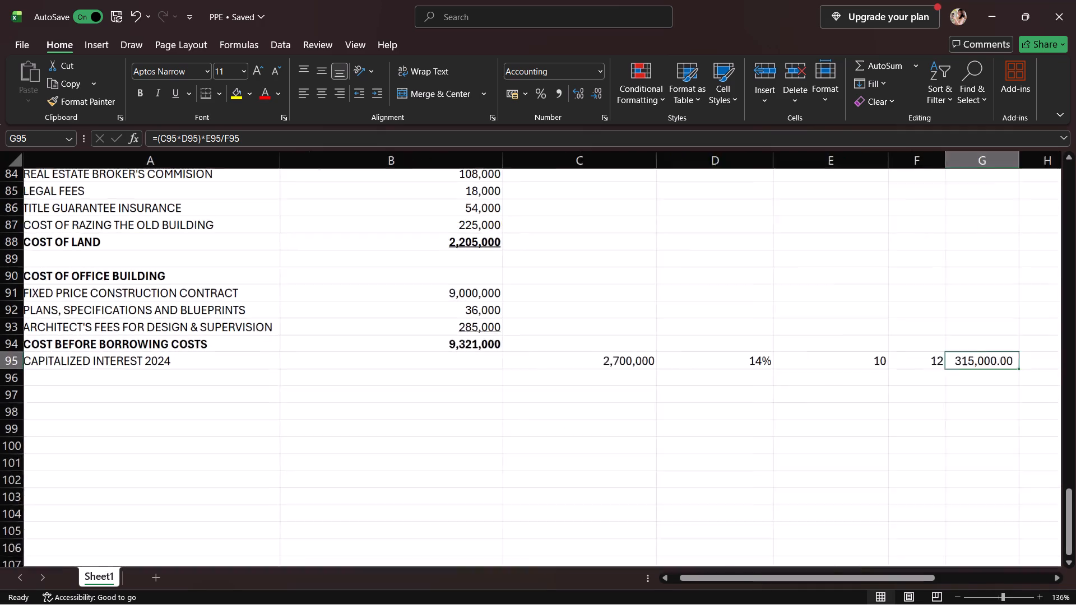
Enter 315,000 in B95 as the CAPITALIZED INTEREST 2024 amount.
{"action": "scroll", "coordinate": [169, 381], "scroll_direction": "right", "scroll_amount": 1}
{"action": "scroll", "coordinate": [169, 381], "scroll_direction": "up", "scroll_amount": 1}
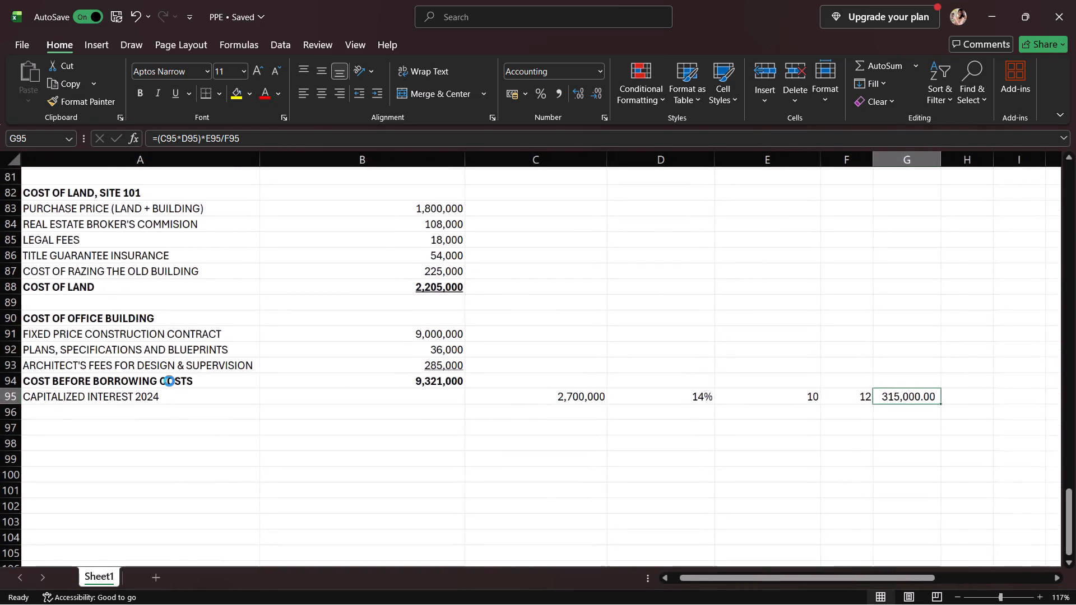
{"action": "left_click", "coordinate": [342, 407]}
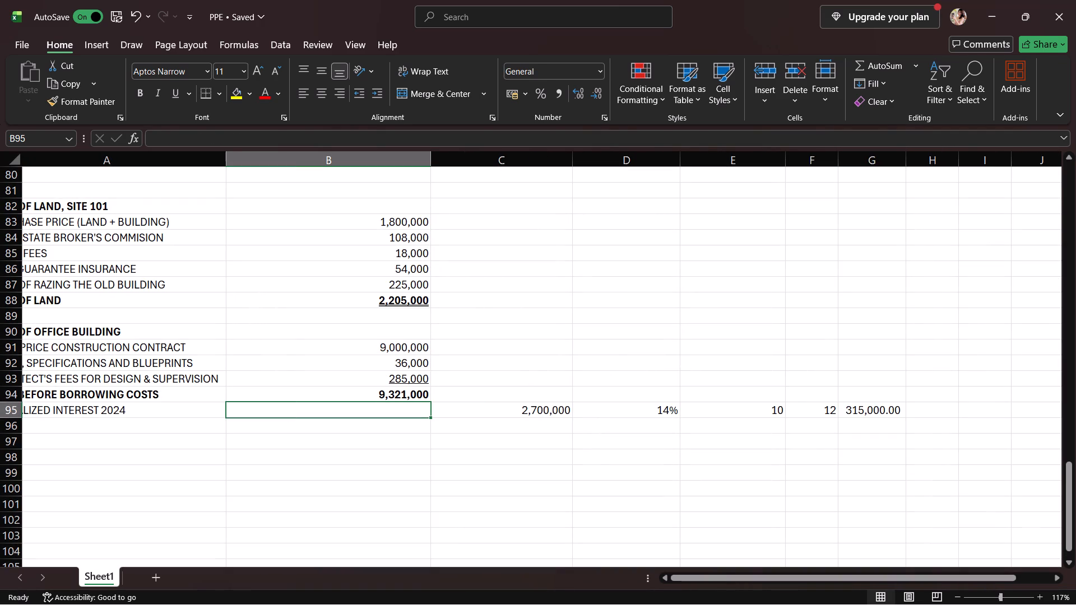
{"action": "type", "text": "315,000"}
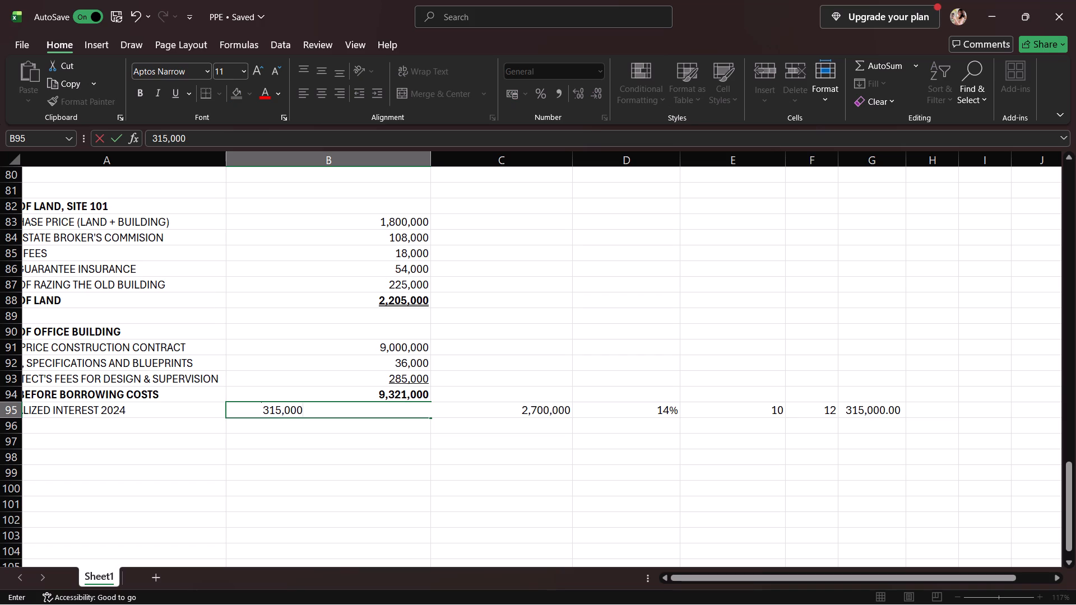
Label A96 as CAPITALIZED INTEREST 2025, below the 2024 interest row.
{"action": "left_click", "coordinate": [105, 427]}
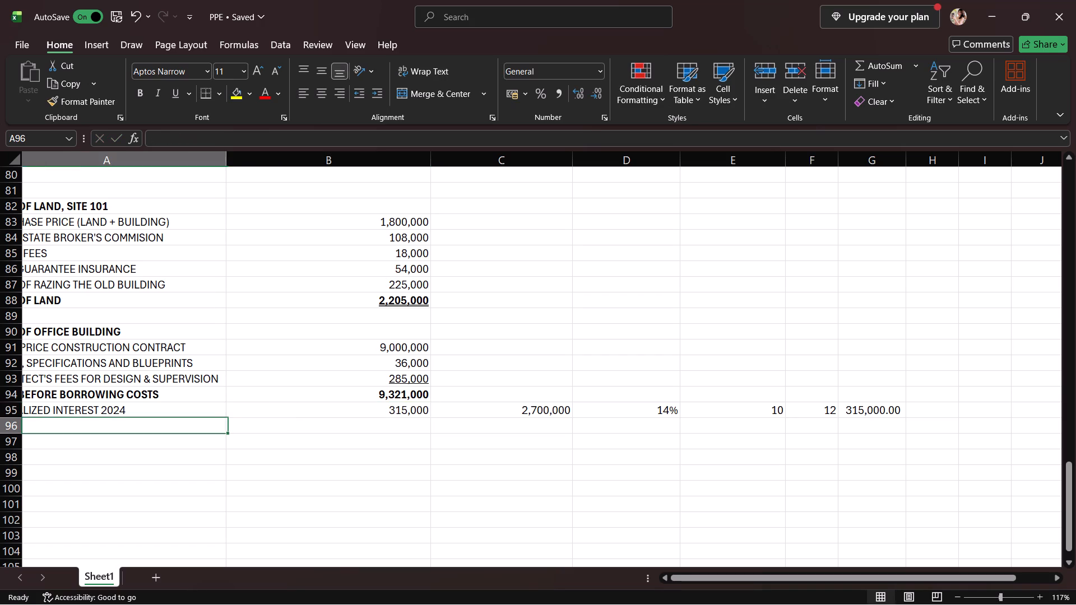
{"action": "type", "text": "CAPITALIZED"}
{"action": "key", "text": "space"}
{"action": "key", "text": "Return"}
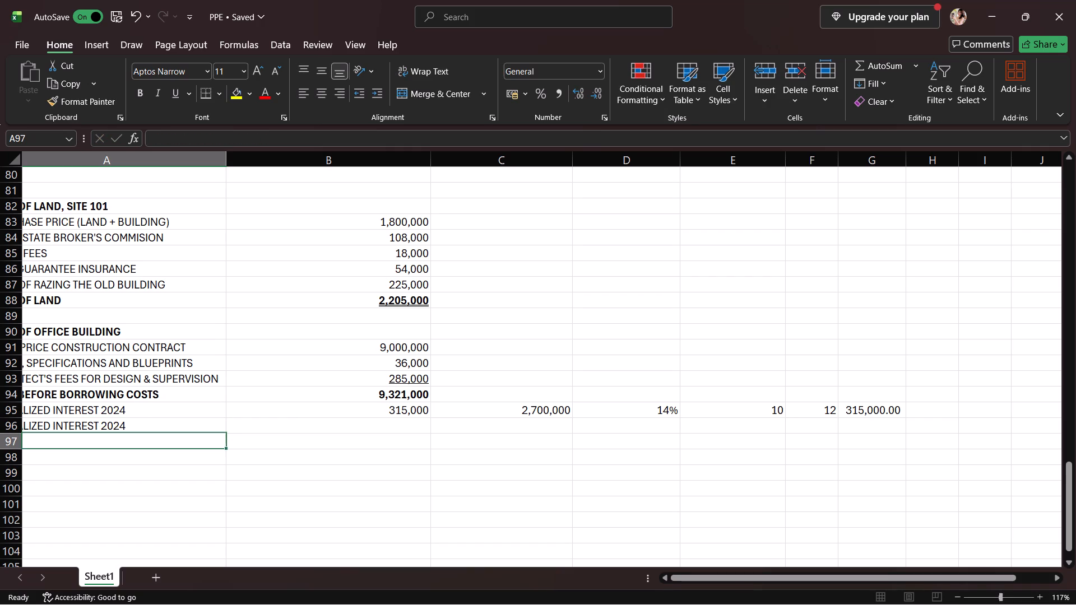
{"action": "left_click", "coordinate": [143, 424]}
{"action": "left_click", "coordinate": [143, 424]}
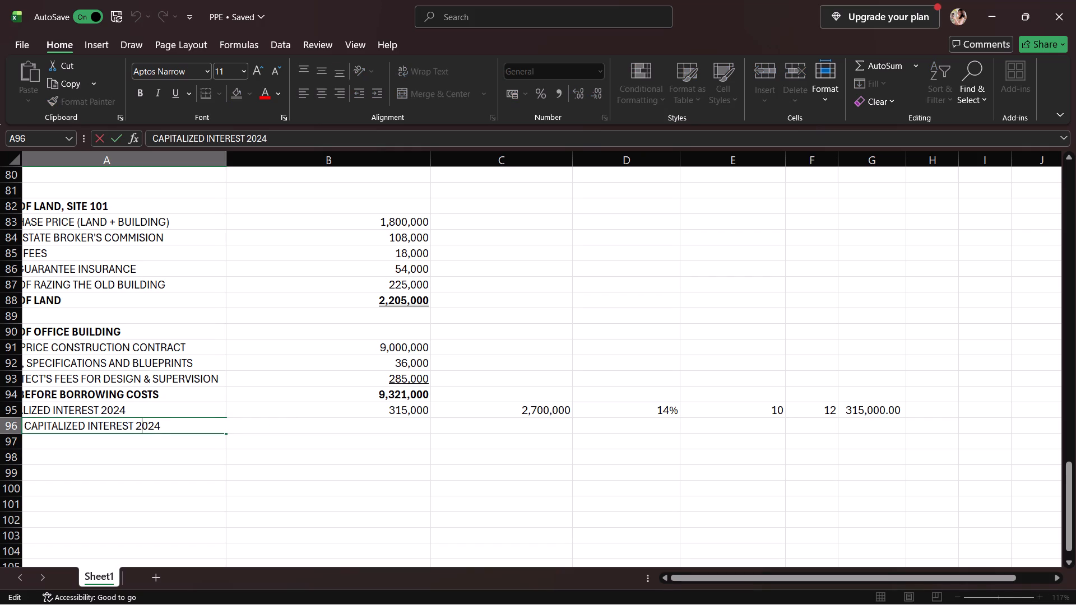
{"action": "left_click", "coordinate": [173, 430]}
{"action": "key", "text": "BackSpace"}
{"action": "key", "text": "5"}
Enter 6,900,000 in C96 and the 14% interest rate in D96 on the CAPITALIZED INTEREST 2025 row.
{"action": "left_click", "coordinate": [488, 430]}
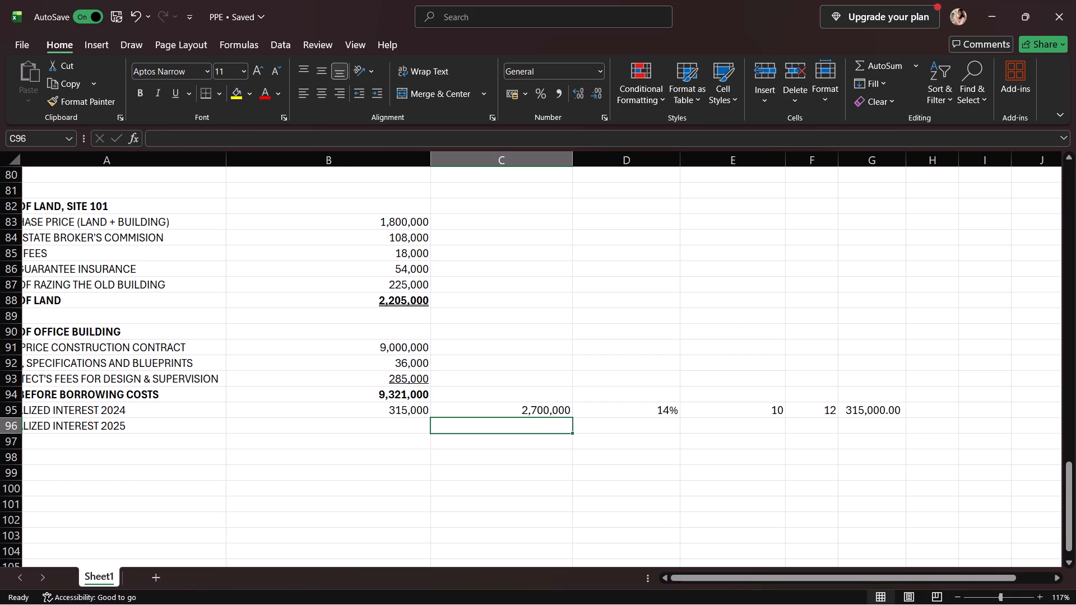
{"action": "type", "text": "6,900,000"}
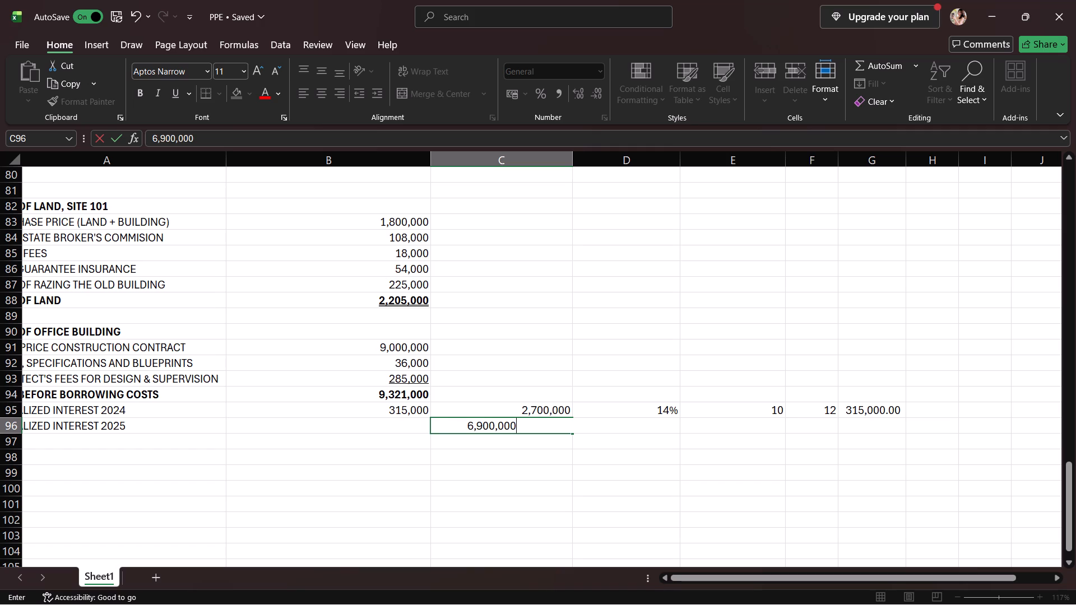
{"action": "left_click", "coordinate": [636, 427]}
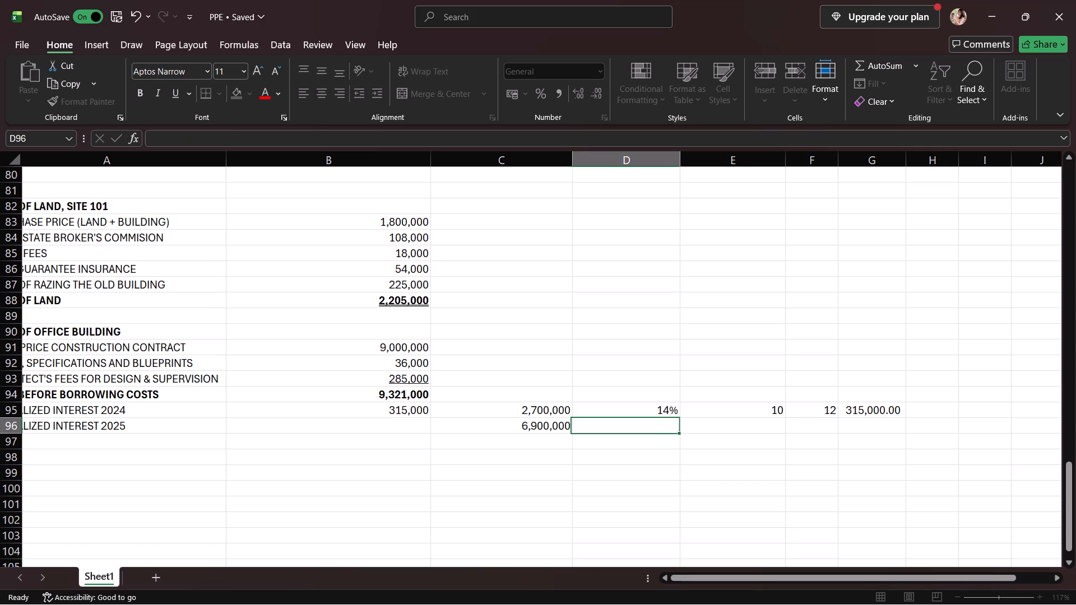
{"action": "type", "text": "14"}
{"action": "key", "text": "shift+percent"}
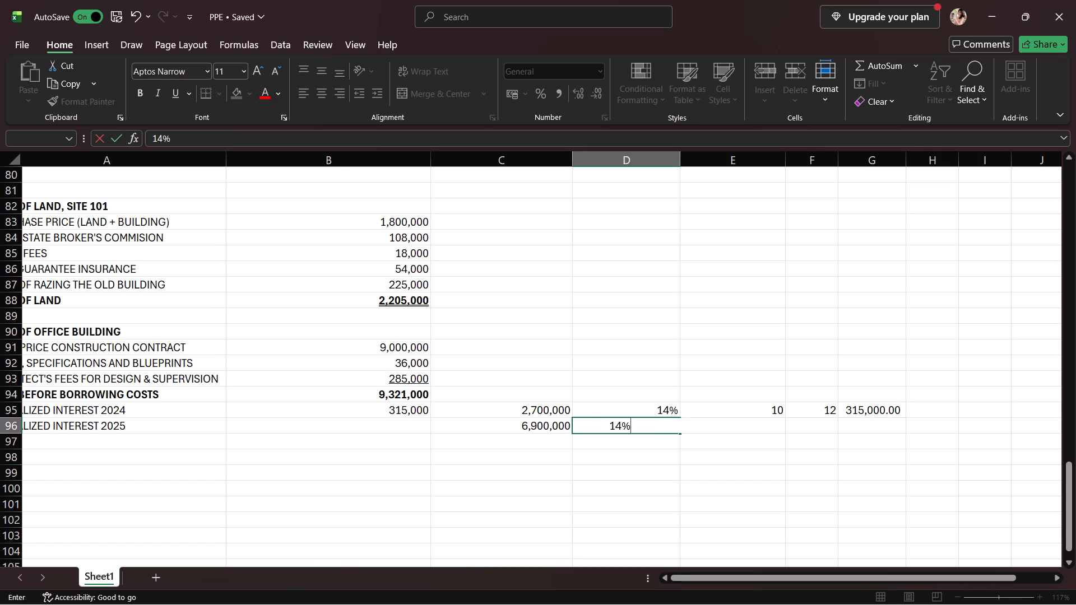
Enter 9 in E96 and 12 in F96 as the month figures for the 2025 capitalized interest.
{"action": "left_click", "coordinate": [746, 418]}
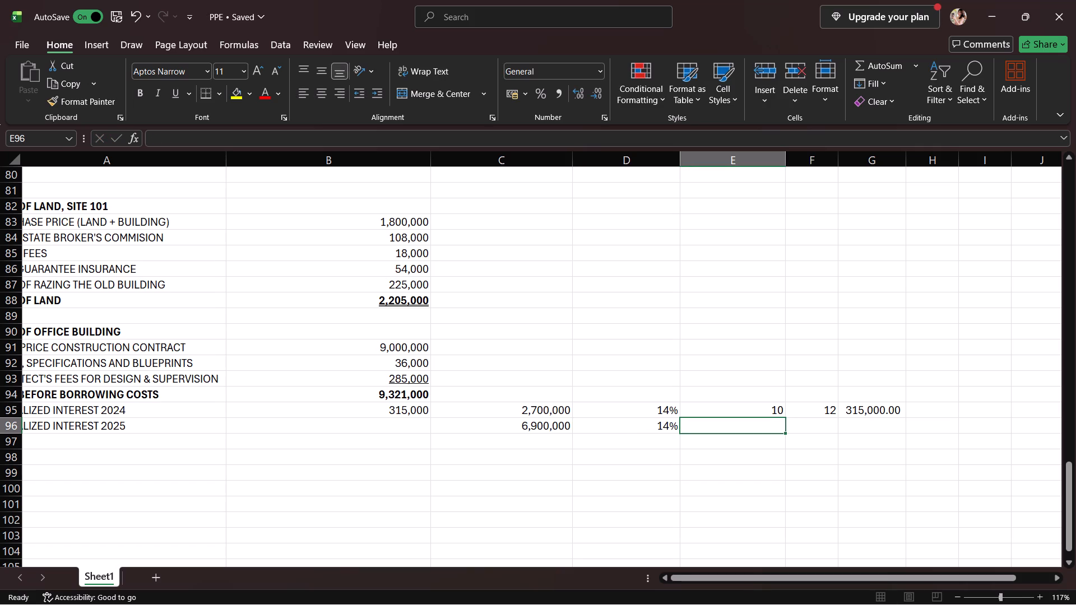
{"action": "key", "text": "9"}
{"action": "left_click", "coordinate": [826, 434]}
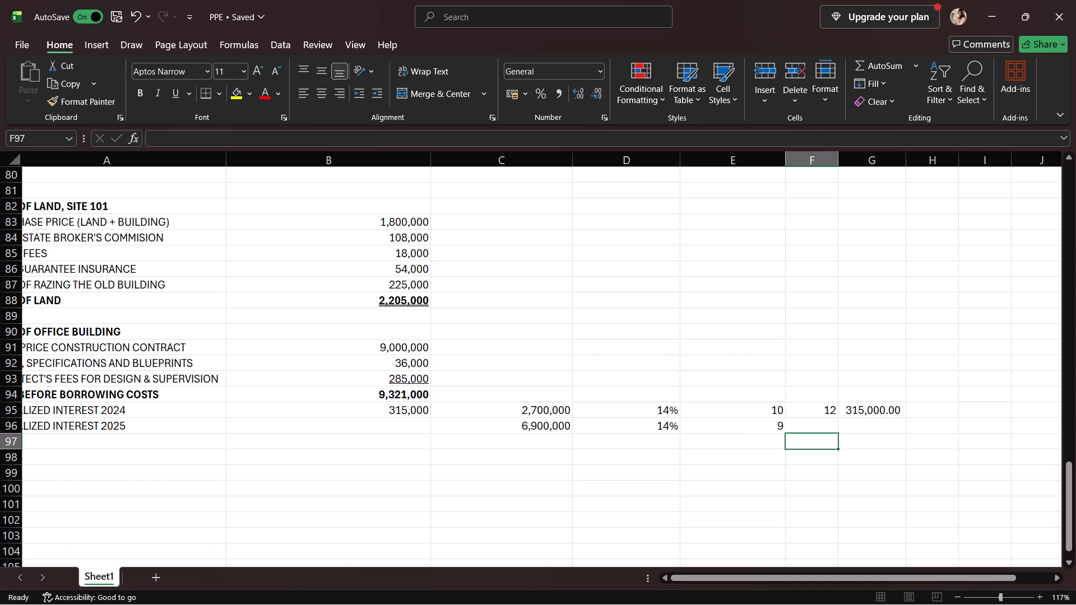
{"action": "left_click", "coordinate": [824, 425]}
{"action": "type", "text": "12"}
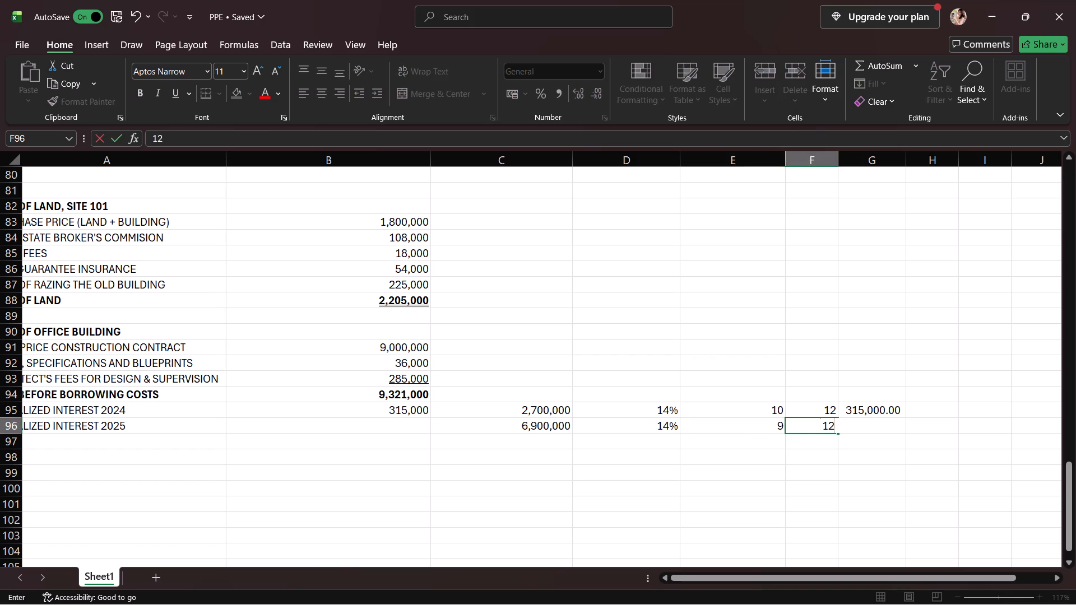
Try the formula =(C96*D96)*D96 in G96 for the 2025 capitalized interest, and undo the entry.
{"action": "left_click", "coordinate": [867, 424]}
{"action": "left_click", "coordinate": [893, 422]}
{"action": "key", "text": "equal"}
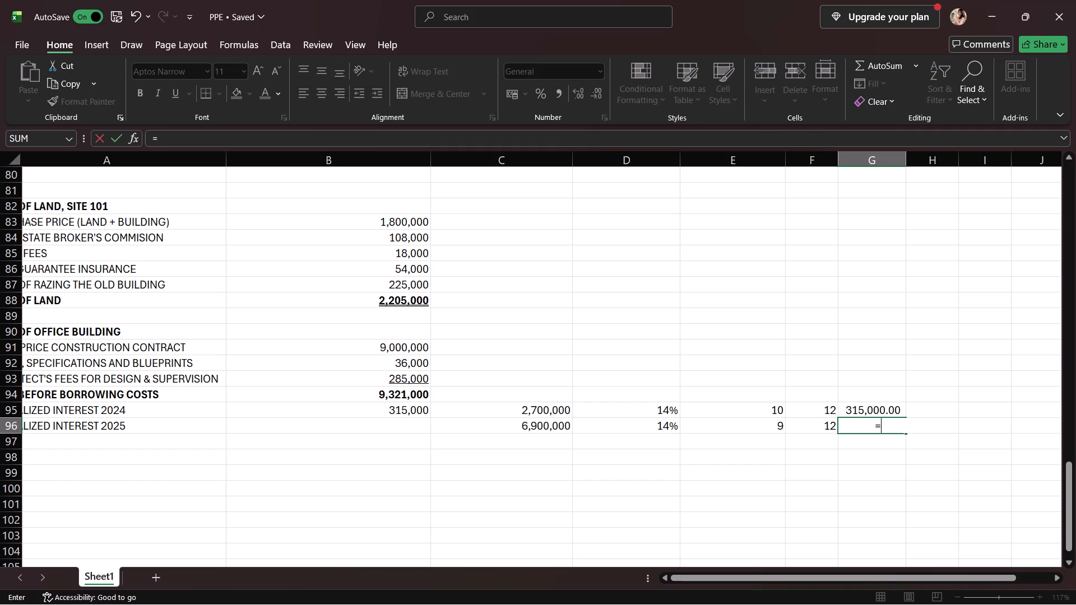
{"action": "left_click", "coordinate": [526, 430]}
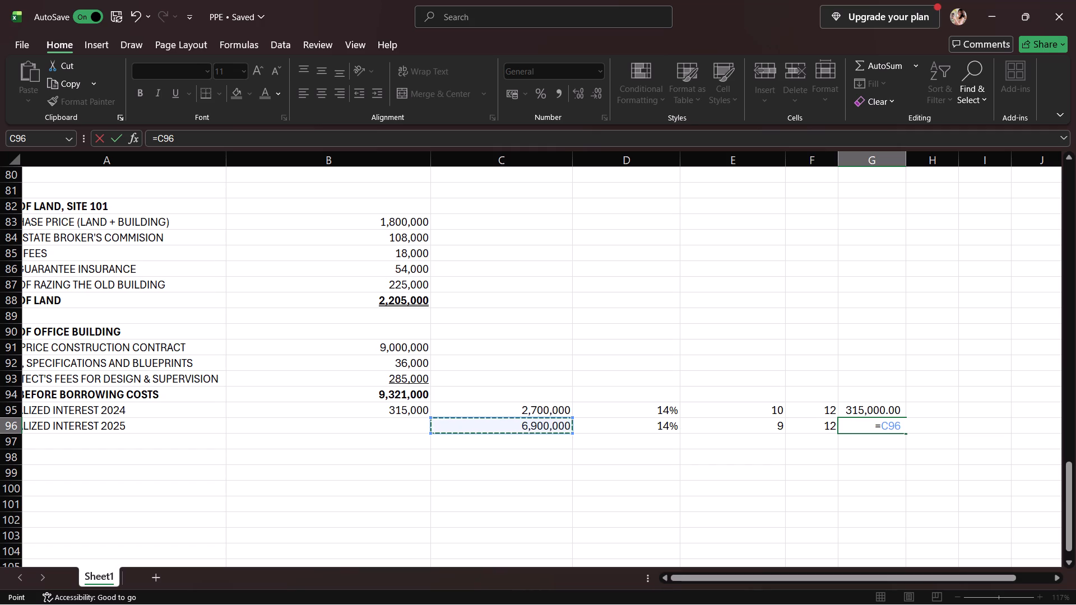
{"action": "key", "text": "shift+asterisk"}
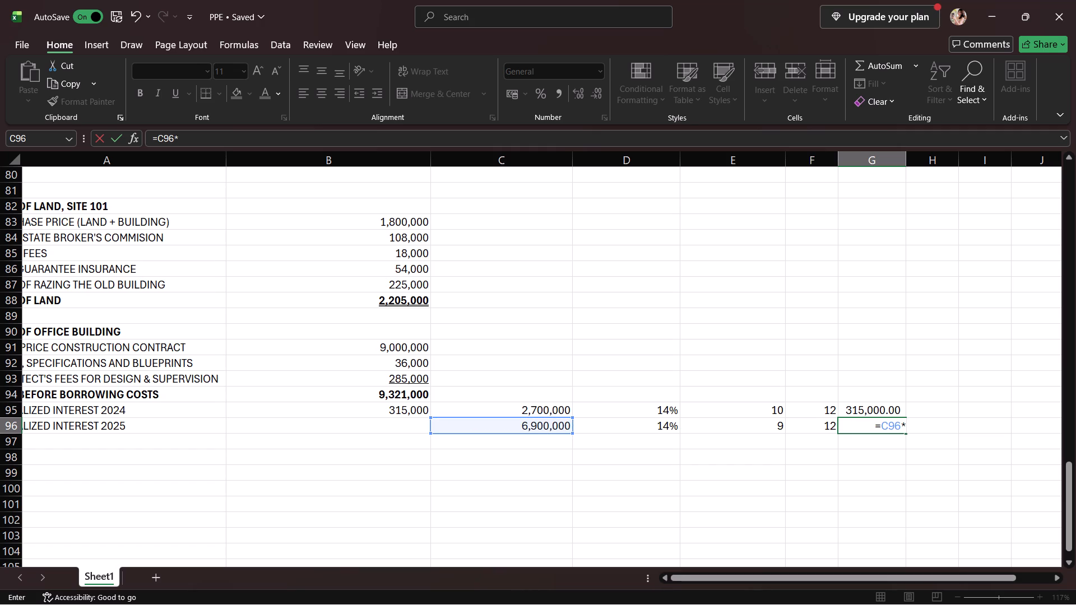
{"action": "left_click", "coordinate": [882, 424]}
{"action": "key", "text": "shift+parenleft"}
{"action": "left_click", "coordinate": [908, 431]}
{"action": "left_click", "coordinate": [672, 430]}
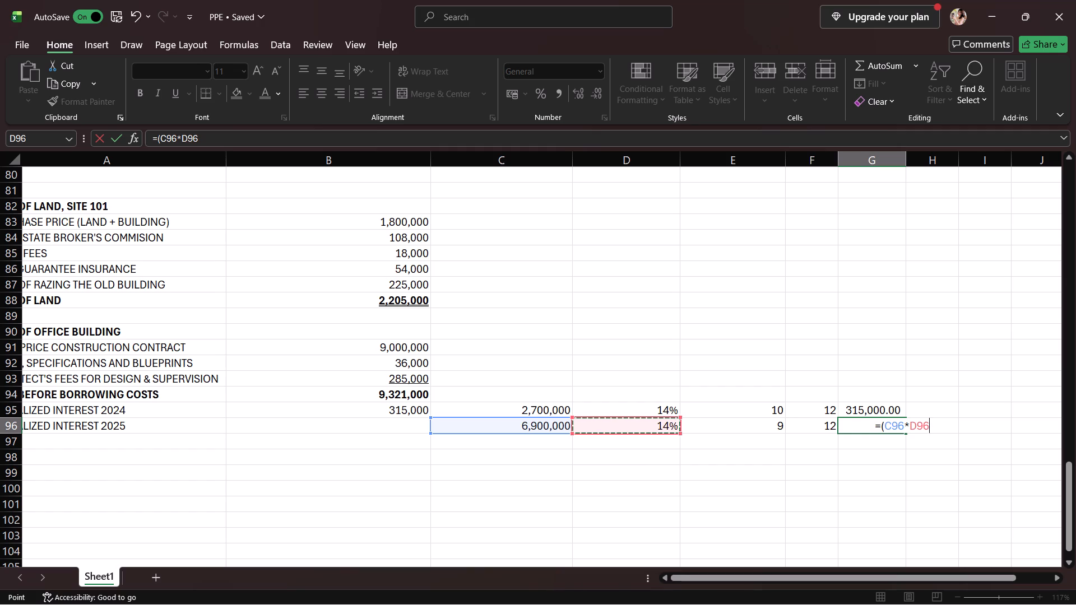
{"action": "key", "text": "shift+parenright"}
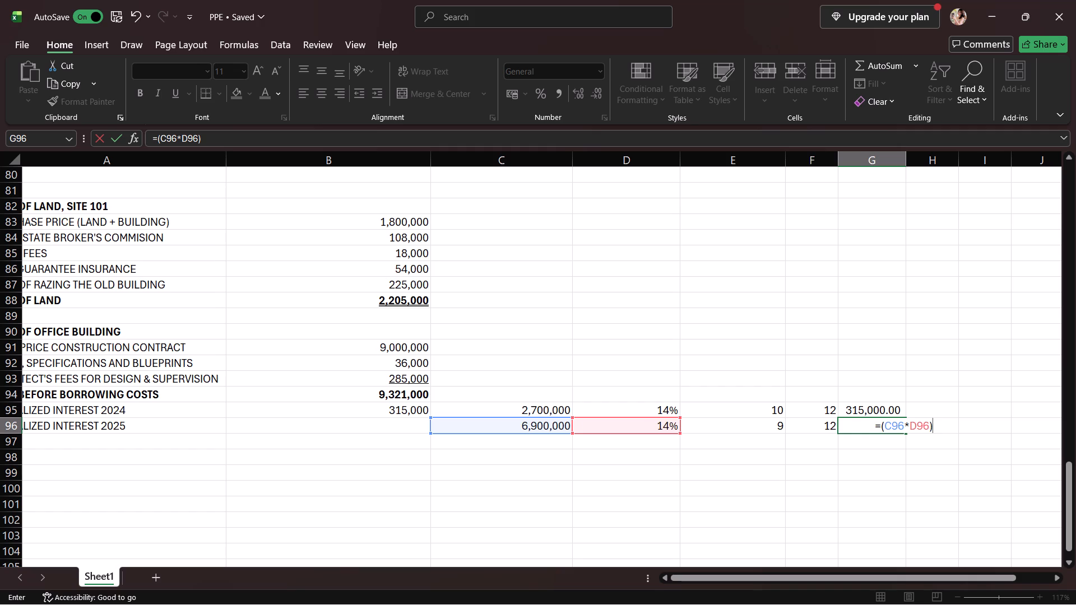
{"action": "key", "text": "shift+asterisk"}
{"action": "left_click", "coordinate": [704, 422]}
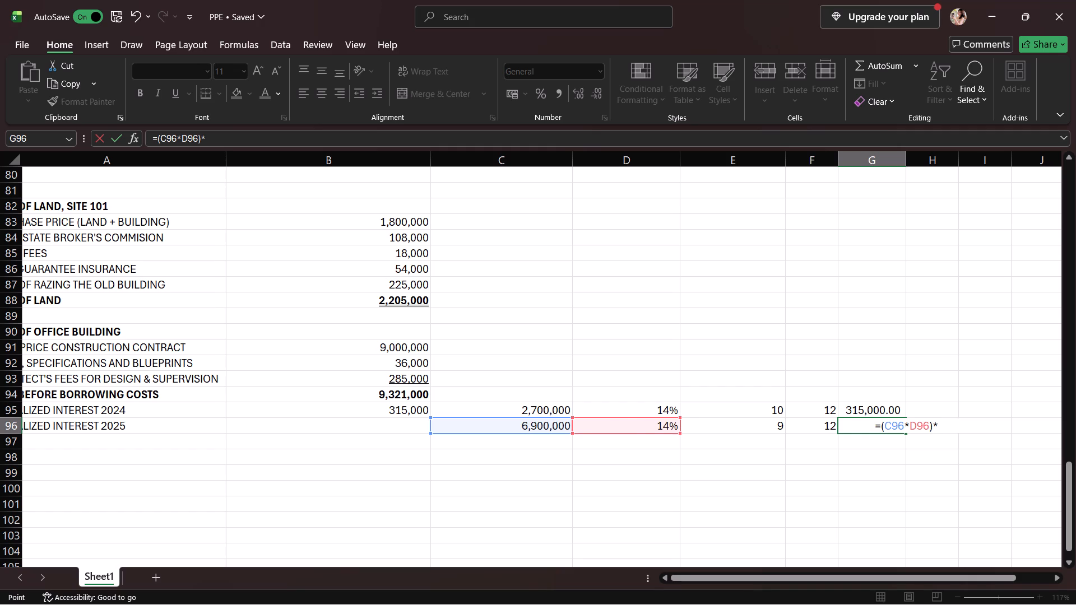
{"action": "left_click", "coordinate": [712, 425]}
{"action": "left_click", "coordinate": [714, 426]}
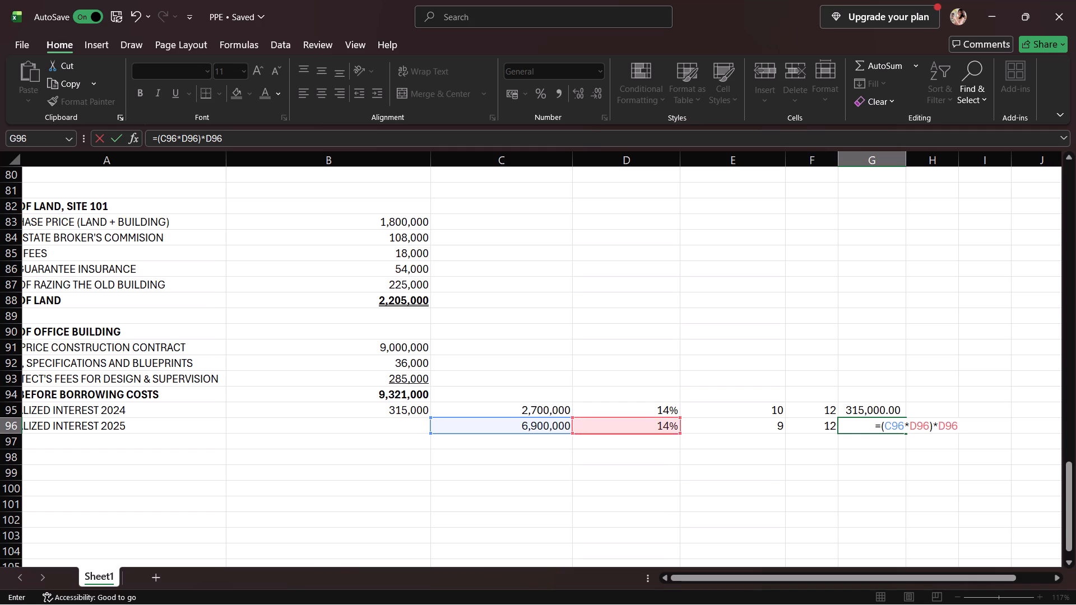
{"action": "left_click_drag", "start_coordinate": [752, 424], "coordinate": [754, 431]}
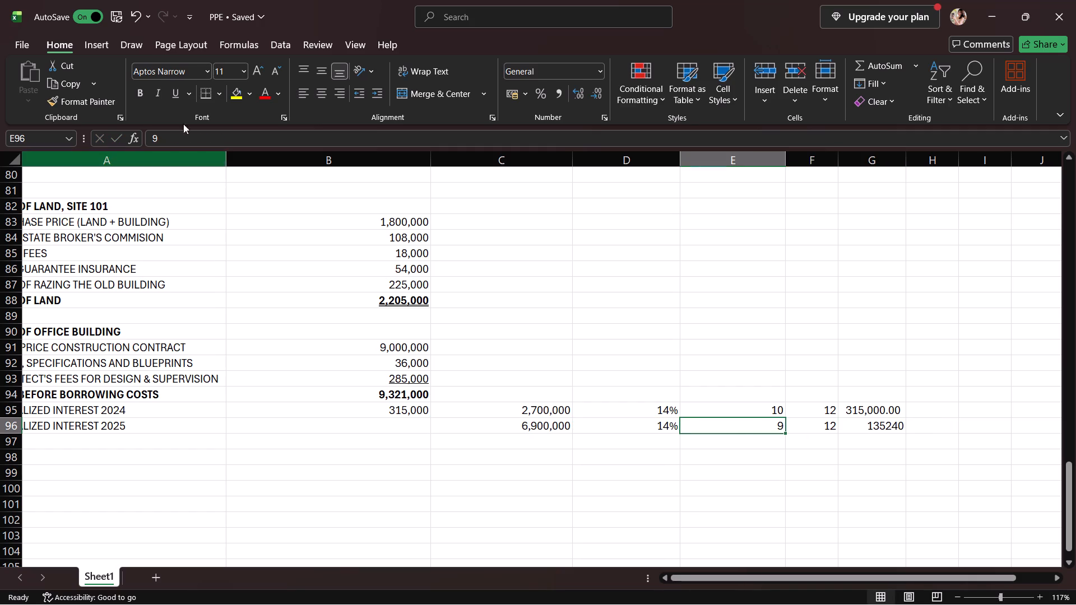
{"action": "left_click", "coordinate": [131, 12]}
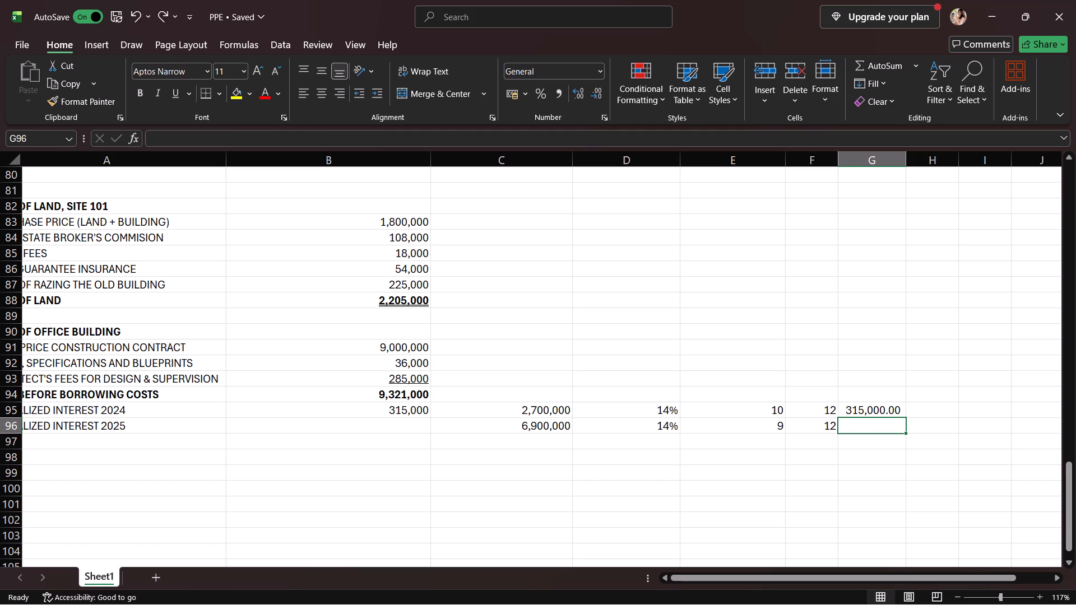
Enter the formula =(C96*D96)*E96/F96 in G96 to compute the 2025 capitalized interest.
{"action": "key", "text": "equal"}
{"action": "left_click", "coordinate": [562, 430]}
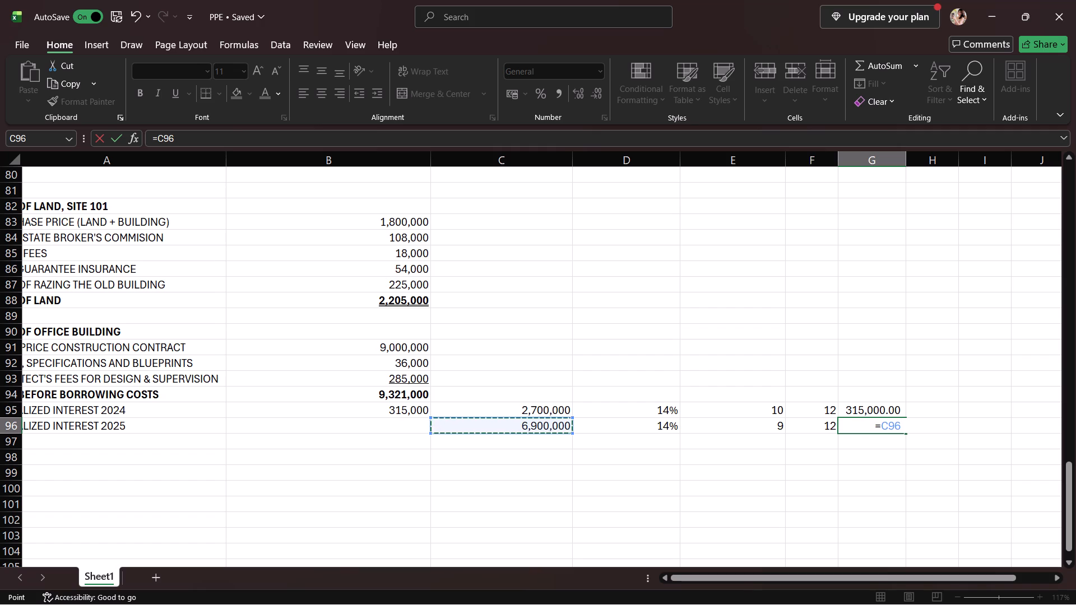
{"action": "key", "text": "shift+asterisk"}
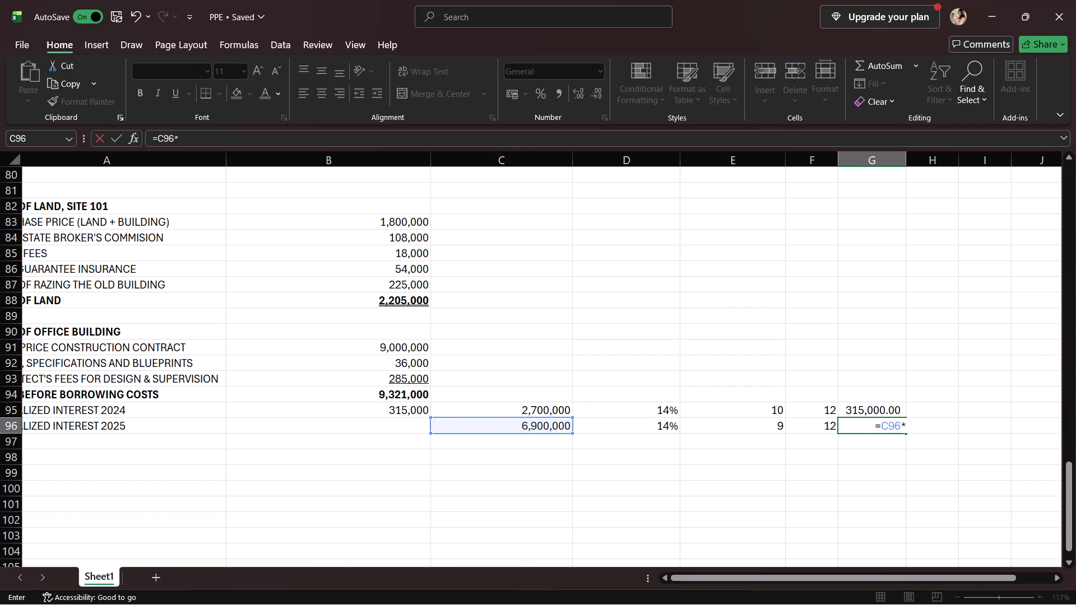
{"action": "left_click", "coordinate": [650, 426]}
{"action": "left_click", "coordinate": [881, 425]}
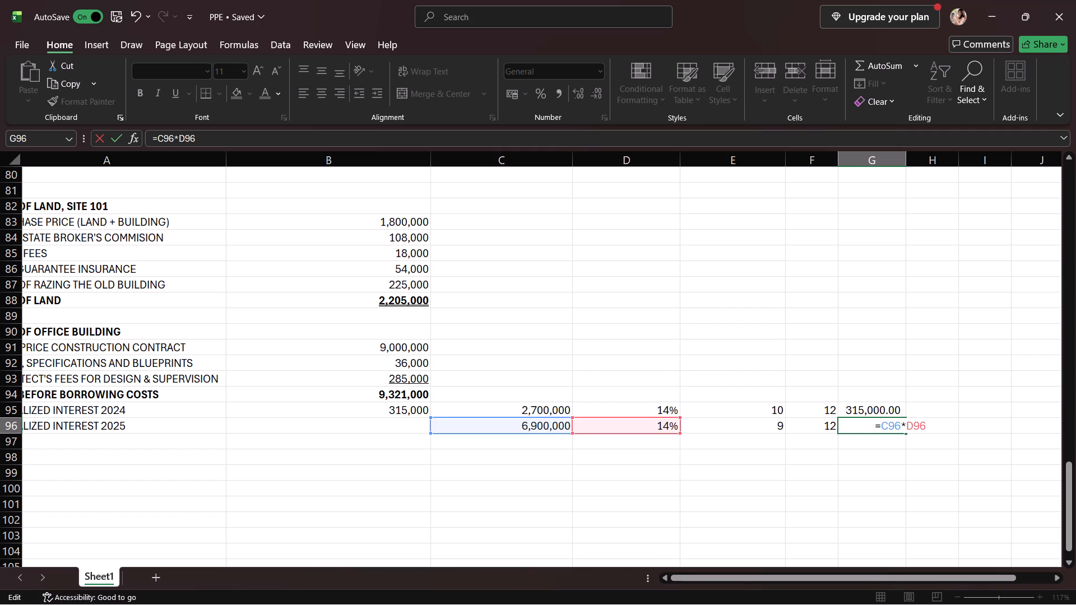
{"action": "key", "text": "shift+parenleft"}
{"action": "left_click", "coordinate": [940, 421]}
{"action": "key", "text": "shift+parenright"}
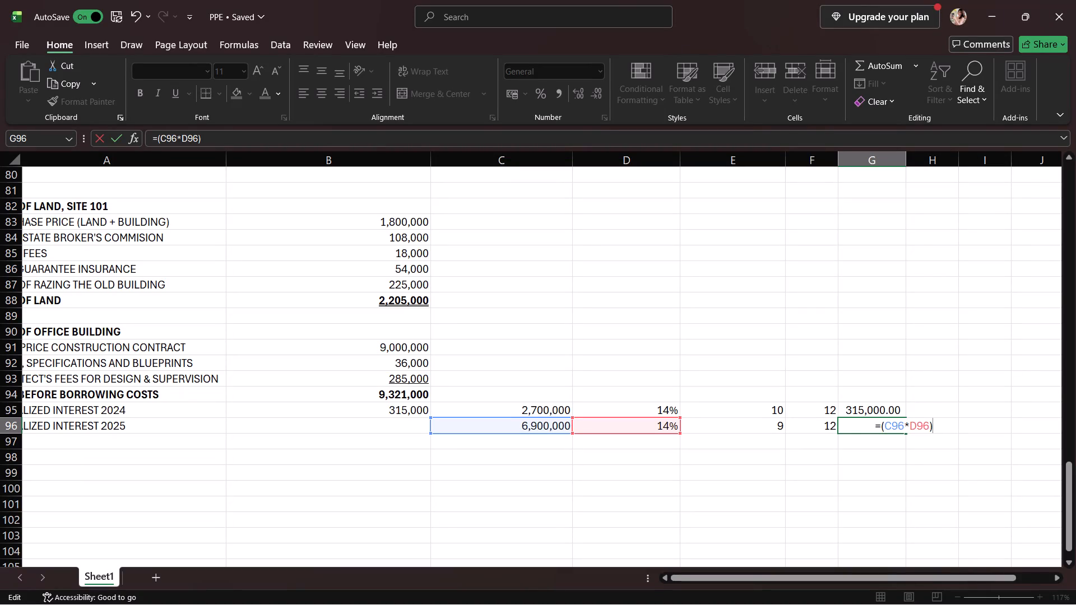
{"action": "key", "text": "shift+asterisk"}
{"action": "left_click", "coordinate": [777, 426]}
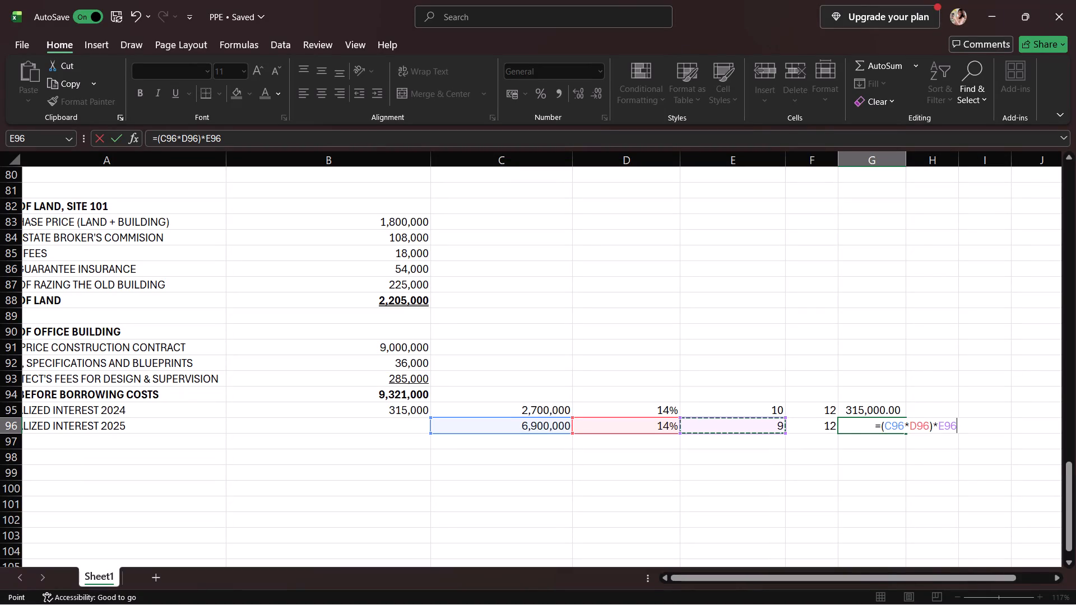
{"action": "key", "text": "slash"}
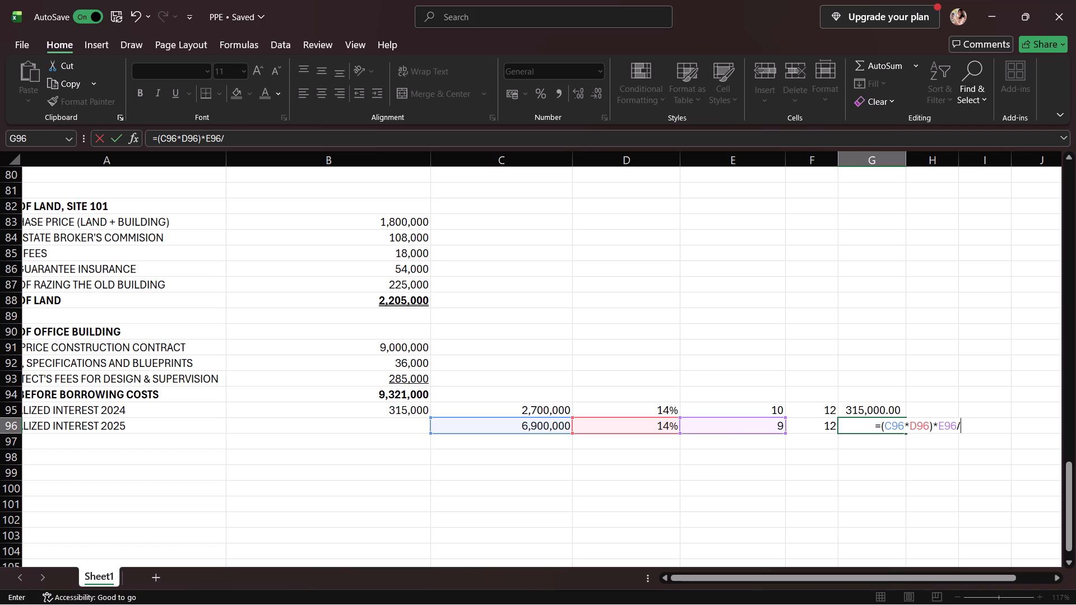
{"action": "left_click", "coordinate": [833, 422]}
{"action": "left_click", "coordinate": [937, 425]}
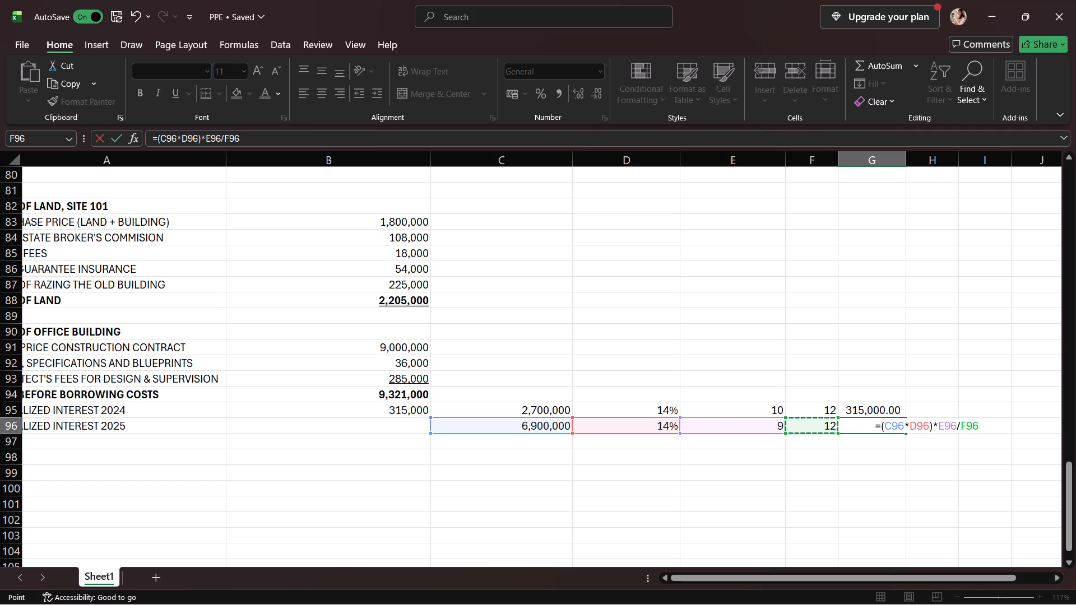
{"action": "key", "text": "Return"}
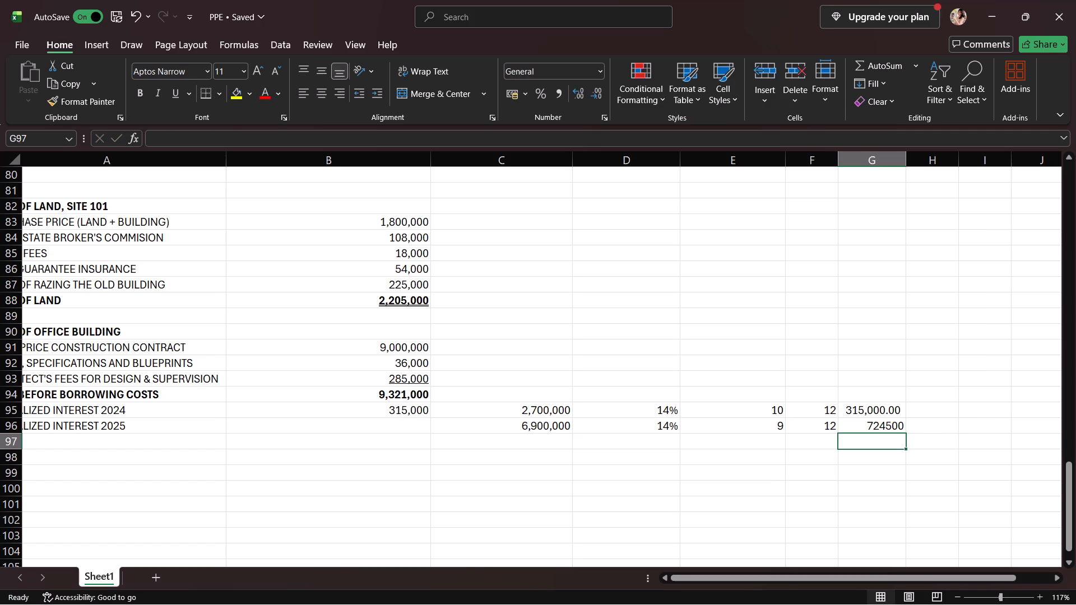
Apply the comma number format to the 2025 capitalized interest in G96.
{"action": "left_click", "coordinate": [876, 430]}
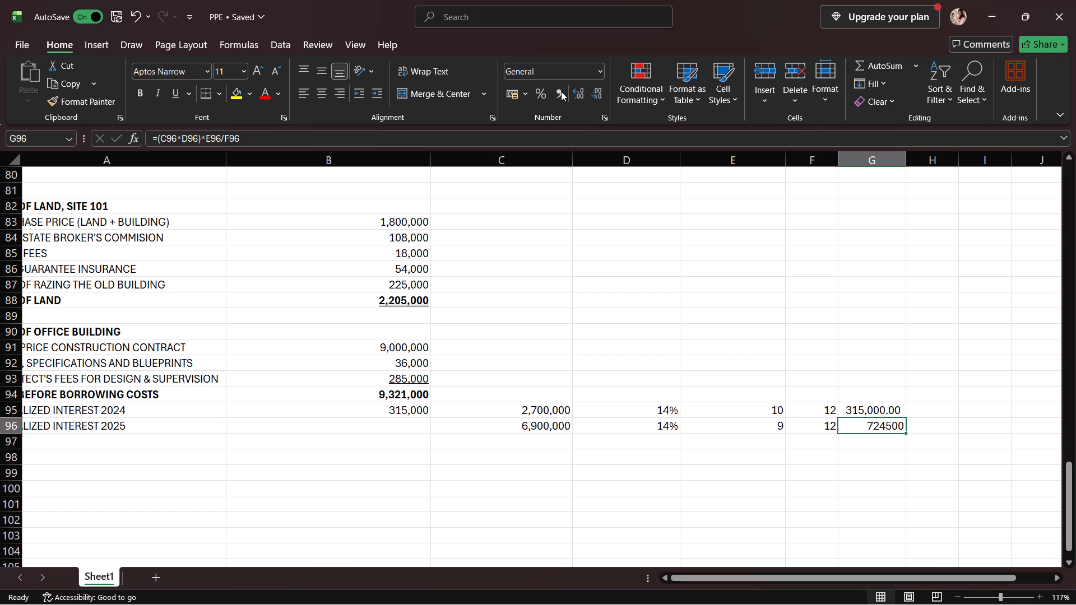
{"action": "left_click", "coordinate": [555, 90]}
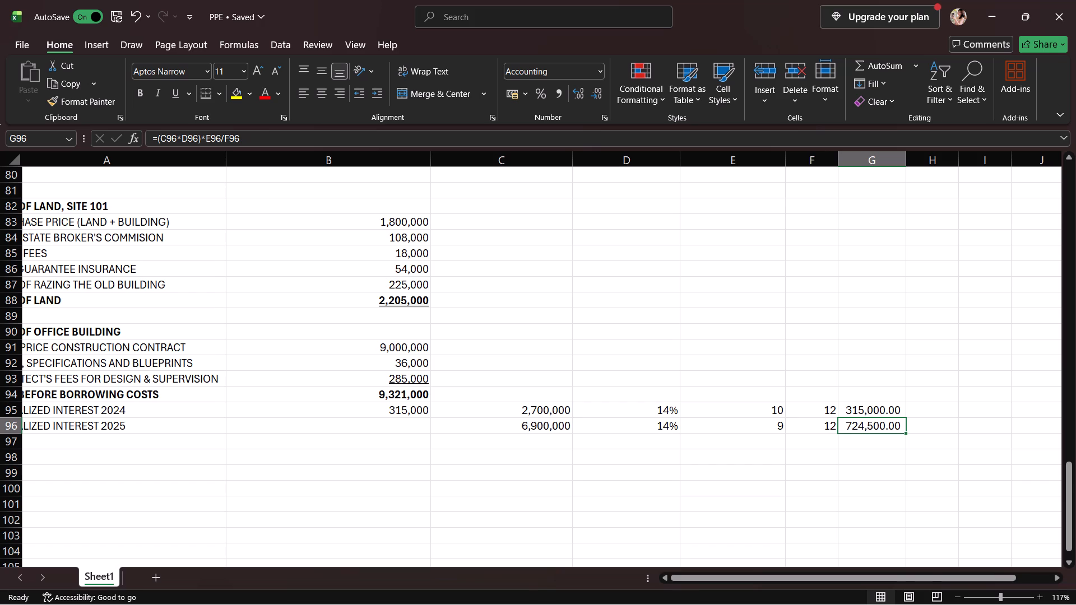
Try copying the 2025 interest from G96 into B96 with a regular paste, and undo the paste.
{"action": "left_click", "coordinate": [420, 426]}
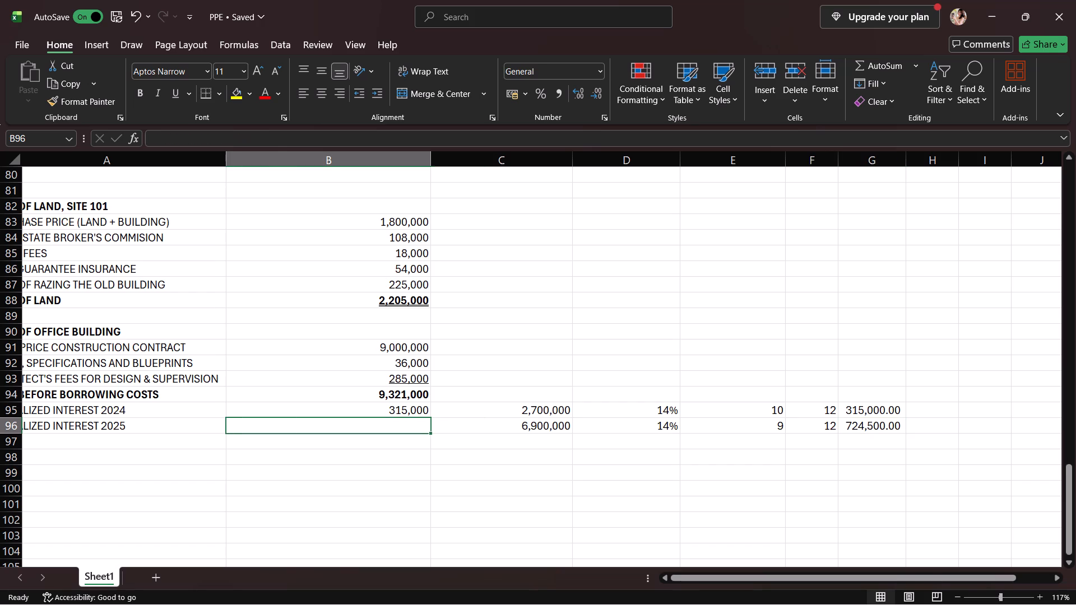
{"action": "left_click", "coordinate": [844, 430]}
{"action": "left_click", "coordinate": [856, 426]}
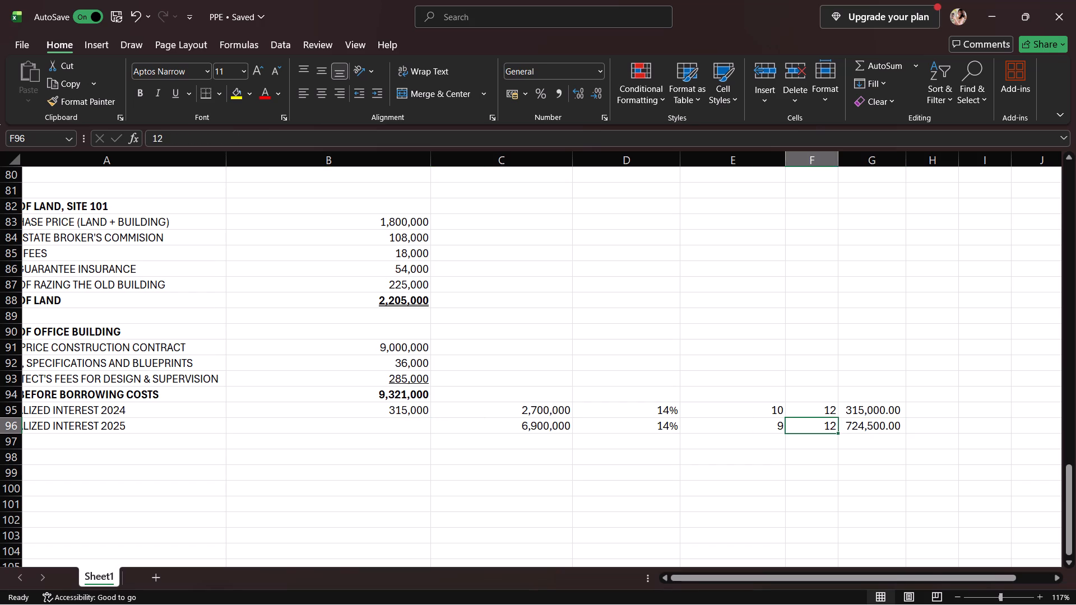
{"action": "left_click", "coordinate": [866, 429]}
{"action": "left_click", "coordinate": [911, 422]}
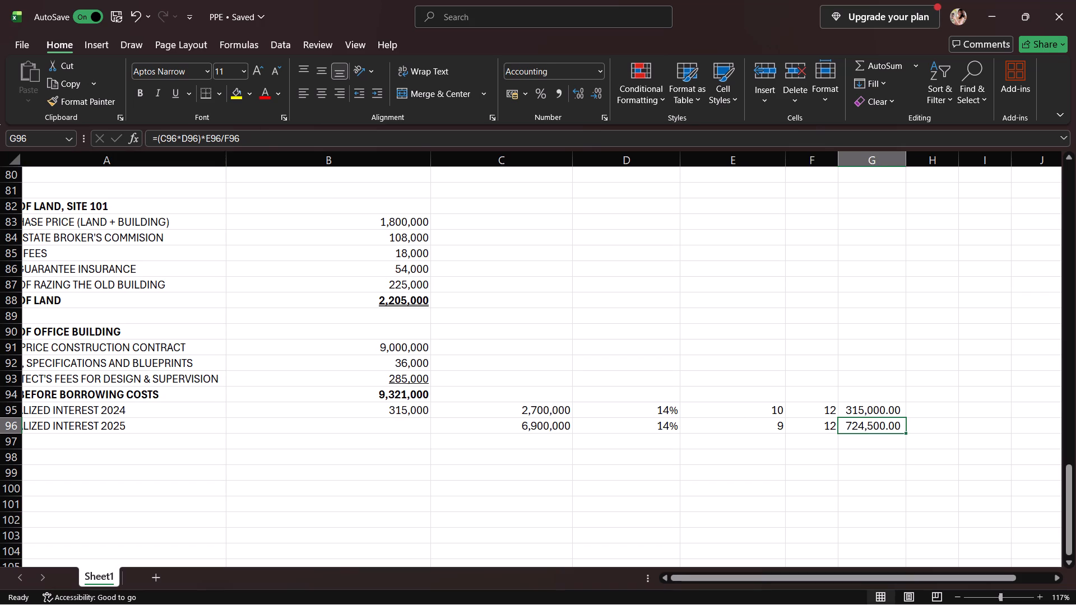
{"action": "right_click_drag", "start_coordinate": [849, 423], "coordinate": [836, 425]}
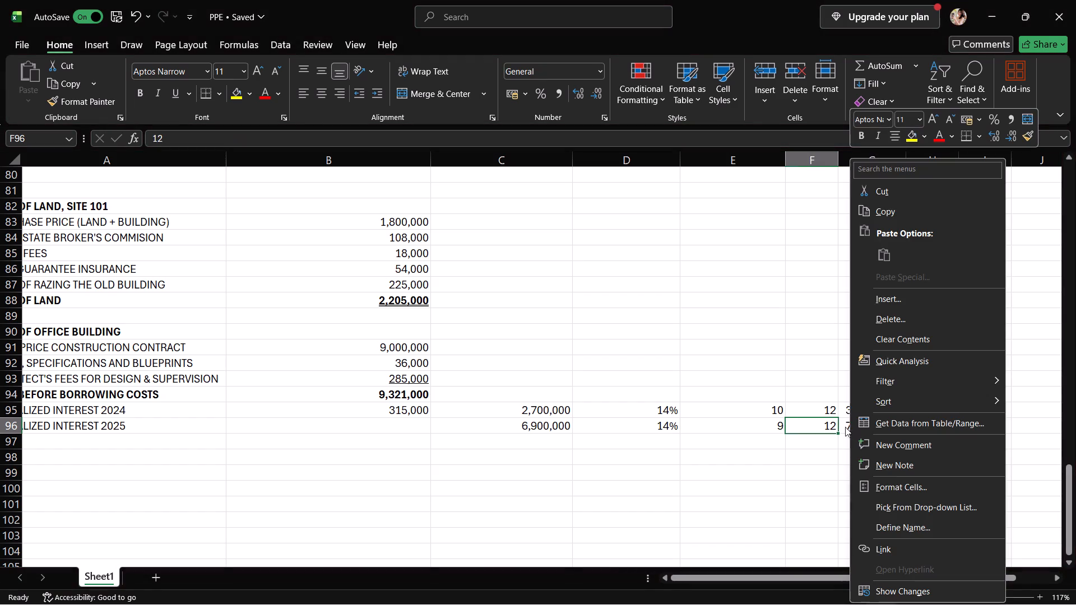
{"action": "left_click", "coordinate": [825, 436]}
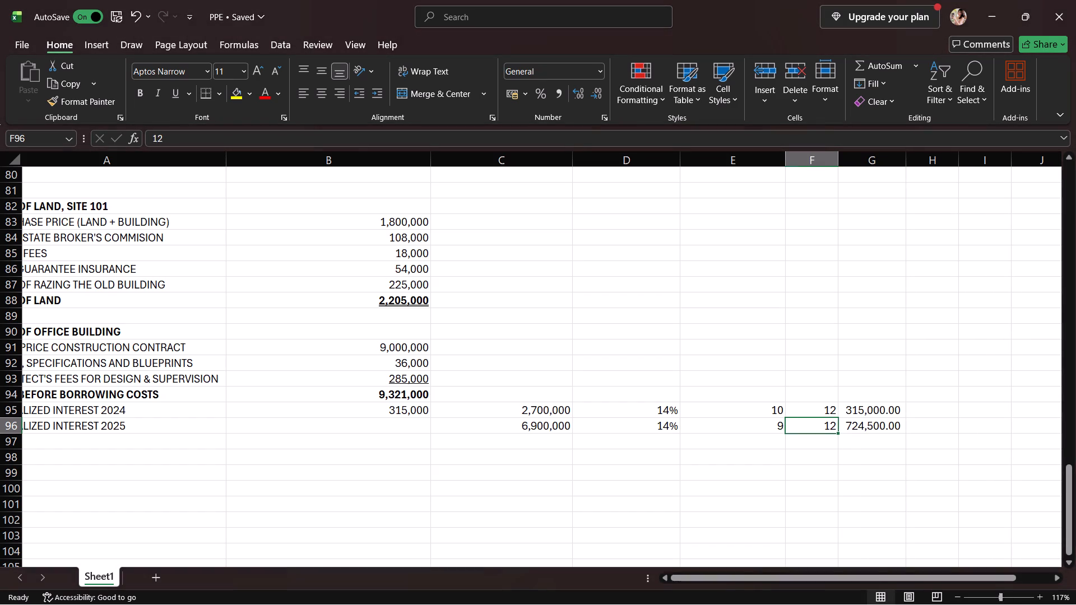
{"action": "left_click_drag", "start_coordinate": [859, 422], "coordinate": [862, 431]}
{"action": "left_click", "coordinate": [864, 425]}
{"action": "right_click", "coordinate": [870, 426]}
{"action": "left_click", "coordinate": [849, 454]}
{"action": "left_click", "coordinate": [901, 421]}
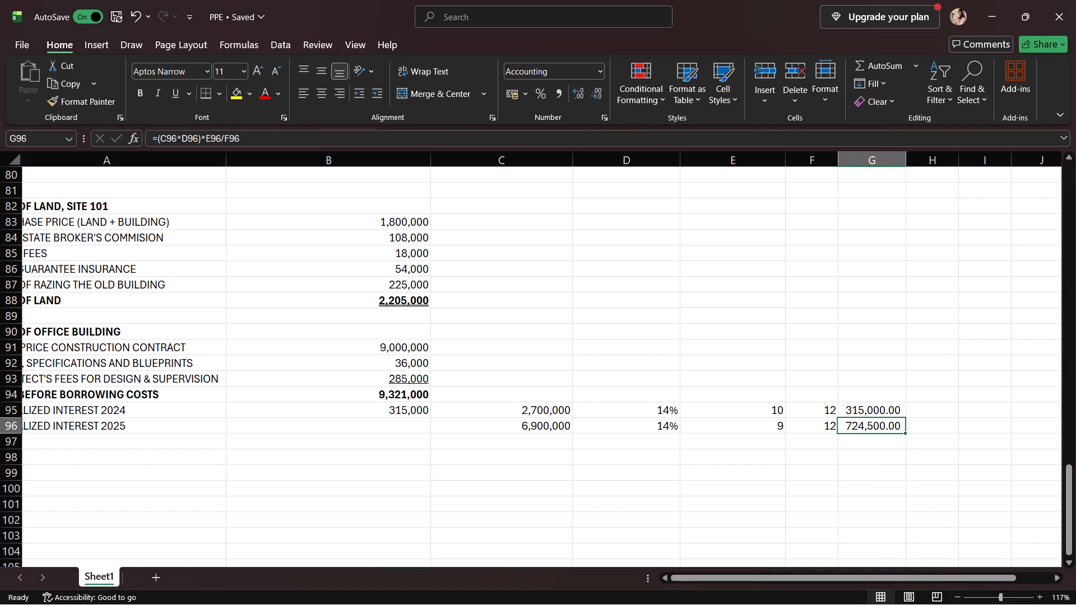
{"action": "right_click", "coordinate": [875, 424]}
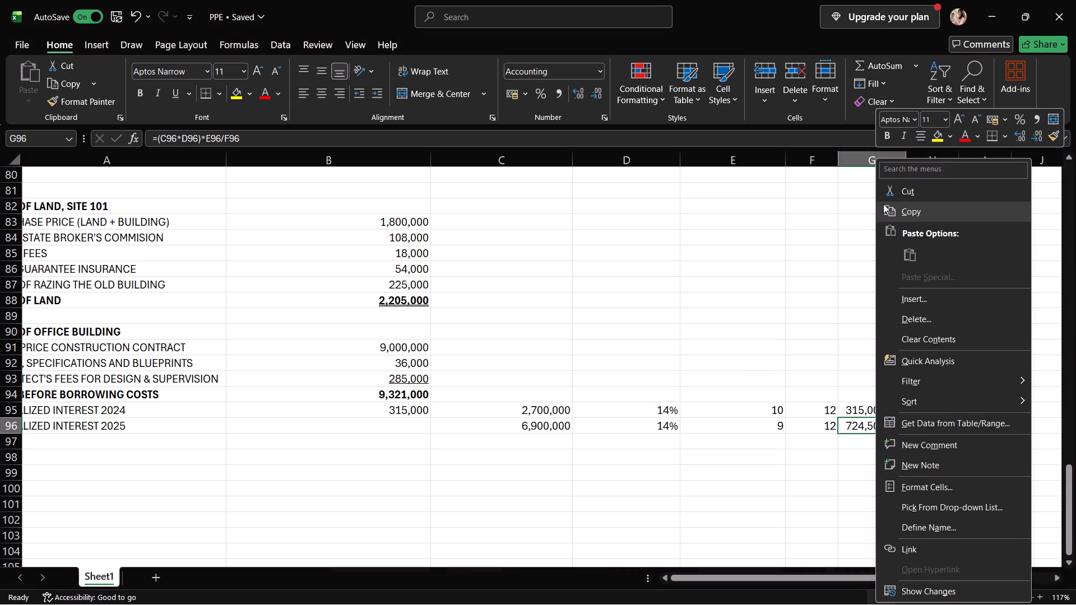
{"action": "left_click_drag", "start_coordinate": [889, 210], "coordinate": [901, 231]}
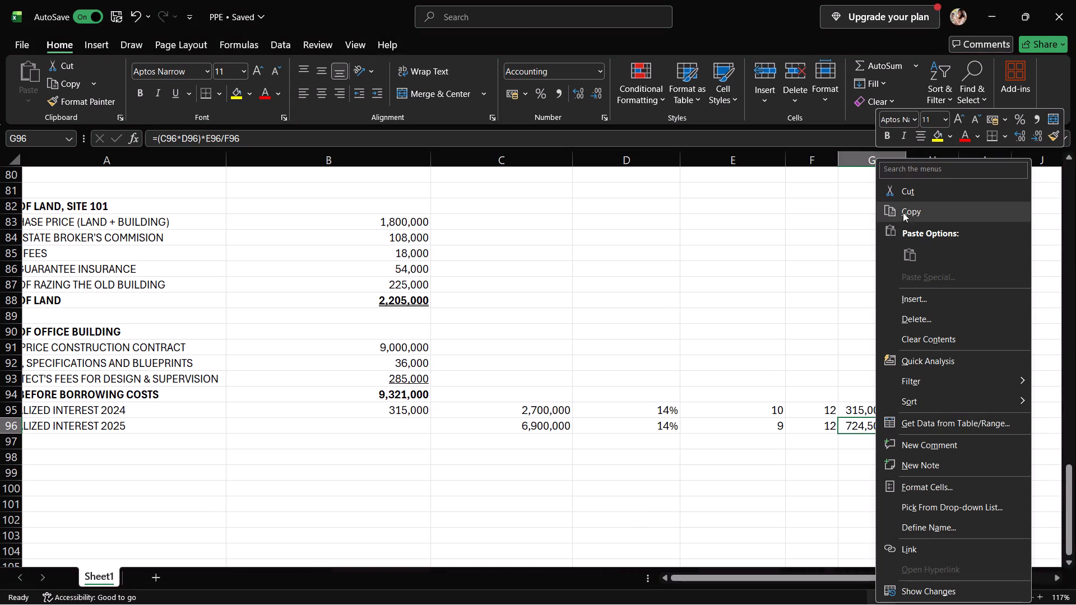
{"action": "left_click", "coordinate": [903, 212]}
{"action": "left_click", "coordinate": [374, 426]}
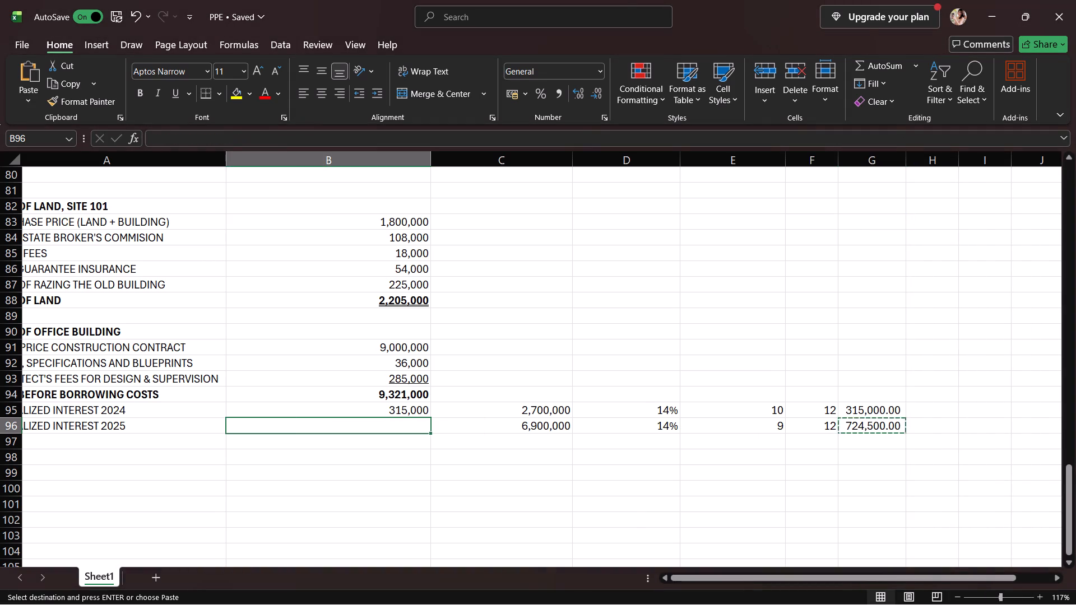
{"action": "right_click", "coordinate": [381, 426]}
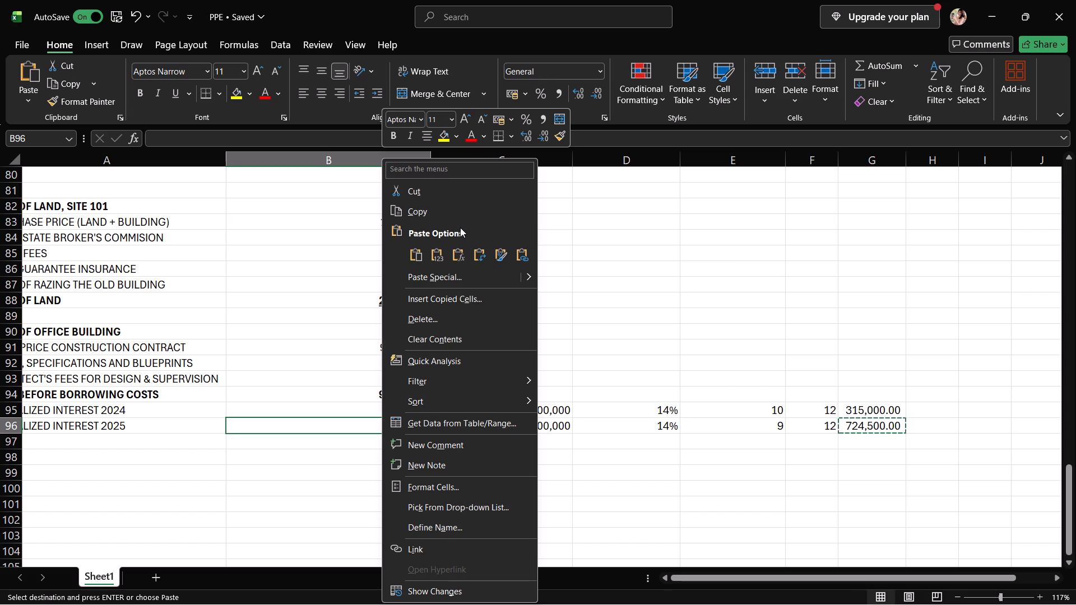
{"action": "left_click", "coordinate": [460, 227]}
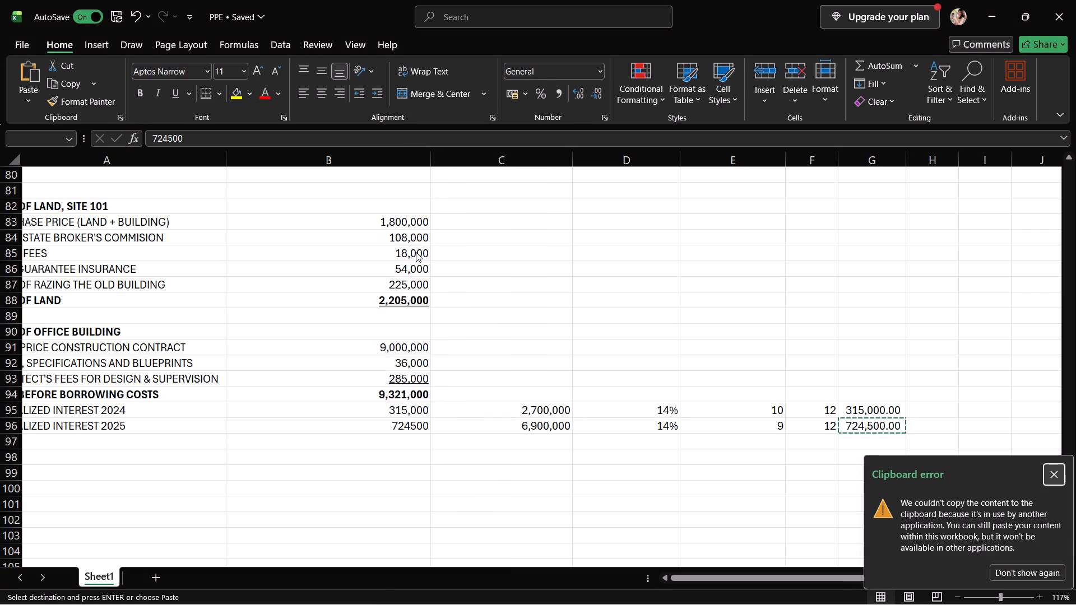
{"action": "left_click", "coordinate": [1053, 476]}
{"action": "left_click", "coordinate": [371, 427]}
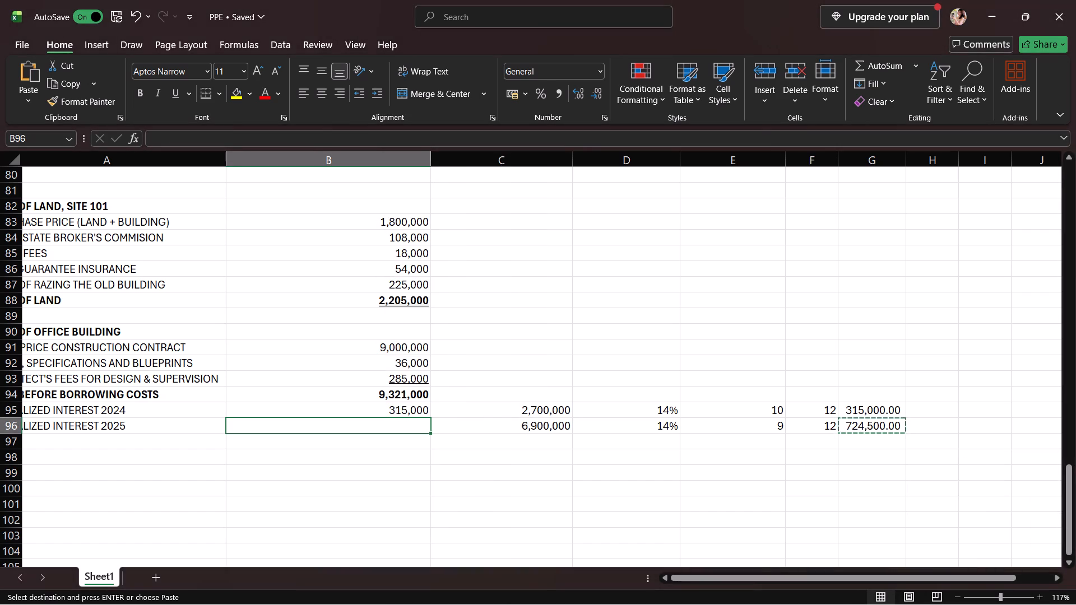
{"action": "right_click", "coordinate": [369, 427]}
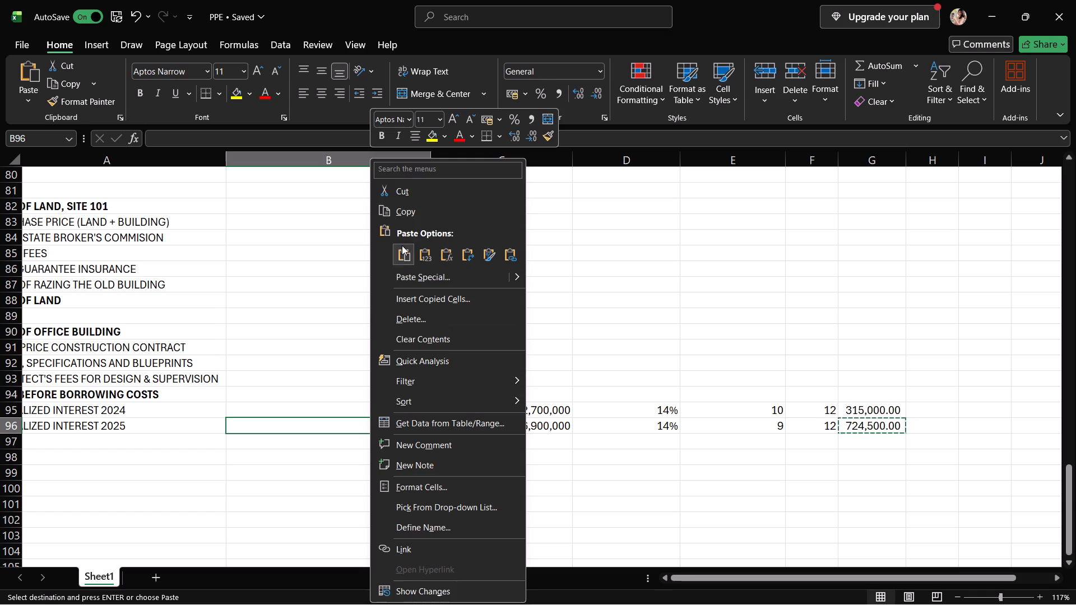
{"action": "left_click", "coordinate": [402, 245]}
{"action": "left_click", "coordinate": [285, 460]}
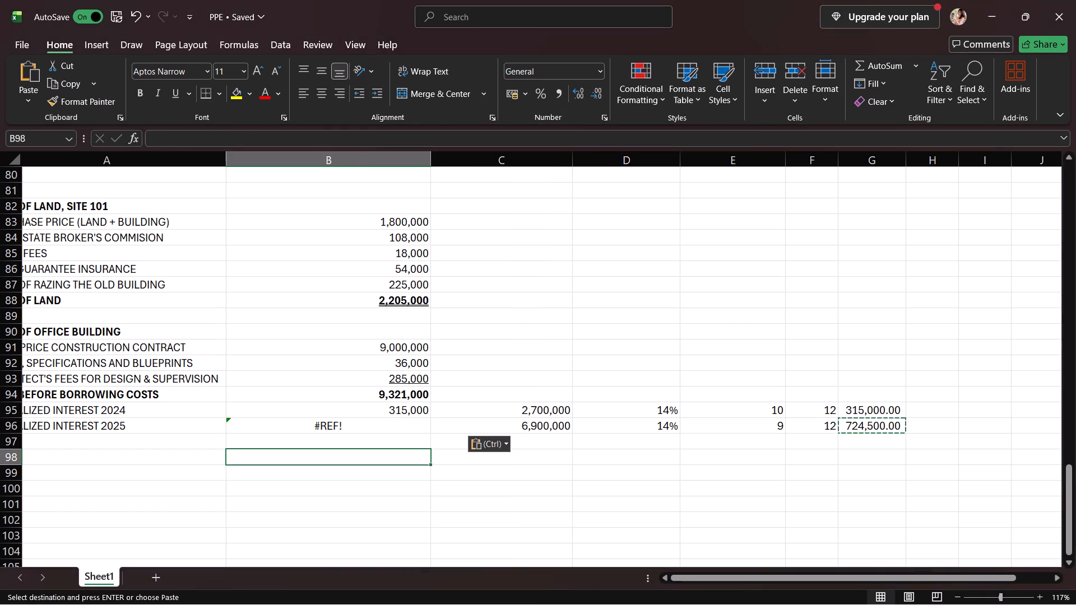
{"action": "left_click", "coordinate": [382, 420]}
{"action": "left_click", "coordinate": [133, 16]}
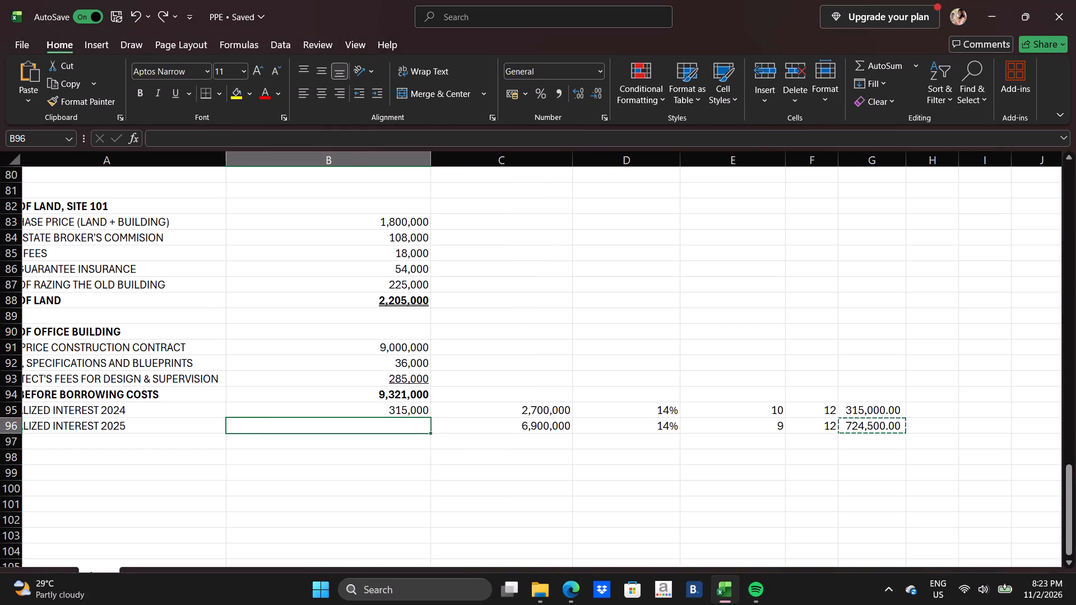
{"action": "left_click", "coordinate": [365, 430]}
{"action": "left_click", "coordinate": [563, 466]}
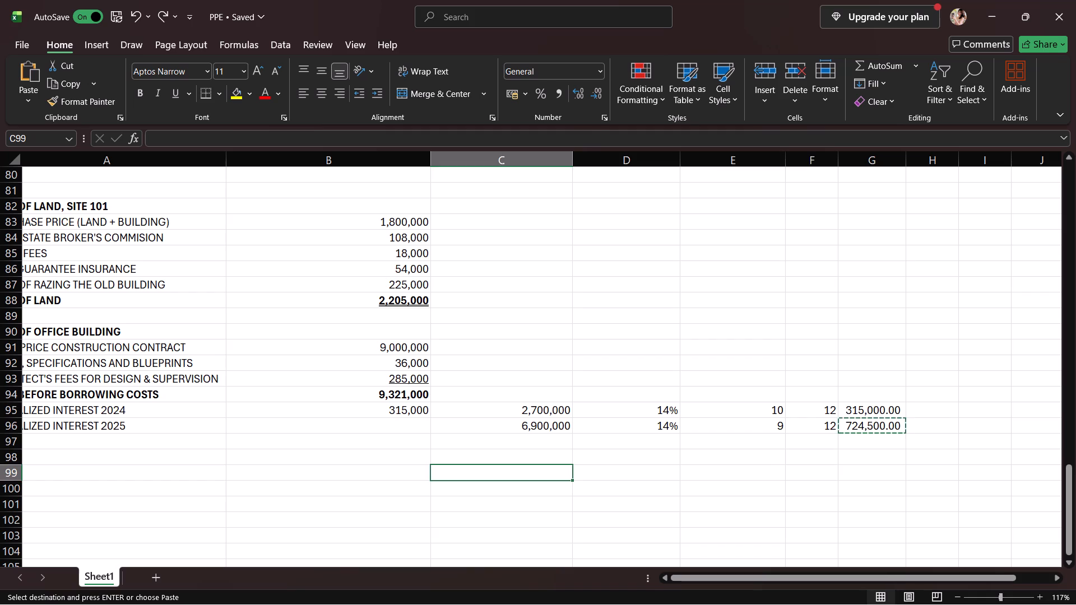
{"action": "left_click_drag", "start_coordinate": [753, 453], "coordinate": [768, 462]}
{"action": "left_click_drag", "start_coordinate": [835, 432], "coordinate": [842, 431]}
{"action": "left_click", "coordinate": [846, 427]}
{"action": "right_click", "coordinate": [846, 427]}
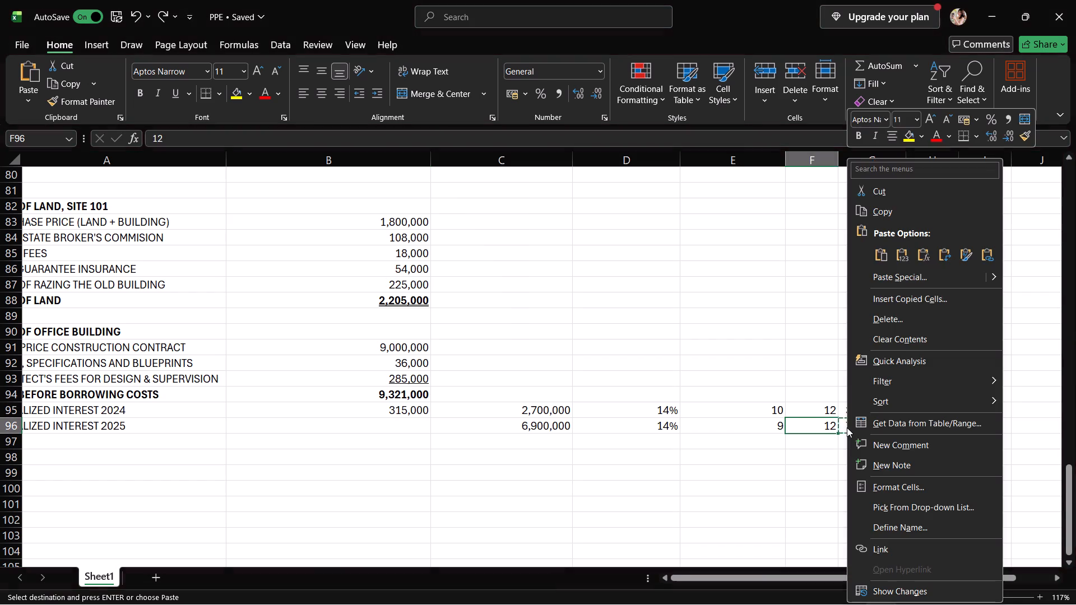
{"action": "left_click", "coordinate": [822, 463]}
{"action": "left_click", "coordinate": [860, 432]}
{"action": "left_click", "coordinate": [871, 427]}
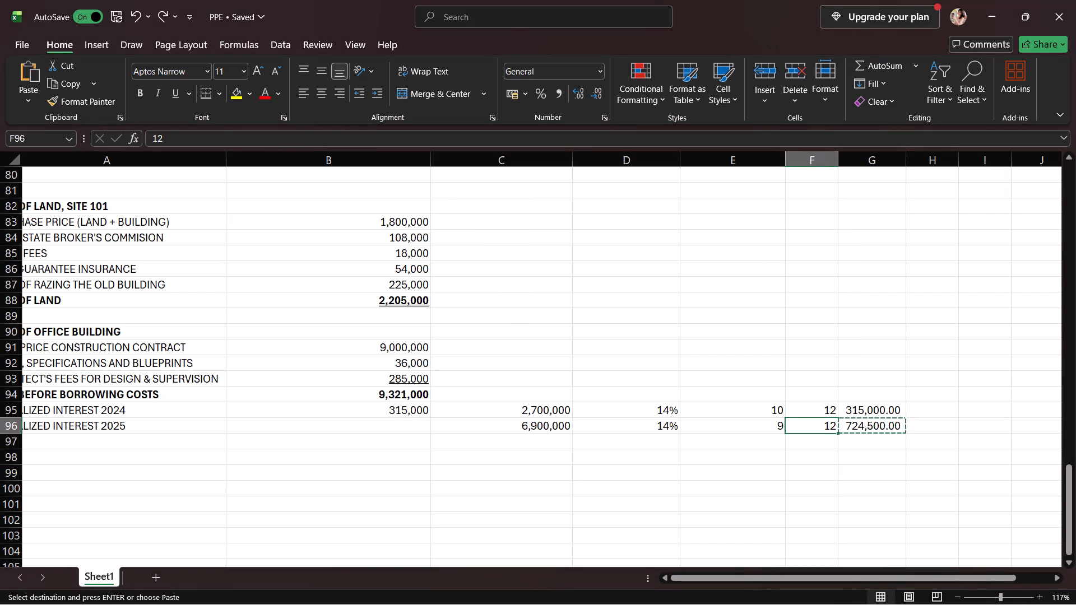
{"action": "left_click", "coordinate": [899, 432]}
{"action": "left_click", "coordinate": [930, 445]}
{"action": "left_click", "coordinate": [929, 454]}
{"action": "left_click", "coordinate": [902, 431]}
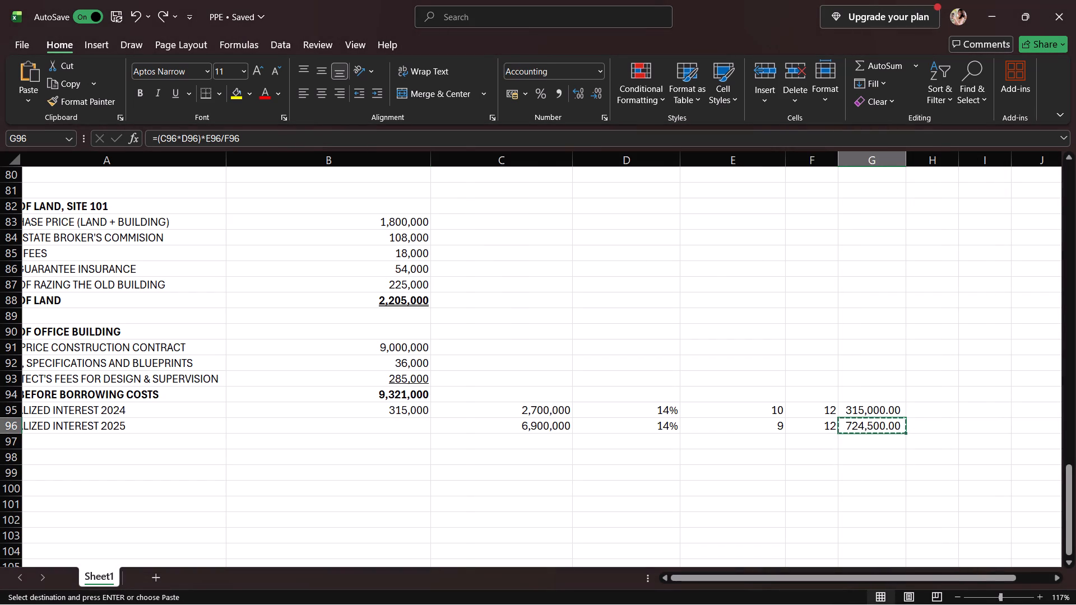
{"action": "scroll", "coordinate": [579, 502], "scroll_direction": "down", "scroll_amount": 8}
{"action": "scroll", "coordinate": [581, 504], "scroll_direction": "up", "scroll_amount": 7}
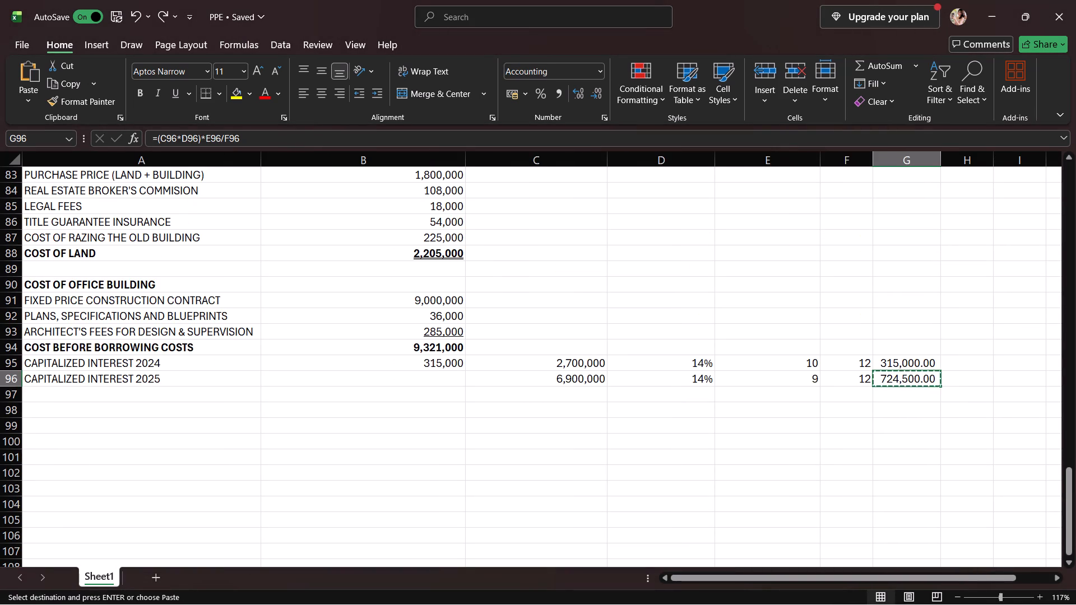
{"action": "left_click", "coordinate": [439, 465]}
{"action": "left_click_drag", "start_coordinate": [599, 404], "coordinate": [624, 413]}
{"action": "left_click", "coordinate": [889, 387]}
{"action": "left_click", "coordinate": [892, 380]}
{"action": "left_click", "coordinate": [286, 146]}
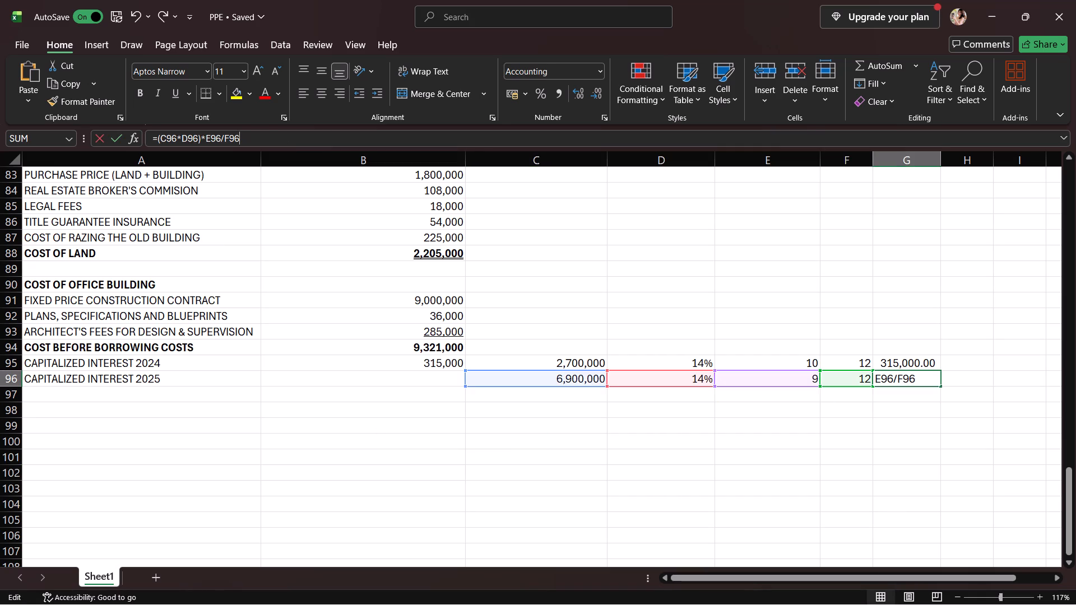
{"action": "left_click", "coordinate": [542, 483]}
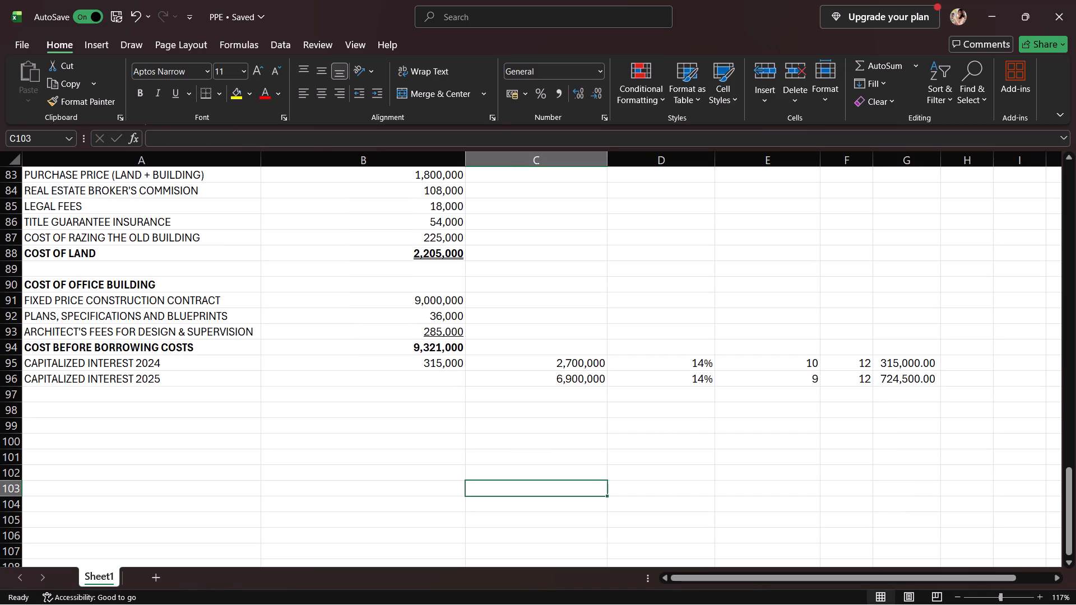
Enter 724,500 in B96 as the 2025 capitalized interest amount.
{"action": "left_click", "coordinate": [412, 379]}
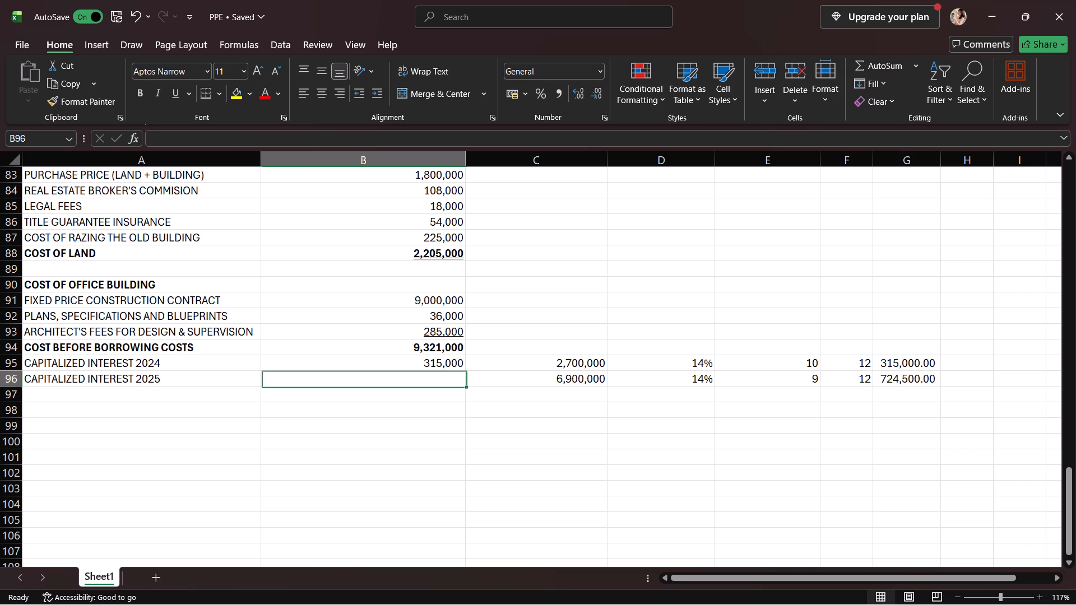
{"action": "type", "text": "72"}
{"action": "key", "text": "4"}
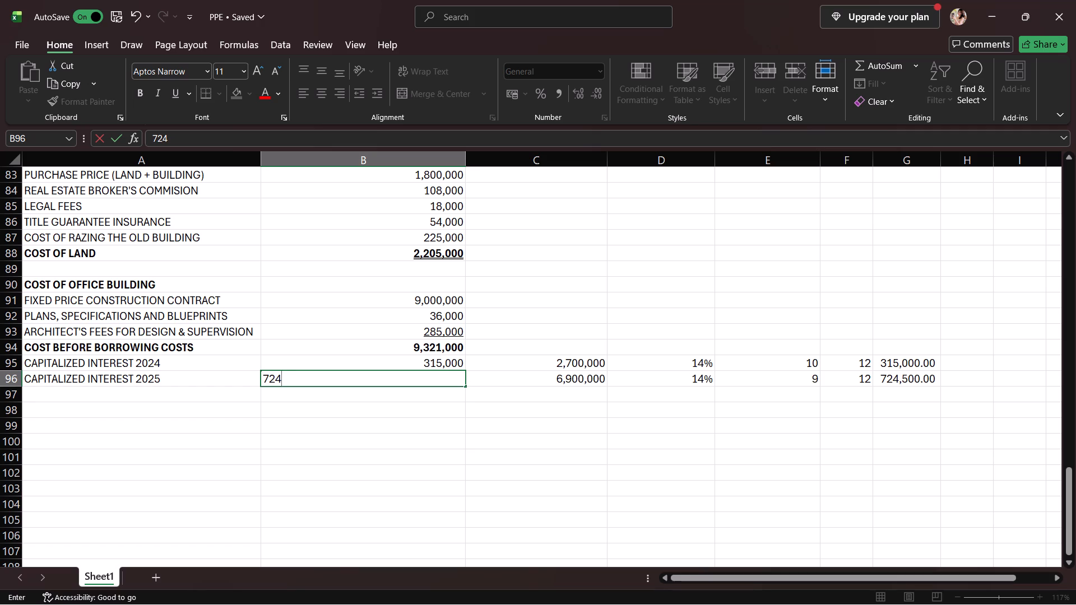
{"action": "type", "text": ",500"}
{"action": "key", "text": "Return"}
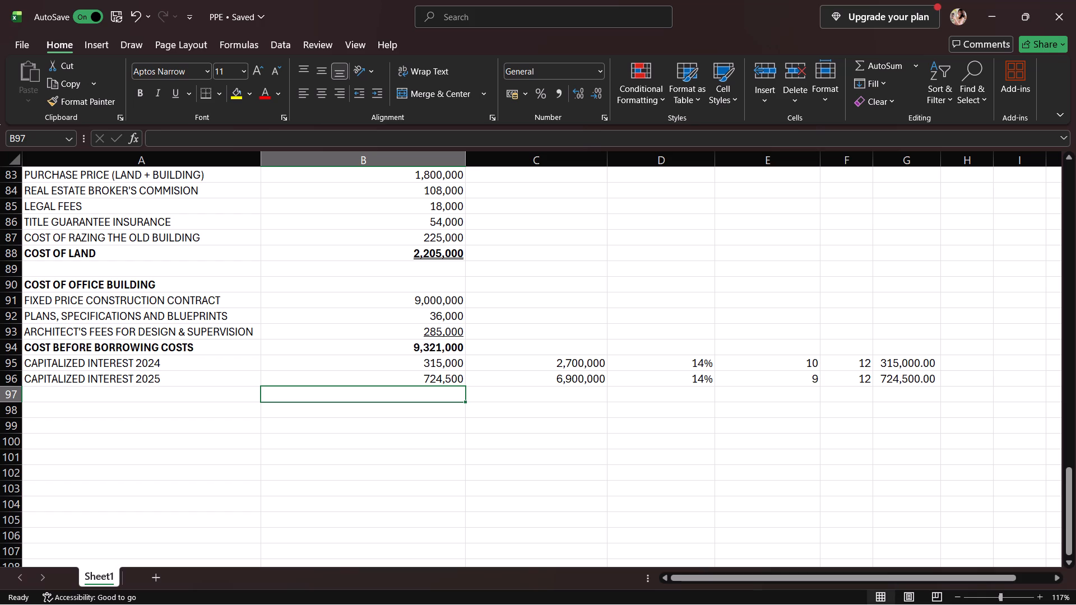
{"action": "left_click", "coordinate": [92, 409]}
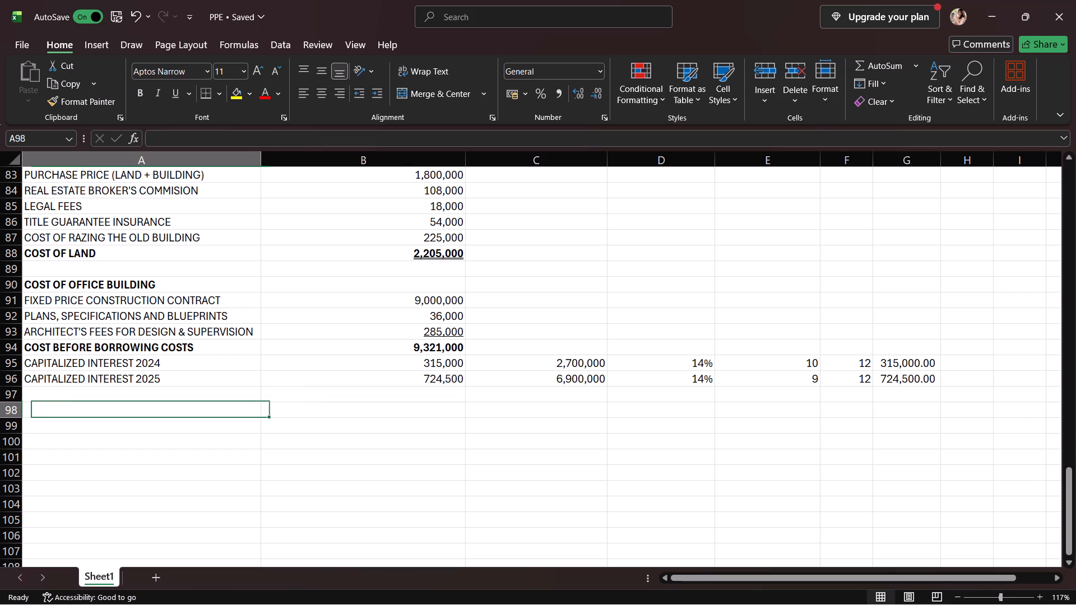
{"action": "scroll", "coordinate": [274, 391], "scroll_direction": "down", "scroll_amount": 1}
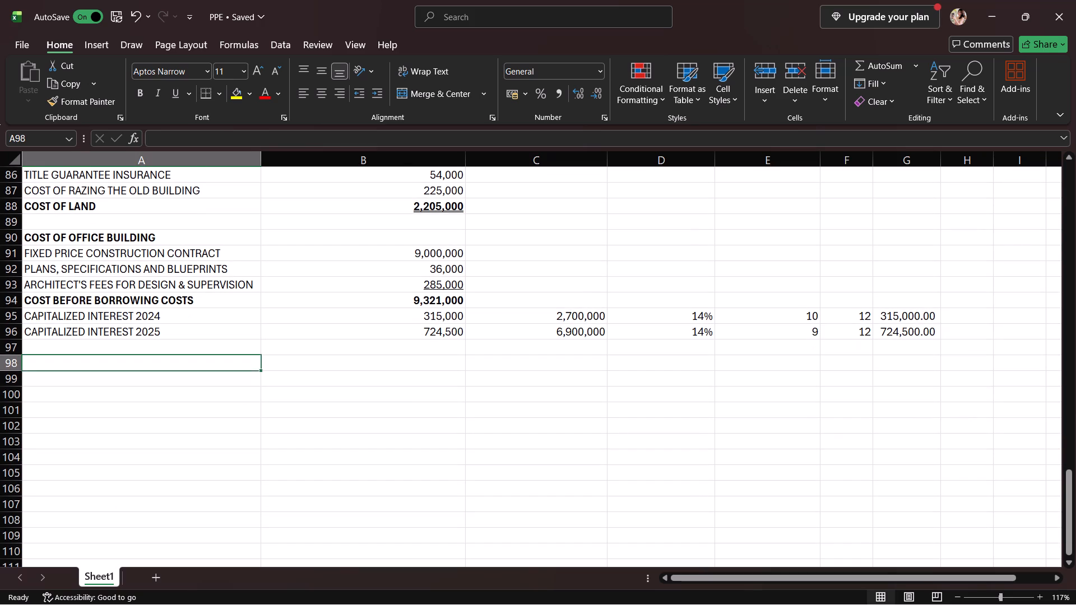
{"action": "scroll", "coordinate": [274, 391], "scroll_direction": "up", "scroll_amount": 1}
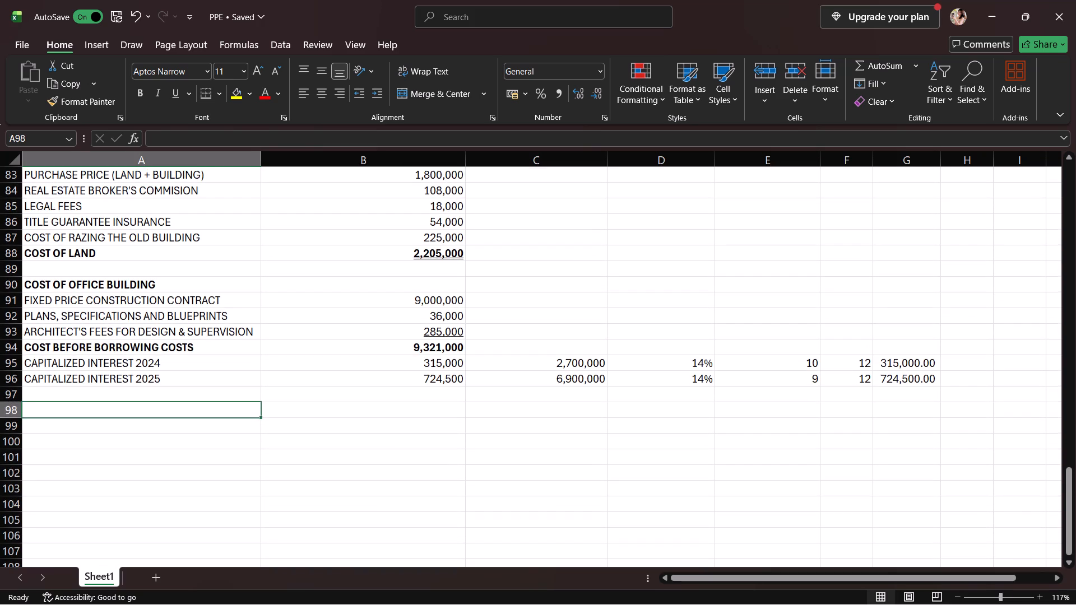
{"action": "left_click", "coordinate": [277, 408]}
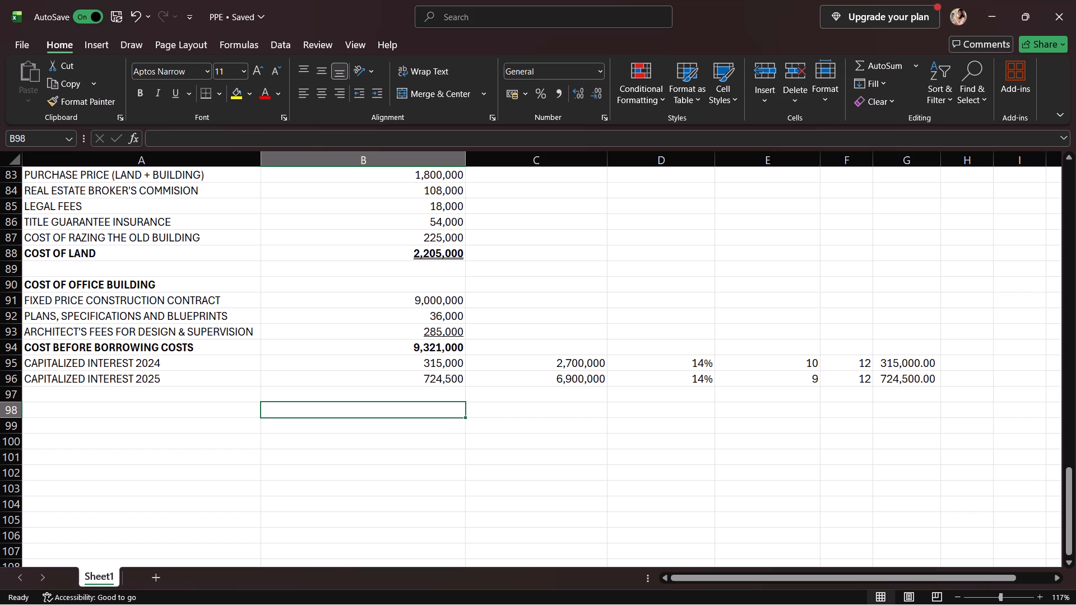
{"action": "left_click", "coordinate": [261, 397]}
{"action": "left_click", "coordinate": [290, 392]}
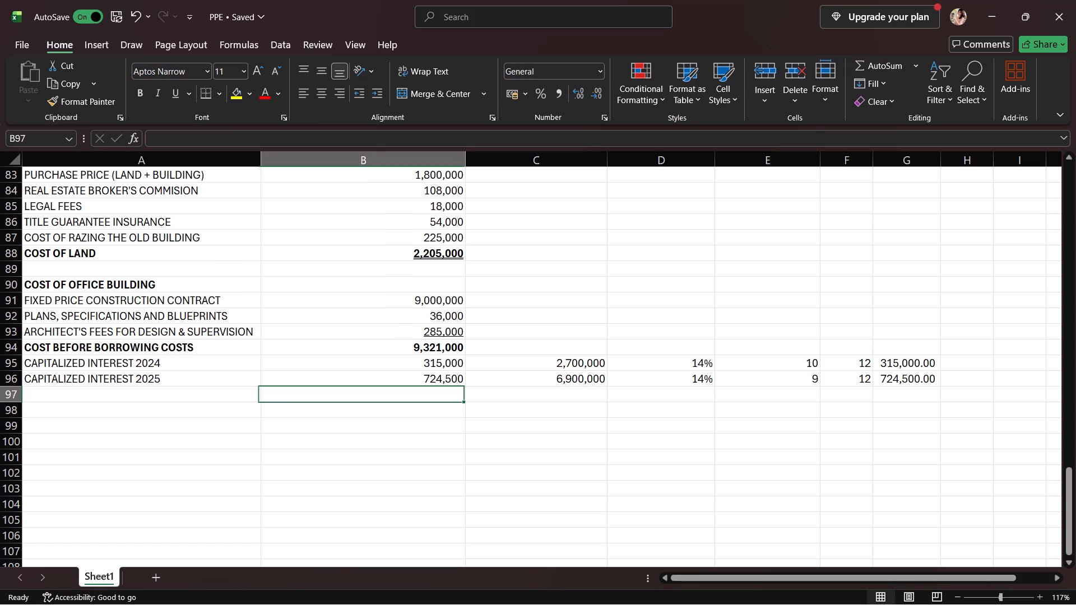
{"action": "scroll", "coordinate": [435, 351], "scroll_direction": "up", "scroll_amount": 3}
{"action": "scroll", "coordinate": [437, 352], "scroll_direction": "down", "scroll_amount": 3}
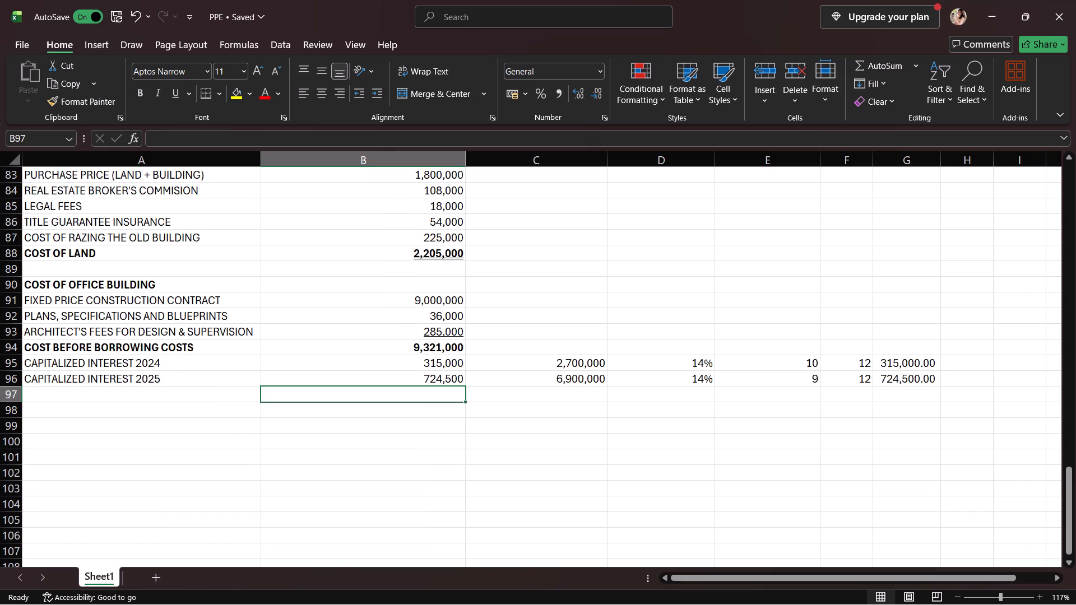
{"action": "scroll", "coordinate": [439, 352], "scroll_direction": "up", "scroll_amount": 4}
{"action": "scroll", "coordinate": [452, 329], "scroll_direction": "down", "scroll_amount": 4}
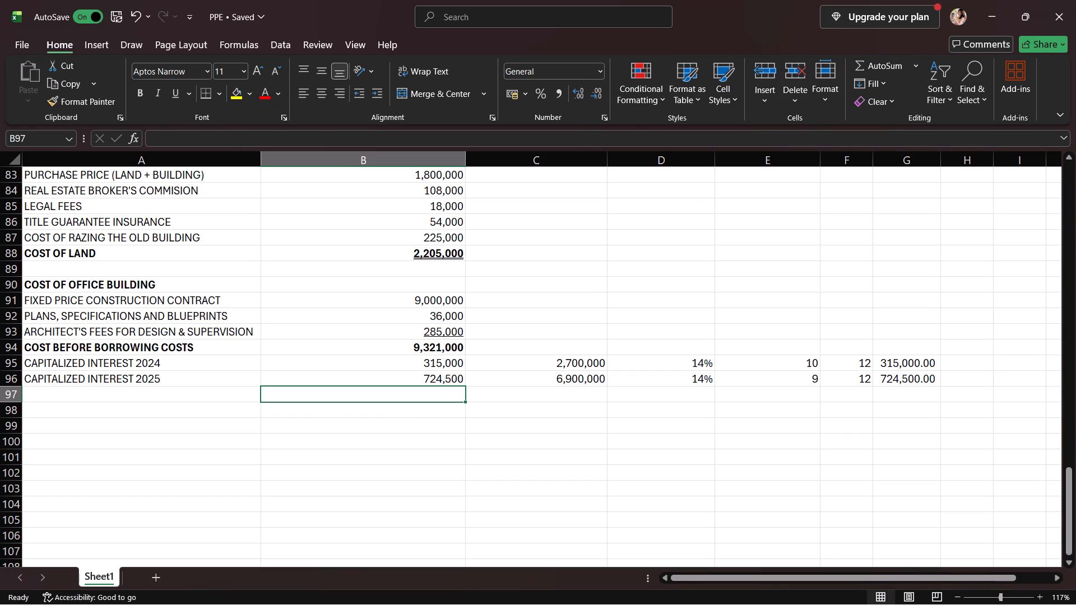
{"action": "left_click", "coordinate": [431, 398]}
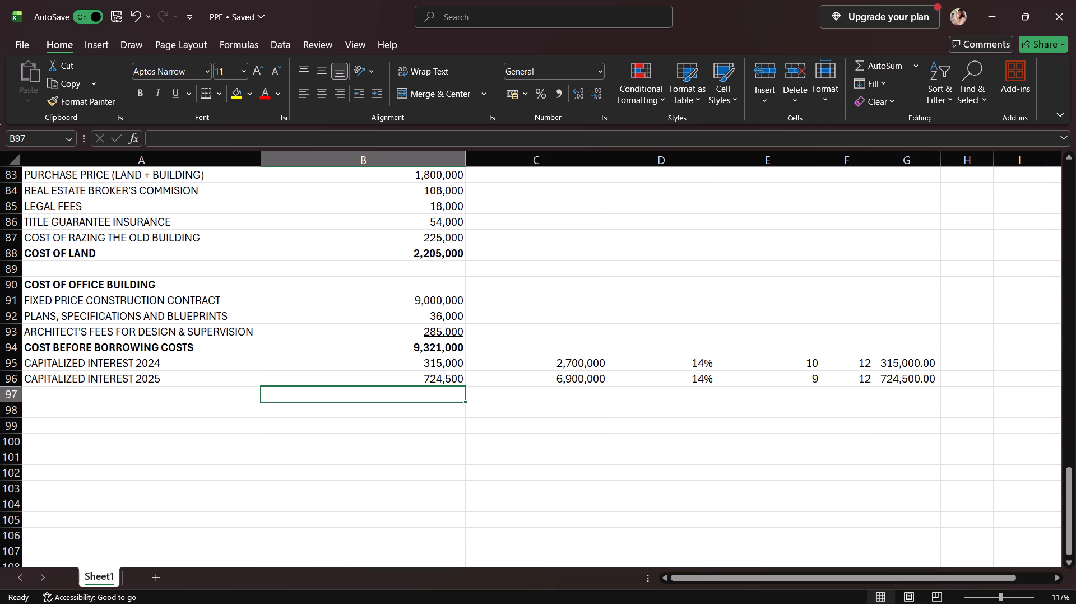
Add the label COST OF OFFICE BUILDING in A97, below the 2025 capitalized interest row, and make it bold.
{"action": "left_click", "coordinate": [197, 379]}
{"action": "left_click", "coordinate": [200, 393]}
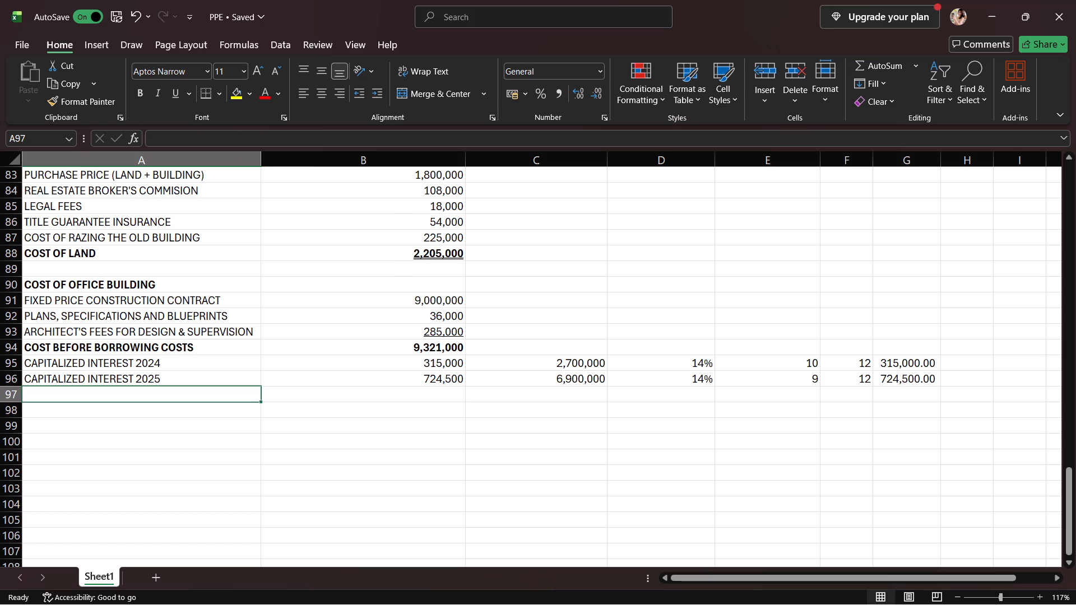
{"action": "type", "text": "COST OF"}
{"action": "key", "text": "space"}
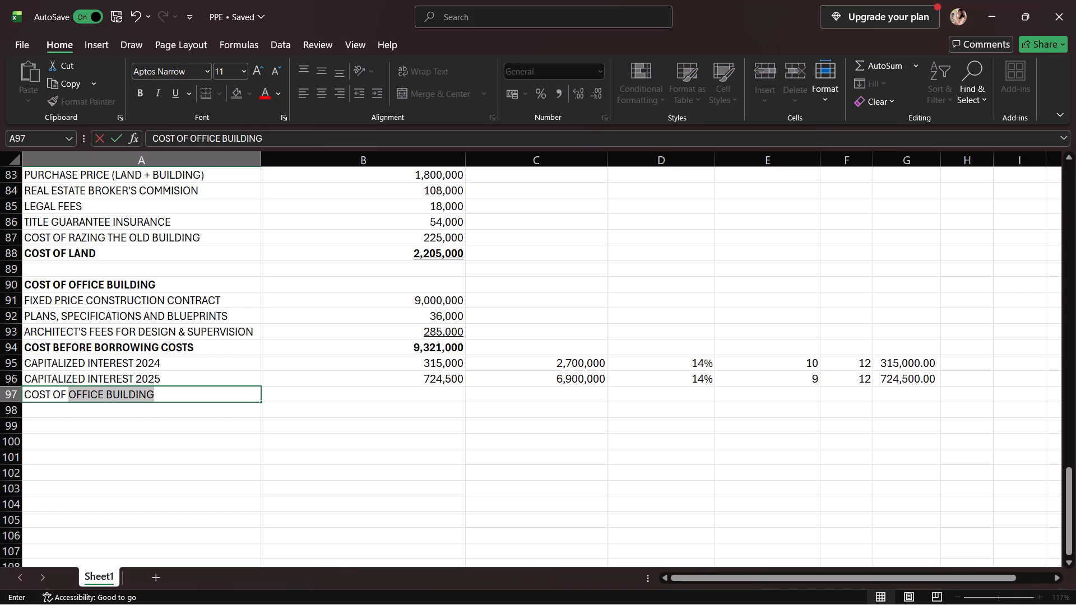
{"action": "key", "text": "Return"}
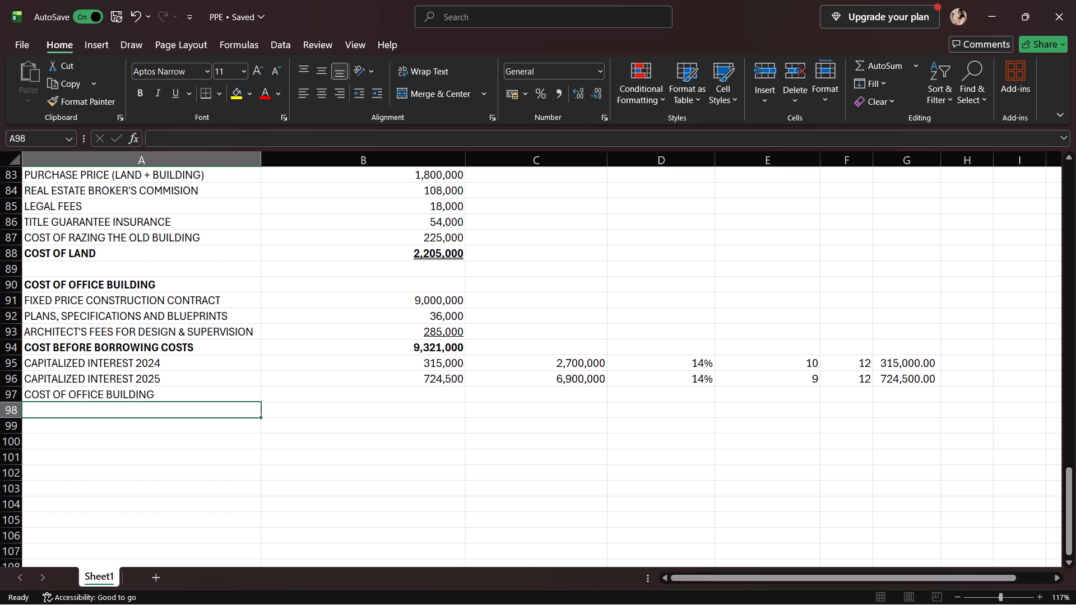
{"action": "left_click", "coordinate": [142, 396]}
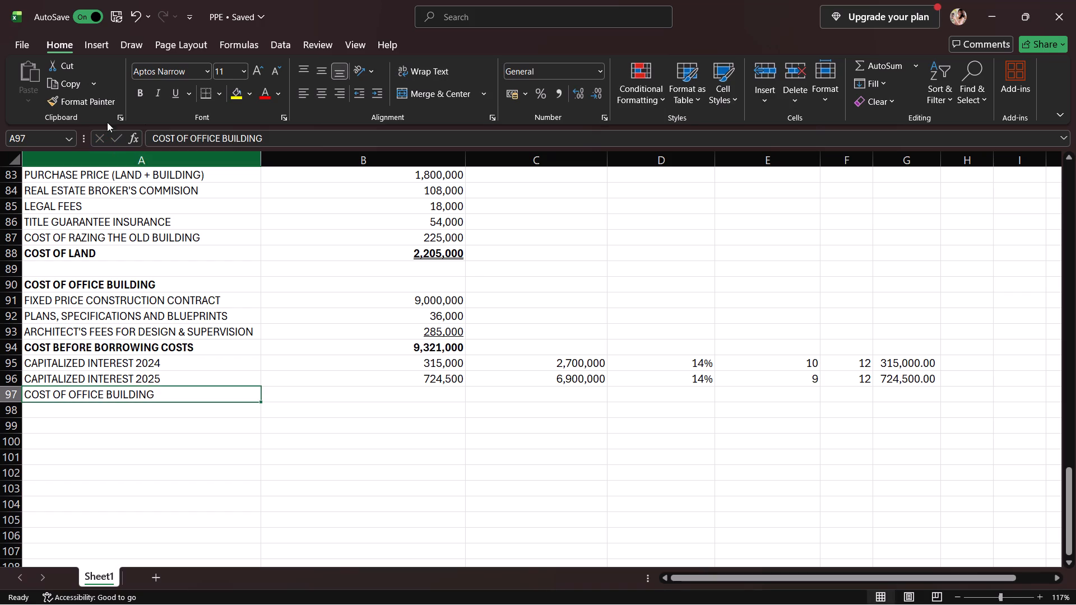
{"action": "left_click", "coordinate": [138, 92]}
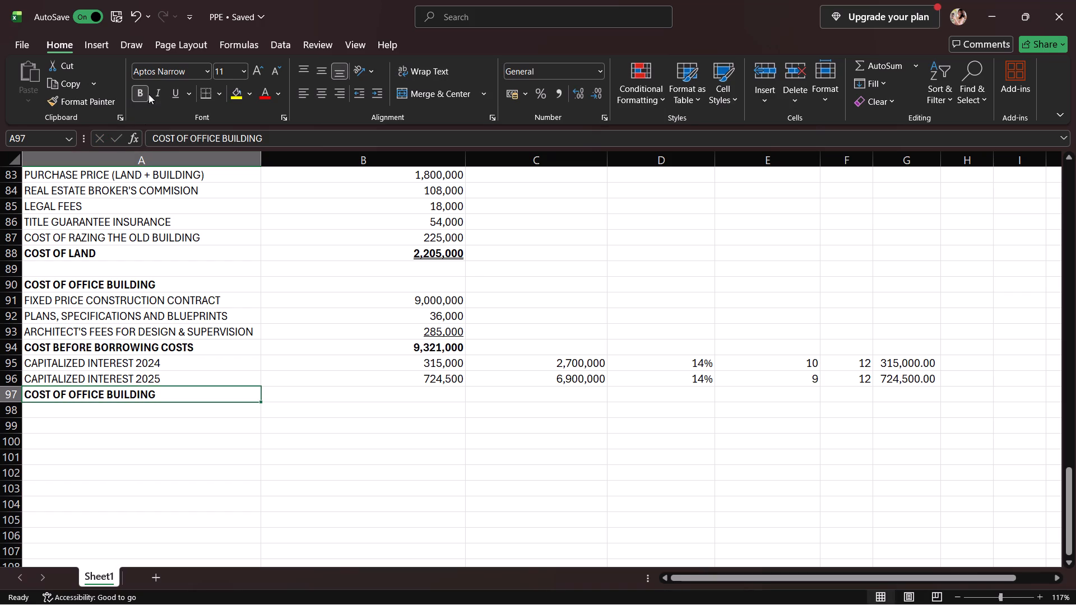
Underline the 2025 capitalized interest amount in B96.
{"action": "left_click", "coordinate": [303, 389]}
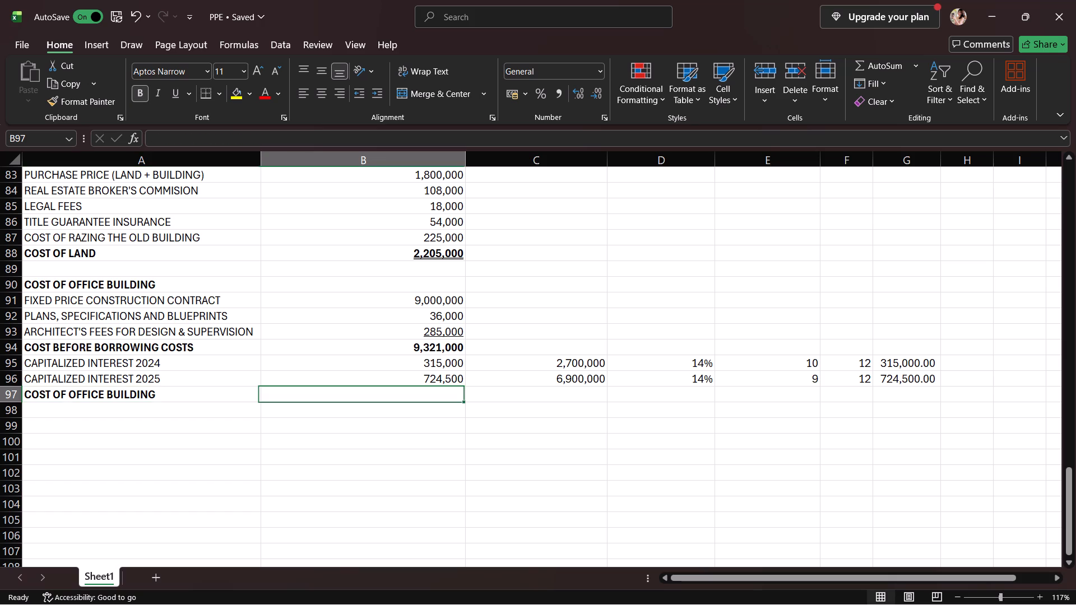
{"action": "left_click", "coordinate": [421, 382]}
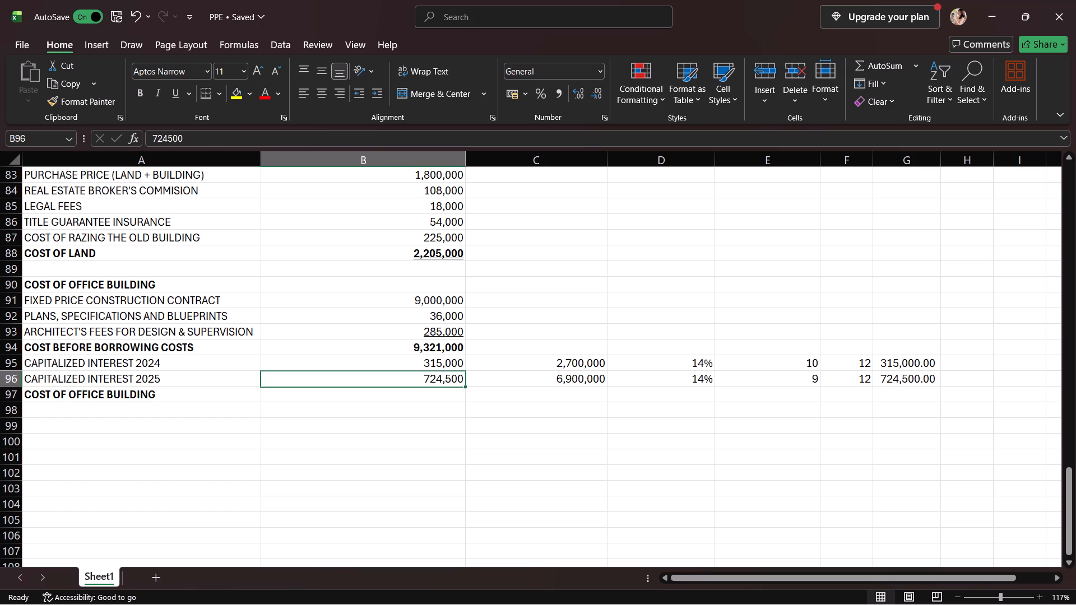
{"action": "left_click", "coordinate": [179, 92]}
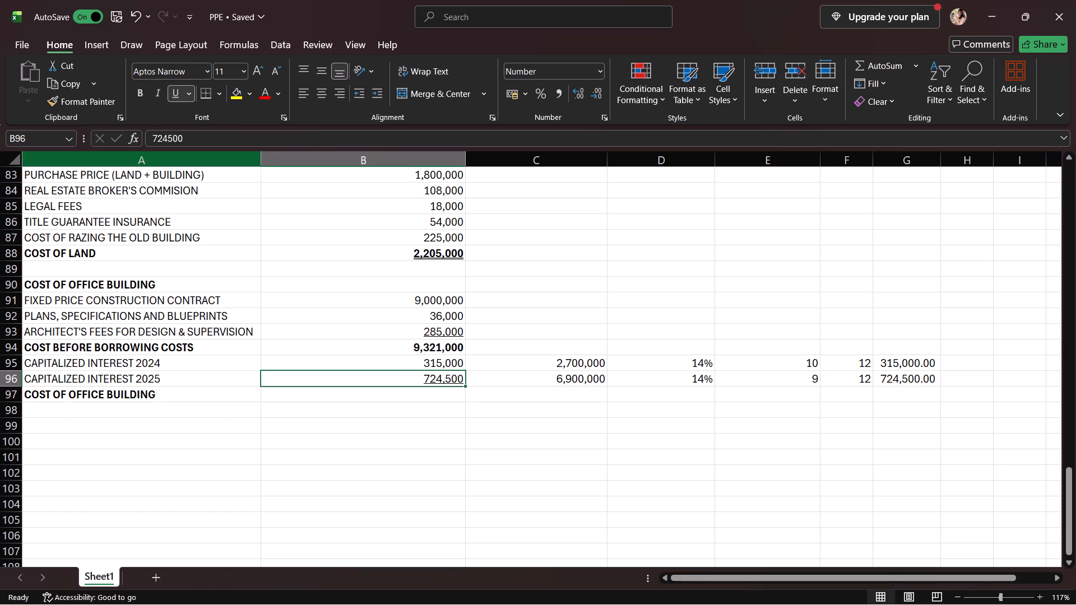
Start the cost of office building total formula in B97 with a reference to the cost before borrowing costs, =B94.
{"action": "left_click", "coordinate": [358, 412]}
{"action": "left_click", "coordinate": [367, 394]}
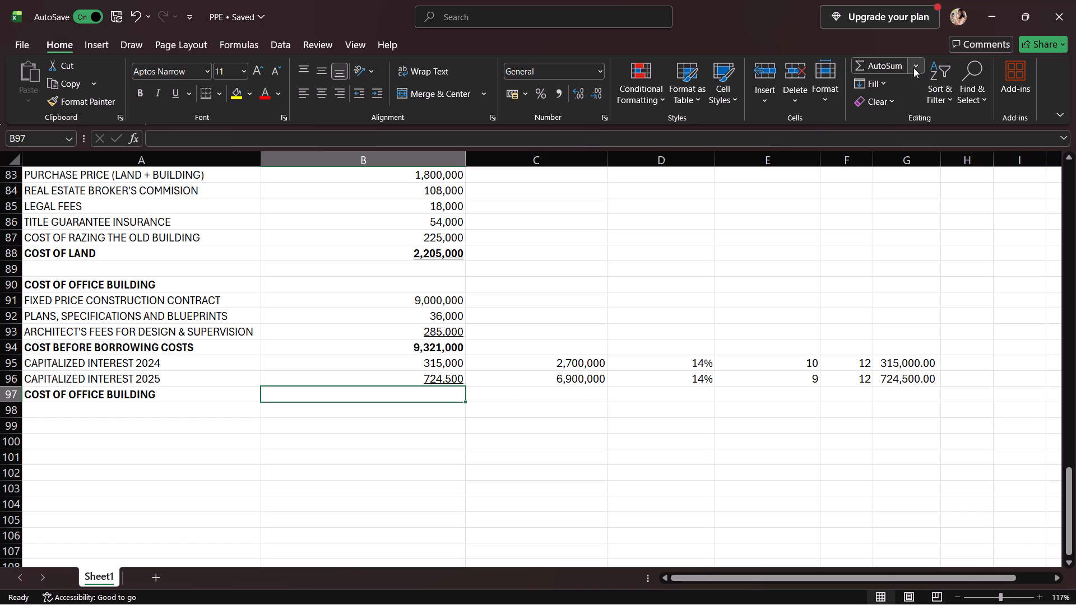
{"action": "left_click", "coordinate": [460, 349]}
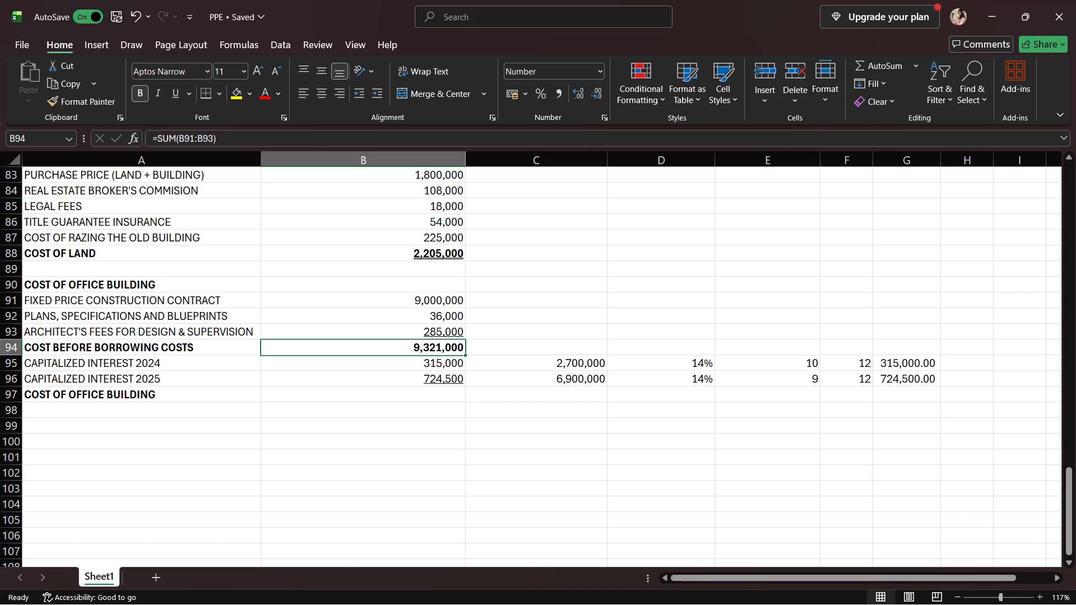
{"action": "left_click", "coordinate": [455, 400]}
{"action": "key", "text": "equal"}
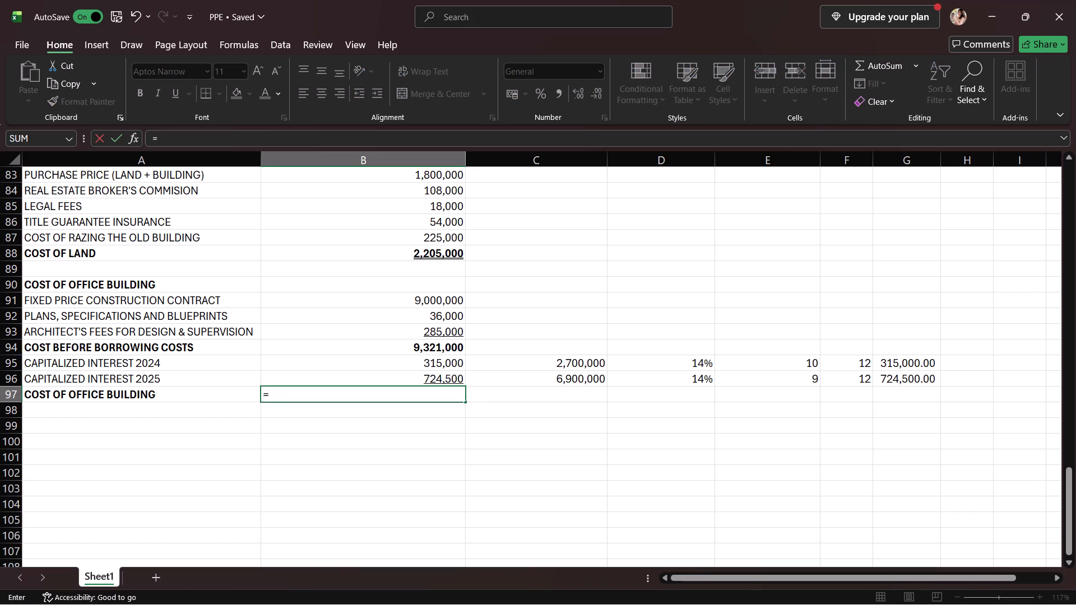
{"action": "left_click", "coordinate": [435, 349]}
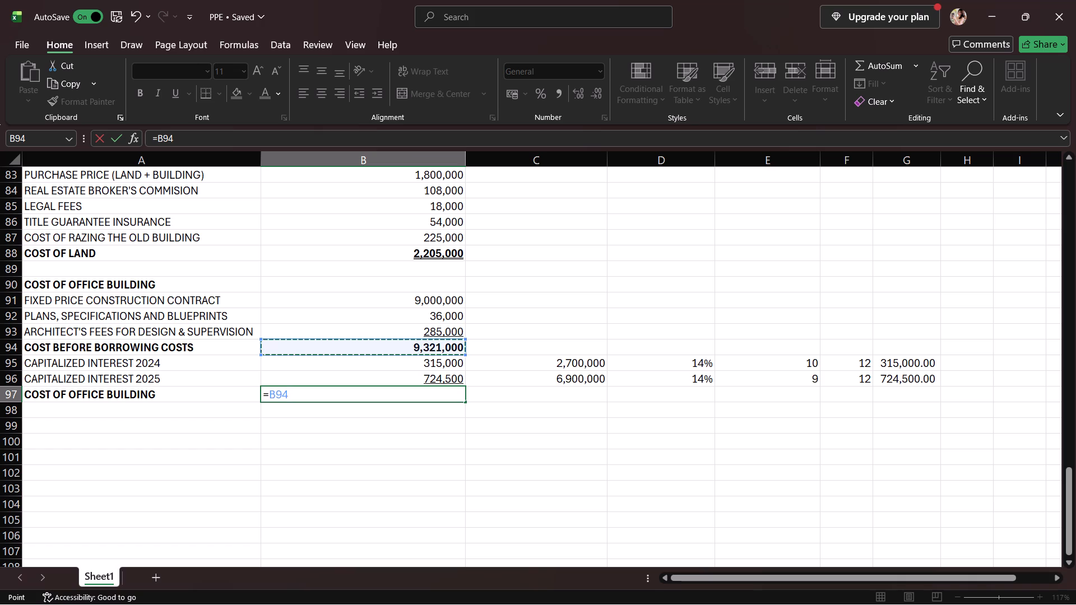
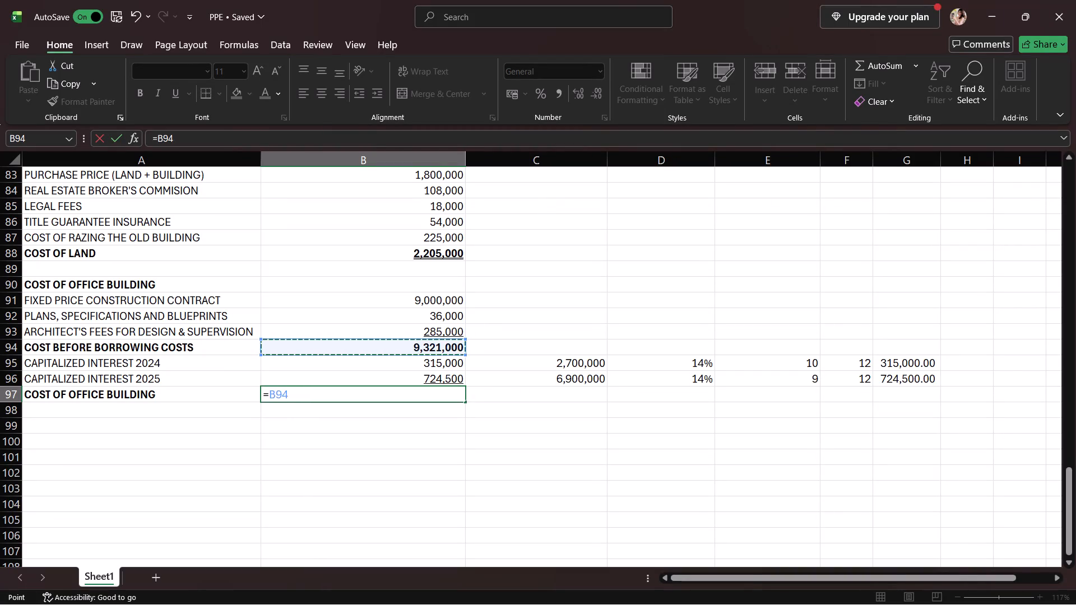
Extend the cost of office building formula in B97 with both capitalized interest amounts, making it =B94+B95+B96.
{"action": "key", "text": "shift+plus"}
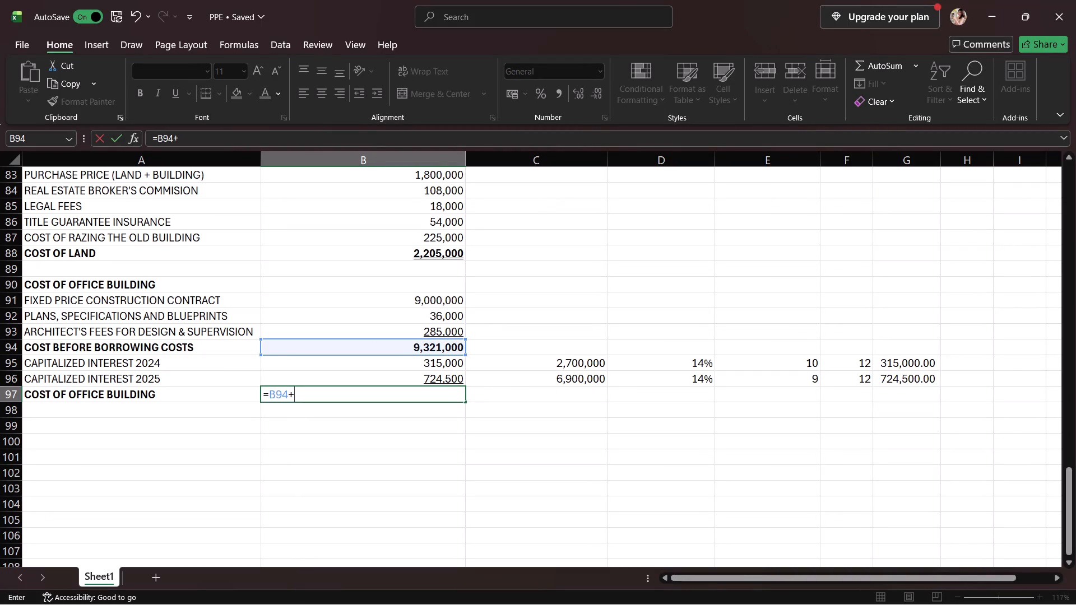
{"action": "left_click", "coordinate": [442, 370]}
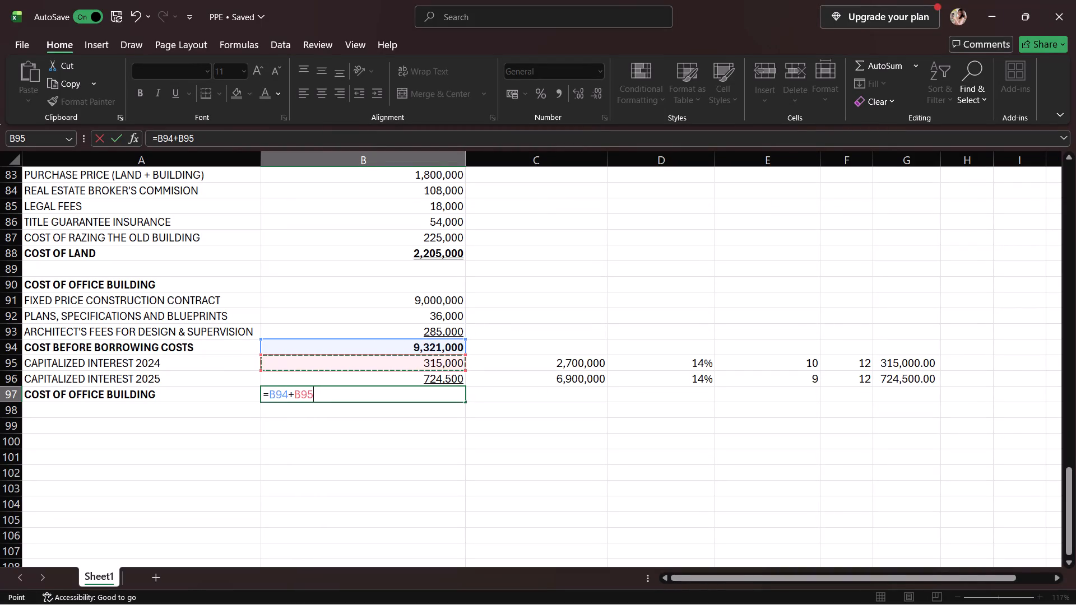
{"action": "key", "text": "shift+plus"}
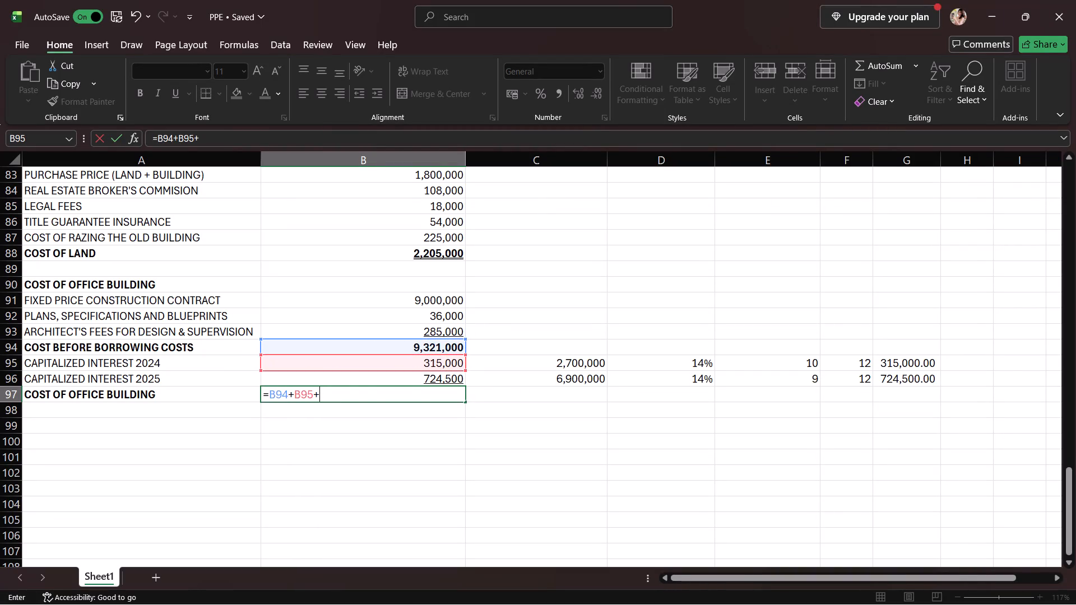
{"action": "left_click", "coordinate": [384, 379]}
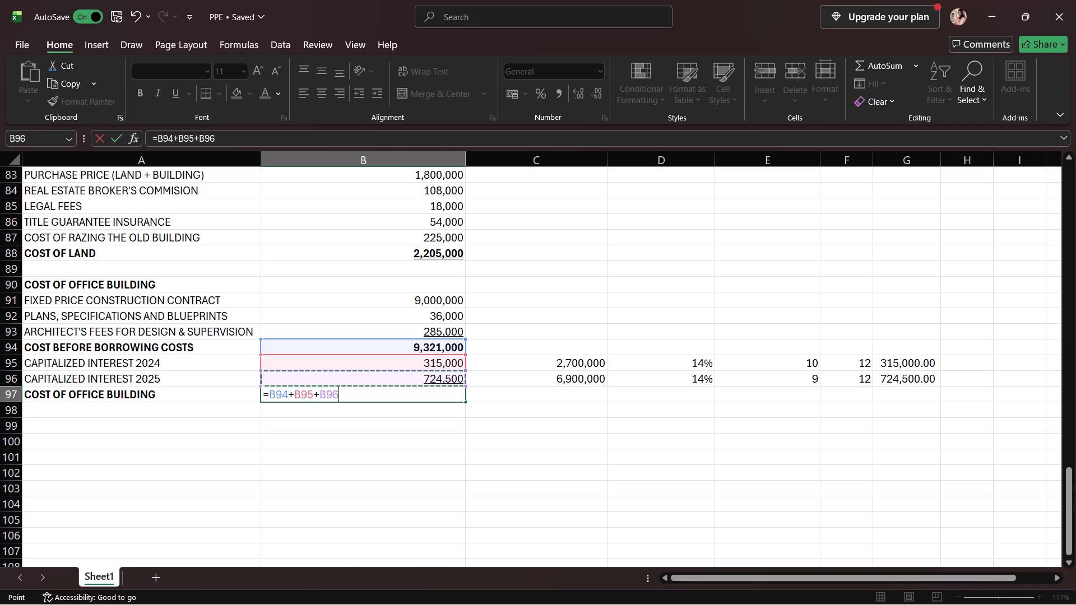
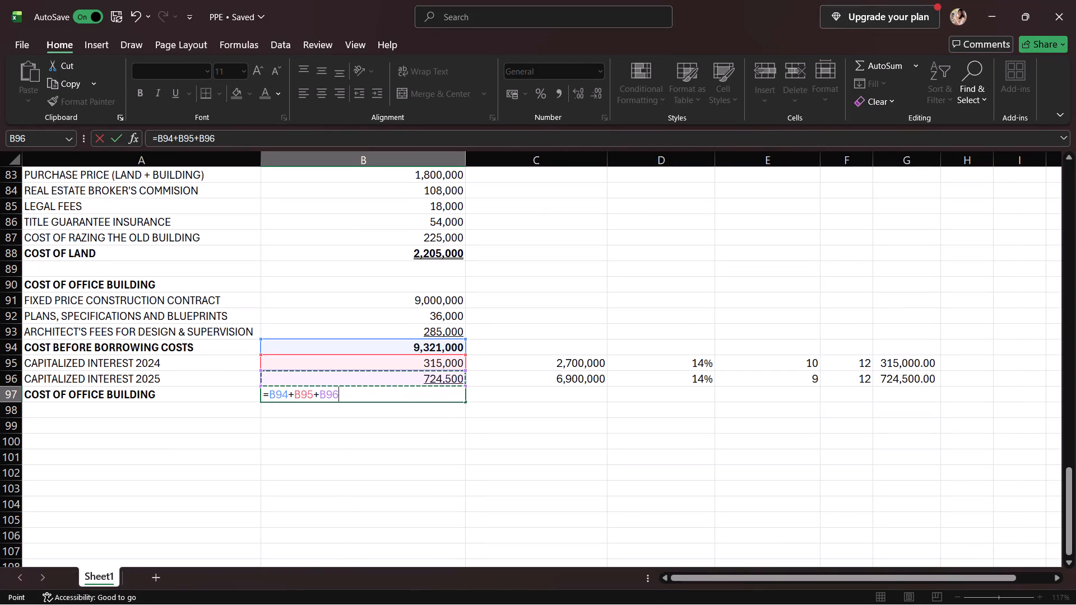
Enter the cost of office building formula in B97 and format the total as bold with a double underline.
{"action": "key", "text": "Return"}
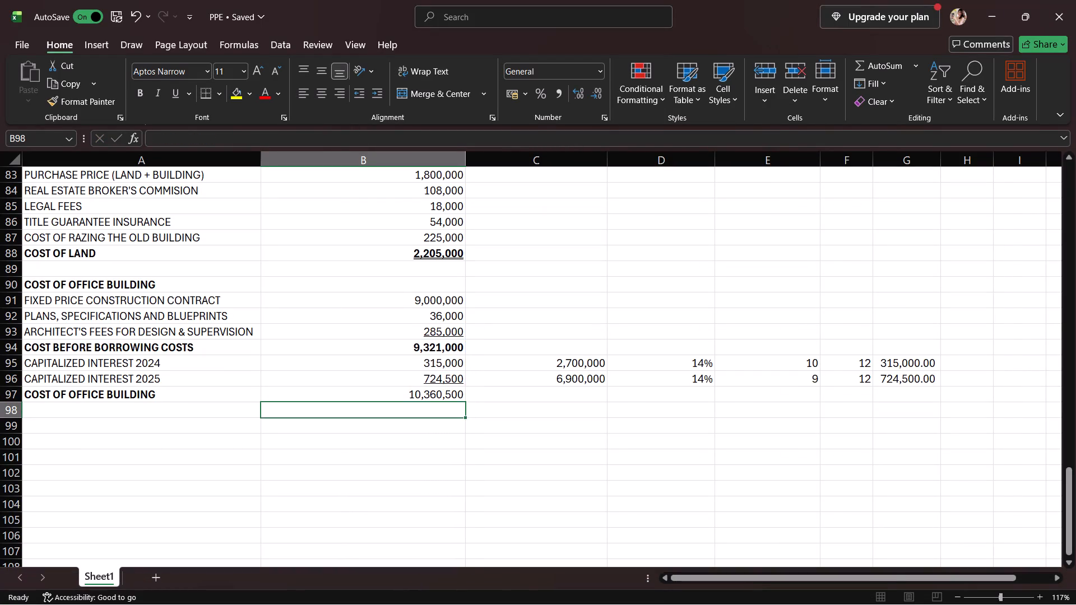
{"action": "left_click", "coordinate": [437, 390]}
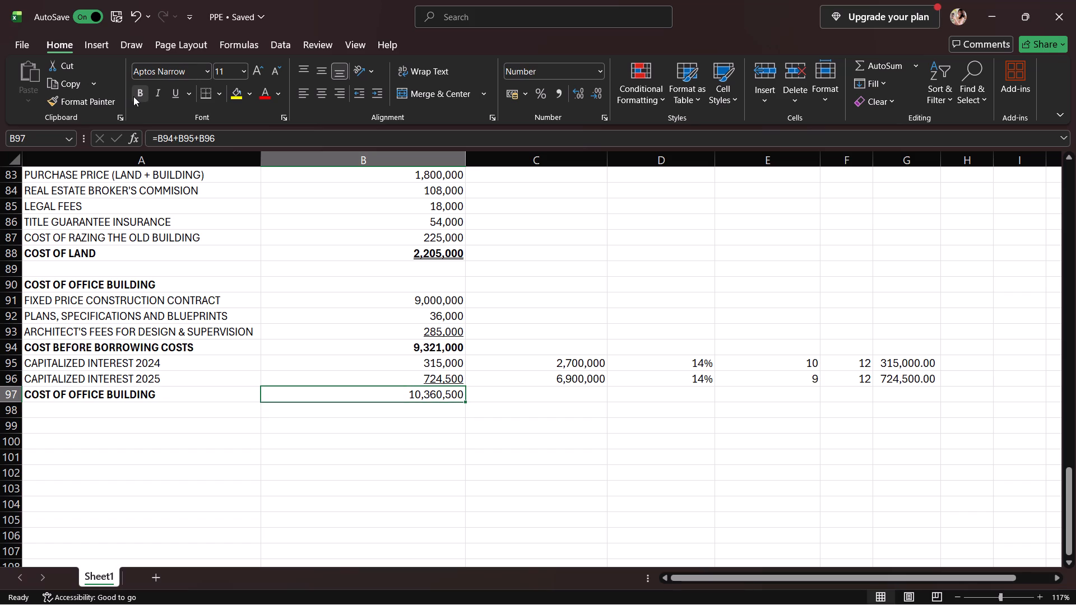
{"action": "left_click", "coordinate": [133, 96]}
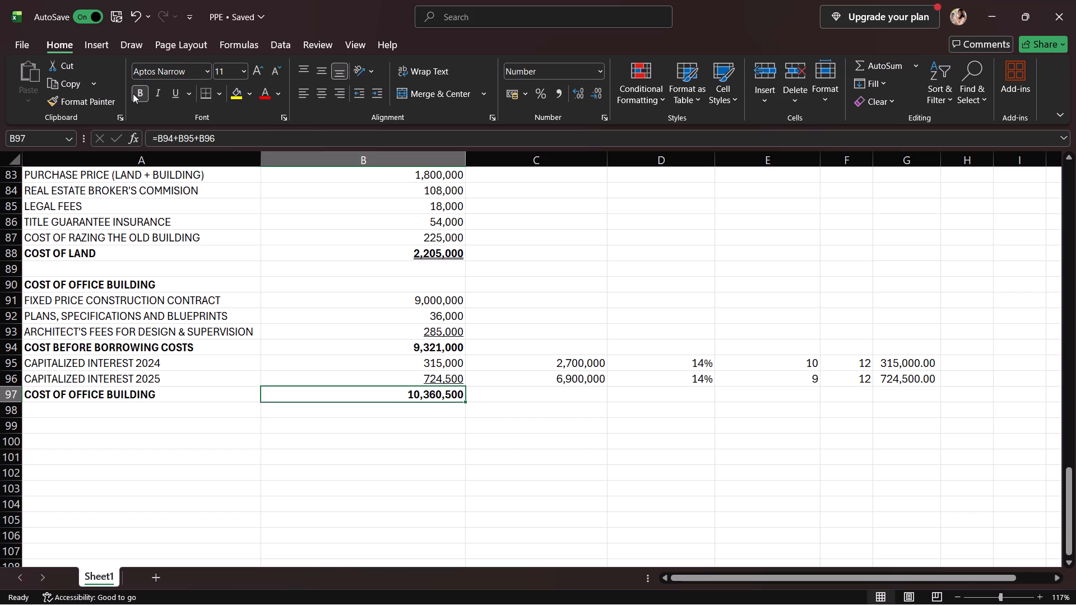
{"action": "left_click", "coordinate": [133, 94]}
{"action": "left_click", "coordinate": [136, 94]}
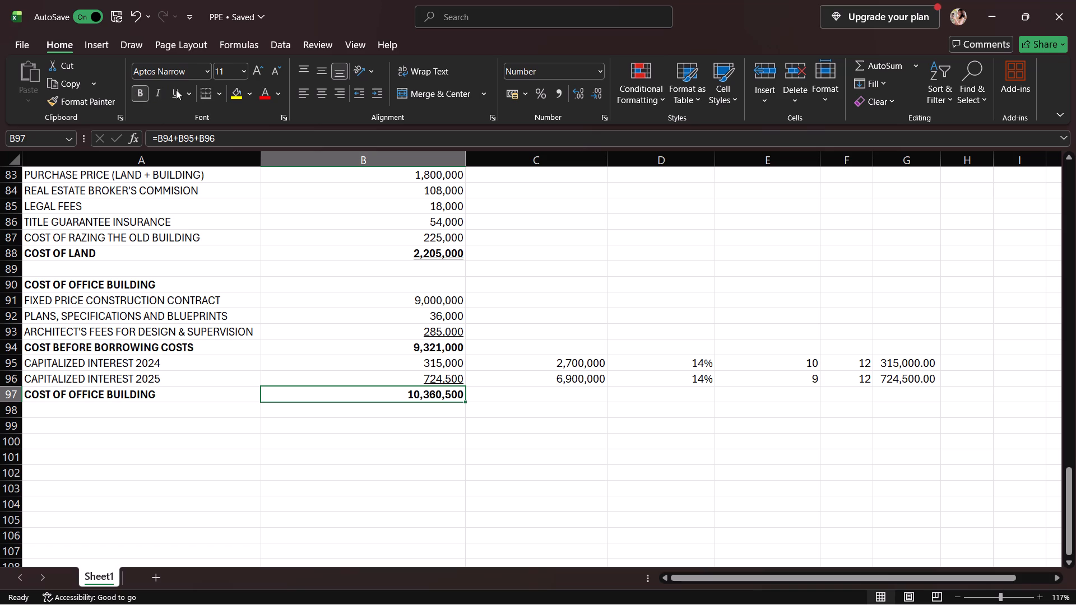
{"action": "left_click", "coordinate": [176, 90]}
{"action": "left_click", "coordinate": [188, 92]}
{"action": "left_click", "coordinate": [201, 134]}
Review the PPE sheet's computations from the office building section back up to the header row.
{"action": "scroll", "coordinate": [334, 380], "scroll_direction": "down", "scroll_amount": 1}
{"action": "scroll", "coordinate": [334, 380], "scroll_direction": "up", "scroll_amount": 3}
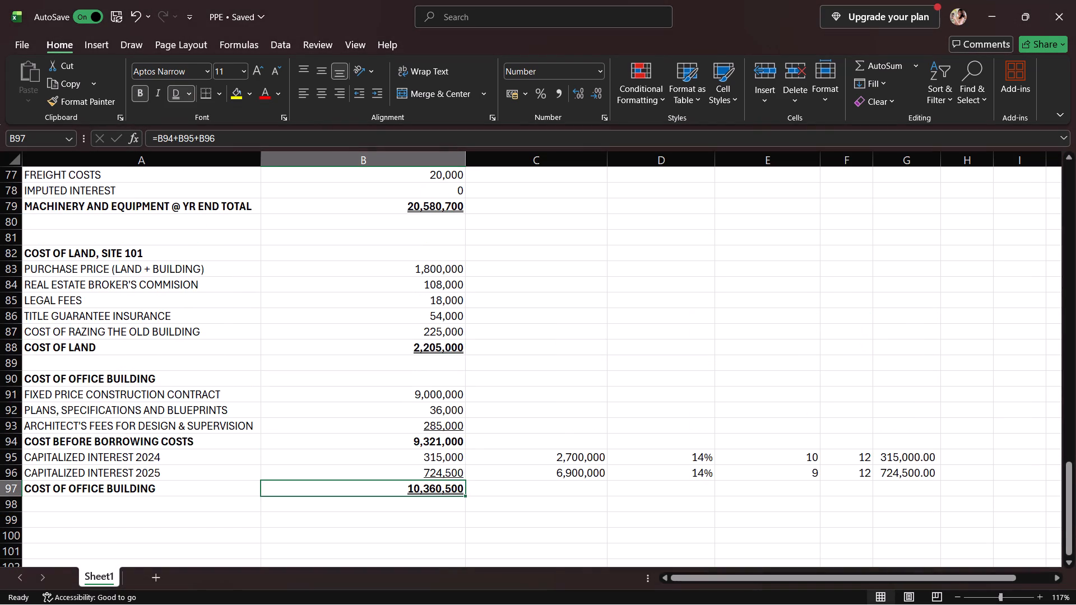
{"action": "scroll", "coordinate": [334, 380], "scroll_direction": "up", "scroll_amount": 13}
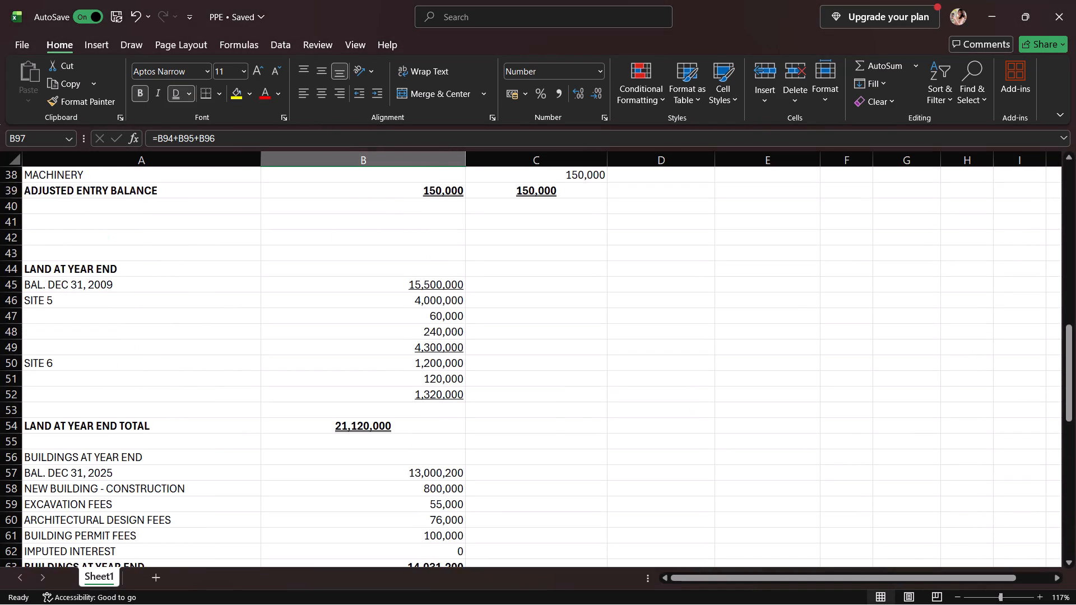
{"action": "scroll", "coordinate": [340, 370], "scroll_direction": "up", "scroll_amount": 19}
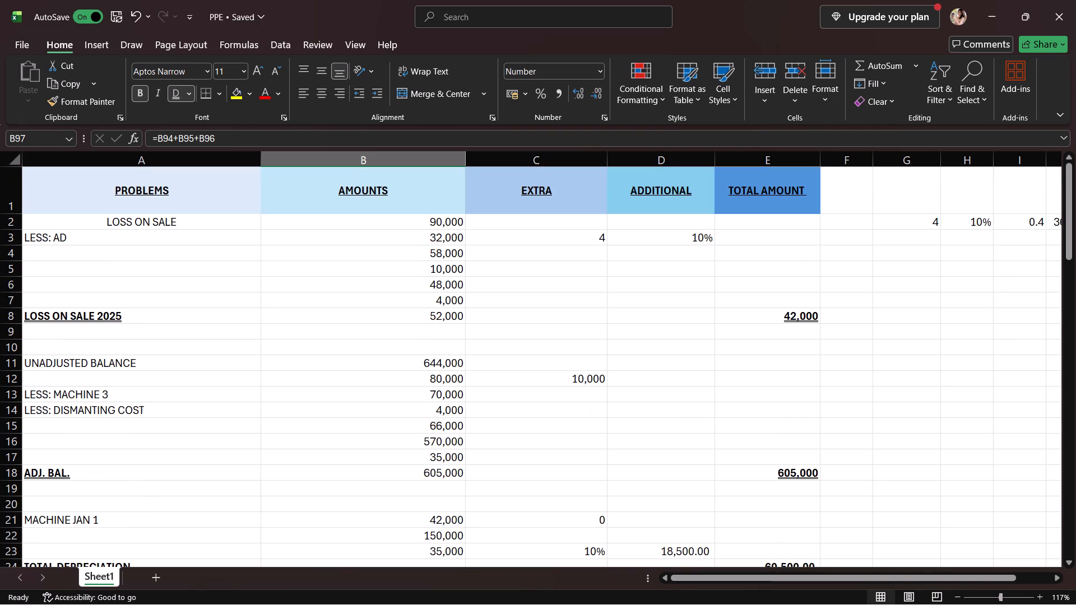
{"action": "scroll", "coordinate": [467, 382], "scroll_direction": "right", "scroll_amount": 1}
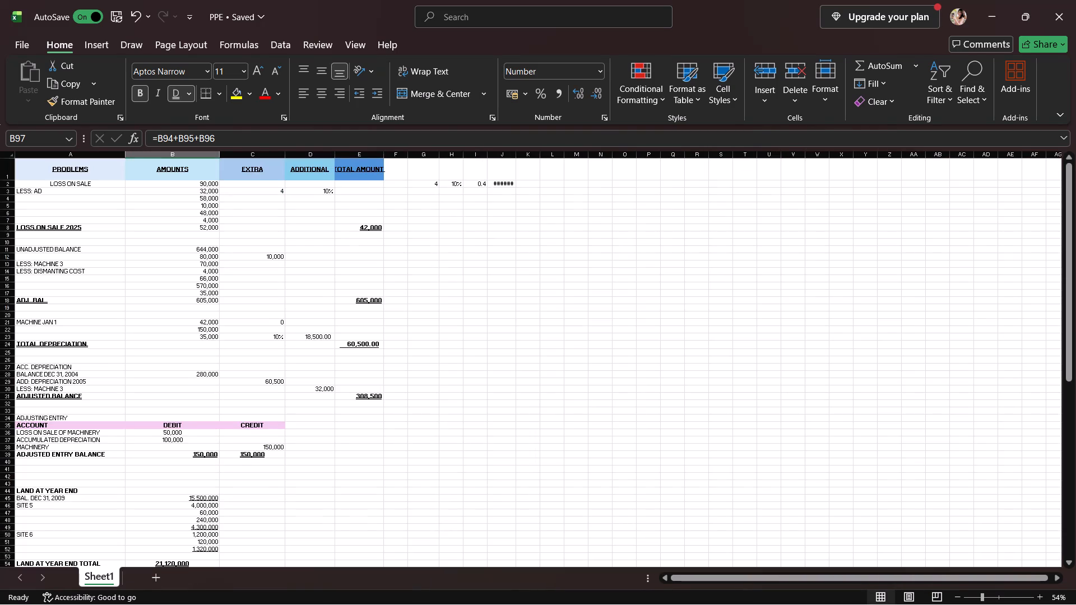
{"action": "scroll", "coordinate": [481, 381], "scroll_direction": "right", "scroll_amount": 5}
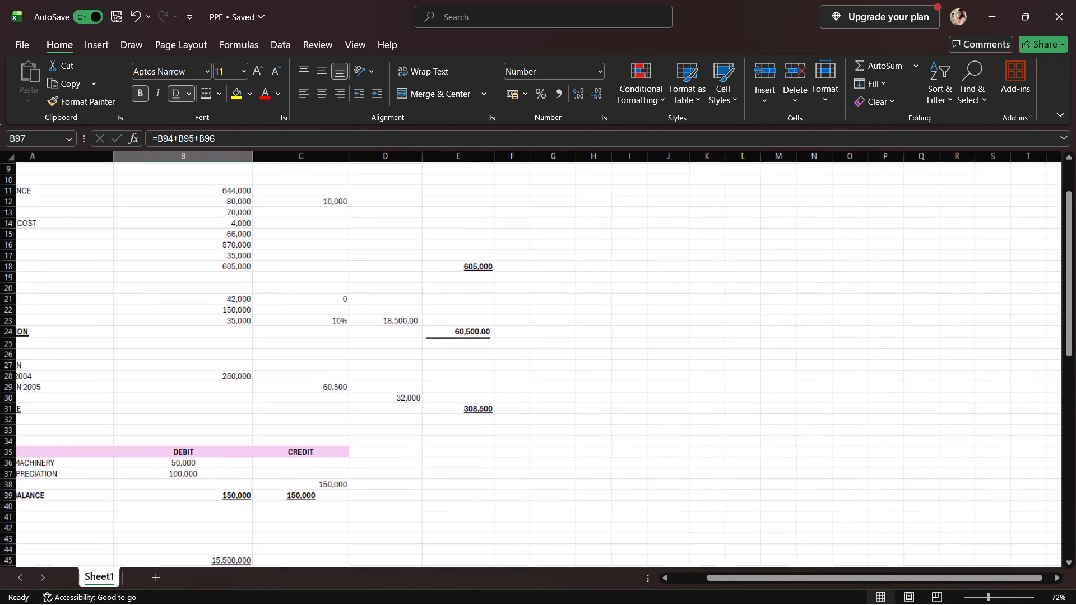
{"action": "scroll", "coordinate": [481, 381], "scroll_direction": "right", "scroll_amount": 4}
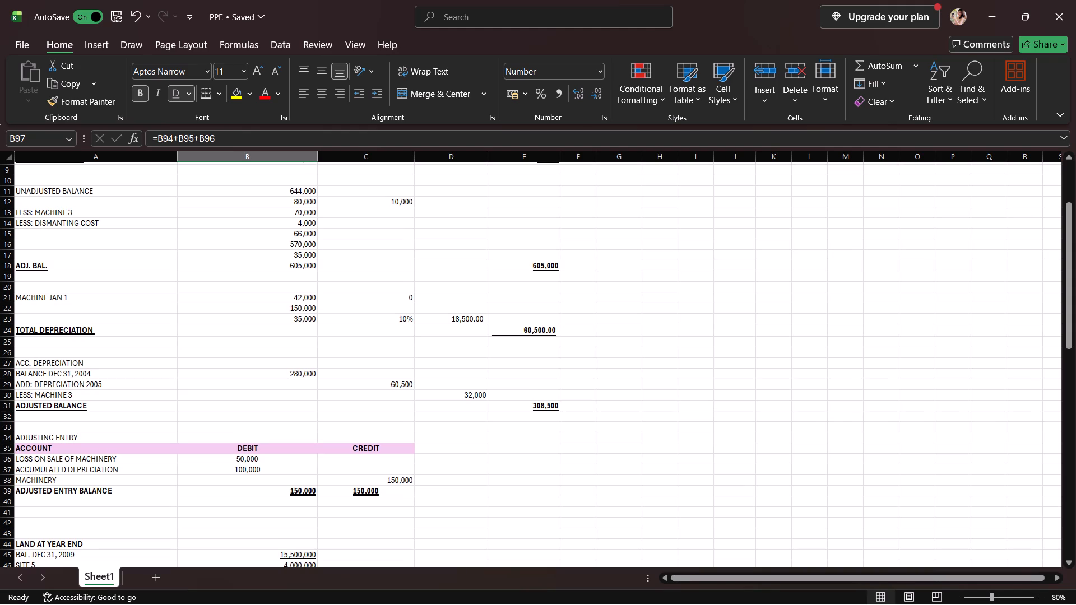
{"action": "scroll", "coordinate": [481, 381], "scroll_direction": "right", "scroll_amount": 1}
{"action": "scroll", "coordinate": [481, 381], "scroll_direction": "up", "scroll_amount": 2}
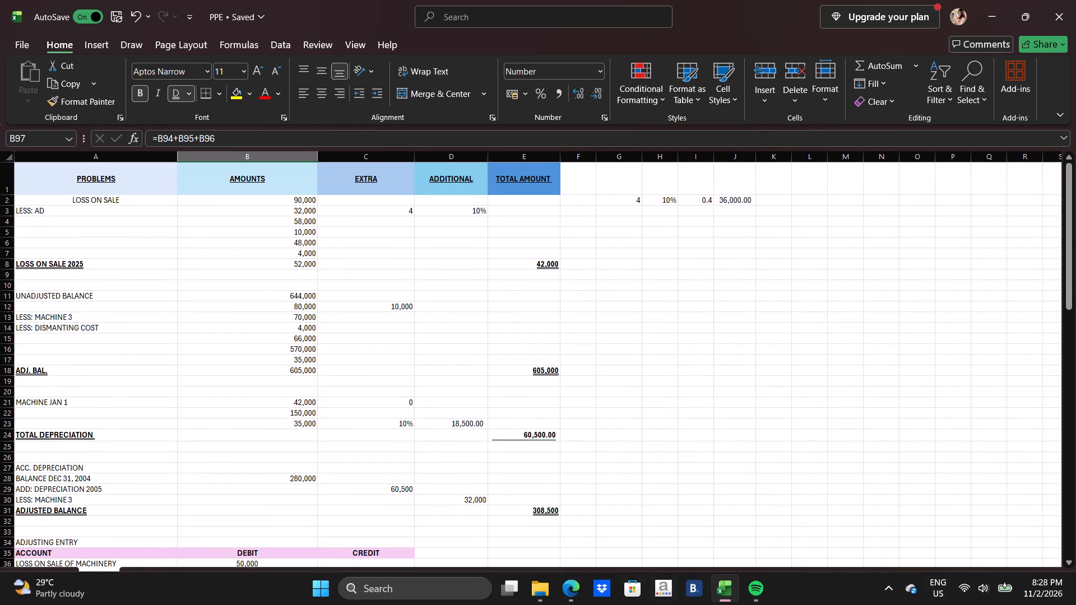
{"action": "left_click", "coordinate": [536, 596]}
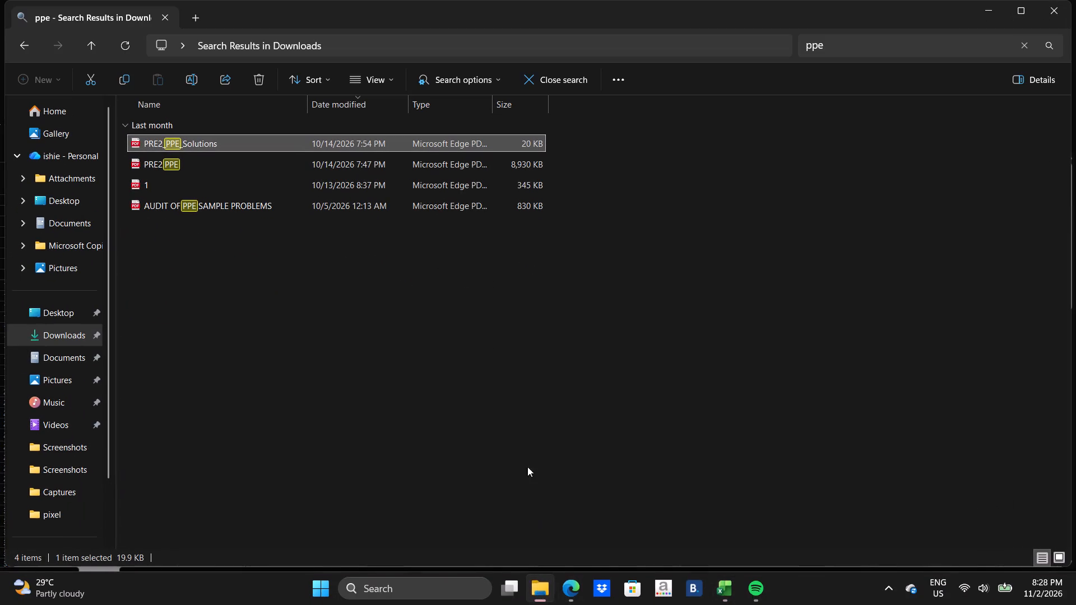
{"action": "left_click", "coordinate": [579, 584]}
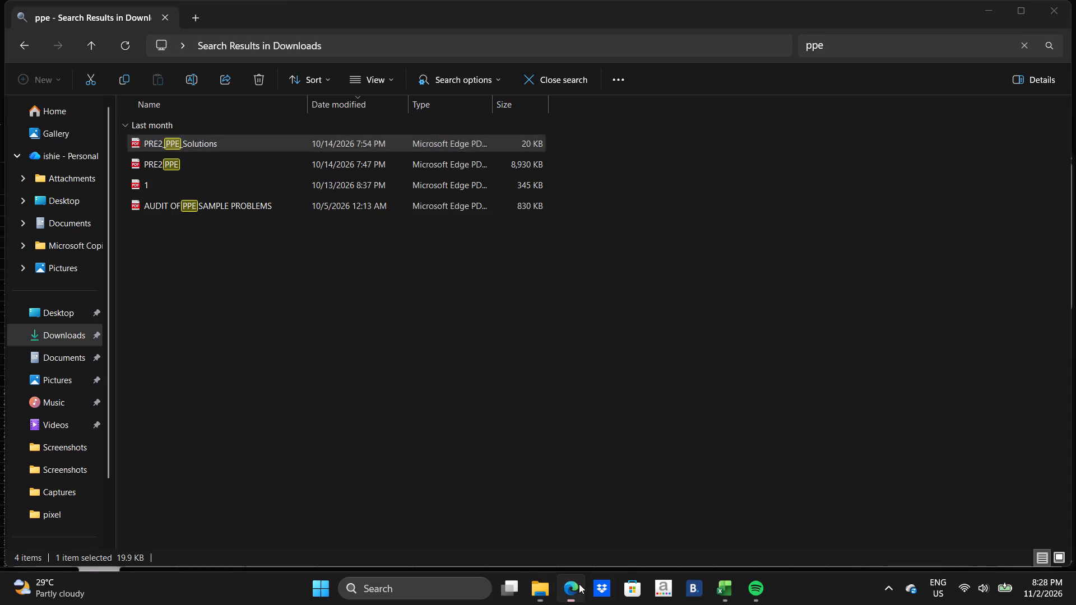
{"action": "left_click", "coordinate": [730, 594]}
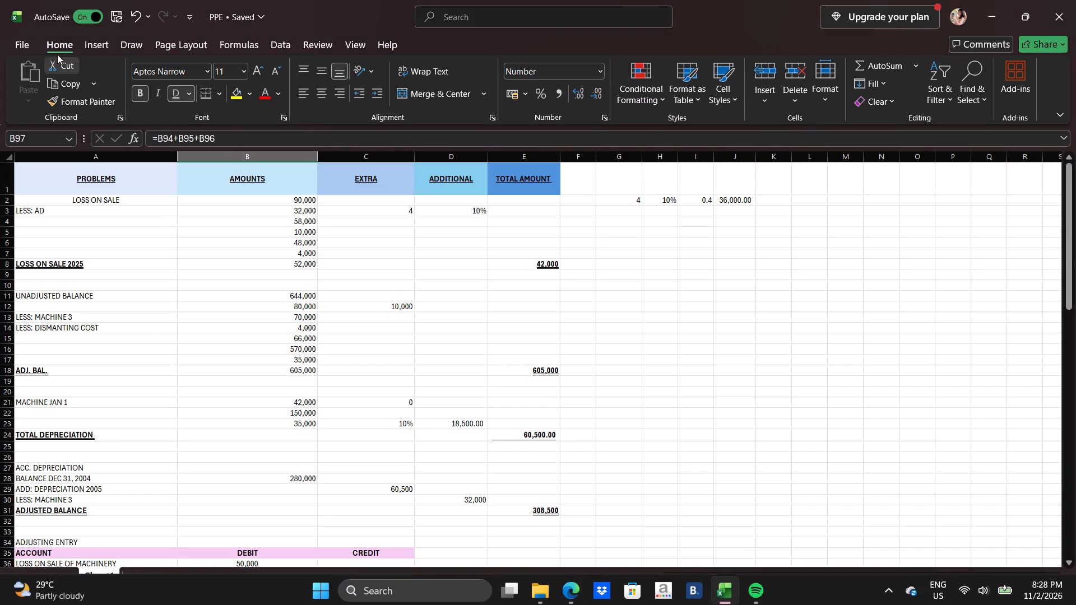
Open the recent COMPUTATION KEME workbook and look over its cost table down to the TOTAL row.
{"action": "left_click", "coordinate": [30, 40]}
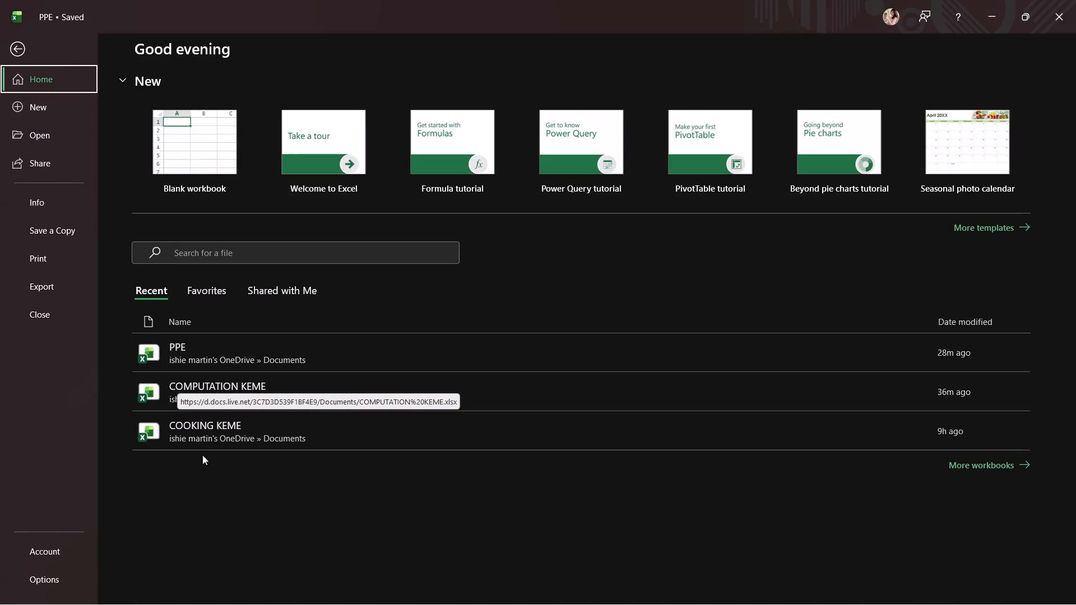
{"action": "left_click", "coordinate": [207, 384]}
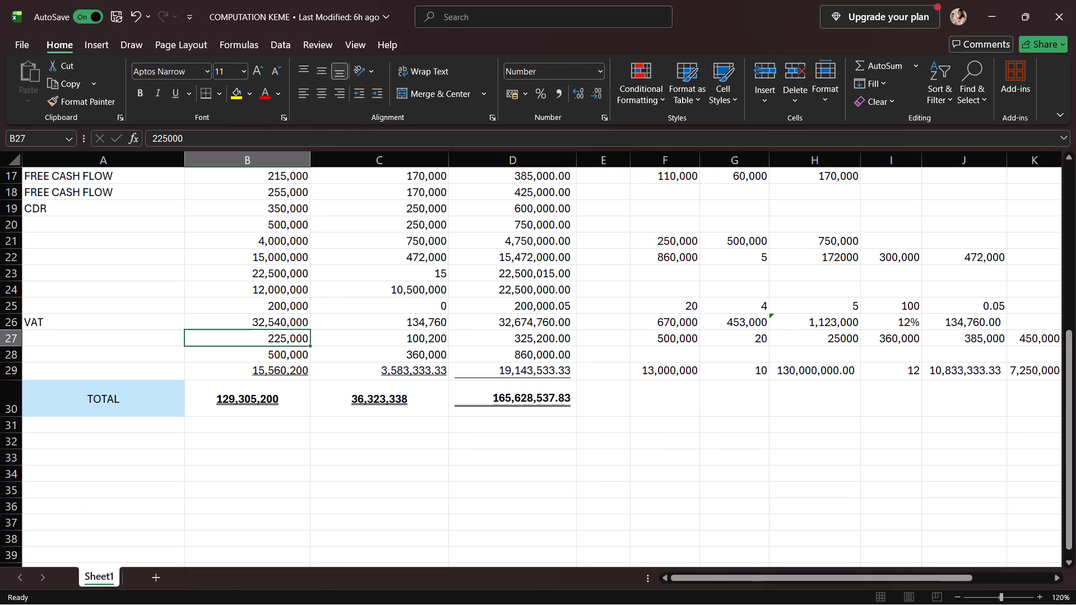
{"action": "scroll", "coordinate": [270, 310], "scroll_direction": "up", "scroll_amount": 3}
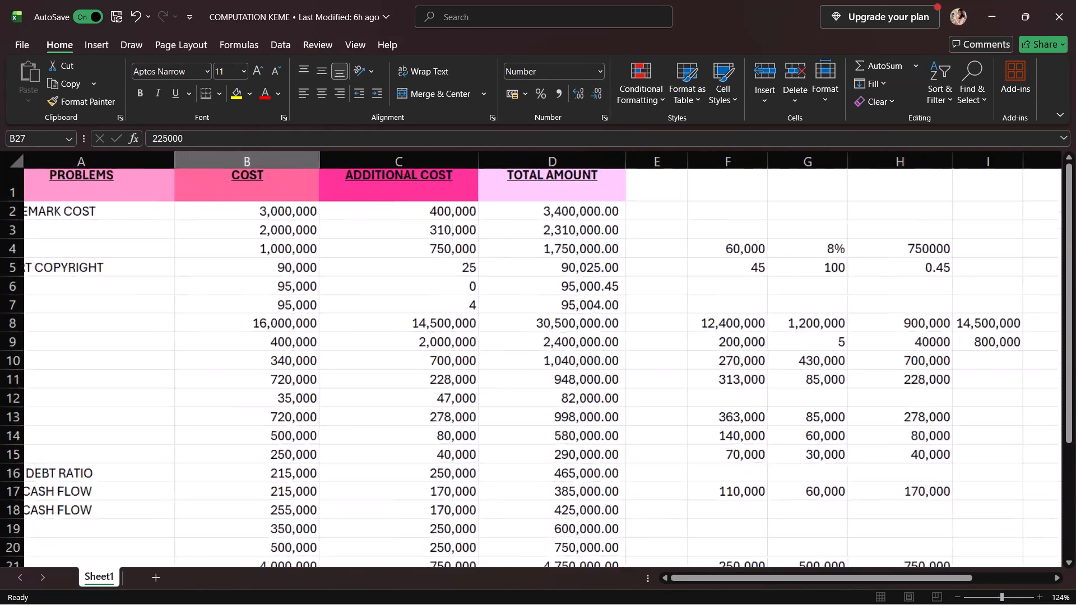
{"action": "scroll", "coordinate": [270, 310], "scroll_direction": "right", "scroll_amount": 2}
{"action": "scroll", "coordinate": [270, 310], "scroll_direction": "down", "scroll_amount": 2}
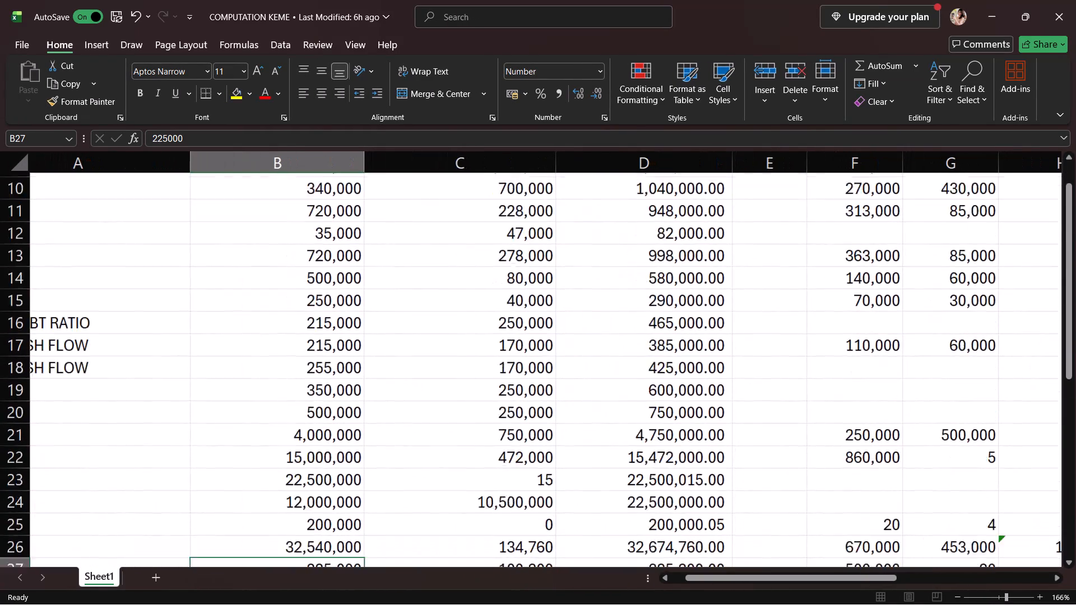
{"action": "scroll", "coordinate": [270, 310], "scroll_direction": "down", "scroll_amount": 2}
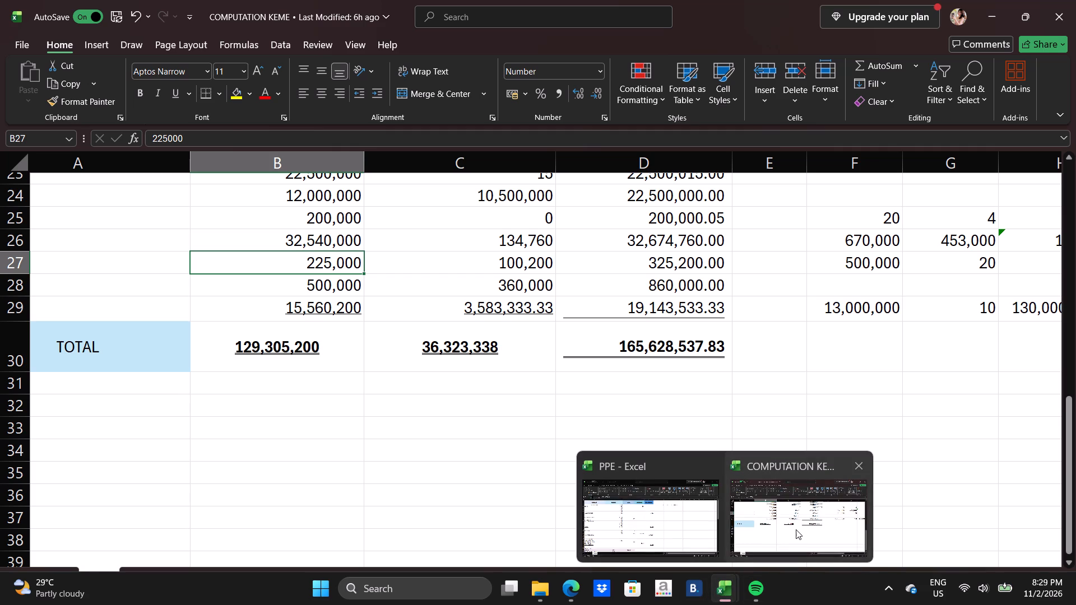
Switch back to the PPE workbook and review all its computations from the header row down to the cost of office building.
{"action": "left_click", "coordinate": [643, 497]}
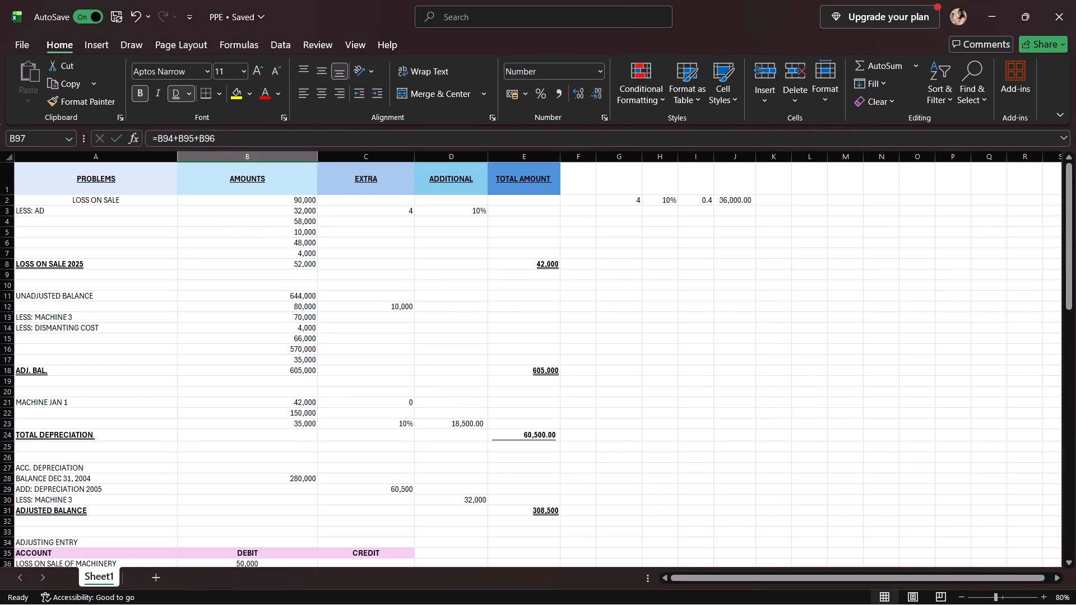
{"action": "scroll", "coordinate": [590, 394], "scroll_direction": "right", "scroll_amount": 3}
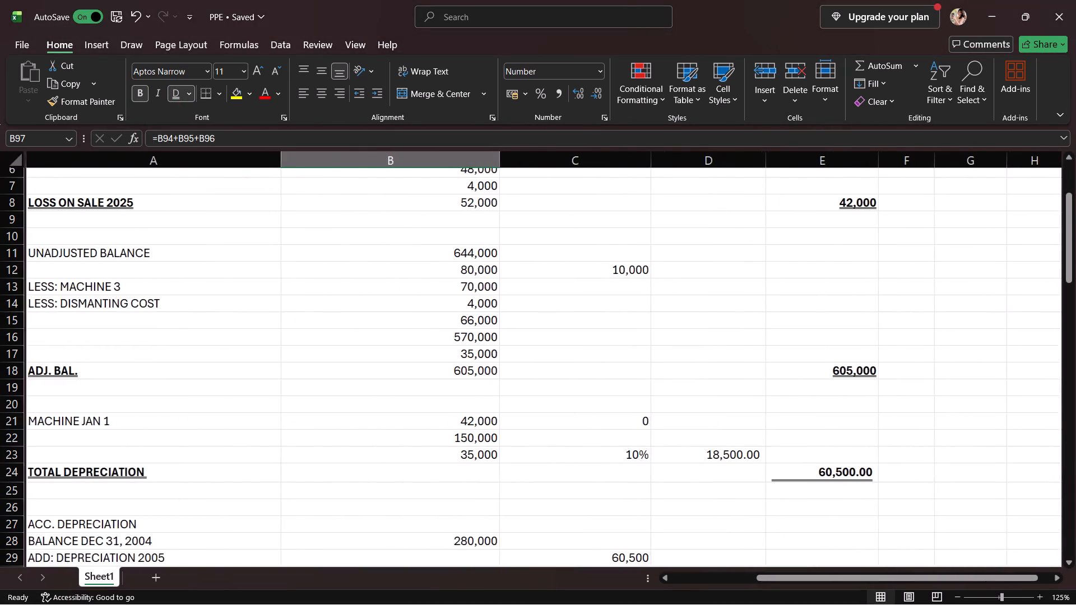
{"action": "scroll", "coordinate": [590, 394], "scroll_direction": "up", "scroll_amount": 3}
{"action": "scroll", "coordinate": [590, 394], "scroll_direction": "right", "scroll_amount": 1}
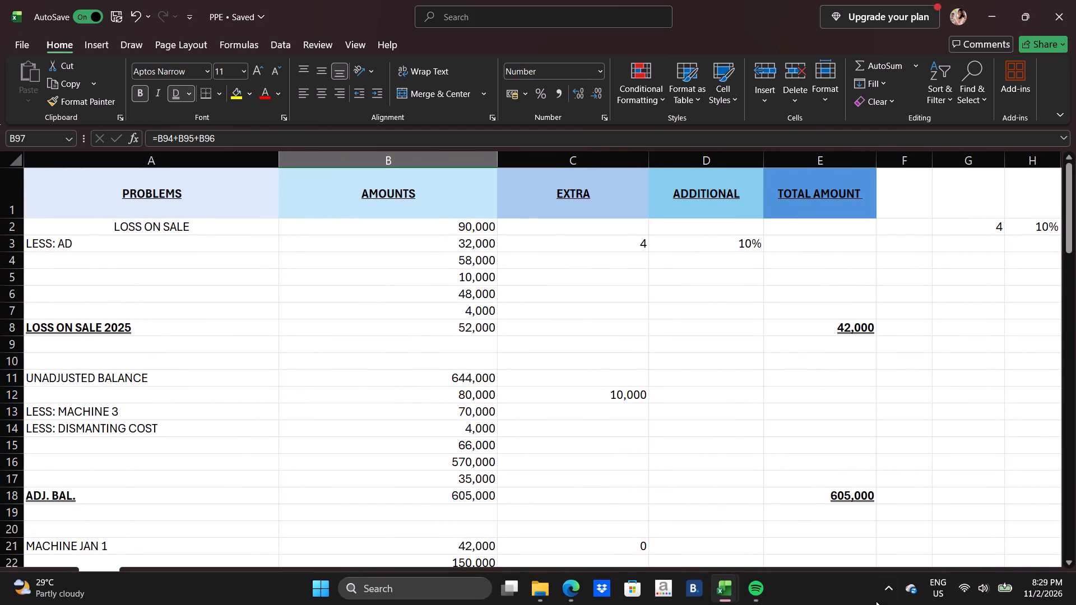
{"action": "left_click", "coordinate": [888, 592]}
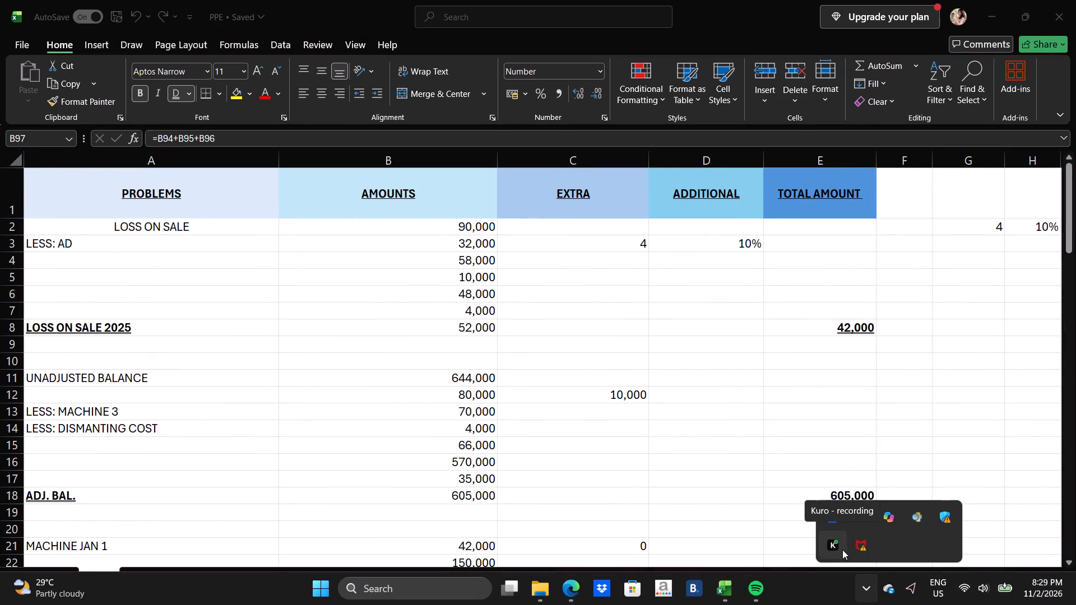
{"action": "left_click", "coordinate": [862, 590]}
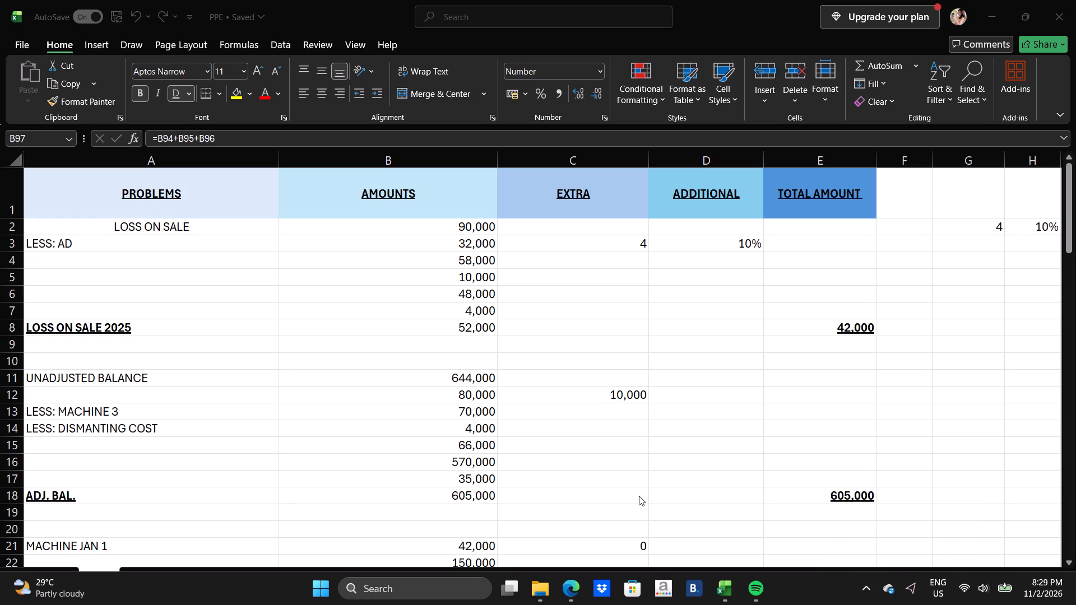
{"action": "scroll", "coordinate": [647, 505], "scroll_direction": "up", "scroll_amount": 1}
{"action": "scroll", "coordinate": [647, 505], "scroll_direction": "down", "scroll_amount": 6}
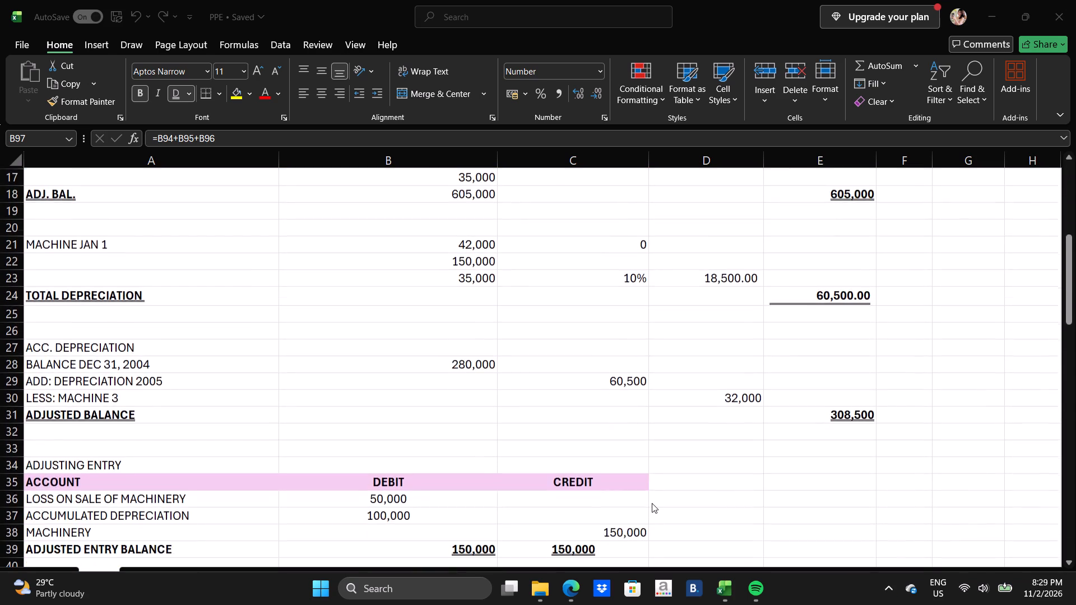
{"action": "scroll", "coordinate": [652, 503], "scroll_direction": "down", "scroll_amount": 1}
{"action": "scroll", "coordinate": [652, 503], "scroll_direction": "up", "scroll_amount": 4}
{"action": "scroll", "coordinate": [652, 502], "scroll_direction": "down", "scroll_amount": 14}
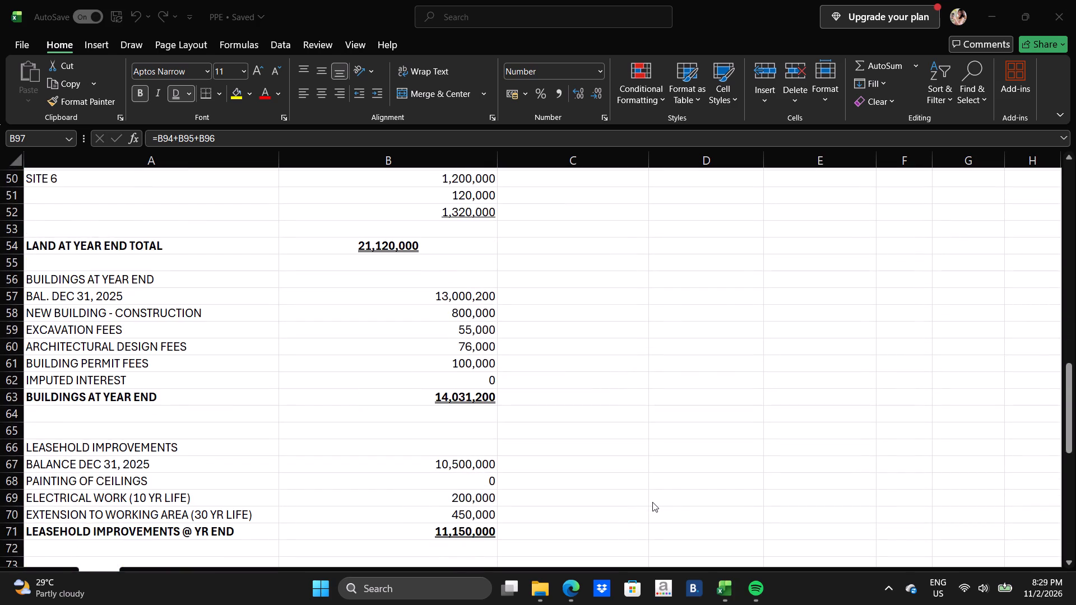
{"action": "scroll", "coordinate": [652, 502], "scroll_direction": "down", "scroll_amount": 9}
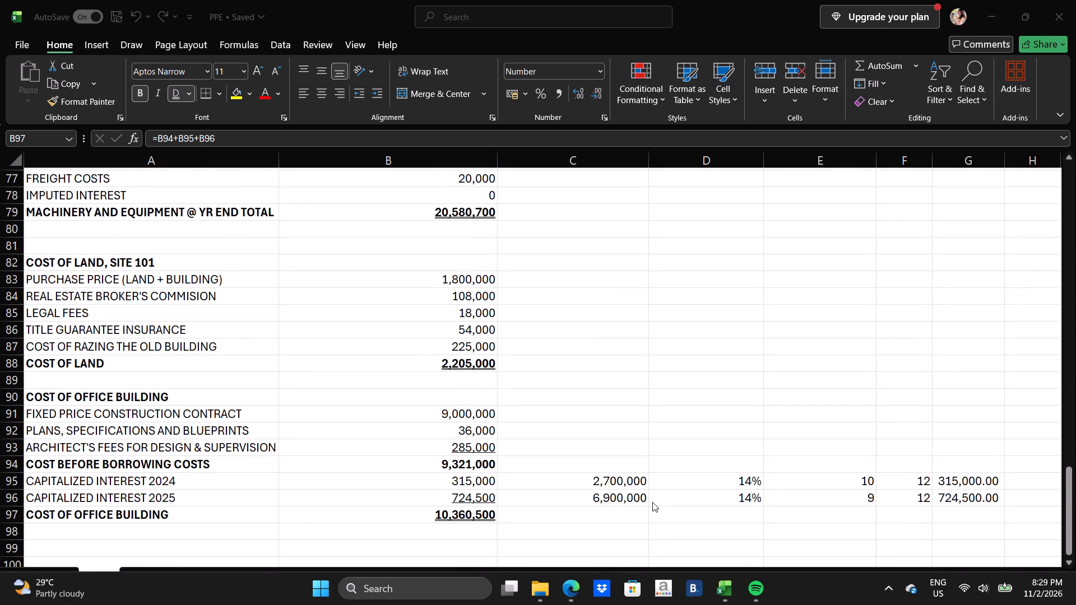
{"action": "scroll", "coordinate": [652, 502], "scroll_direction": "down", "scroll_amount": 2}
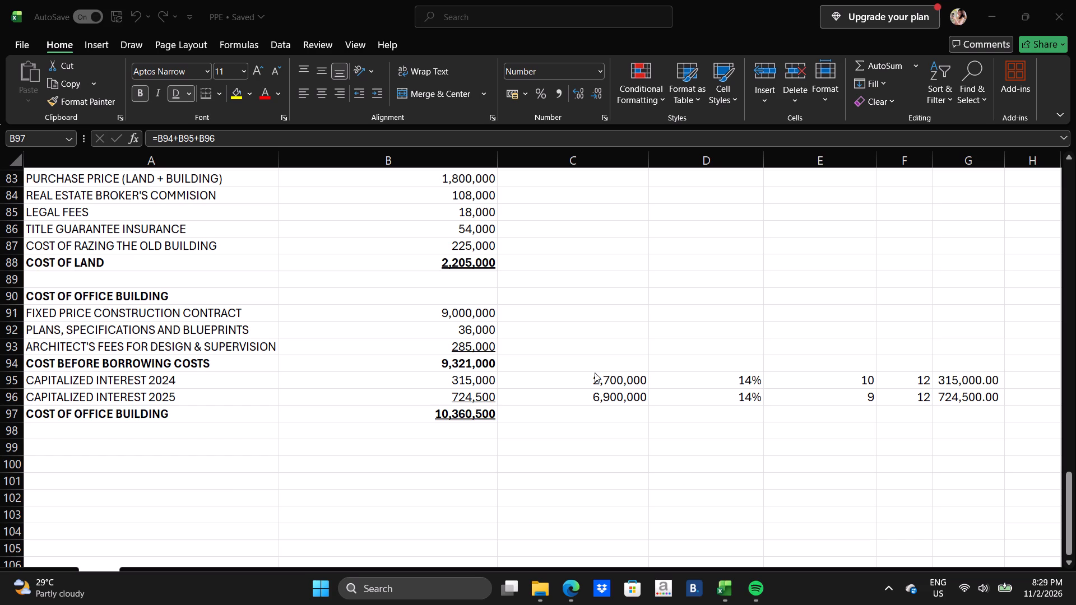
Enter the heading DEPRECIATION OF OFFICE BUILDING FOR 2026 in A99, below the cost of office building section.
{"action": "left_click", "coordinate": [141, 453]}
{"action": "left_click", "coordinate": [141, 453]}
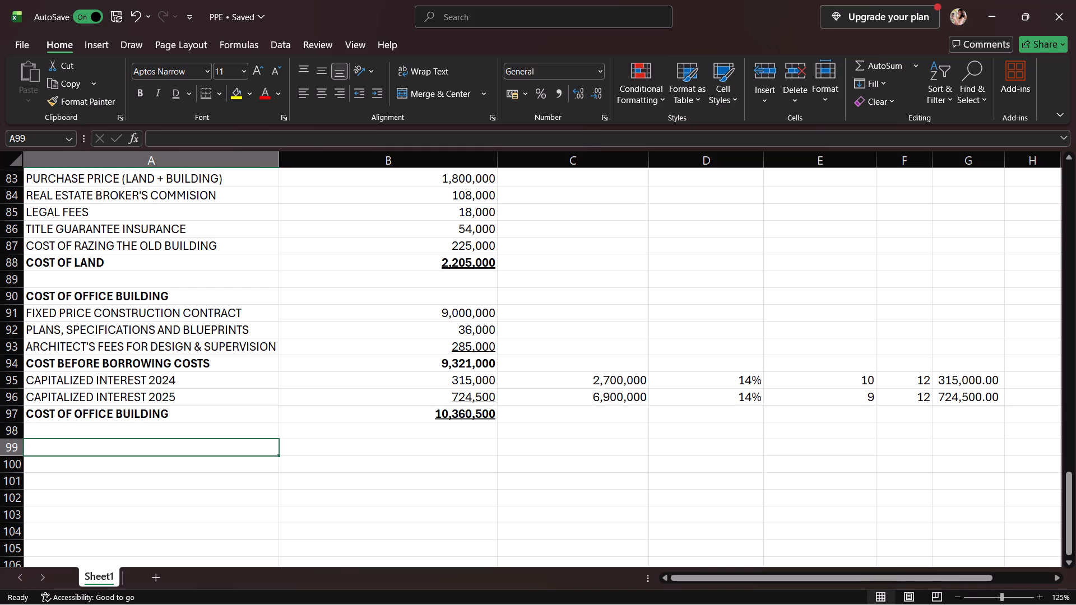
{"action": "type", "text": "DEPRE"}
{"action": "type", "text": "CIATION"}
{"action": "key", "text": "space"}
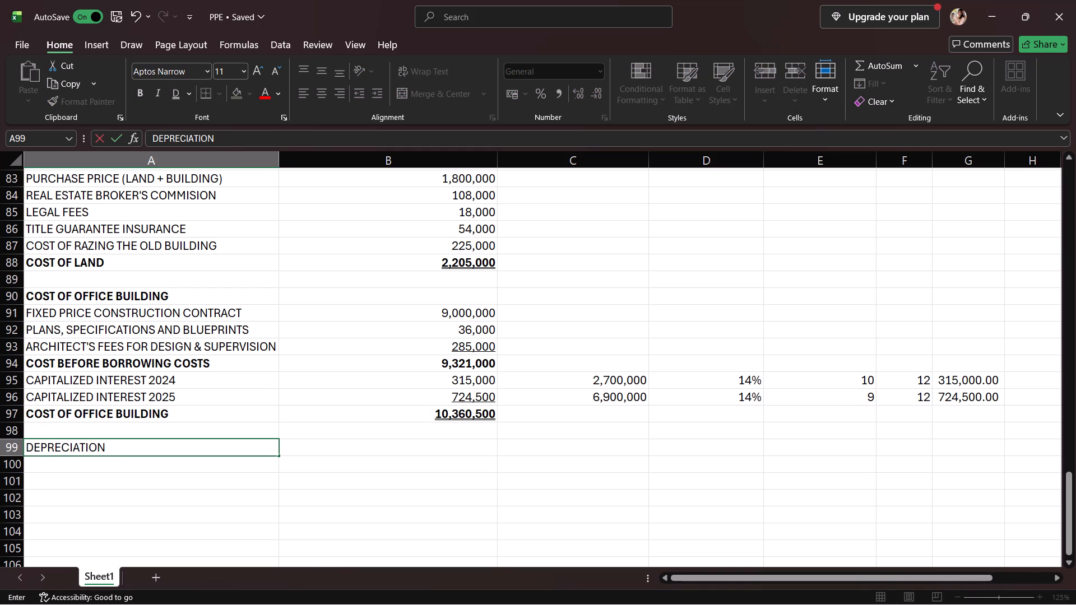
{"action": "type", "text": "OF OFFICE BUILDING"}
{"action": "key", "text": "space"}
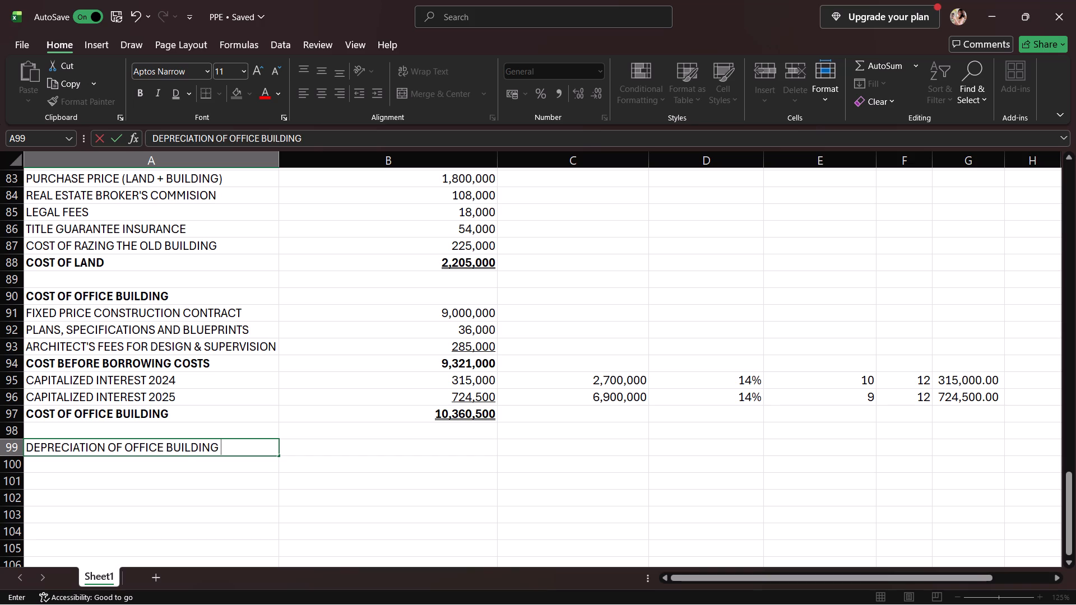
{"action": "type", "text": "FOR"}
{"action": "key", "text": "space"}
{"action": "type", "text": "202"}
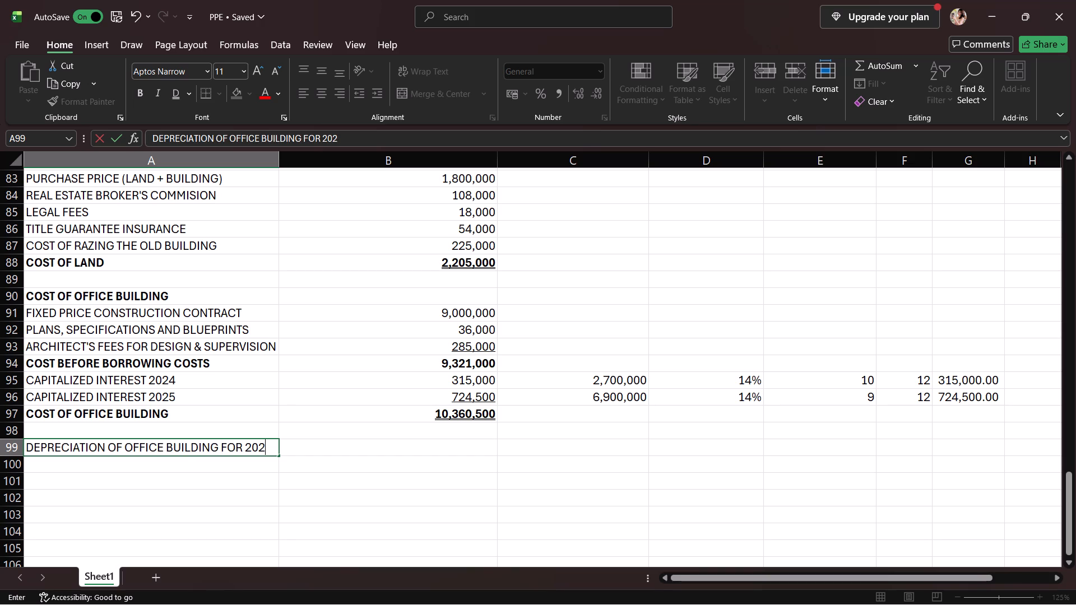
{"action": "key", "text": "6"}
{"action": "left_click", "coordinate": [313, 440]}
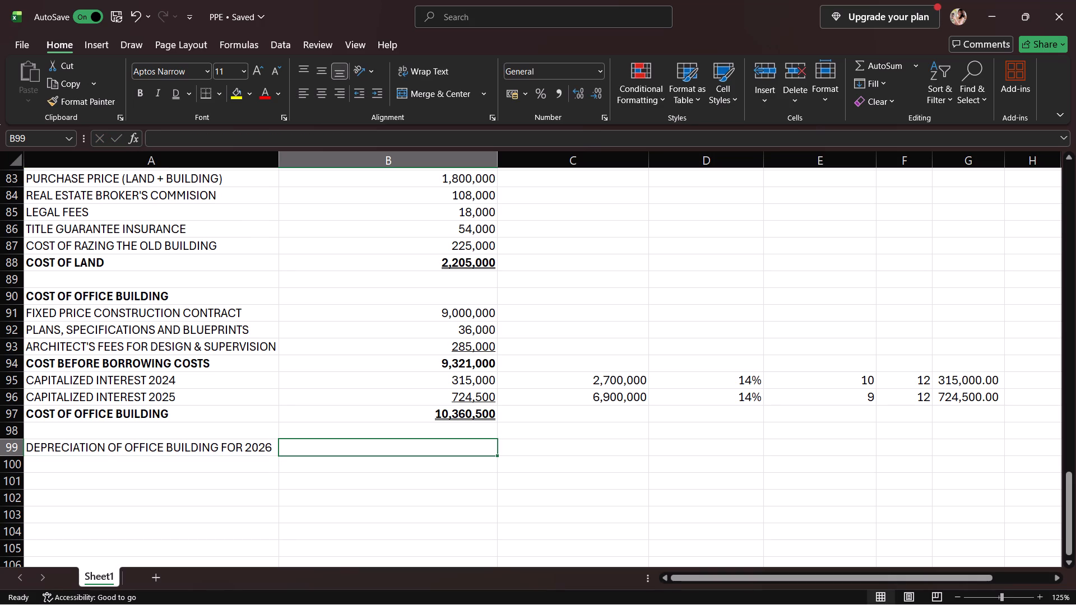
Make the depreciation heading in A99 bold.
{"action": "left_click", "coordinate": [189, 449]}
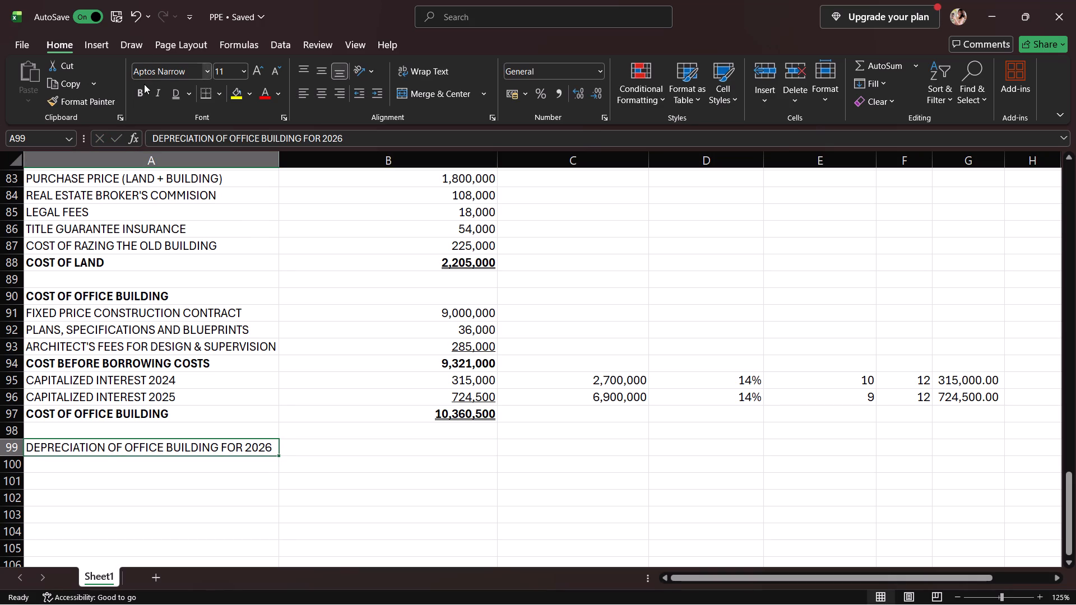
{"action": "left_click", "coordinate": [138, 92]}
{"action": "left_click", "coordinate": [250, 466]}
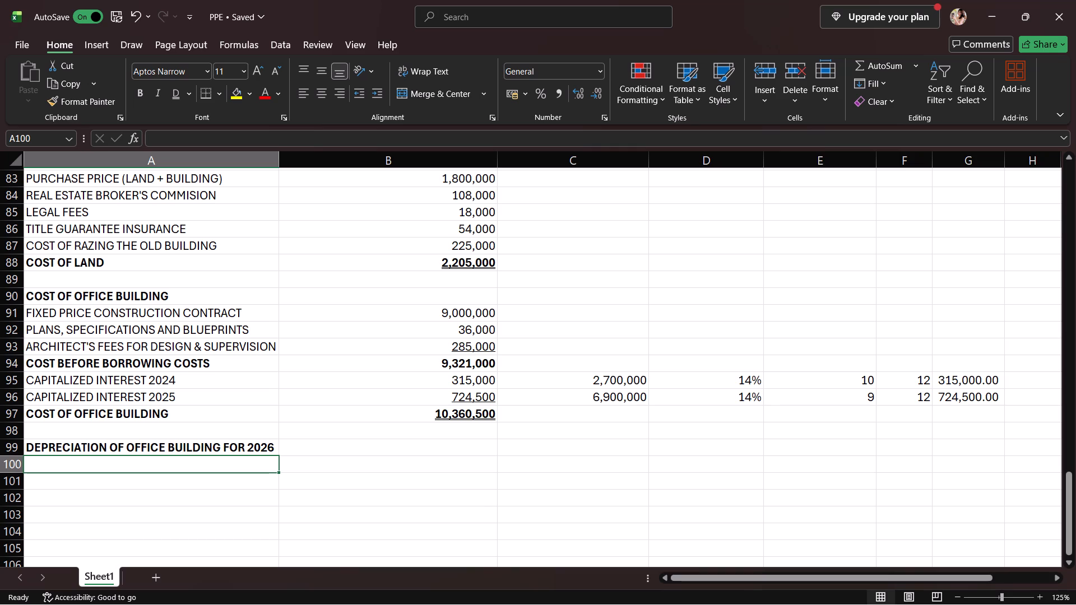
Enter 150% DECLINING BALANCE in C100, one row below the depreciation heading.
{"action": "left_click", "coordinate": [511, 465]}
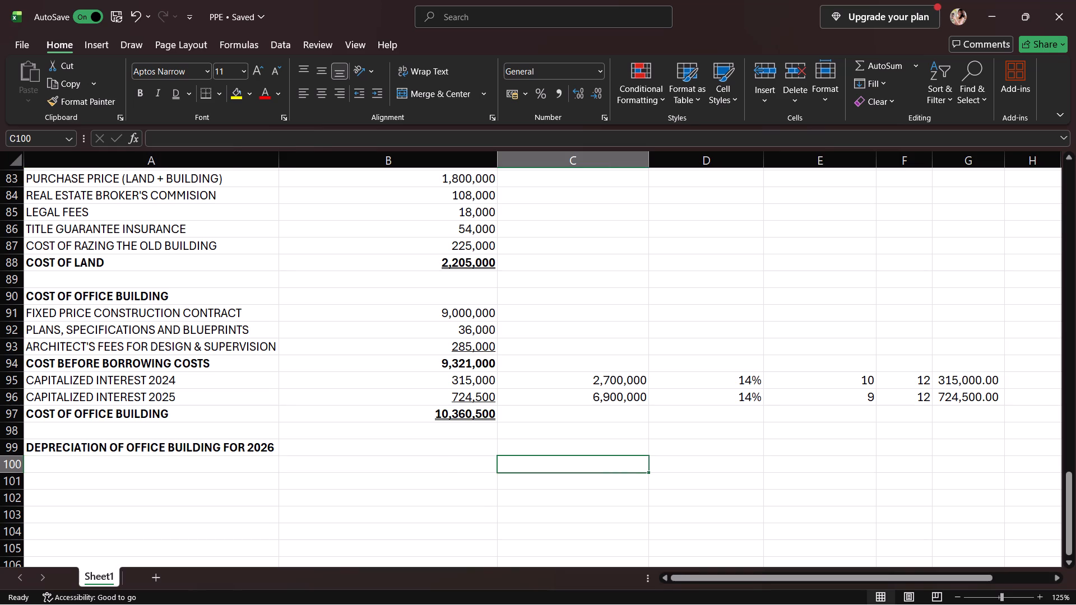
{"action": "type", "text": "15"}
{"action": "key", "text": "0"}
{"action": "key", "text": "5"}
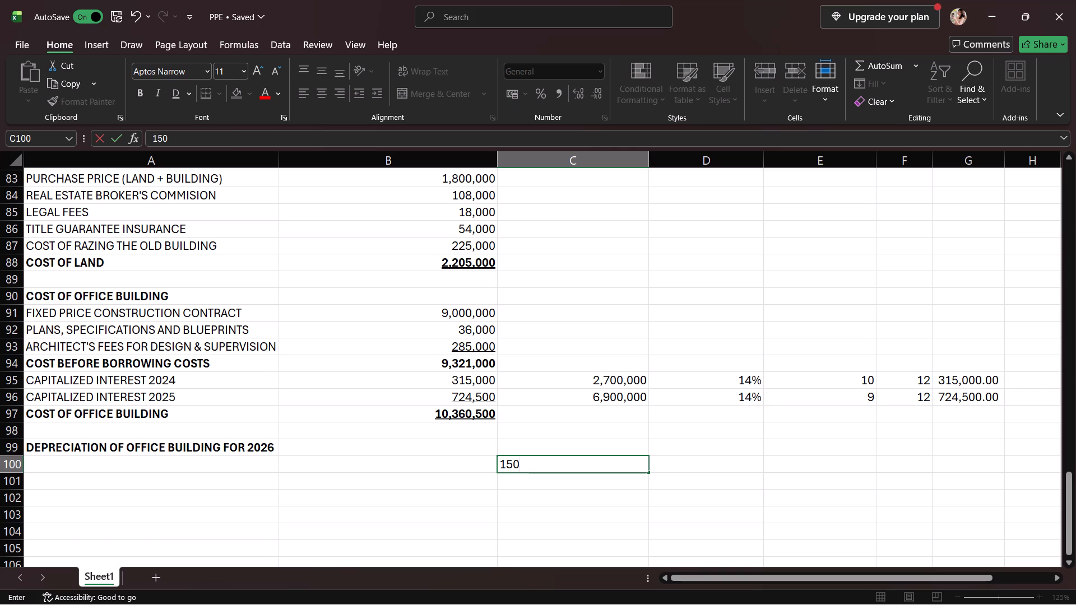
{"action": "key", "text": "BackSpace"}
{"action": "type", "text": "% DECLINING"}
{"action": "key", "text": "space"}
{"action": "type", "text": "BALANCE"}
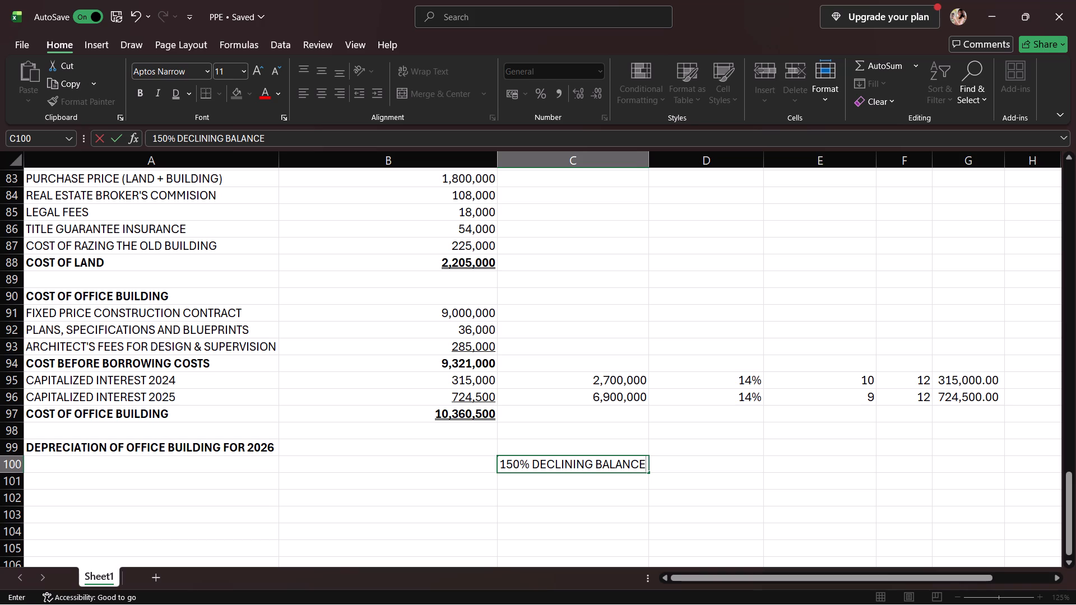
{"action": "left_click", "coordinate": [759, 464]}
Enter the useful life as 40 YEARS in C101, under the declining balance entry.
{"action": "left_click", "coordinate": [619, 480]}
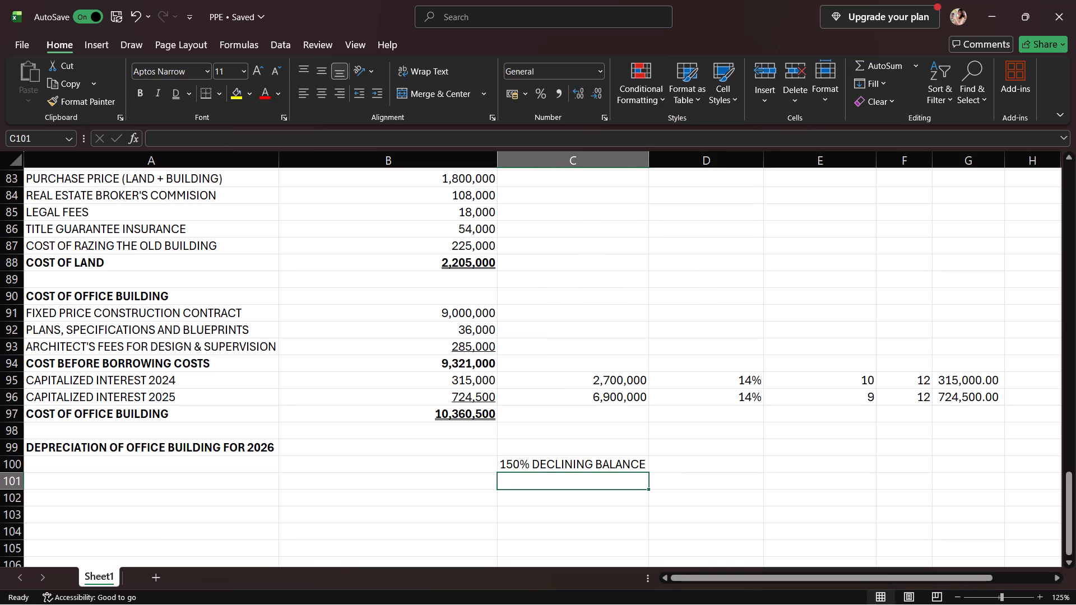
{"action": "type", "text": "40"}
{"action": "key", "text": "space"}
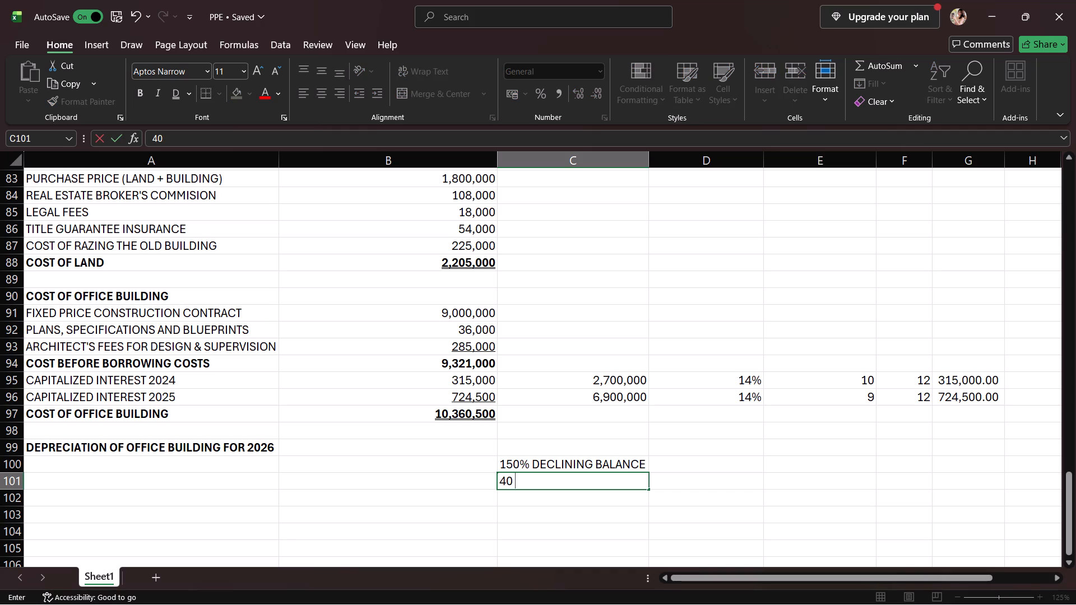
{"action": "type", "text": "YEARS"}
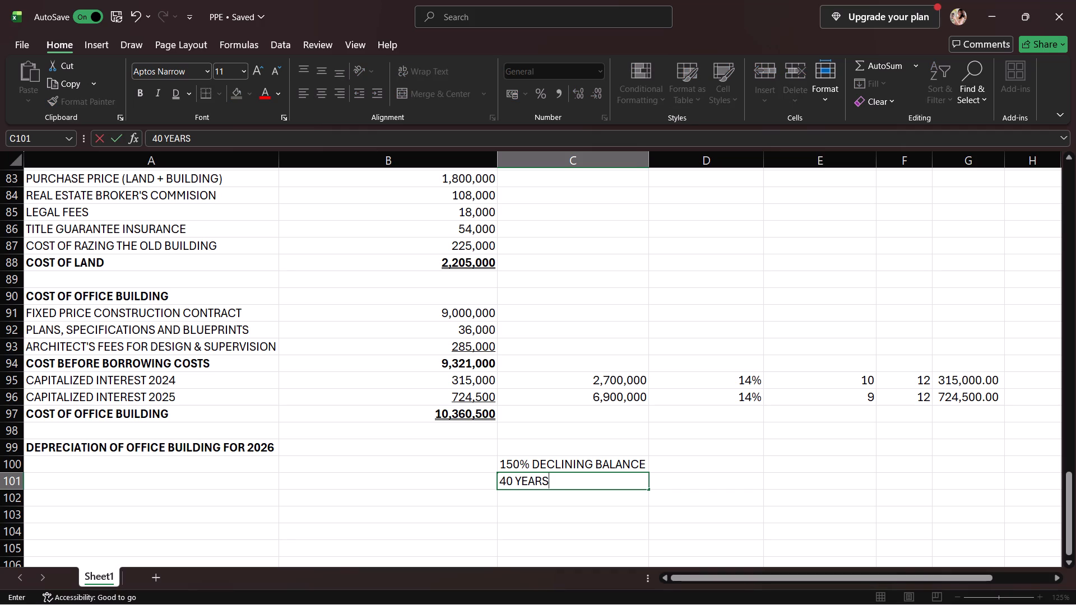
{"action": "left_click", "coordinate": [671, 468]}
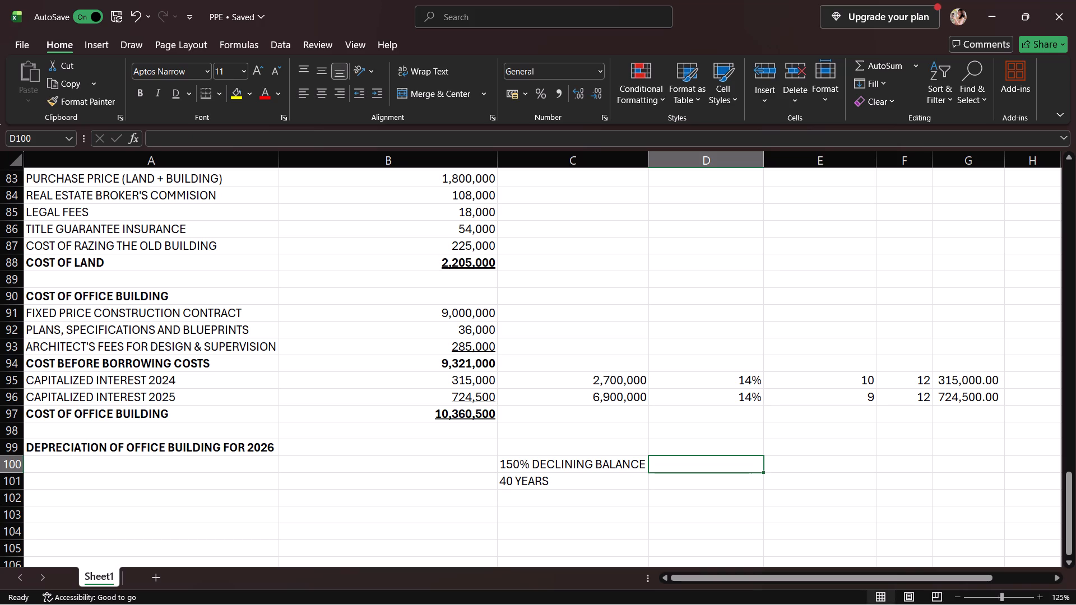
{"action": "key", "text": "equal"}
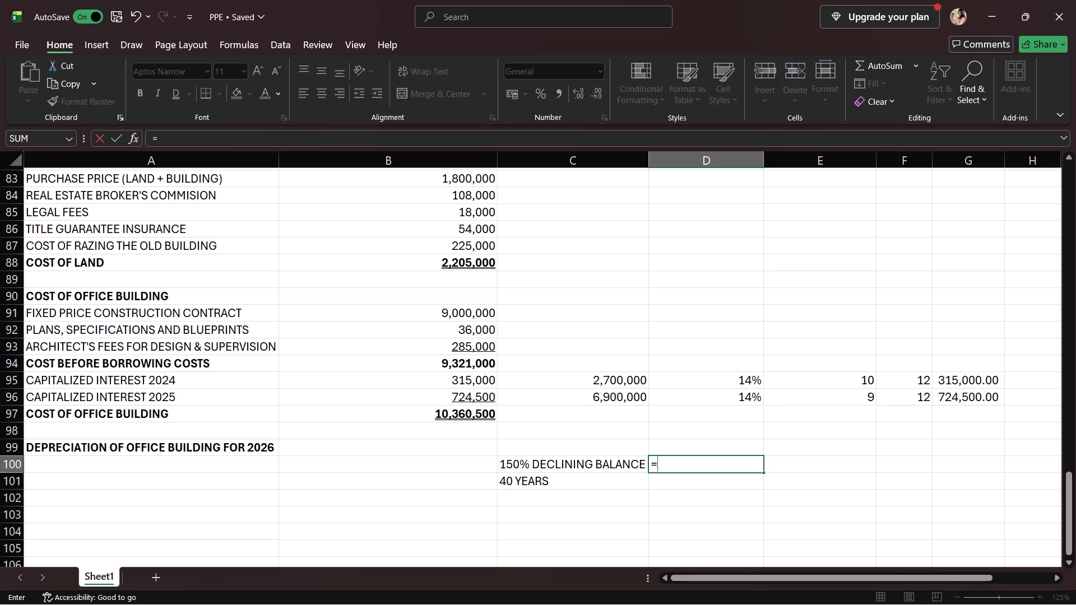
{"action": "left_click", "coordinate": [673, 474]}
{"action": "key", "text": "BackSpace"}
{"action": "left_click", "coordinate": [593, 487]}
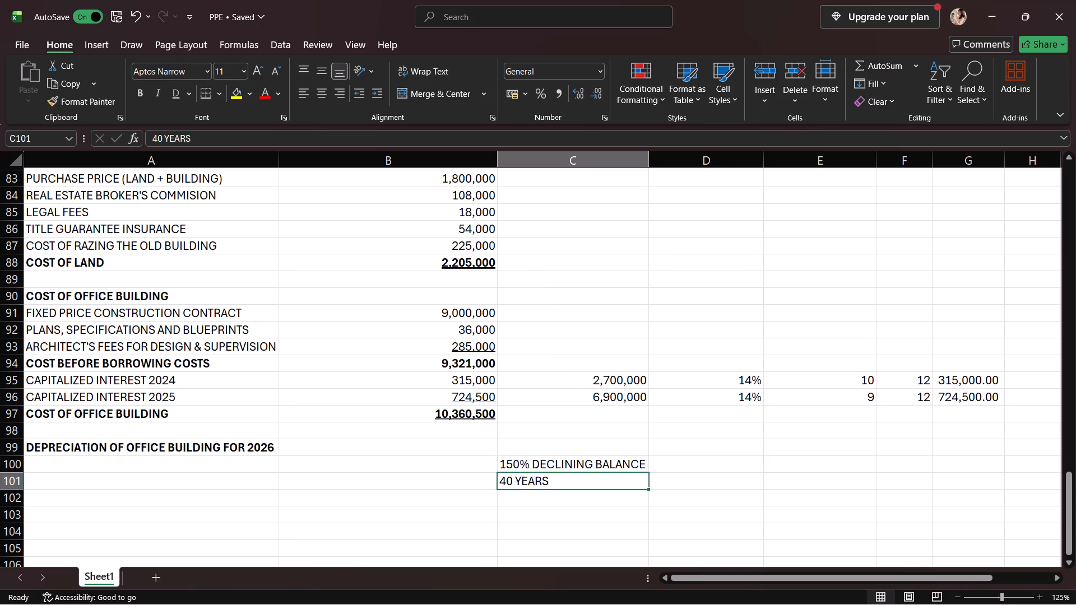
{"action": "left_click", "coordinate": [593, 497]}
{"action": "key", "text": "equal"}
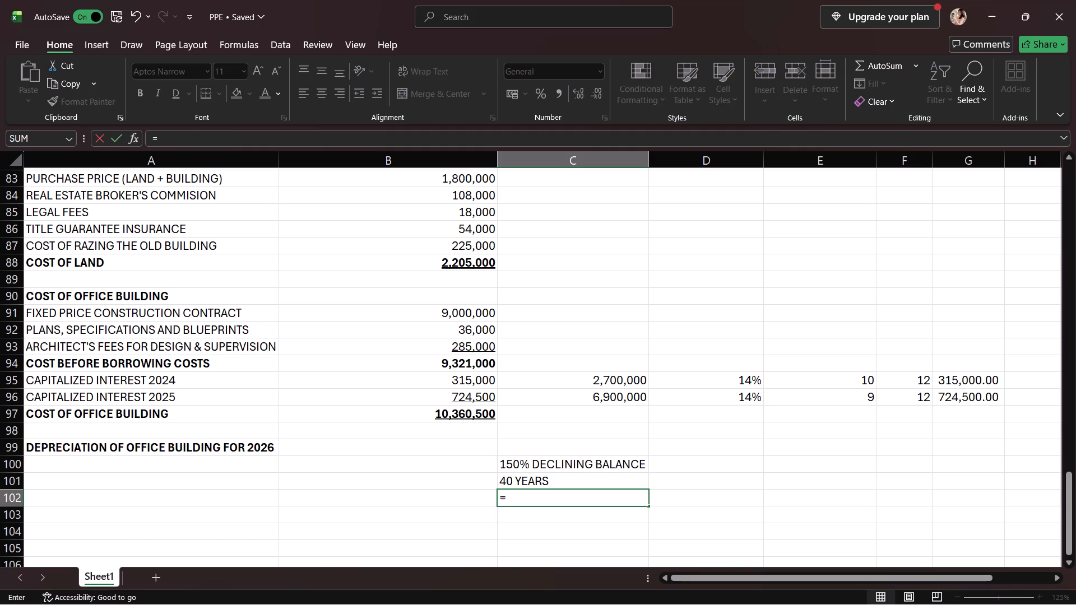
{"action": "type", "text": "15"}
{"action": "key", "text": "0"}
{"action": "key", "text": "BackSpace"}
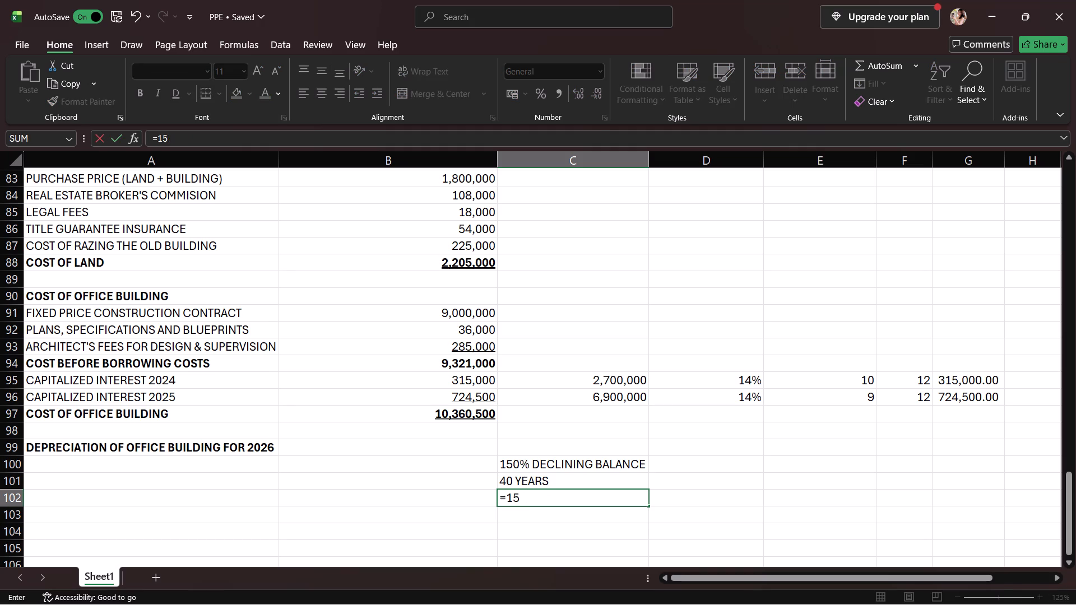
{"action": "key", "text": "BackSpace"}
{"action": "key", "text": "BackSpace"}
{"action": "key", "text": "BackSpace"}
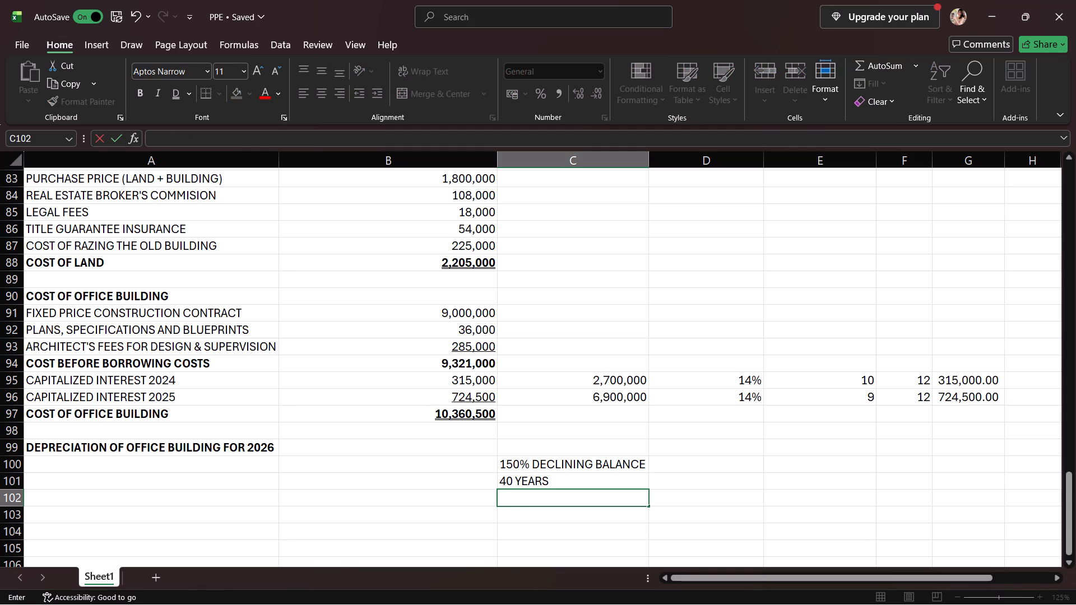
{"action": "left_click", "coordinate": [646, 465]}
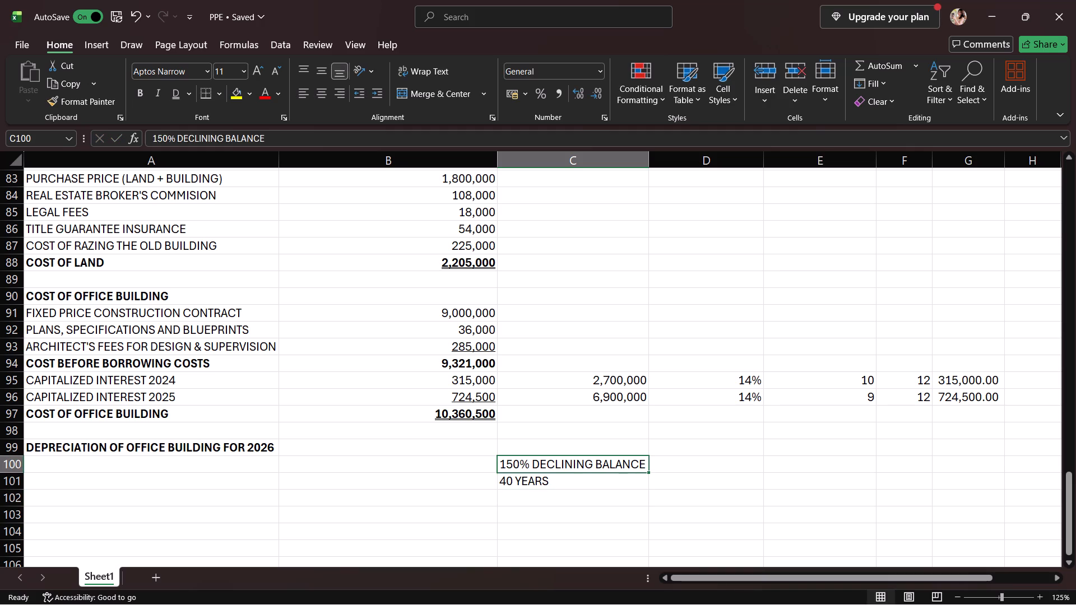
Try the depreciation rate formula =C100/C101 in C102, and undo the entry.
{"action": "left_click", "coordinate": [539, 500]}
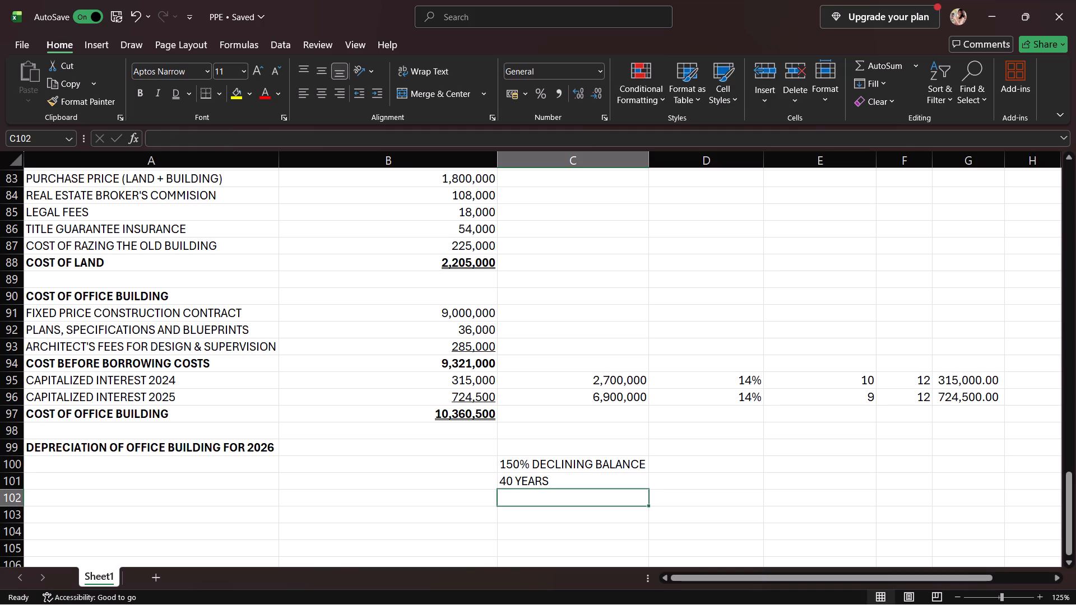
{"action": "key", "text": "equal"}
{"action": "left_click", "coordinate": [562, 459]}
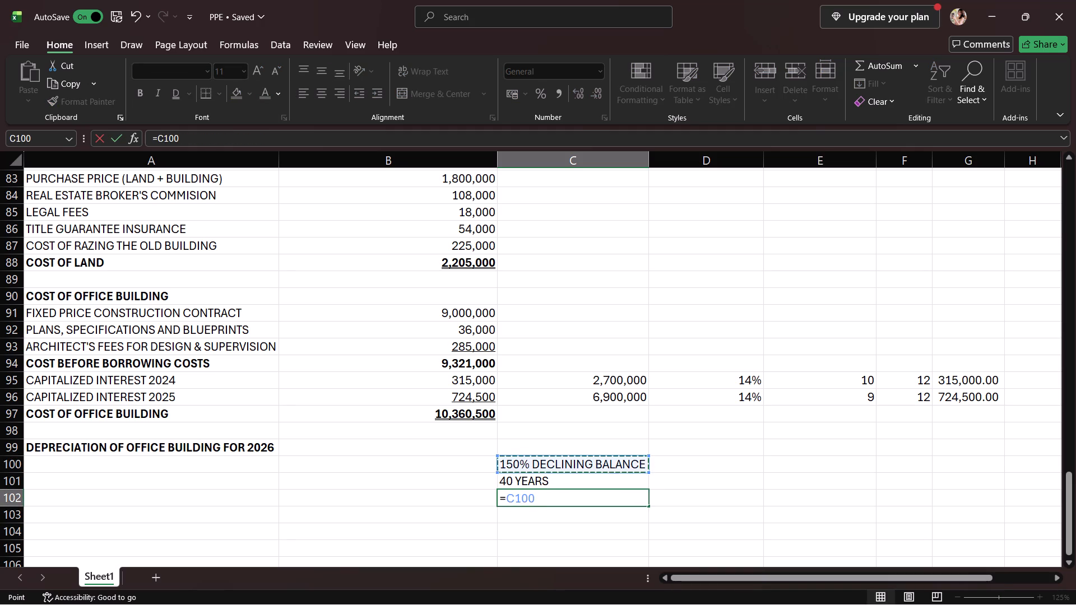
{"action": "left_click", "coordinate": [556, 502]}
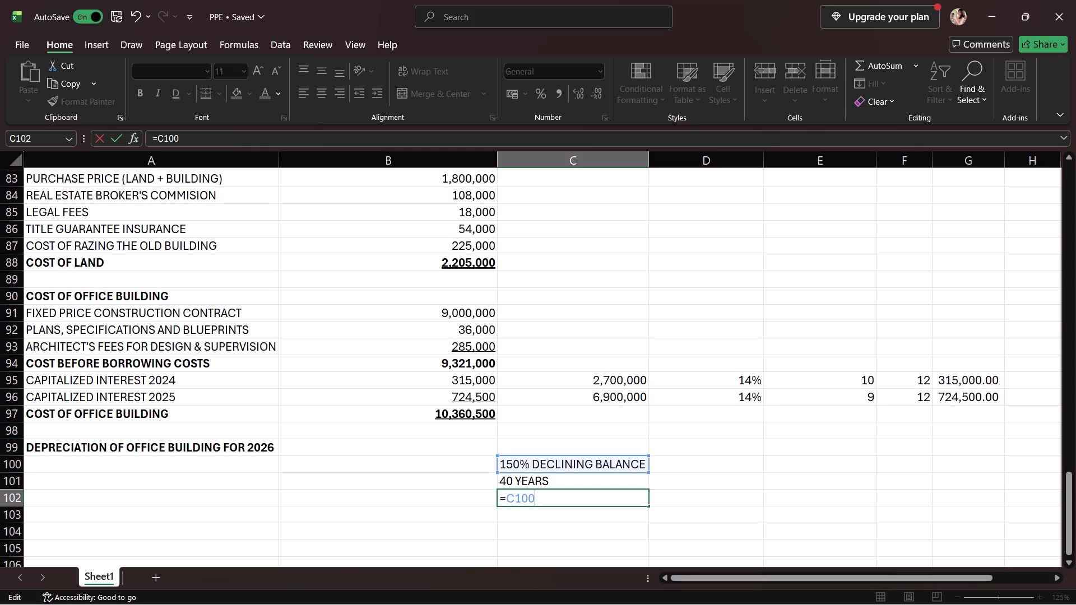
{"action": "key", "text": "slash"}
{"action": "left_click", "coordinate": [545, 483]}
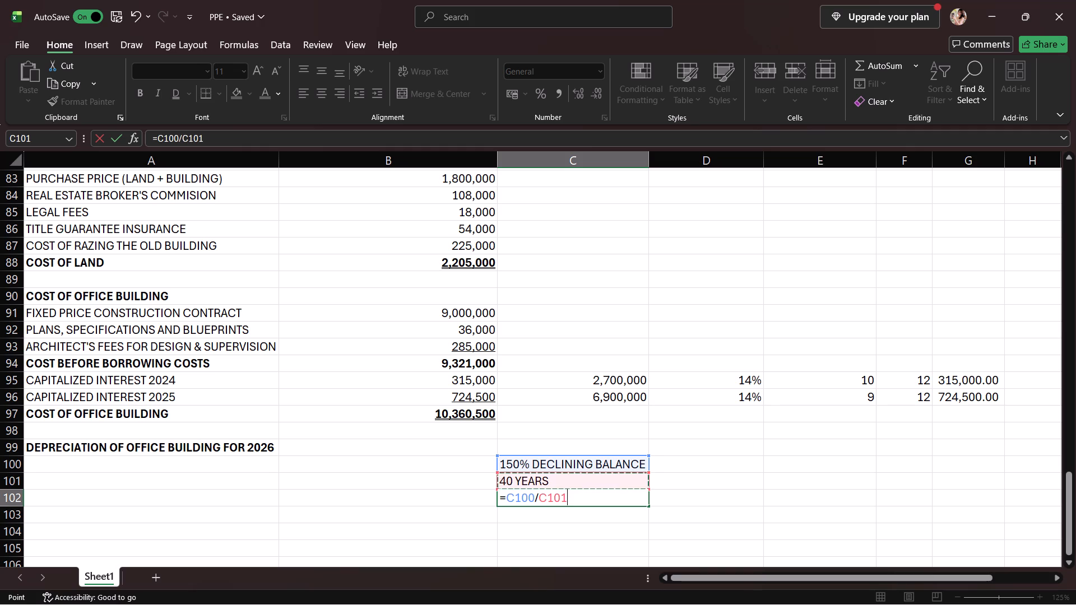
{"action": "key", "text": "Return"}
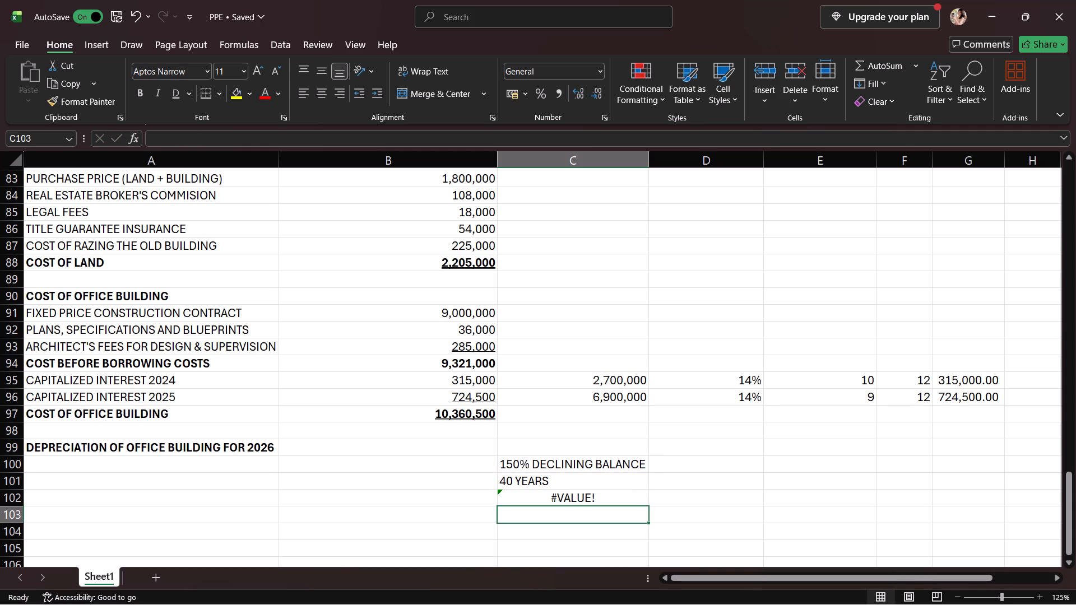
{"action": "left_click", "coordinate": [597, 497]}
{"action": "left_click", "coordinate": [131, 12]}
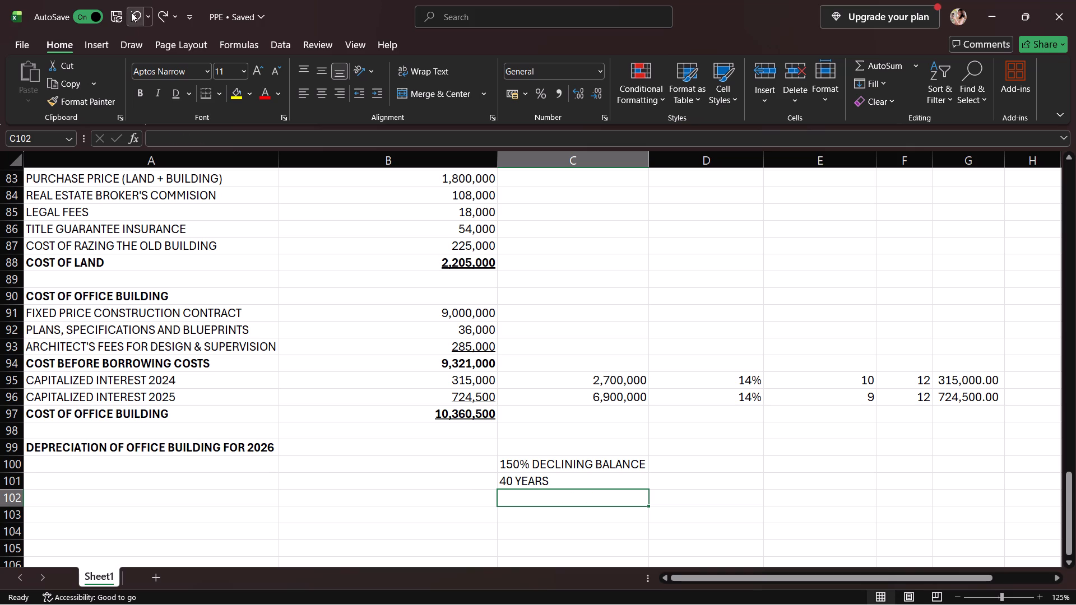
Shorten the declining balance entry in C100 to just 150%, removing the words after the percentage.
{"action": "left_click", "coordinate": [641, 468]}
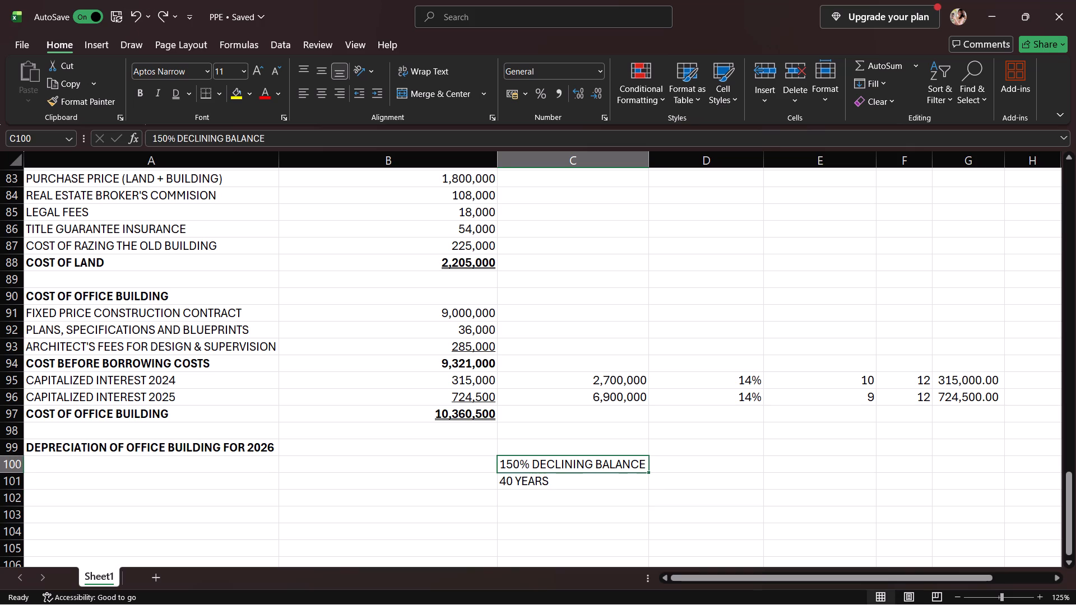
{"action": "left_click", "coordinate": [643, 468]}
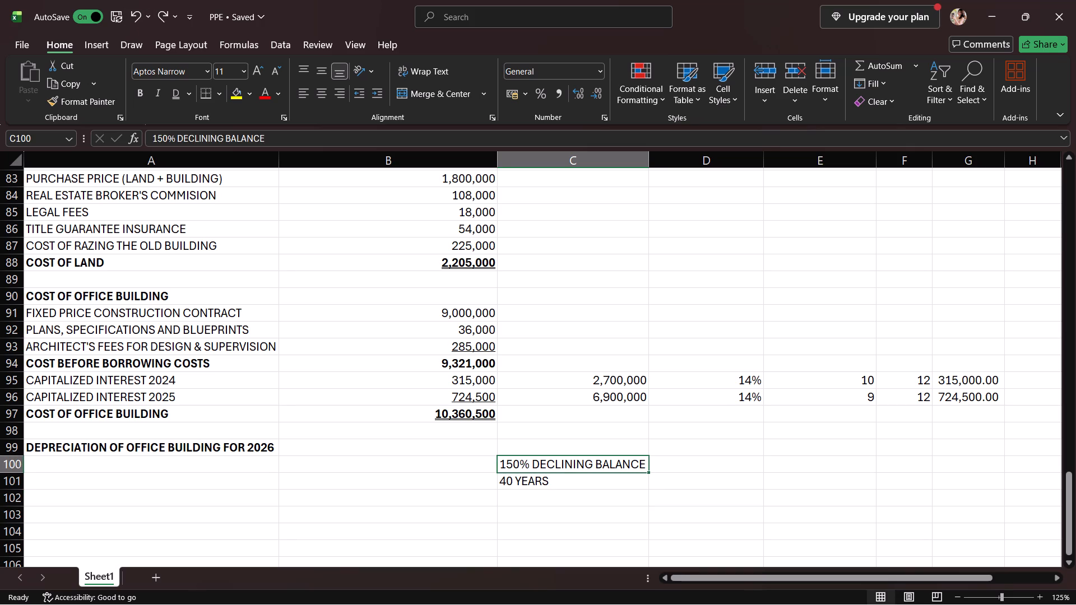
{"action": "left_click", "coordinate": [648, 467]}
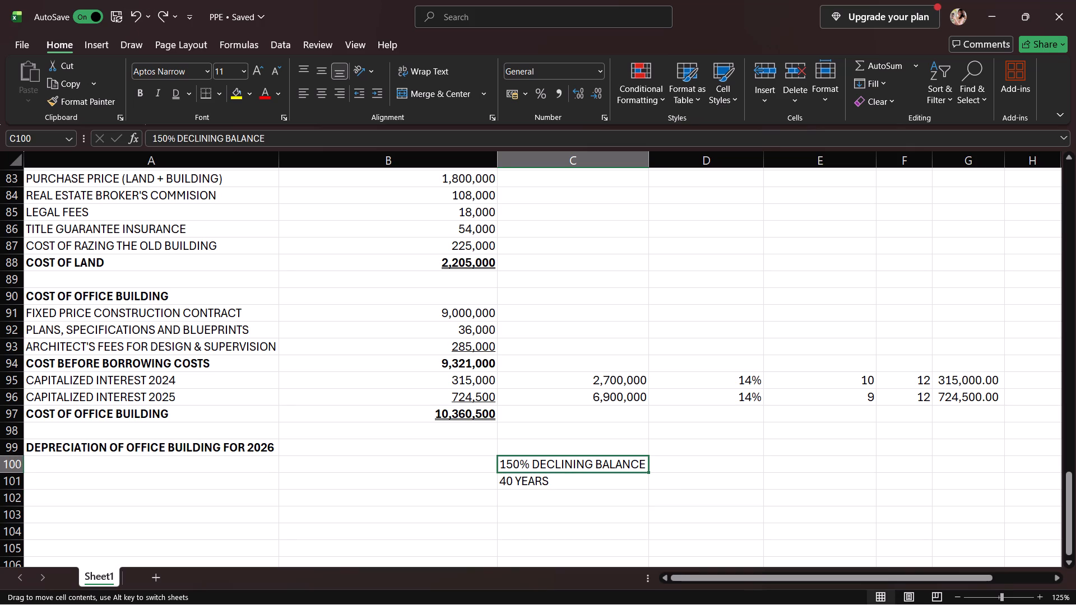
{"action": "left_click", "coordinate": [330, 137]}
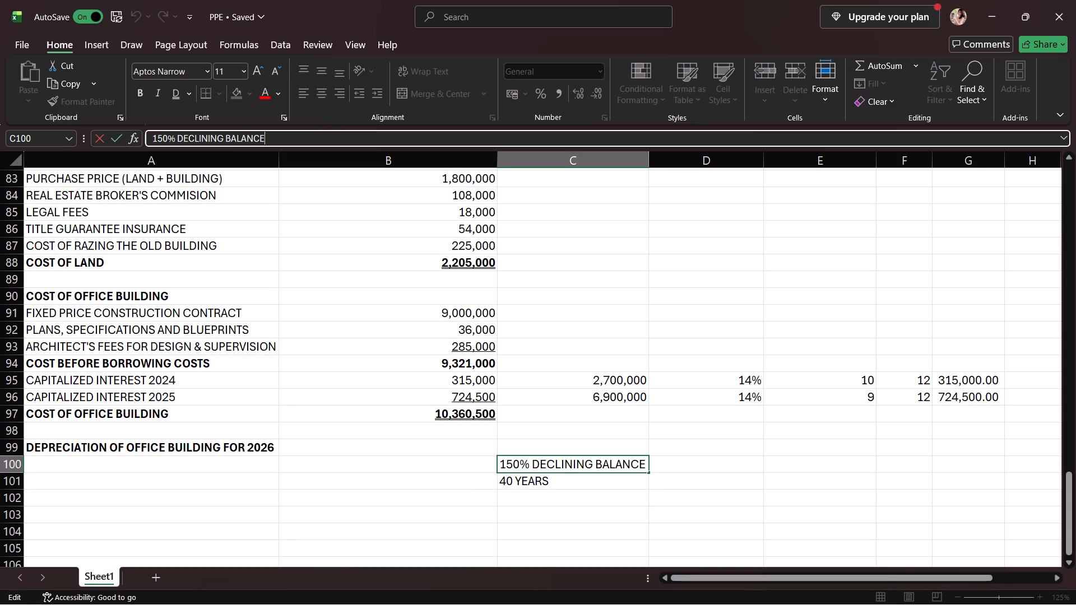
{"action": "key", "text": "BackSpace"}
{"action": "key", "text": "BackSpace"}
{"action": "key", "text": "BackSpace"}
{"action": "key", "text": "BackSpace"}
{"action": "key", "text": "BackSpace"}
{"action": "key", "text": "BackSpace"}
{"action": "key", "text": "BackSpace"}
{"action": "key", "text": "BackSpace"}
{"action": "key", "text": "BackSpace"}
{"action": "key", "text": "BackSpace"}
{"action": "key", "text": "BackSpace"}
{"action": "key", "text": "BackSpace"}
{"action": "key", "text": "BackSpace"}
{"action": "key", "text": "BackSpace"}
{"action": "key", "text": "BackSpace"}
{"action": "key", "text": "BackSpace"}
{"action": "key", "text": "BackSpace"}
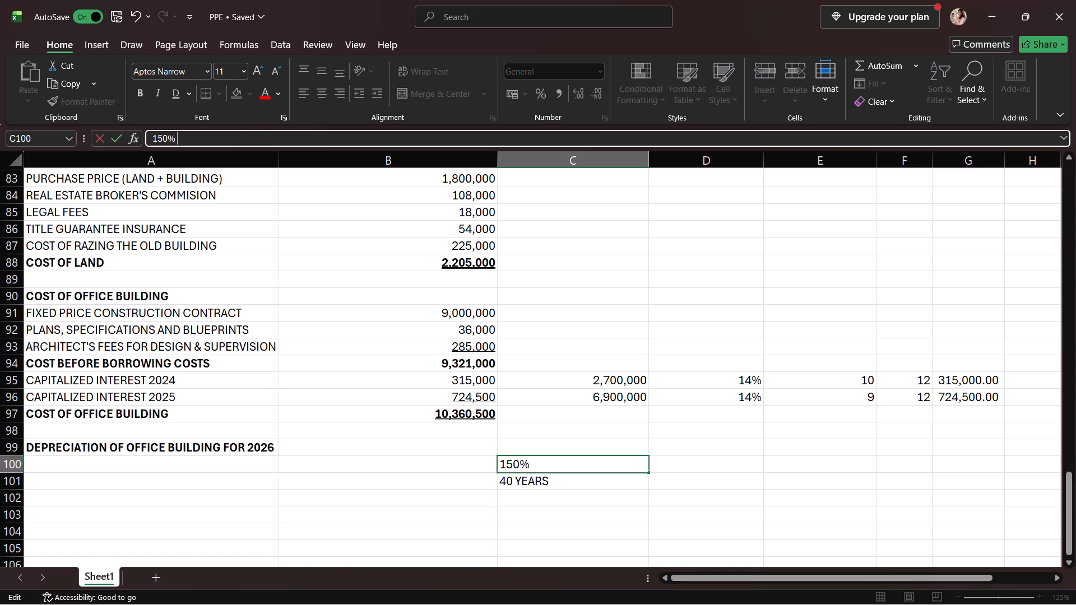
Reduce the useful life entry in C101 to the number 40, removing the word YEARS.
{"action": "left_click", "coordinate": [572, 479]}
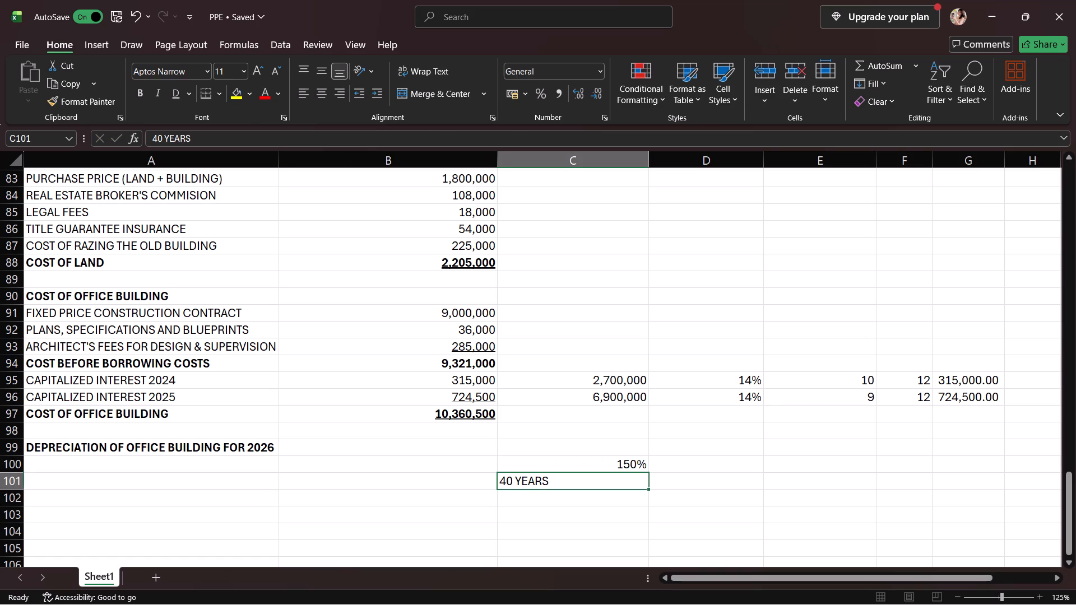
{"action": "left_click", "coordinate": [572, 481]}
{"action": "left_click", "coordinate": [555, 482]}
{"action": "left_click", "coordinate": [545, 482]}
{"action": "left_click", "coordinate": [372, 137]}
{"action": "key", "text": "BackSpace"}
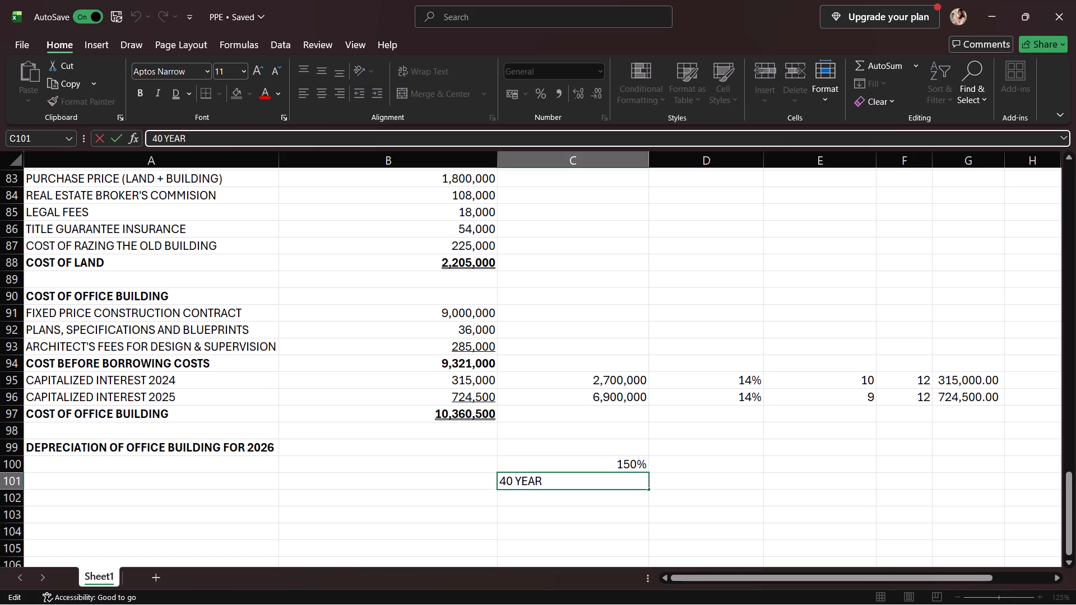
{"action": "key", "text": "BackSpace"}
{"action": "key", "text": "BackSpace"}
{"action": "key", "text": "BackSpace"}
{"action": "key", "text": "BackSpace"}
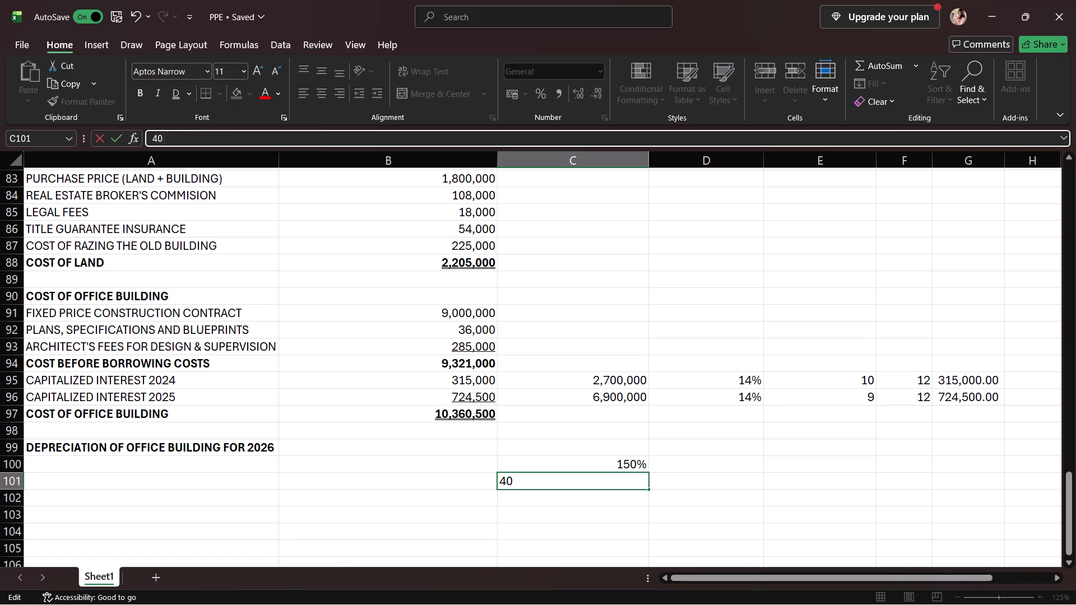
Calculate the depreciation rate in C102 with the formula =C100/C101.
{"action": "left_click", "coordinate": [530, 500]}
{"action": "key", "text": "equal"}
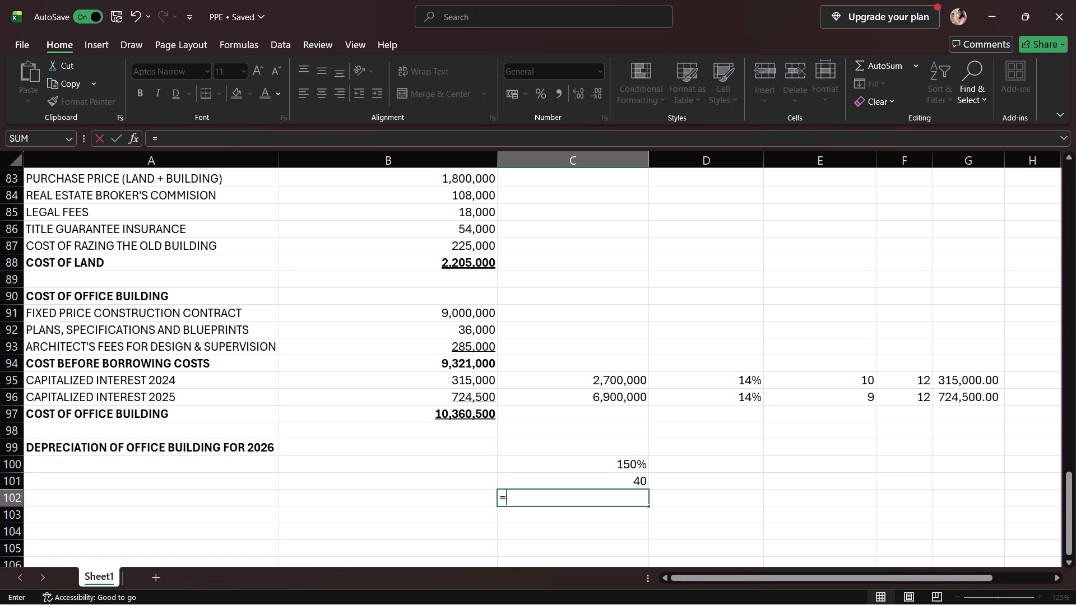
{"action": "left_click", "coordinate": [616, 466]}
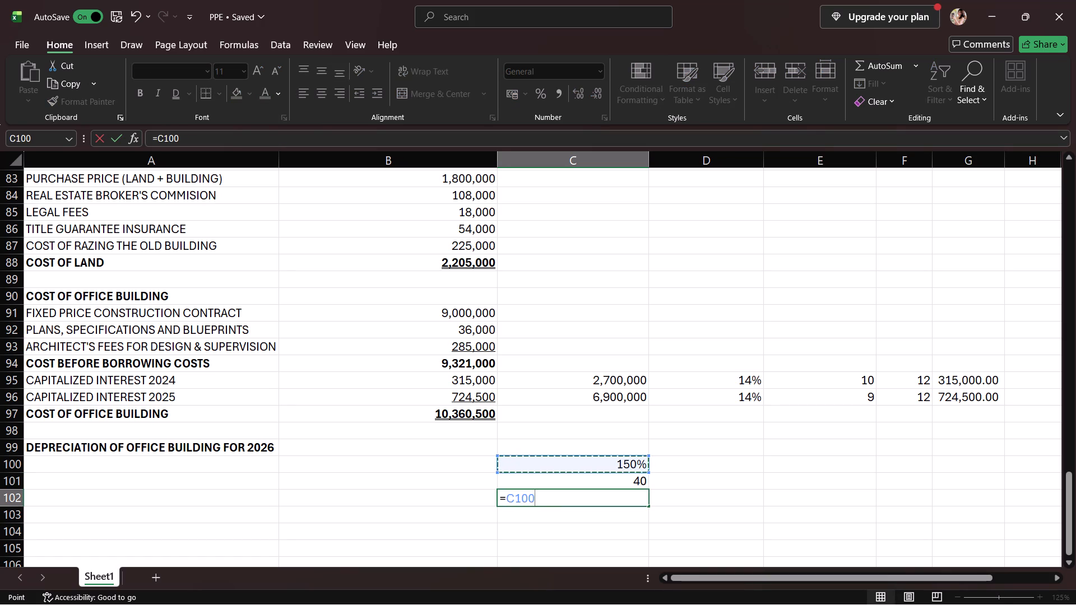
{"action": "key", "text": "slash"}
{"action": "left_click", "coordinate": [620, 481]}
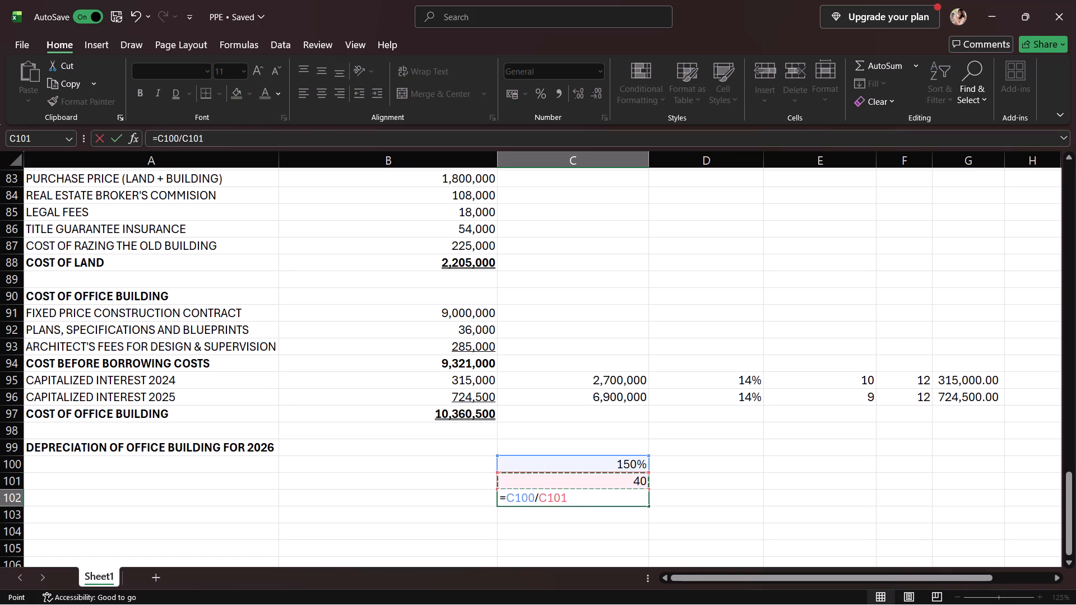
{"action": "key", "text": "Return"}
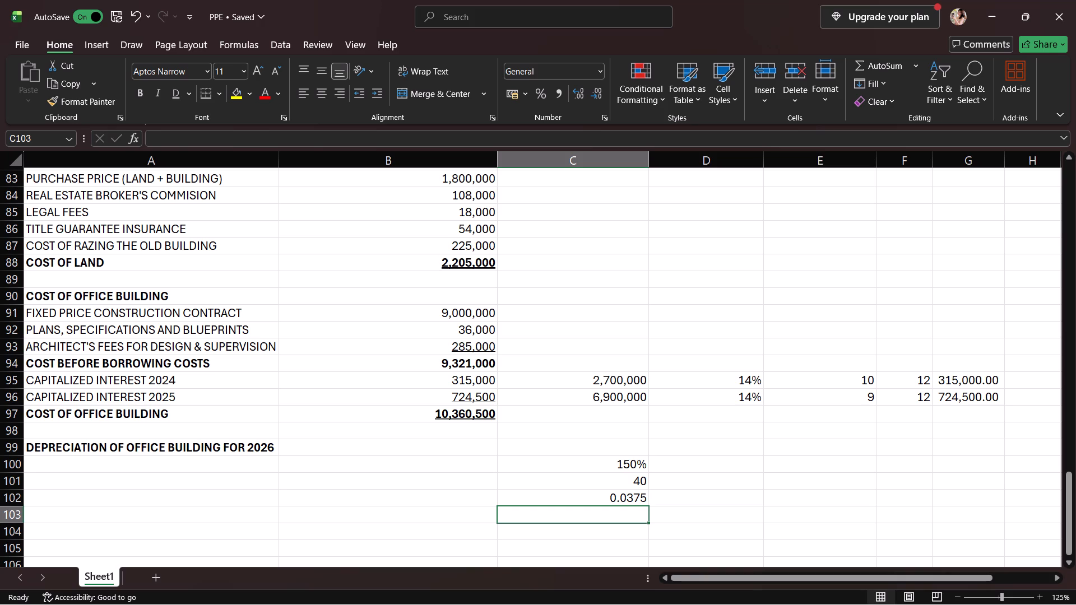
Enter 100 in D102 and multiply the depreciation rate by it in D103 with =C102*D102.
{"action": "left_click", "coordinate": [694, 500]}
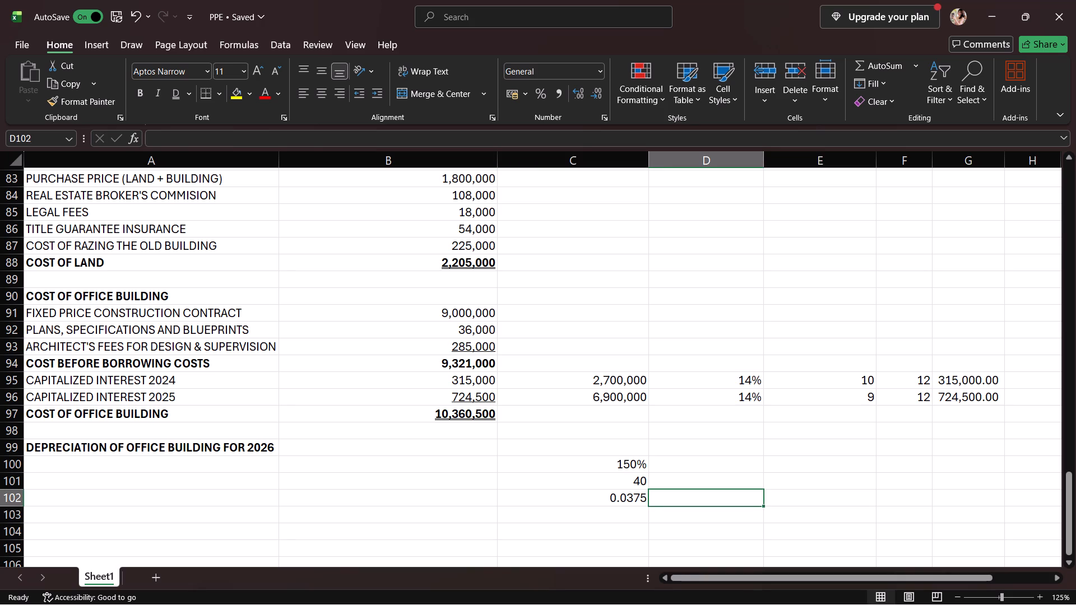
{"action": "key", "text": "1"}
{"action": "type", "text": "00"}
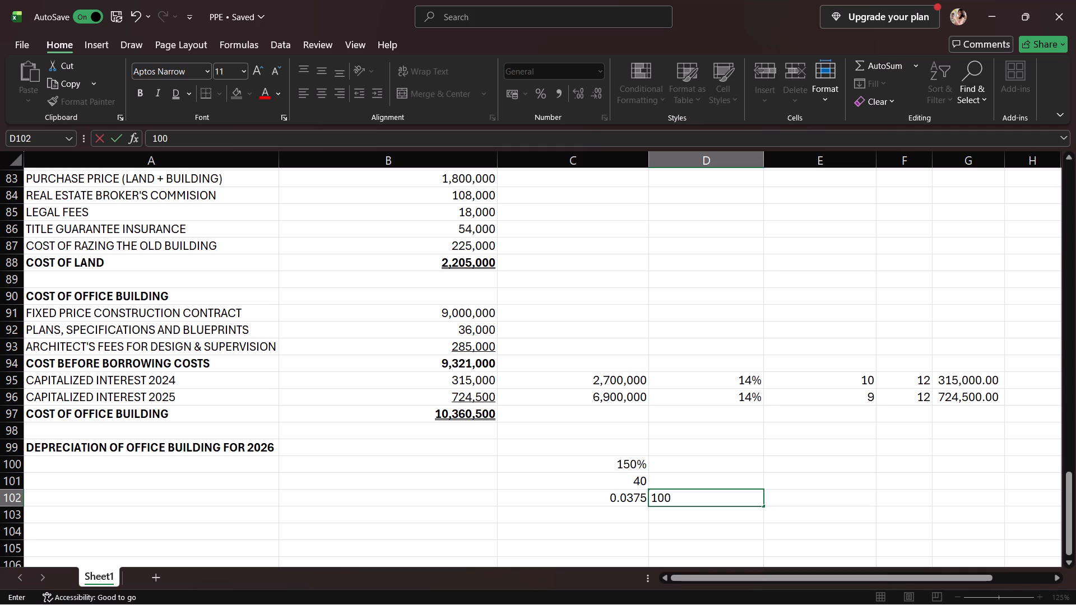
{"action": "left_click", "coordinate": [666, 510]}
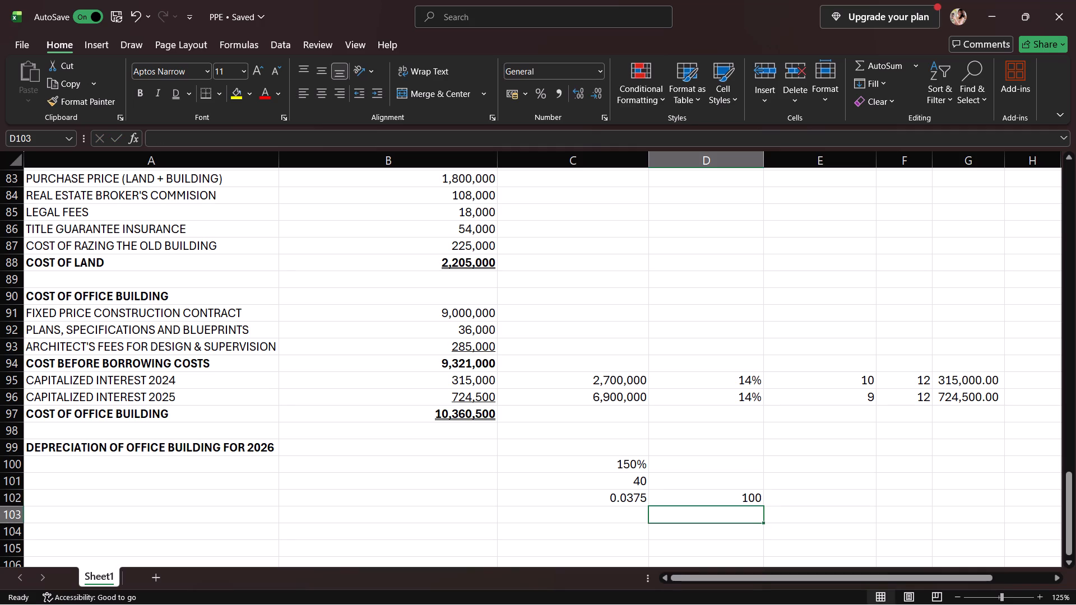
{"action": "key", "text": "equal"}
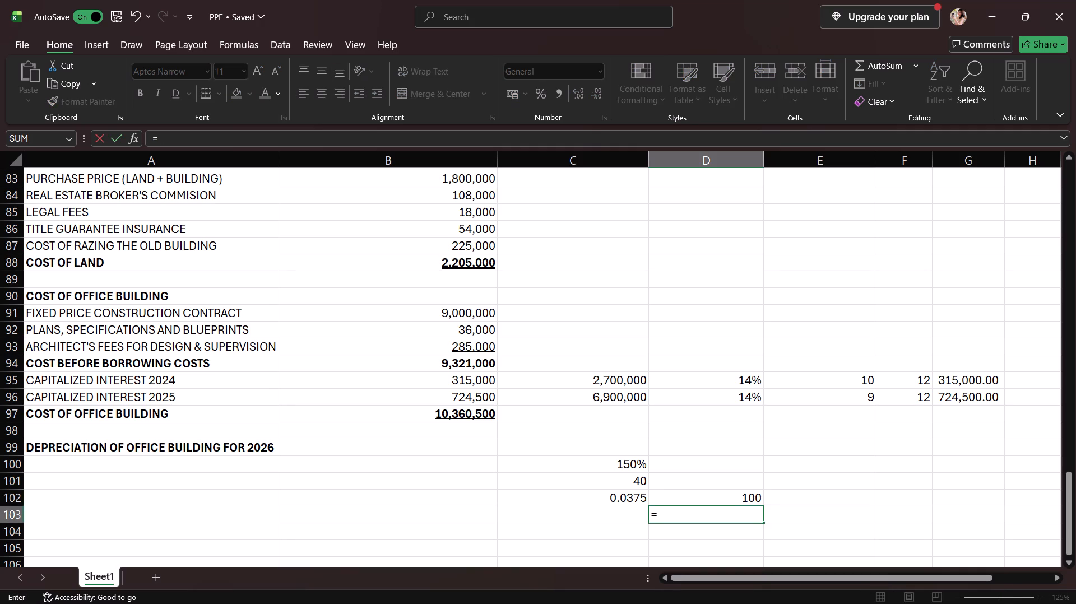
{"action": "left_click", "coordinate": [624, 499]}
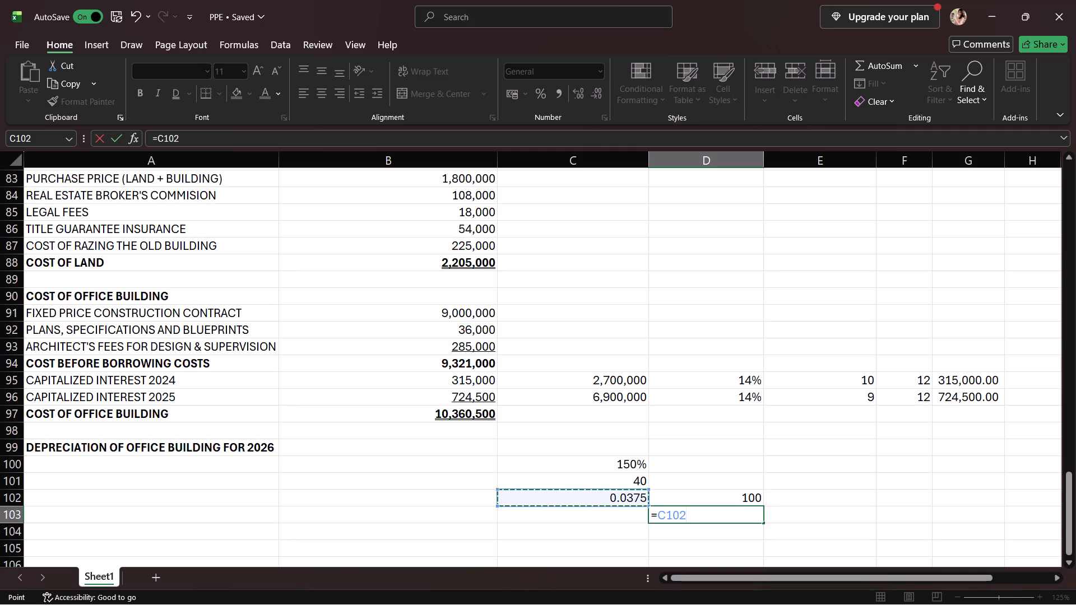
{"action": "key", "text": "shift+asterisk"}
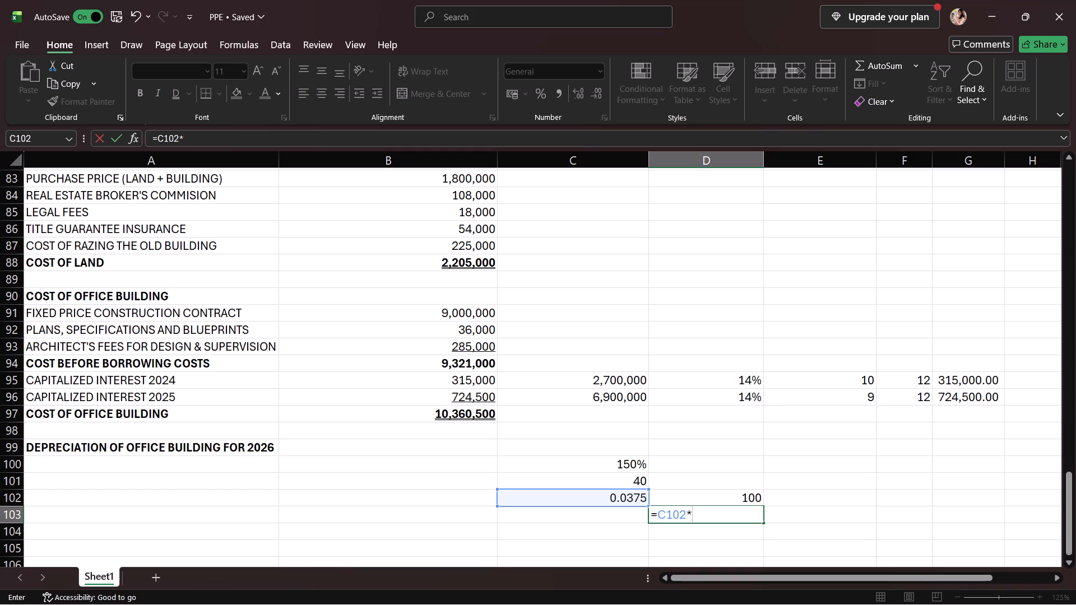
{"action": "left_click", "coordinate": [739, 497]}
{"action": "key", "text": "Return"}
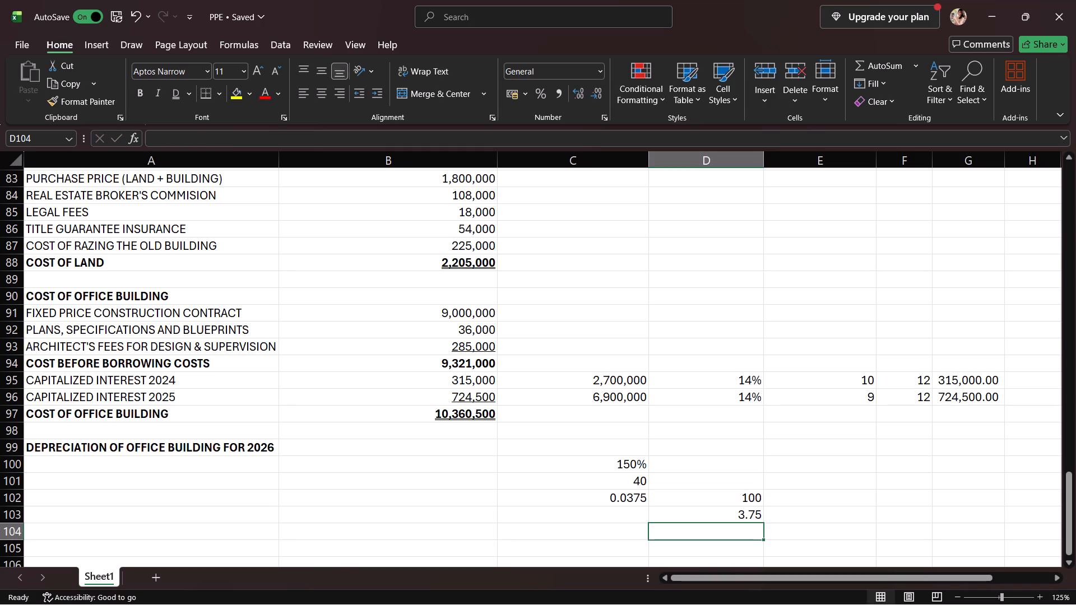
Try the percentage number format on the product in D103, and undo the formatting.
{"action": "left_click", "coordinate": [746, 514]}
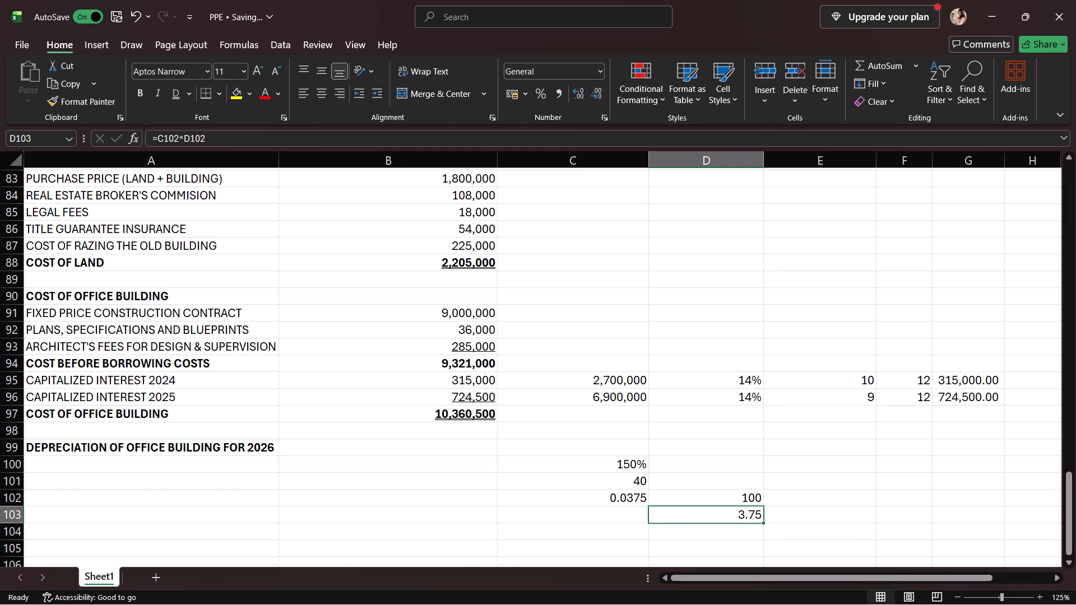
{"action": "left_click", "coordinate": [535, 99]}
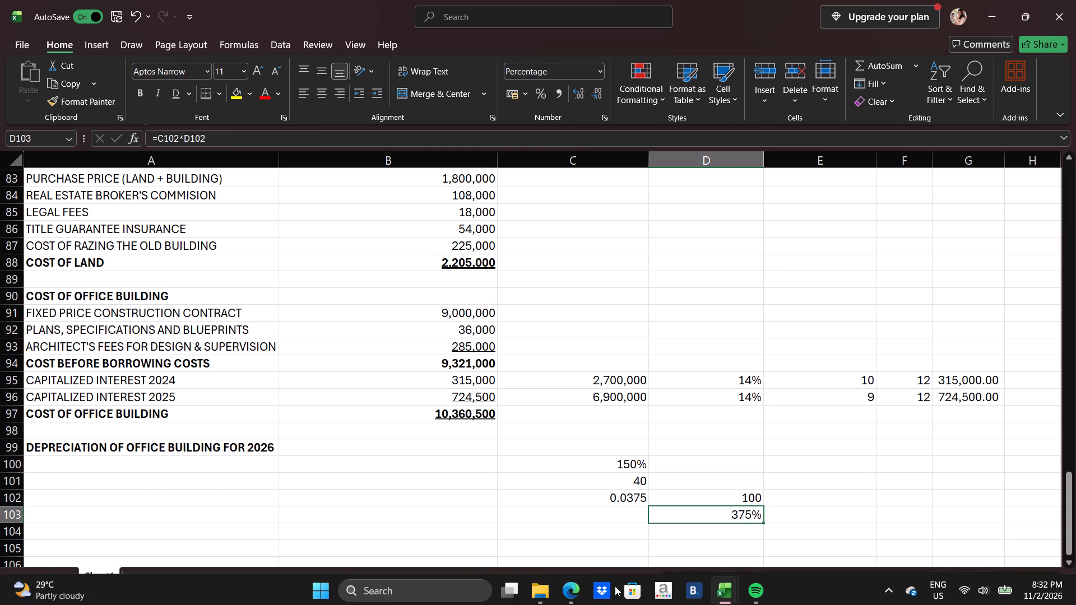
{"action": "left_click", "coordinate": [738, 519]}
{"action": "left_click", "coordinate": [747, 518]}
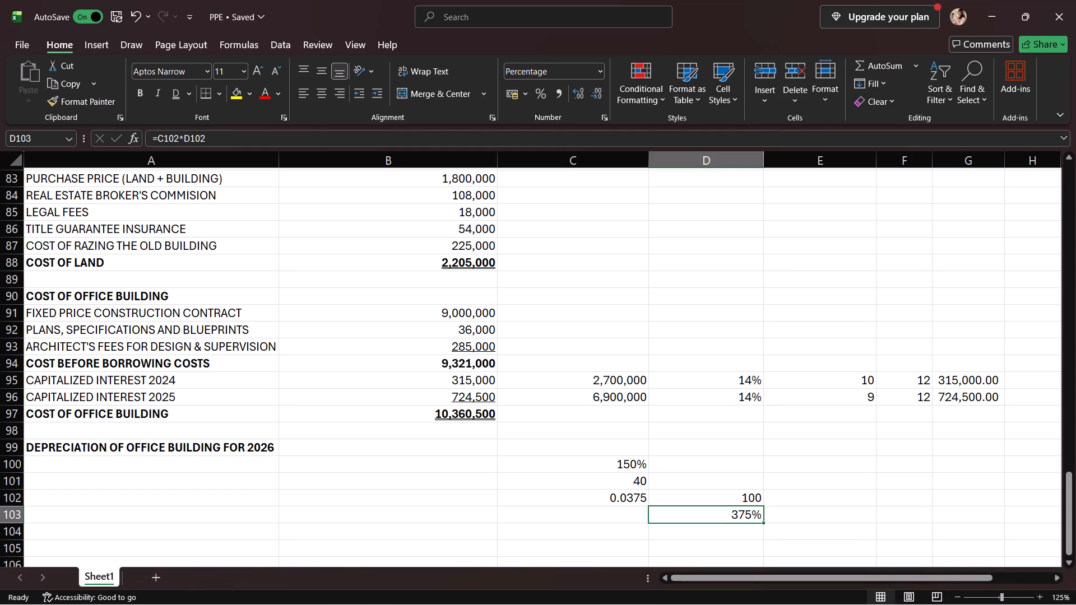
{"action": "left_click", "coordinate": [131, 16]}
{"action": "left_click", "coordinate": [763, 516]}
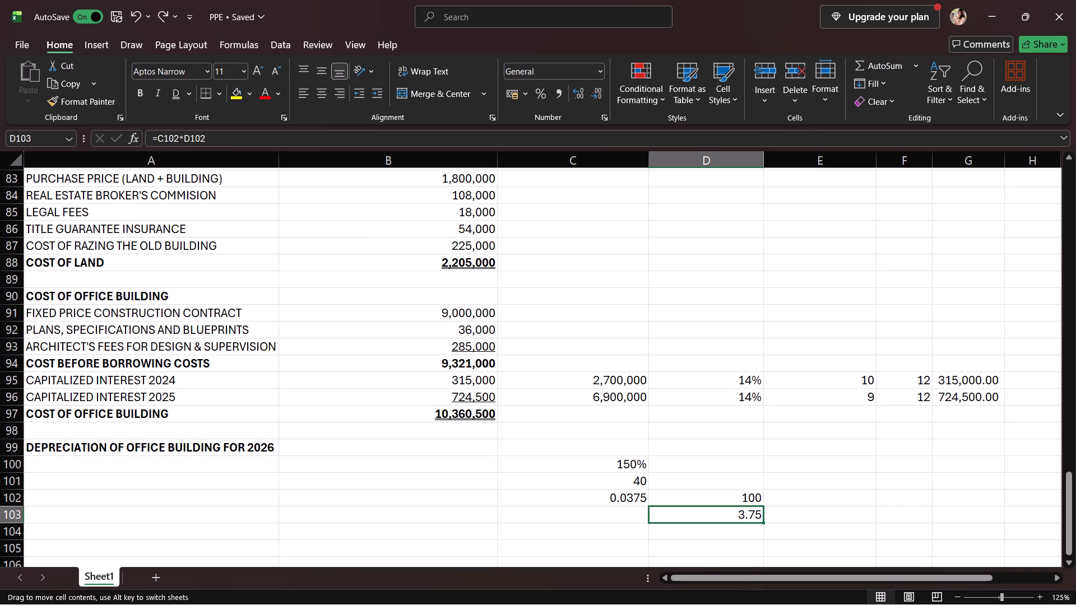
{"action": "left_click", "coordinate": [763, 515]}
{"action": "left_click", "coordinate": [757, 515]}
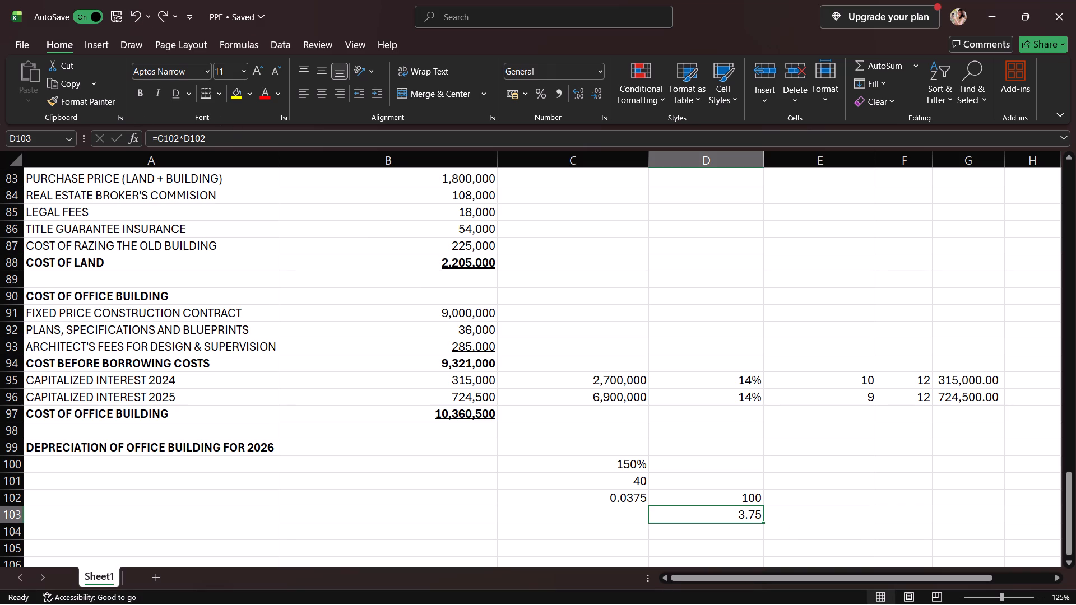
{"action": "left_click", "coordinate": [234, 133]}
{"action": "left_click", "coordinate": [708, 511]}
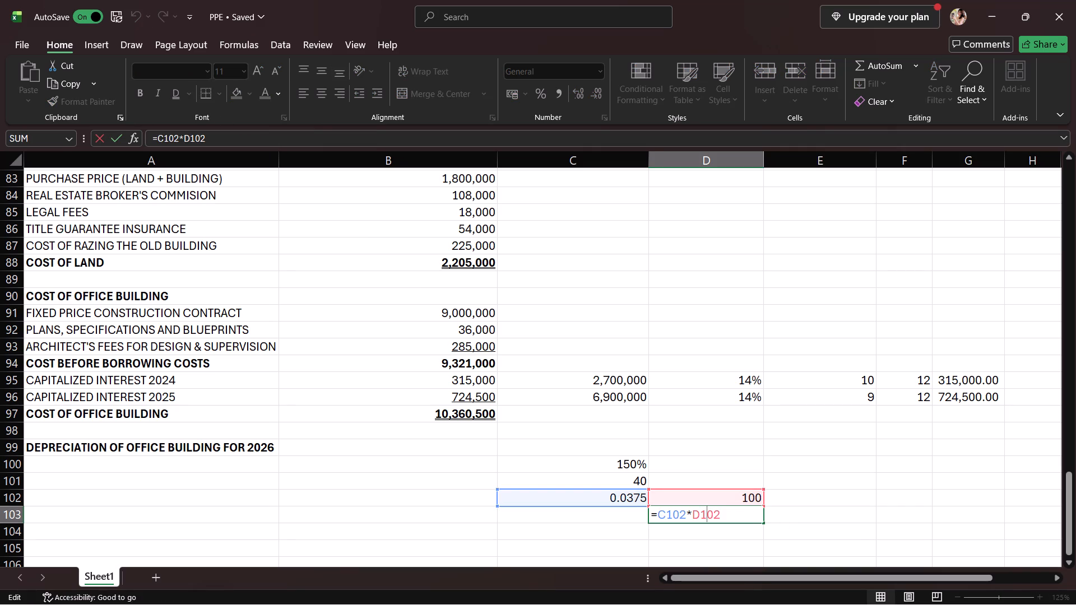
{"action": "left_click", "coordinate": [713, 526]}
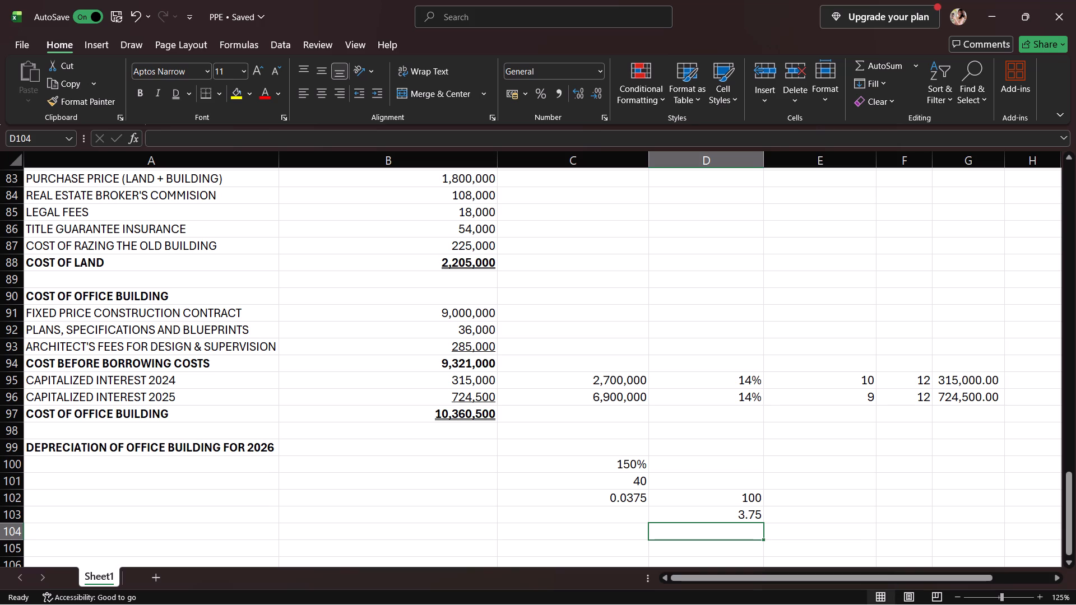
Enter the office building cost of 10,360,500 in B100, beneath the depreciation heading row.
{"action": "left_click", "coordinate": [317, 464]}
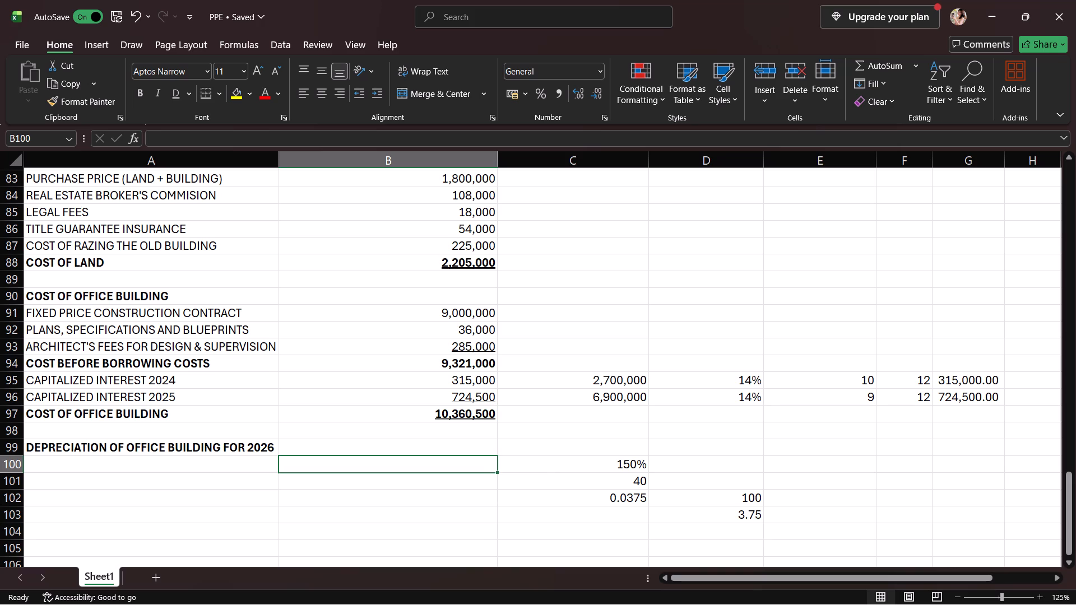
{"action": "type", "text": "10,3"}
{"action": "type", "text": "60"}
{"action": "key", "text": "comma"}
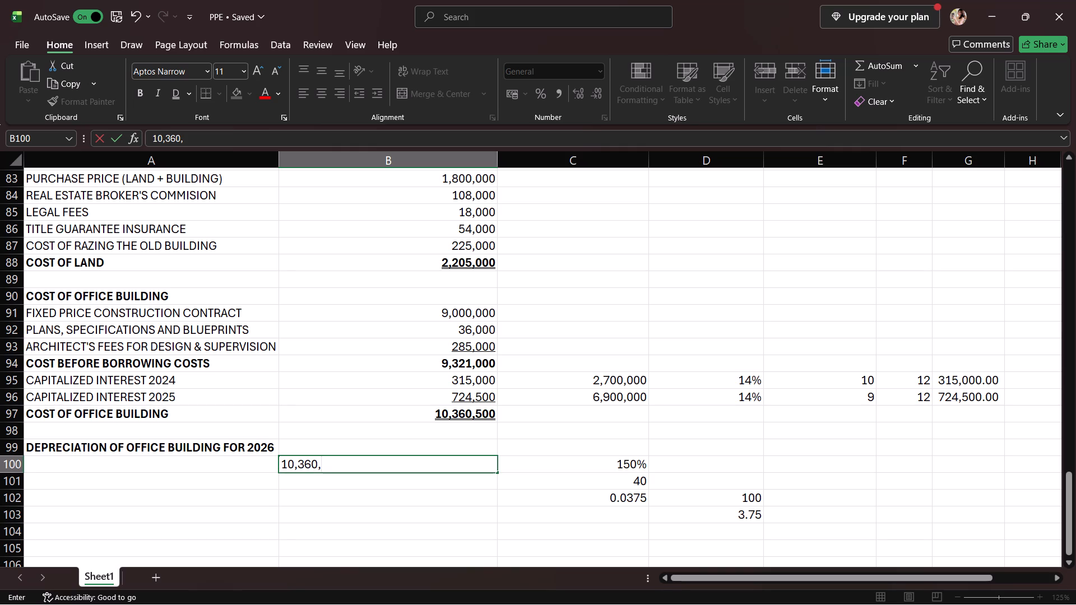
{"action": "type", "text": "500"}
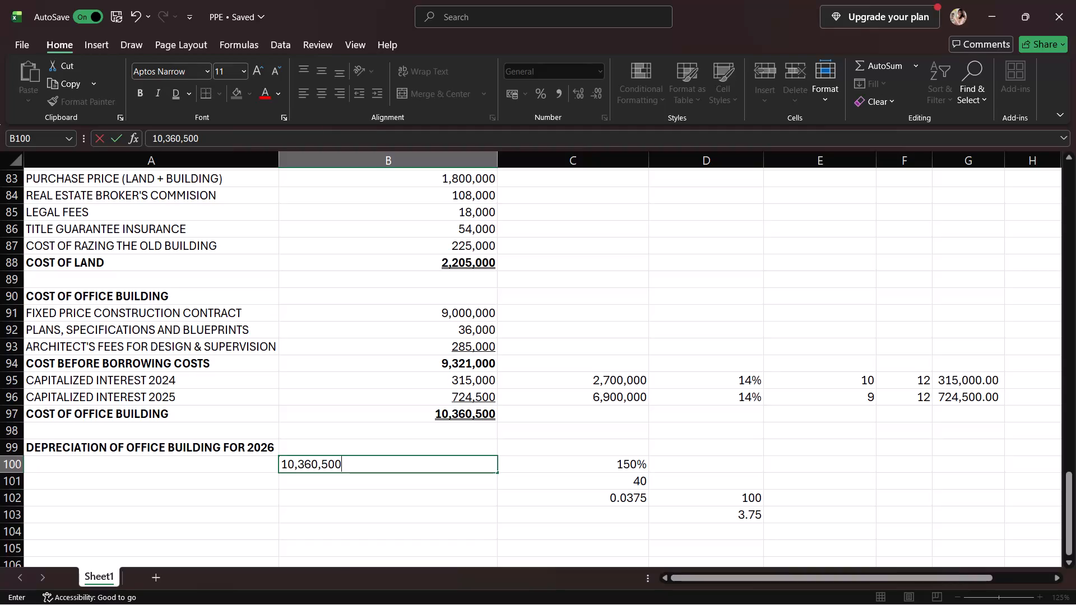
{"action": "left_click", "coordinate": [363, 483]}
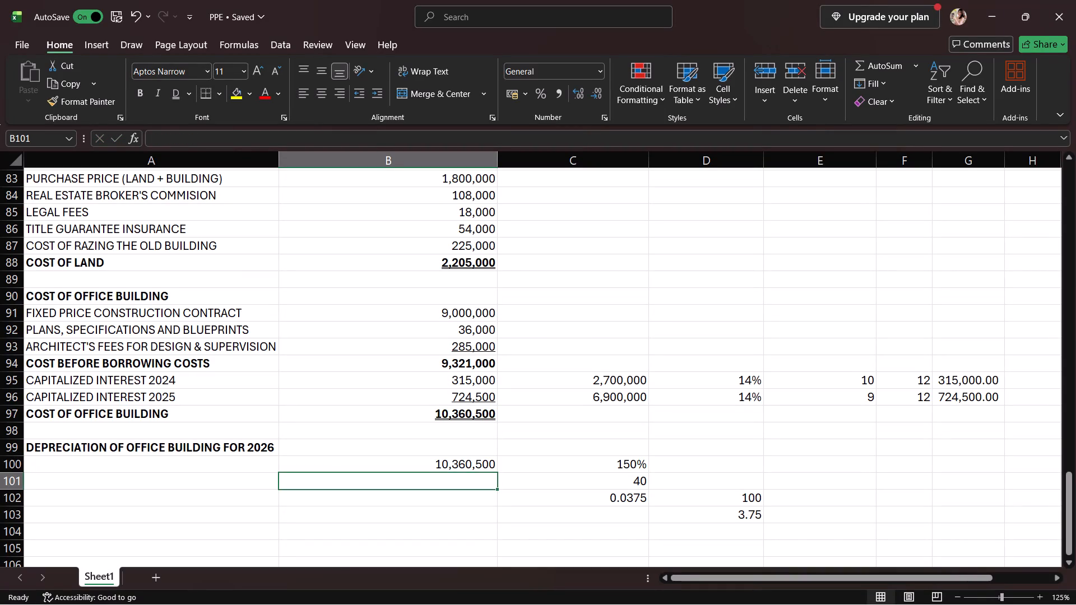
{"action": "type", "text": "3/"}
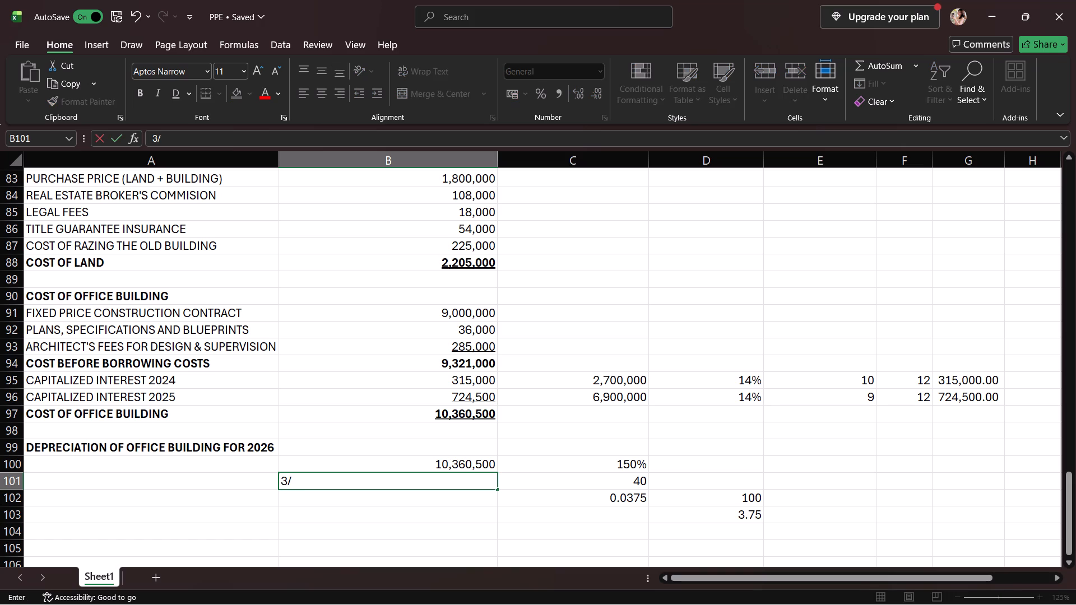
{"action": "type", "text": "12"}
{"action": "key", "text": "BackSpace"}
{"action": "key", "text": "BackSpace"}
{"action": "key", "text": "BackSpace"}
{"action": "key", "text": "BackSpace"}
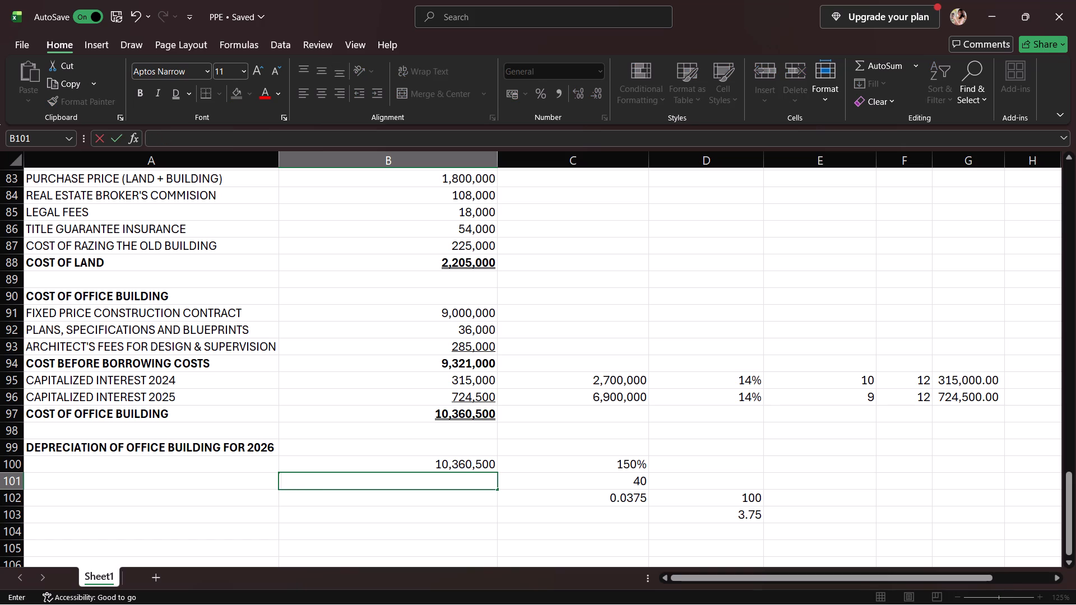
Enter 3 in B101 and 12 in B102, beneath the office building cost.
{"action": "key", "text": "3"}
{"action": "left_click", "coordinate": [447, 495]}
{"action": "type", "text": "12"}
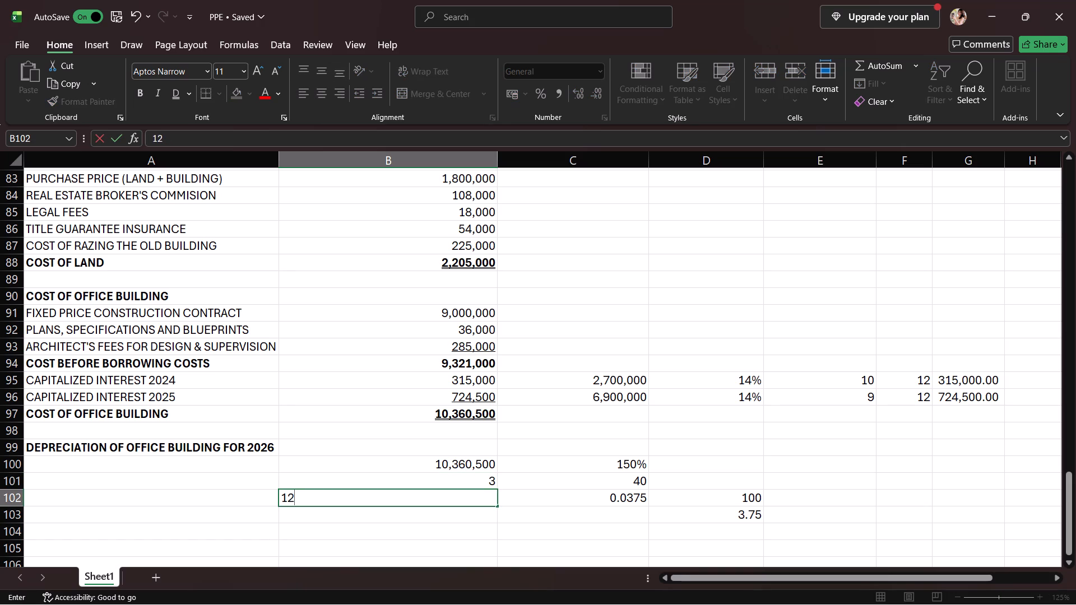
{"action": "key", "text": "Return"}
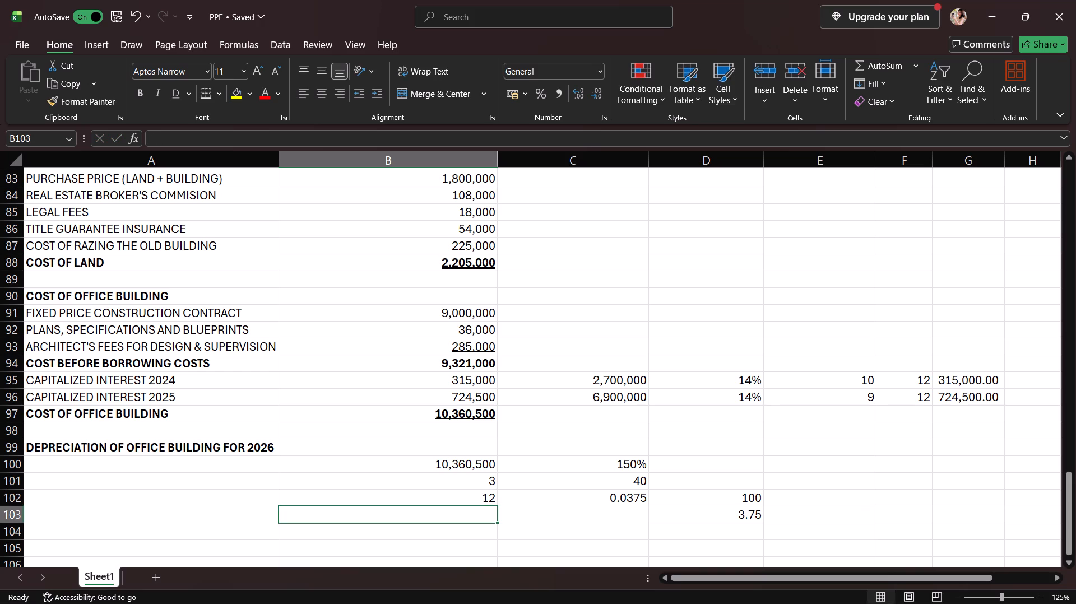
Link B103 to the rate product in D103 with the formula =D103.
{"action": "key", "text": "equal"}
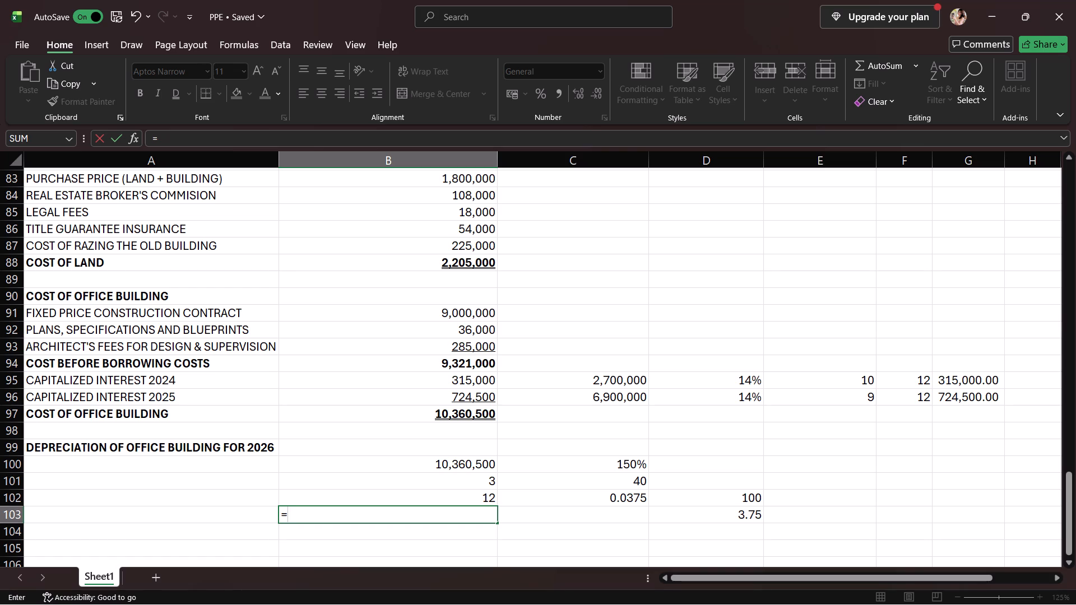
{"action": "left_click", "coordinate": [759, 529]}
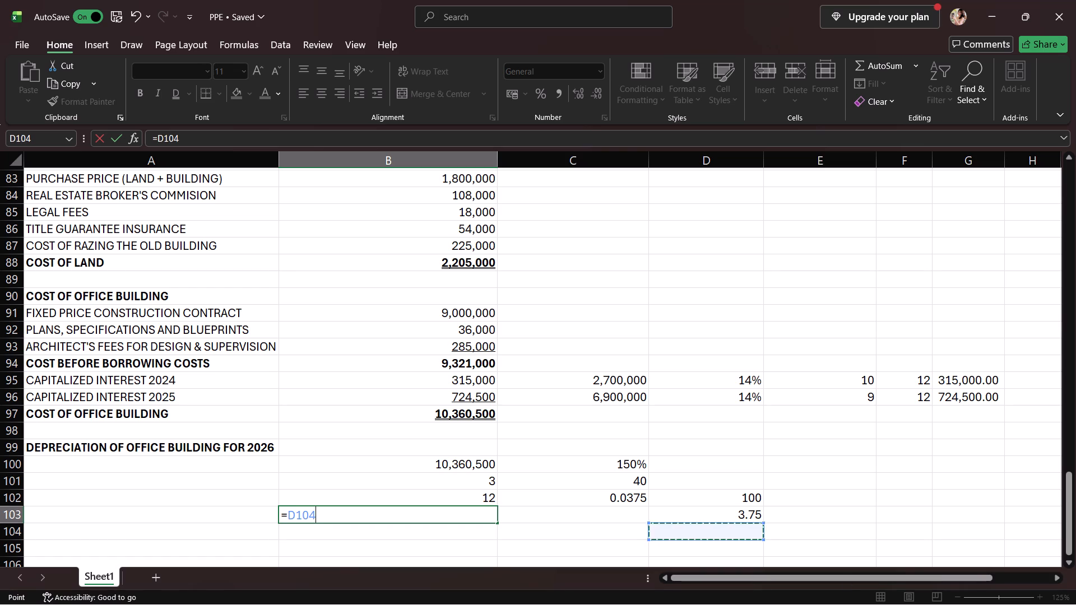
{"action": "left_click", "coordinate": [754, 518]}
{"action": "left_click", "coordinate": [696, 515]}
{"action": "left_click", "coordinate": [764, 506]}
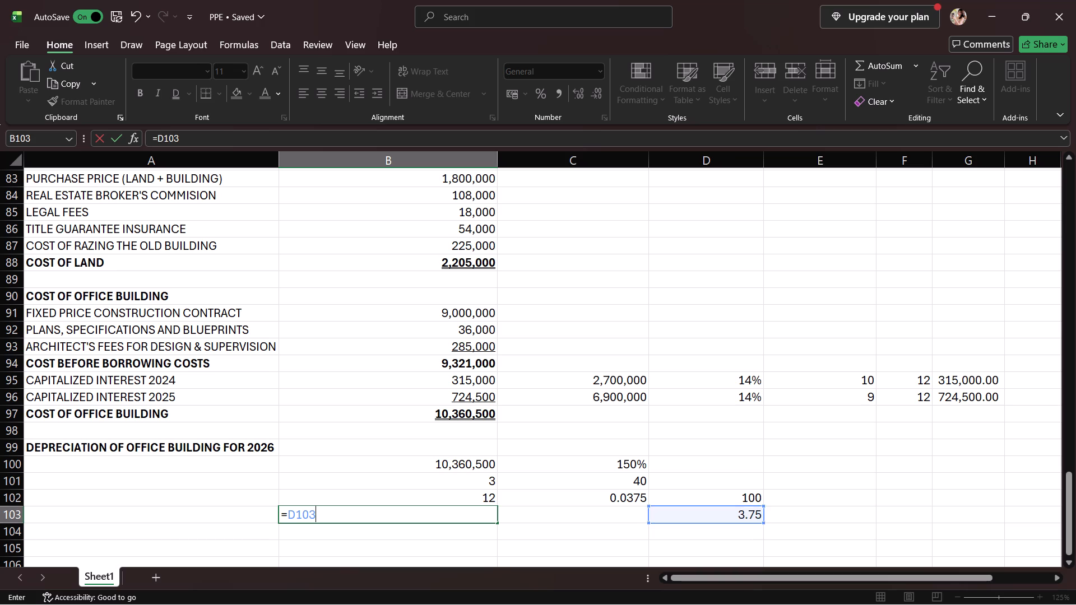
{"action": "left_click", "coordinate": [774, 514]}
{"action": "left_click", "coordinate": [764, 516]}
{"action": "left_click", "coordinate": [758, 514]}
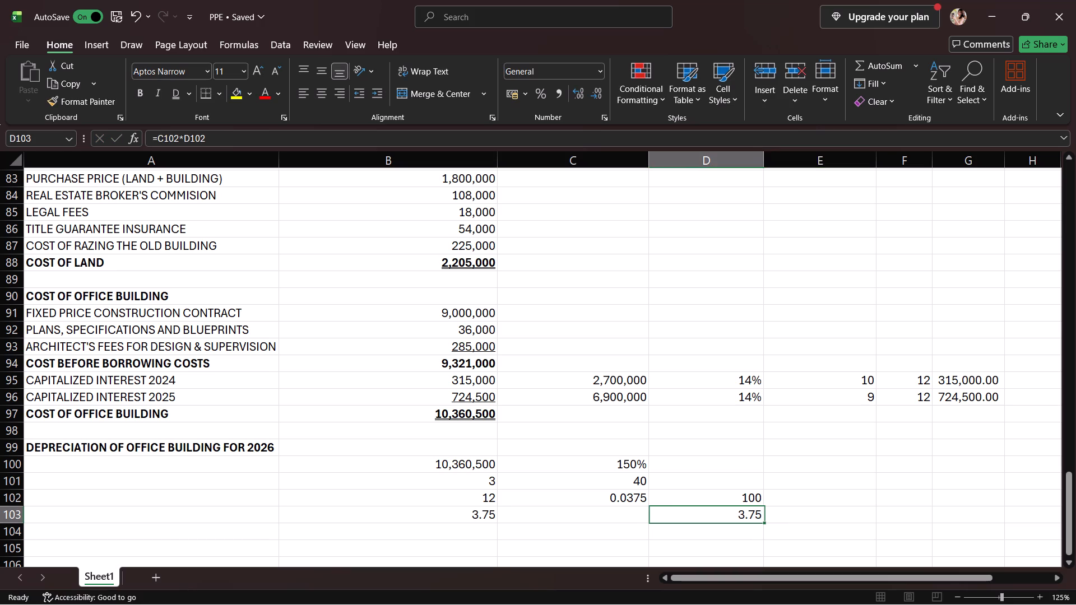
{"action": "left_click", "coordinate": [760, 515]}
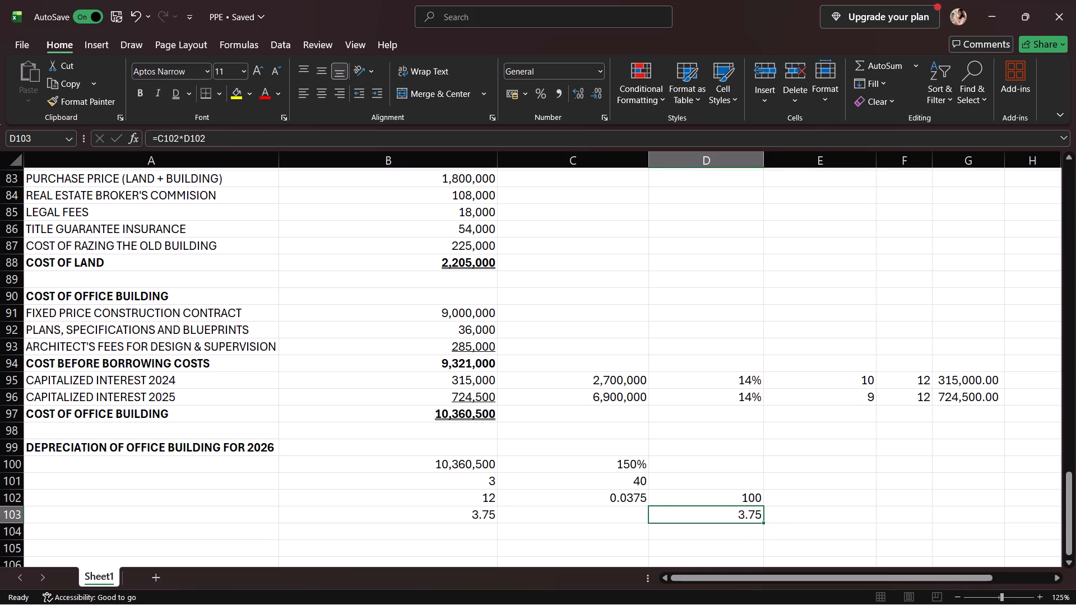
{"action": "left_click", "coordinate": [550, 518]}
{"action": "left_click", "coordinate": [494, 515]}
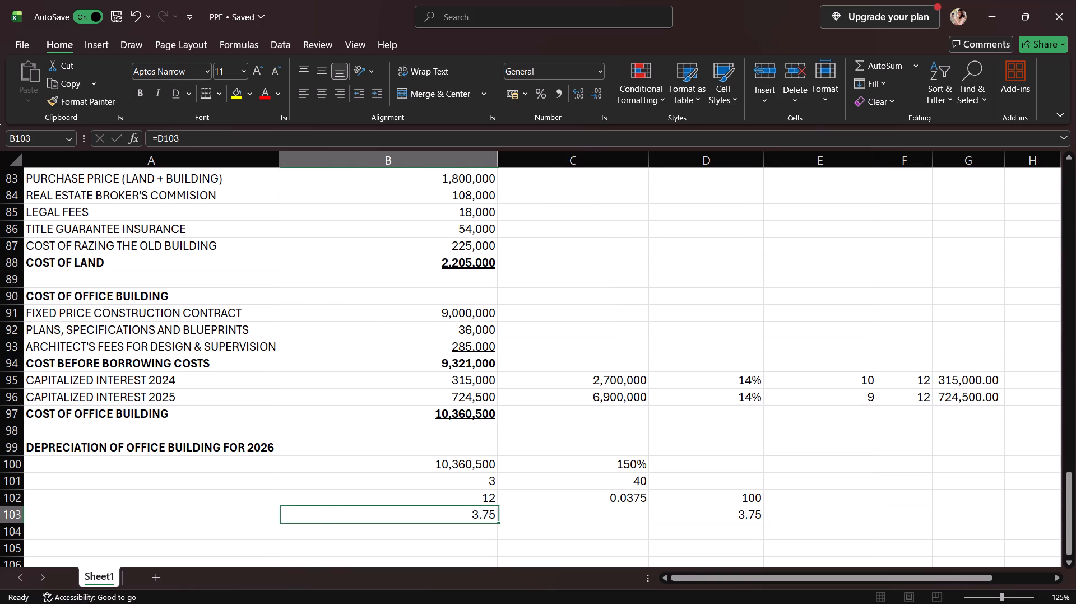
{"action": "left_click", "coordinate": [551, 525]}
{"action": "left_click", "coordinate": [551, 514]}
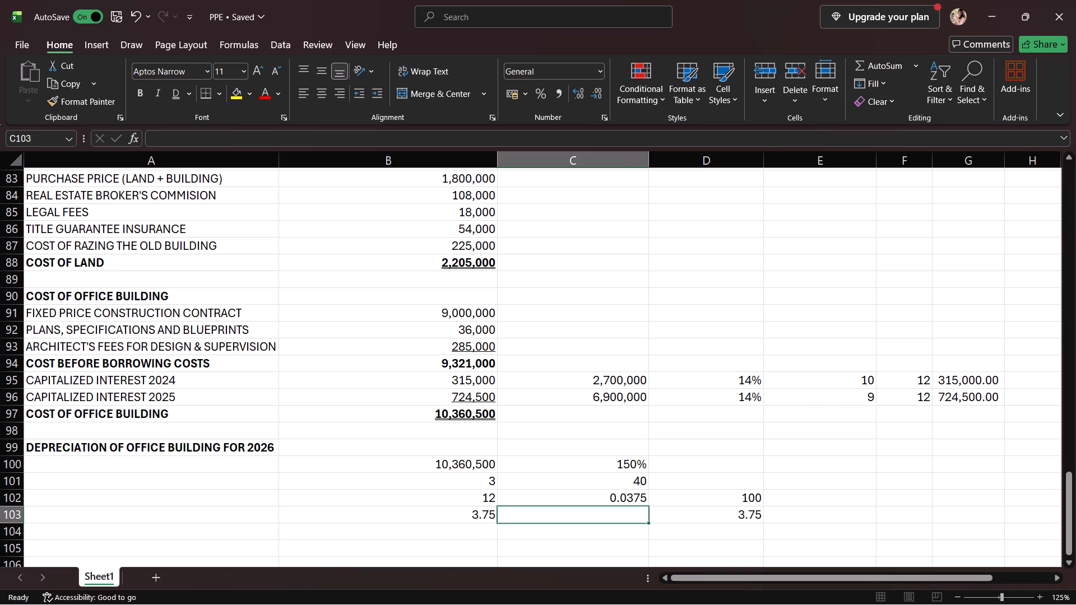
Replace the formula in B103 with the depreciation rate entered as 3.75%.
{"action": "left_click", "coordinate": [485, 519]}
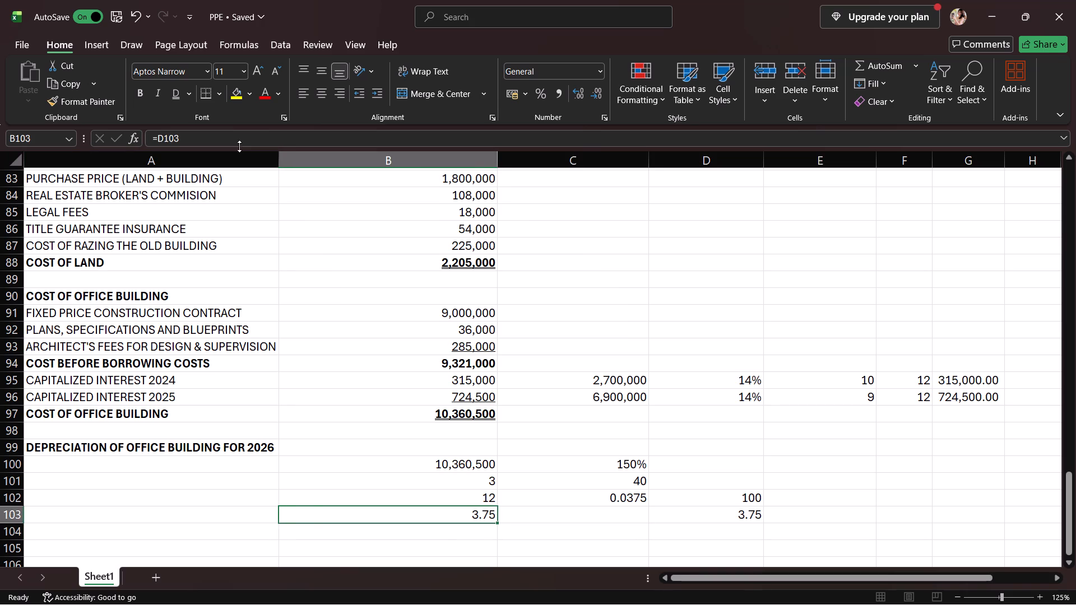
{"action": "left_click", "coordinate": [239, 136]}
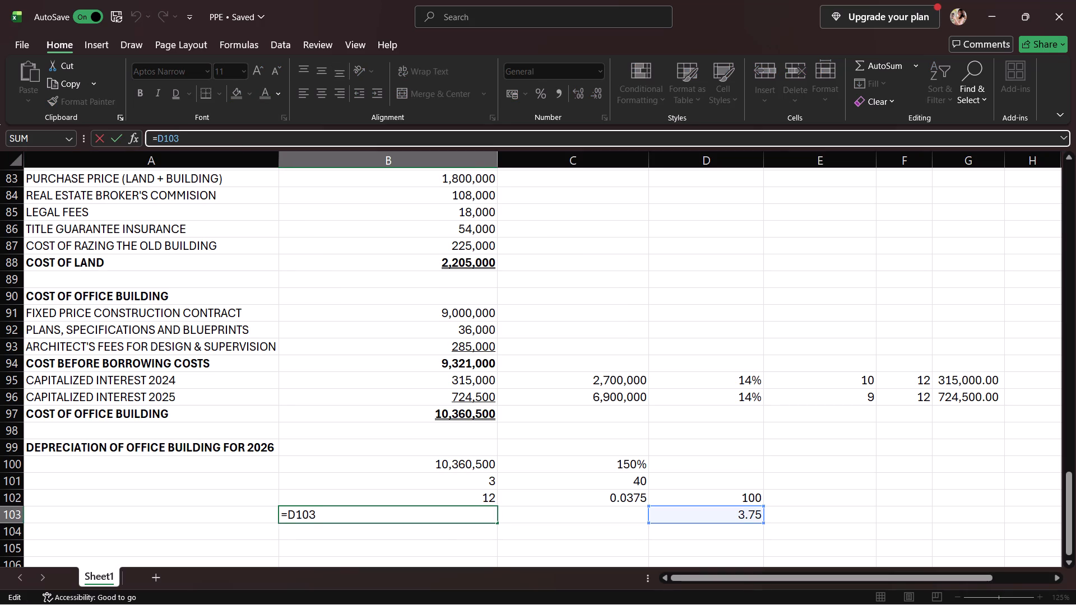
{"action": "key", "text": "BackSpace"}
{"action": "key", "text": "BackSpace"}
{"action": "key", "text": "BackSpace"}
{"action": "key", "text": "BackSpace"}
{"action": "key", "text": "BackSpace"}
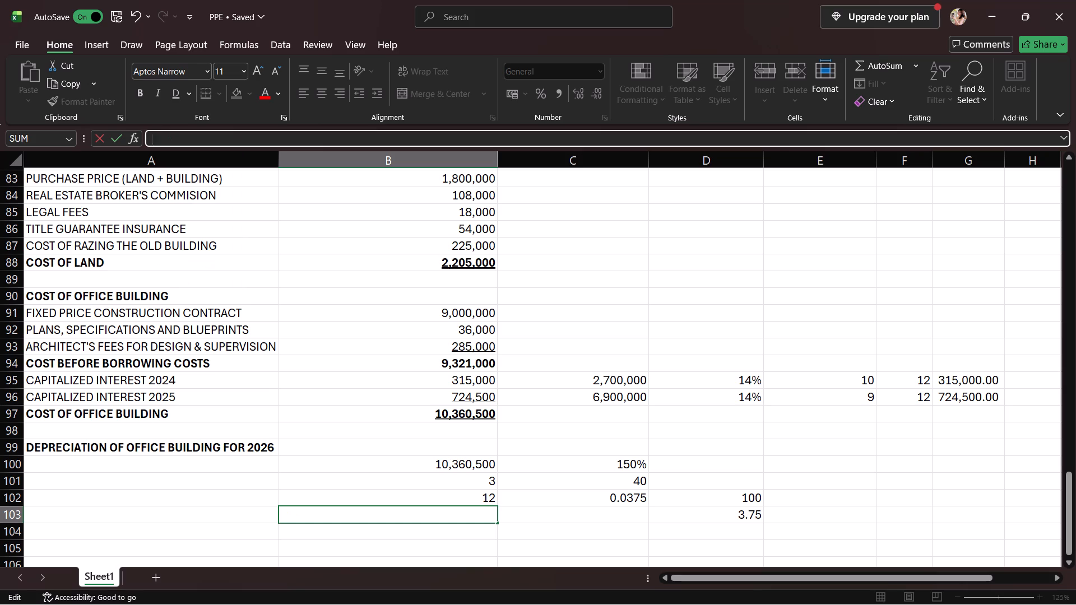
{"action": "type", "text": "3."}
{"action": "type", "text": "75"}
{"action": "key", "text": "shift+percent"}
{"action": "key", "text": "Return"}
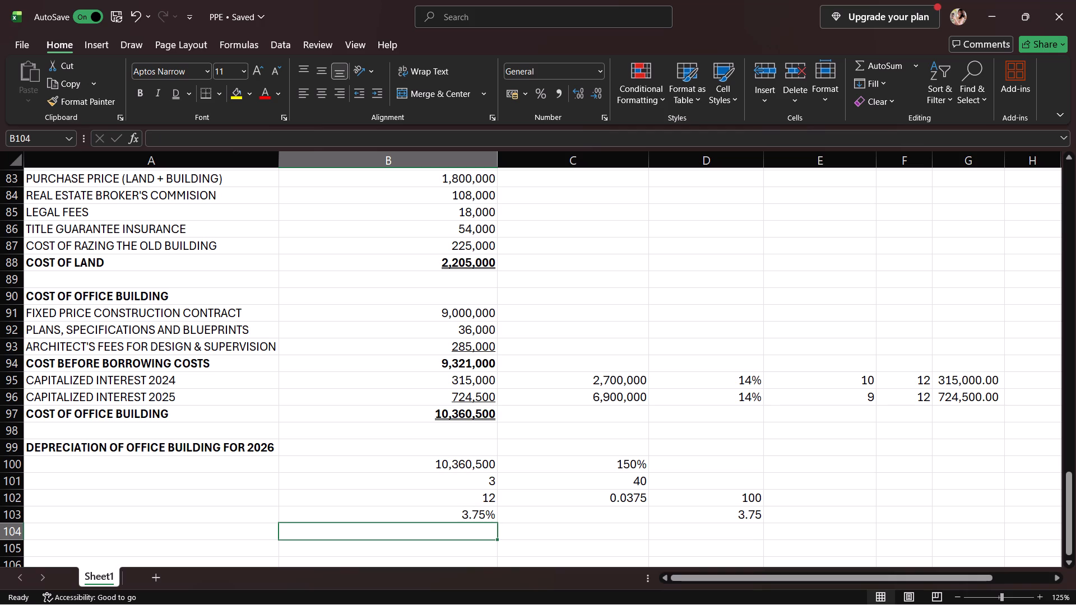
Start a formula in B104, beneath the 3.75% depreciation rate.
{"action": "key", "text": "equal"}
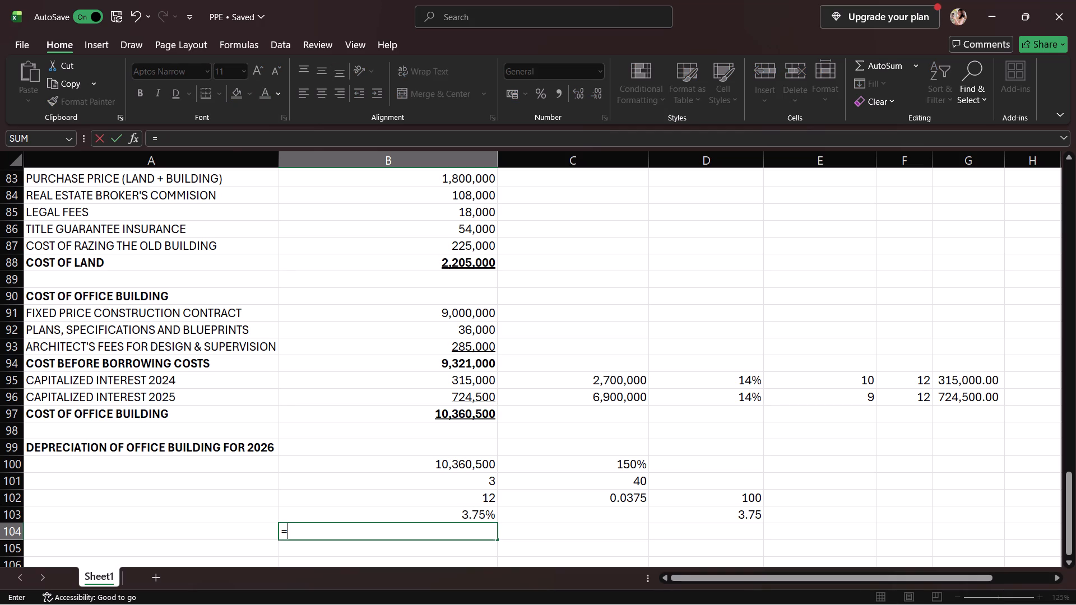
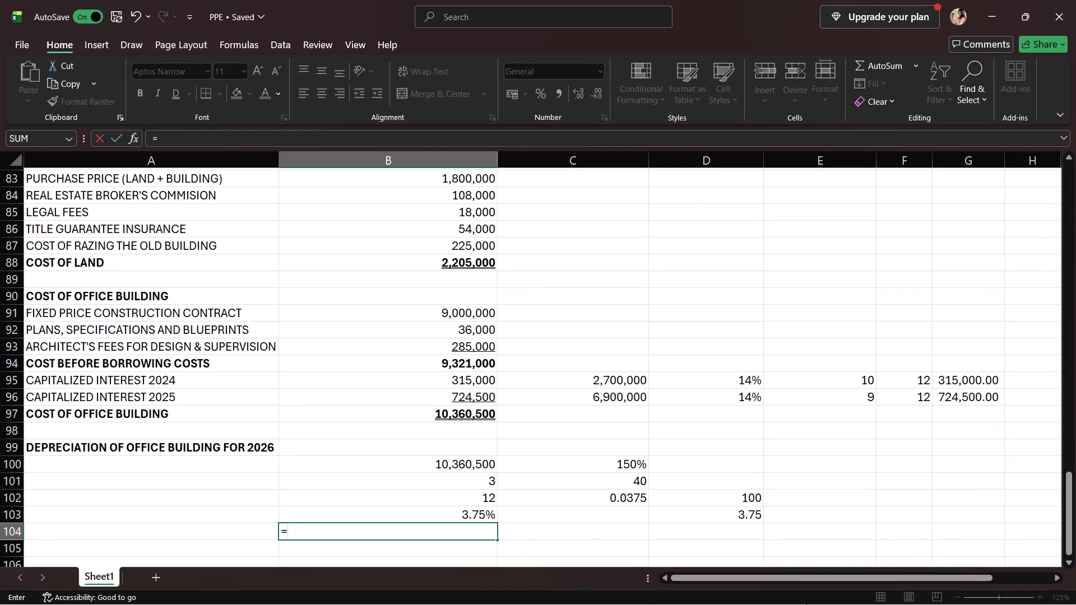
Switch to Spotify and look through the songs in the open playlist.
{"action": "left_click", "coordinate": [760, 597]}
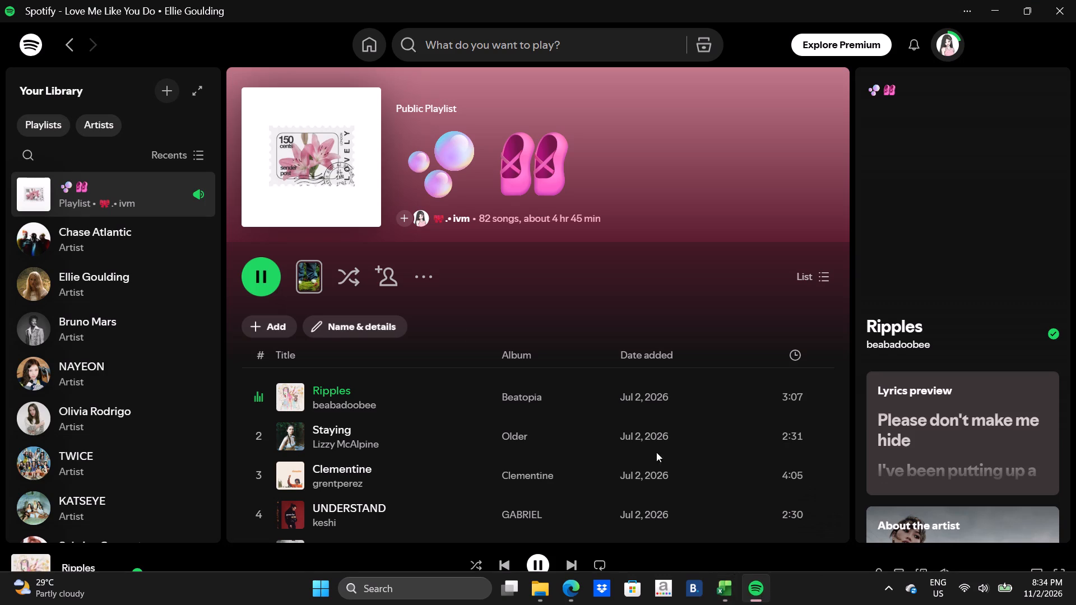
{"action": "scroll", "coordinate": [451, 468], "scroll_direction": "down", "scroll_amount": 4}
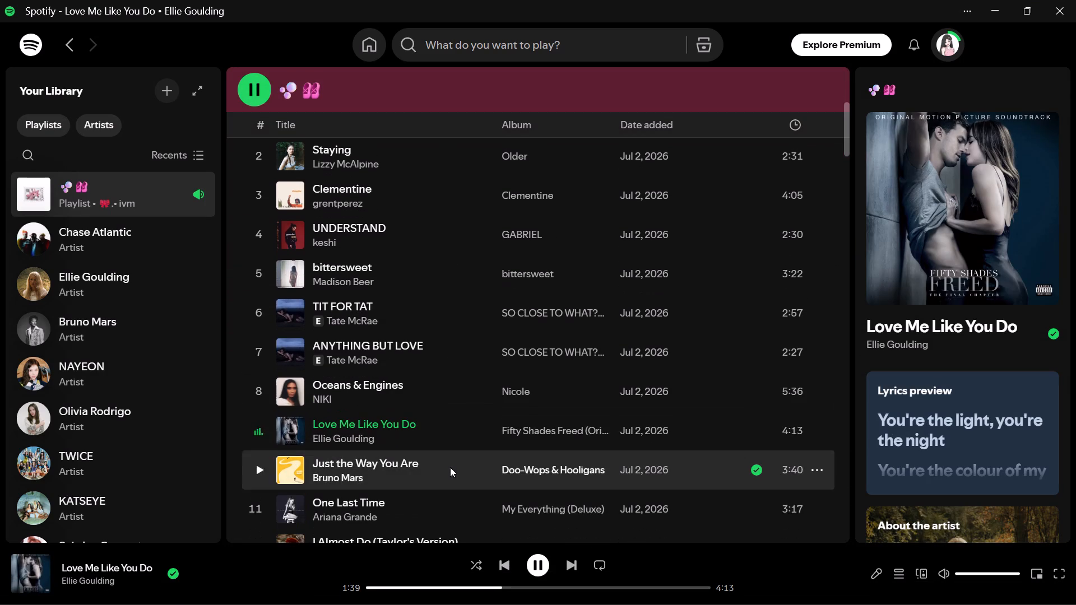
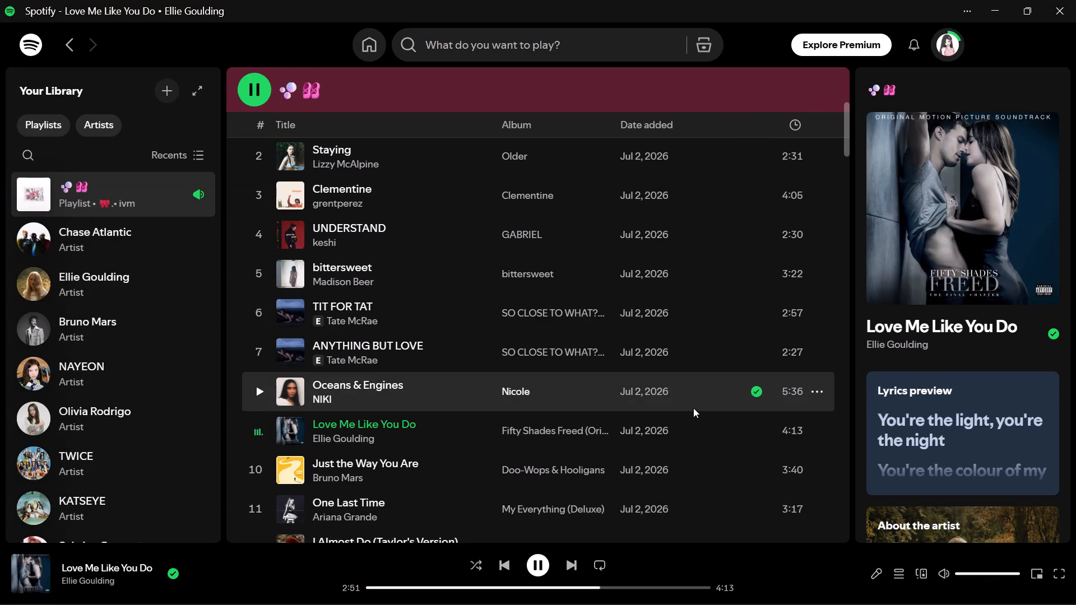
Switch back to the PPE workbook in Excel and build the 2026 office building depreciation formula =(B100*B103)*B101/B102 in cell B104.
{"action": "left_click", "coordinate": [722, 587]}
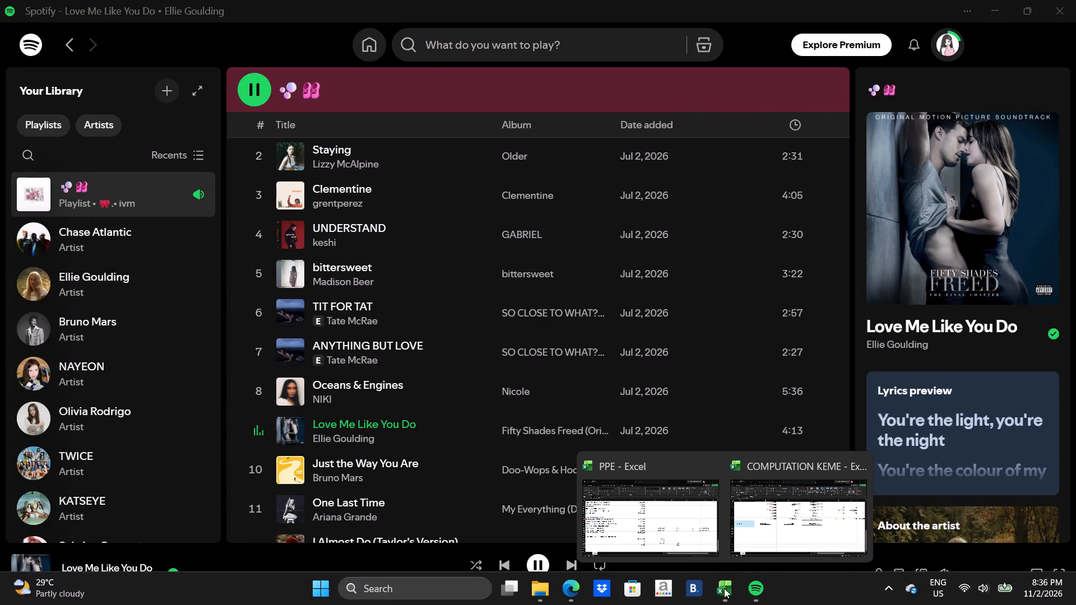
{"action": "left_click", "coordinate": [685, 519]}
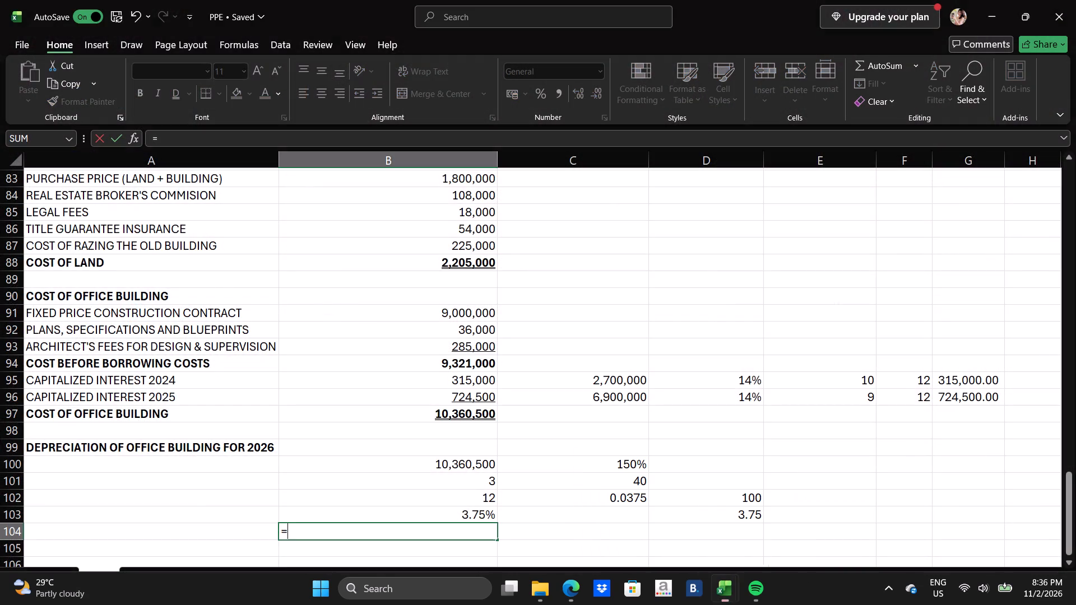
{"action": "scroll", "coordinate": [490, 489], "scroll_direction": "down", "scroll_amount": 2}
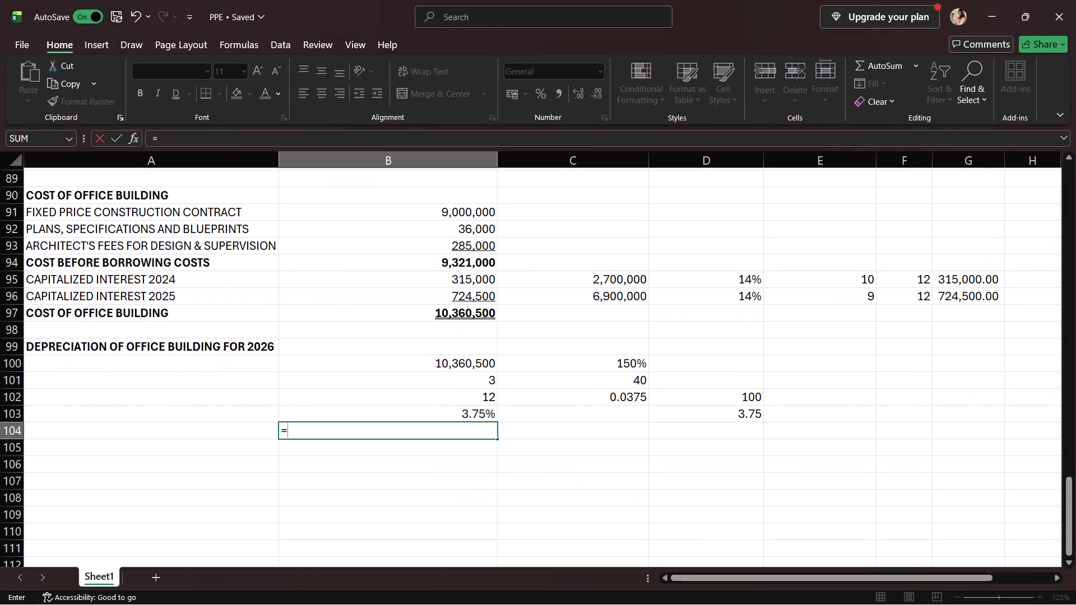
{"action": "left_click", "coordinate": [481, 363]}
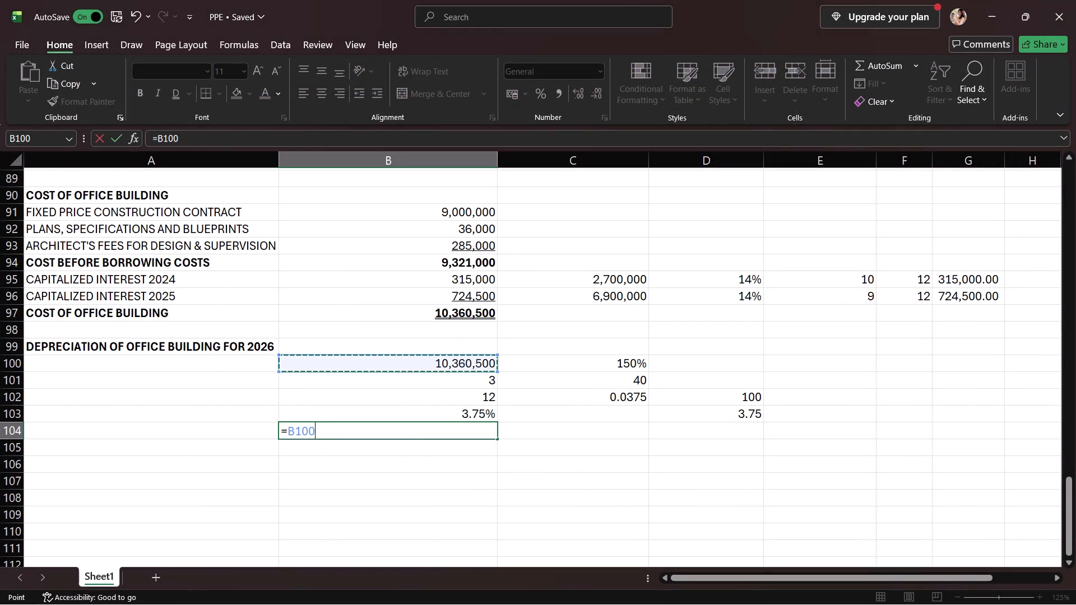
{"action": "key", "text": "shift+asterisk"}
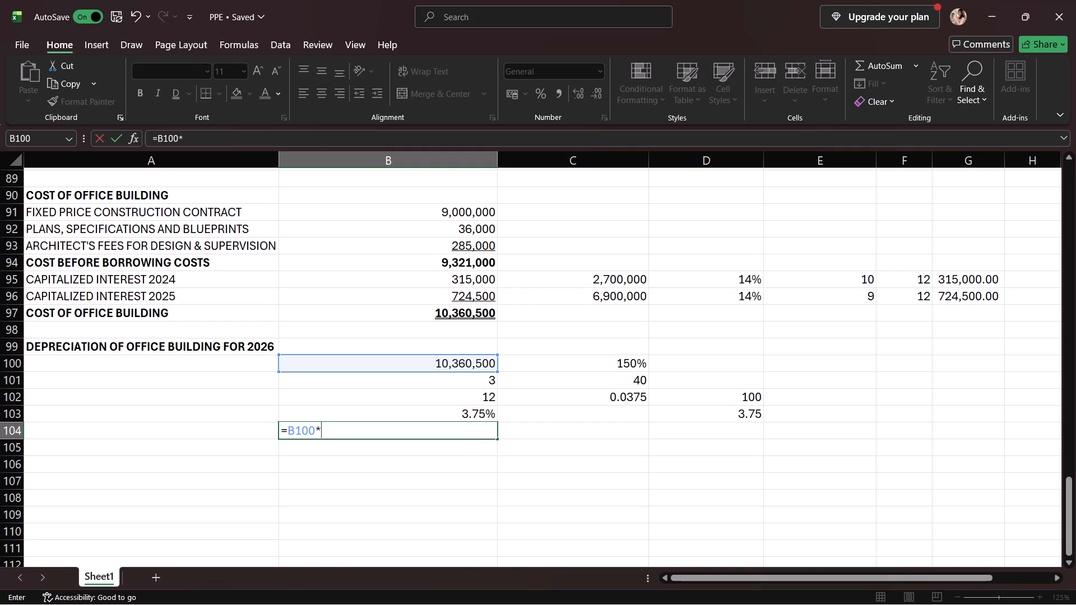
{"action": "left_click", "coordinate": [481, 417]}
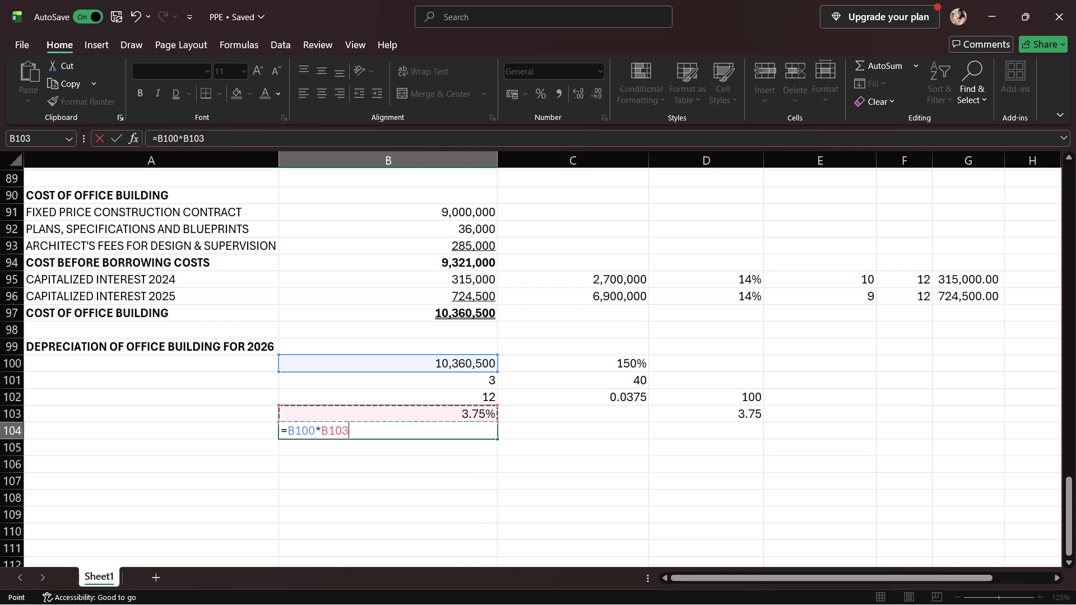
{"action": "left_click", "coordinate": [285, 433]}
{"action": "key", "text": "shift+parenleft"}
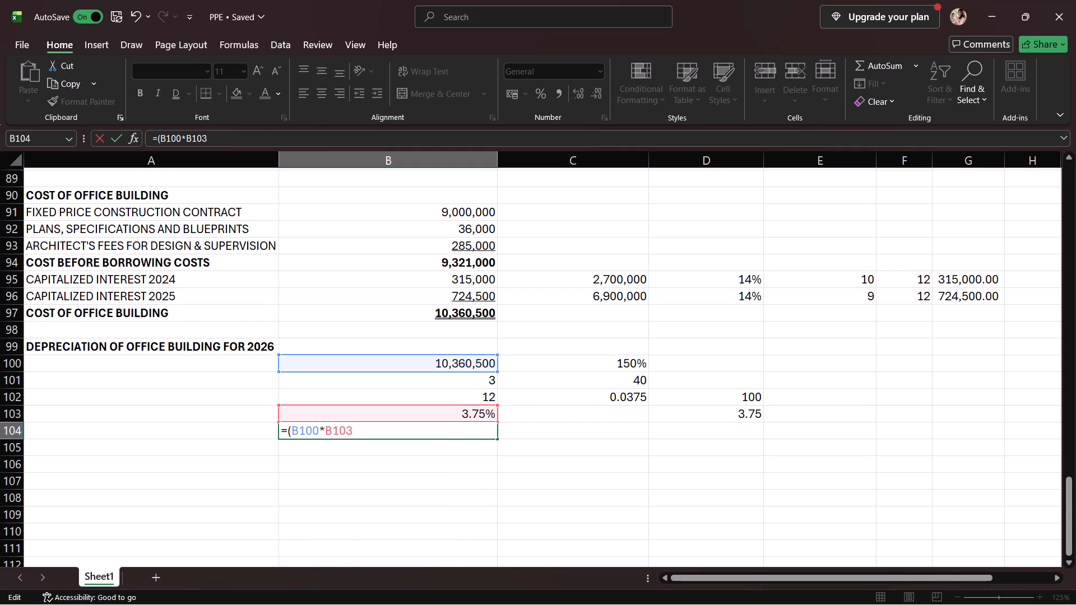
{"action": "left_click", "coordinate": [351, 431]}
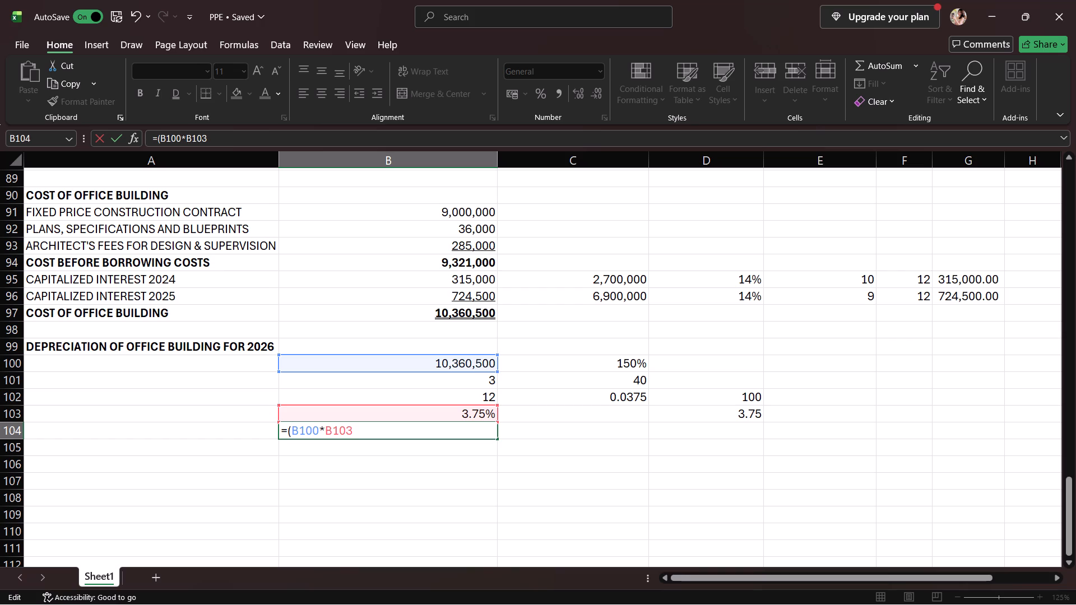
{"action": "left_click", "coordinate": [356, 434]}
{"action": "key", "text": "shift+parenright"}
{"action": "key", "text": "shift+asterisk"}
{"action": "left_click", "coordinate": [471, 379]}
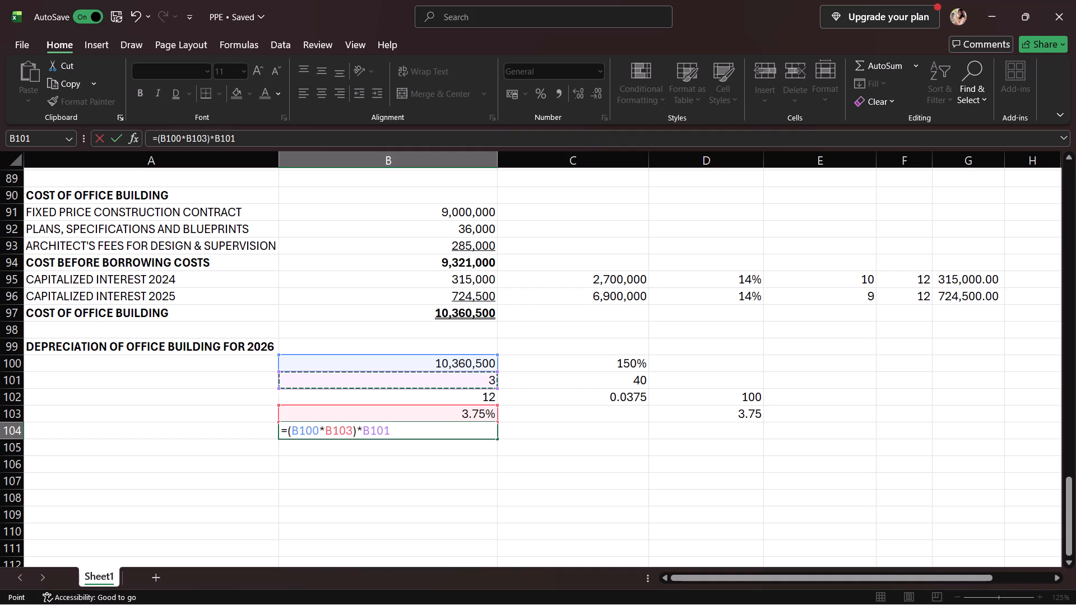
{"action": "key", "text": "slash"}
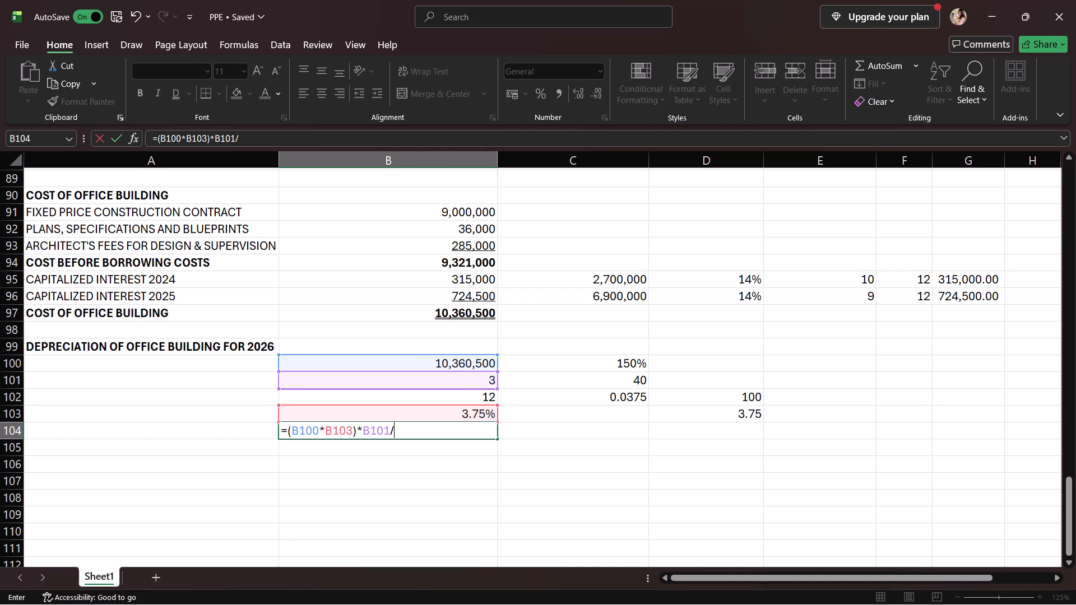
{"action": "left_click", "coordinate": [486, 399]}
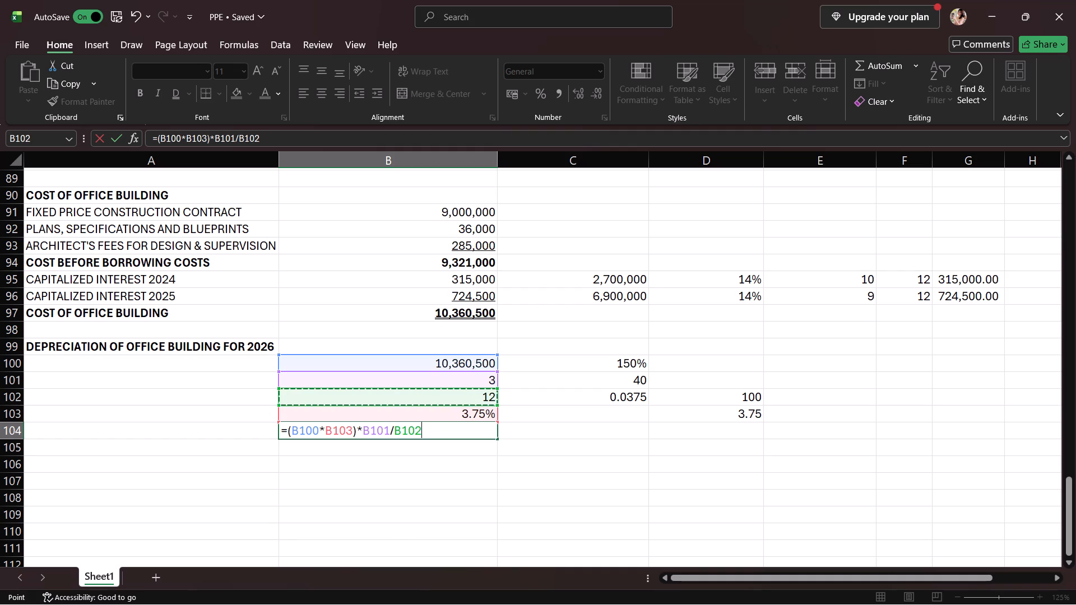
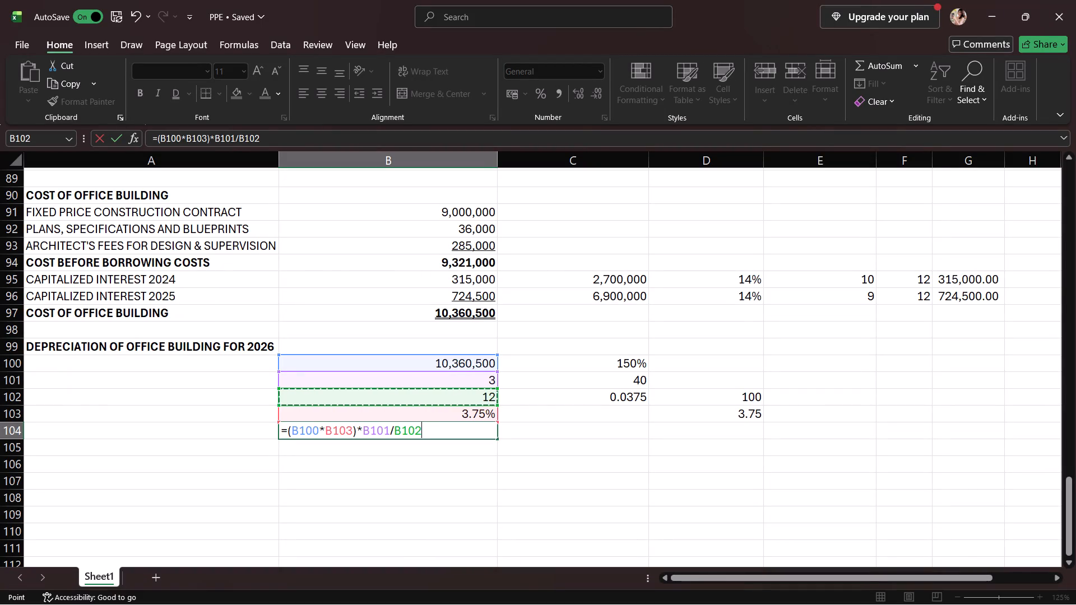
Enter the finished depreciation formula in B104 and format the cell in comma style.
{"action": "scroll", "coordinate": [471, 436], "scroll_direction": "down", "scroll_amount": 2}
{"action": "scroll", "coordinate": [471, 436], "scroll_direction": "up", "scroll_amount": 3}
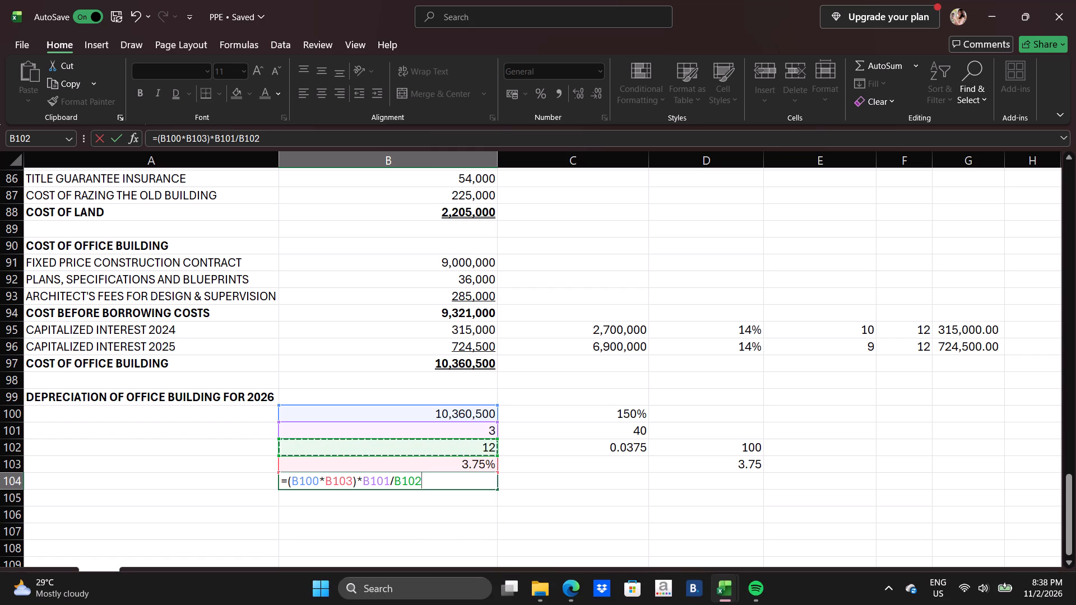
{"action": "key", "text": "Return"}
{"action": "left_click", "coordinate": [467, 479]}
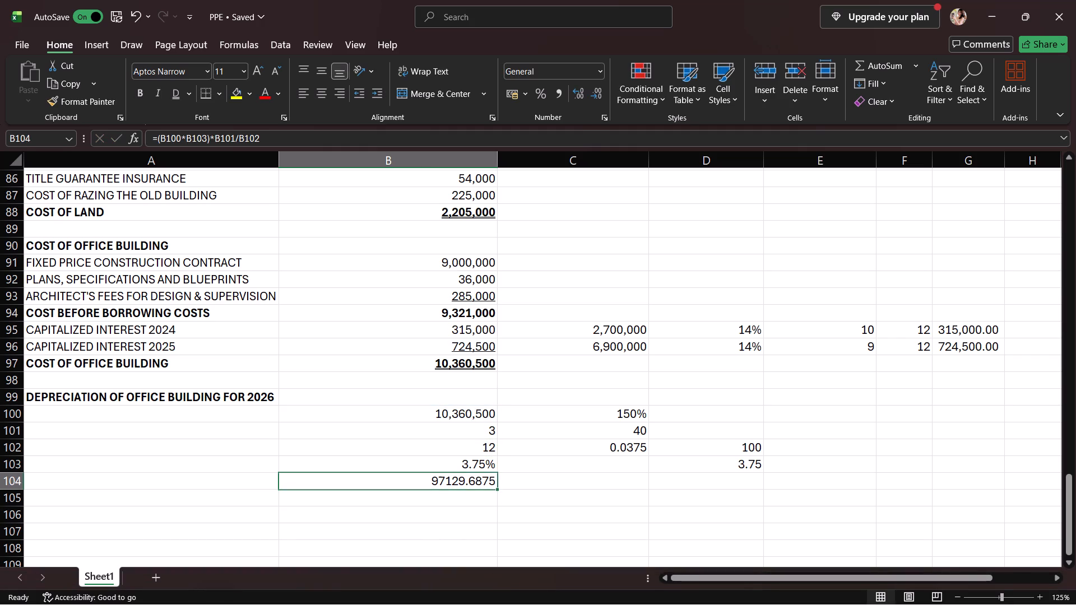
{"action": "left_click", "coordinate": [559, 90]}
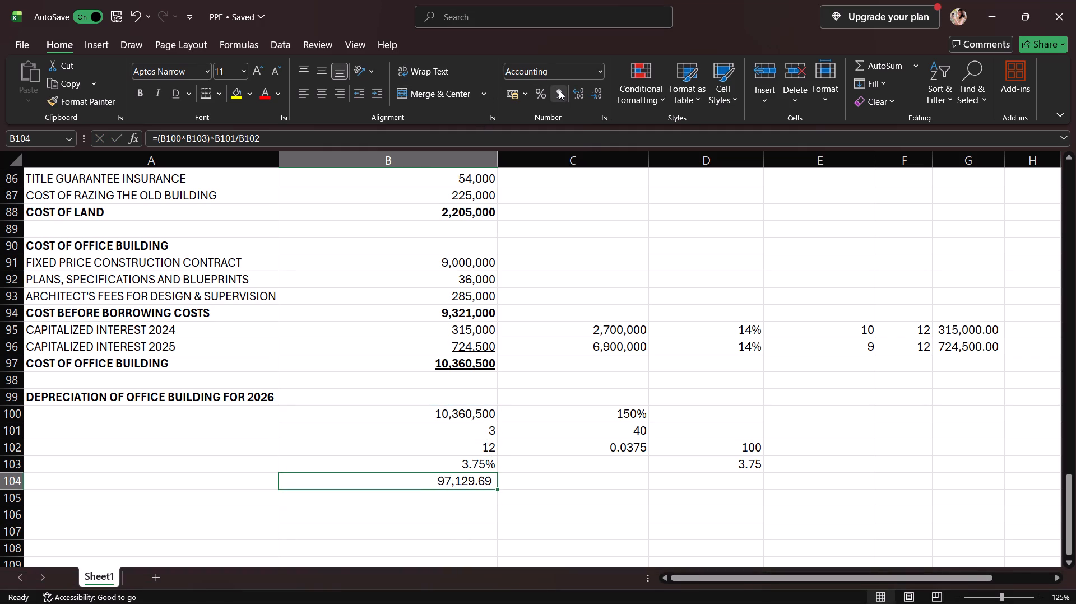
Underline the 3.75% rate in B103 and make the depreciation amount in B104 bold.
{"action": "left_click", "coordinate": [470, 462]}
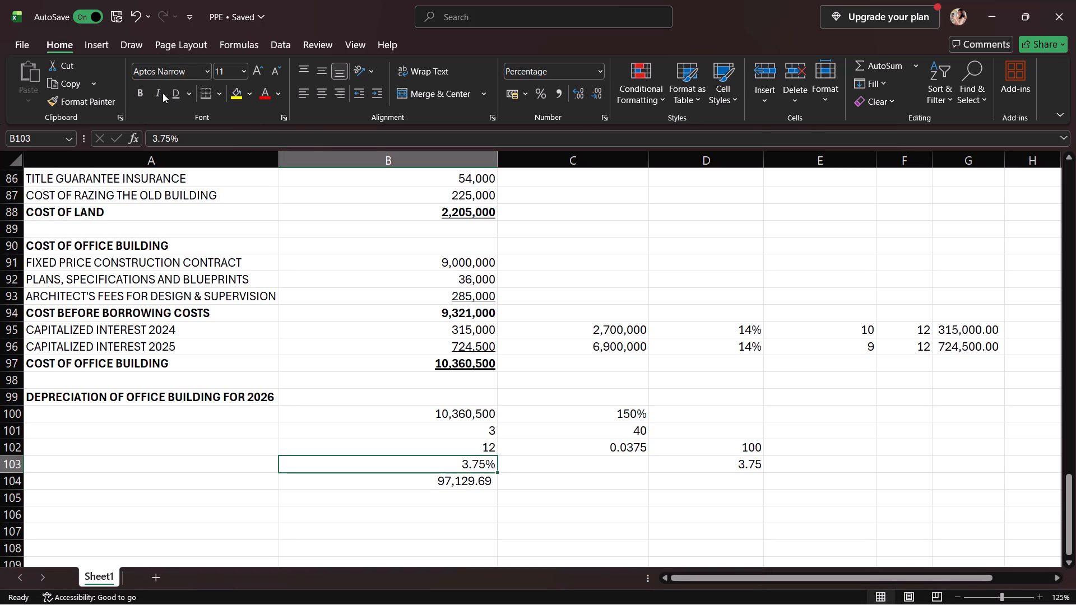
{"action": "left_click", "coordinate": [190, 88]}
{"action": "left_click", "coordinate": [199, 114]}
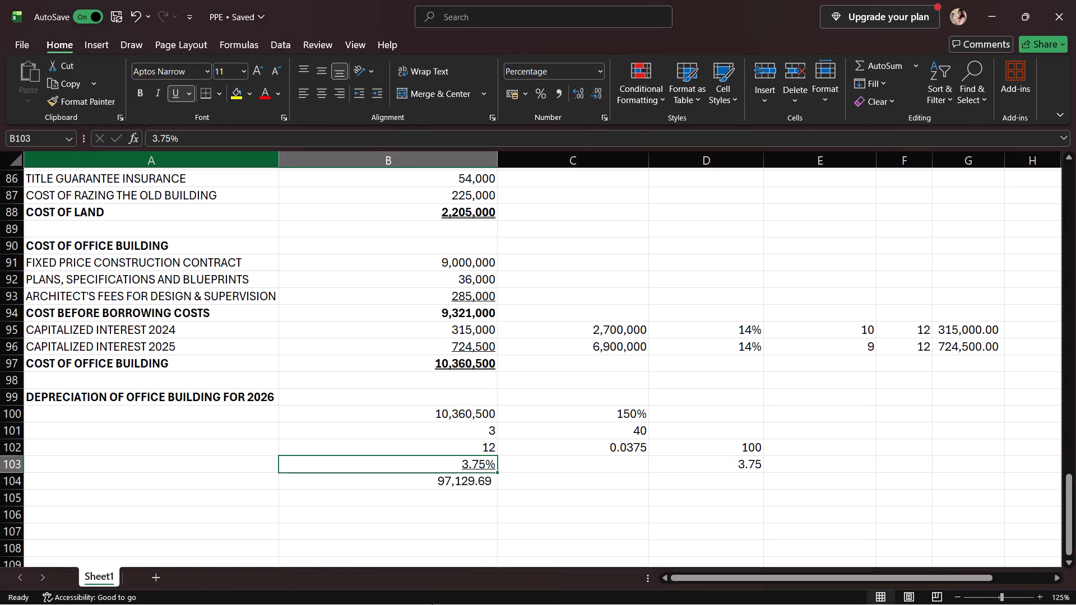
{"action": "left_click", "coordinate": [426, 467]}
{"action": "left_click", "coordinate": [426, 485]}
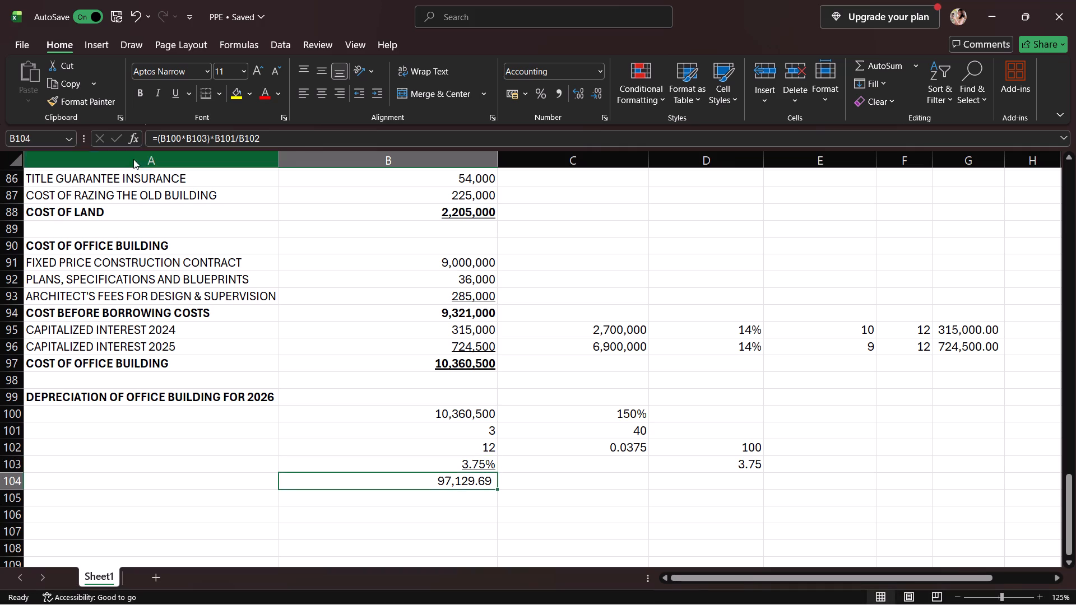
{"action": "left_click", "coordinate": [140, 89]}
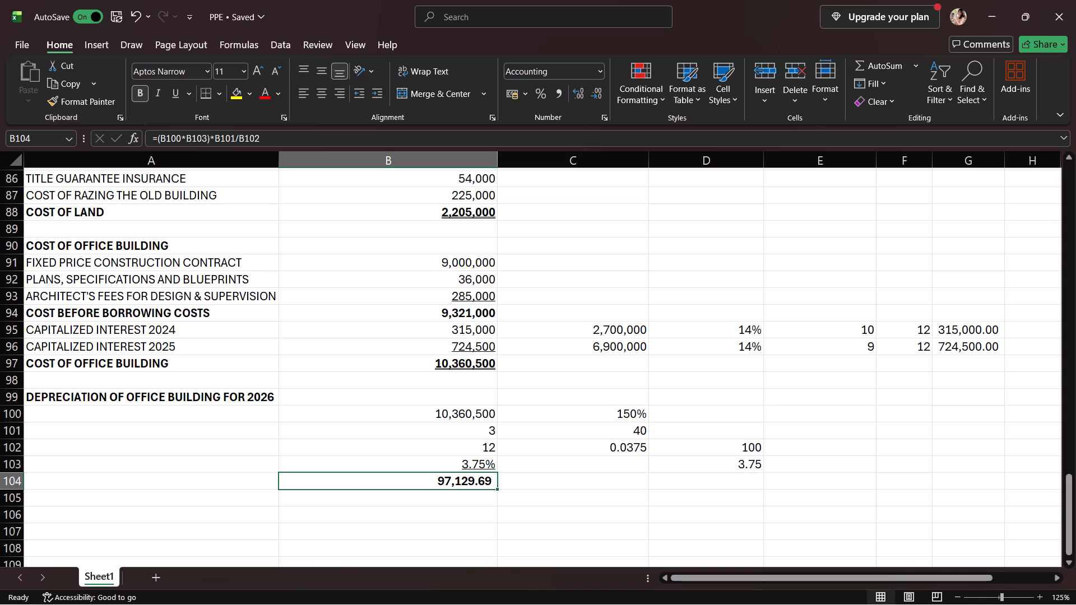
Label the depreciation amount's row TOTAL in cell A104 and make the label bold.
{"action": "left_click", "coordinate": [231, 486]}
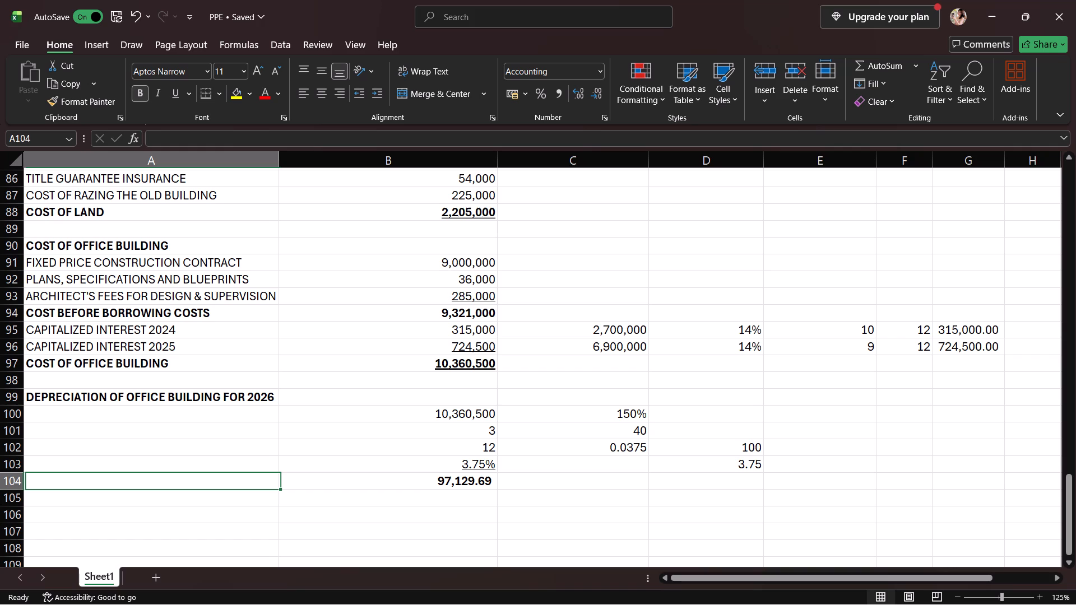
{"action": "type", "text": "TOT"}
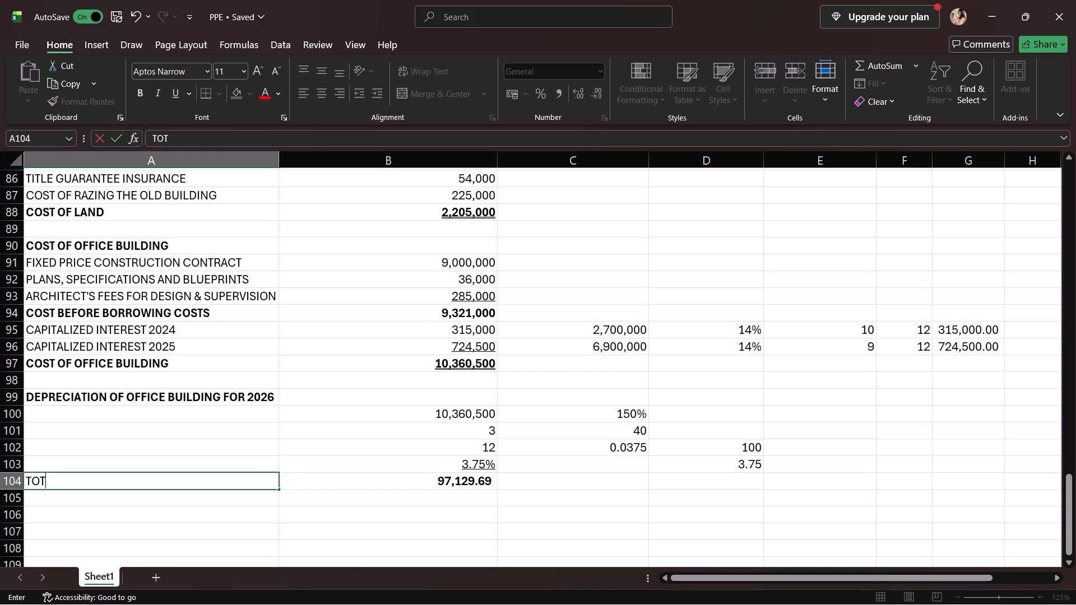
{"action": "type", "text": "AL"}
{"action": "left_click", "coordinate": [360, 412]}
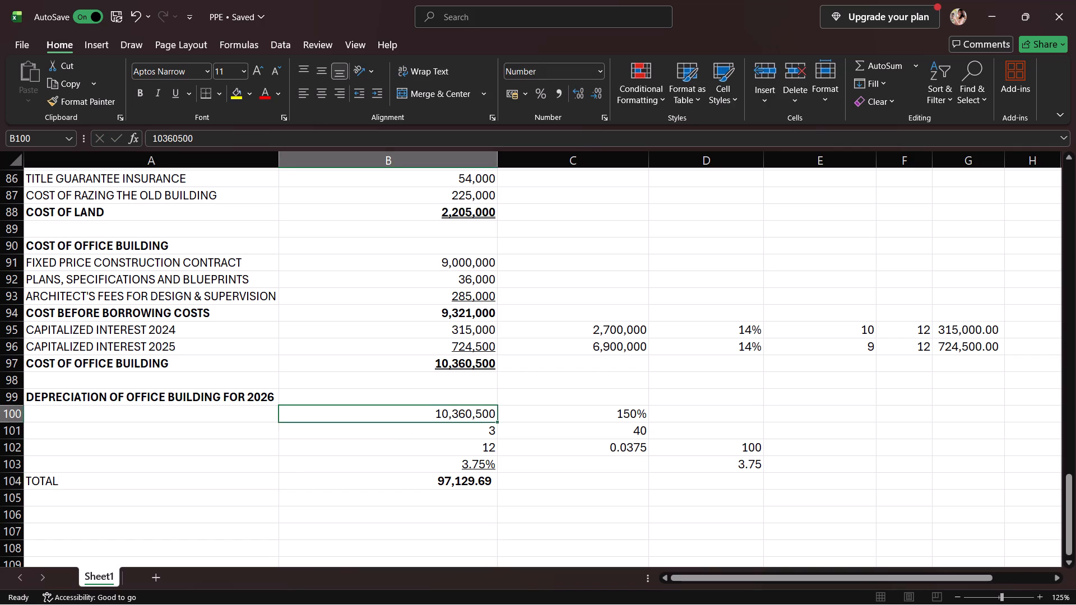
{"action": "left_click", "coordinate": [245, 484]}
{"action": "left_click", "coordinate": [146, 91]}
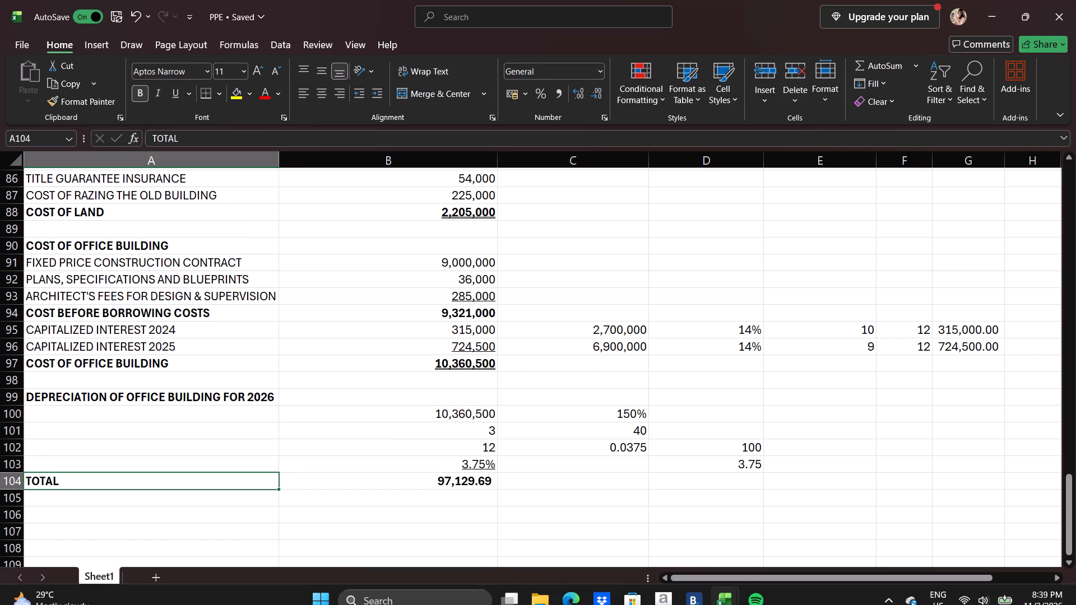
Review all the computations in the sheet, from the loss on sale section to the 2026 office building depreciation.
{"action": "scroll", "coordinate": [351, 502], "scroll_direction": "down", "scroll_amount": 2}
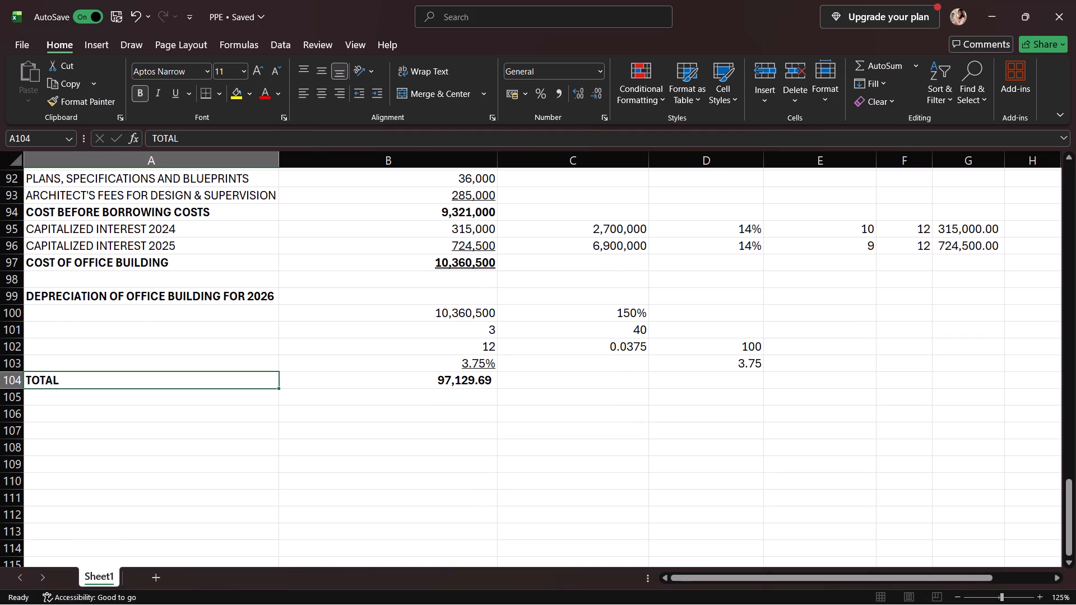
{"action": "scroll", "coordinate": [580, 516], "scroll_direction": "up", "scroll_amount": 5}
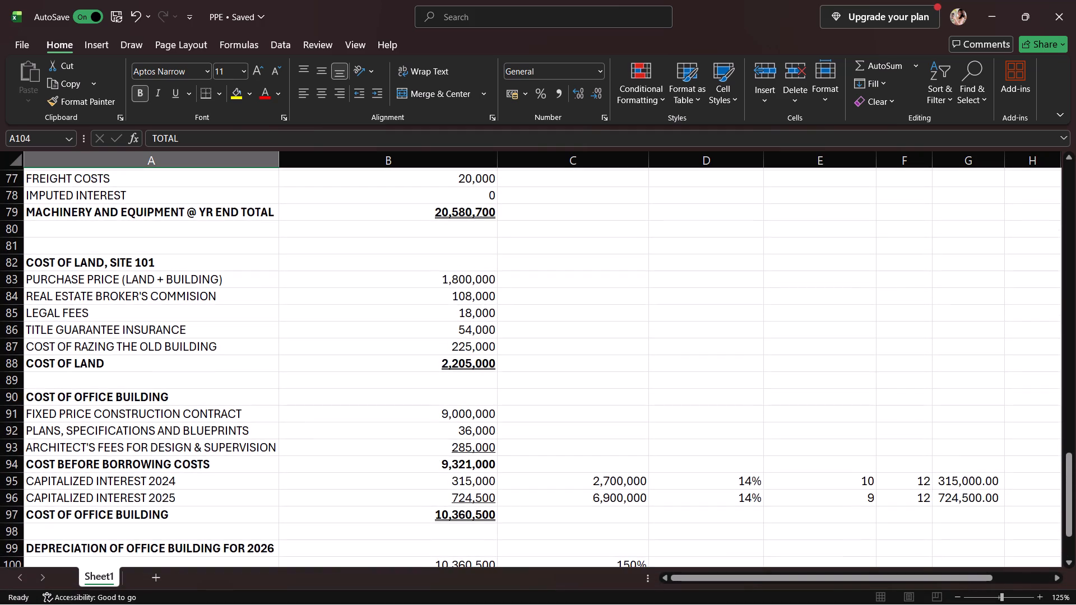
{"action": "scroll", "coordinate": [582, 512], "scroll_direction": "up", "scroll_amount": 3}
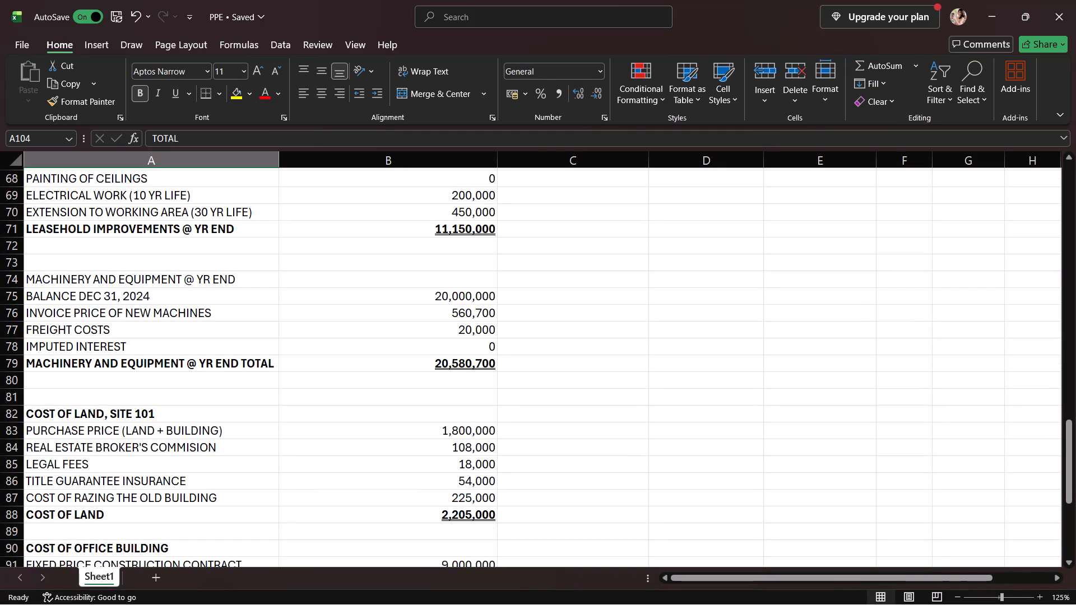
{"action": "scroll", "coordinate": [436, 370], "scroll_direction": "up", "scroll_amount": 1}
{"action": "scroll", "coordinate": [436, 370], "scroll_direction": "down", "scroll_amount": 5}
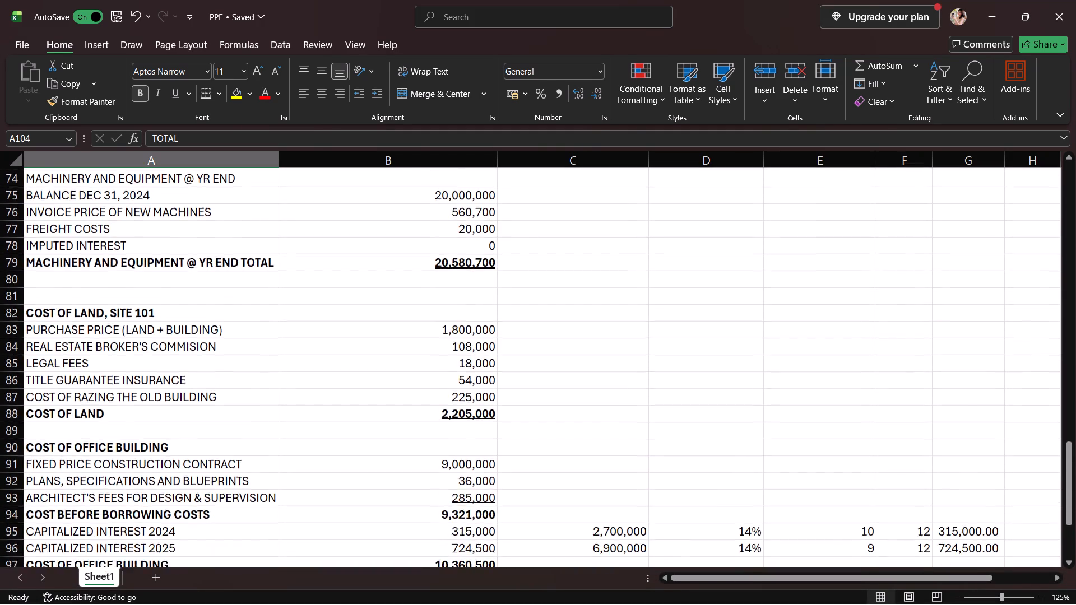
{"action": "scroll", "coordinate": [436, 370], "scroll_direction": "down", "scroll_amount": 4}
{"action": "scroll", "coordinate": [436, 370], "scroll_direction": "up", "scroll_amount": 17}
{"action": "scroll", "coordinate": [434, 379], "scroll_direction": "up", "scroll_amount": 12}
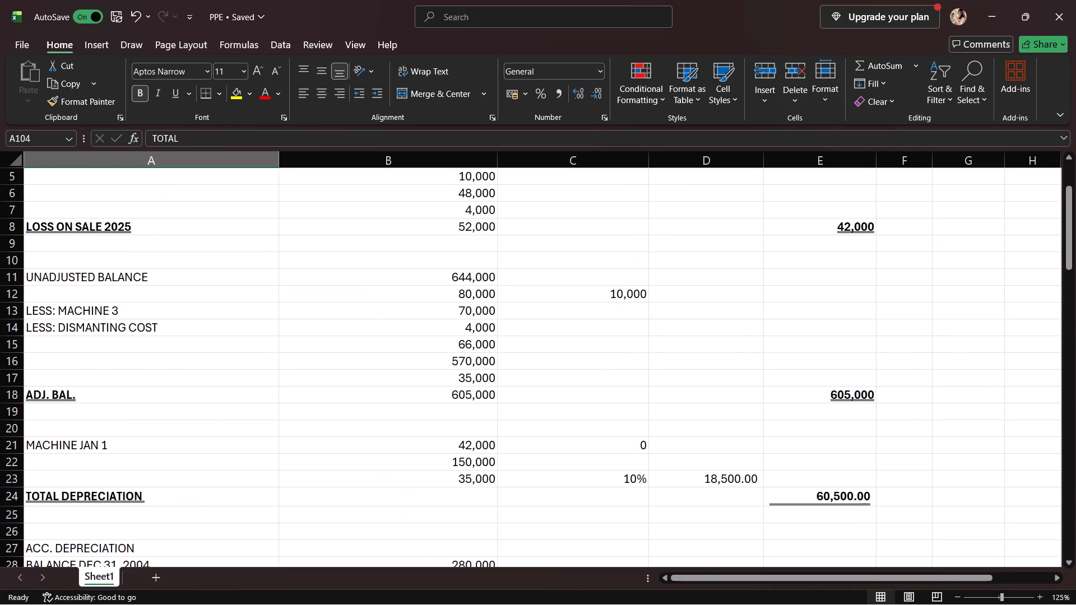
{"action": "scroll", "coordinate": [432, 385], "scroll_direction": "up", "scroll_amount": 6}
{"action": "scroll", "coordinate": [432, 385], "scroll_direction": "down", "scroll_amount": 3}
{"action": "scroll", "coordinate": [432, 385], "scroll_direction": "up", "scroll_amount": 7}
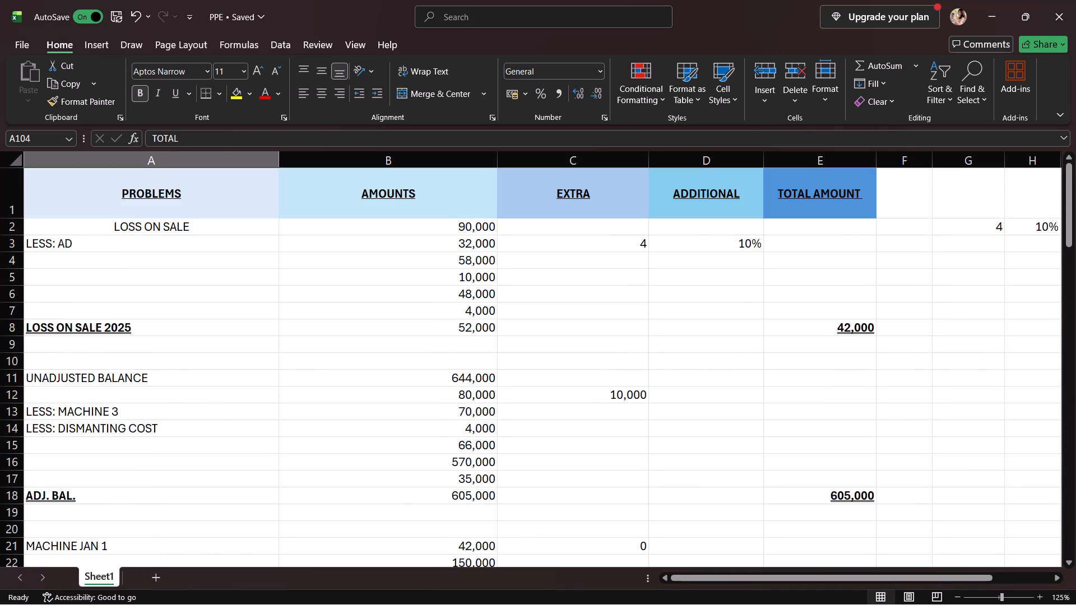
{"action": "scroll", "coordinate": [499, 385], "scroll_direction": "down", "scroll_amount": 12}
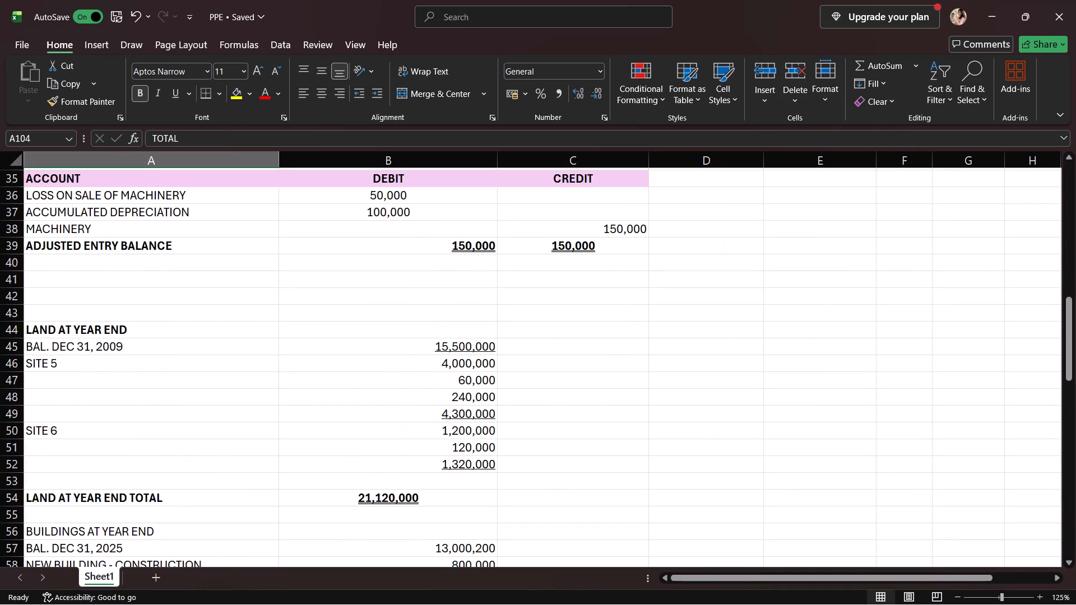
{"action": "scroll", "coordinate": [498, 385], "scroll_direction": "down", "scroll_amount": 16}
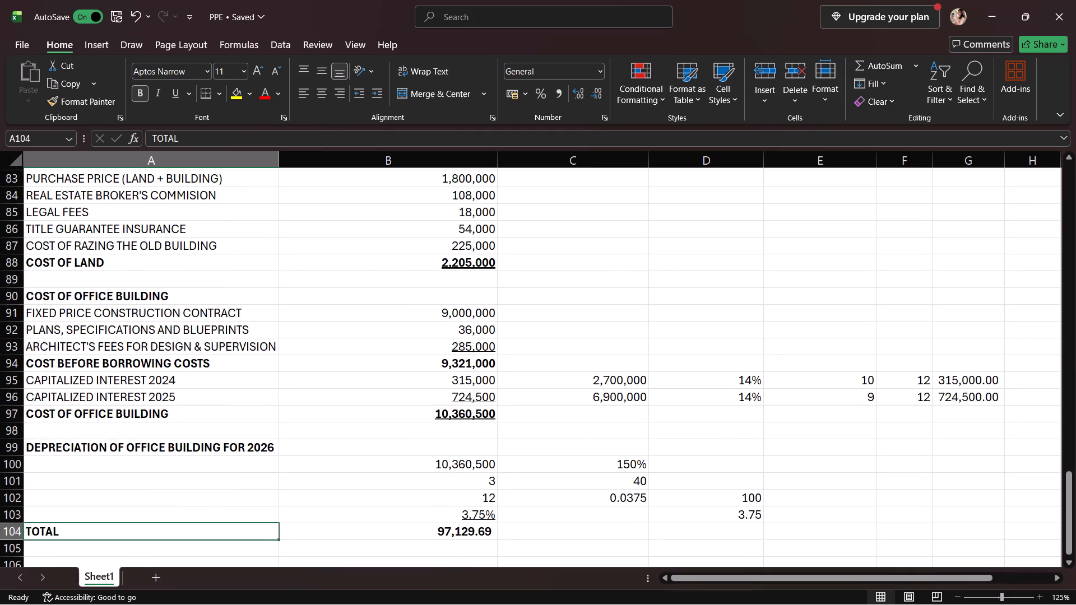
{"action": "scroll", "coordinate": [498, 385], "scroll_direction": "down", "scroll_amount": 4}
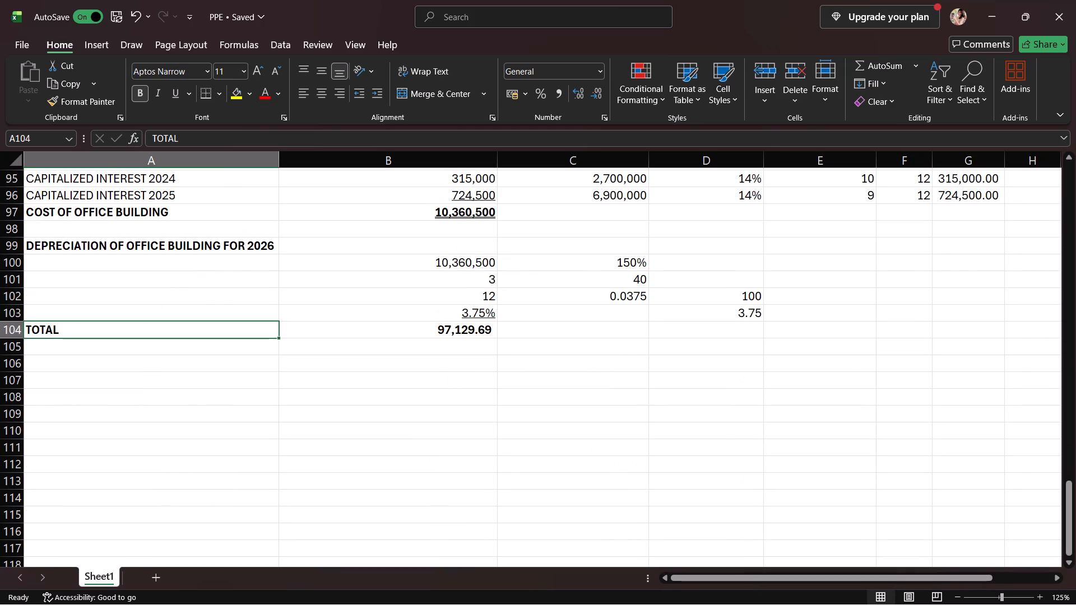
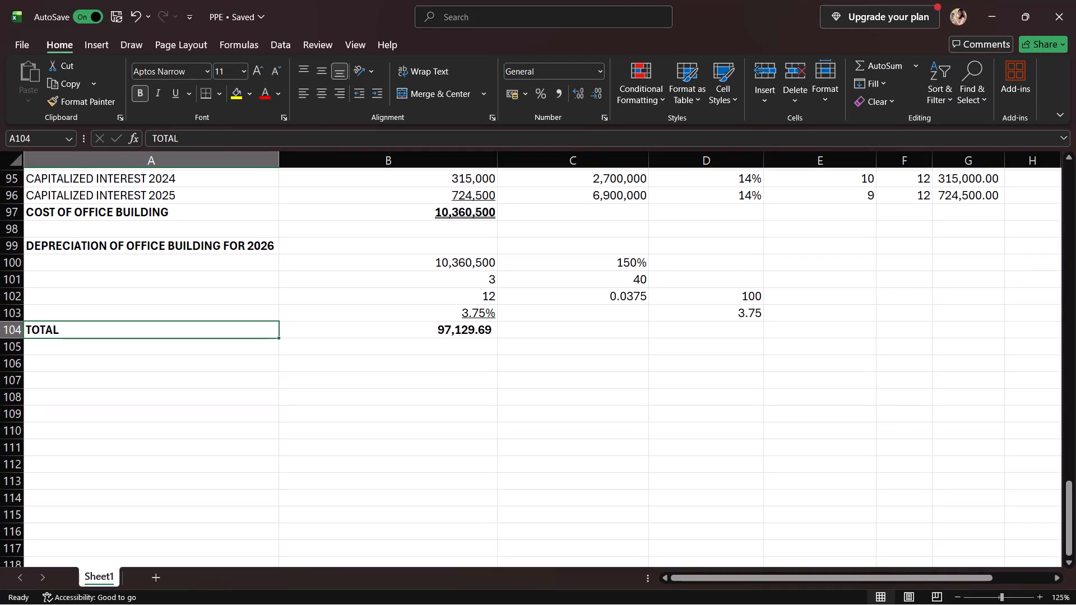
Switch to the PRE2_PPE_Solutions PDF in Edge and examine the Problem 5 Eddie Vic Corporation working schedule and depreciation solutions.
{"action": "left_click", "coordinate": [254, 353]}
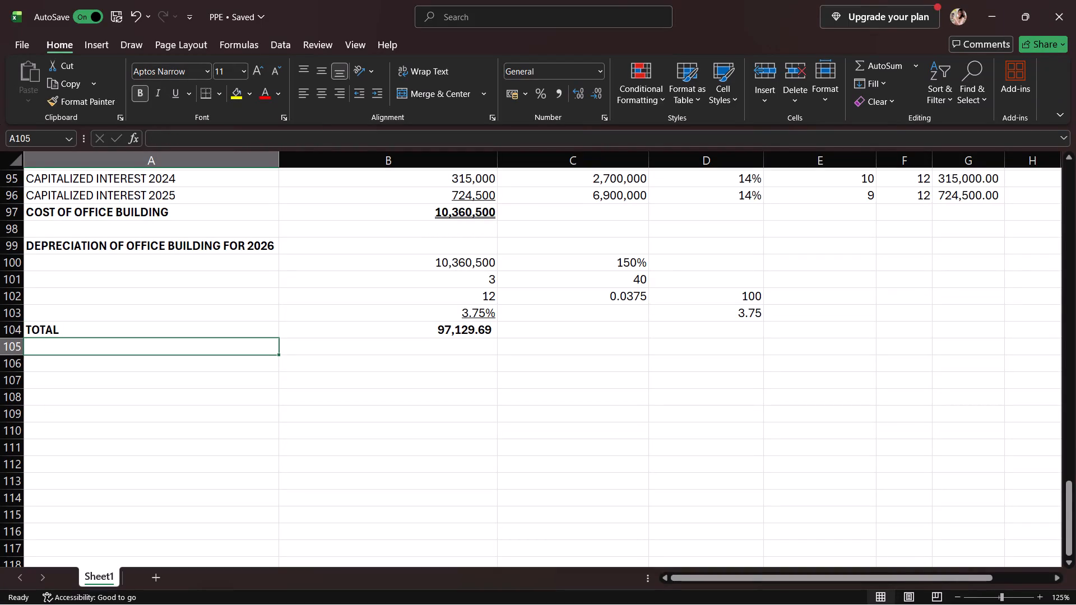
{"action": "left_click", "coordinate": [270, 339]}
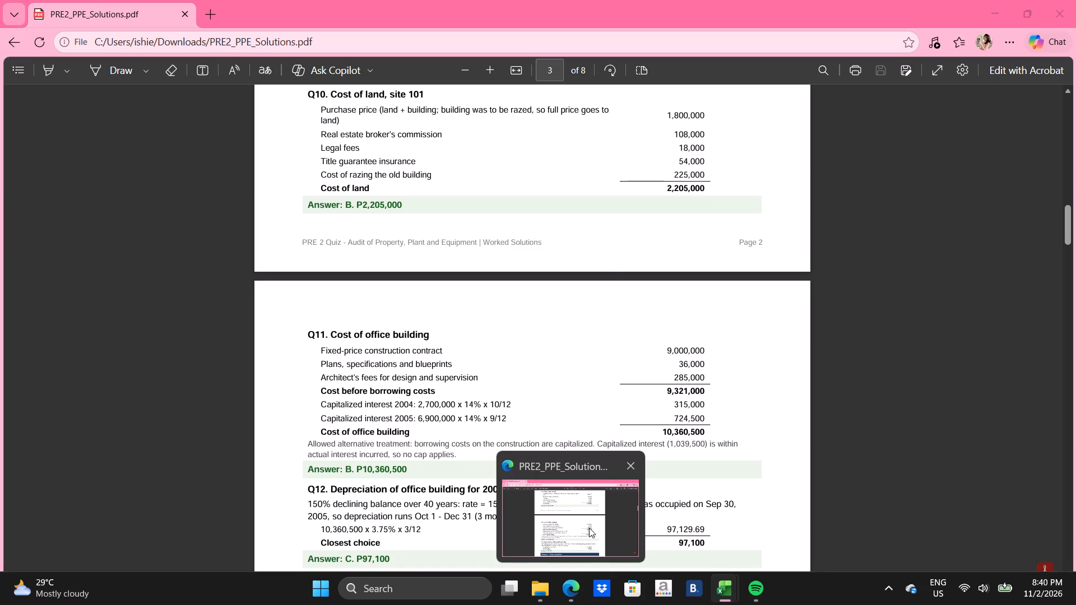
{"action": "left_click", "coordinate": [589, 528]}
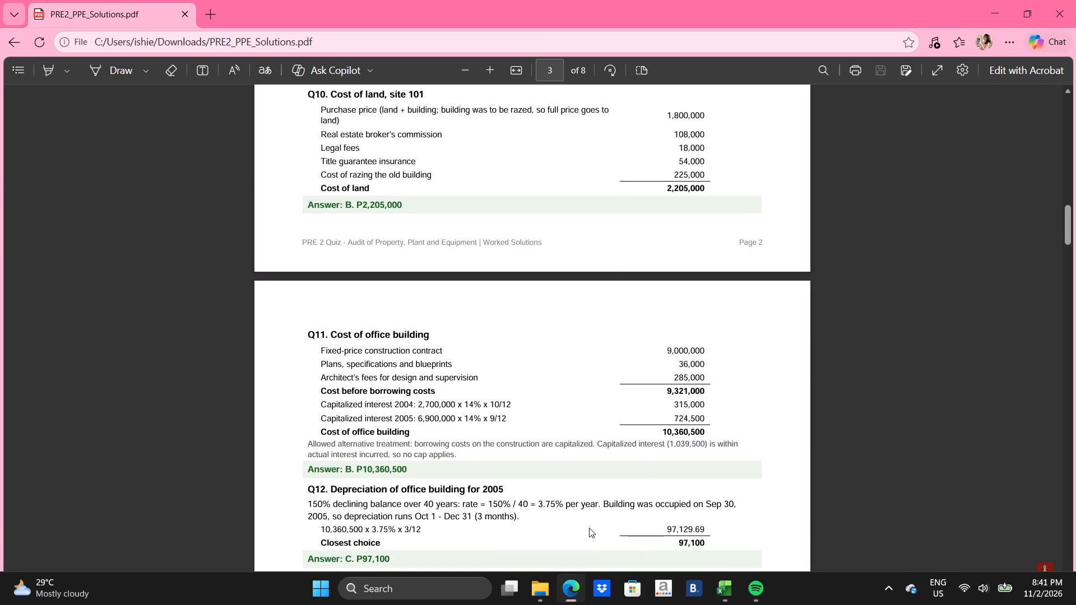
{"action": "scroll", "coordinate": [590, 530], "scroll_direction": "down", "scroll_amount": 6}
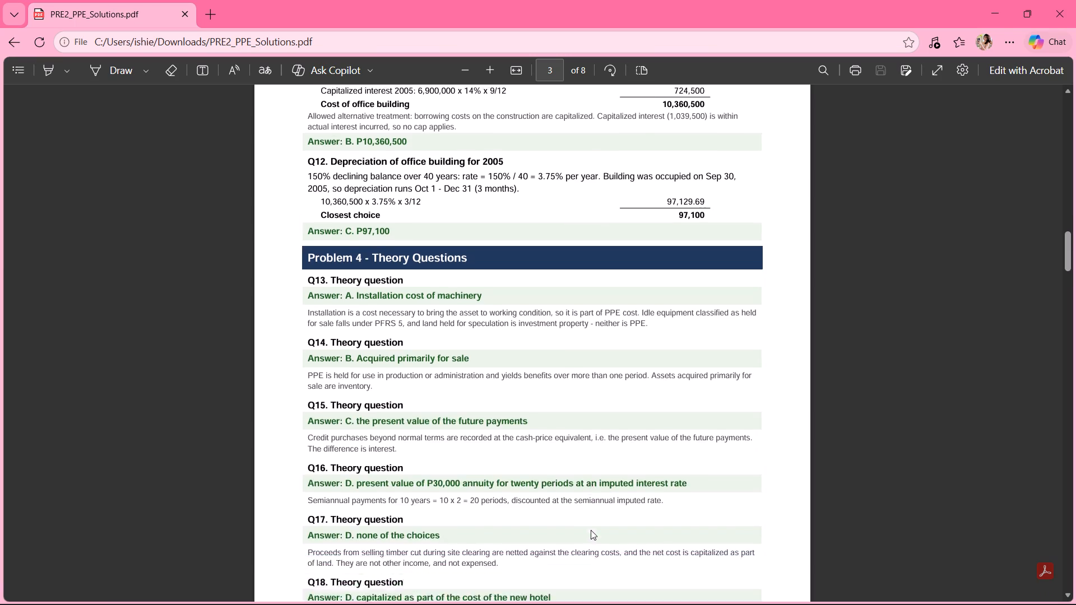
{"action": "scroll", "coordinate": [591, 530], "scroll_direction": "down", "scroll_amount": 9}
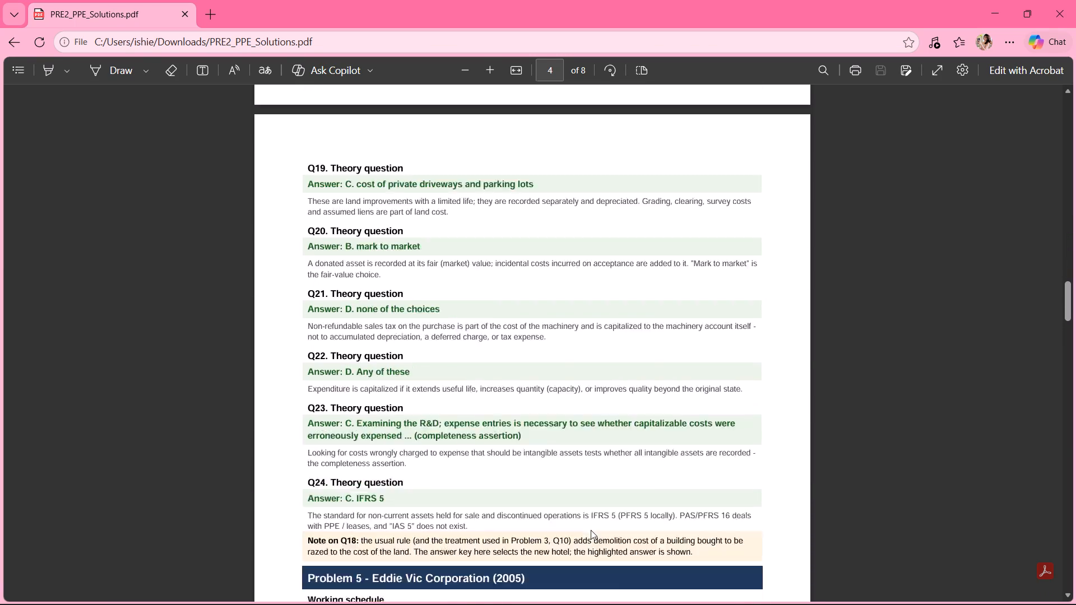
{"action": "scroll", "coordinate": [591, 530], "scroll_direction": "down", "scroll_amount": 5}
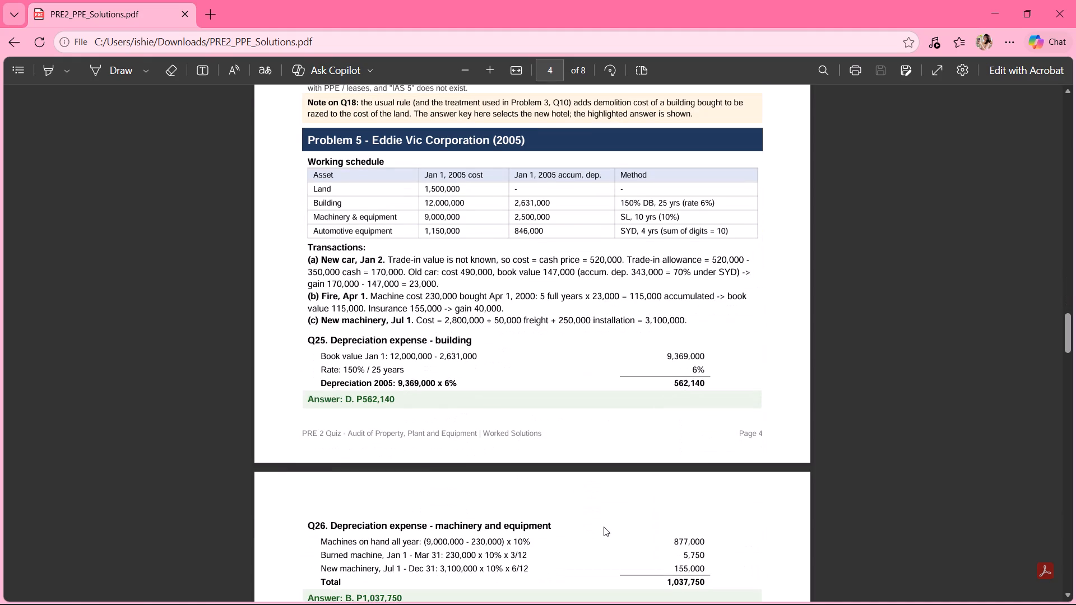
{"action": "scroll", "coordinate": [604, 527], "scroll_direction": "down", "scroll_amount": 1}
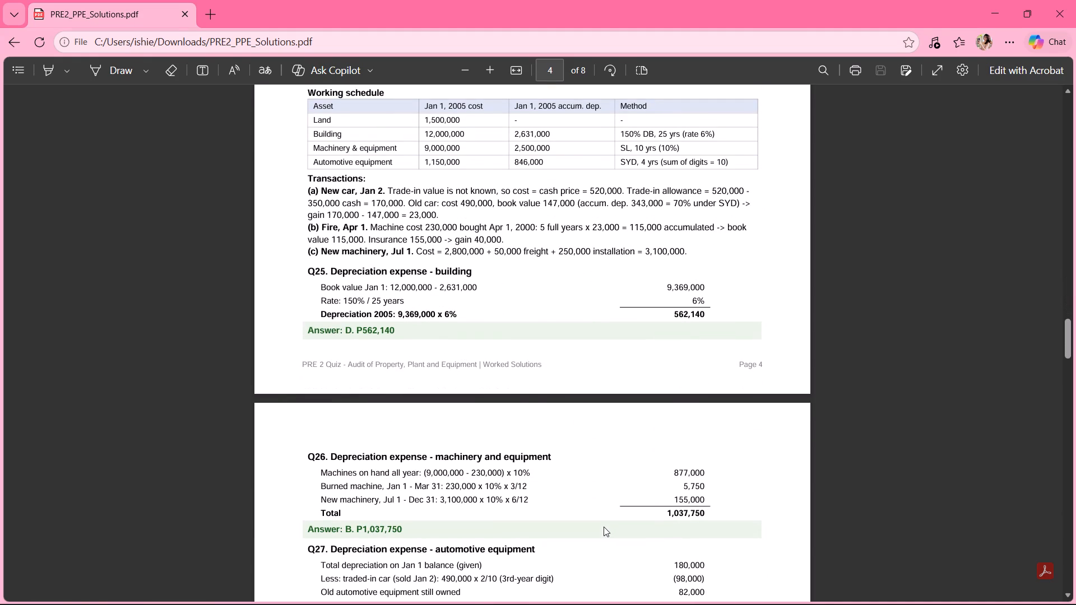
{"action": "left_click", "coordinate": [467, 64]}
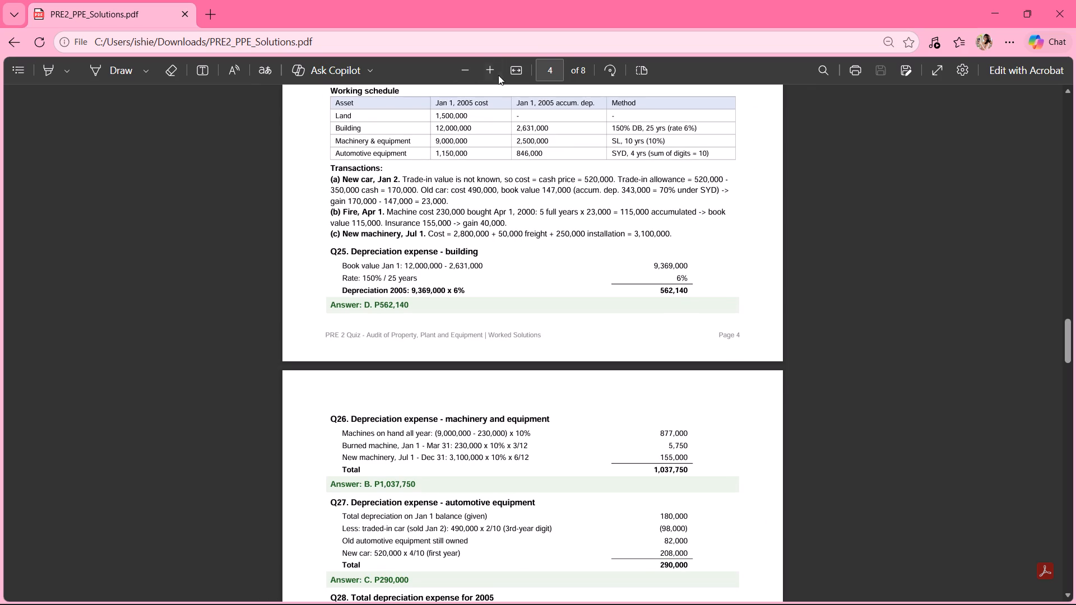
{"action": "left_click", "coordinate": [472, 71]}
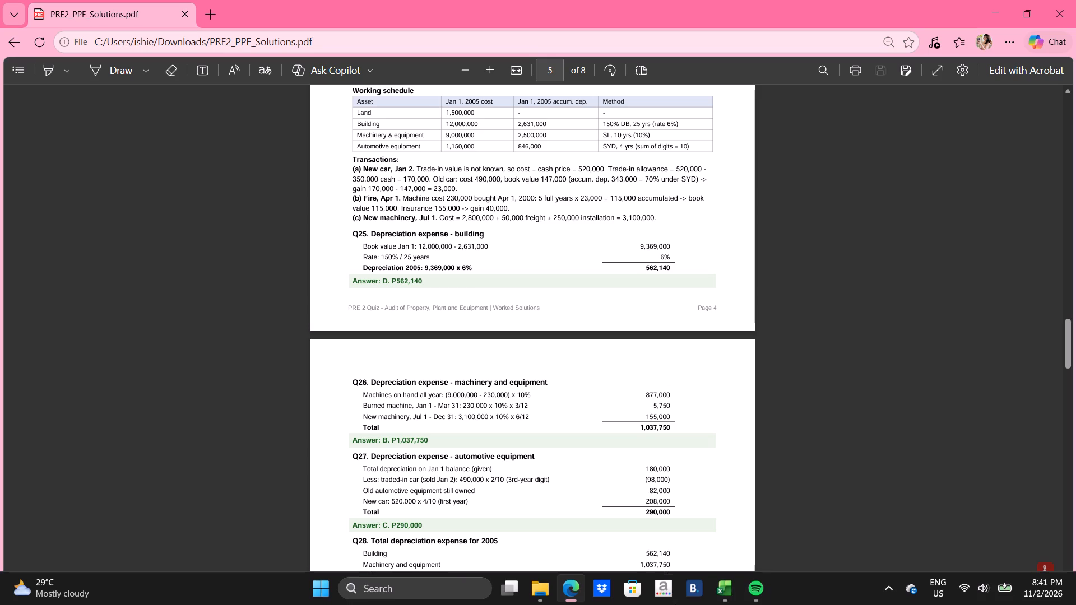
Return to the PPE workbook in Excel and enter the heading WORKING SCHEDULE in A108, formatted bold.
{"action": "left_click", "coordinate": [728, 585]}
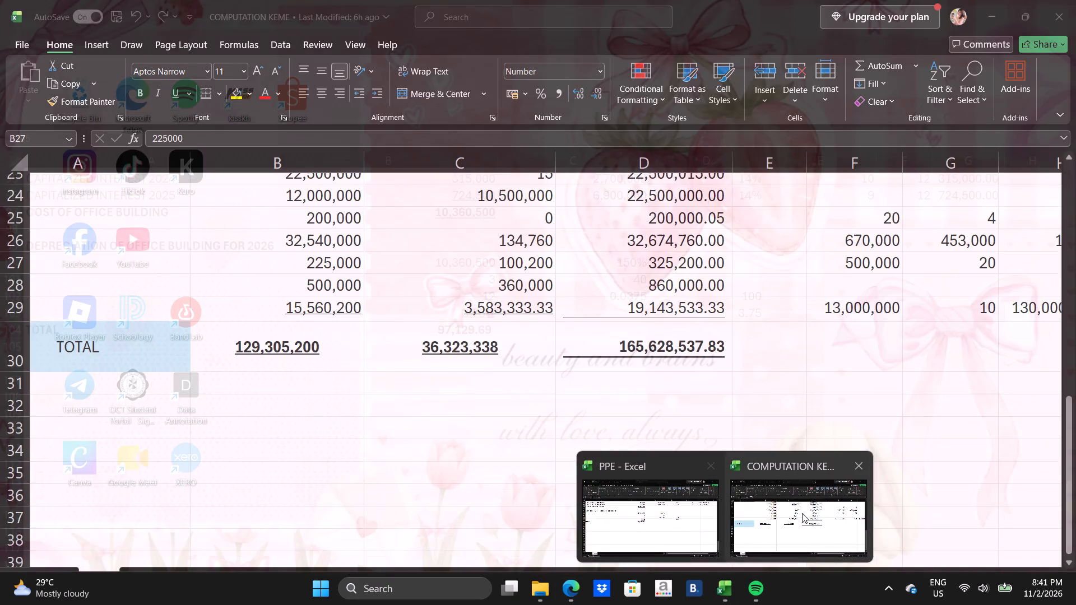
{"action": "left_click", "coordinate": [623, 515]}
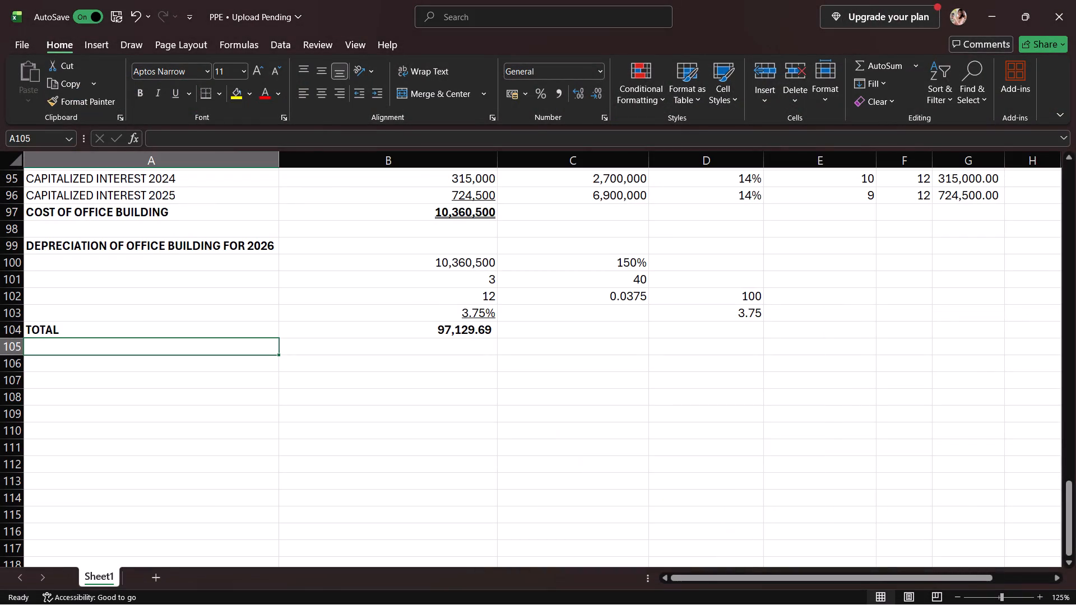
{"action": "left_click", "coordinate": [210, 418]}
{"action": "left_click", "coordinate": [209, 401]}
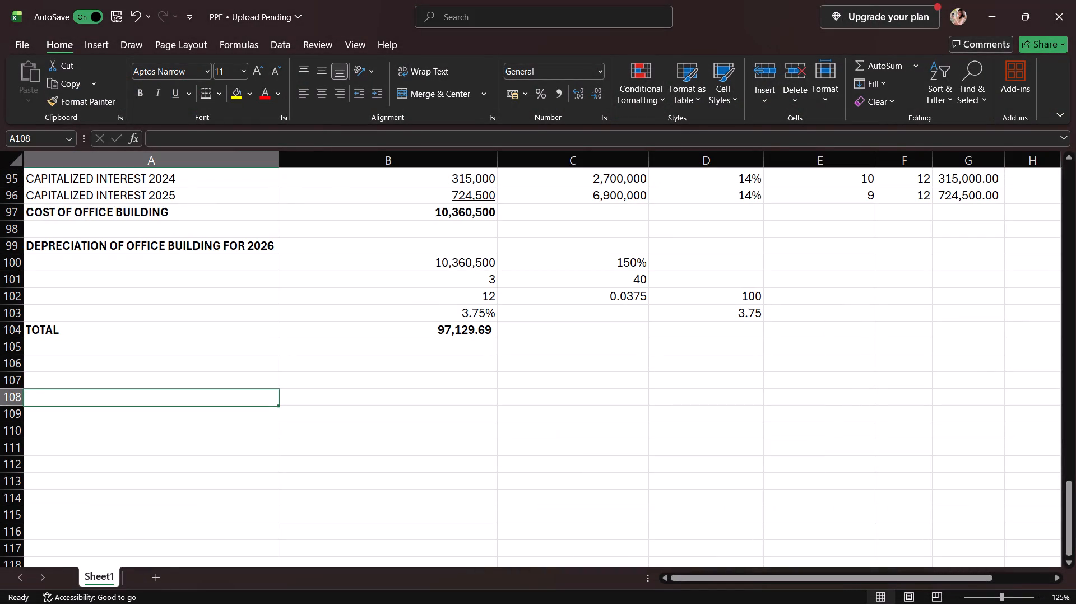
{"action": "type", "text": "WORKIN"}
{"action": "key", "text": "space"}
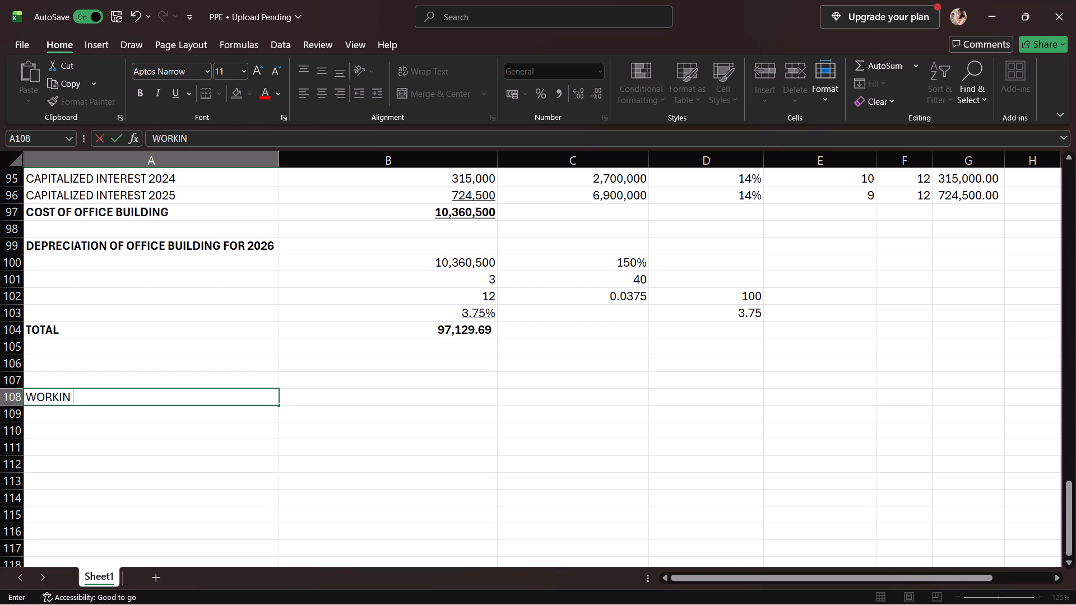
{"action": "key", "text": "BackSpace"}
{"action": "type", "text": "G SCHE"}
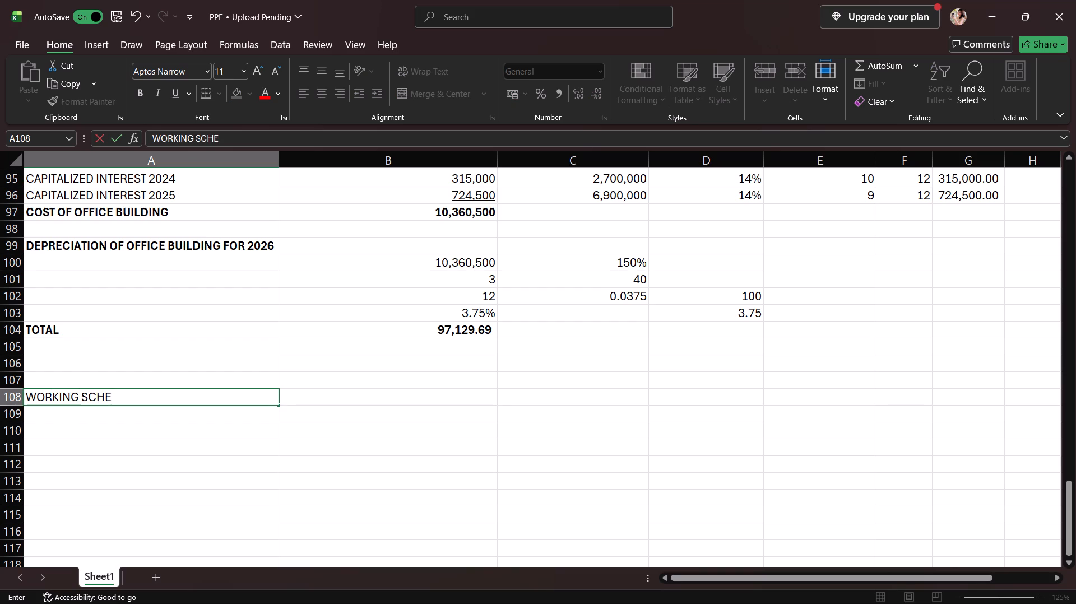
{"action": "type", "text": "DULE"}
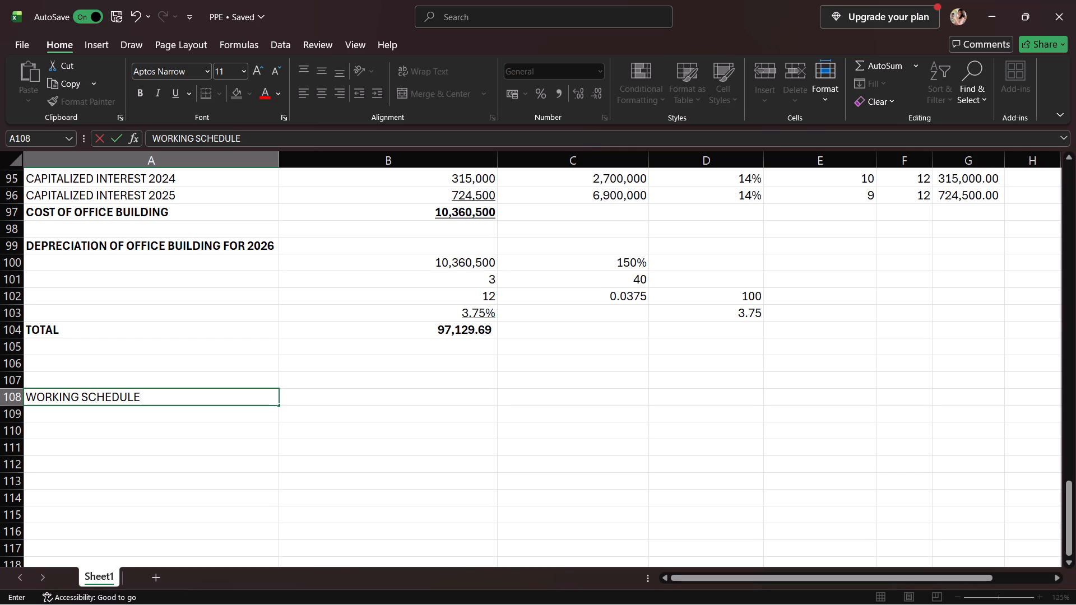
{"action": "left_click", "coordinate": [141, 89]}
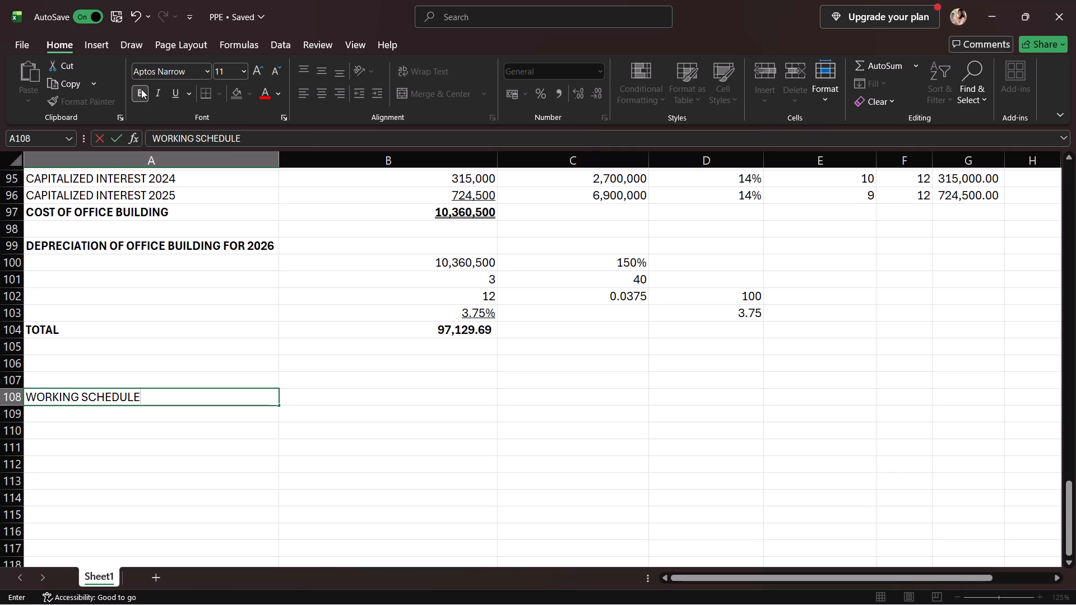
{"action": "left_click", "coordinate": [142, 95]}
{"action": "left_click_drag", "start_coordinate": [196, 365], "coordinate": [195, 370]}
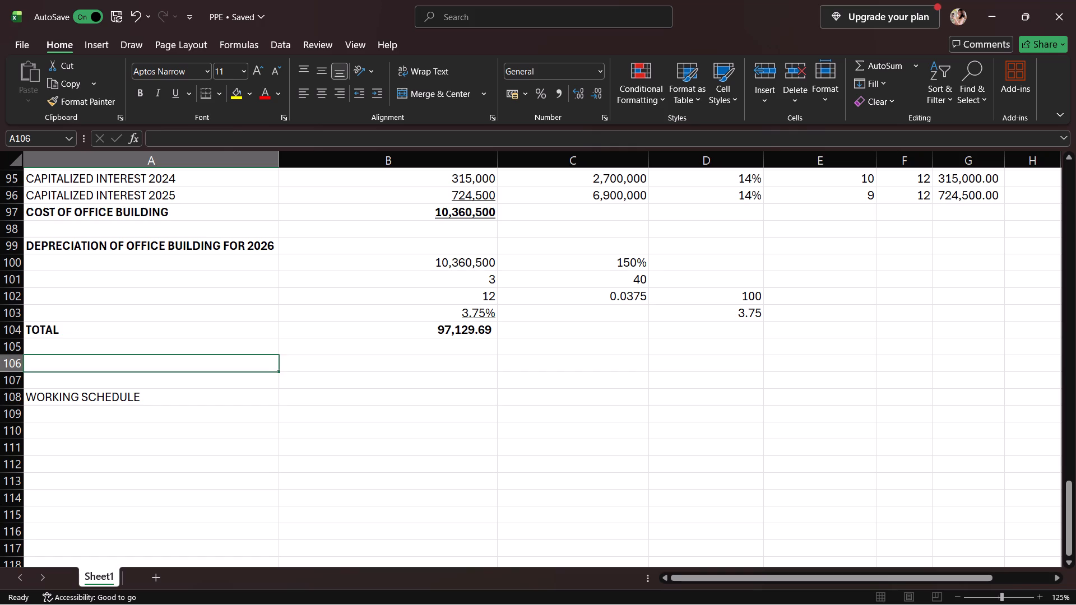
{"action": "left_click", "coordinate": [198, 395]}
{"action": "left_click", "coordinate": [139, 86]}
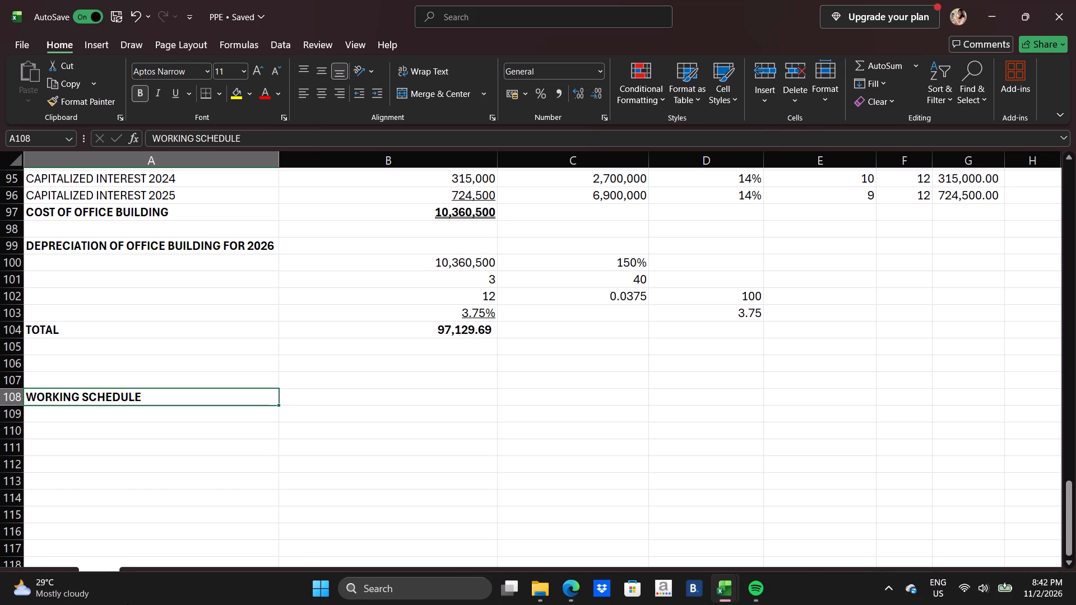
Make row 109 taller and enter the column header ASSET in A109, centred both ways and bold.
{"action": "left_click", "coordinate": [121, 418]}
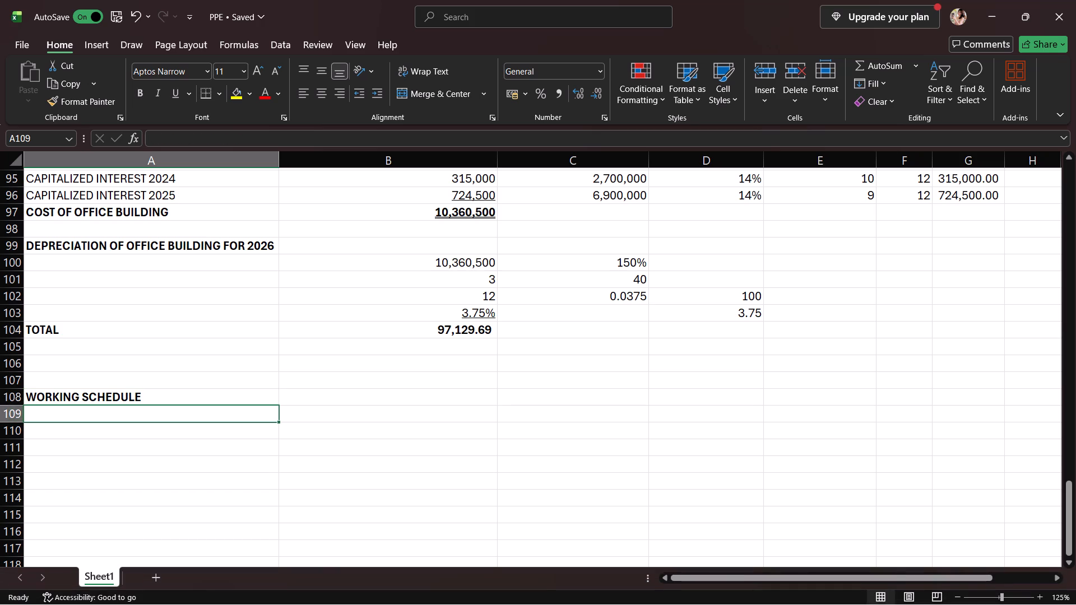
{"action": "left_click_drag", "start_coordinate": [15, 420], "coordinate": [11, 441]}
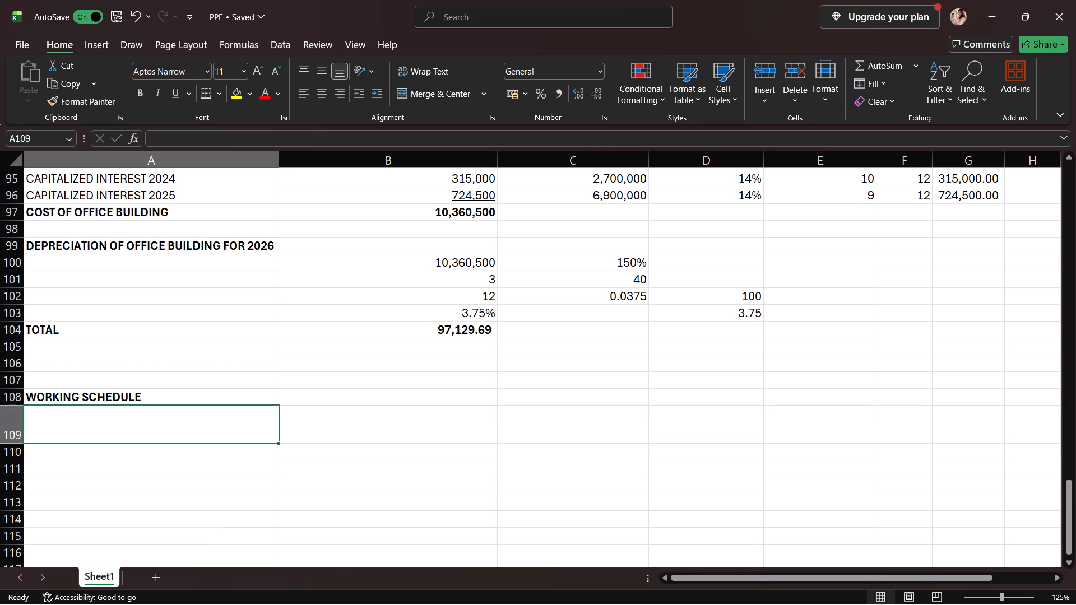
{"action": "type", "text": "ASSET"}
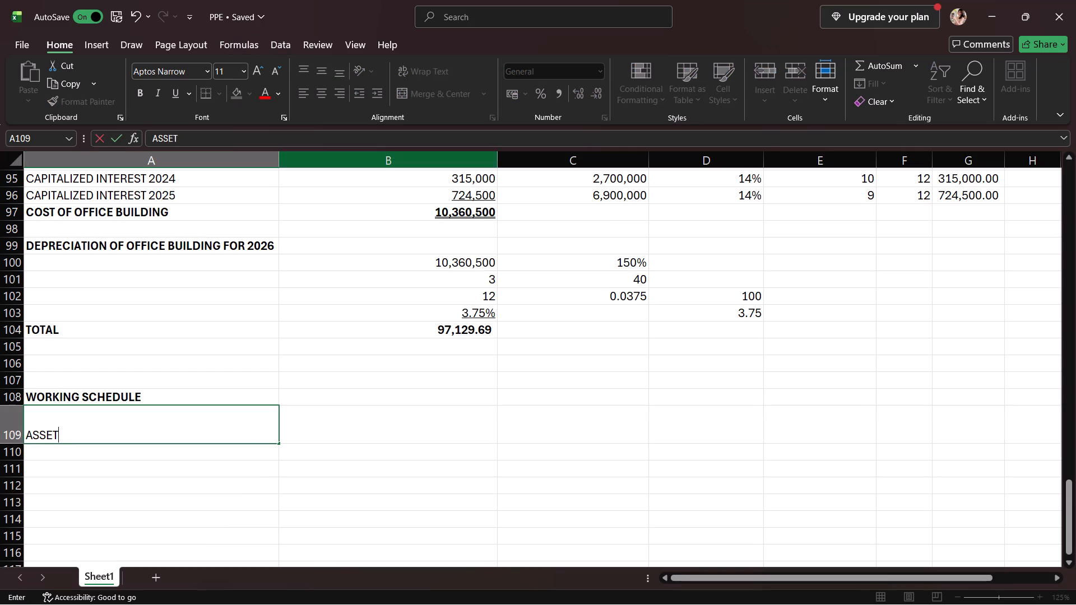
{"action": "left_click", "coordinate": [189, 413]}
{"action": "left_click", "coordinate": [205, 399]}
{"action": "left_click", "coordinate": [234, 411]}
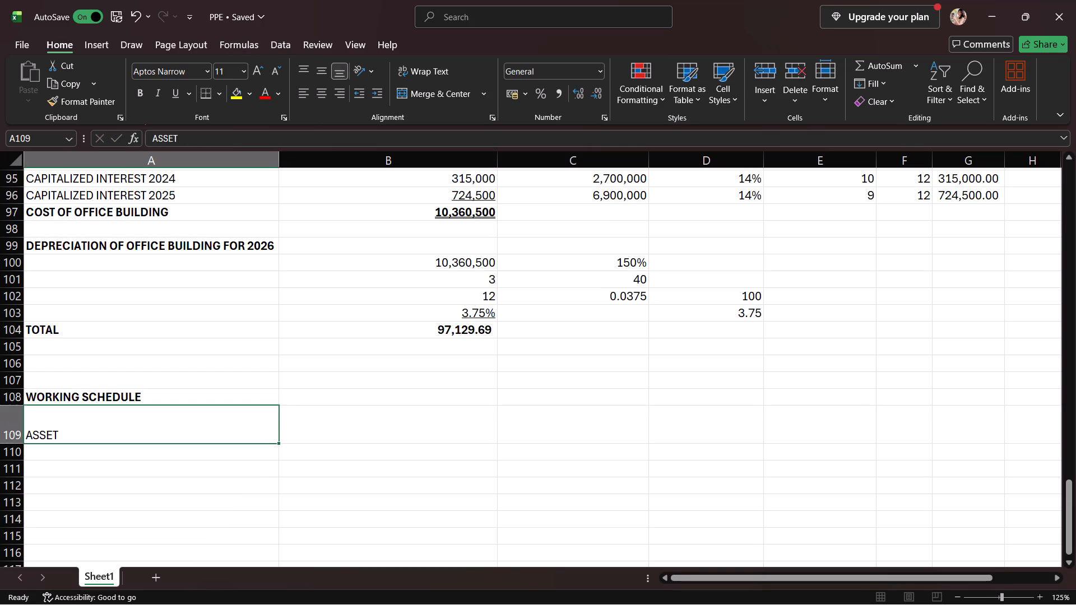
{"action": "left_click", "coordinate": [318, 73]}
{"action": "left_click", "coordinate": [319, 92]}
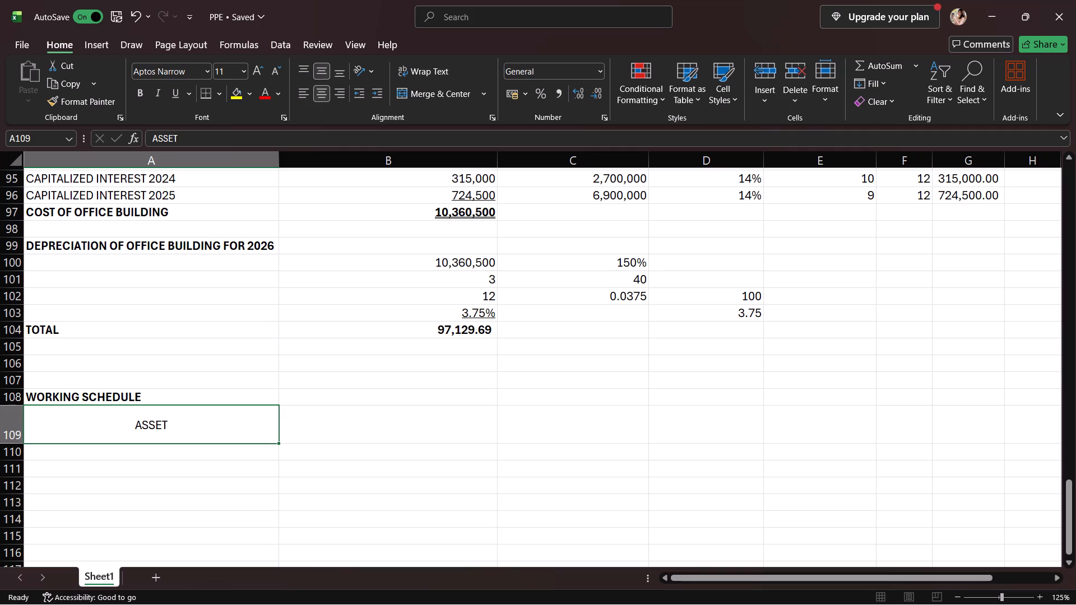
{"action": "left_click", "coordinate": [136, 92]}
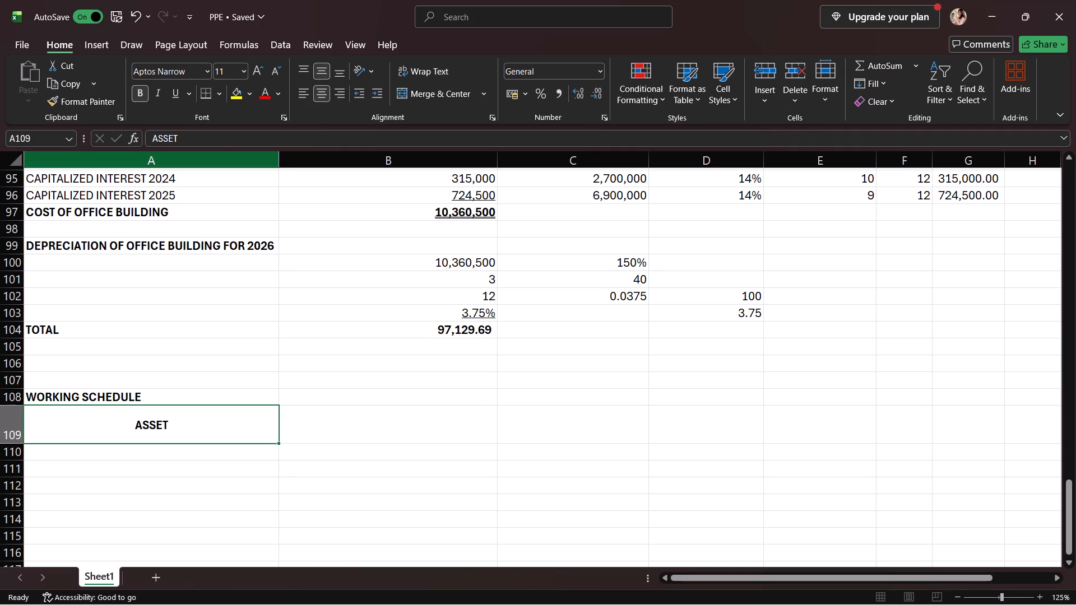
Enter the column header JAN 1, 2025 COST in B109, centred both ways and bold.
{"action": "left_click", "coordinate": [335, 418]}
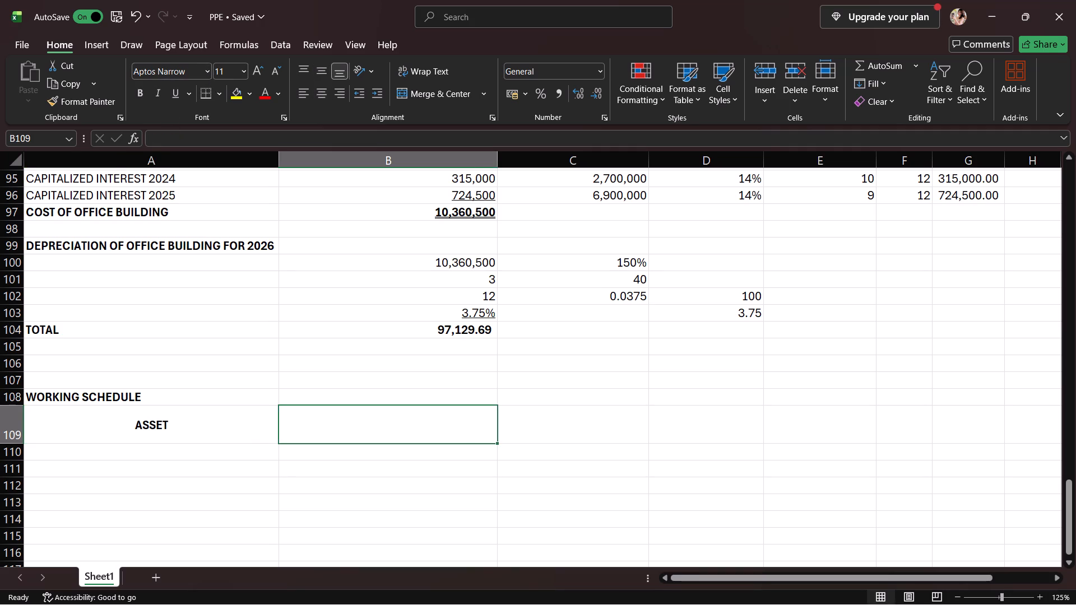
{"action": "type", "text": "JAN 1"}
{"action": "type", "text": ","}
{"action": "key", "text": "space"}
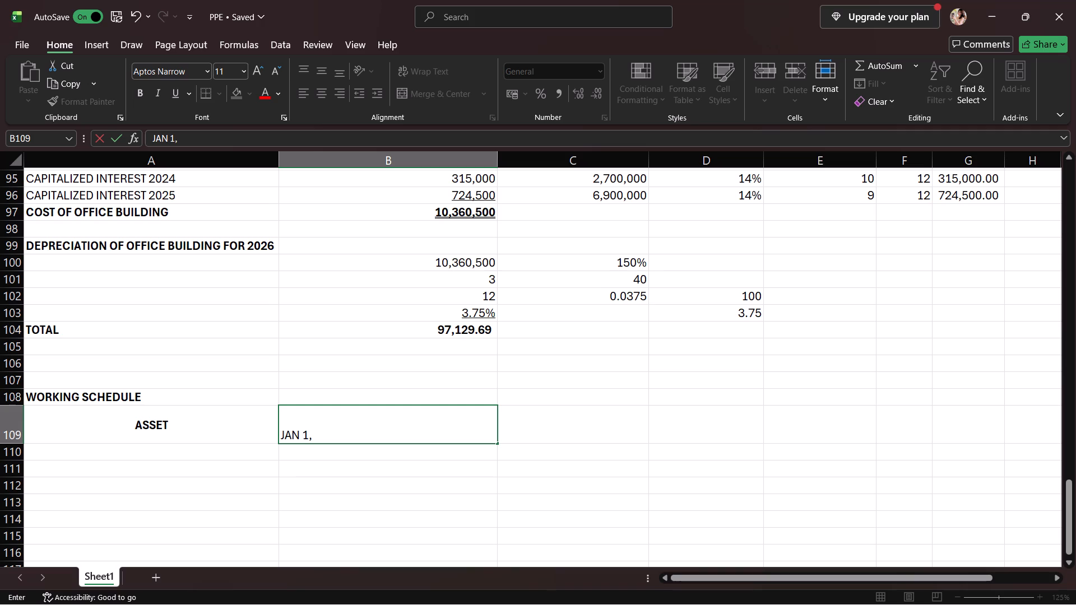
{"action": "type", "text": "2025"}
{"action": "key", "text": "space"}
{"action": "type", "text": "COST"}
{"action": "left_click_drag", "start_coordinate": [227, 416], "coordinate": [224, 432]}
{"action": "left_click_drag", "start_coordinate": [275, 413], "coordinate": [366, 435]}
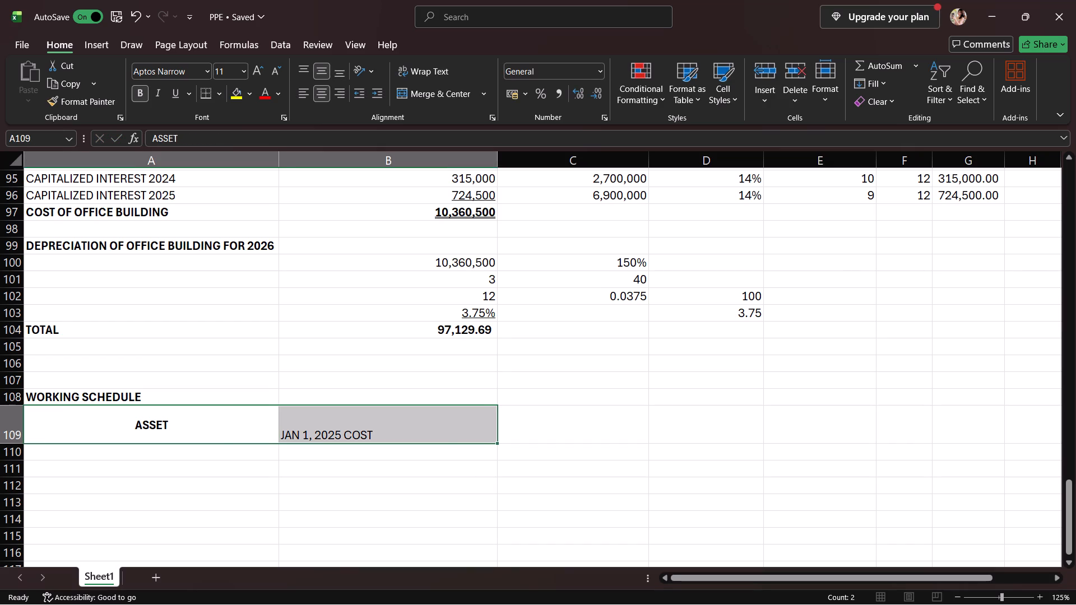
{"action": "left_click", "coordinate": [362, 434]}
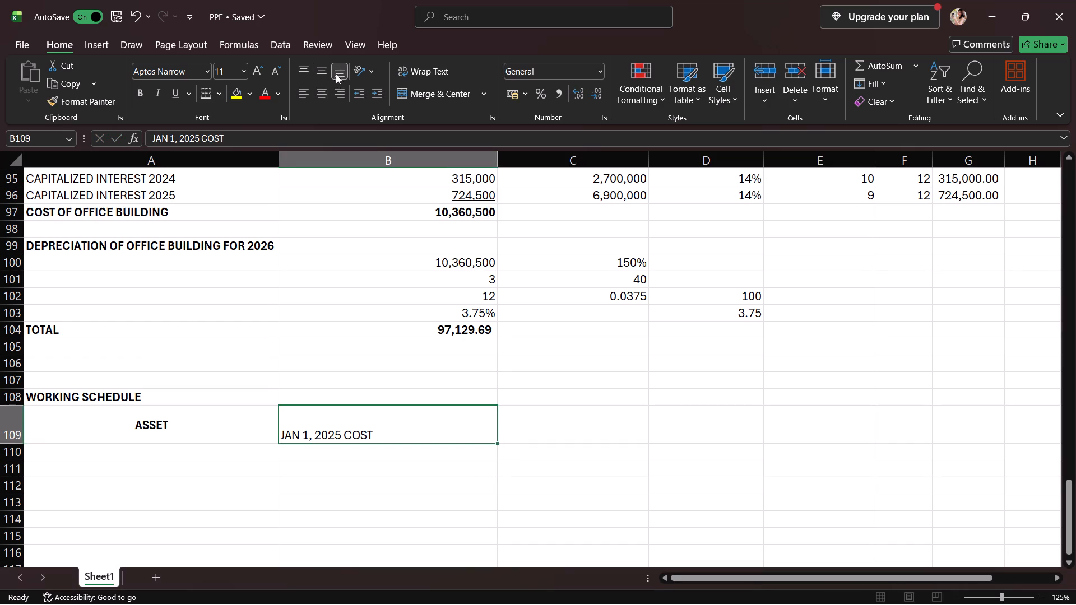
{"action": "left_click", "coordinate": [323, 70]}
{"action": "left_click", "coordinate": [320, 96]}
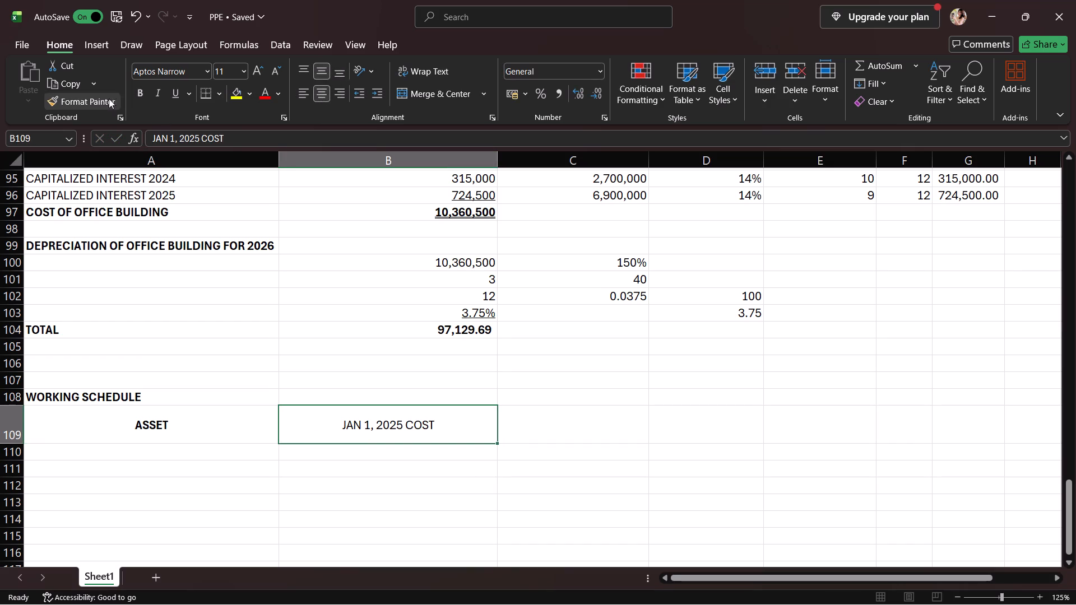
{"action": "left_click", "coordinate": [134, 92]}
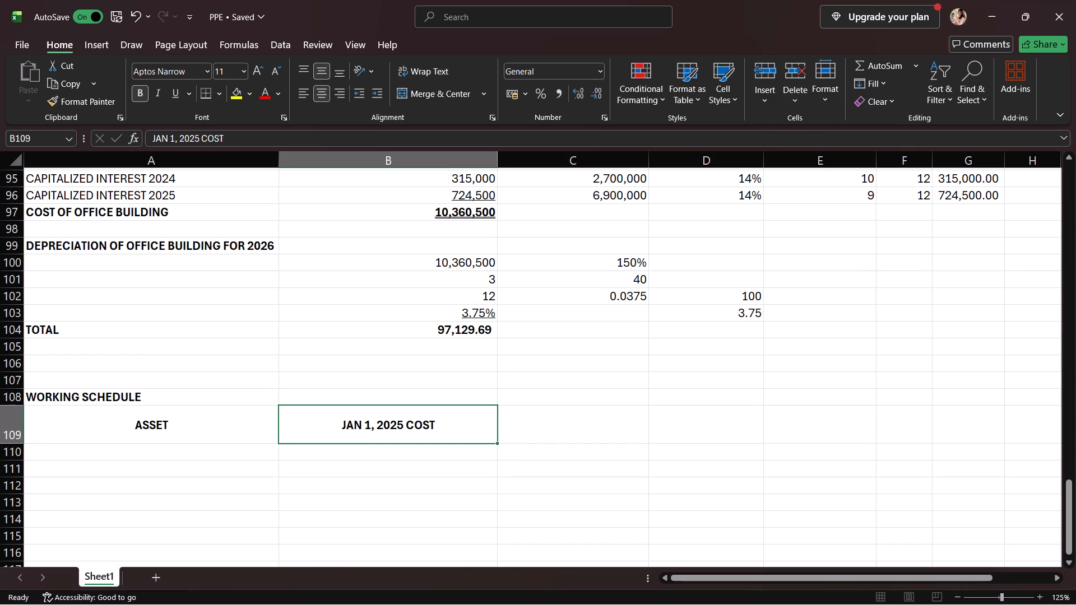
Enter the column header JAN 1, 2025 ACC. DEP. in C109.
{"action": "left_click", "coordinate": [571, 425]}
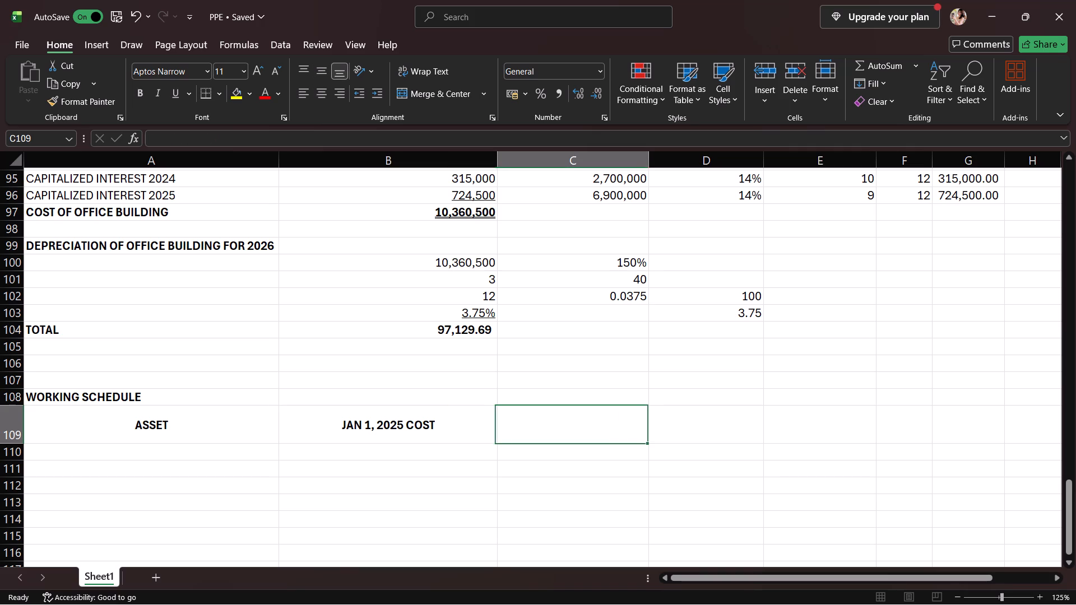
{"action": "type", "text": "JAN"}
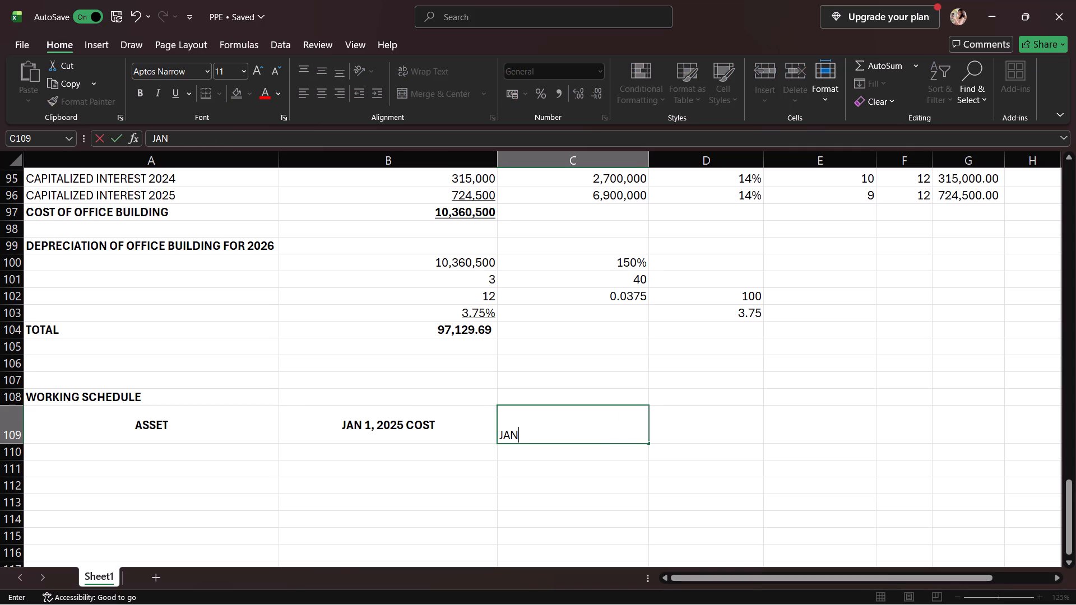
{"action": "key", "text": "space"}
{"action": "type", "text": "1,"}
{"action": "key", "text": "space"}
{"action": "type", "text": "2025"}
{"action": "key", "text": "space"}
{"action": "type", "text": "A"}
{"action": "type", "text": "CC. DEP,"}
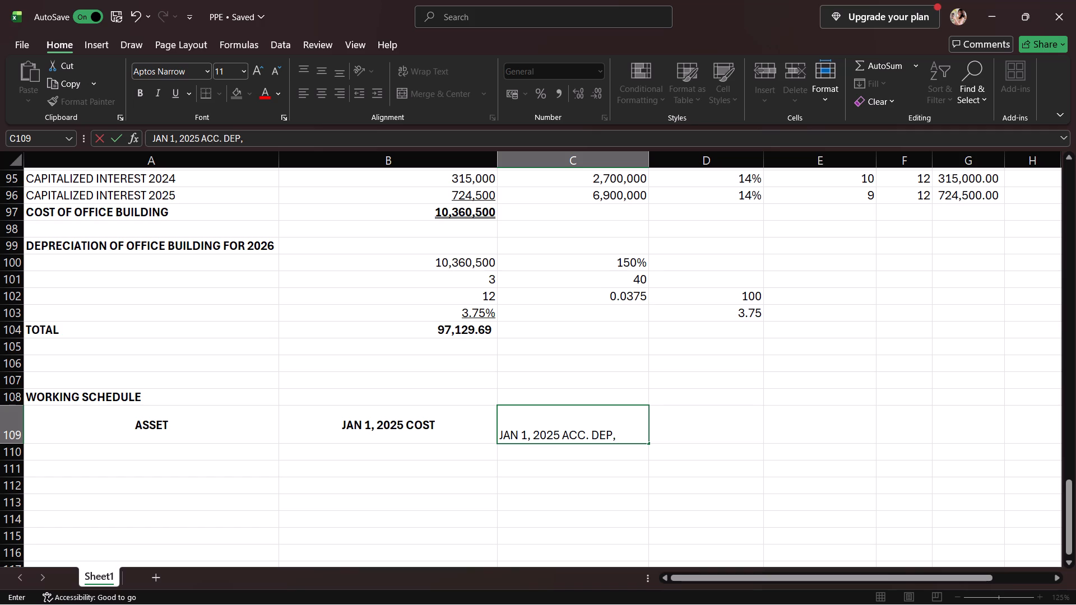
{"action": "key", "text": "BackSpace"}
{"action": "key", "text": "period"}
{"action": "left_click", "coordinate": [389, 436]}
Centre the C109 header both horizontally and vertically and make it bold.
{"action": "left_click", "coordinate": [554, 418]}
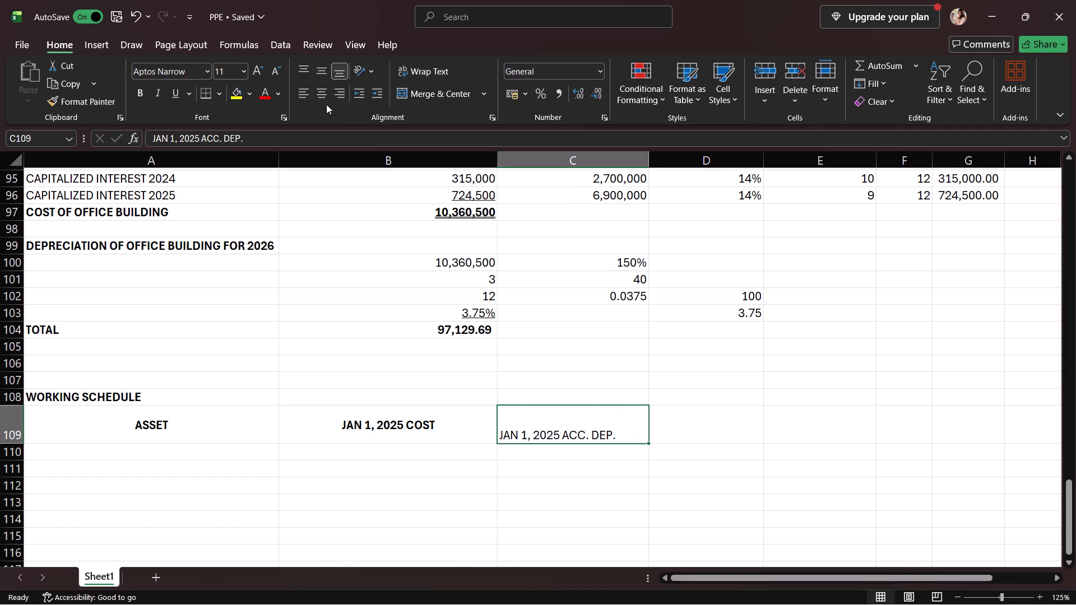
{"action": "left_click", "coordinate": [327, 87]}
{"action": "left_click", "coordinate": [324, 61]}
{"action": "left_click", "coordinate": [318, 76]}
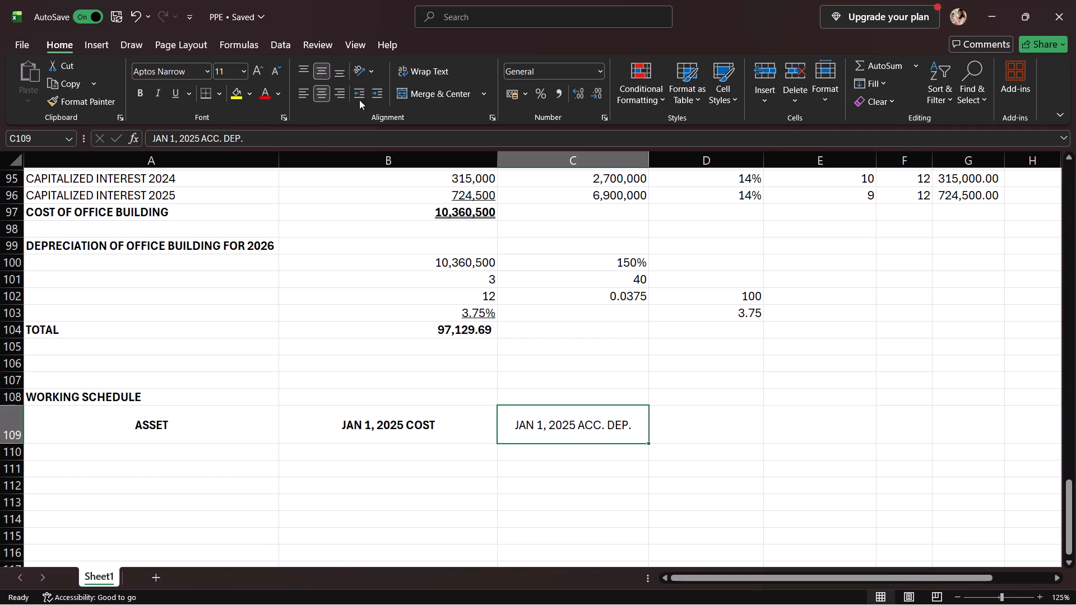
{"action": "left_click", "coordinate": [142, 91]}
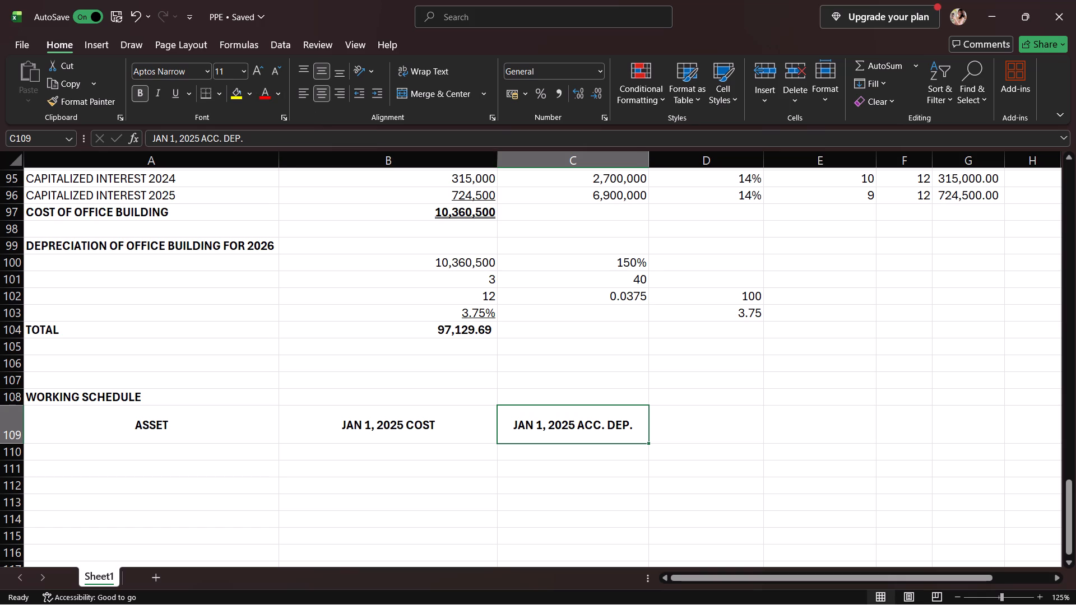
Enter the column header METHOD in D109 and match the B109 header's formatting, centred both ways and bold.
{"action": "left_click", "coordinate": [734, 420]}
{"action": "type", "text": "MET"}
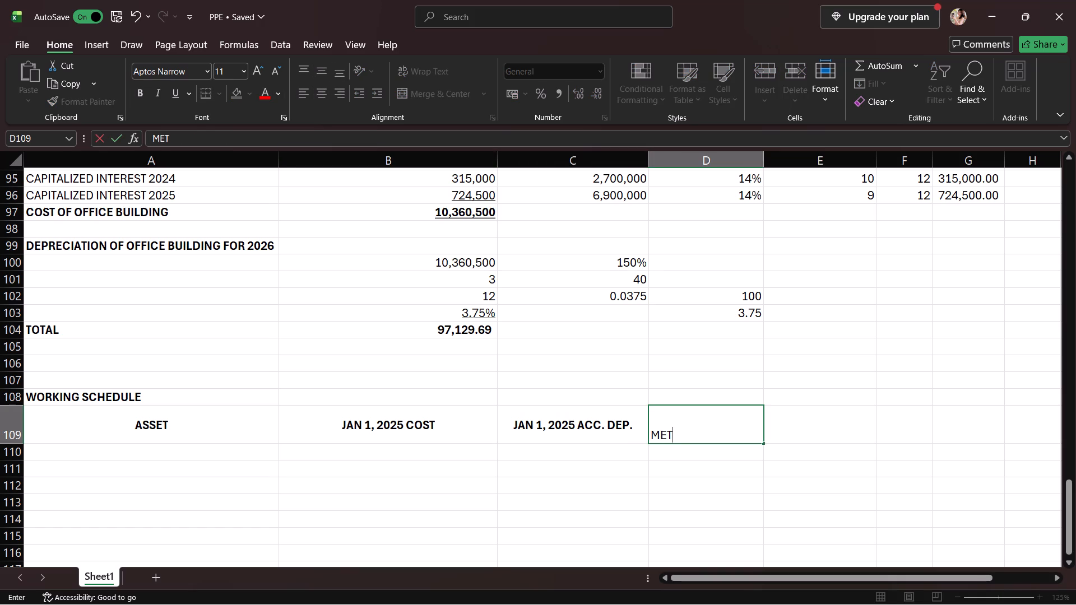
{"action": "type", "text": "HOD"}
{"action": "scroll", "coordinate": [717, 430], "scroll_direction": "down", "scroll_amount": 3}
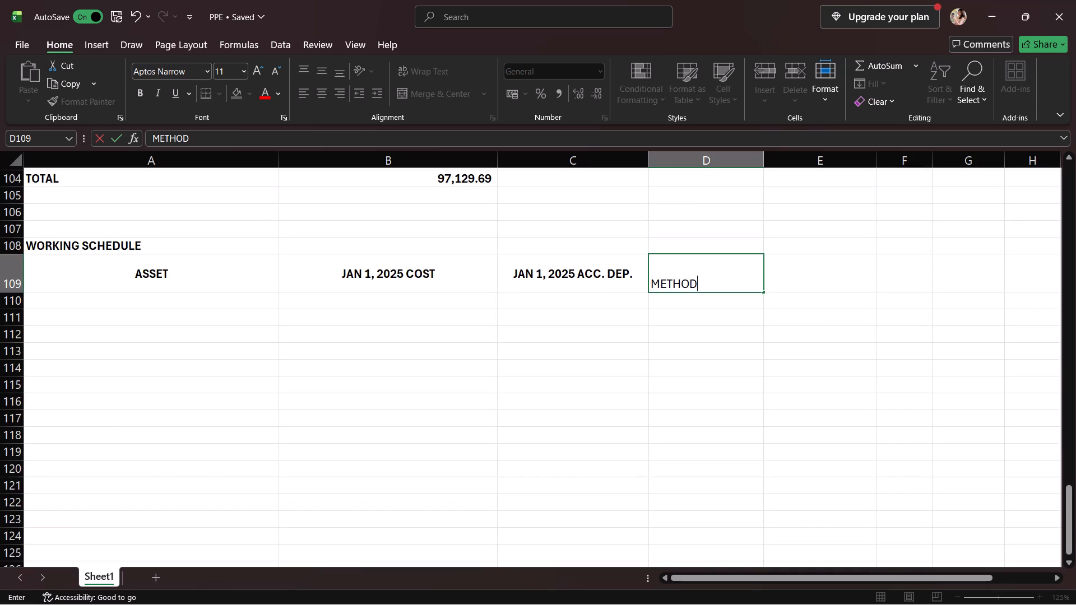
{"action": "scroll", "coordinate": [747, 419], "scroll_direction": "down", "scroll_amount": 1}
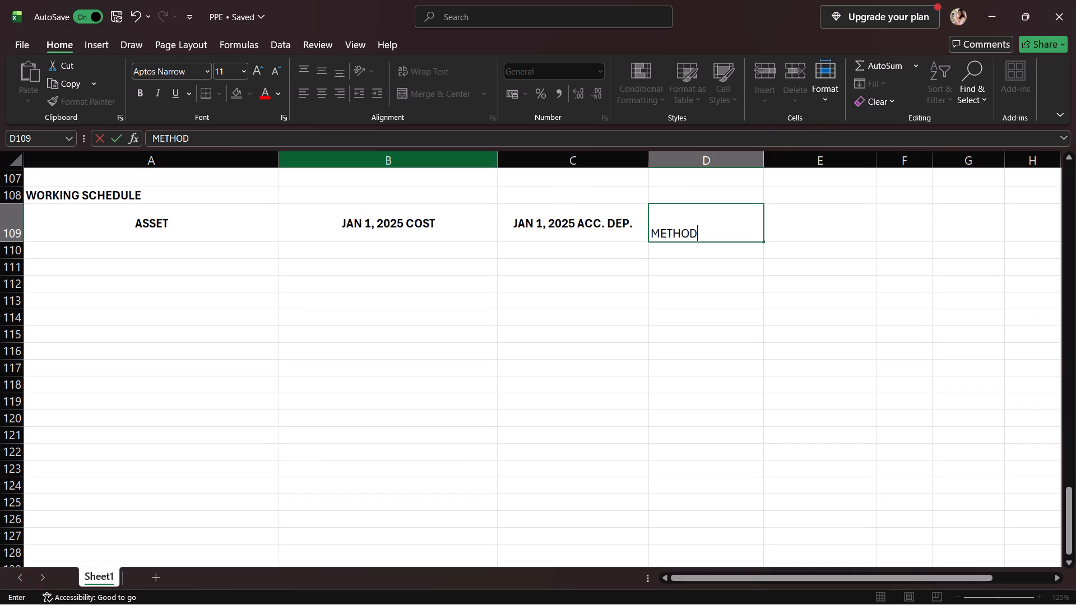
{"action": "left_click", "coordinate": [427, 226]}
{"action": "left_click", "coordinate": [735, 226]}
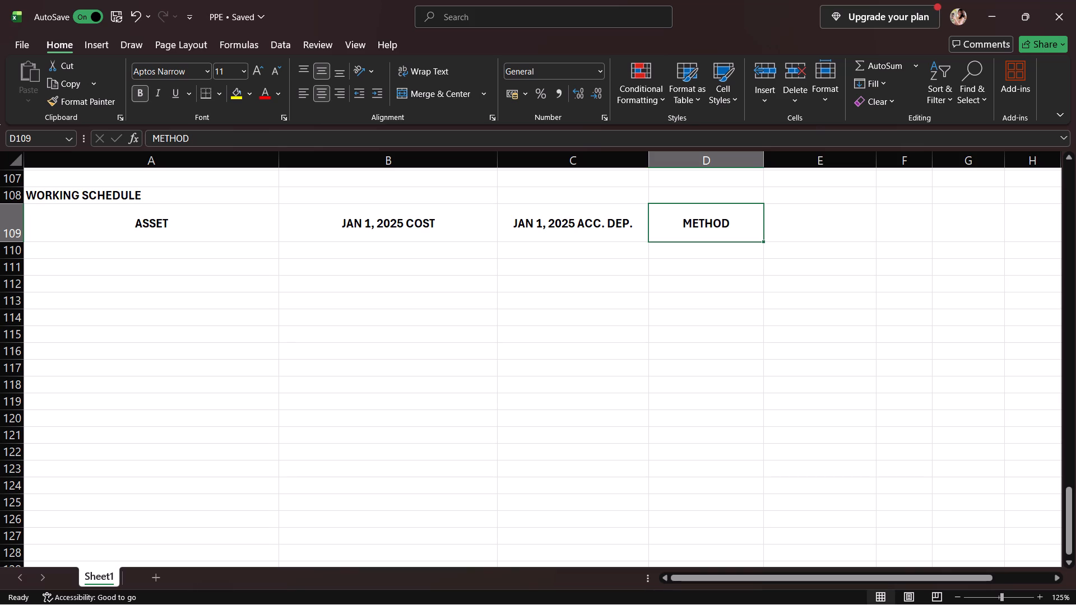
Fill the header cells A109 to D109 with a custom medium pink chosen from the standard colour palette.
{"action": "left_click", "coordinate": [225, 255]}
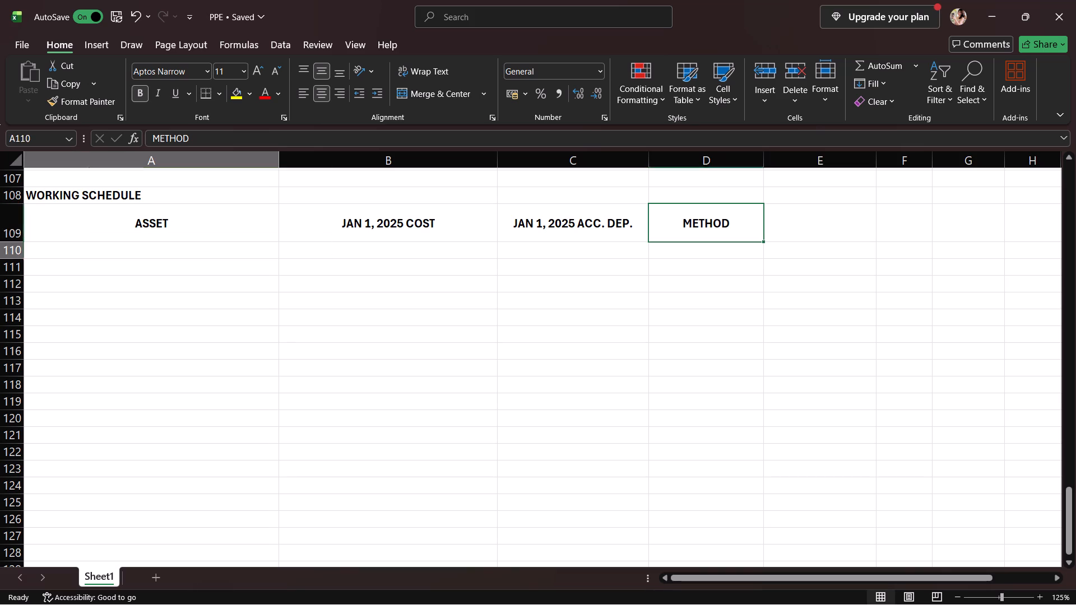
{"action": "left_click", "coordinate": [225, 226]}
{"action": "left_click", "coordinate": [251, 92]}
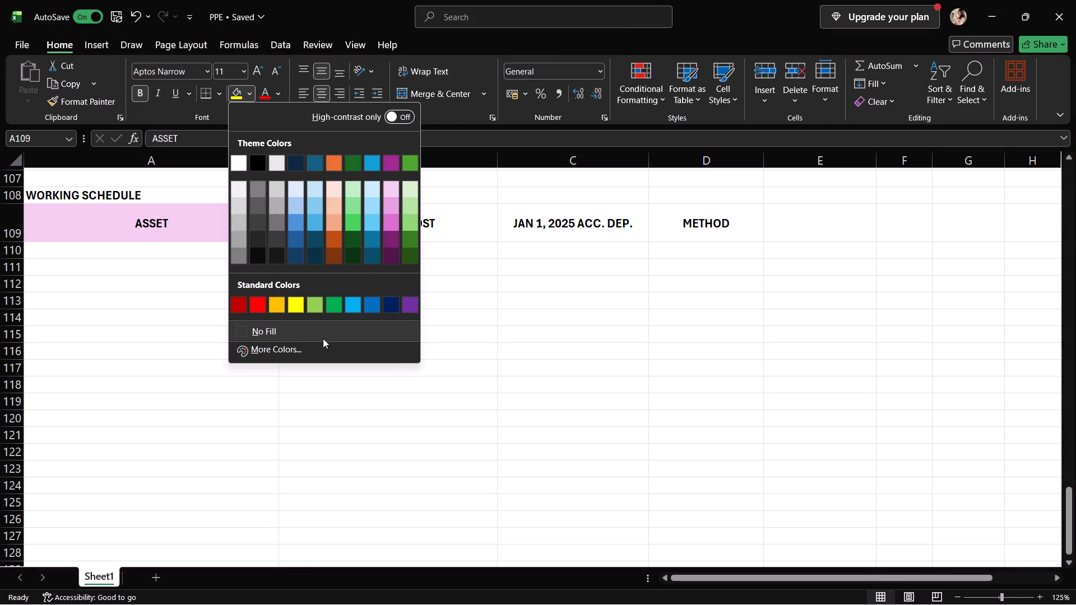
{"action": "left_click", "coordinate": [271, 346]}
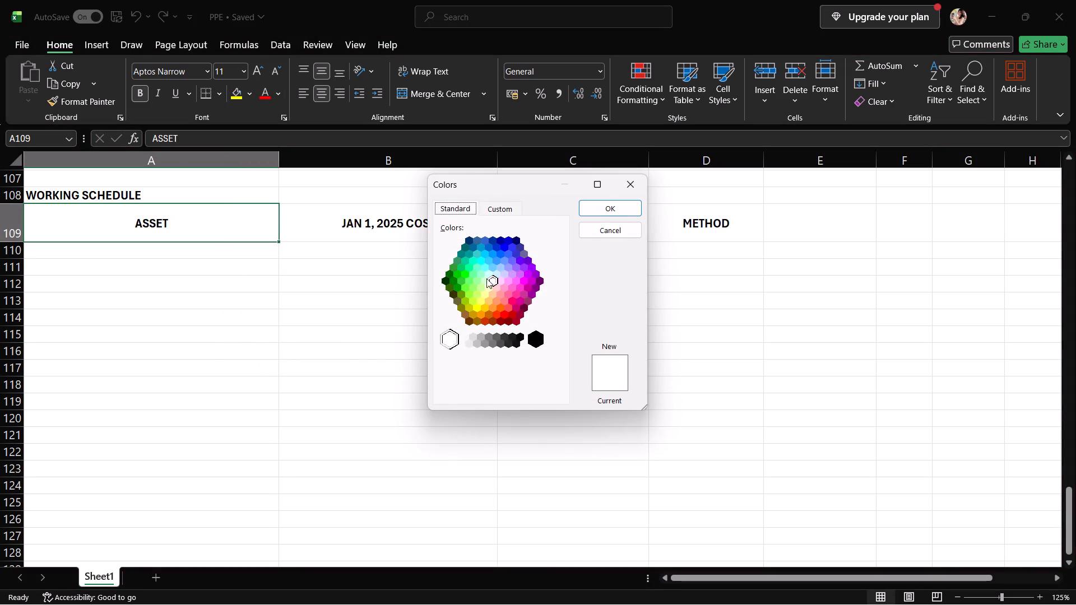
{"action": "left_click", "coordinate": [500, 278]}
{"action": "left_click", "coordinate": [504, 288]}
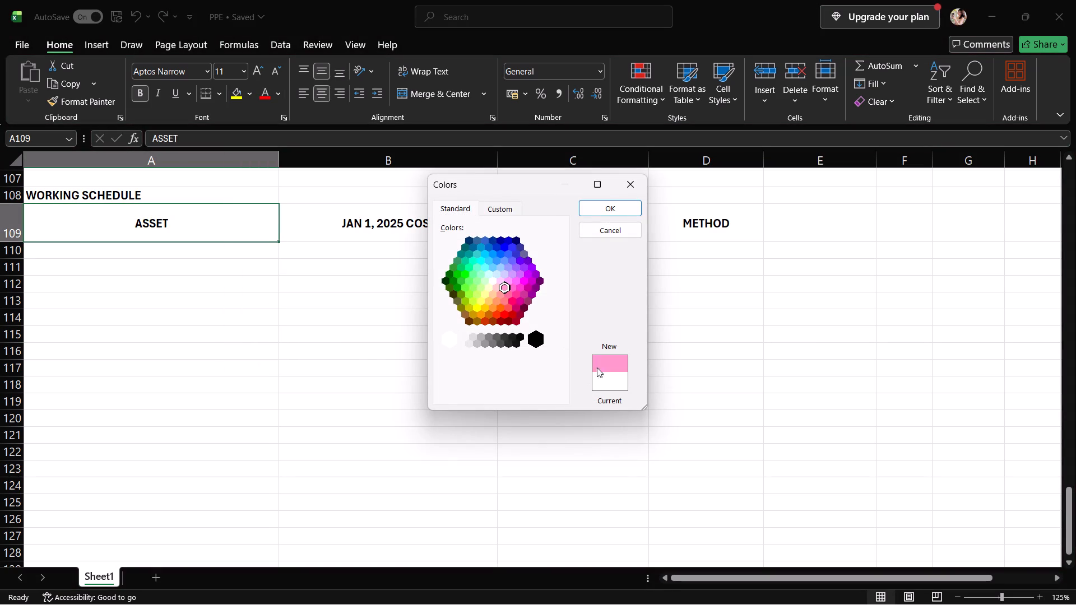
{"action": "left_click", "coordinate": [625, 210]}
{"action": "left_click", "coordinate": [400, 218]}
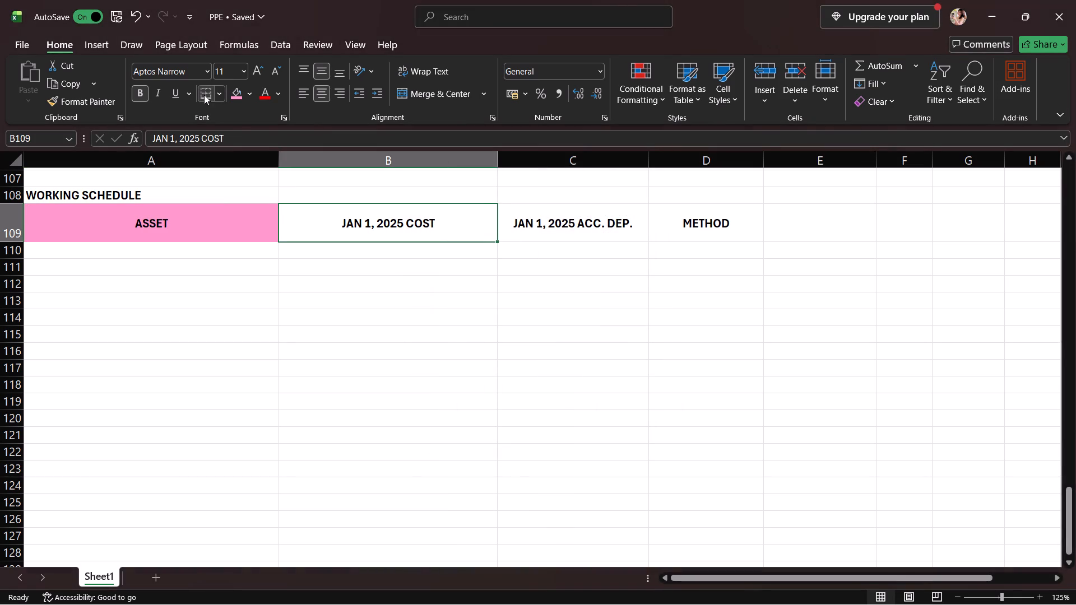
{"action": "left_click", "coordinate": [230, 97]}
{"action": "left_click", "coordinate": [597, 219]}
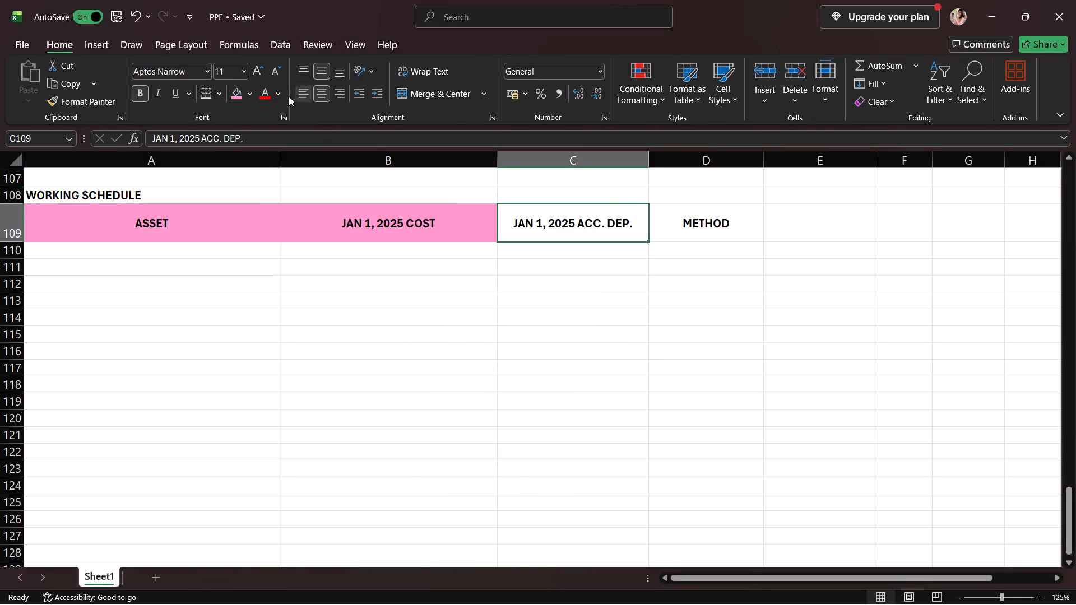
{"action": "left_click", "coordinate": [238, 95]}
{"action": "left_click", "coordinate": [666, 218]}
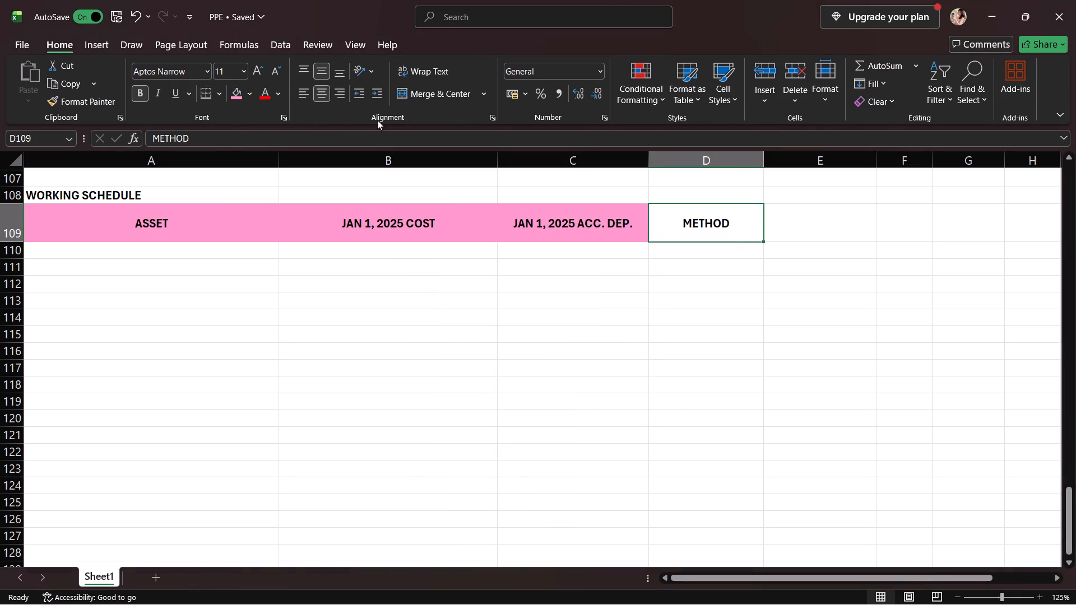
{"action": "left_click", "coordinate": [242, 95]}
List the assets LAND, BUILDING and MACHINERY & EQUIPMENT in A110 to A112 under the ASSET header.
{"action": "left_click", "coordinate": [248, 245]}
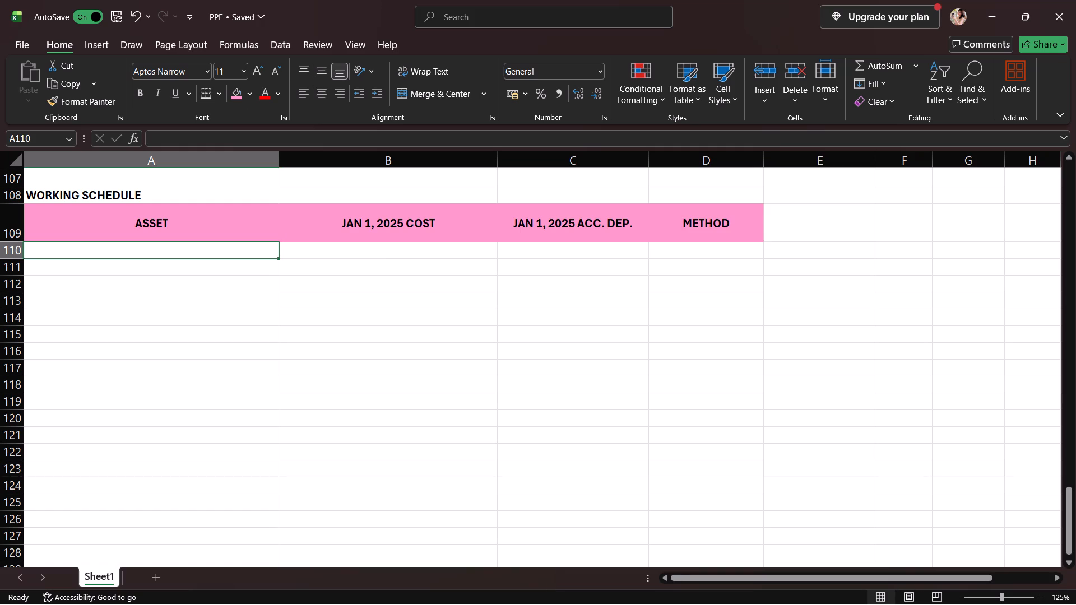
{"action": "type", "text": "LAND"}
{"action": "key", "text": "space"}
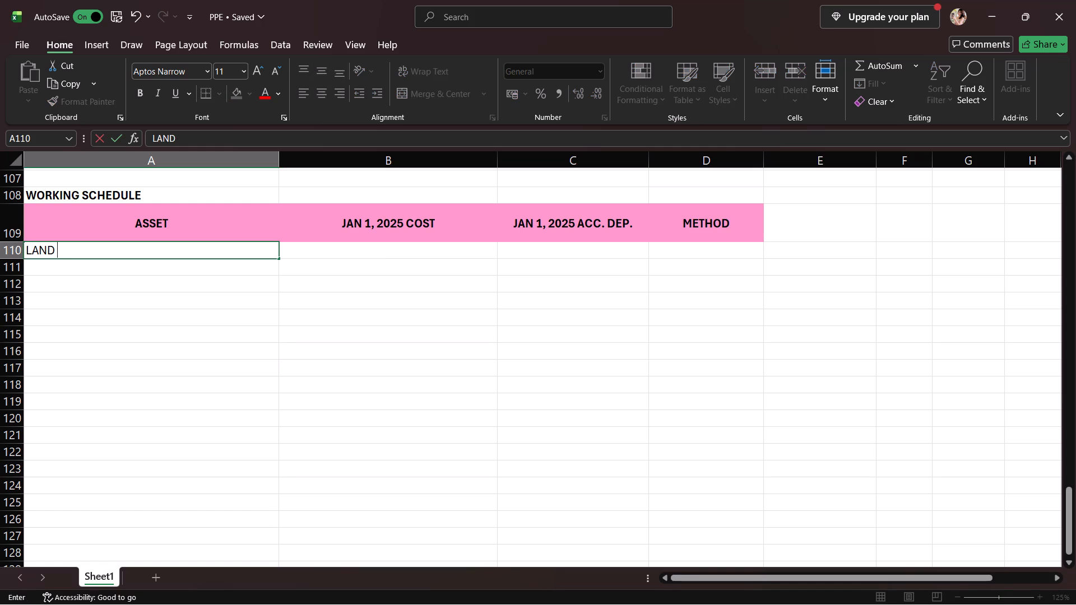
{"action": "left_click", "coordinate": [39, 267]}
{"action": "type", "text": "BUILDING"}
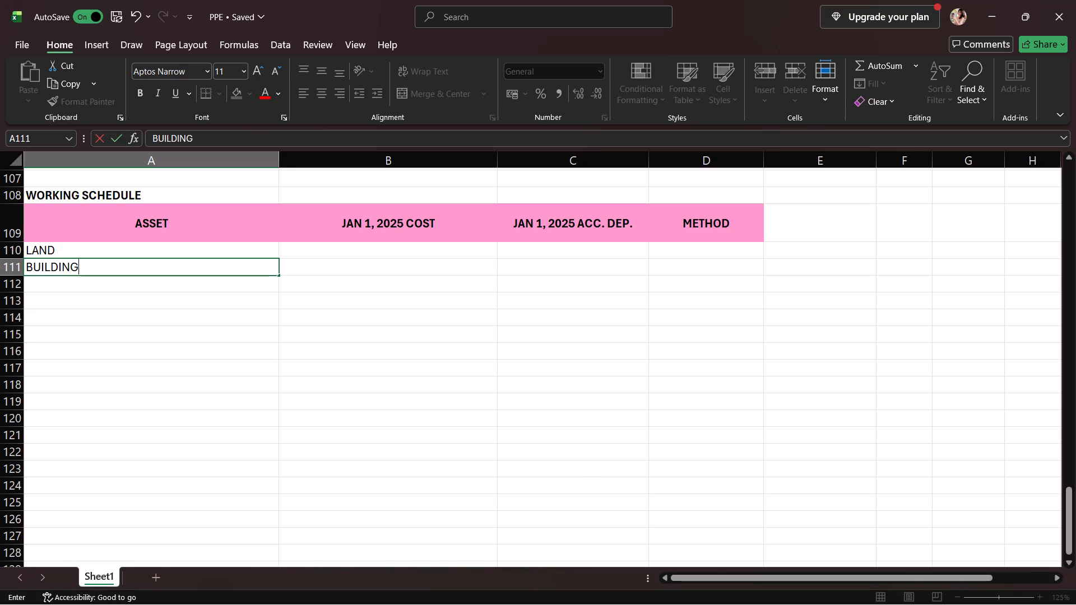
{"action": "left_click", "coordinate": [122, 283]}
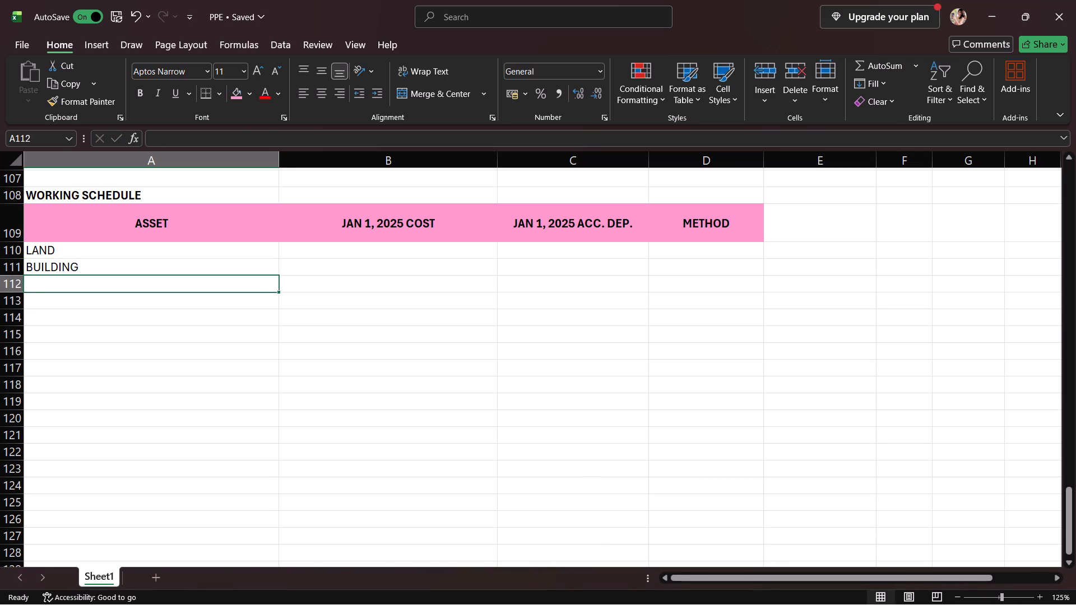
{"action": "type", "text": "MACHINERY"}
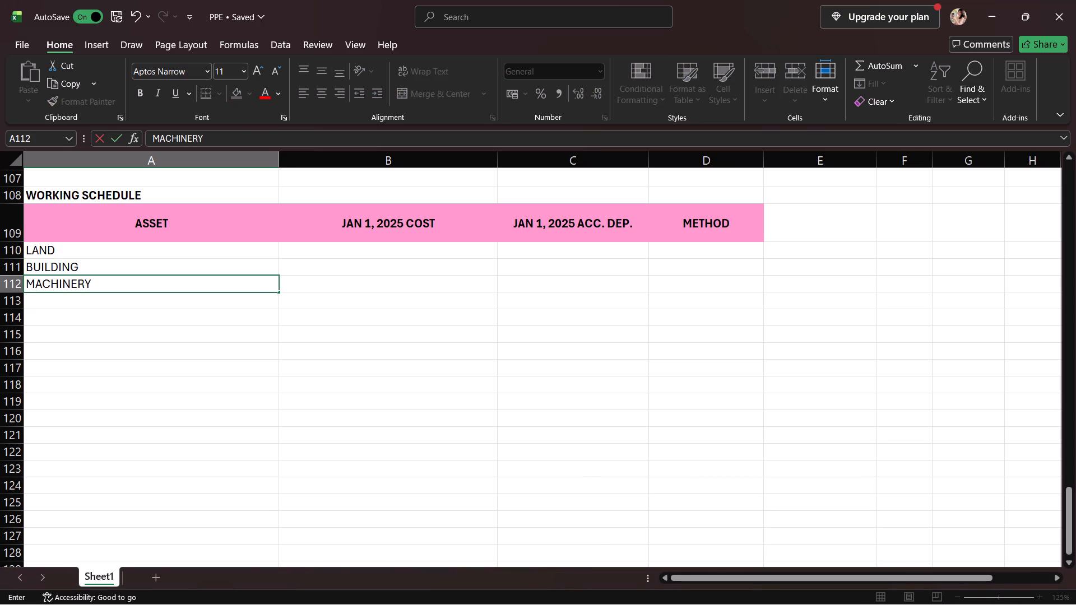
{"action": "key", "text": "space"}
{"action": "type", "text": "& EQUIPMENT"}
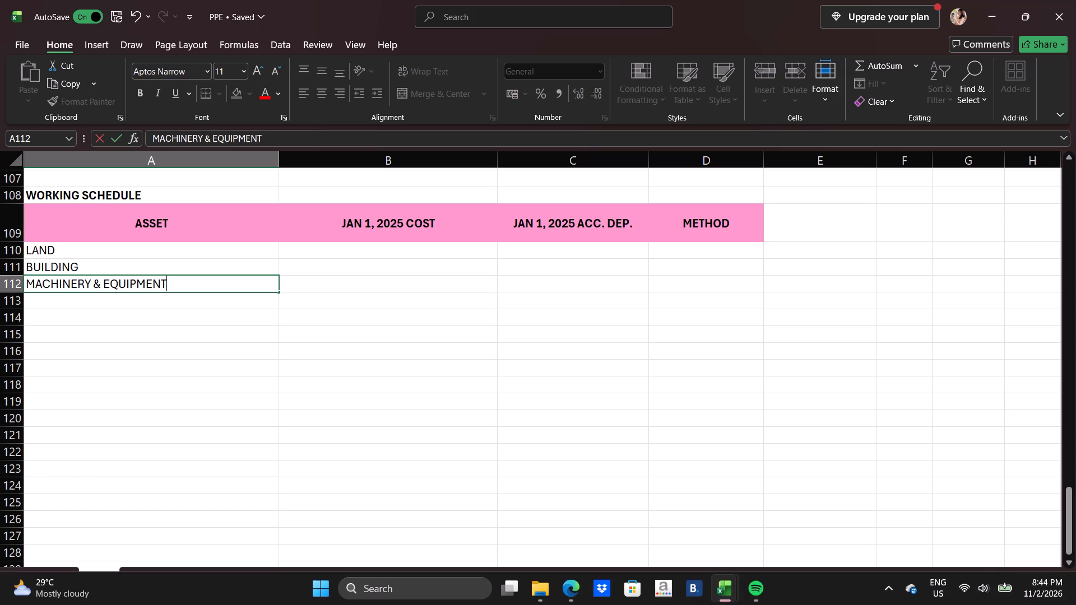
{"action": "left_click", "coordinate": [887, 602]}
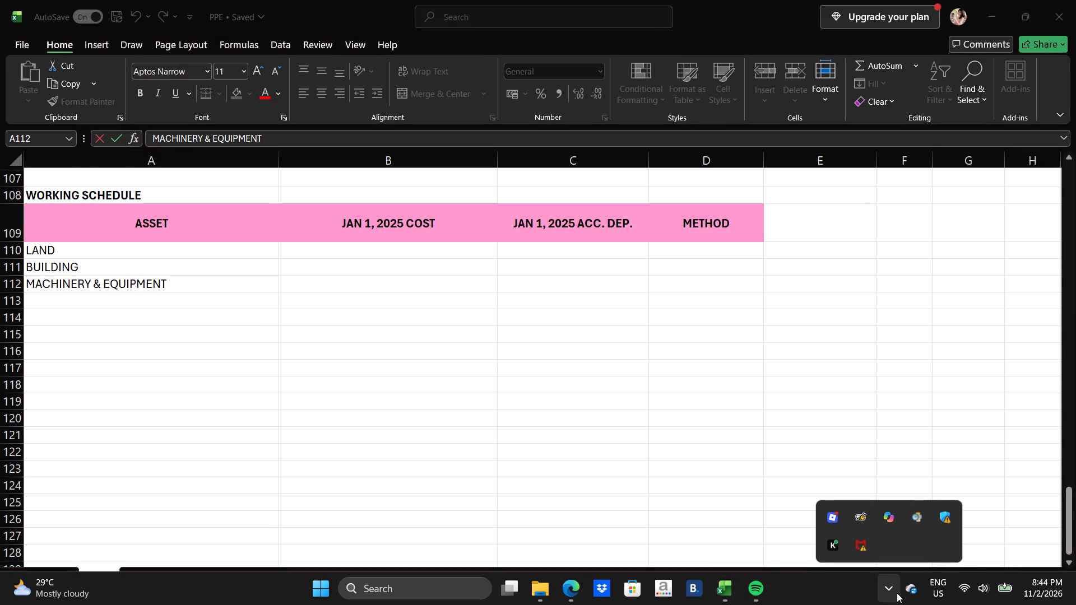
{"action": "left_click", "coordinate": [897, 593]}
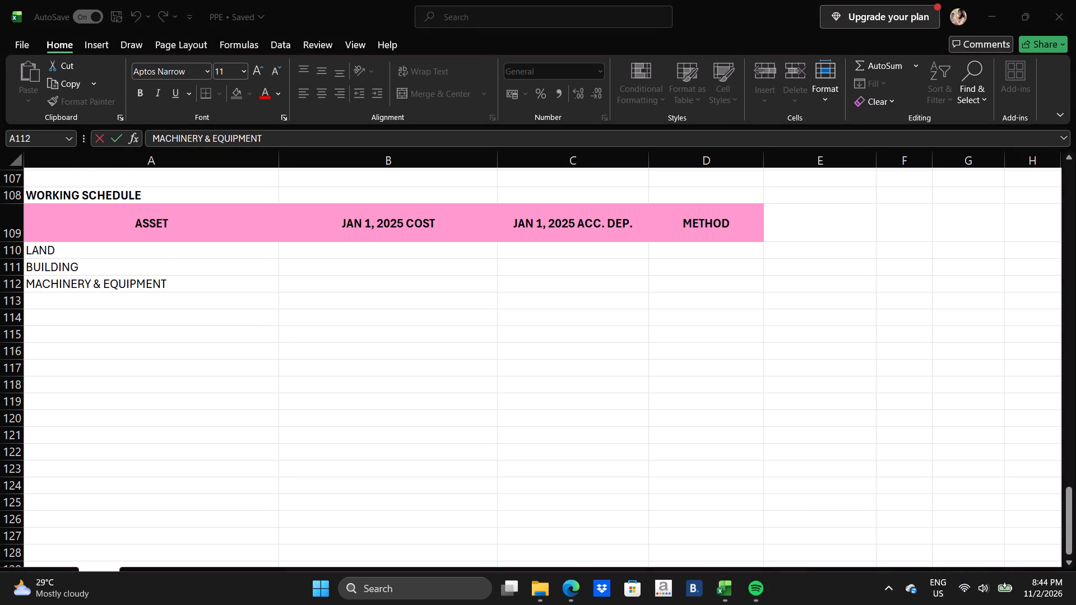
Enter the asset name AUTOMOTIVE EQUIPMENT in A113, below MACHINERY & EQUIPMENT.
{"action": "left_click", "coordinate": [142, 294]}
{"action": "left_click", "coordinate": [143, 298]}
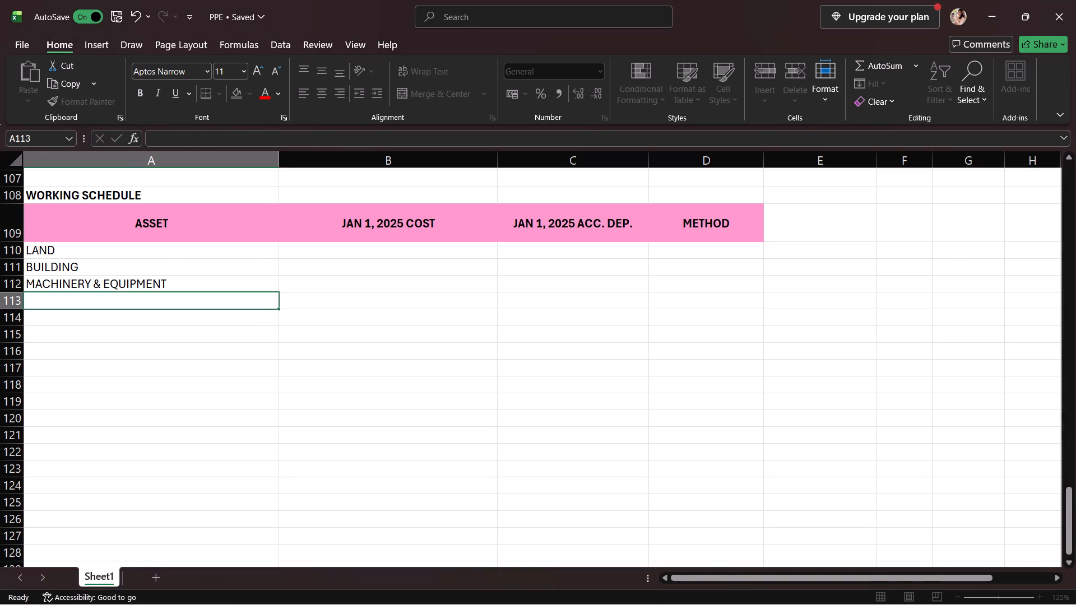
{"action": "type", "text": "AUTOMOTIVE"}
{"action": "key", "text": "space"}
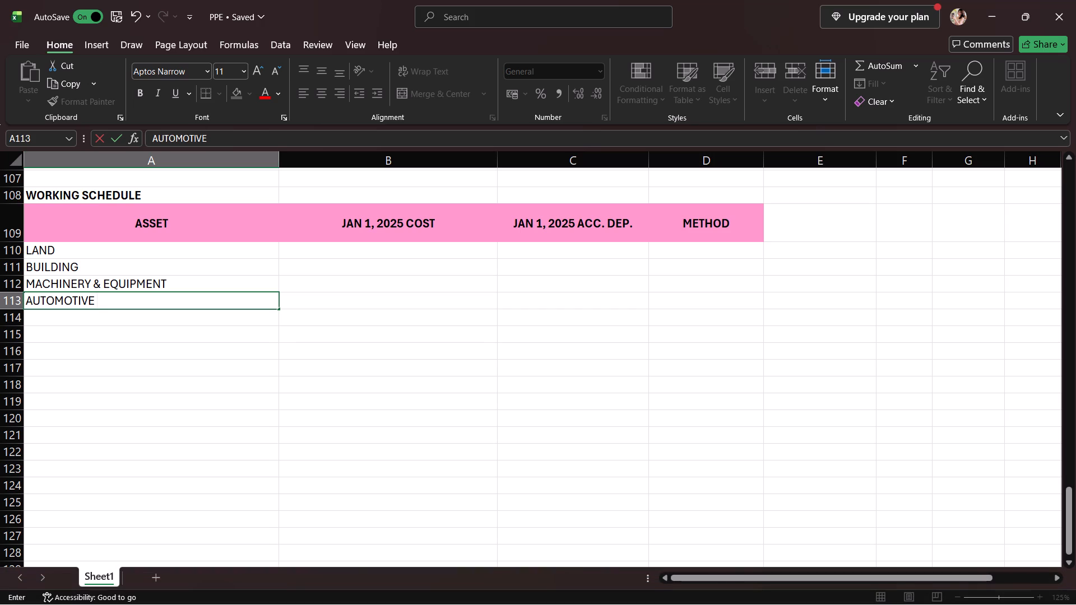
{"action": "scroll", "coordinate": [149, 131], "scroll_direction": "up", "scroll_amount": 1}
{"action": "type", "text": "EQUI"}
{"action": "type", "text": "PMENT"}
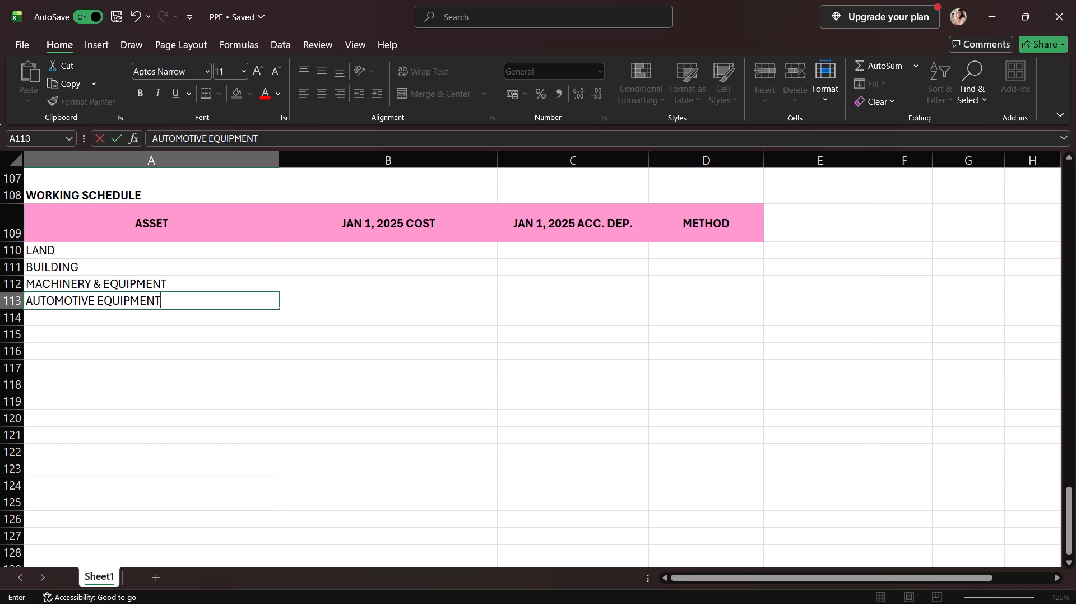
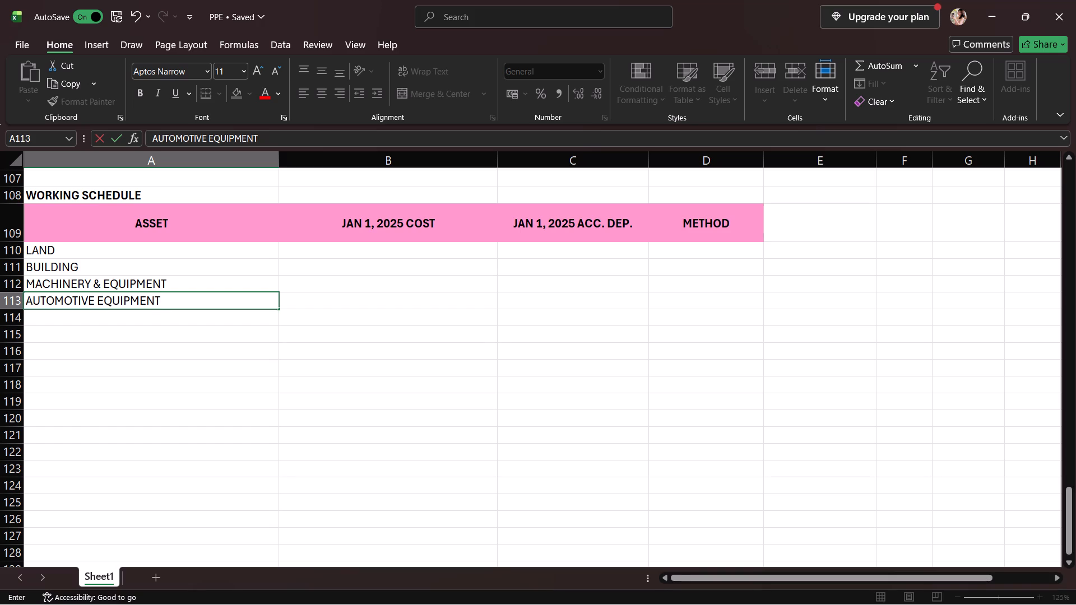
Enter the January 1, 2025 costs in B110 to B113: LAND 1,500,000, BUILDING 12,000,000, MACHINERY & EQUIPMENT 9,000,000 and AUTOMOTIVE EQUIPMENT 1,150,000.
{"action": "left_click", "coordinate": [321, 299]}
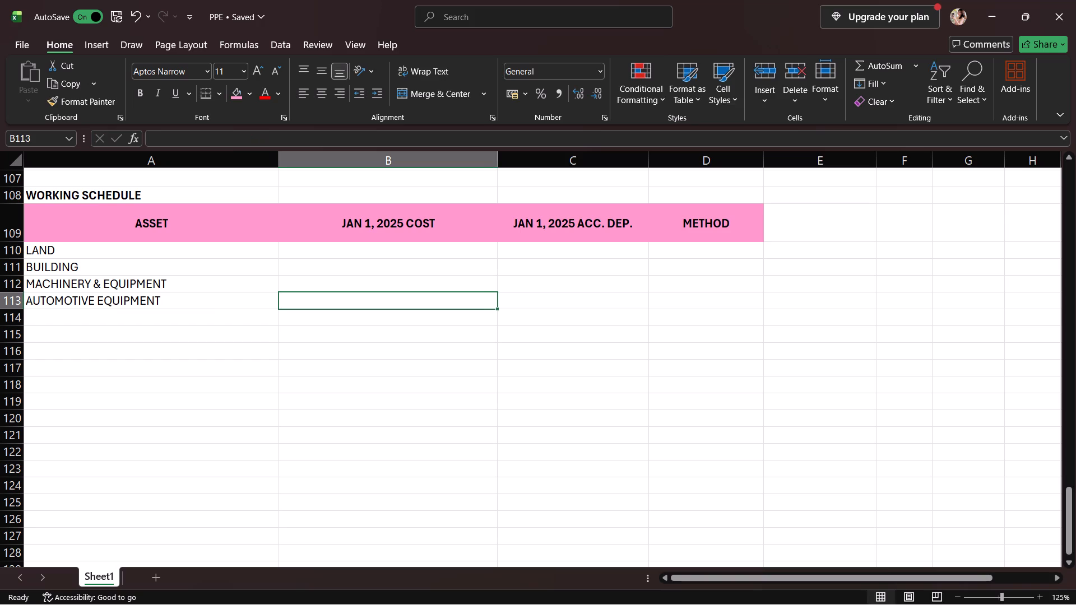
{"action": "left_click", "coordinate": [375, 254]}
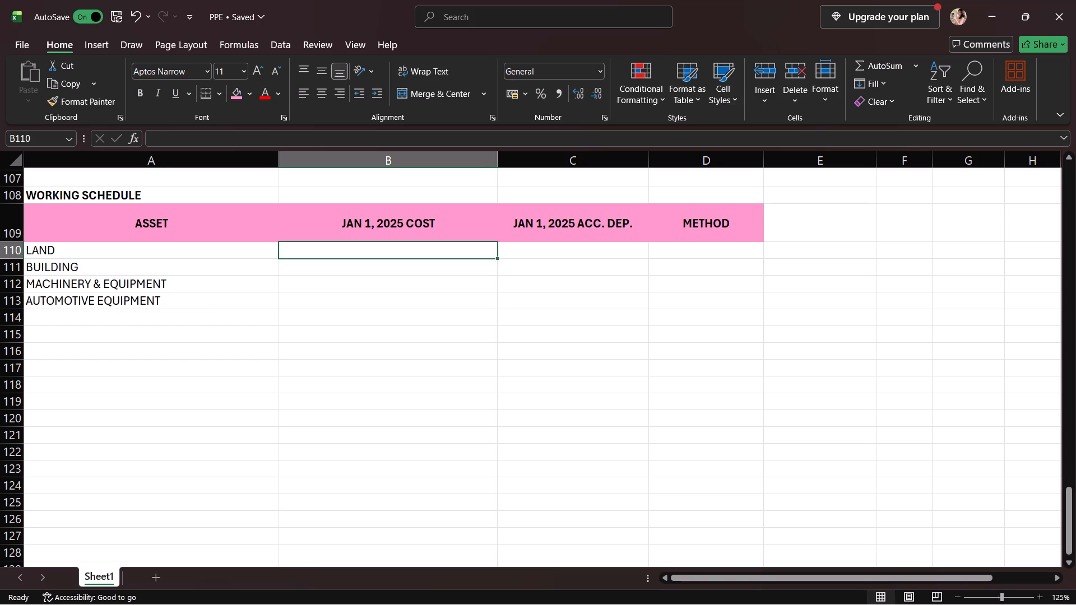
{"action": "type", "text": "1,500,00"}
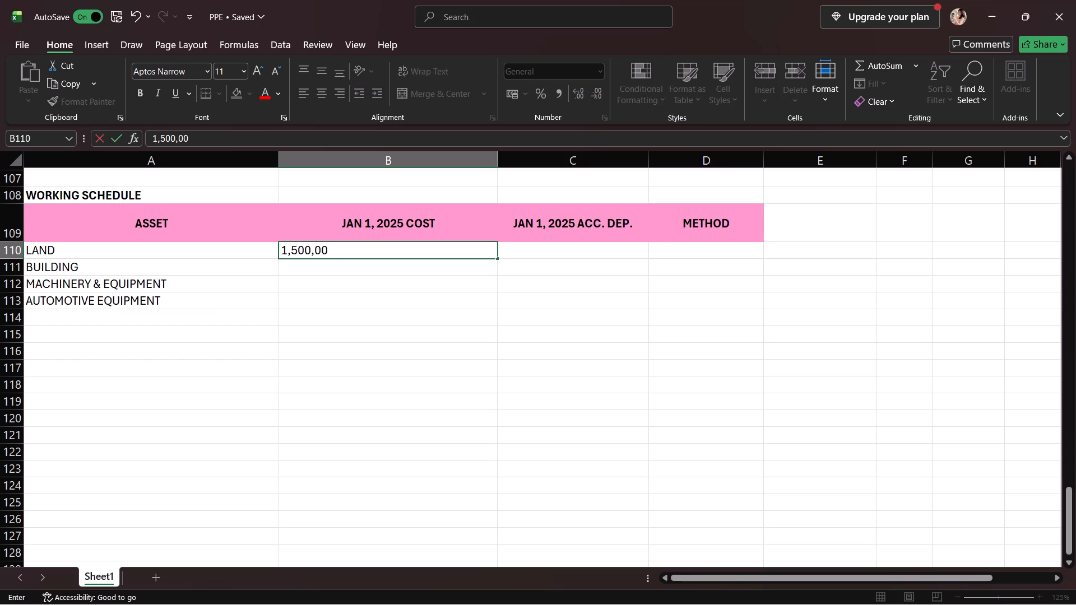
{"action": "key", "text": "0"}
{"action": "left_click", "coordinate": [364, 267]}
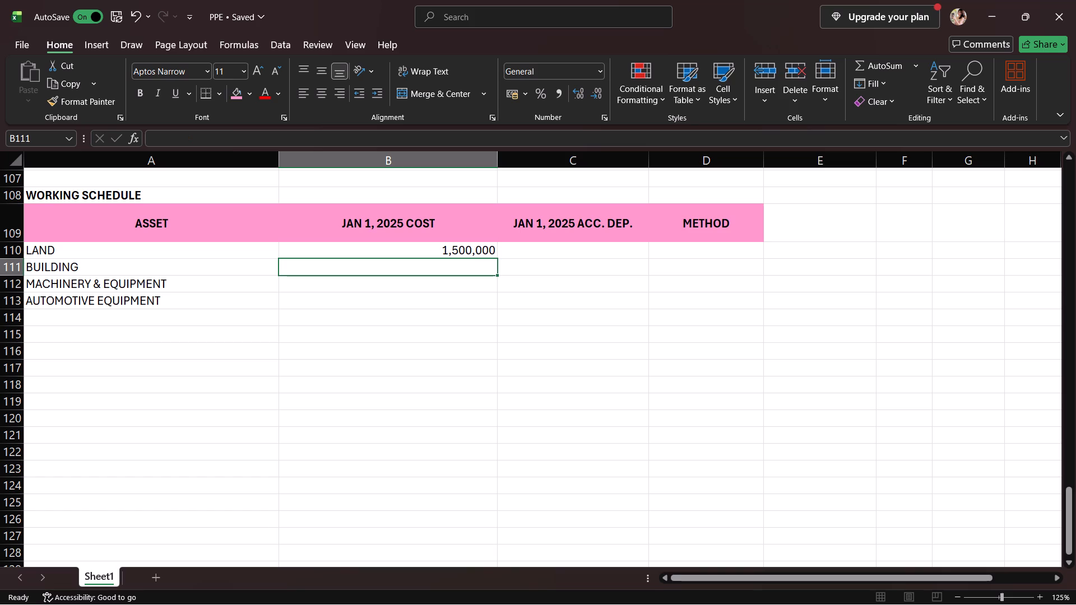
{"action": "type", "text": "12,000,000"}
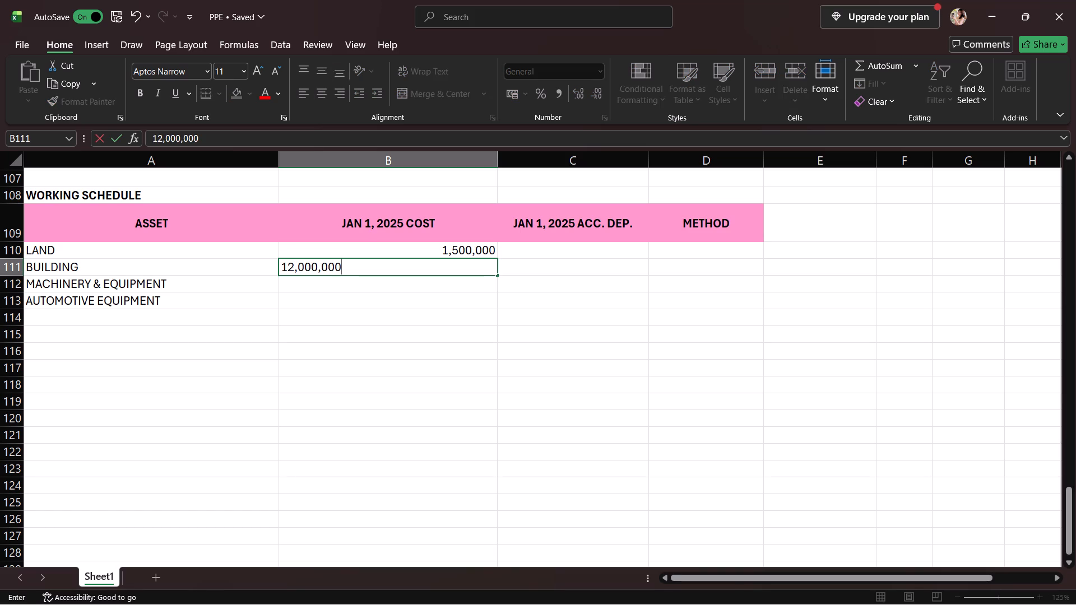
{"action": "left_click", "coordinate": [361, 286]}
{"action": "type", "text": "9,000,000"}
{"action": "left_click", "coordinate": [347, 307]}
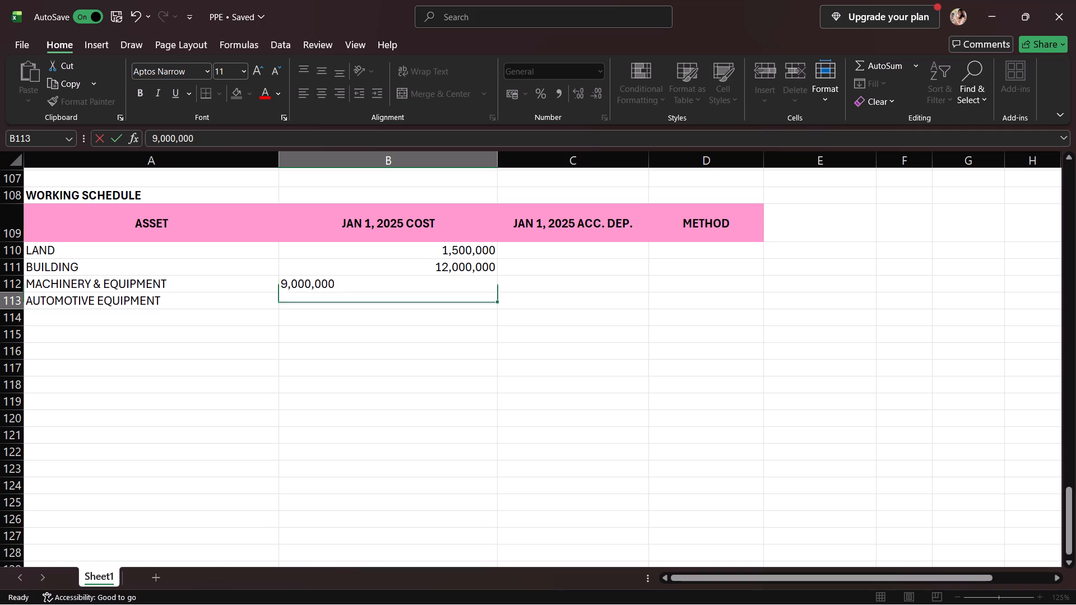
{"action": "type", "text": "1,15"}
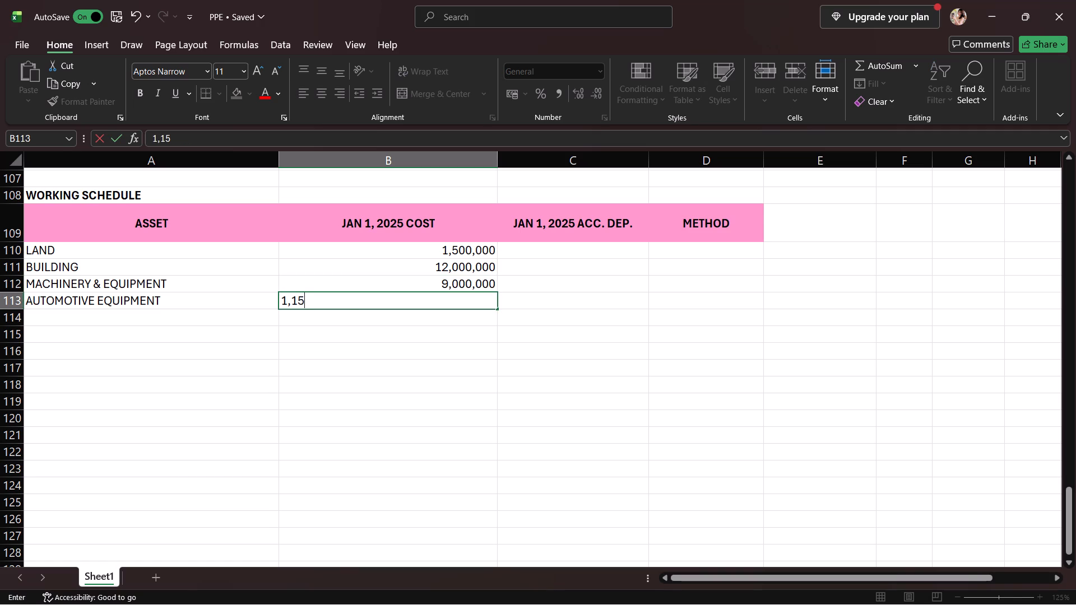
{"action": "type", "text": "0,000"}
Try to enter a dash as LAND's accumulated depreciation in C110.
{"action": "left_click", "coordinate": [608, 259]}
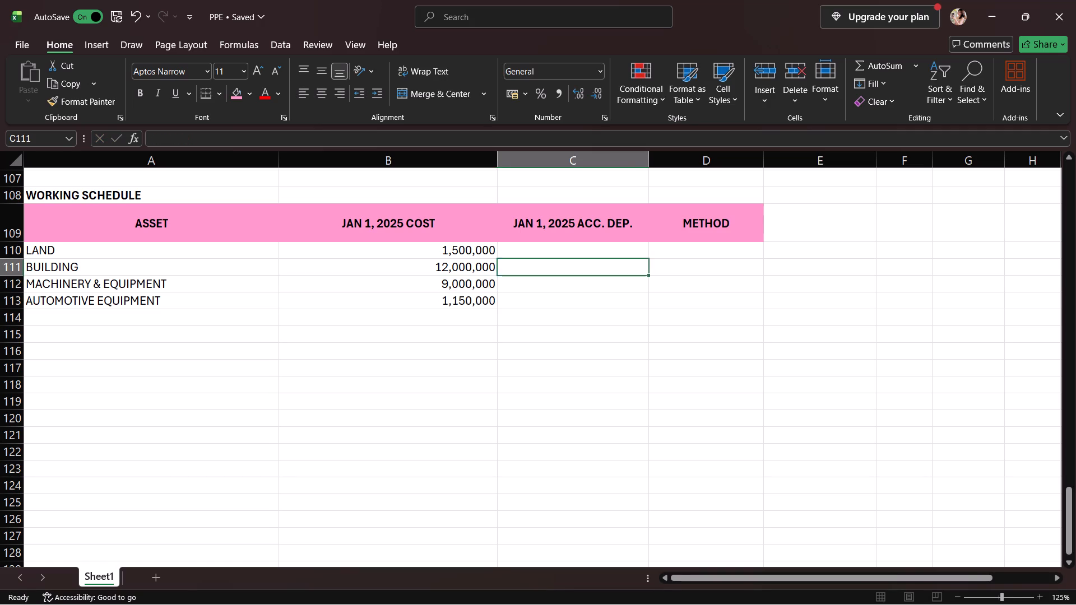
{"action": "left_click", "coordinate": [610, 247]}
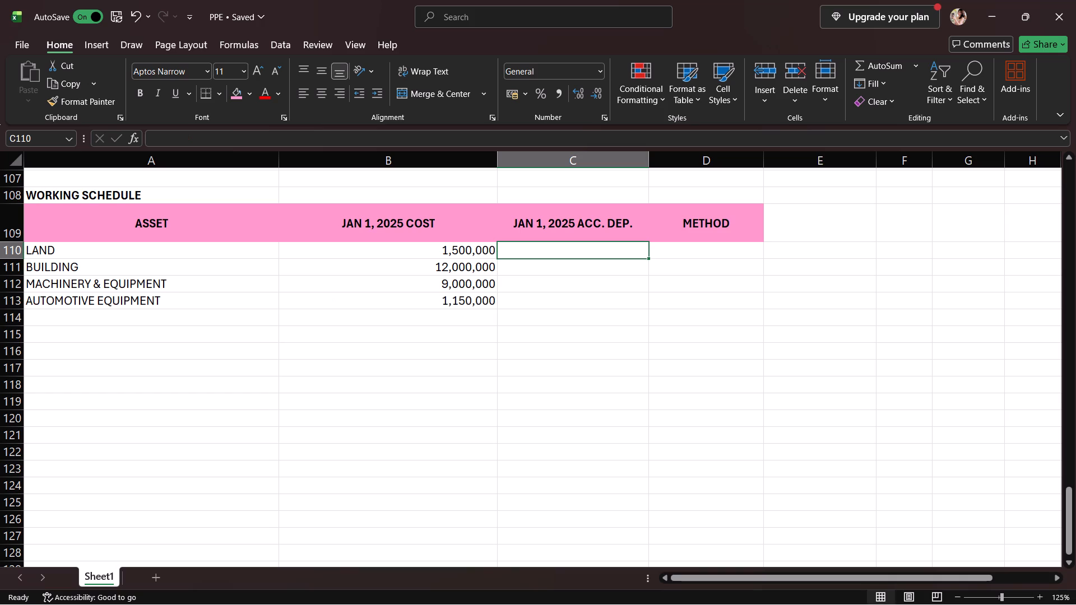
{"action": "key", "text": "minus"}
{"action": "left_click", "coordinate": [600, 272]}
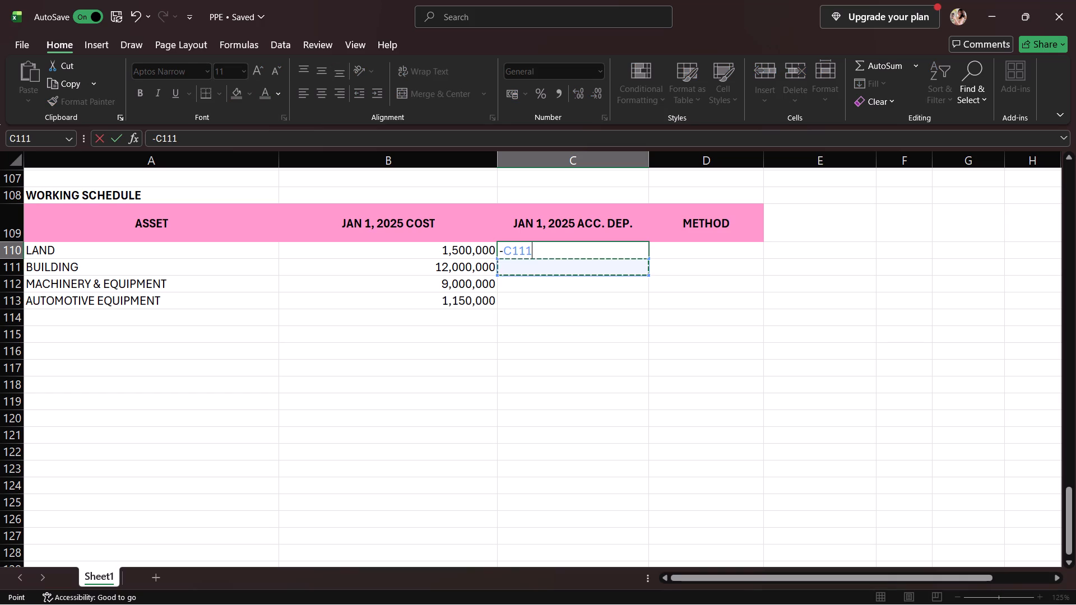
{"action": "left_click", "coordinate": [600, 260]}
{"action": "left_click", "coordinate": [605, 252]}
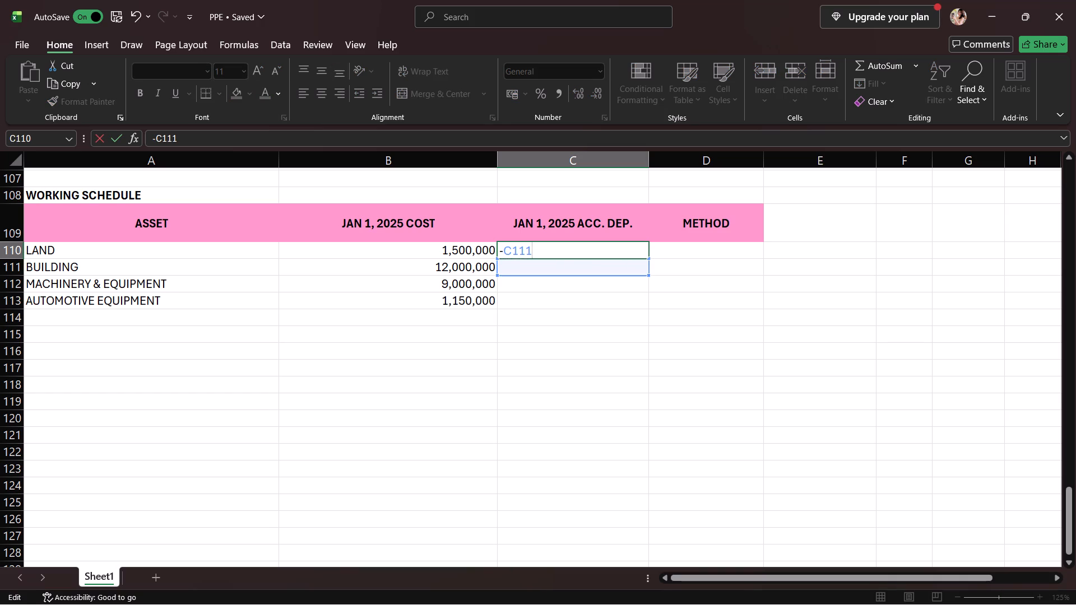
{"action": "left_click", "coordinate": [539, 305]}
Enter 2,631,000 as BUILDING's January 1, 2025 accumulated depreciation in C111.
{"action": "left_click", "coordinate": [593, 266]}
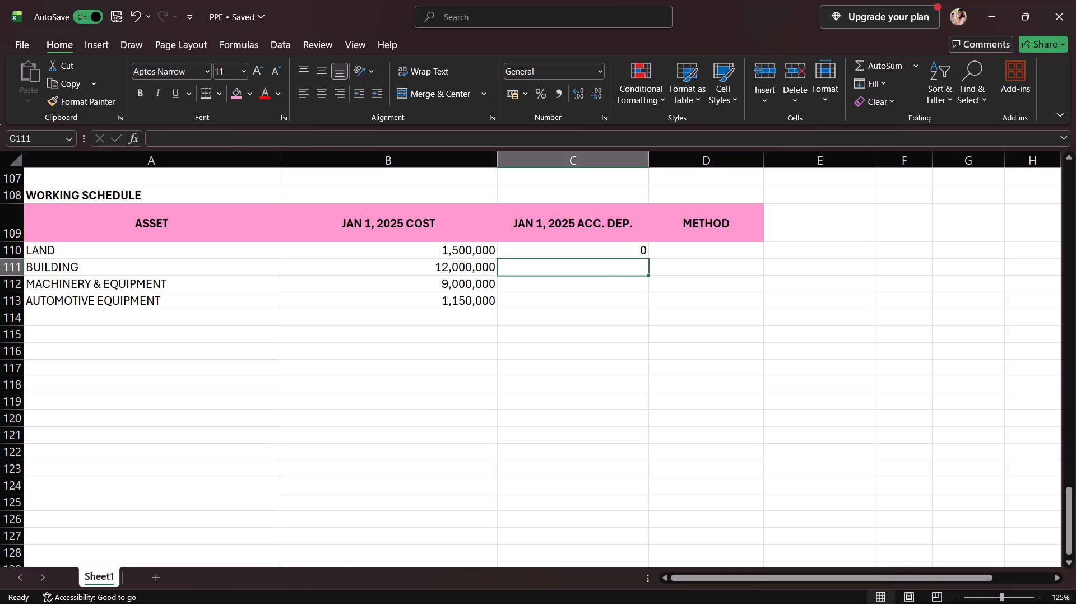
{"action": "key", "text": "2"}
{"action": "key", "text": "comma"}
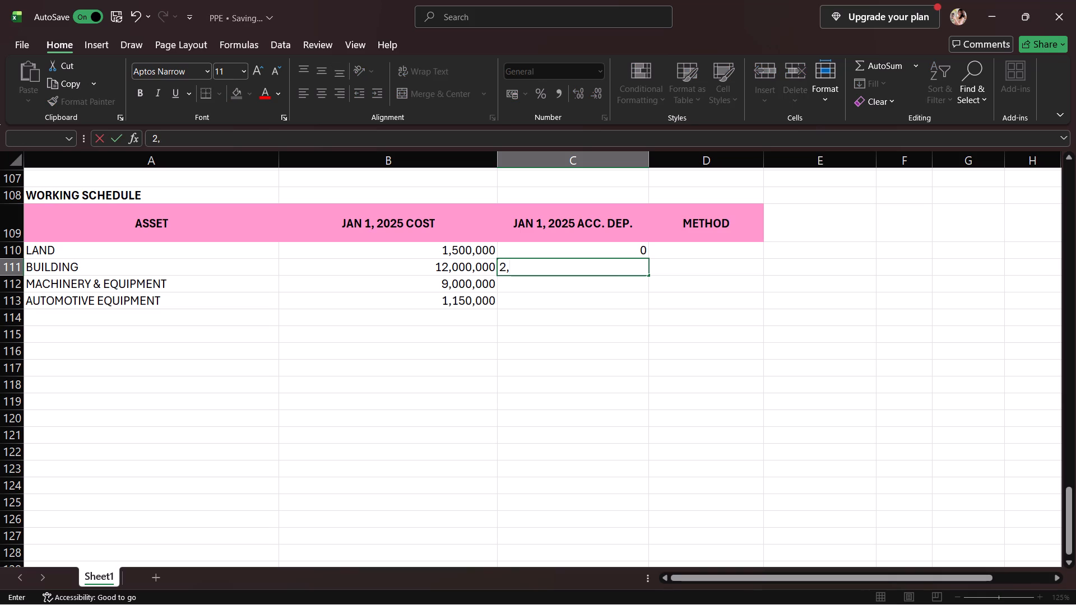
{"action": "type", "text": "631,000"}
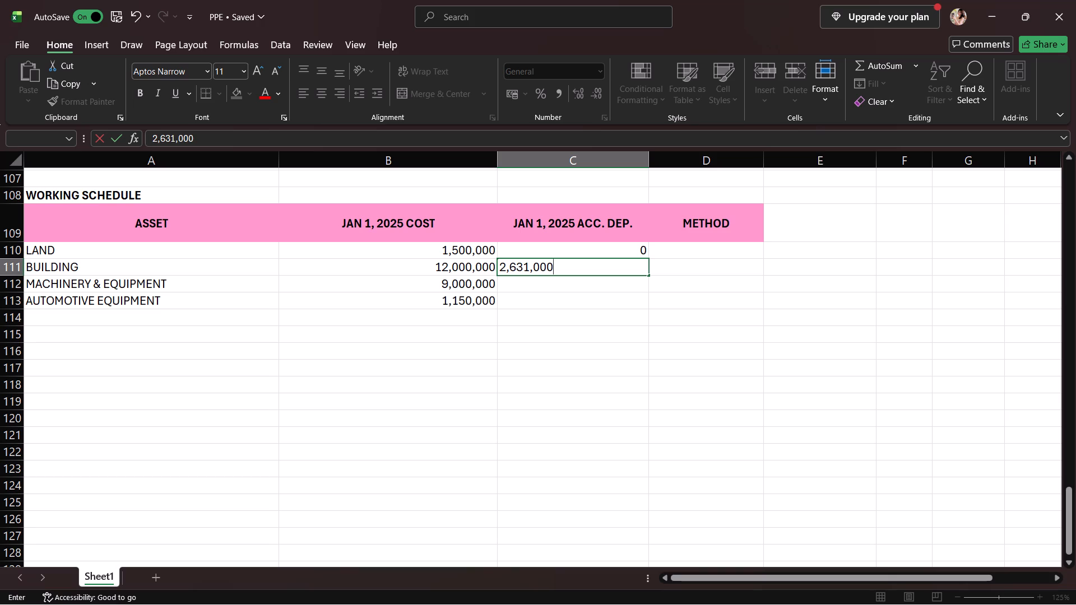
{"action": "left_click", "coordinate": [595, 283]}
{"action": "key", "text": "2"}
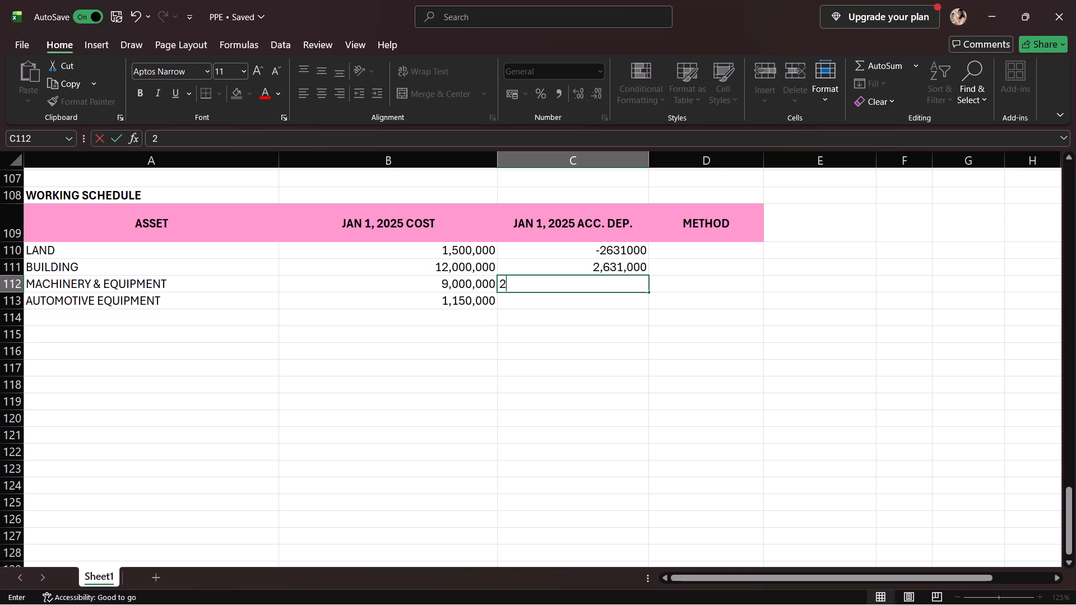
Clear the mistaken formula in C110 and enter a horizontally centred dash as LAND's accumulated depreciation.
{"action": "left_click", "coordinate": [631, 258]}
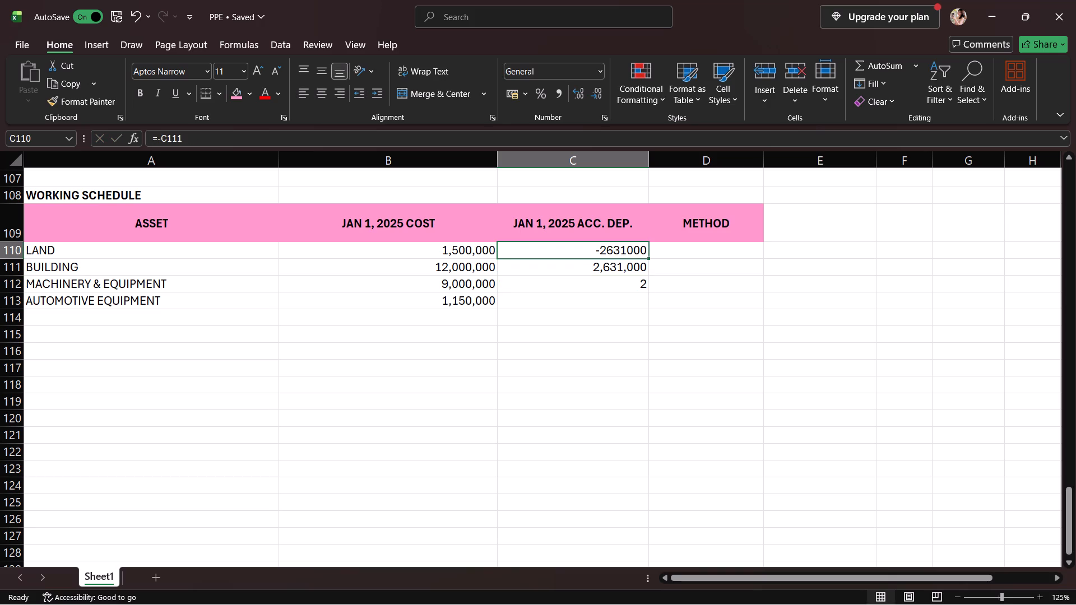
{"action": "left_click", "coordinate": [642, 249]}
{"action": "key", "text": "BackSpace"}
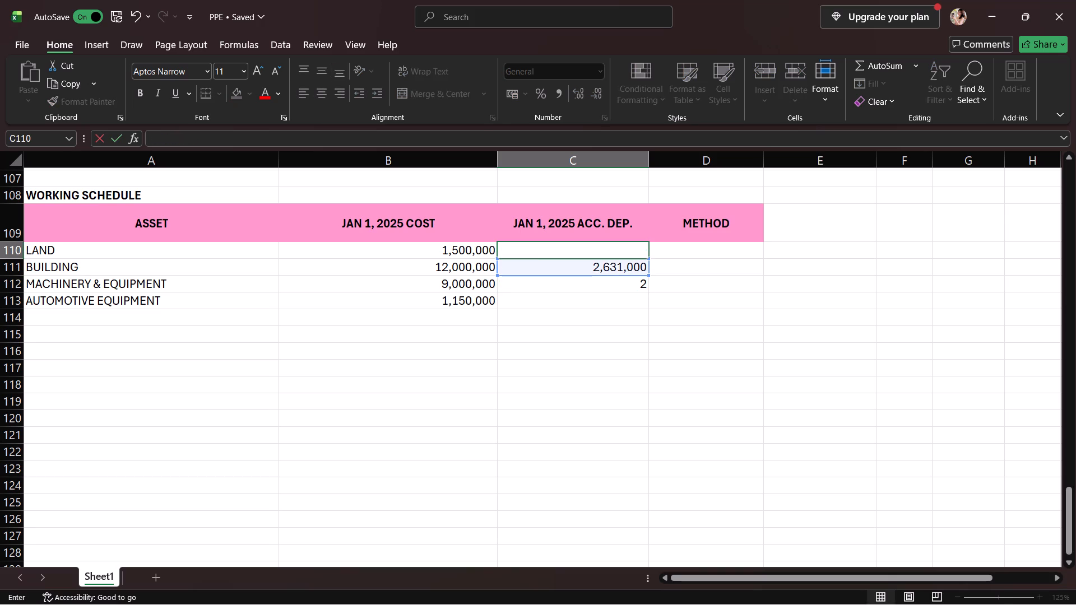
{"action": "left_click", "coordinate": [621, 286]}
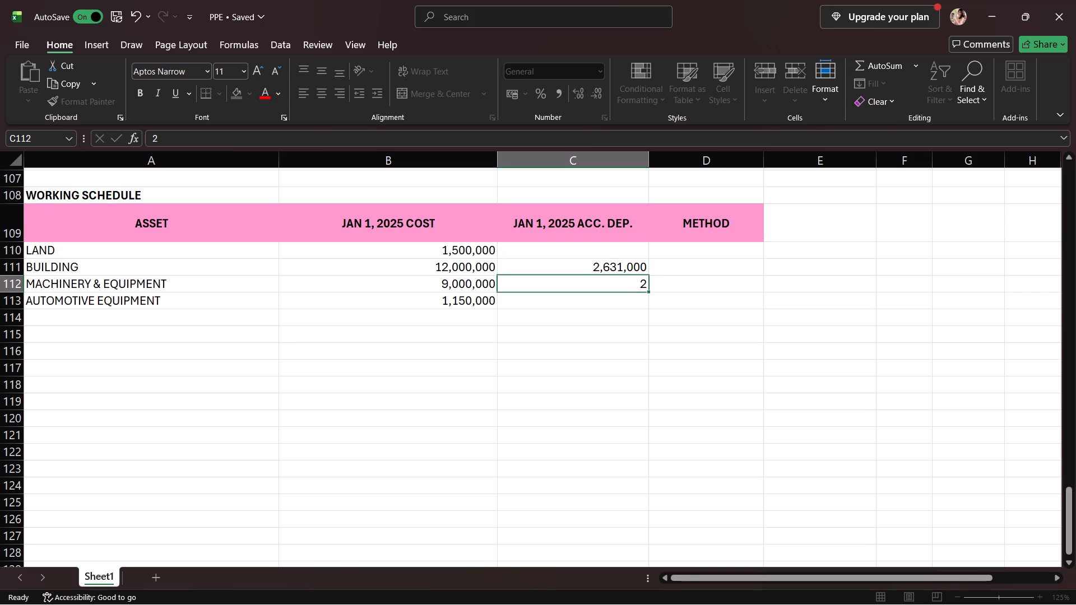
{"action": "left_click", "coordinate": [596, 251]}
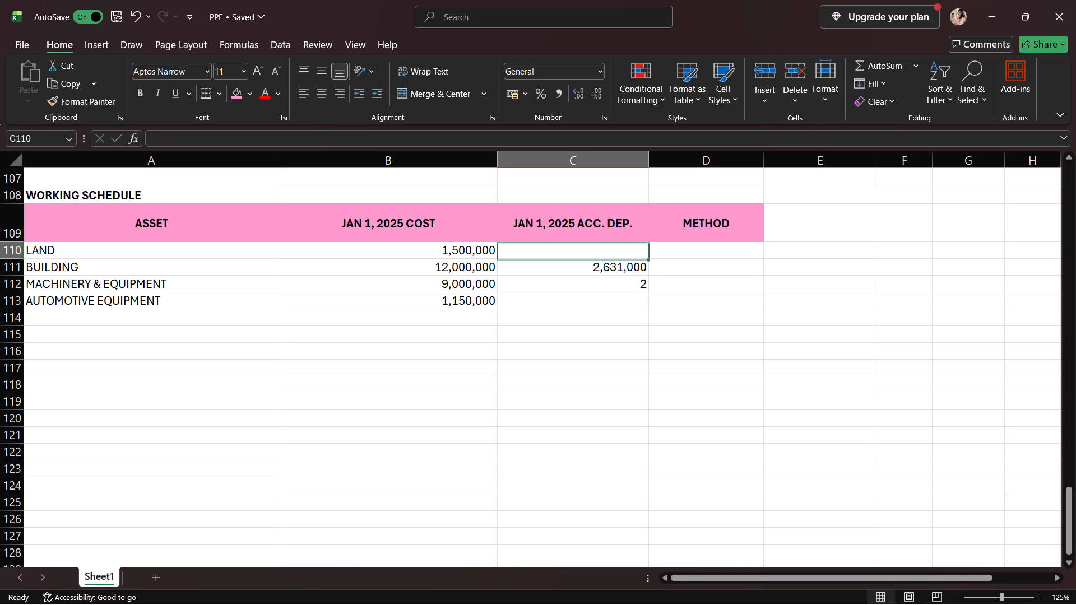
{"action": "key", "text": "minus"}
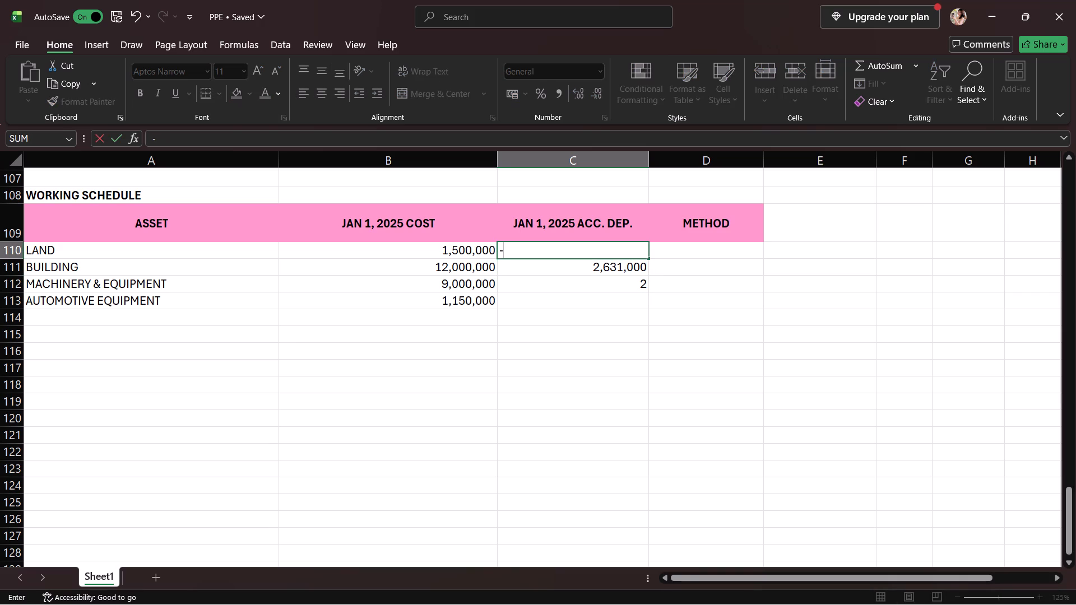
{"action": "key", "text": "Return"}
{"action": "left_click", "coordinate": [610, 299]}
{"action": "left_click", "coordinate": [619, 287]}
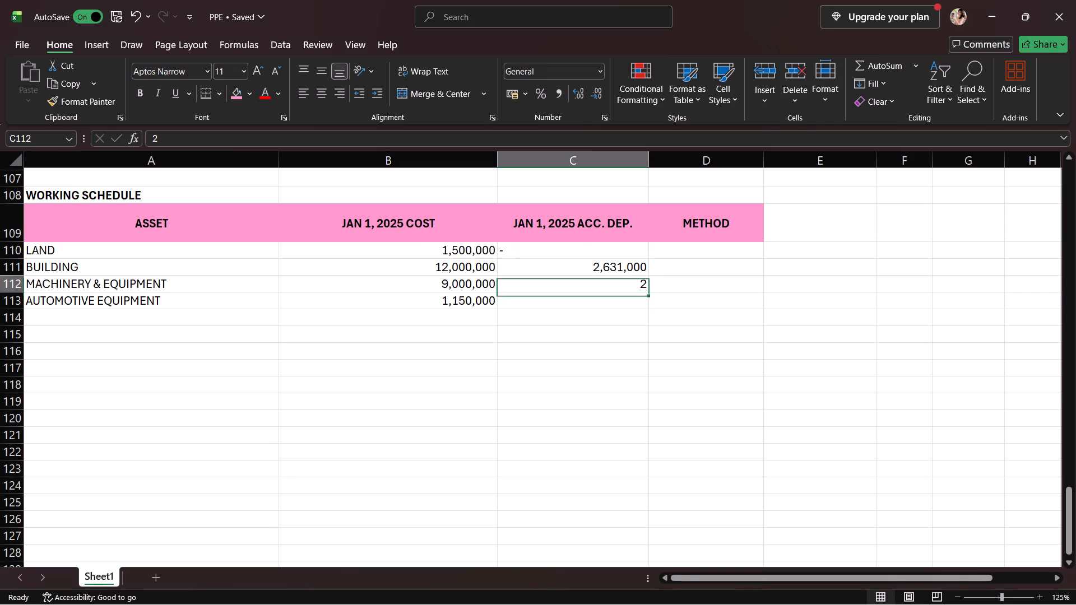
{"action": "left_click", "coordinate": [587, 251]}
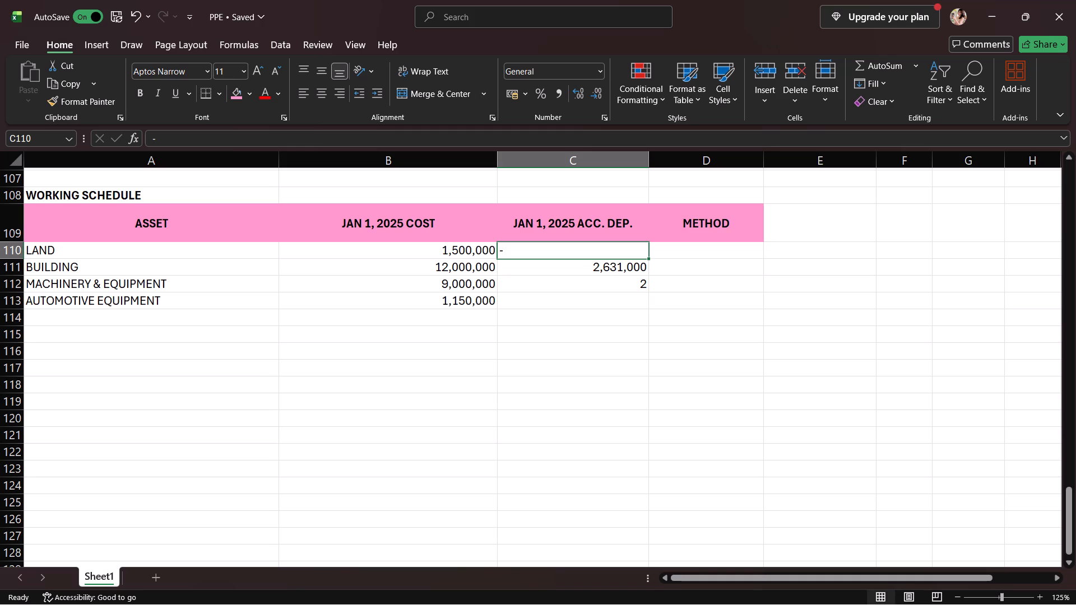
{"action": "left_click", "coordinate": [325, 86]}
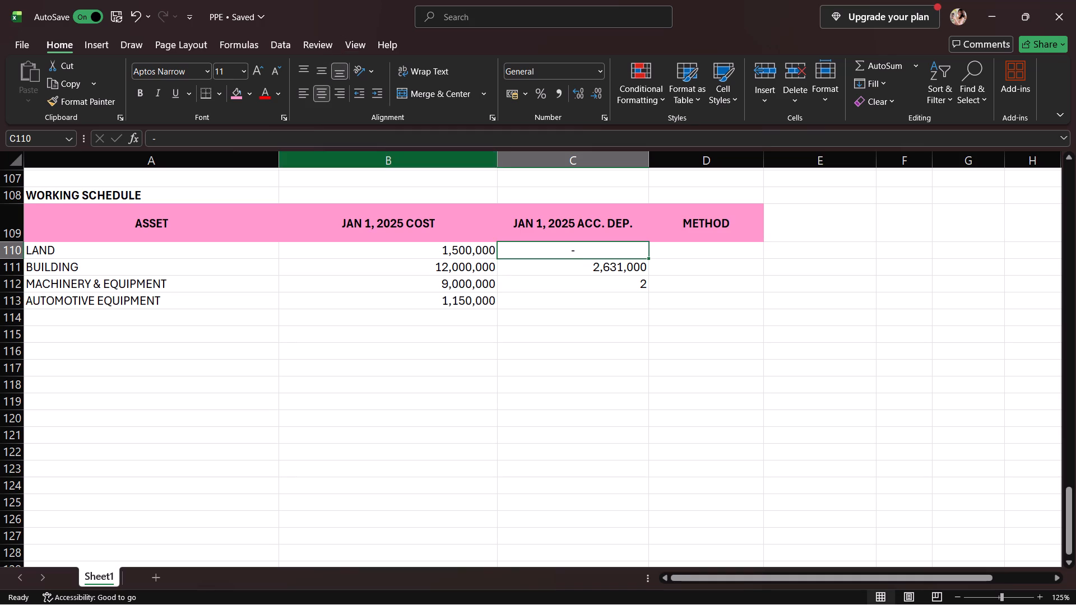
Enter the accumulated depreciation of MACHINERY & EQUIPMENT, 2,500,000, in C112 and of AUTOMOTIVE EQUIPMENT, 846,000, in C113.
{"action": "left_click", "coordinate": [565, 286]}
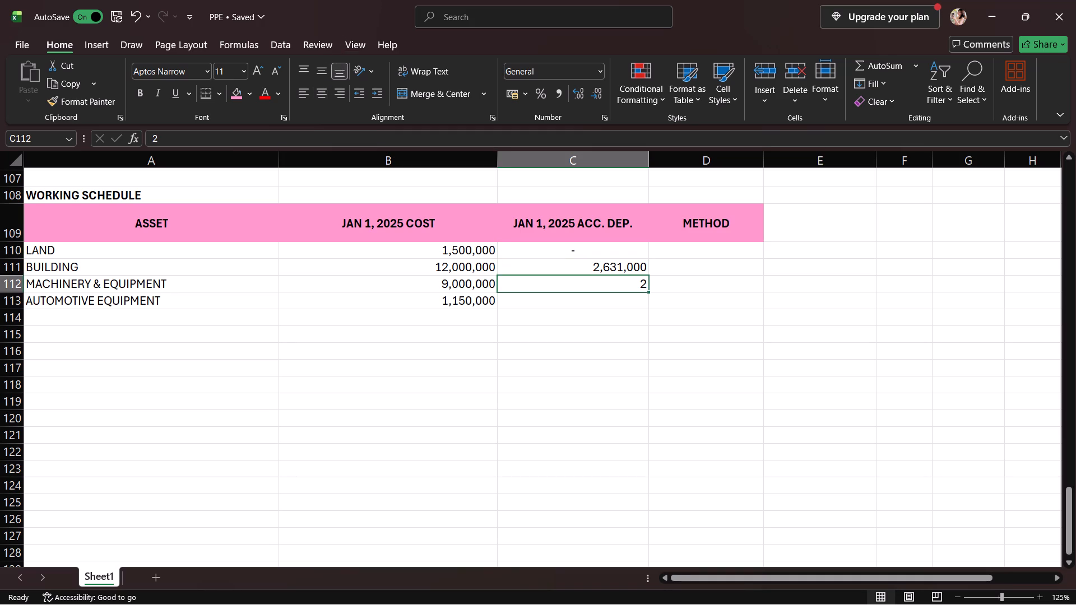
{"action": "key", "text": "comma"}
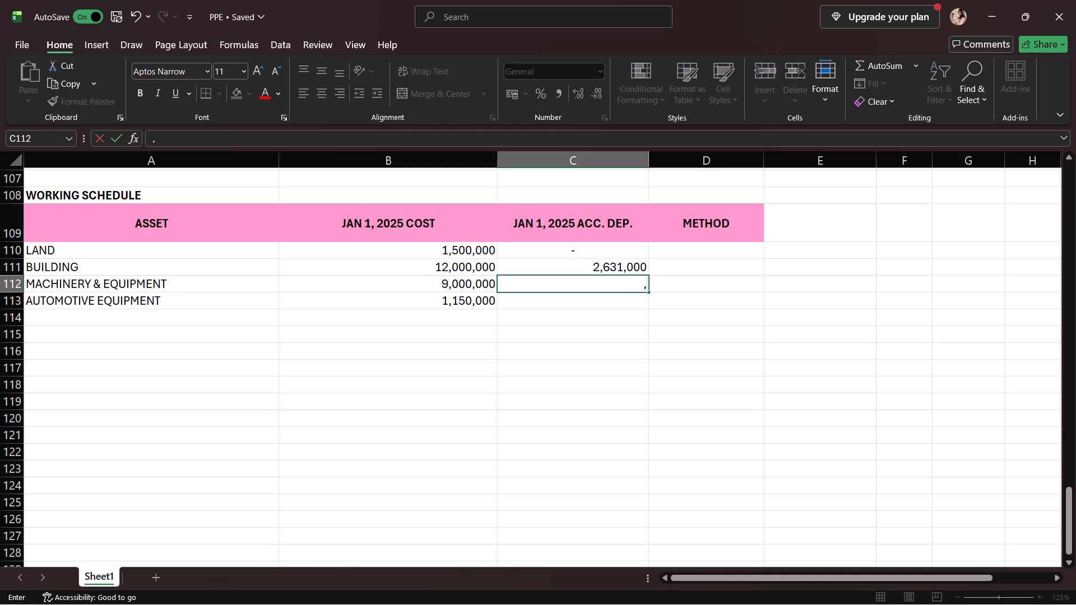
{"action": "key", "text": "BackSpace"}
{"action": "type", "text": "2,5"}
{"action": "type", "text": "00,000"}
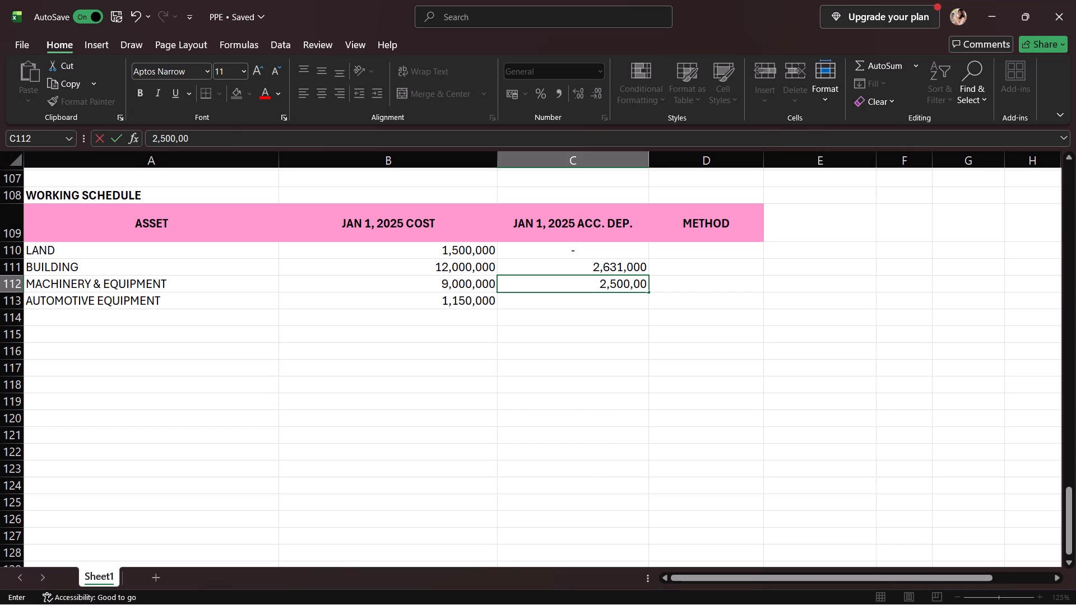
{"action": "left_click", "coordinate": [600, 309]}
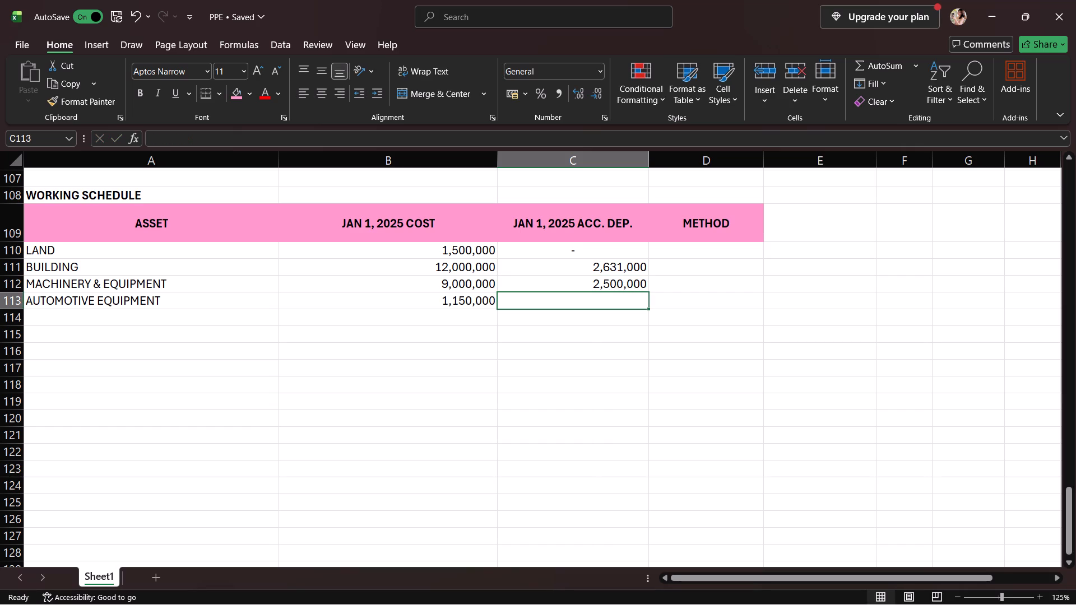
{"action": "key", "text": "8"}
{"action": "type", "text": "46"}
{"action": "type", "text": ",000"}
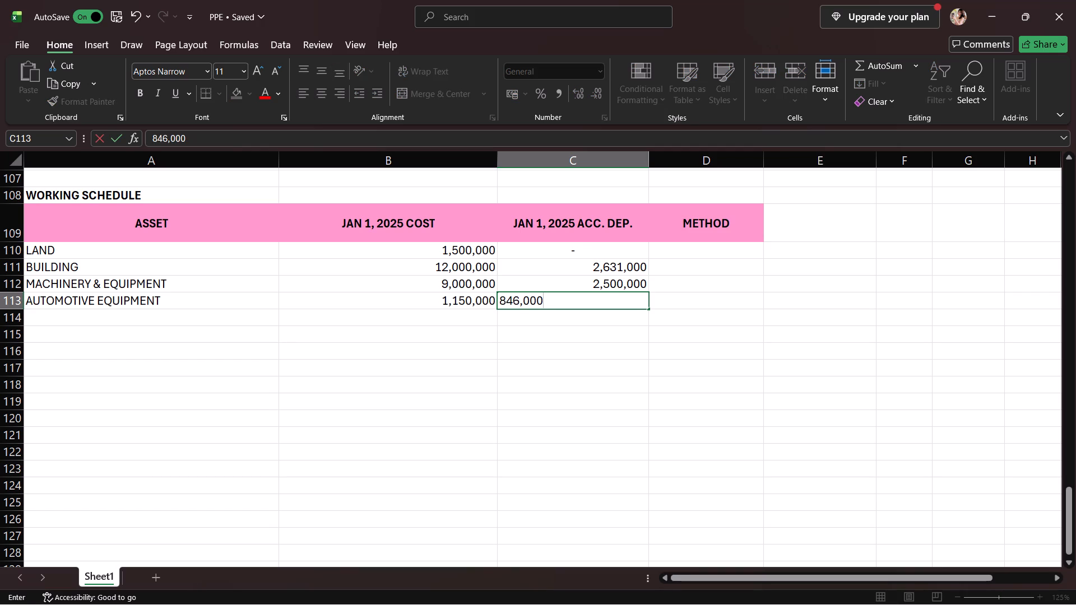
{"action": "key", "text": "Return"}
Enter a dash as LAND's depreciation method in D110 and centre it horizontally.
{"action": "left_click", "coordinate": [682, 254]}
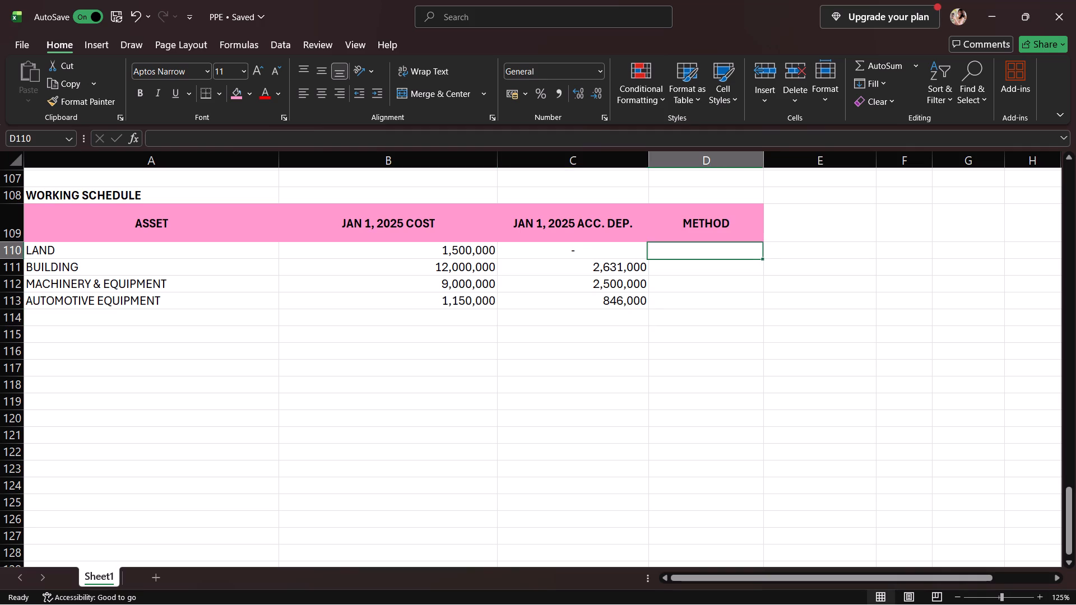
{"action": "key", "text": "minus"}
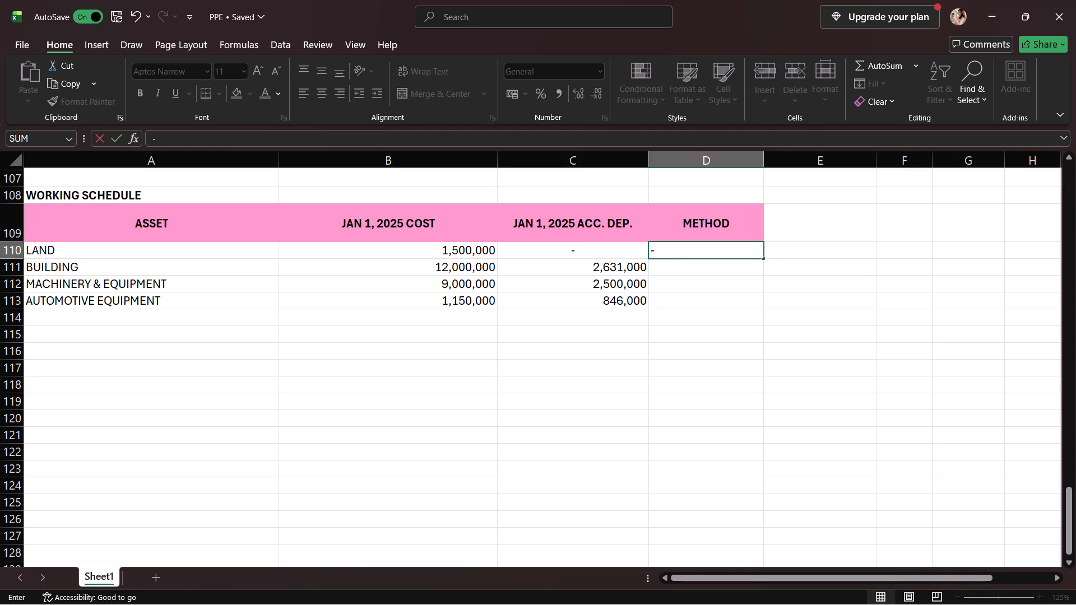
{"action": "key", "text": "Return"}
{"action": "left_click", "coordinate": [680, 254]}
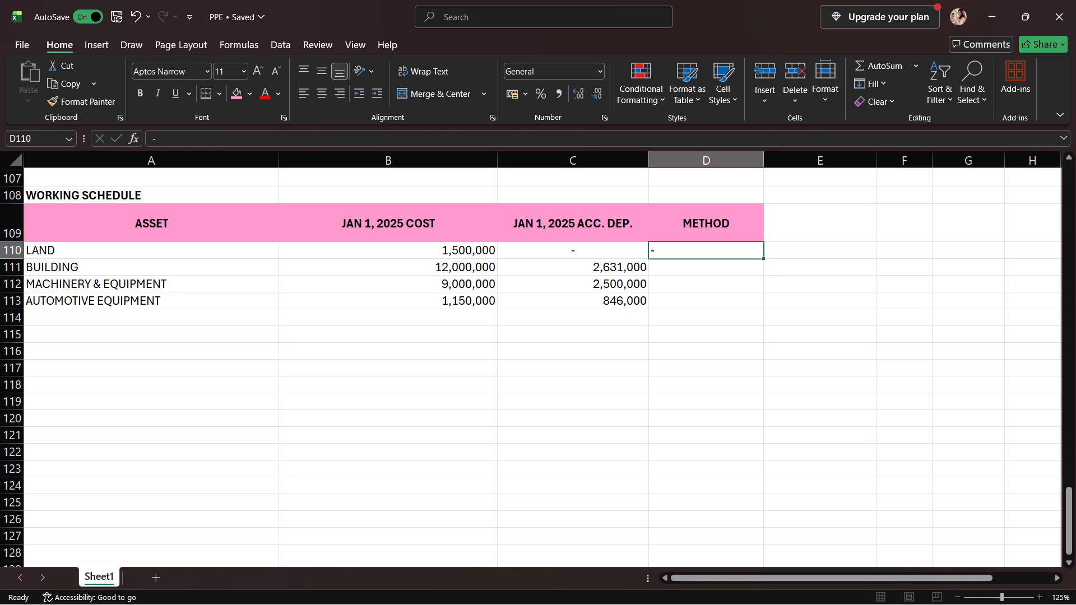
{"action": "left_click", "coordinate": [314, 91]}
Enter the start of BUILDING's depreciation method in D111 as "150% DB, 25YRS (RATE".
{"action": "left_click", "coordinate": [707, 265]}
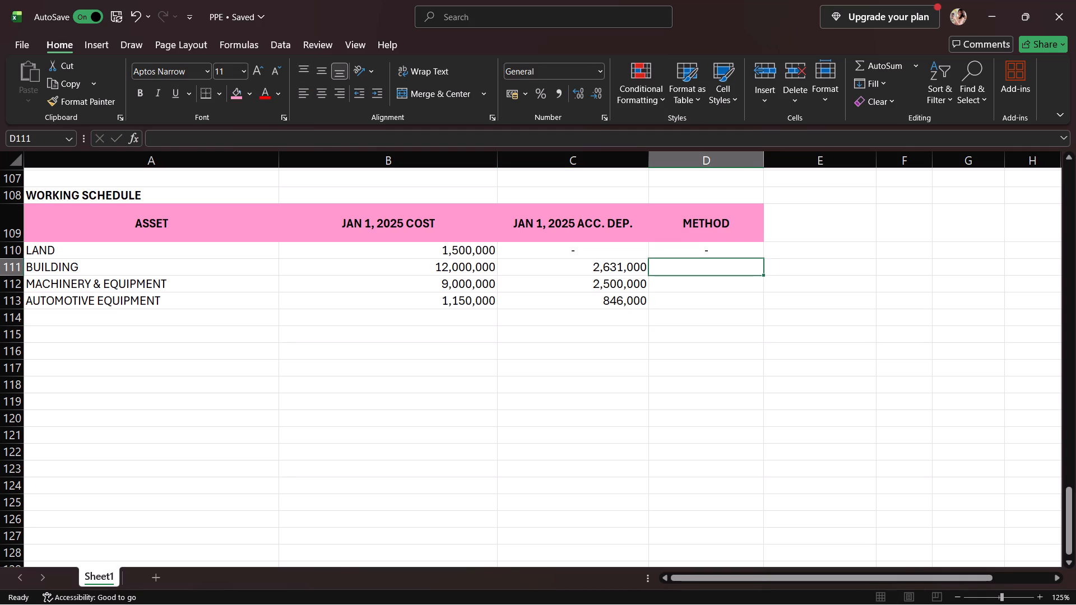
{"action": "type", "text": "15"}
{"action": "key", "text": "0"}
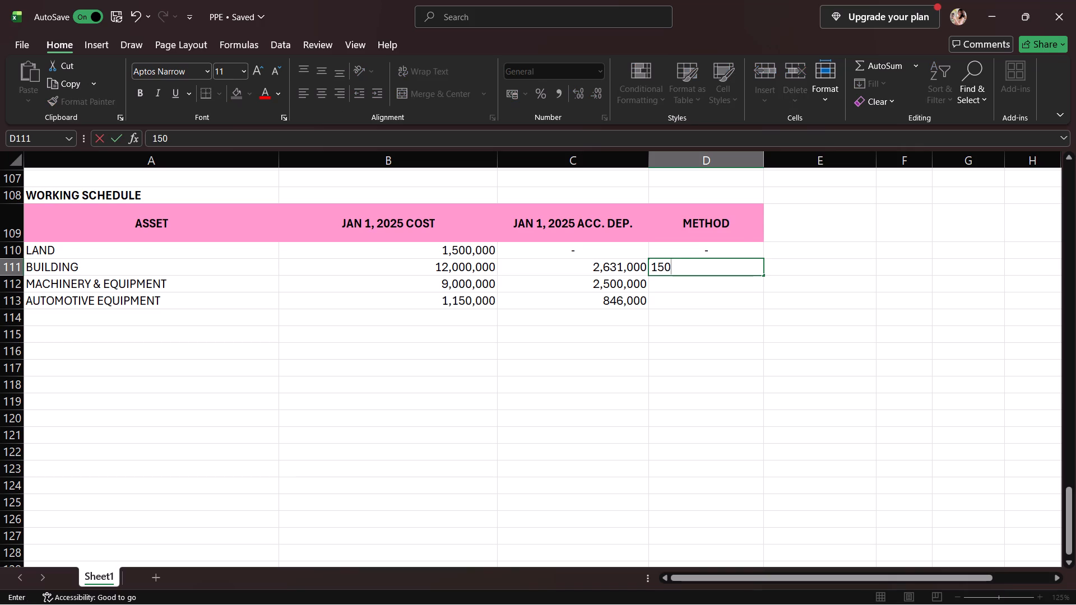
{"action": "key", "text": "shift+percent"}
{"action": "key", "text": "space"}
{"action": "type", "text": "D"}
{"action": "key", "text": "b"}
{"action": "key", "text": "comma"}
{"action": "key", "text": "space"}
{"action": "type", "text": "25YRS"}
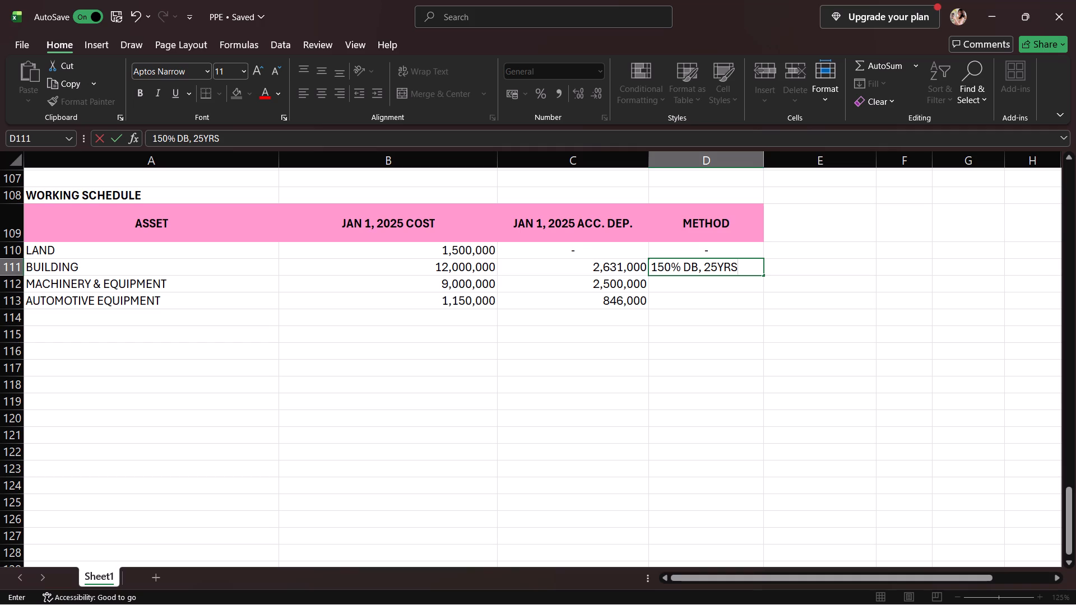
{"action": "key", "text": "space"}
{"action": "key", "text": "shift+parenleft"}
{"action": "type", "text": "RATE"}
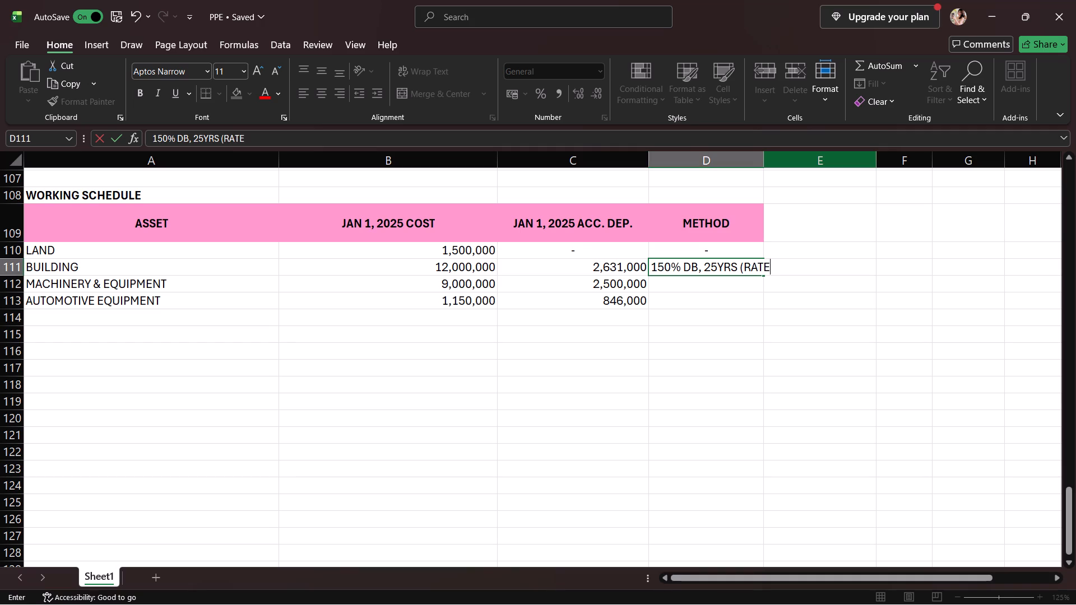
Widen column D so the METHOD text has more room.
{"action": "left_click_drag", "start_coordinate": [764, 161], "coordinate": [770, 161]}
{"action": "left_click_drag", "start_coordinate": [760, 161], "coordinate": [780, 161]}
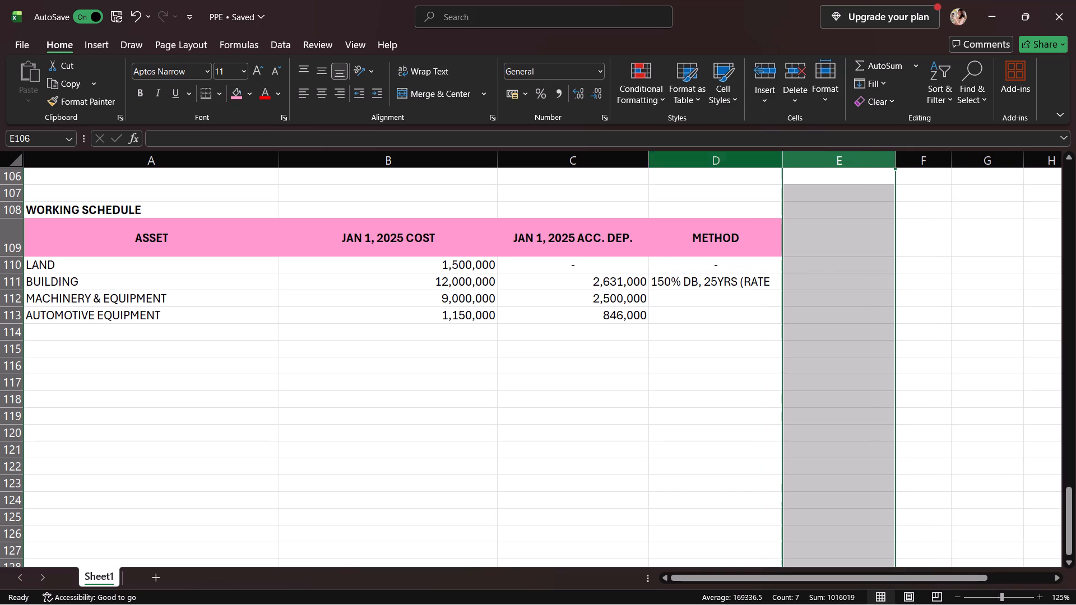
{"action": "left_click_drag", "start_coordinate": [782, 159], "coordinate": [803, 157]}
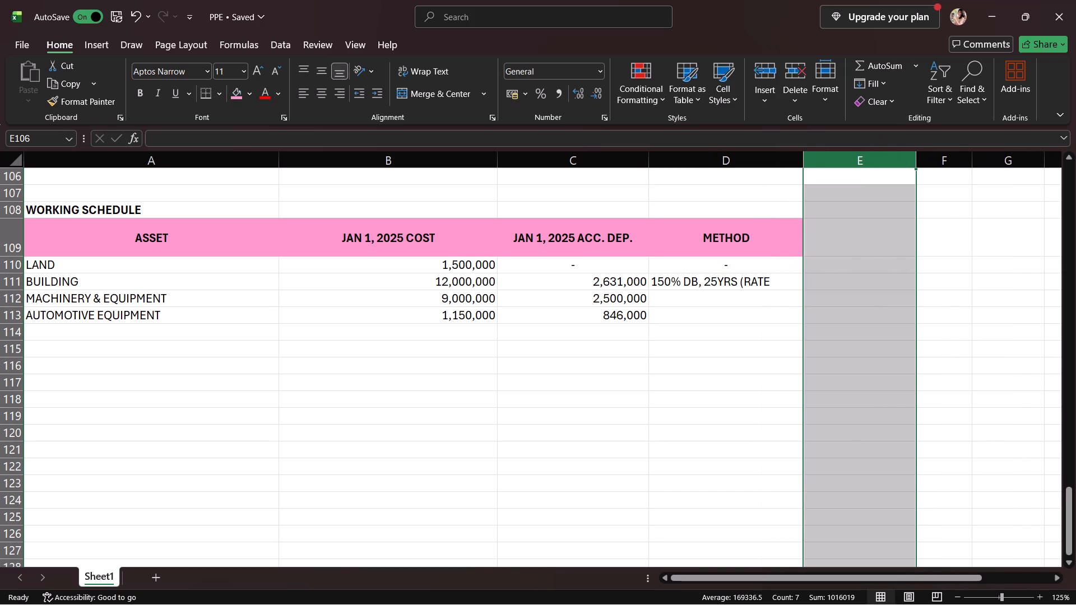
Complete BUILDING's method text in D111 by appending " 6%)" after RATE.
{"action": "left_click", "coordinate": [778, 286]}
{"action": "left_click", "coordinate": [779, 285]}
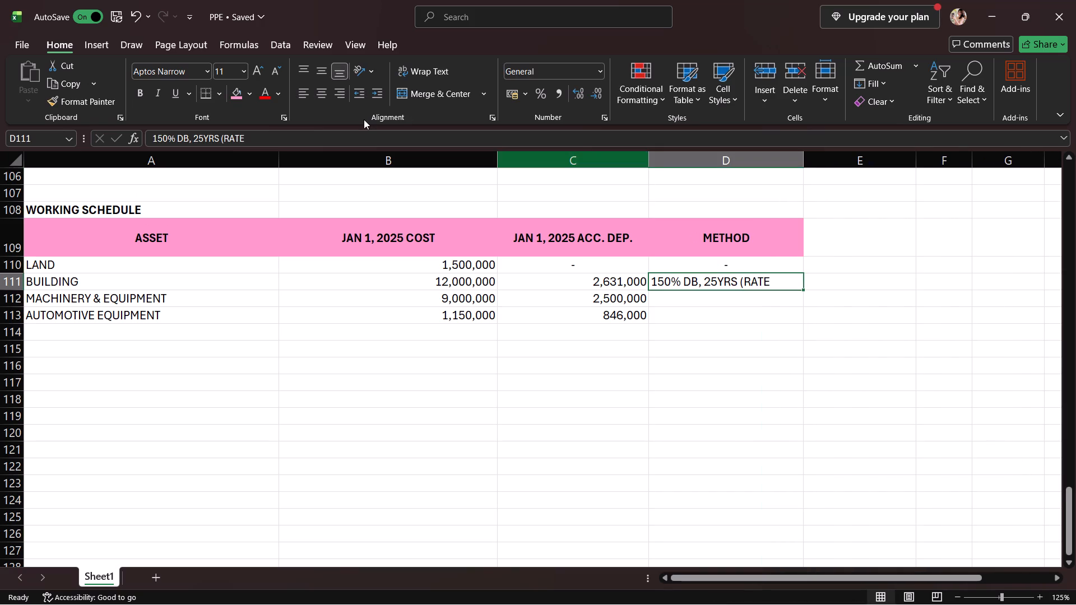
{"action": "left_click", "coordinate": [364, 119]}
{"action": "left_click", "coordinate": [362, 130]}
{"action": "key", "text": "space"}
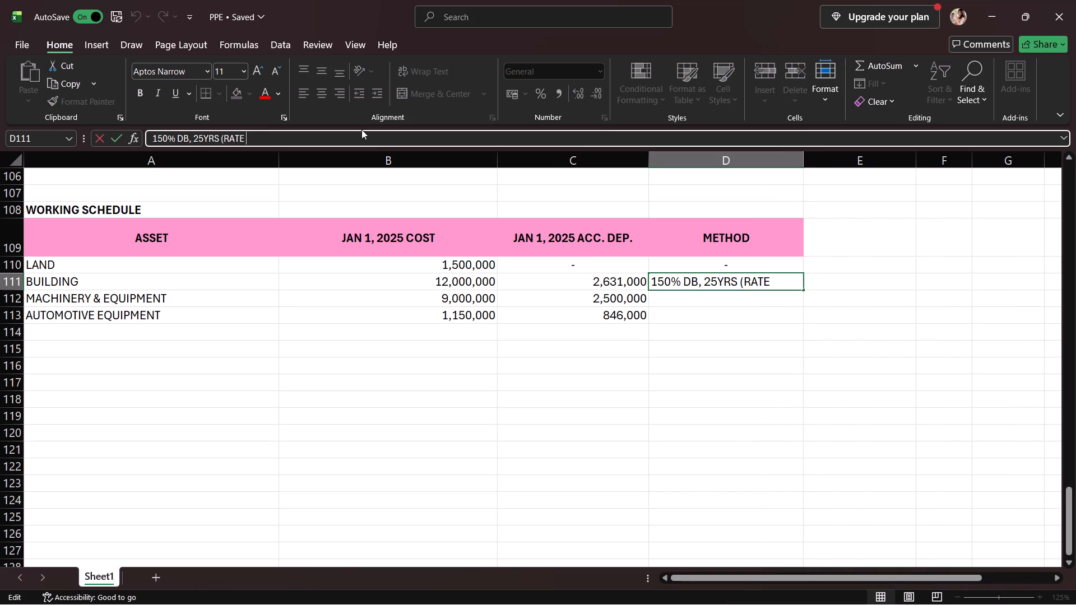
{"action": "key", "text": "6"}
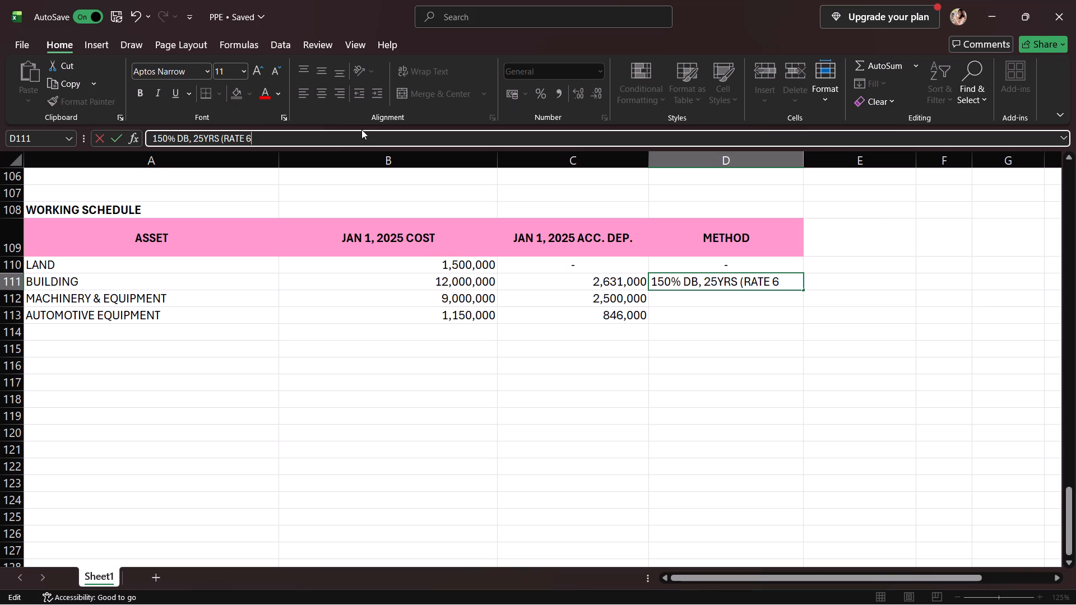
{"action": "key", "text": "shift+percent"}
{"action": "key", "text": "shift+parenright"}
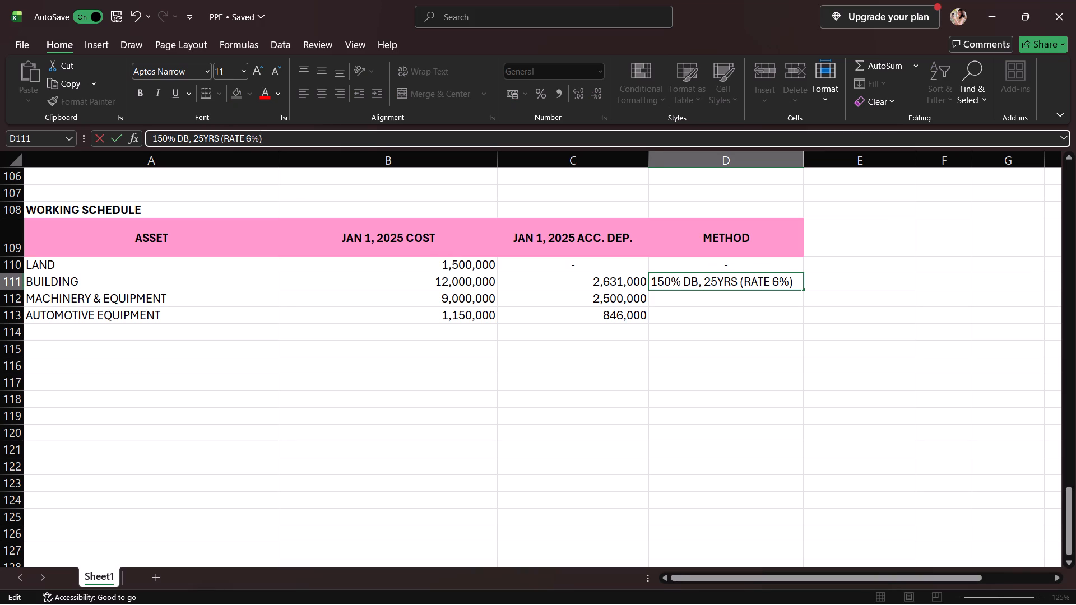
Enter "SL, 10 YRS" as the depreciation method of MACHINERY & EQUIPMENT in D112.
{"action": "left_click", "coordinate": [660, 297]}
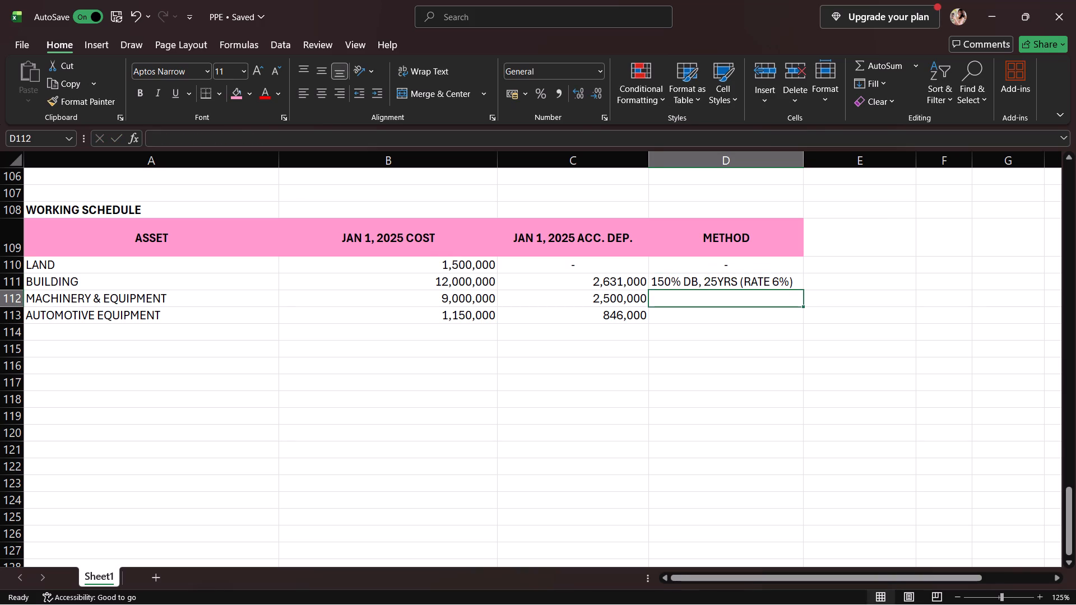
{"action": "type", "text": "WL"}
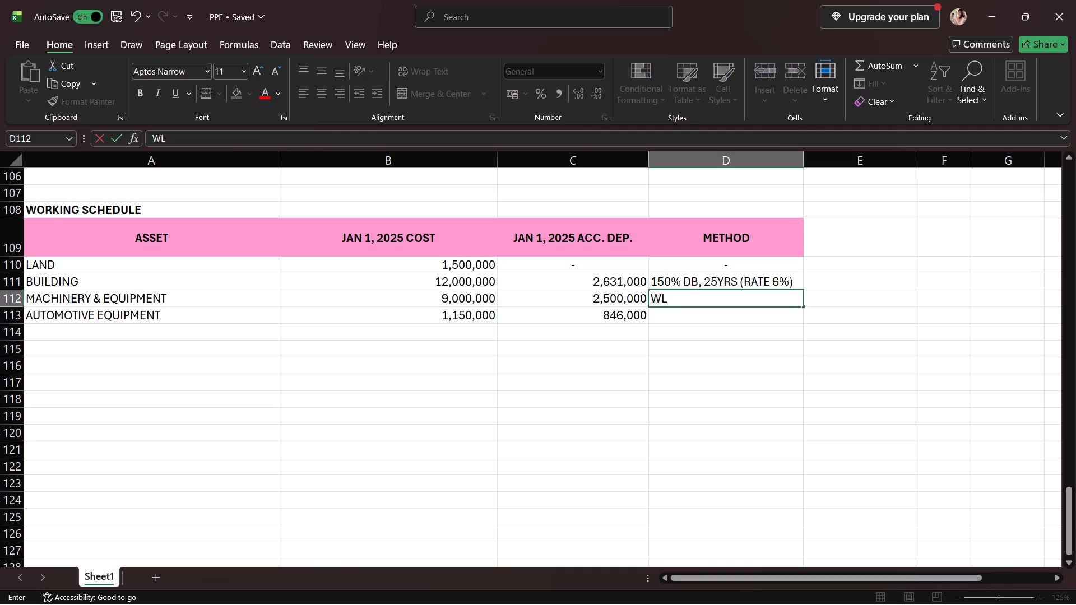
{"action": "key", "text": "BackSpace"}
{"action": "key", "text": "BackSpace"}
{"action": "type", "text": "SL"}
{"action": "key", "text": "space"}
{"action": "key", "text": "BackSpace"}
{"action": "type", "text": ","}
{"action": "key", "text": "space"}
{"action": "type", "text": "10 YRS"}
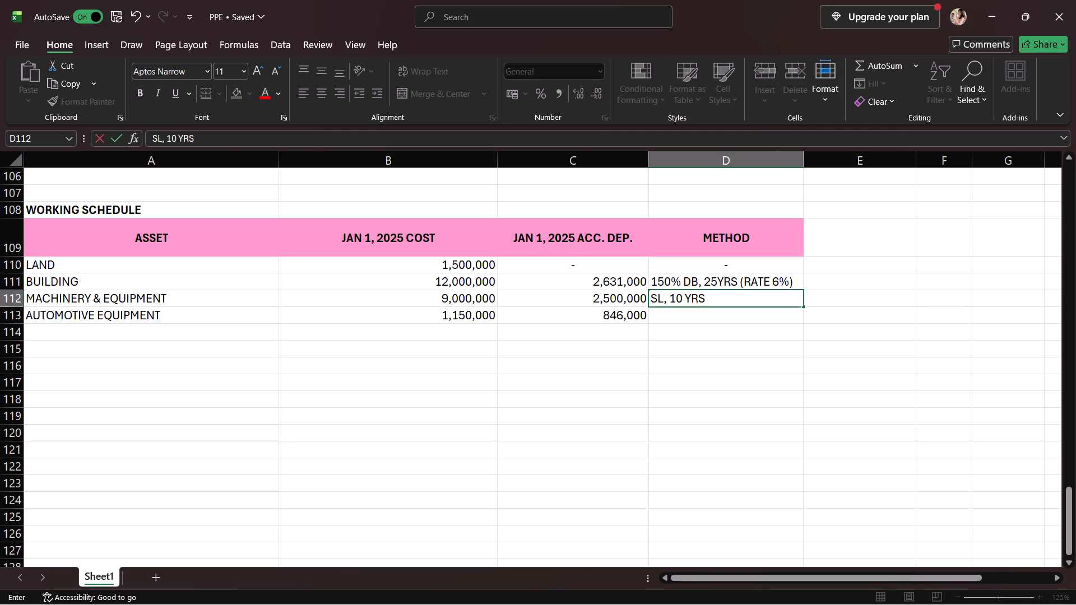
Insert a space between 25 and YRS in BUILDING's method text in D111.
{"action": "left_click", "coordinate": [715, 285]}
{"action": "left_click", "coordinate": [719, 285]}
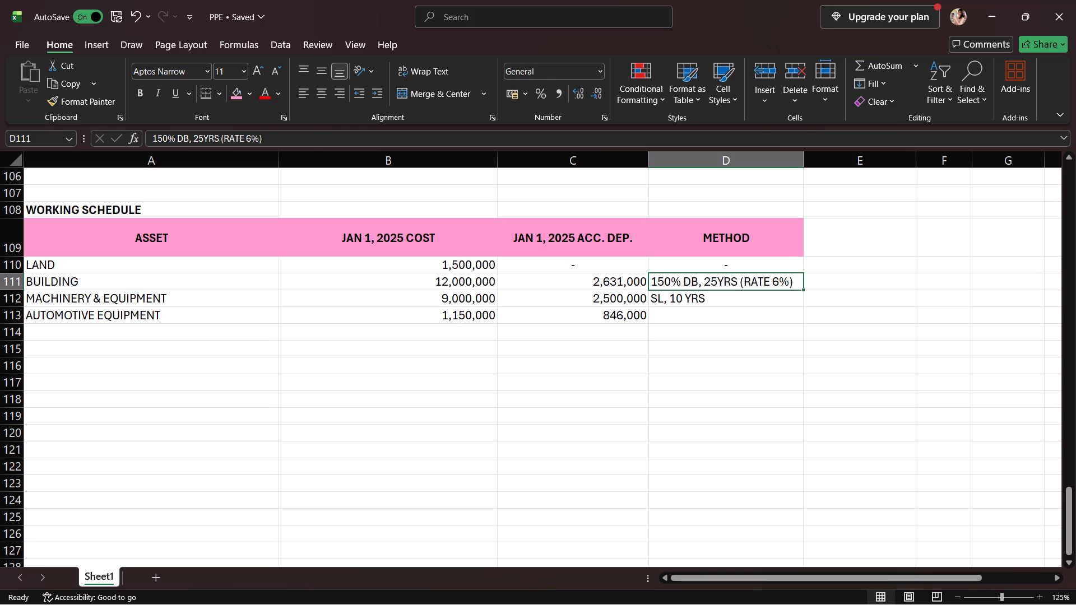
{"action": "left_click", "coordinate": [200, 138]}
{"action": "left_click", "coordinate": [204, 138]}
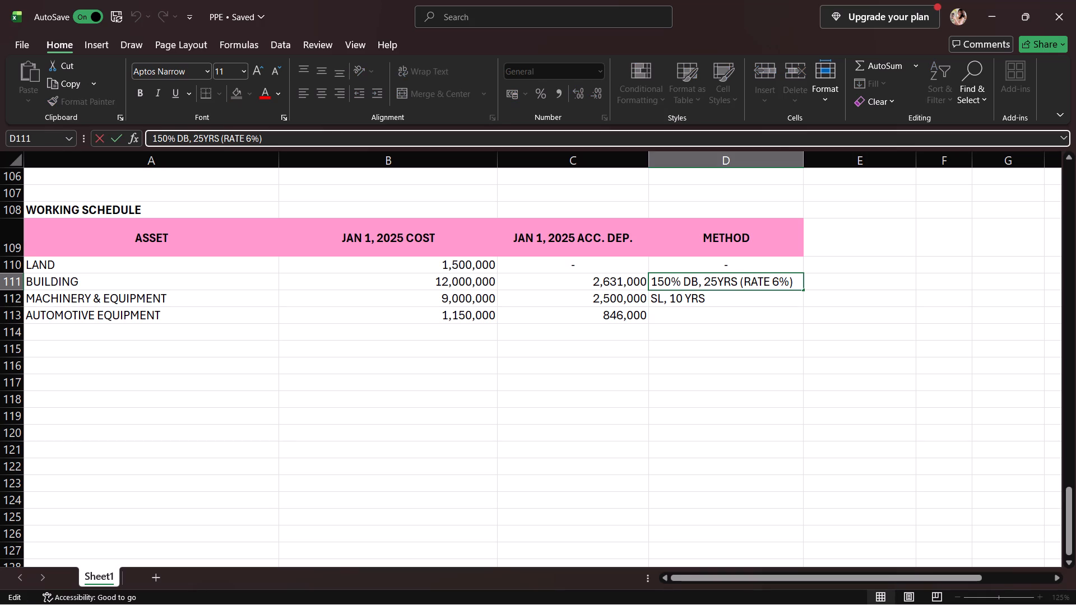
{"action": "key", "text": "space"}
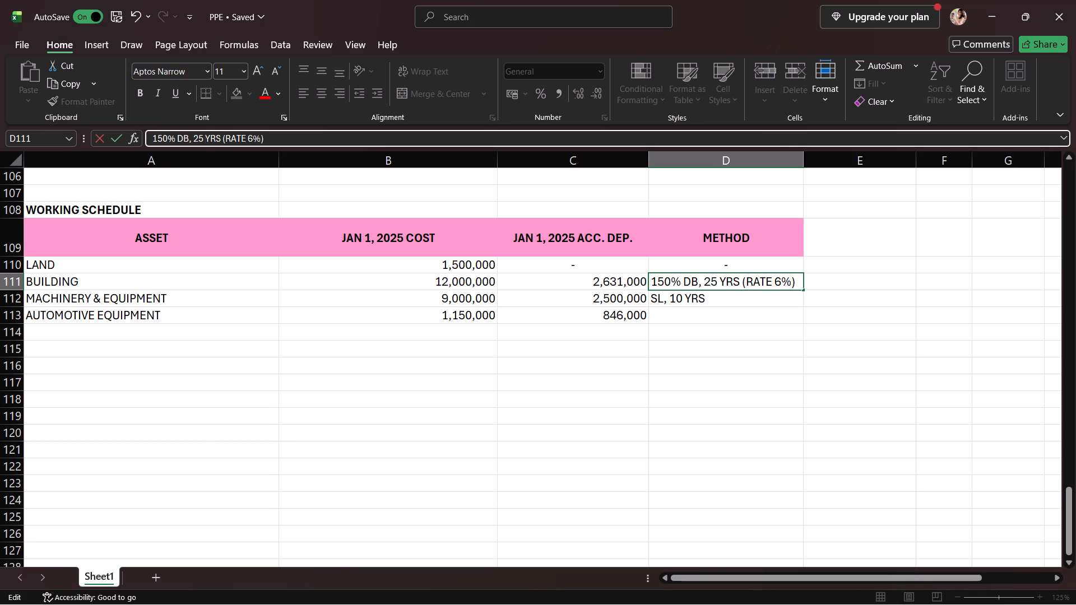
Append the rate " (10%)" to the MACHINERY & EQUIPMENT method in D112.
{"action": "left_click", "coordinate": [697, 305]}
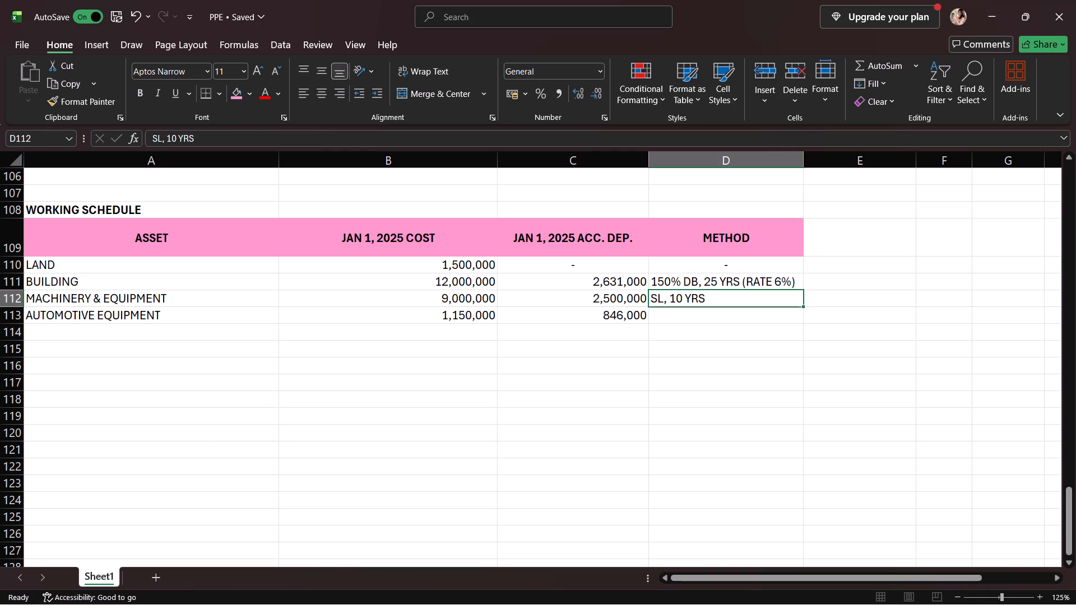
{"action": "left_click", "coordinate": [717, 300]}
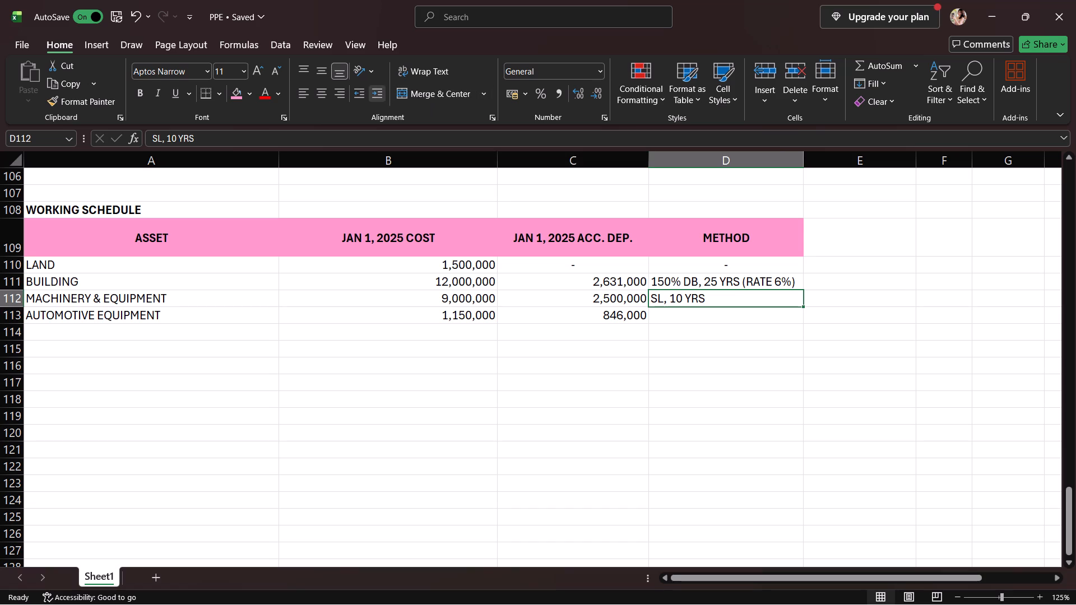
{"action": "left_click", "coordinate": [337, 128]}
{"action": "left_click", "coordinate": [338, 137]}
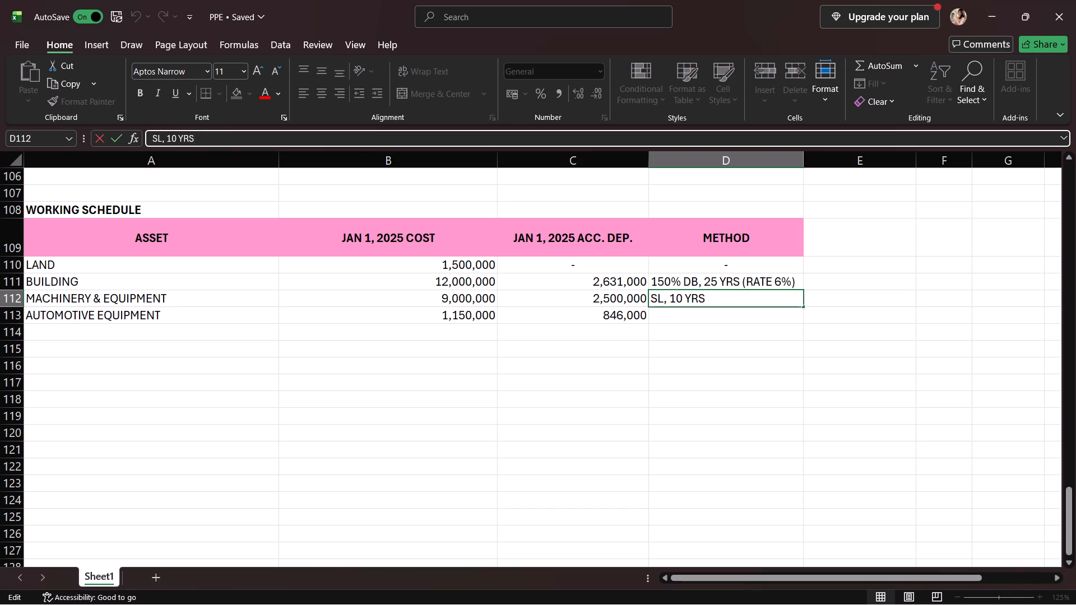
{"action": "key", "text": "space"}
{"action": "key", "text": "shift+parenleft"}
{"action": "type", "text": "10"}
{"action": "key", "text": "shift+percent"}
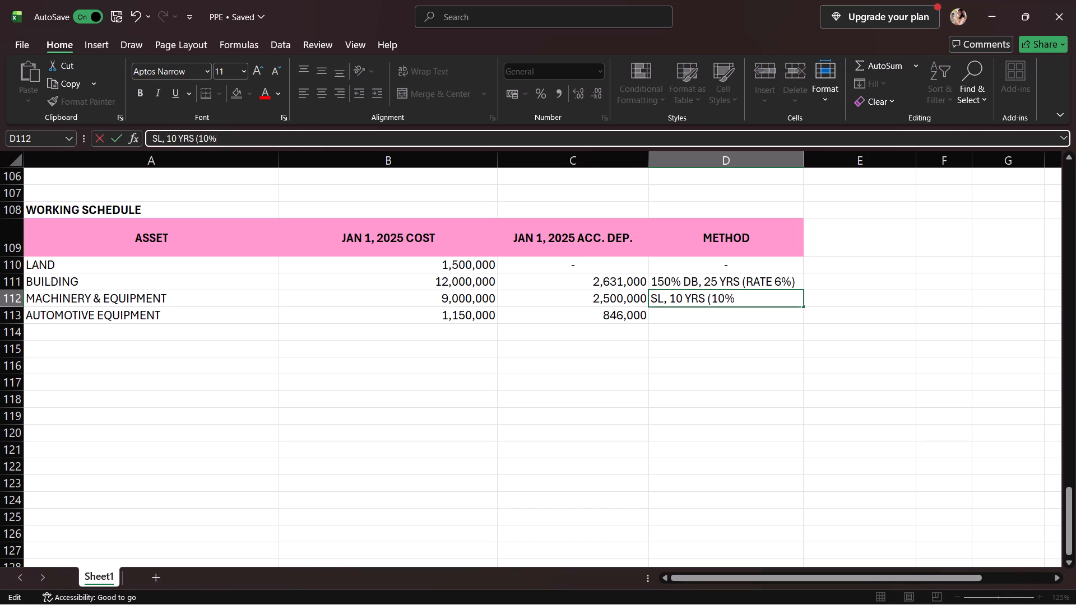
{"action": "key", "text": "shift+parenright"}
Enter "SYD, 4 YRS (SUM OF DIGITS = 10" as the depreciation method of AUTOMOTIVE EQUIPMENT in D113.
{"action": "left_click", "coordinate": [680, 319]}
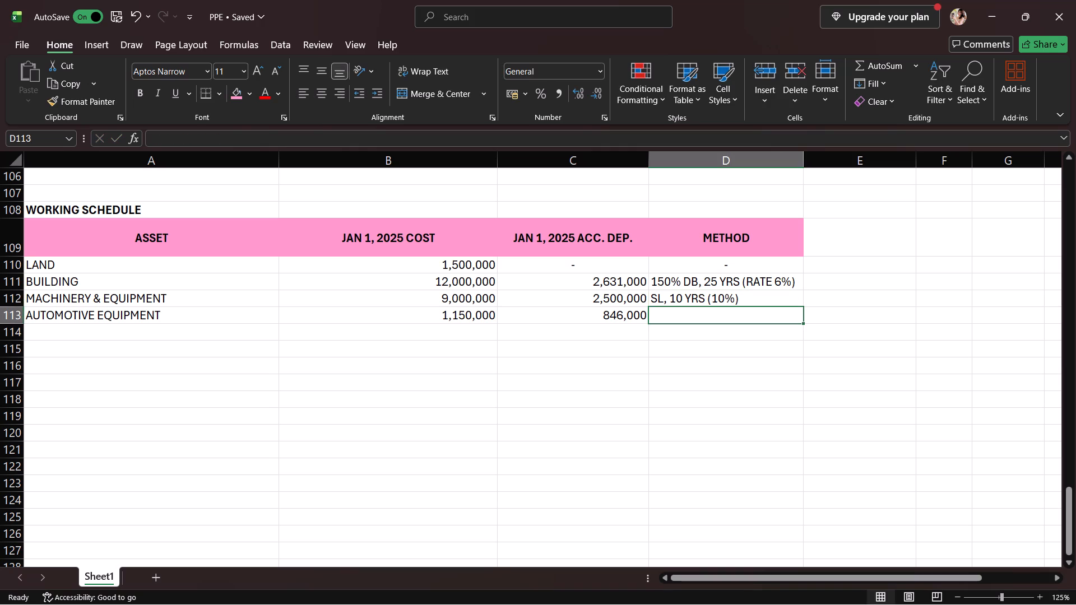
{"action": "type", "text": "SYD"}
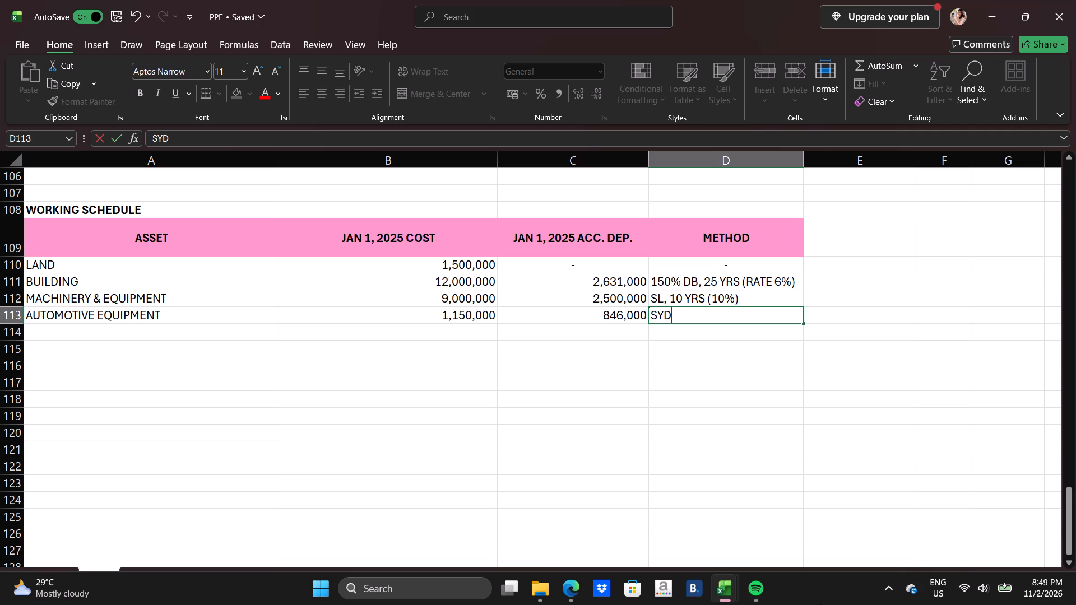
{"action": "key", "text": "comma"}
{"action": "key", "text": "space"}
{"action": "type", "text": "4 YRS"}
{"action": "key", "text": "space"}
{"action": "key", "text": "shift+parenleft"}
{"action": "type", "text": "SUM"}
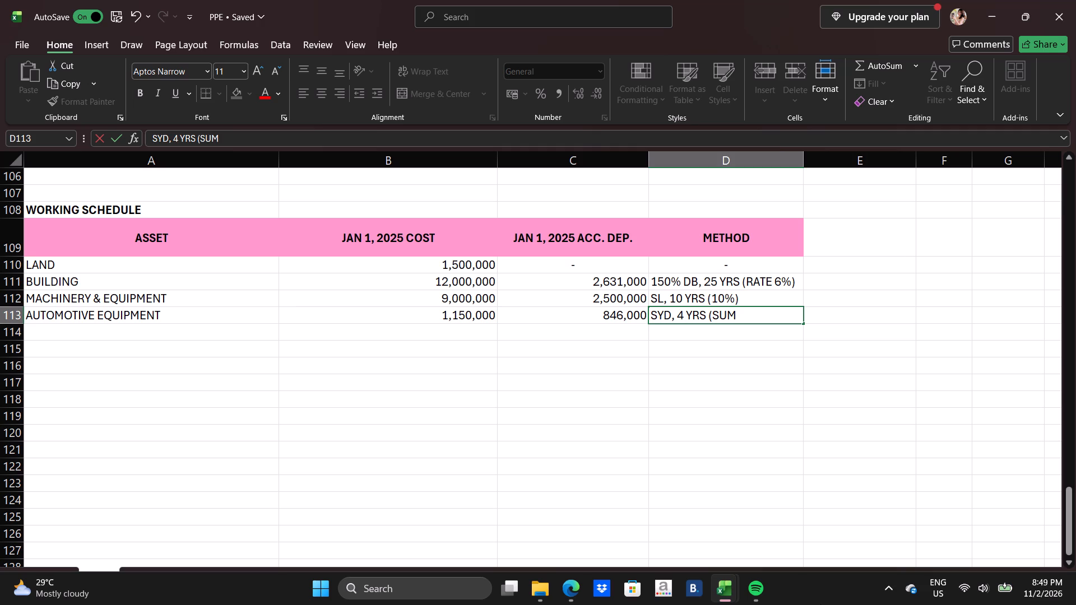
{"action": "key", "text": "space"}
{"action": "type", "text": "OF DIGITS"}
{"action": "key", "text": "space"}
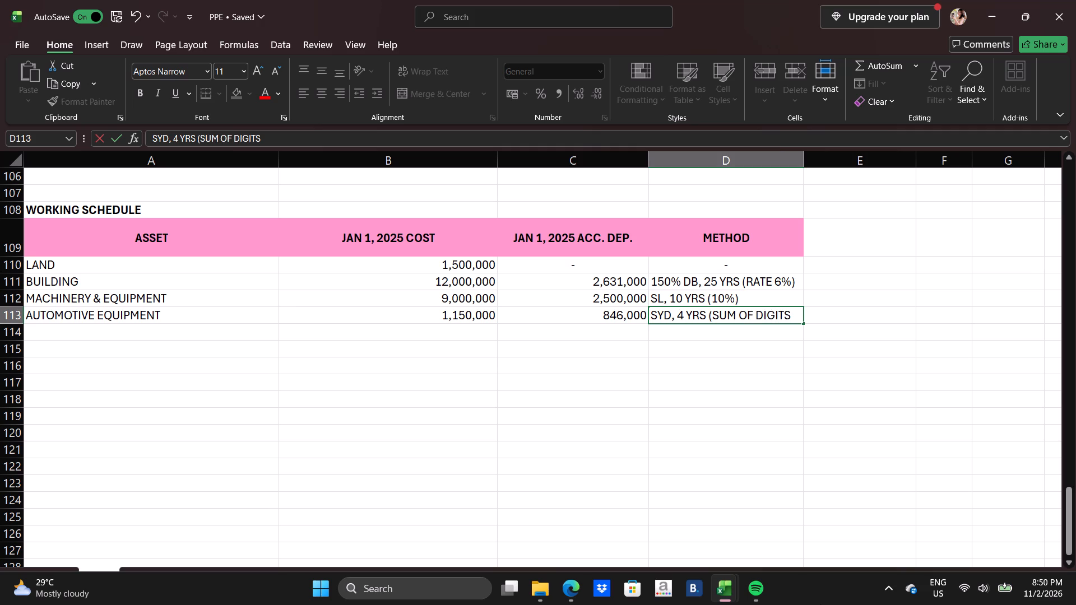
{"action": "type", "text": "= 10"}
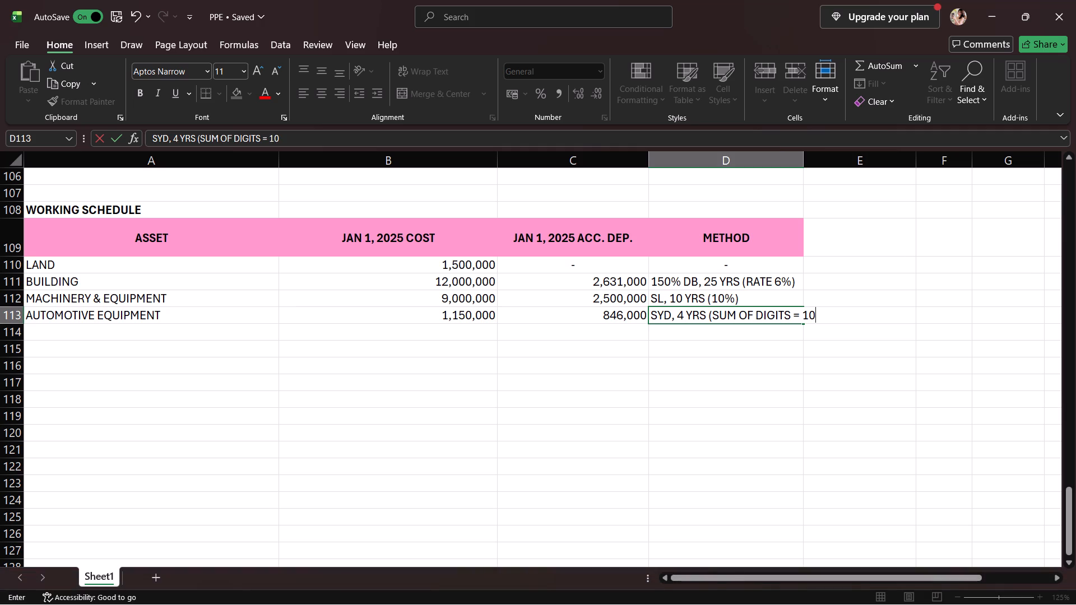
Widen column D to fit the AUTOMOTIVE EQUIPMENT method text.
{"action": "left_click_drag", "start_coordinate": [803, 181], "coordinate": [809, 176]}
{"action": "left_click", "coordinate": [802, 161]}
{"action": "left_click_drag", "start_coordinate": [802, 161], "coordinate": [808, 161]}
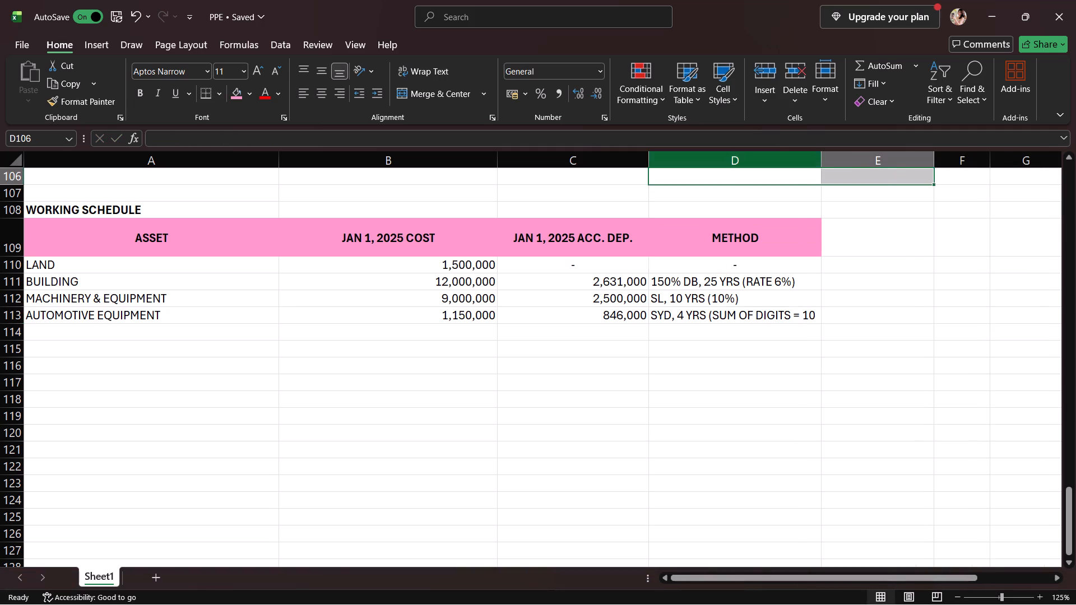
{"action": "left_click_drag", "start_coordinate": [808, 161], "coordinate": [814, 161]}
Append the missing closing parenthesis to the AUTOMOTIVE EQUIPMENT method text in D113.
{"action": "left_click", "coordinate": [823, 317]}
{"action": "left_click", "coordinate": [818, 316]}
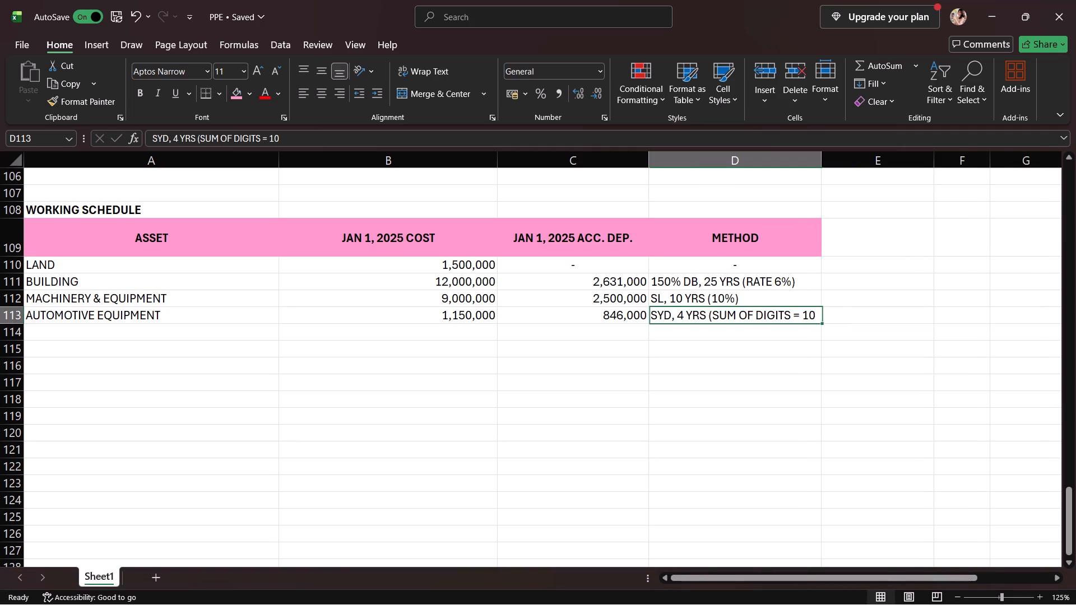
{"action": "left_click", "coordinate": [325, 139]}
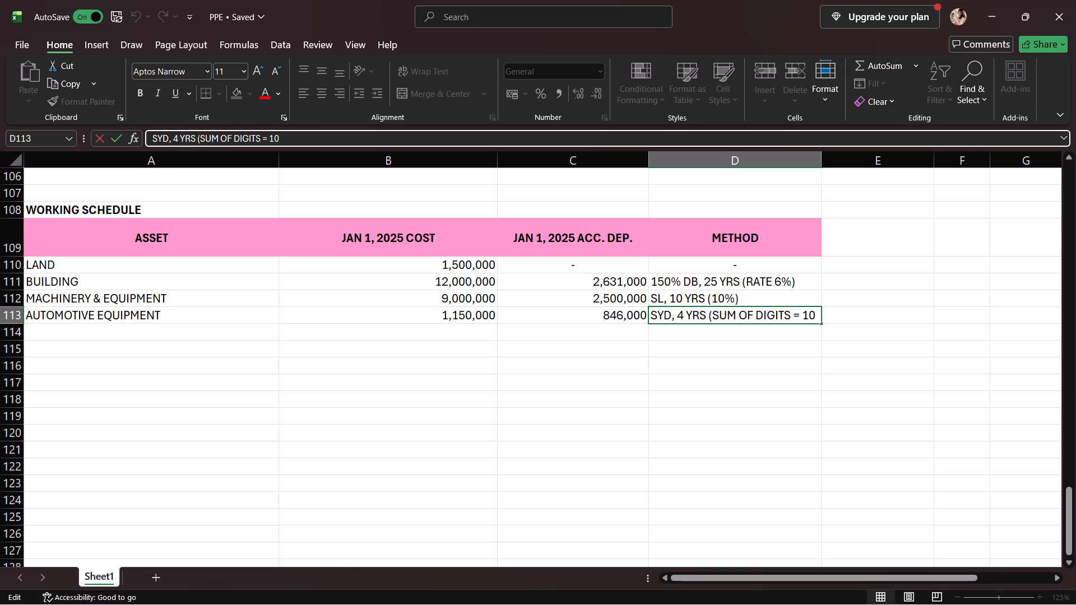
{"action": "key", "text": "shift+parenright"}
{"action": "left_click", "coordinate": [284, 276]}
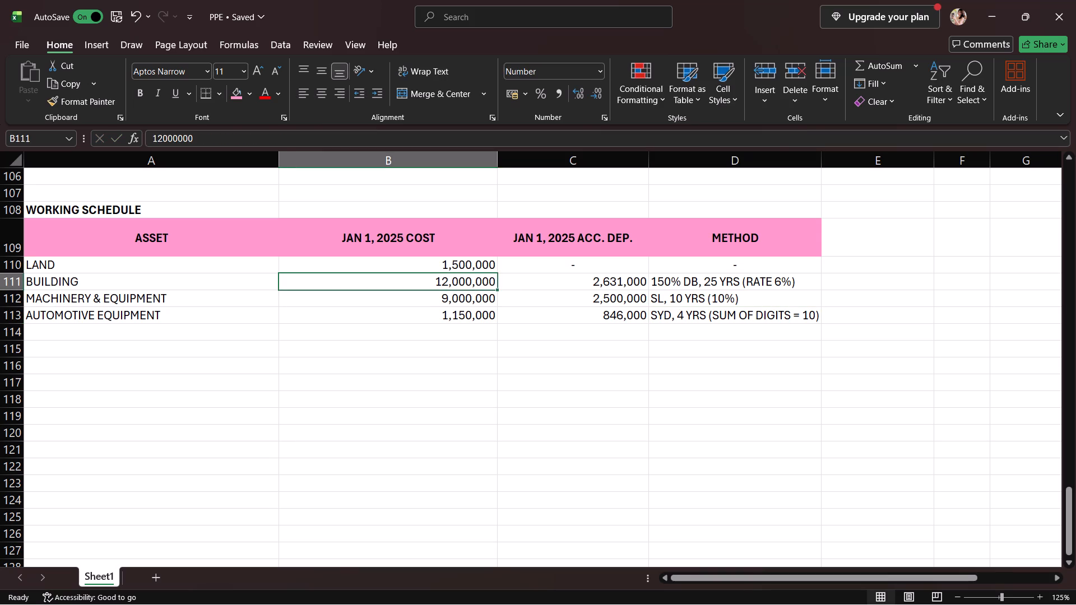
Fill the ASSET header from A109 across the header row through D109.
{"action": "left_click", "coordinate": [279, 267]}
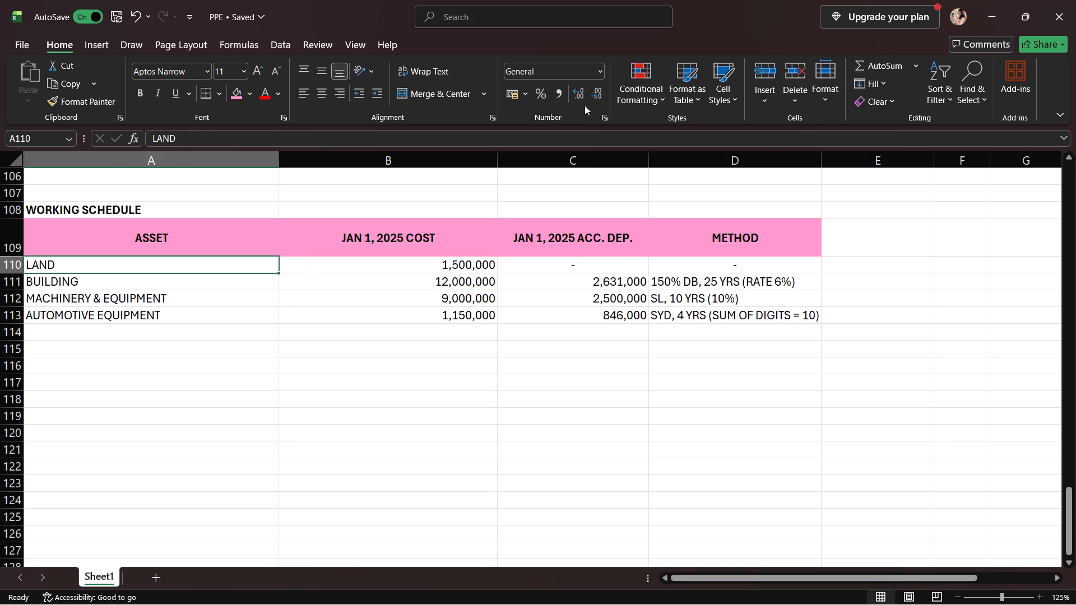
{"action": "left_click", "coordinate": [153, 241]}
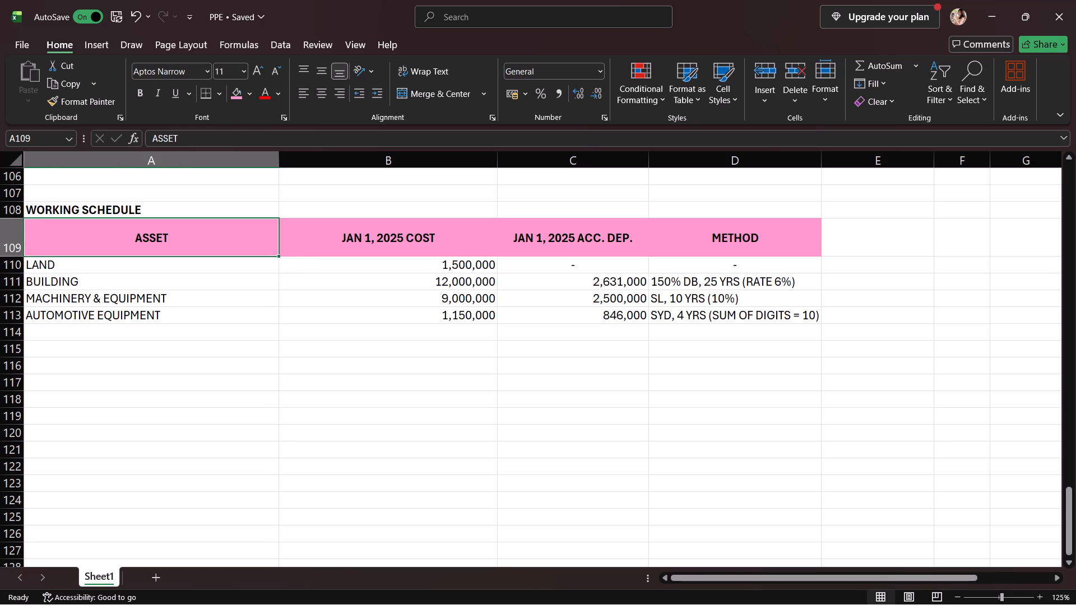
{"action": "left_click_drag", "start_coordinate": [276, 255], "coordinate": [819, 362]}
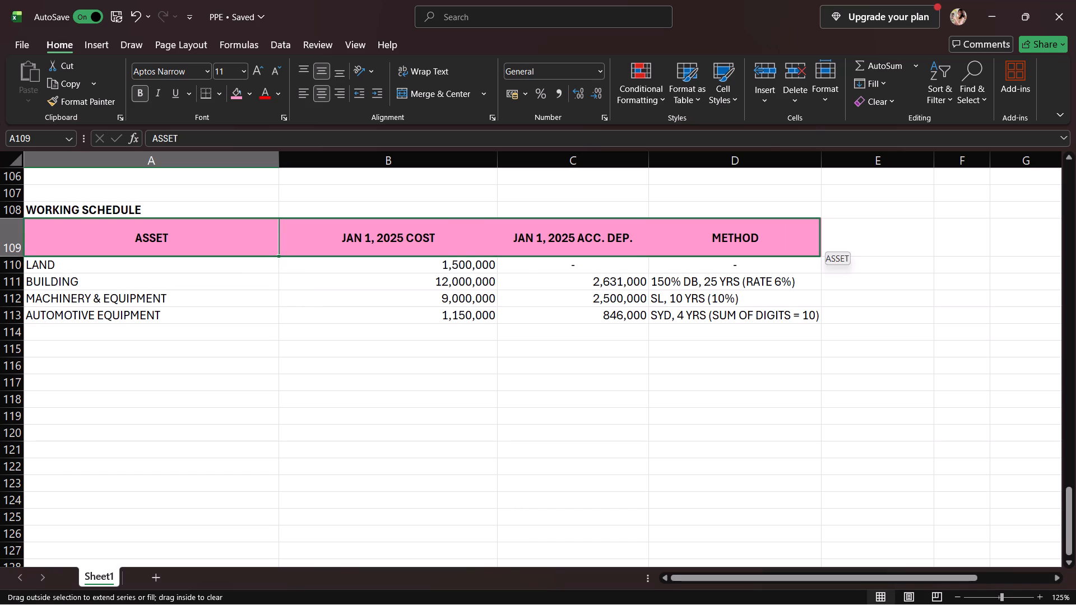
{"action": "left_click_drag", "start_coordinate": [819, 362], "coordinate": [818, 379]}
{"action": "left_click_drag", "start_coordinate": [780, 310], "coordinate": [799, 262]}
{"action": "left_click_drag", "start_coordinate": [784, 222], "coordinate": [690, 231]}
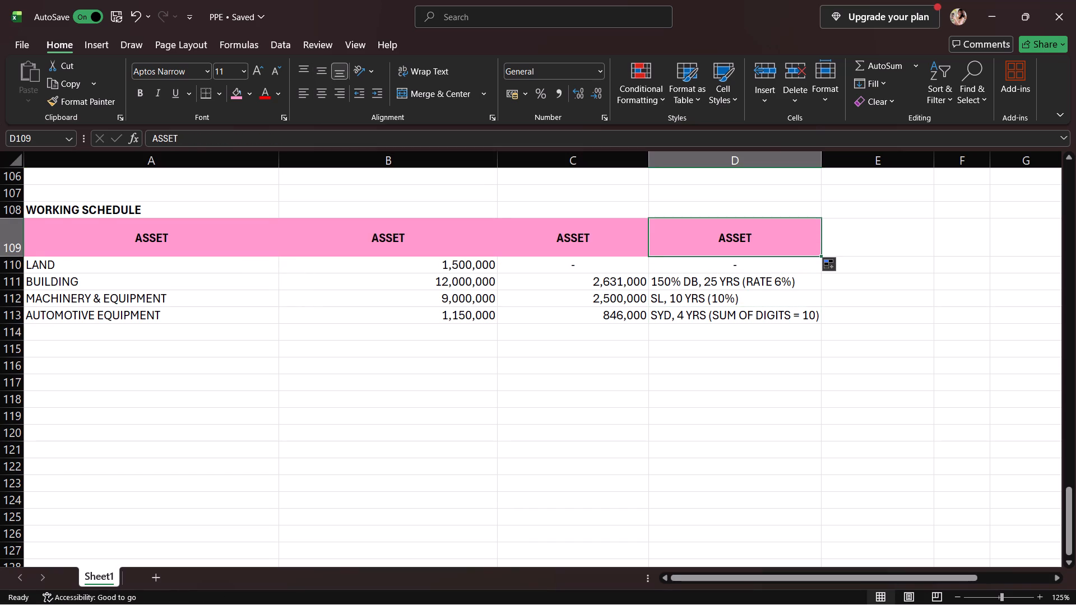
{"action": "left_click_drag", "start_coordinate": [690, 231], "coordinate": [634, 226]}
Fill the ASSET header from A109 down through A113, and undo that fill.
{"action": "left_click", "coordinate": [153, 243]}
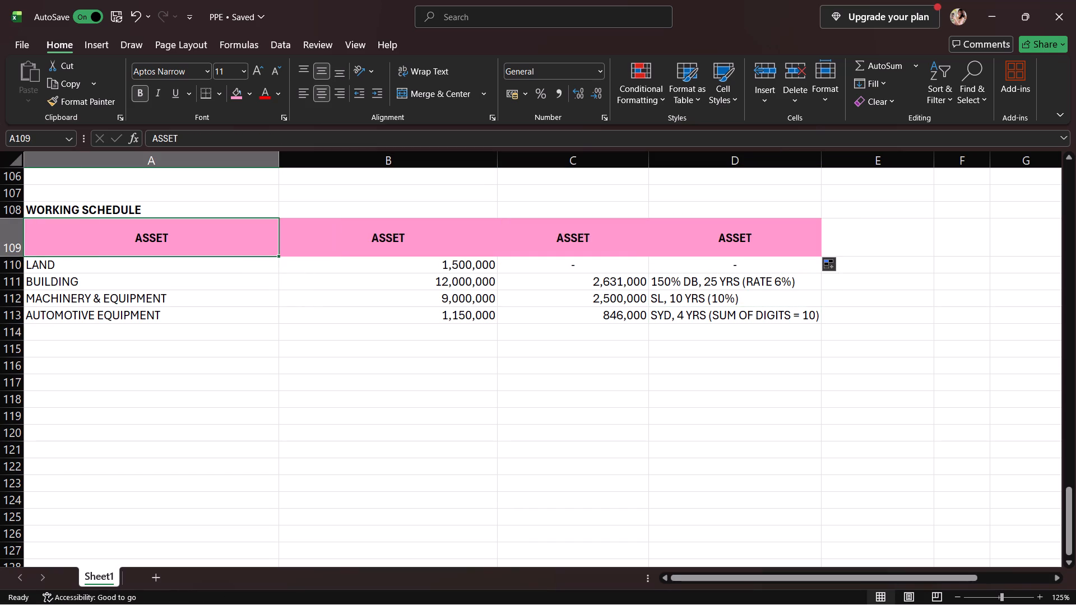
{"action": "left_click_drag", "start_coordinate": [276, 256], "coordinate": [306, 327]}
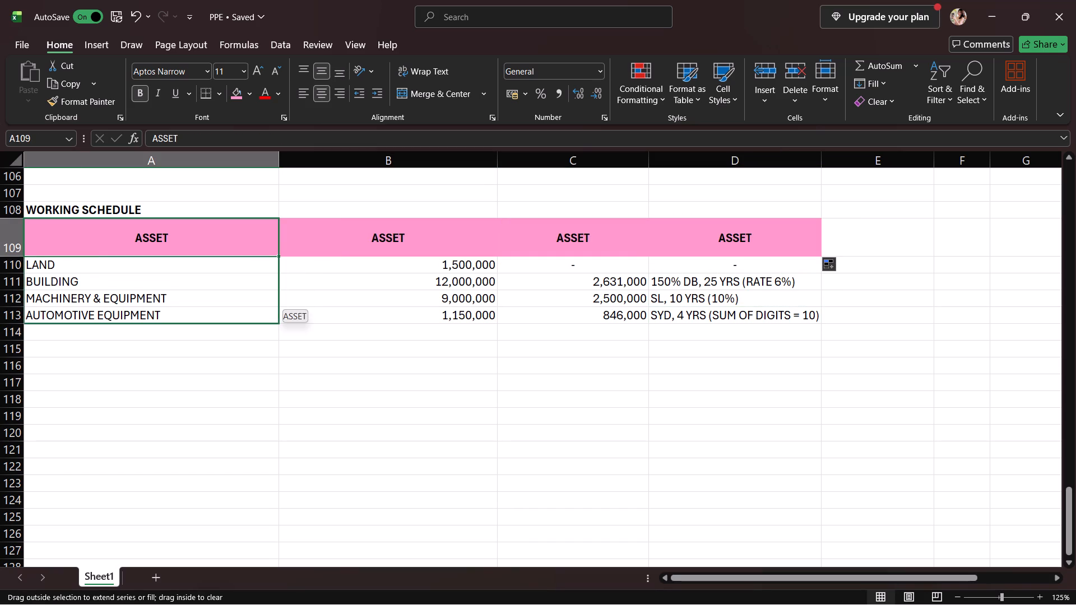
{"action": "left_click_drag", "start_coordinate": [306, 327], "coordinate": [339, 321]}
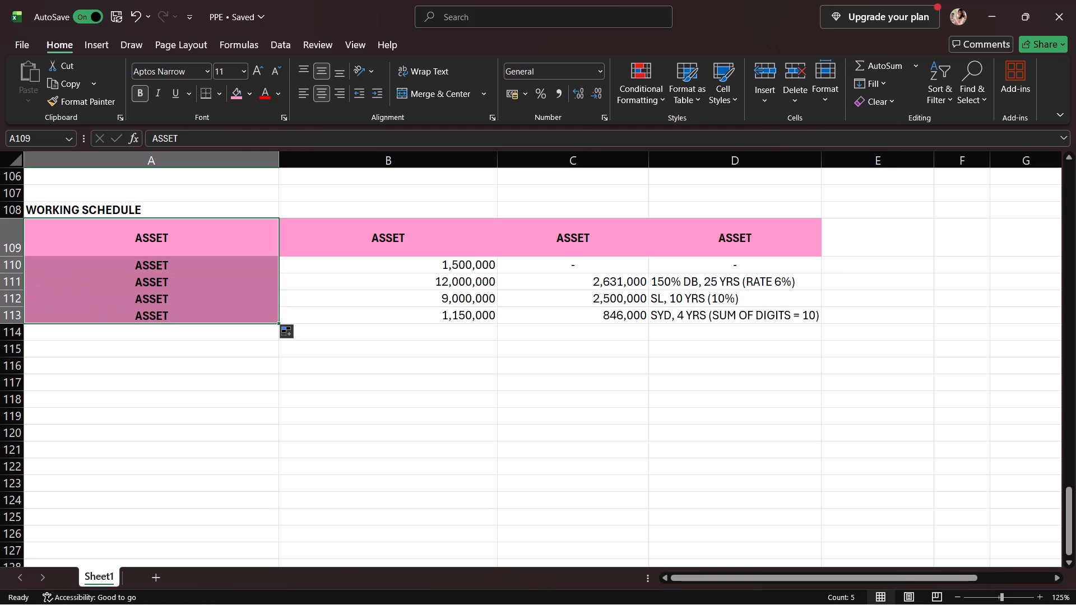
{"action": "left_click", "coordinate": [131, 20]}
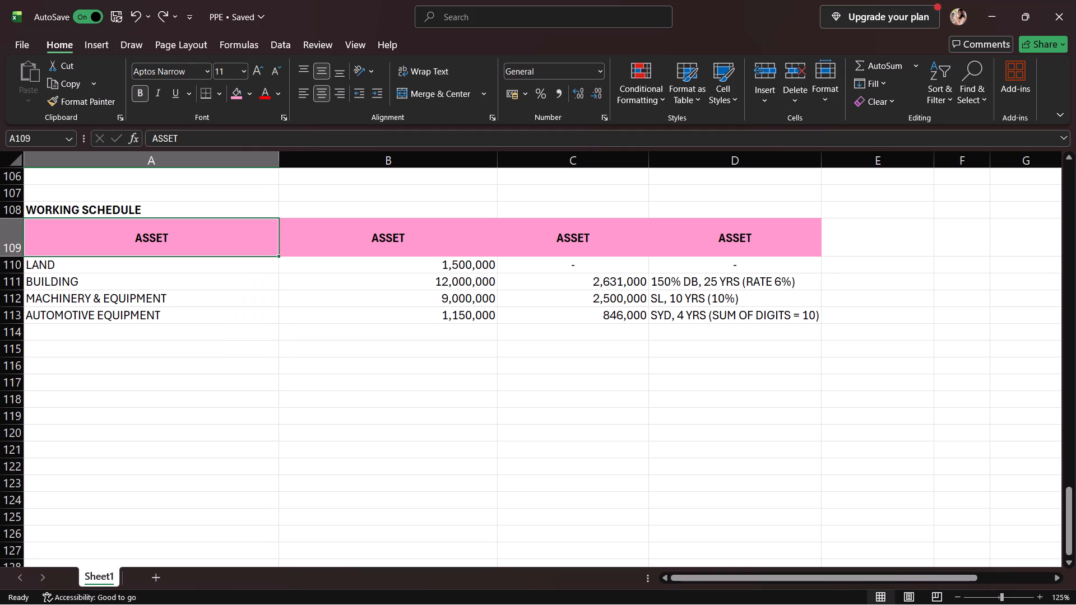
Apply thick outside borders to the ASSET header cell A109.
{"action": "left_click", "coordinate": [302, 222]}
{"action": "left_click", "coordinate": [259, 234]}
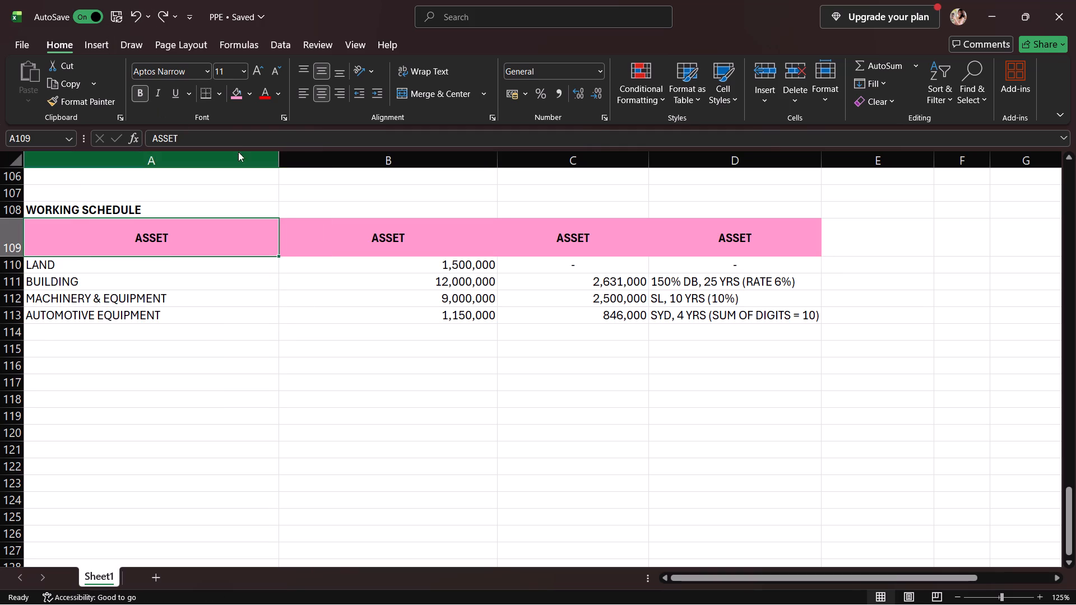
{"action": "left_click", "coordinate": [216, 95]}
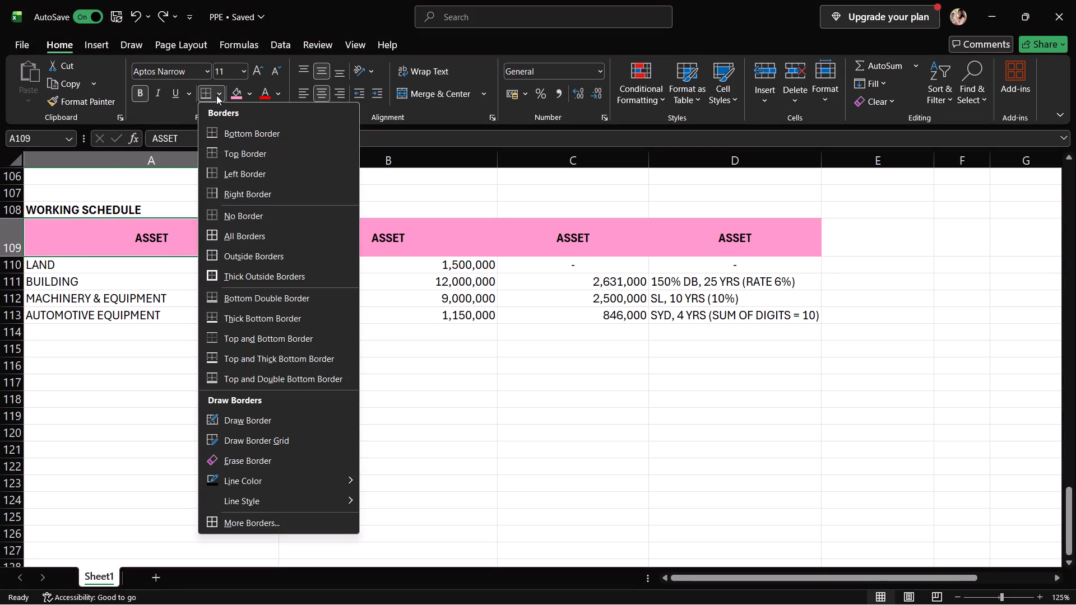
{"action": "left_click", "coordinate": [280, 275]}
{"action": "left_click", "coordinate": [285, 285]}
Apply the same thick outside borders separately to header cells B109, C109 and D109.
{"action": "left_click", "coordinate": [327, 248]}
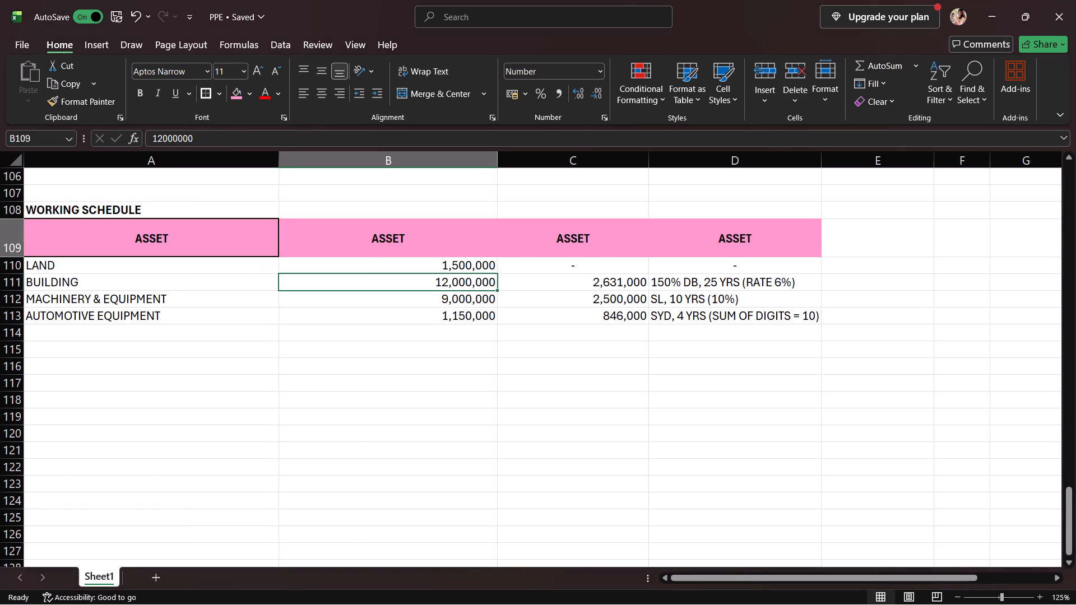
{"action": "left_click", "coordinate": [210, 90]}
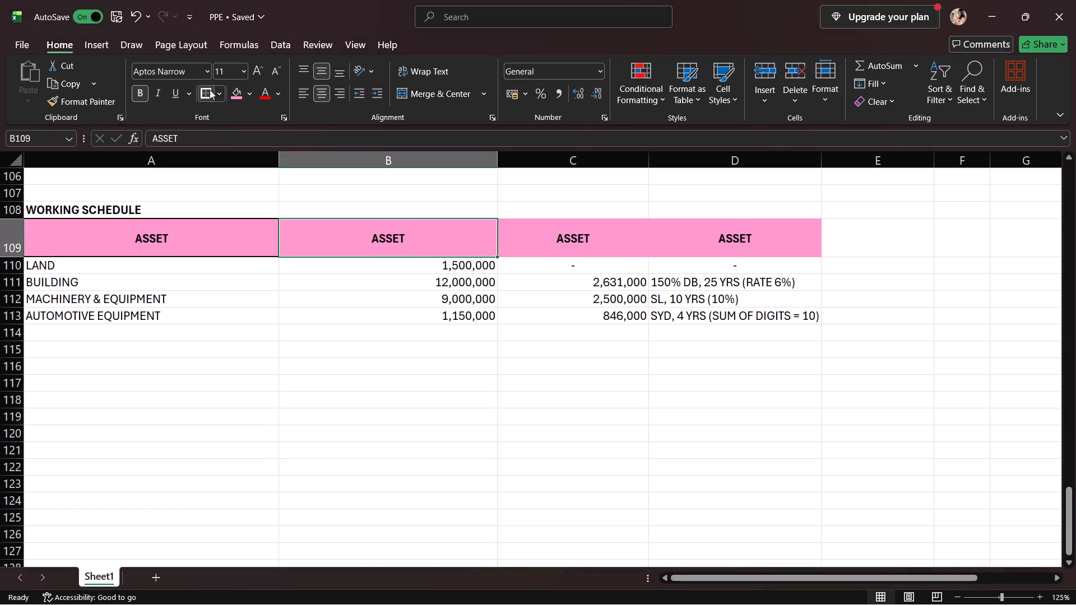
{"action": "left_click", "coordinate": [208, 90]}
{"action": "left_click", "coordinate": [222, 95]}
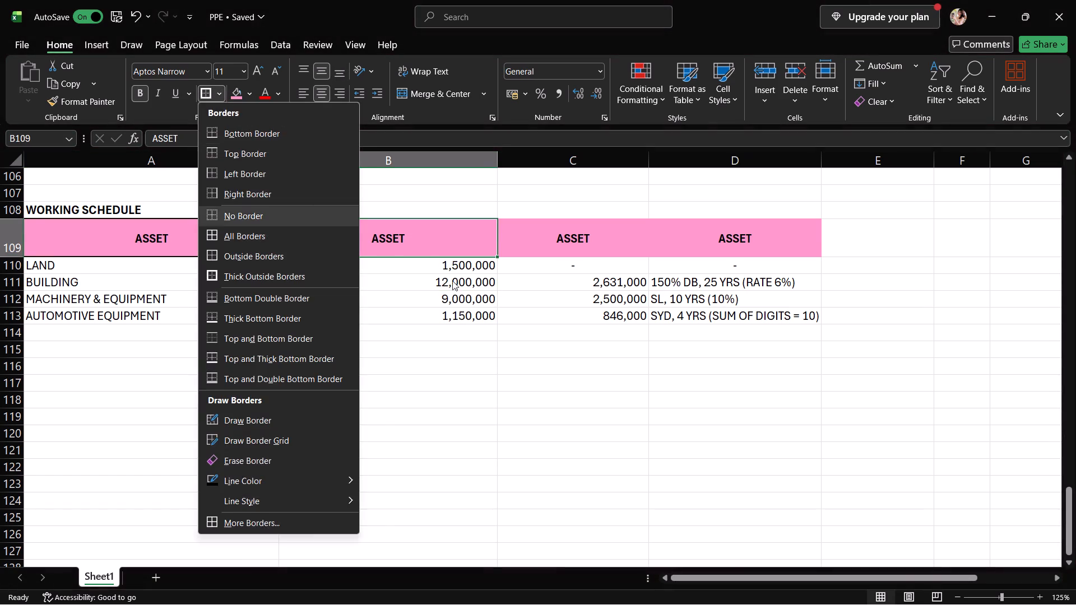
{"action": "left_click", "coordinate": [453, 283]}
{"action": "left_click", "coordinate": [510, 262]}
{"action": "left_click", "coordinate": [528, 241]}
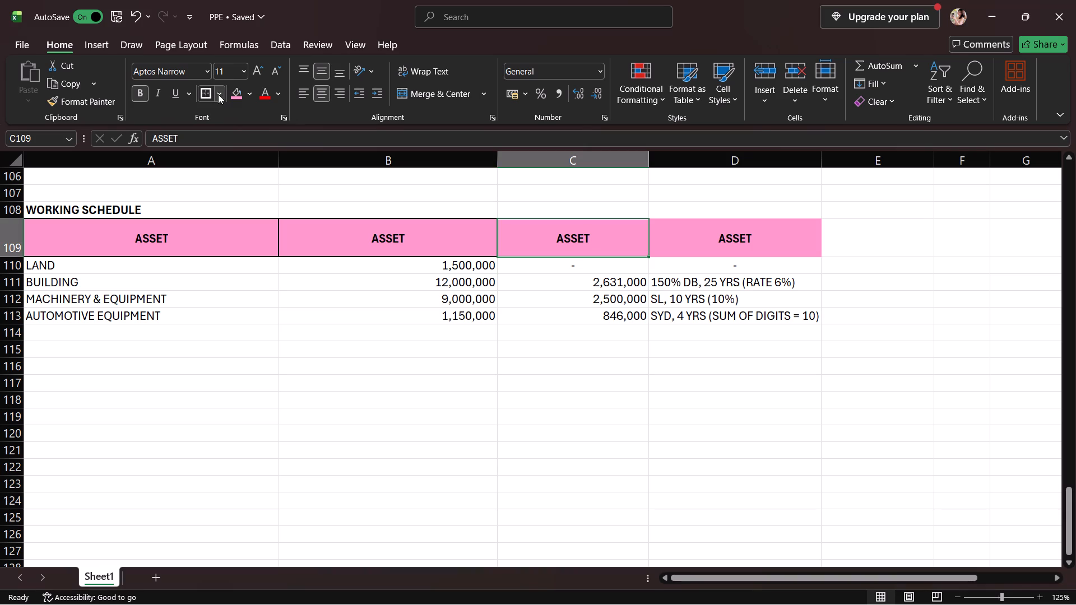
{"action": "left_click", "coordinate": [207, 91]}
{"action": "left_click", "coordinate": [662, 232]}
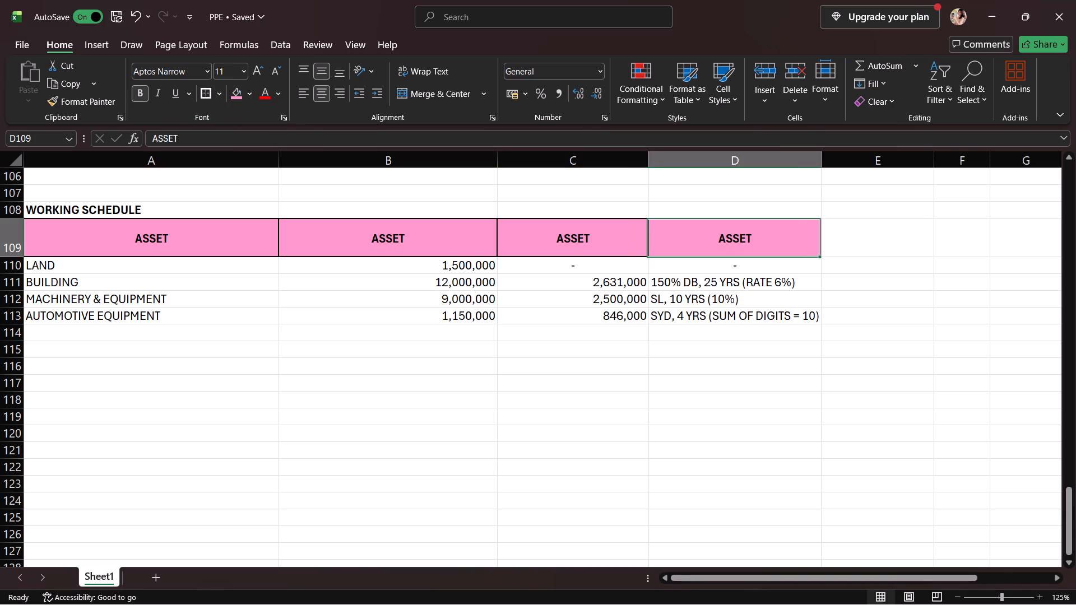
{"action": "left_click", "coordinate": [207, 89]}
{"action": "left_click", "coordinate": [327, 256]}
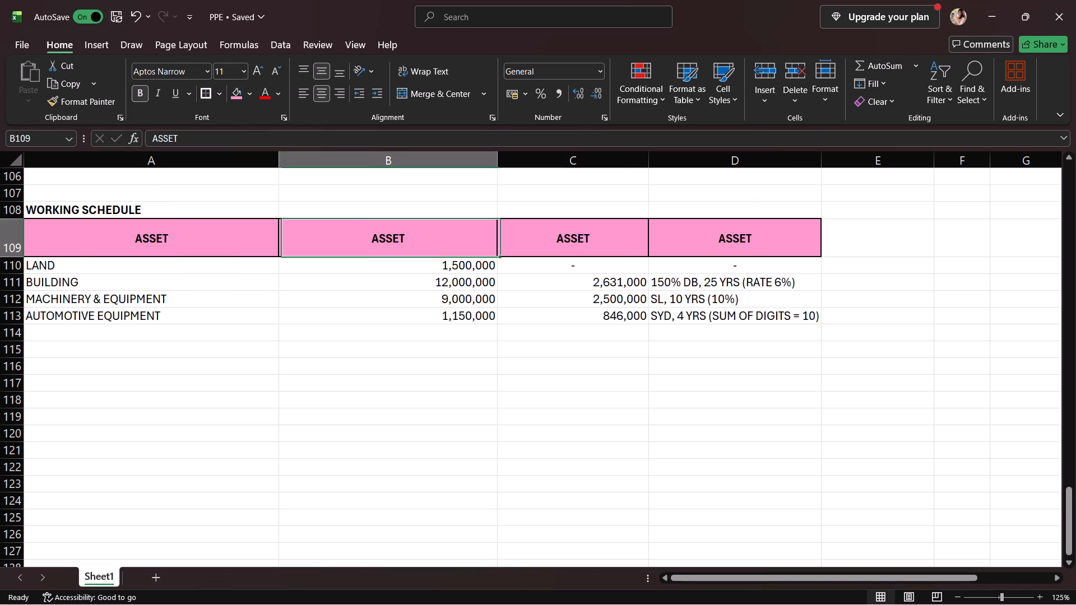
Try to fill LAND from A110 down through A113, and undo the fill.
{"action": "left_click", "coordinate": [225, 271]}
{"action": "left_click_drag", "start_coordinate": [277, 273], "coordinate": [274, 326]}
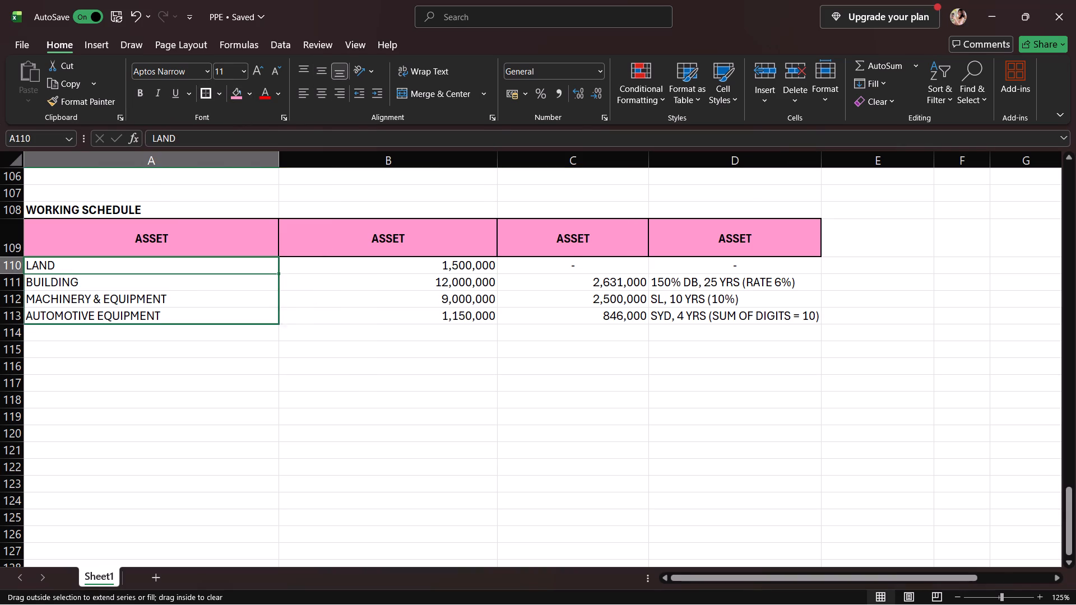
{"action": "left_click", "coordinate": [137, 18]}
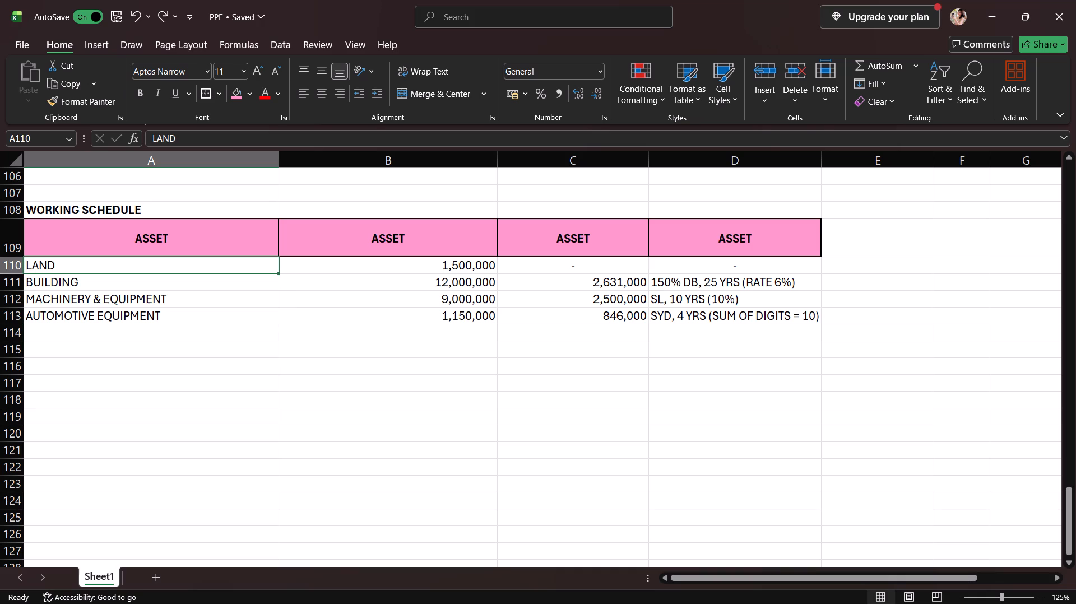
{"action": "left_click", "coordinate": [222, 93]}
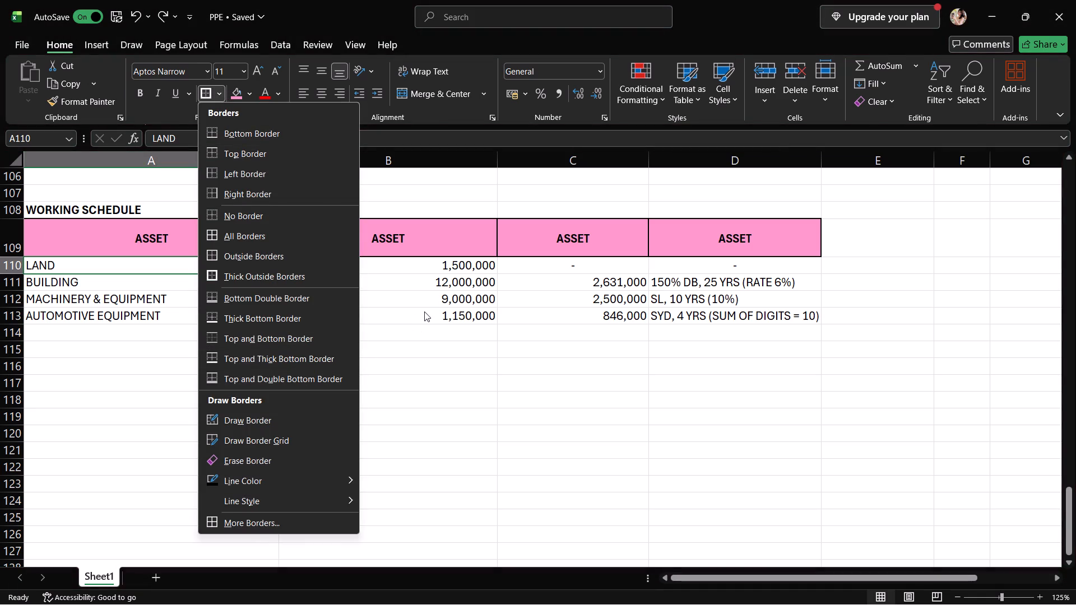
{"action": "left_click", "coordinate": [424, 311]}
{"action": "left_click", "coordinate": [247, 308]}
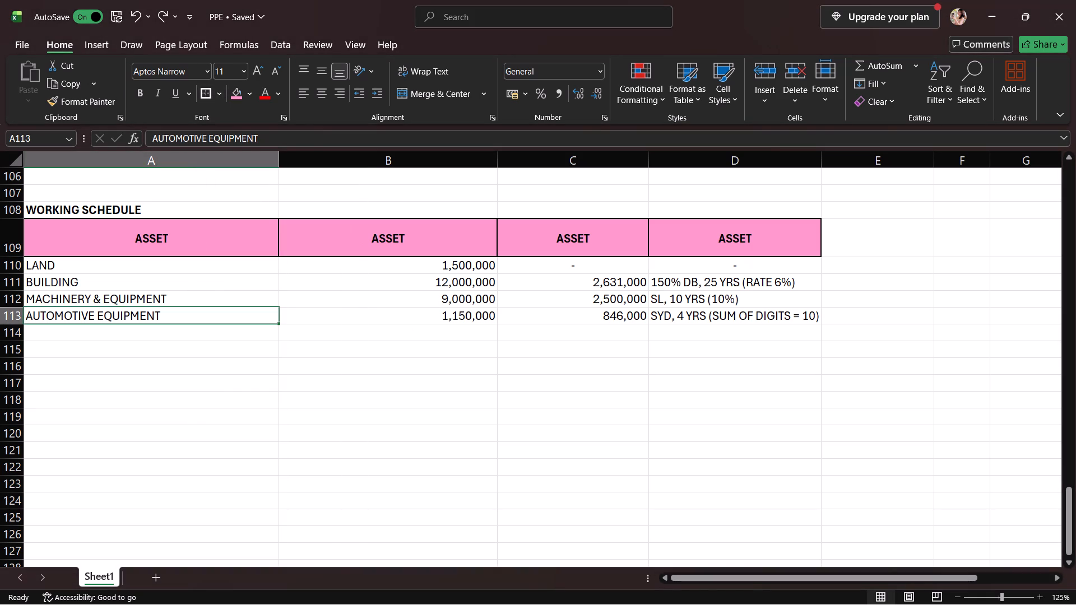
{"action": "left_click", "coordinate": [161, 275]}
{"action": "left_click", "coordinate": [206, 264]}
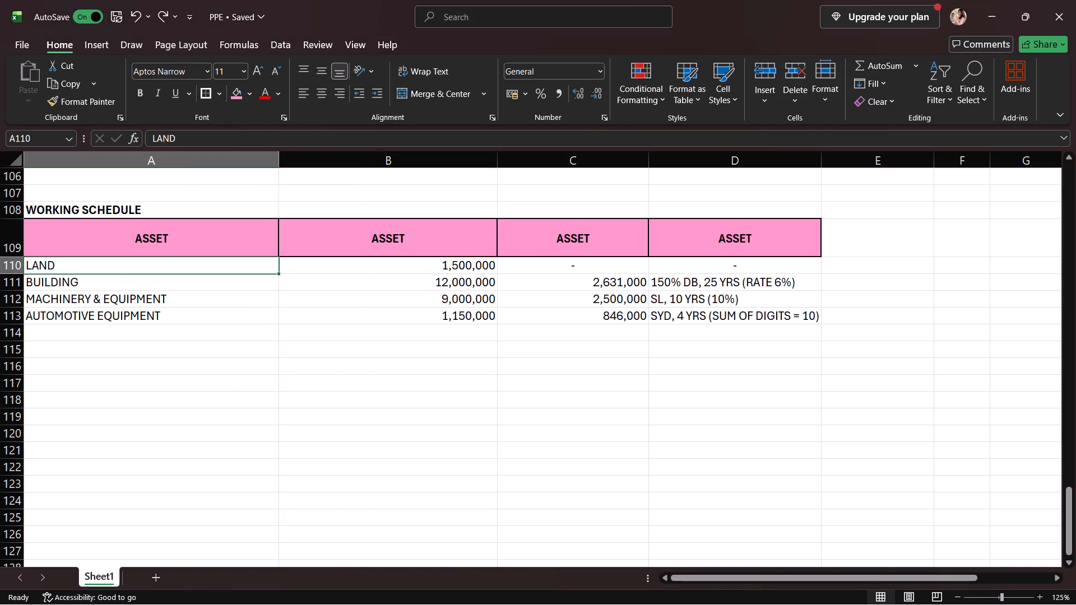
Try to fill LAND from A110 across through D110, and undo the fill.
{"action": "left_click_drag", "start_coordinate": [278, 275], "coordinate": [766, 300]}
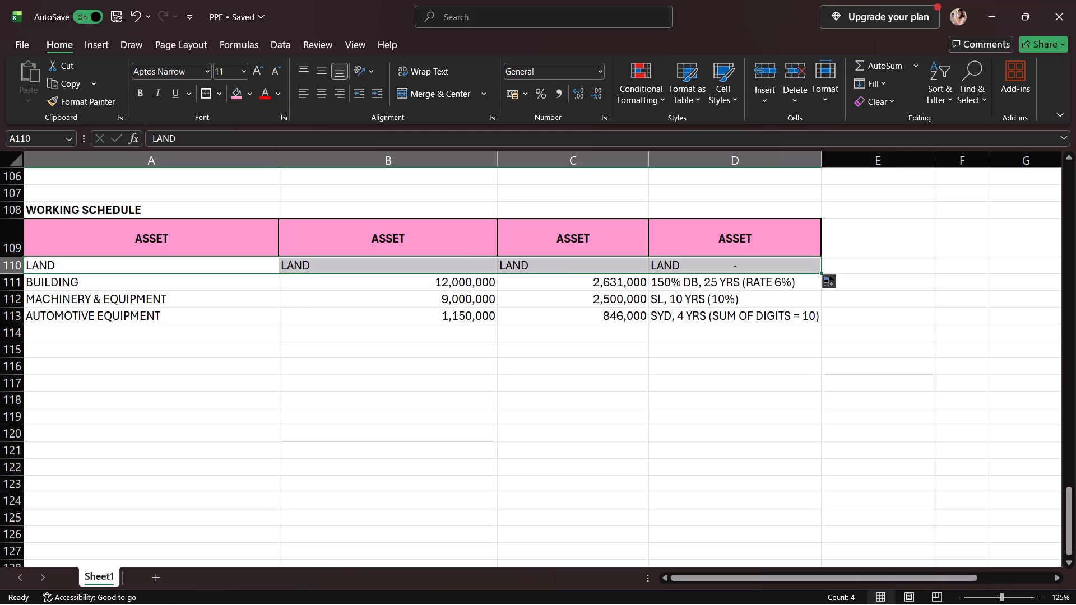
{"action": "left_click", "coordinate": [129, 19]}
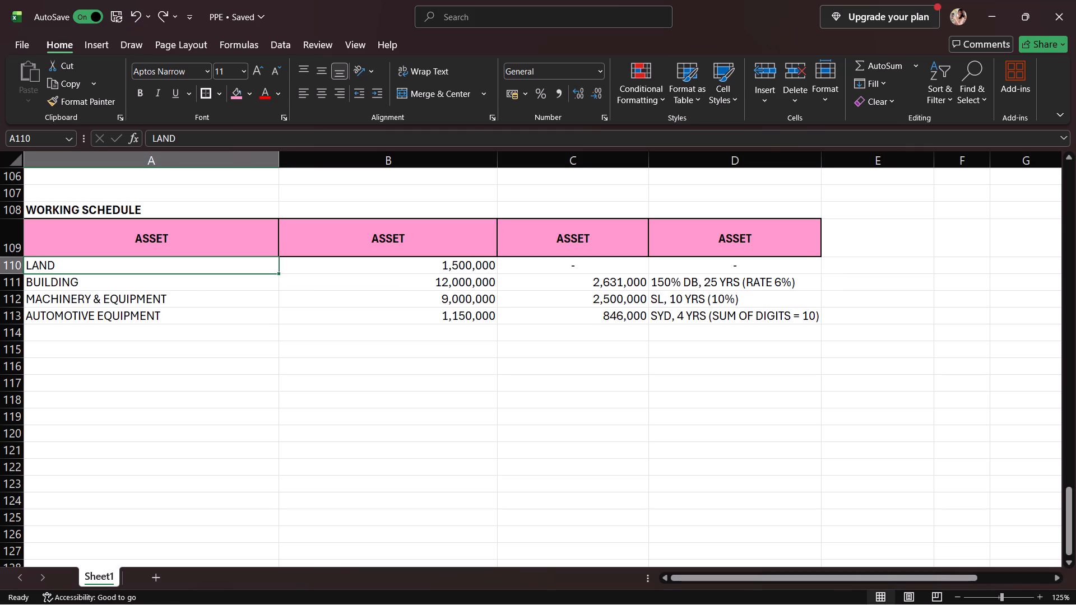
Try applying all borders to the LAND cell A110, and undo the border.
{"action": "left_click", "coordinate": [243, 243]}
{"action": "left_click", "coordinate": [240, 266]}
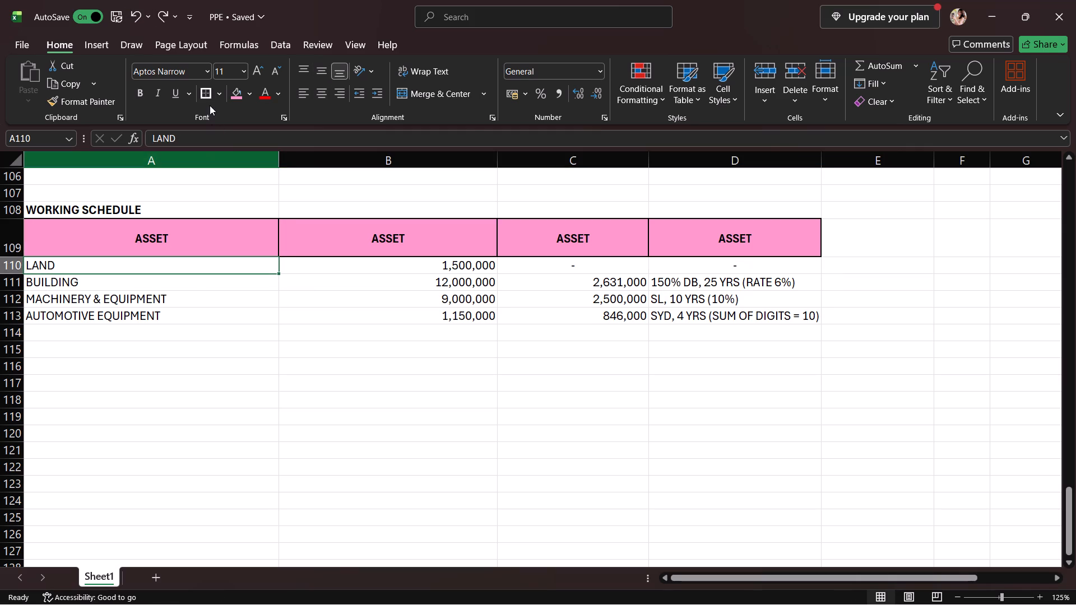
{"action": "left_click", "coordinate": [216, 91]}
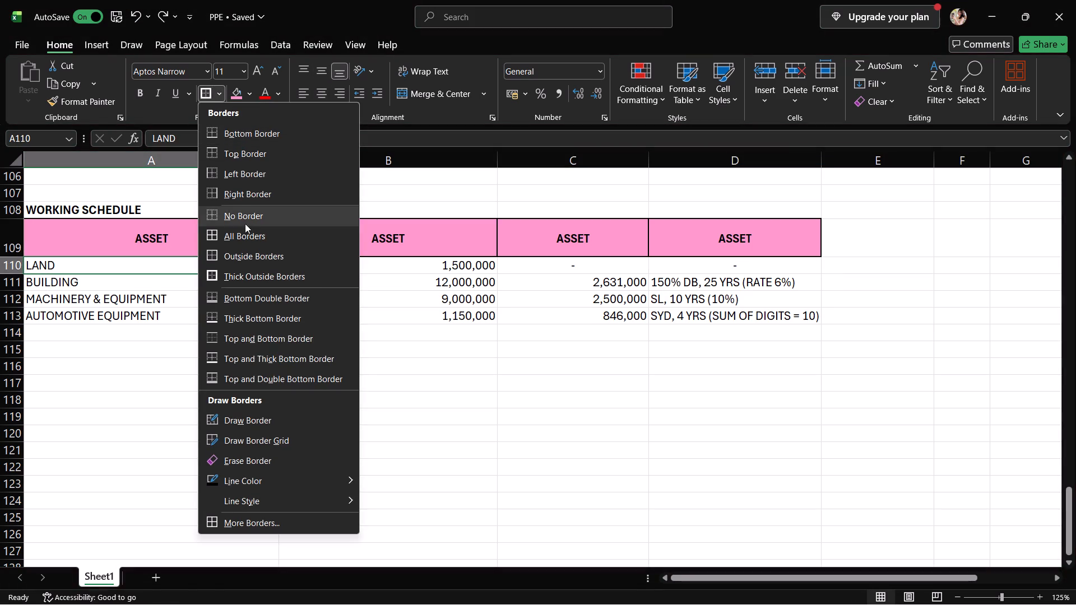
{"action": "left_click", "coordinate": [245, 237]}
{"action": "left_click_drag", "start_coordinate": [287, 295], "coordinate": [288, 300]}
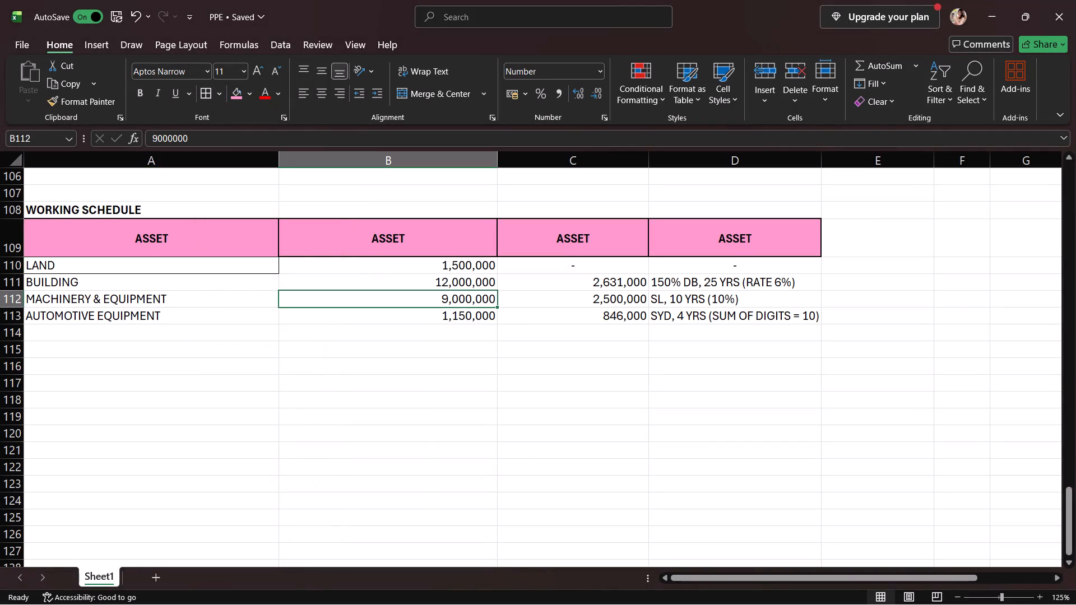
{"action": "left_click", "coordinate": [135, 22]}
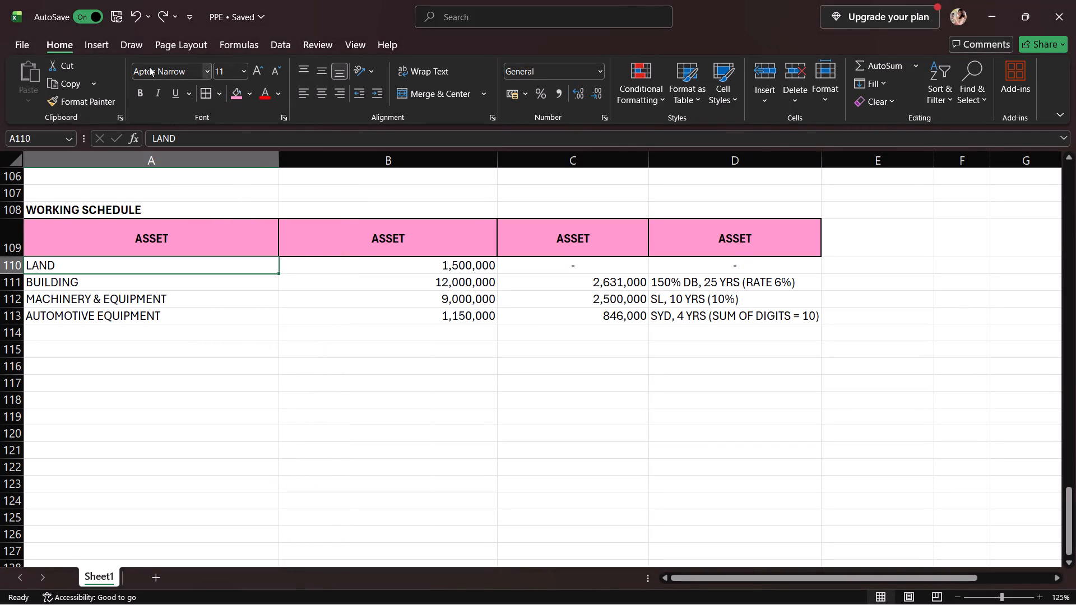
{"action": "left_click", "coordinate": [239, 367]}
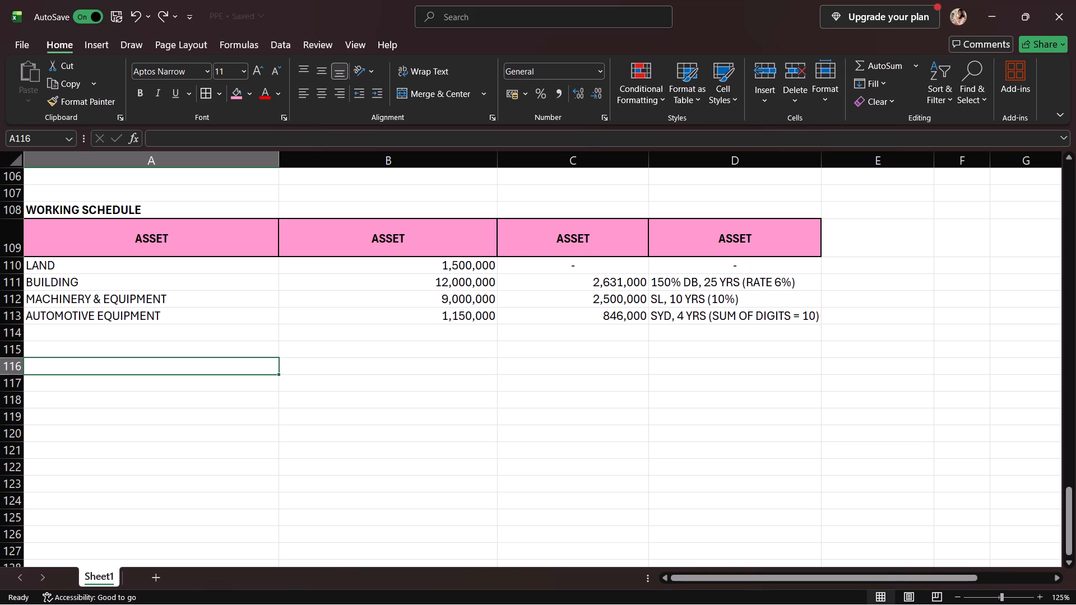
Replace the ASSET header in B109 with JAN 1, 2025 COST.
{"action": "scroll", "coordinate": [278, 315], "scroll_direction": "up", "scroll_amount": 3}
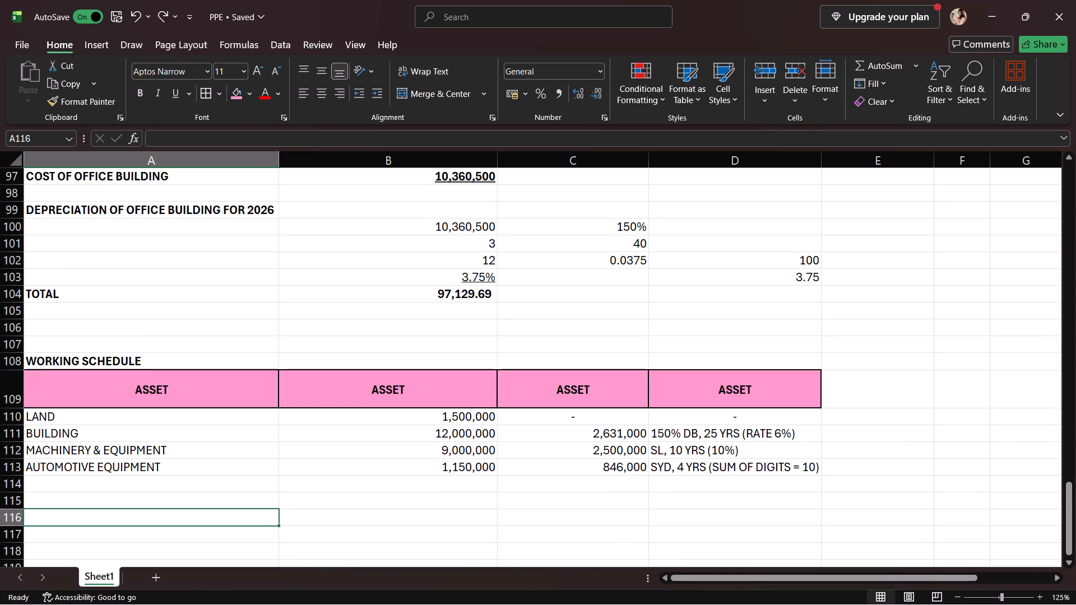
{"action": "left_click", "coordinate": [350, 394]}
{"action": "left_click", "coordinate": [410, 390]}
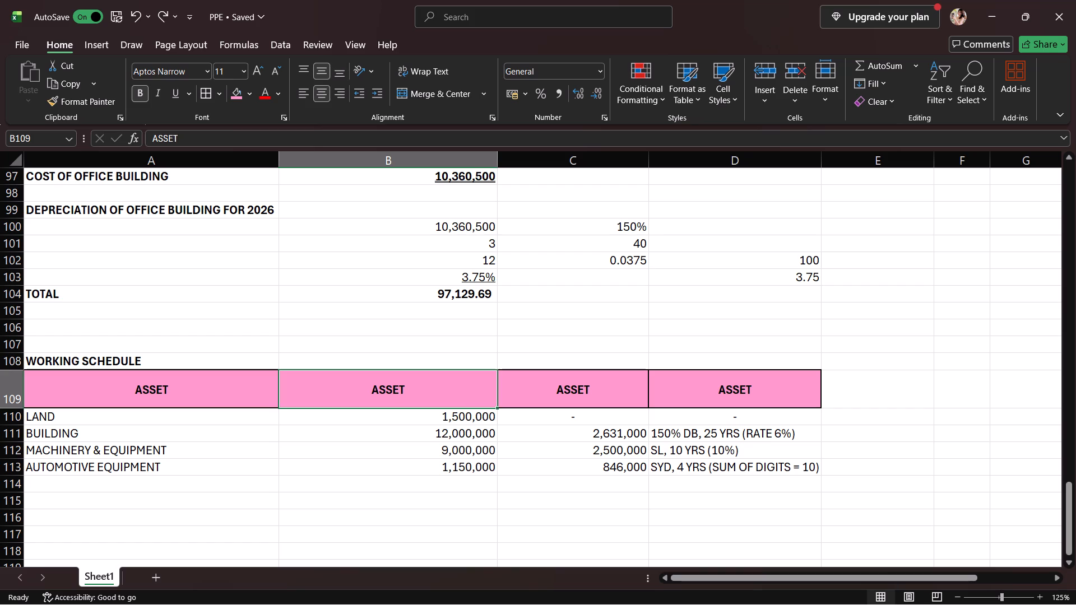
{"action": "key", "text": "BackSpace"}
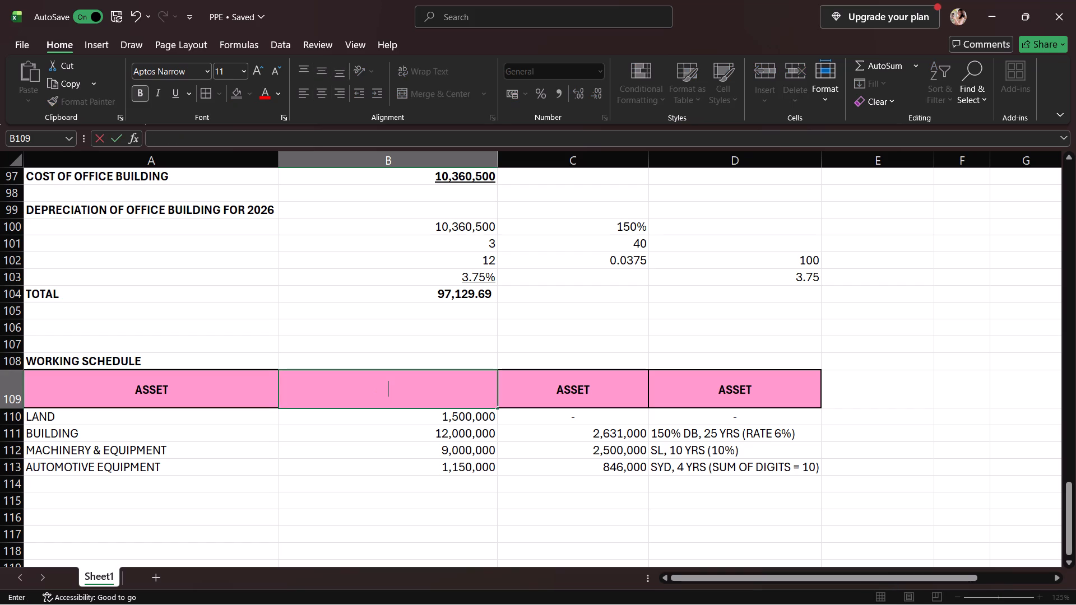
{"action": "type", "text": "JAB"}
{"action": "key", "text": "space"}
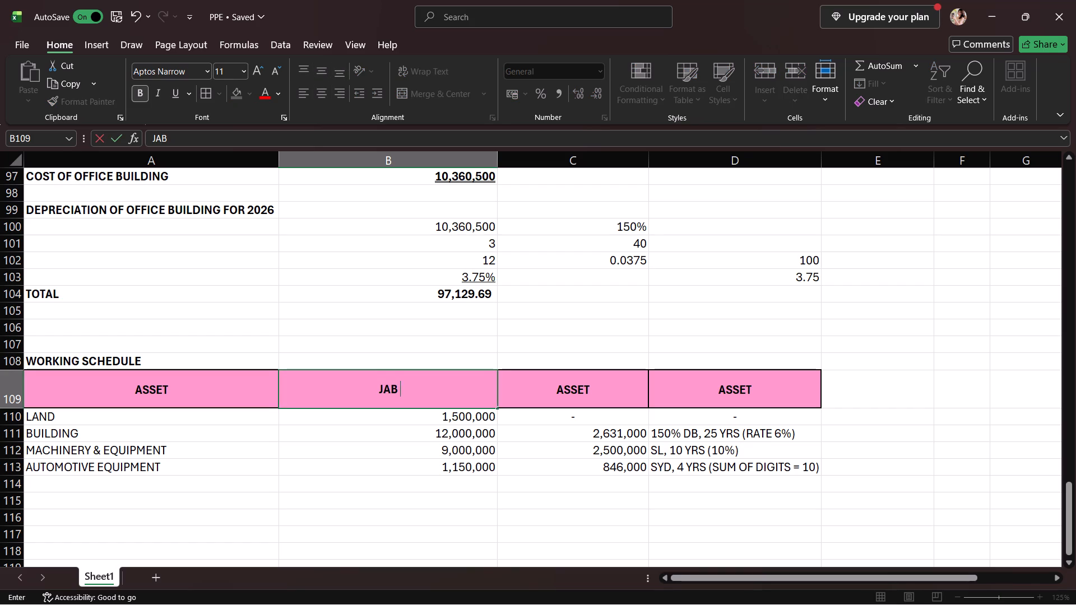
{"action": "key", "text": "BackSpace"}
{"action": "key", "text": "BackSpace"}
{"action": "type", "text": "N 1"}
{"action": "type", "text": ", 2025"}
{"action": "key", "text": "space"}
{"action": "type", "text": "C"}
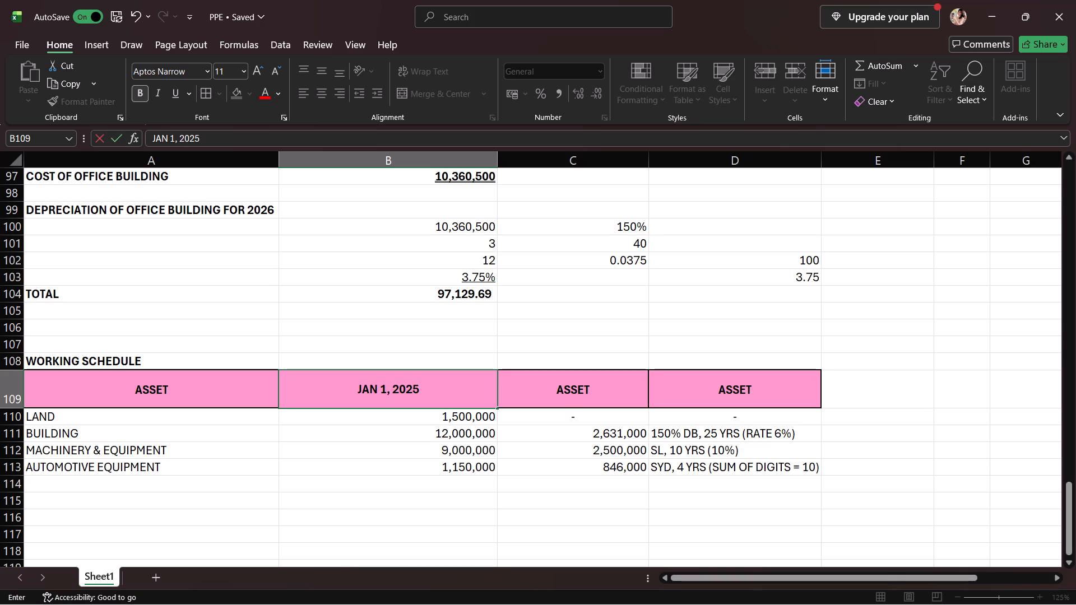
{"action": "type", "text": "OST"}
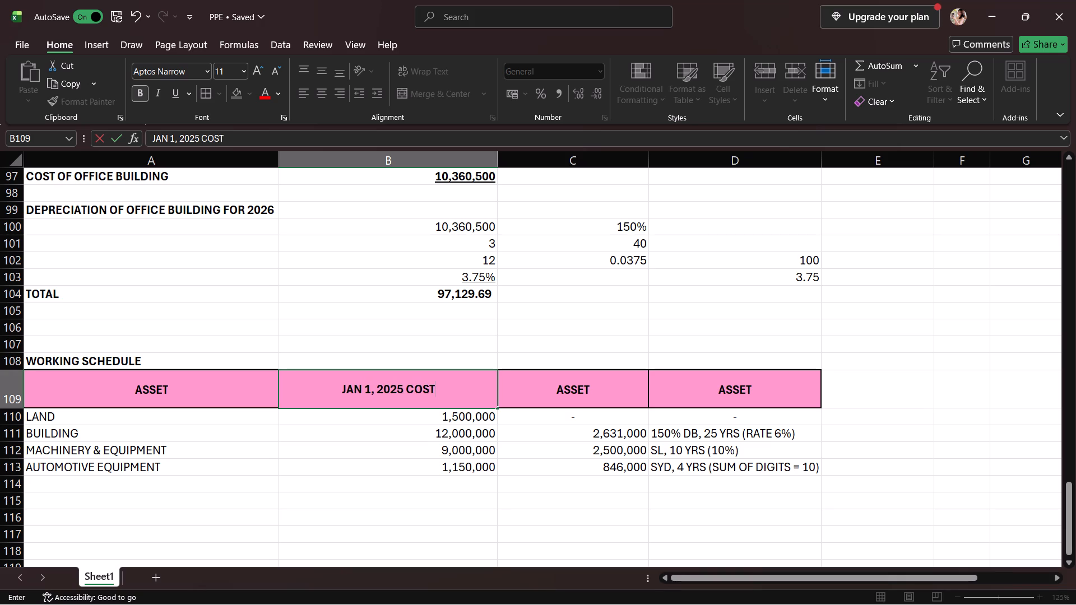
Replace the ASSET headers in C109 and D109 with JAN 1, 2026 COST and METHOD respectively.
{"action": "left_click", "coordinate": [604, 396]}
{"action": "key", "text": "BackSpace"}
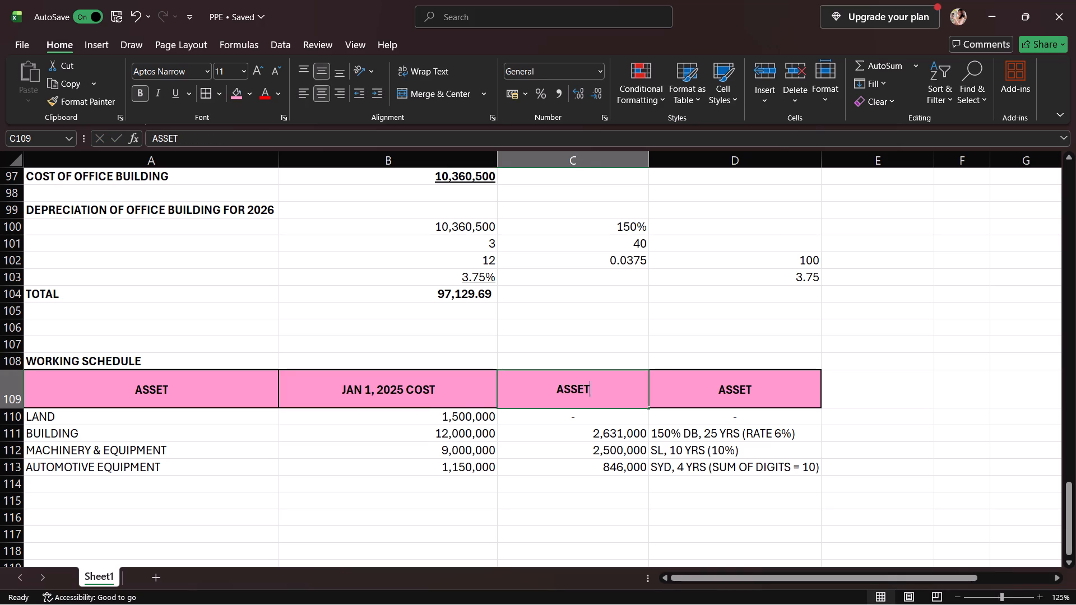
{"action": "type", "text": "JAN 1, 2026 COST"}
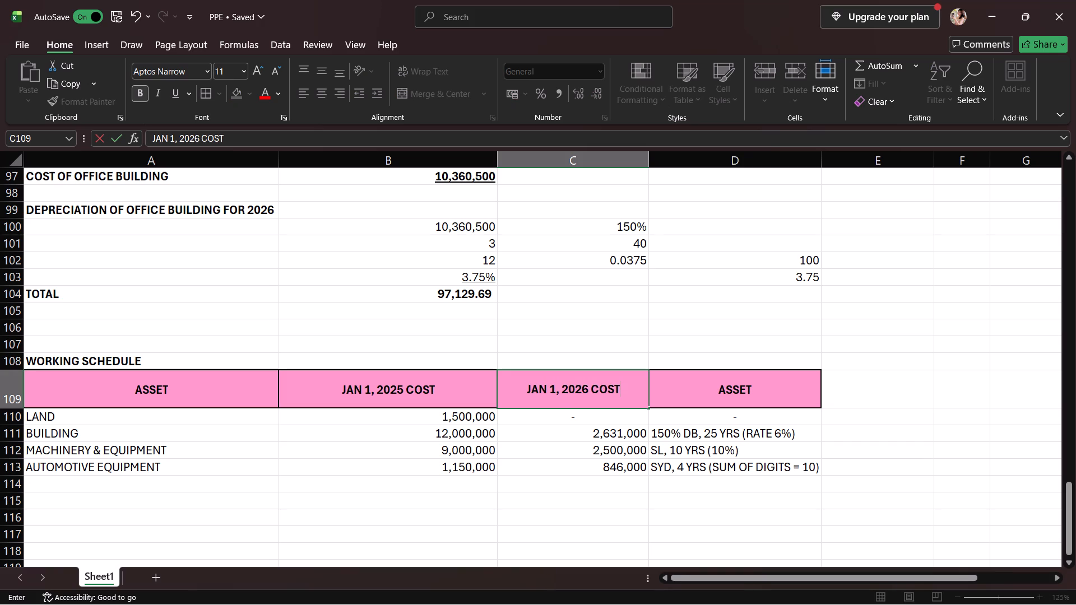
{"action": "left_click", "coordinate": [703, 384]}
{"action": "left_click", "coordinate": [746, 383]}
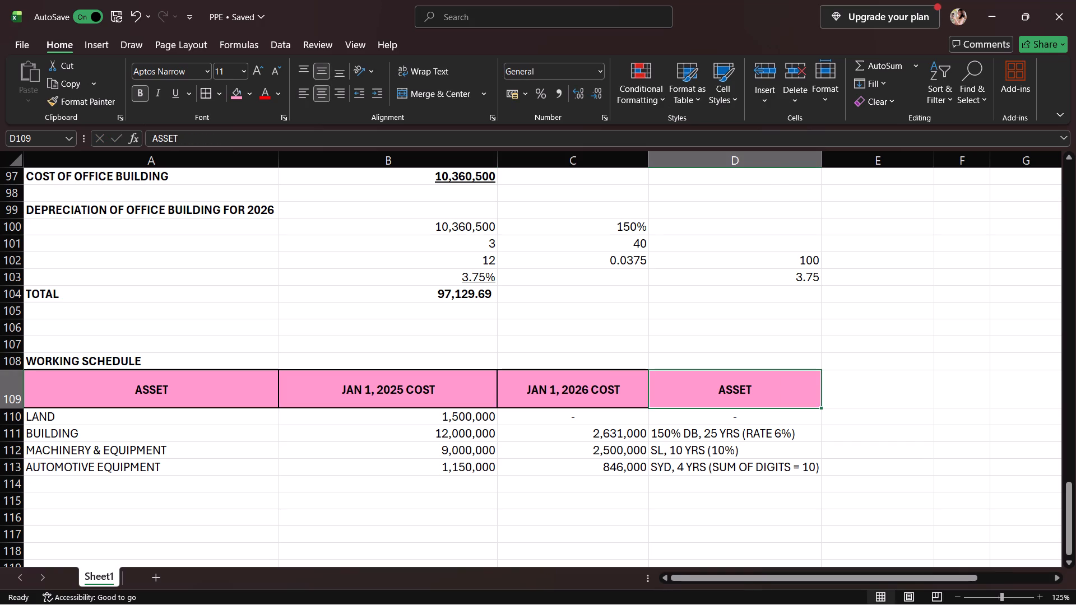
{"action": "key", "text": "BackSpace"}
{"action": "type", "text": "METHOD"}
{"action": "key", "text": "Return"}
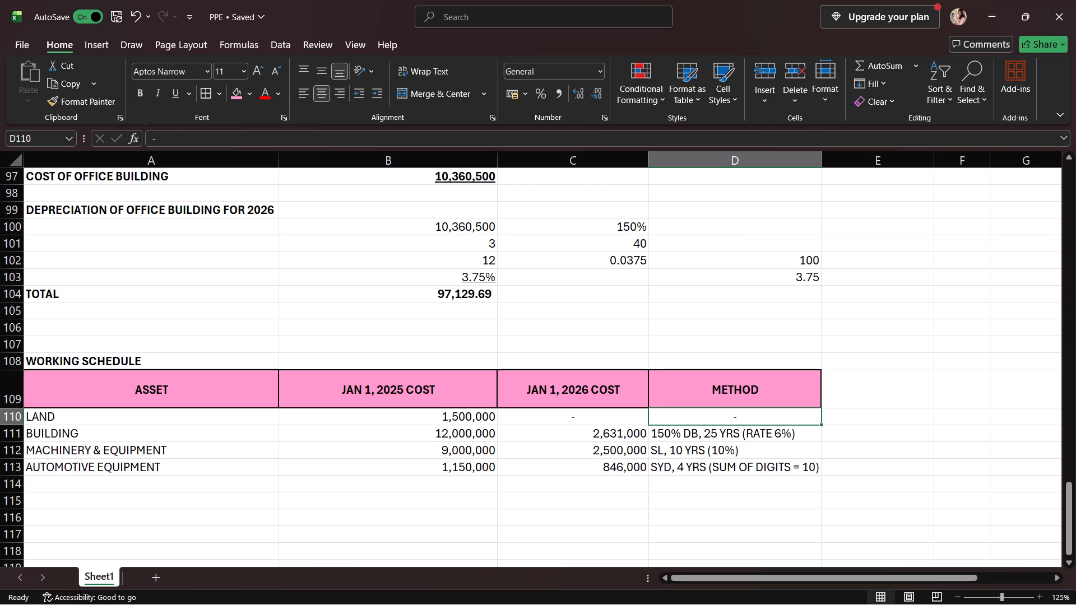
Enter the label CASH PRICE in F111, beside the working schedule.
{"action": "scroll", "coordinate": [602, 470], "scroll_direction": "down", "scroll_amount": 2}
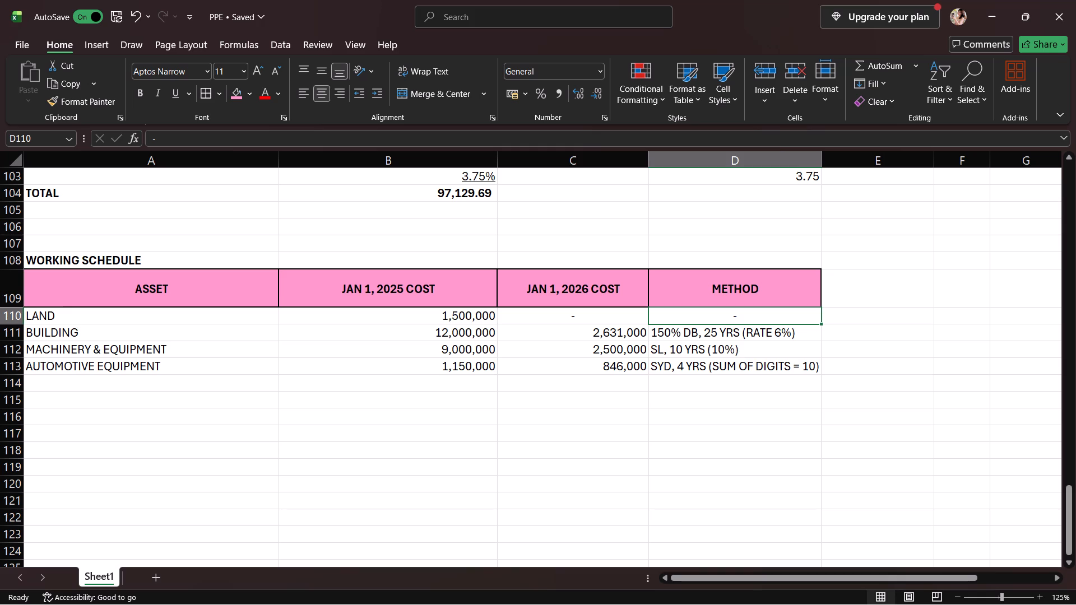
{"action": "scroll", "coordinate": [206, 564], "scroll_direction": "down", "scroll_amount": 1}
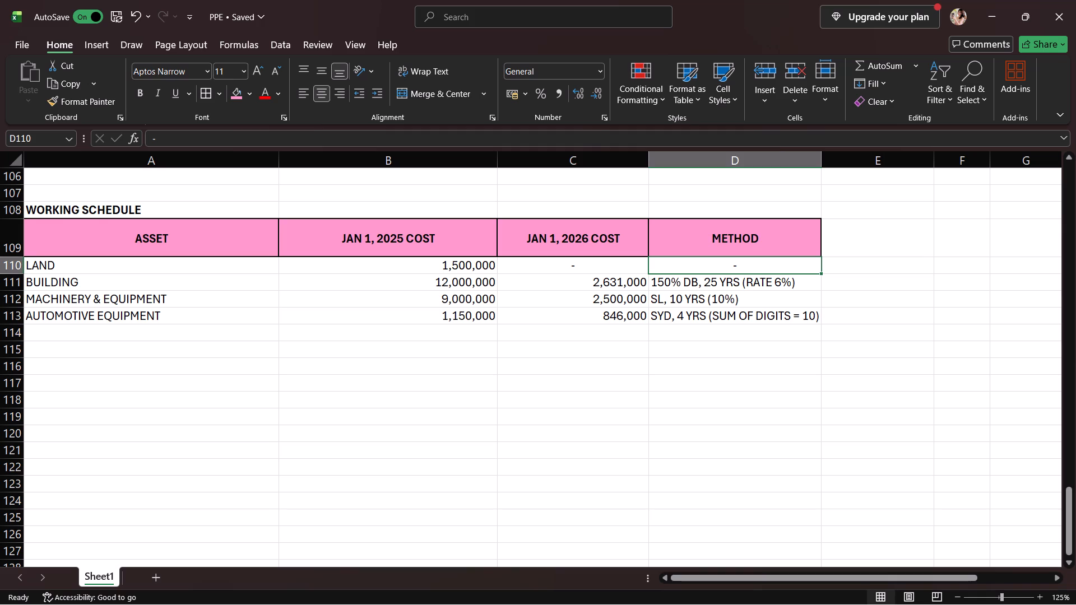
{"action": "scroll", "coordinate": [963, 320], "scroll_direction": "left", "scroll_amount": 7}
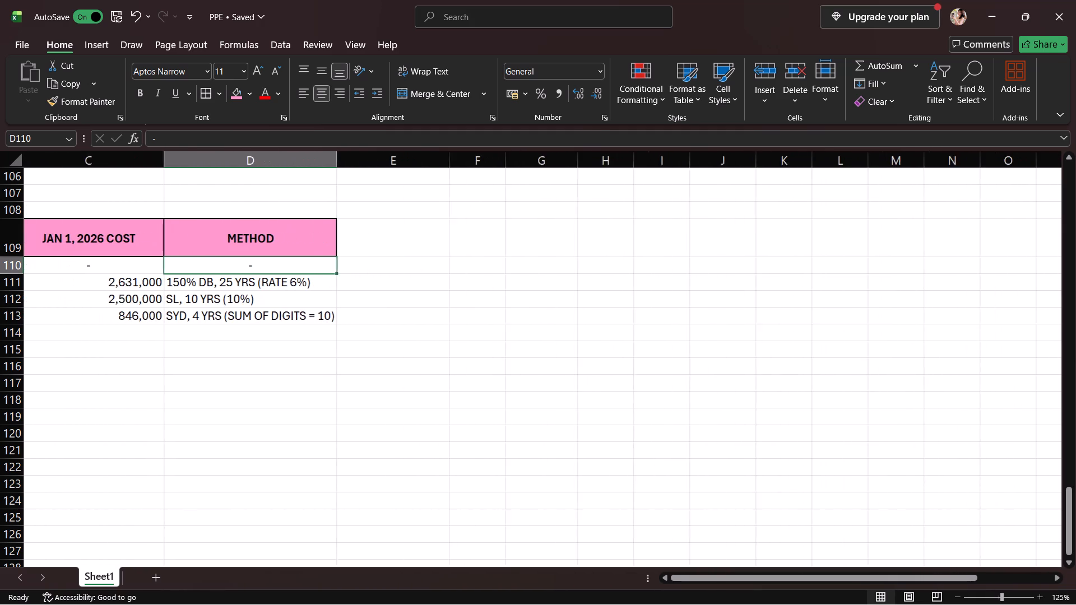
{"action": "left_click", "coordinate": [402, 277]}
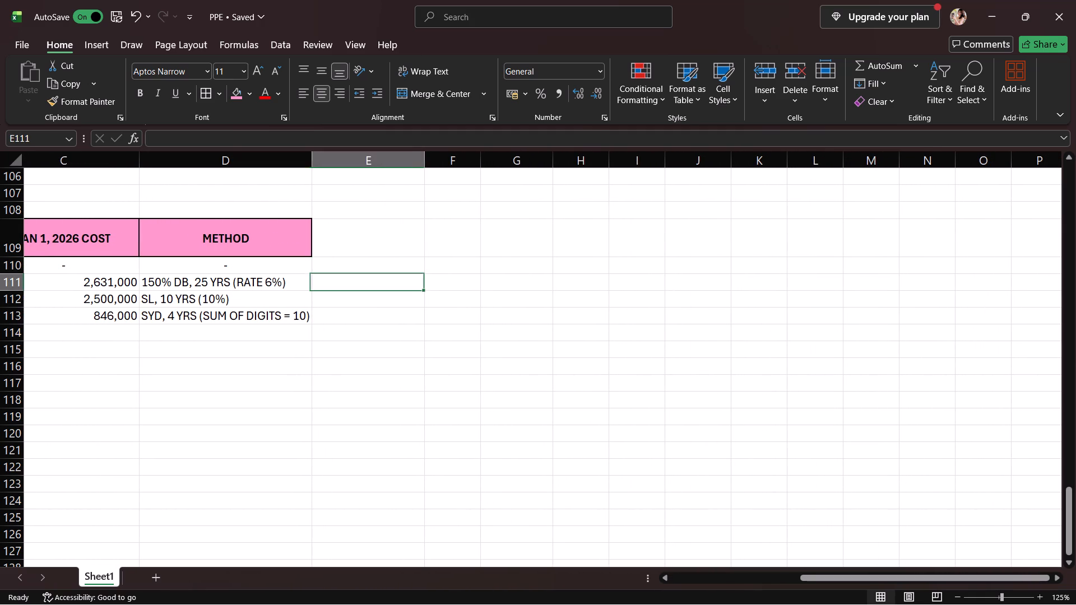
{"action": "left_click", "coordinate": [448, 287]}
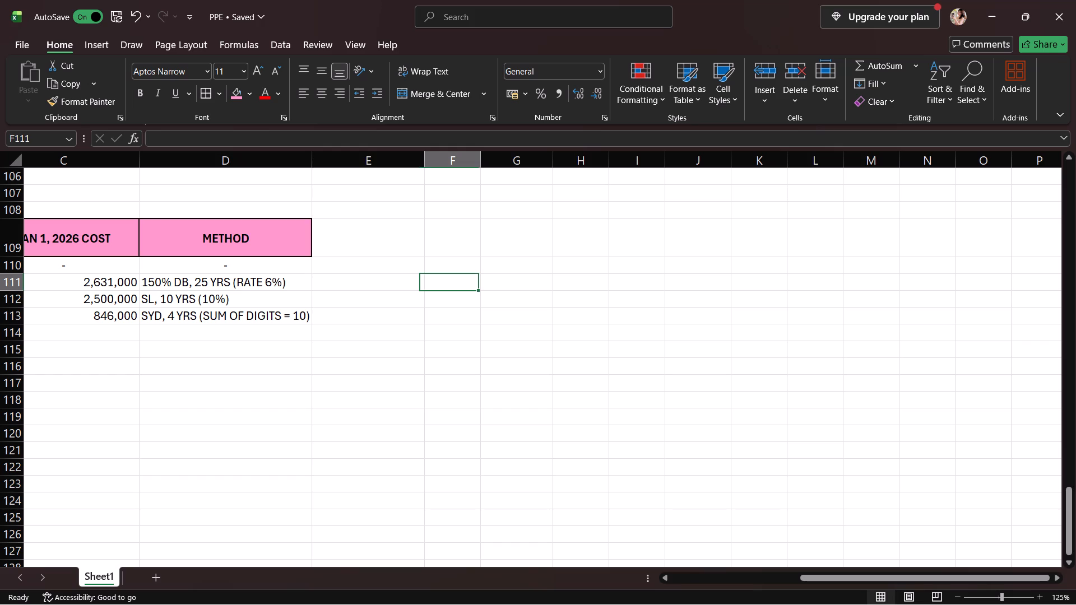
{"action": "type", "text": "CAS"}
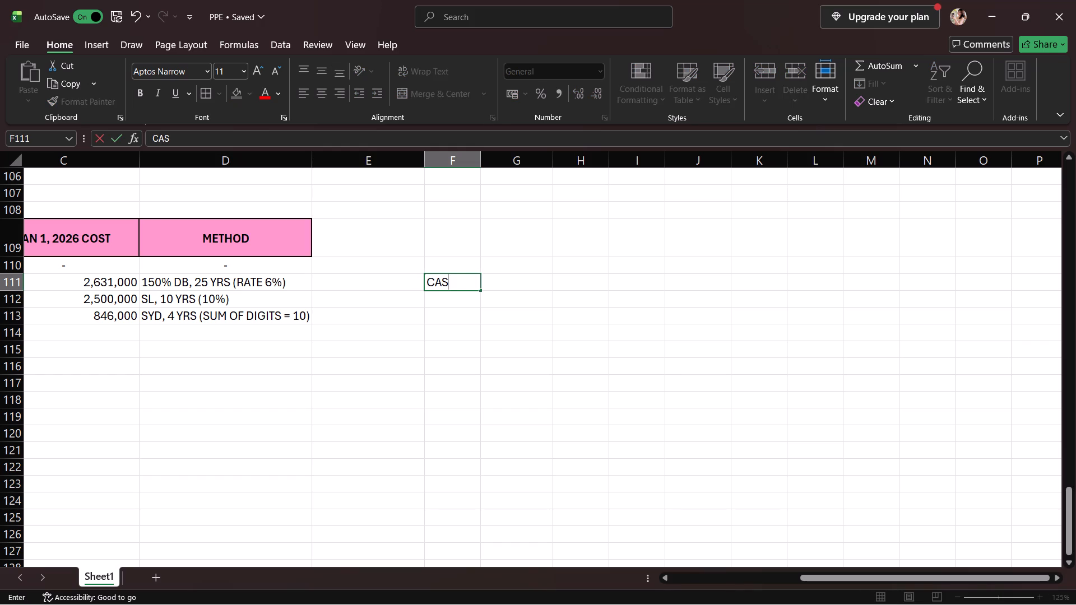
{"action": "type", "text": "H PRIVE"}
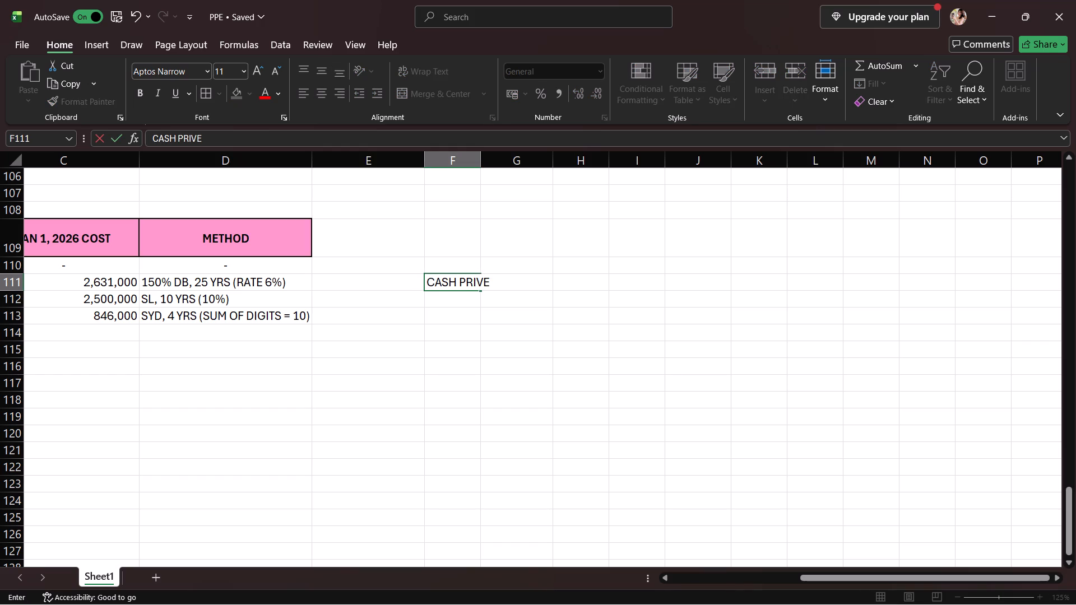
{"action": "key", "text": "BackSpace"}
{"action": "key", "text": "BackSpace"}
{"action": "type", "text": "CE"}
Widen columns F, G and H together to the same width so the CASH PRICE label fits.
{"action": "left_click_drag", "start_coordinate": [480, 160], "coordinate": [581, 164]}
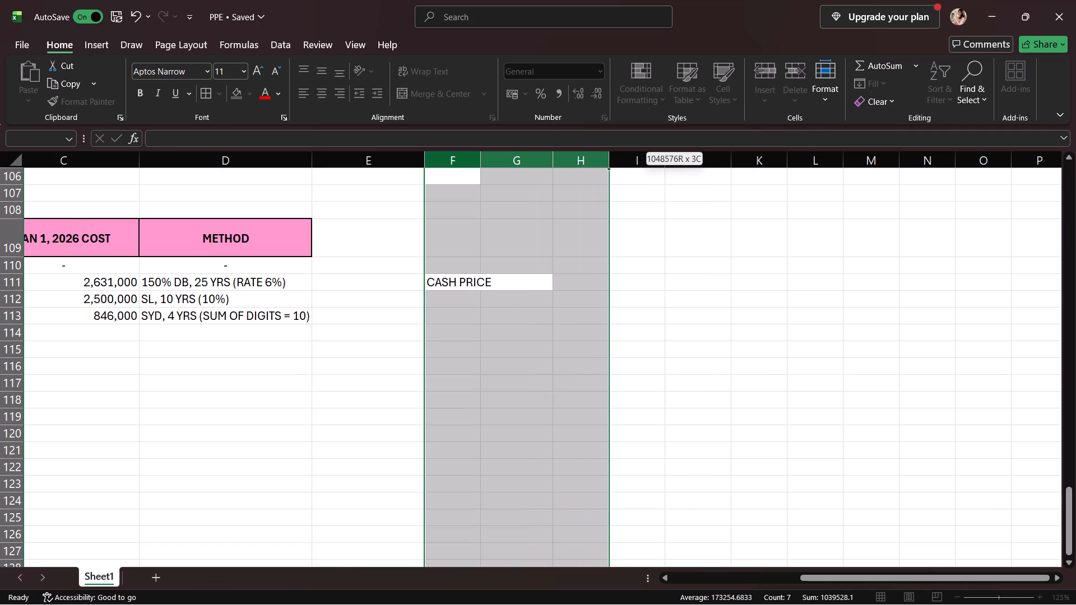
{"action": "left_click_drag", "start_coordinate": [581, 164], "coordinate": [577, 164]}
{"action": "left_click", "coordinate": [479, 164]}
{"action": "left_click", "coordinate": [484, 159]}
{"action": "left_click_drag", "start_coordinate": [481, 159], "coordinate": [557, 164]}
{"action": "left_click", "coordinate": [515, 303]}
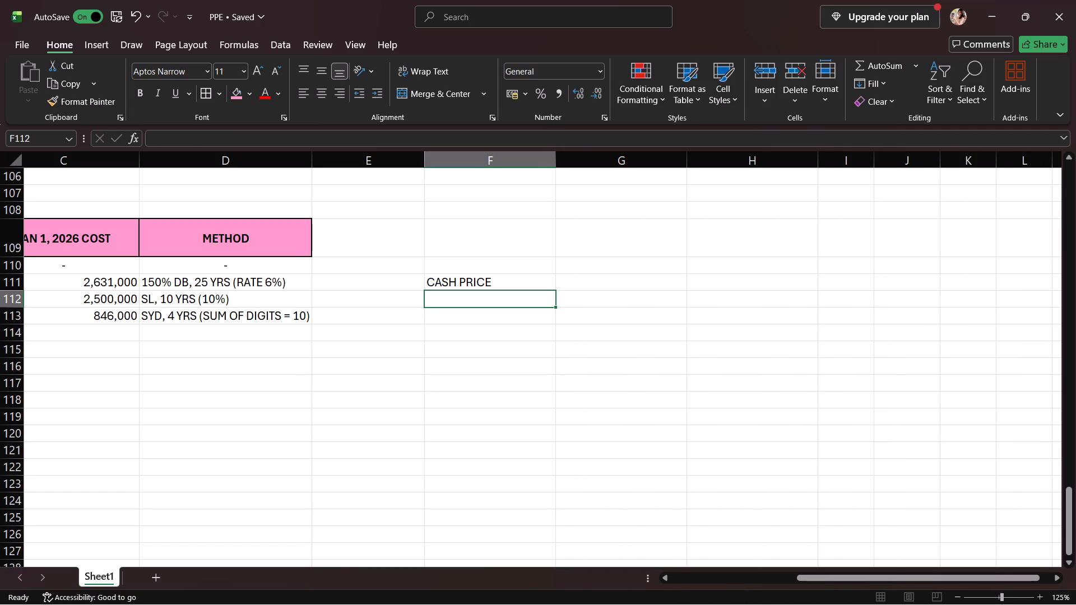
Enter 520,000 in G111 as the cash price amount.
{"action": "left_click", "coordinate": [582, 286]}
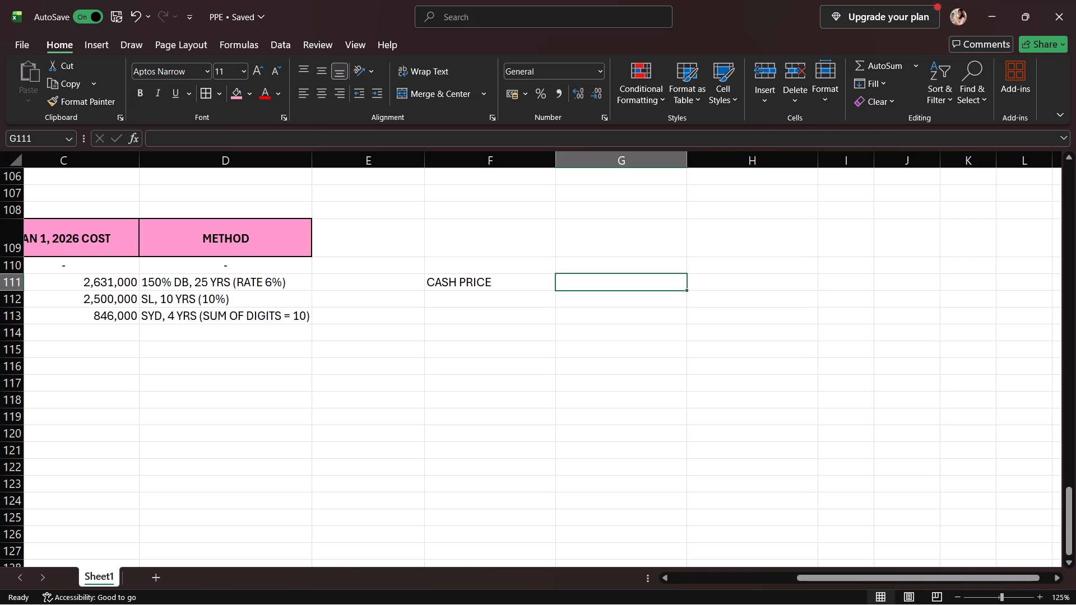
{"action": "type", "text": "520,000"}
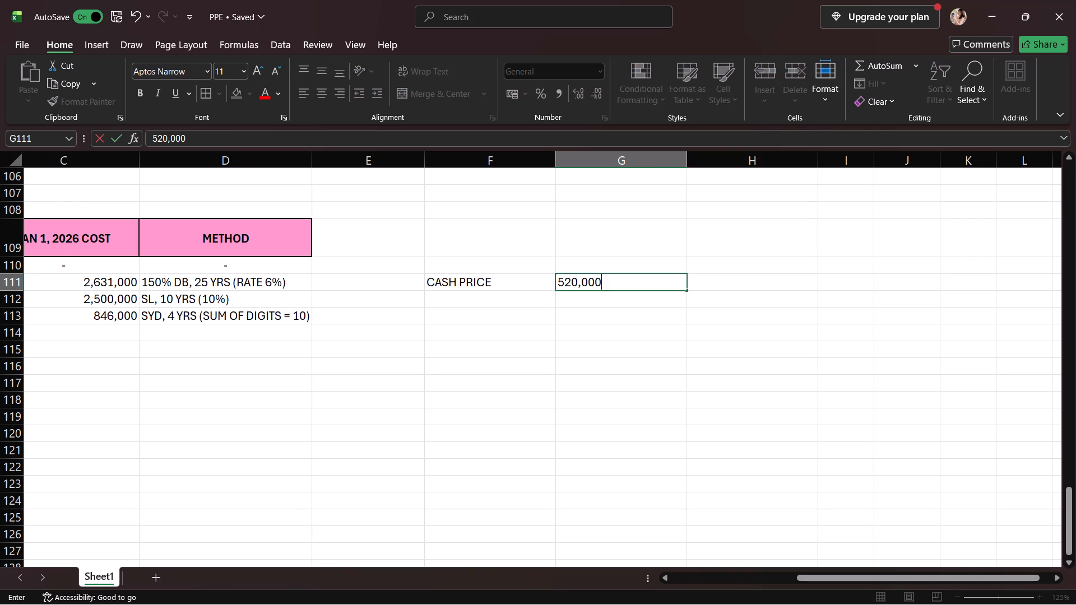
Add a TRADE IN ALLOWANCE row beneath the cash price, with the label in F112 and 520,000 in G112.
{"action": "left_click", "coordinate": [547, 298]}
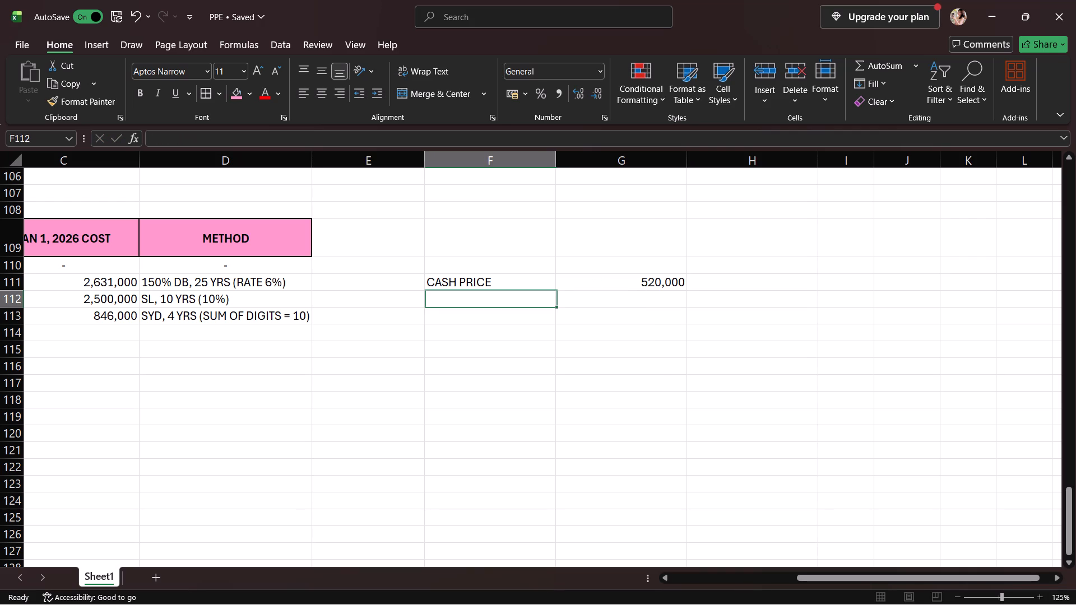
{"action": "type", "text": "TRADE"}
{"action": "key", "text": "space"}
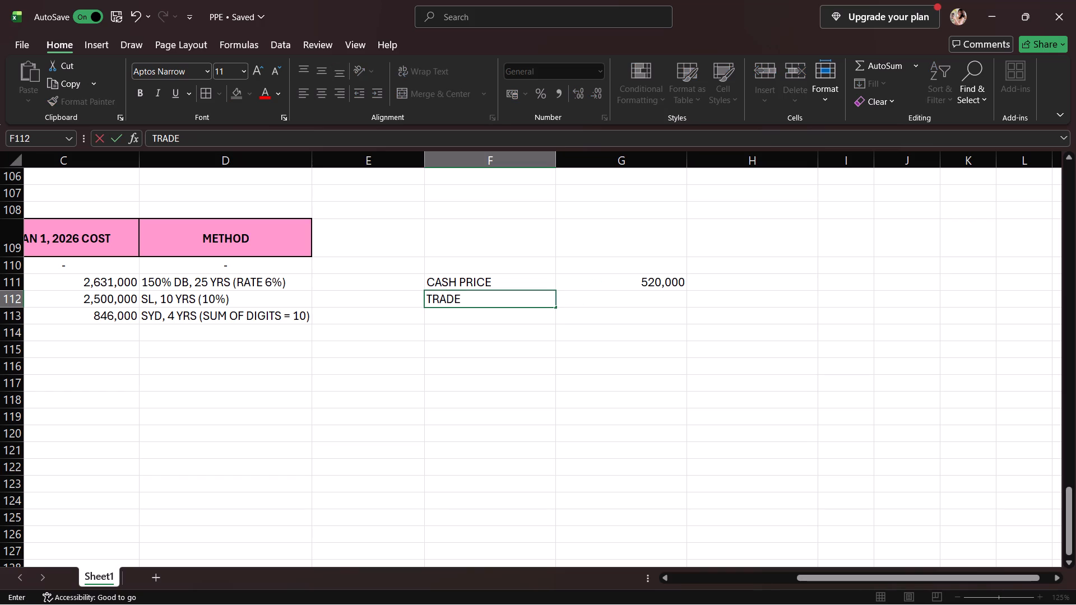
{"action": "type", "text": "IN ALLOWANCE"}
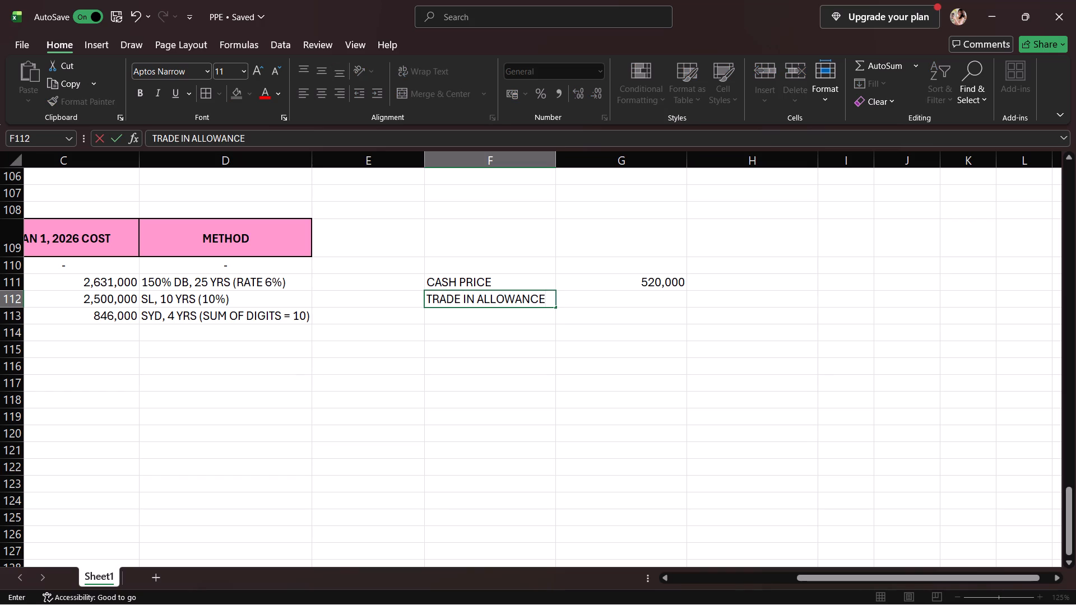
{"action": "left_click", "coordinate": [646, 303]}
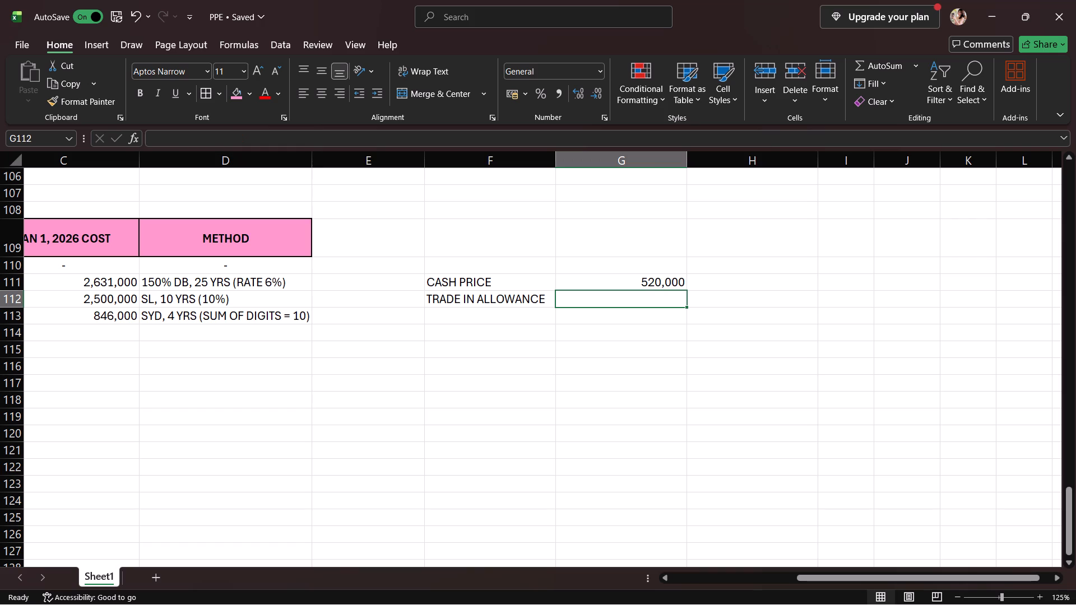
{"action": "key", "text": "5"}
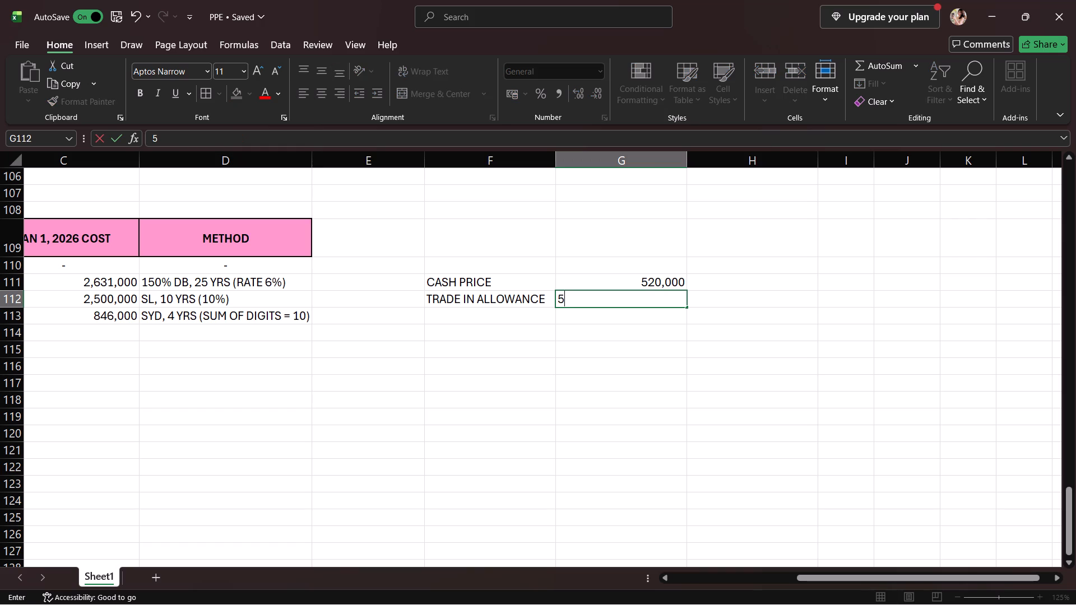
{"action": "type", "text": "20,000"}
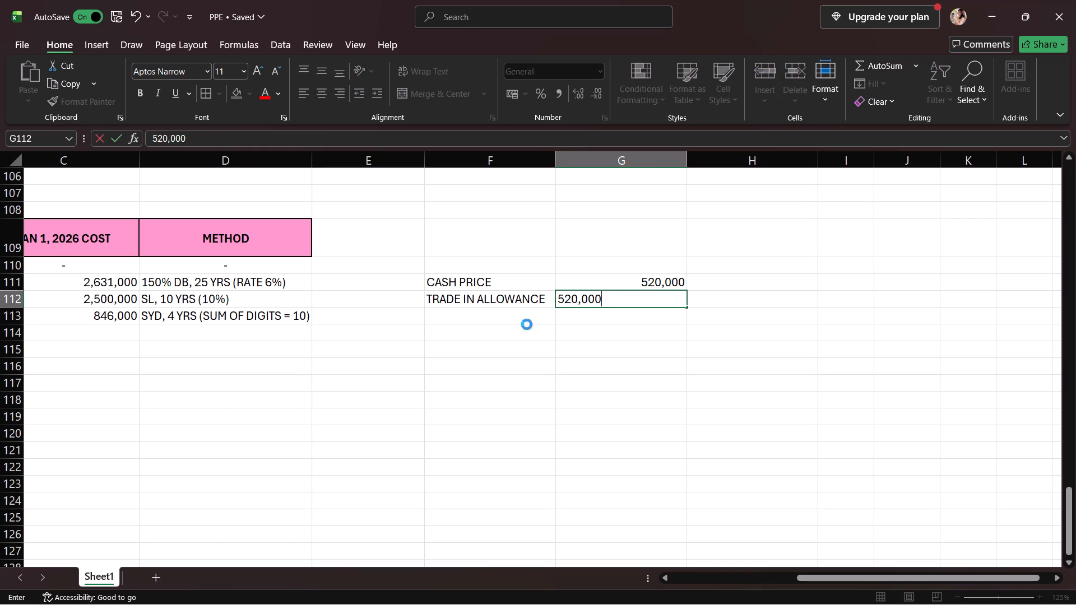
Add a CASH row beneath the trade-in allowance, with the label in F113 and 350,000 in G113.
{"action": "left_click", "coordinate": [527, 324]}
{"action": "left_click", "coordinate": [511, 315]}
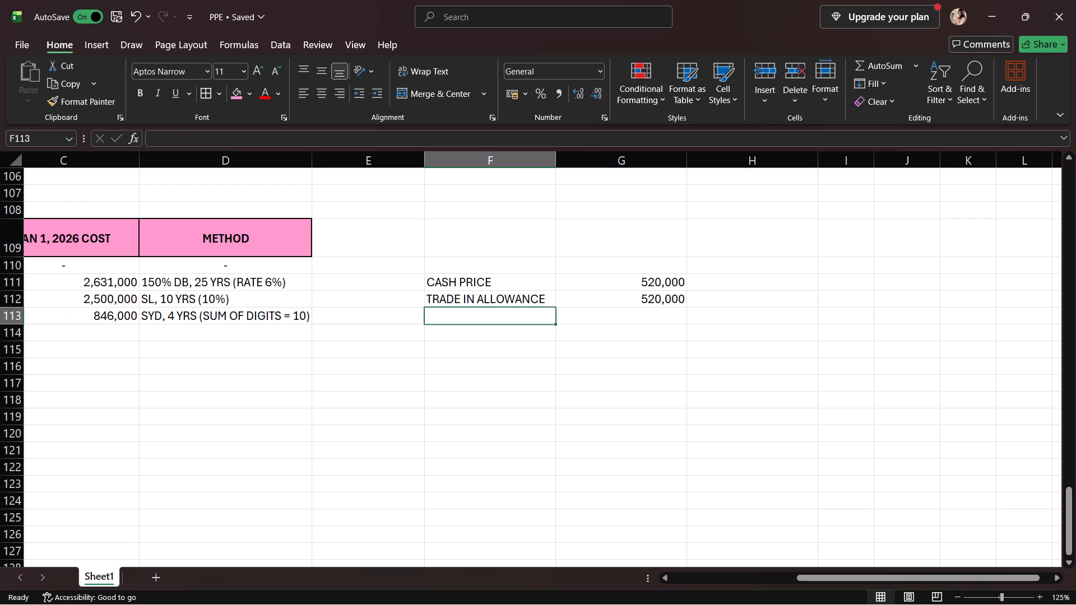
{"action": "type", "text": "CASH"}
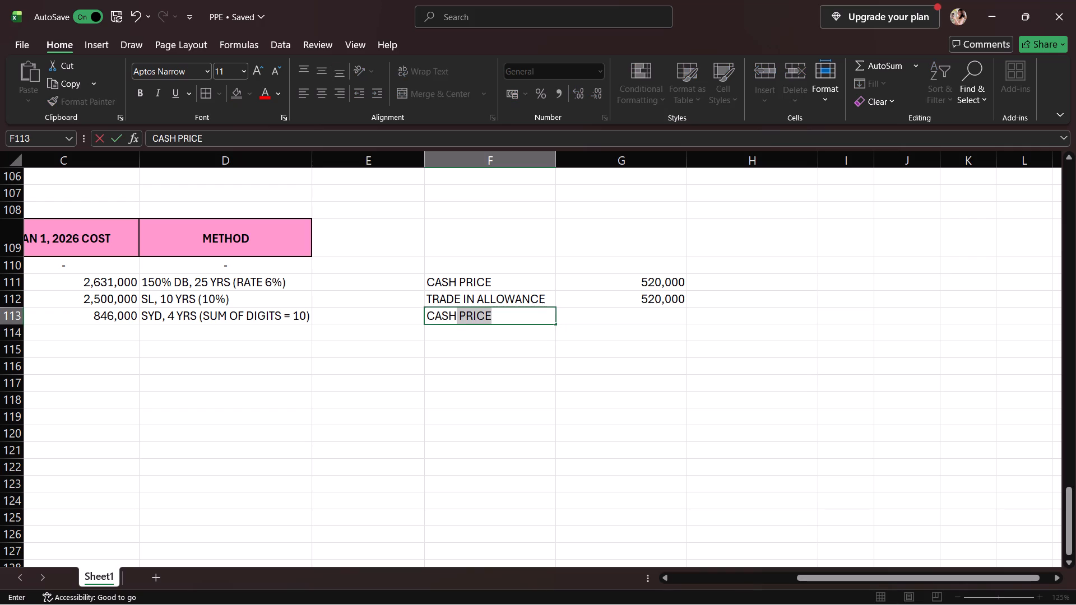
{"action": "left_click", "coordinate": [493, 319]}
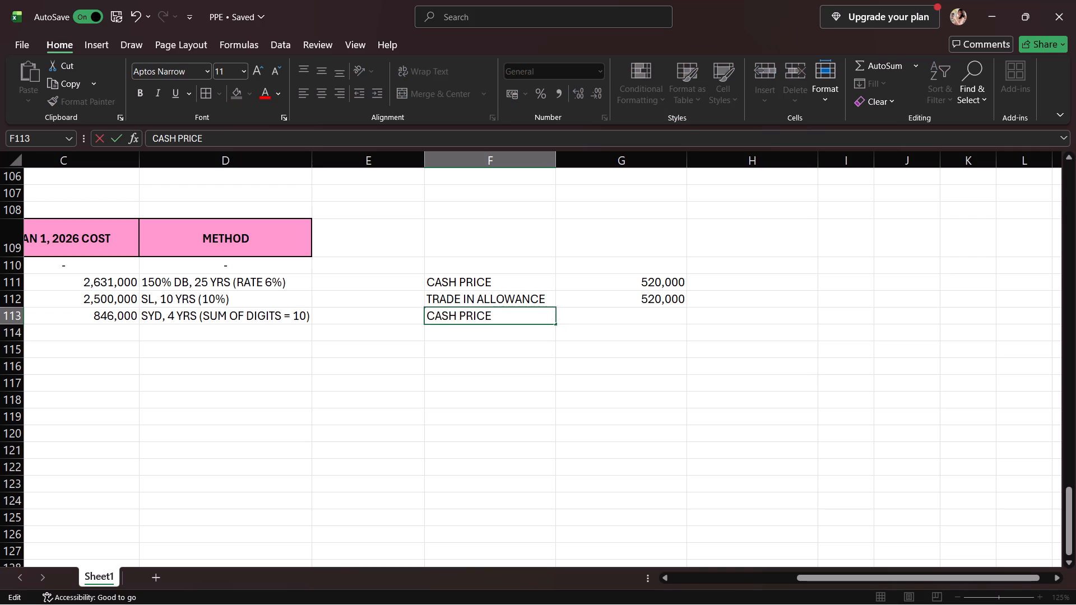
{"action": "key", "text": "BackSpace"}
{"action": "key", "text": "BackSpace"}
{"action": "key", "text": "BackSpace"}
{"action": "key", "text": "BackSpace"}
{"action": "key", "text": "BackSpace"}
{"action": "left_click", "coordinate": [586, 317]}
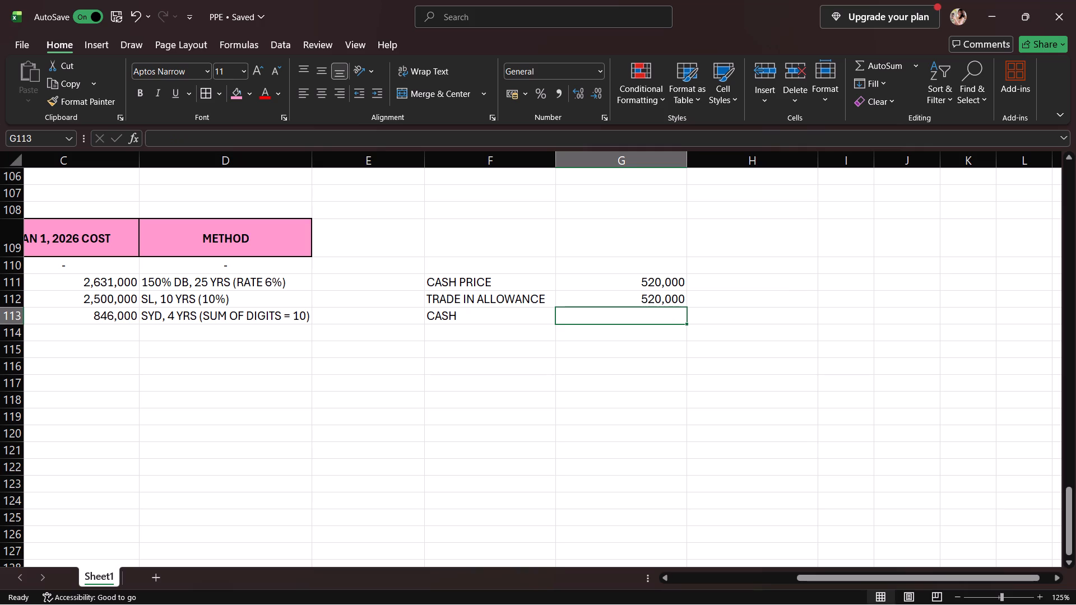
{"action": "type", "text": "350,000"}
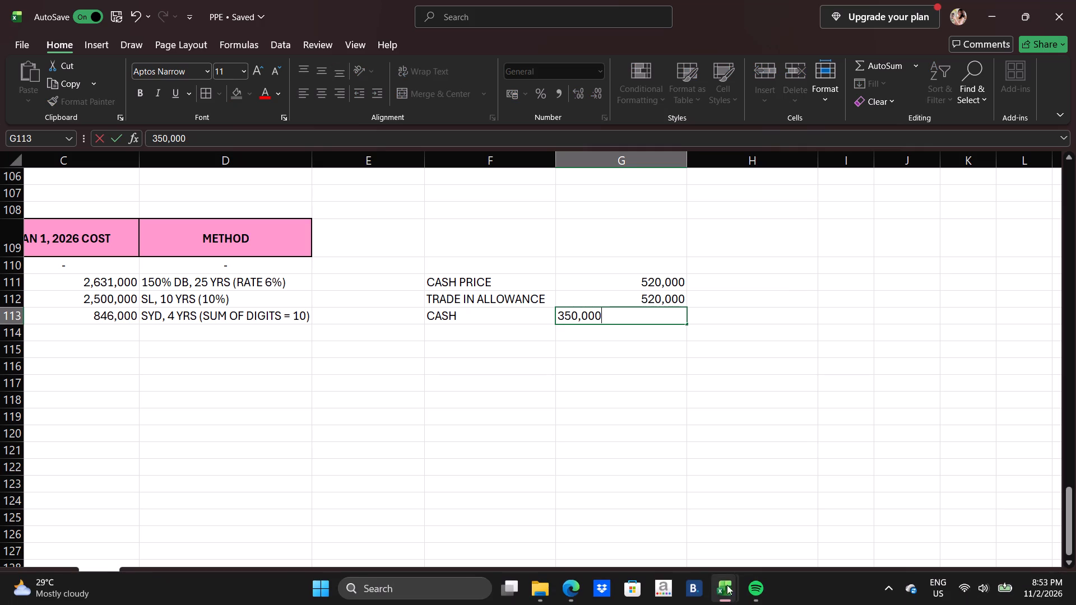
Label F114 TOTAL and compute G114 as the trade-in allowance minus the cash with =G112-G113.
{"action": "left_click", "coordinate": [471, 331]}
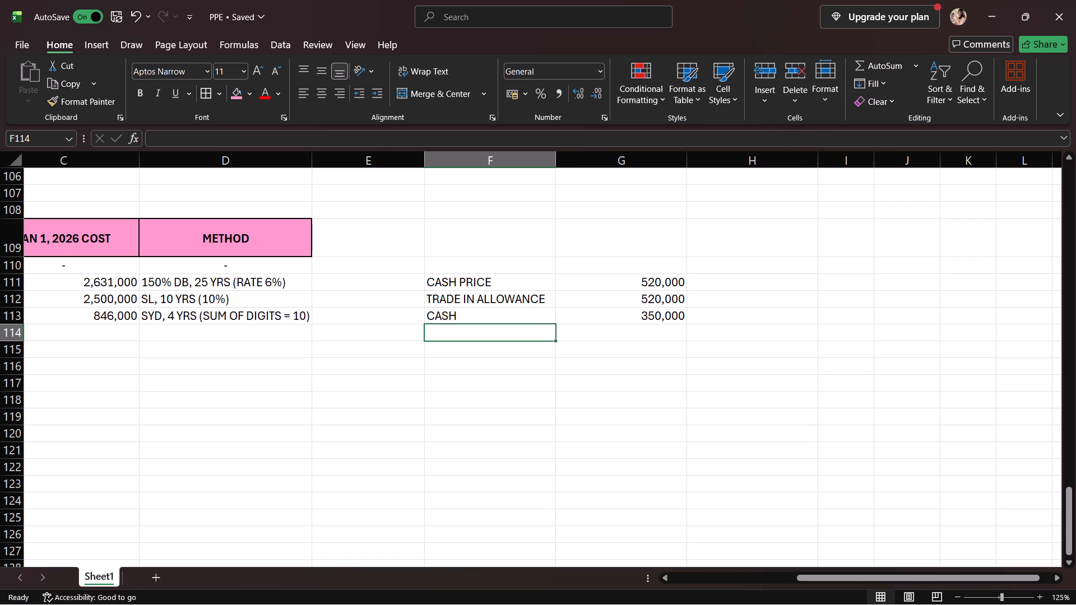
{"action": "left_click", "coordinate": [540, 336]}
{"action": "type", "text": "TI"}
{"action": "key", "text": "BackSpace"}
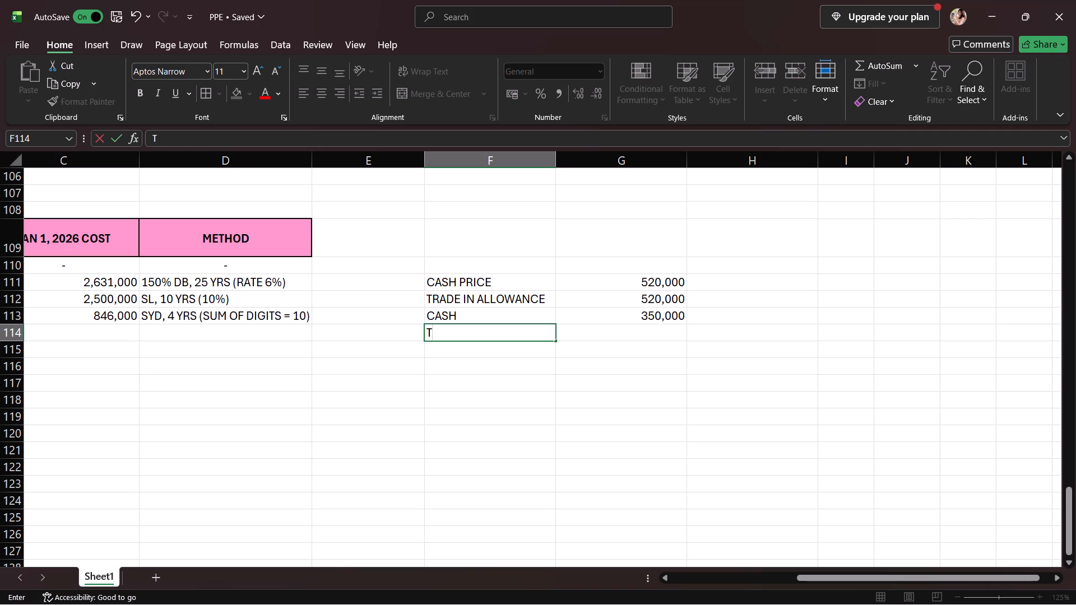
{"action": "type", "text": "OTAL"}
{"action": "left_click", "coordinate": [604, 330]}
{"action": "key", "text": "equal"}
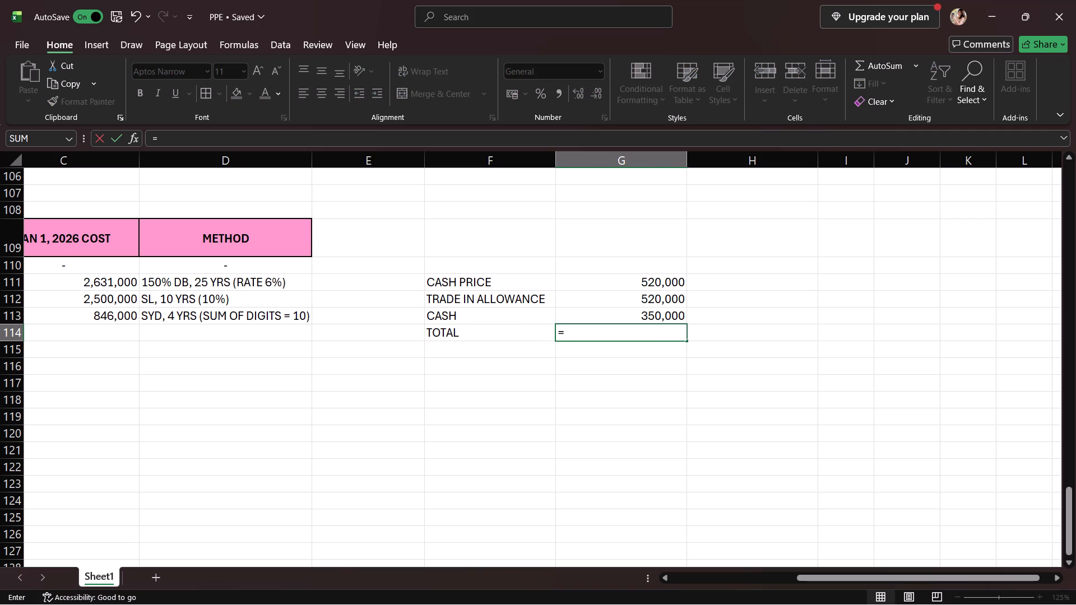
{"action": "left_click", "coordinate": [642, 300]}
{"action": "key", "text": "minus"}
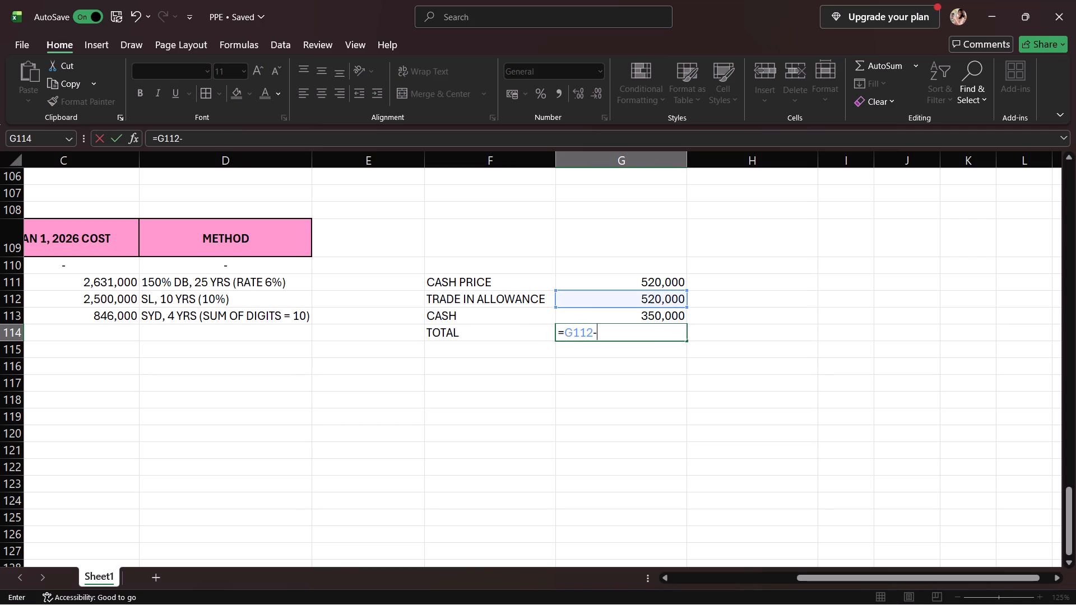
{"action": "left_click", "coordinate": [666, 317]}
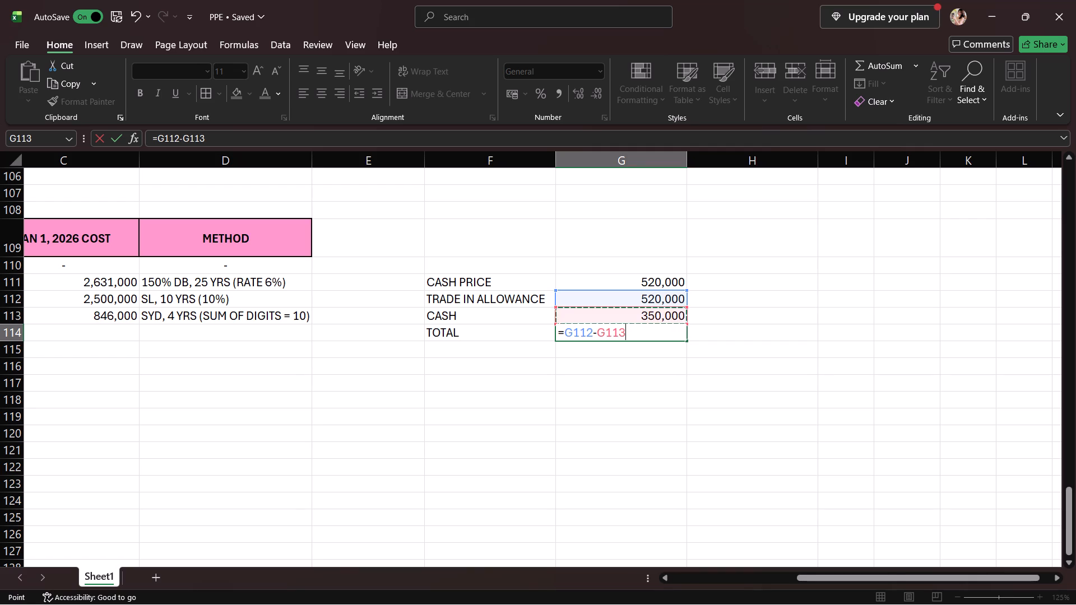
{"action": "key", "text": "Return"}
Underline the TOTAL amount in G114.
{"action": "left_click", "coordinate": [642, 337]}
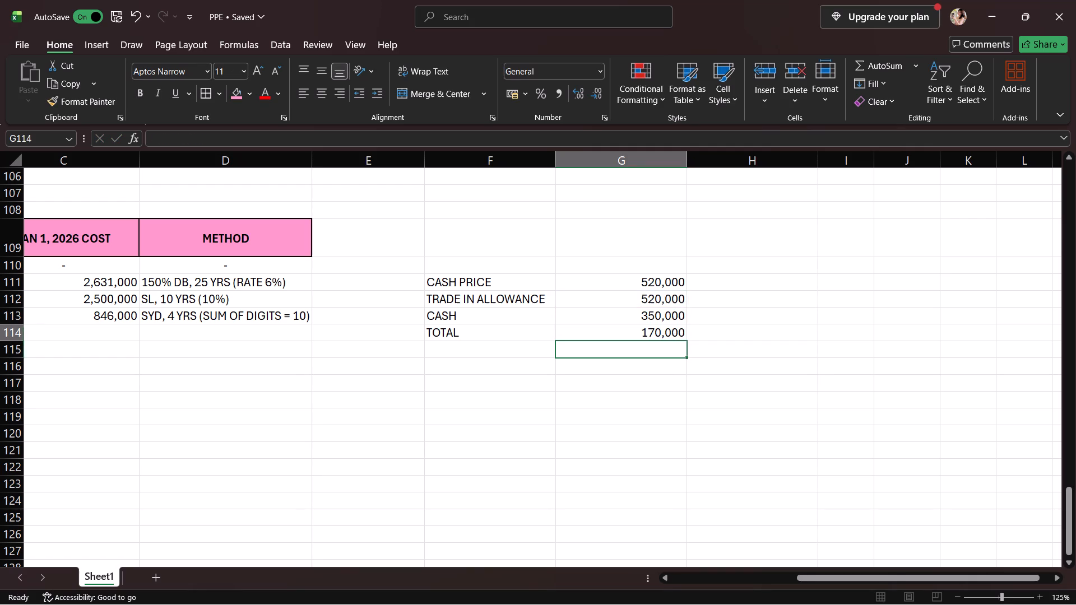
{"action": "left_click", "coordinate": [181, 87]}
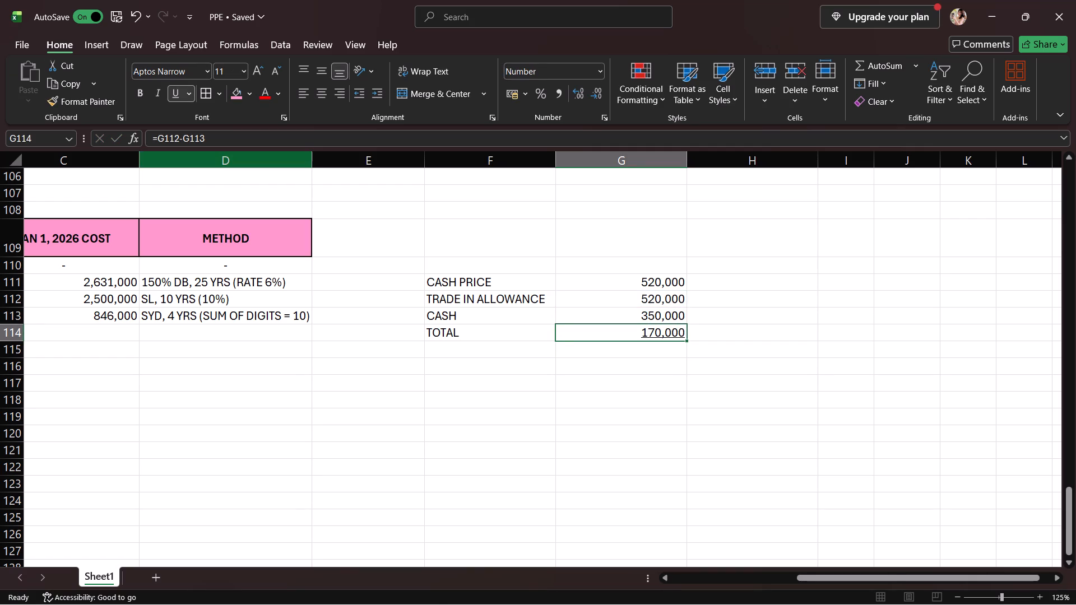
Add an OLD CAR COST row beneath the total, with the label in F115 and 490,000 in G115.
{"action": "left_click", "coordinate": [502, 347]}
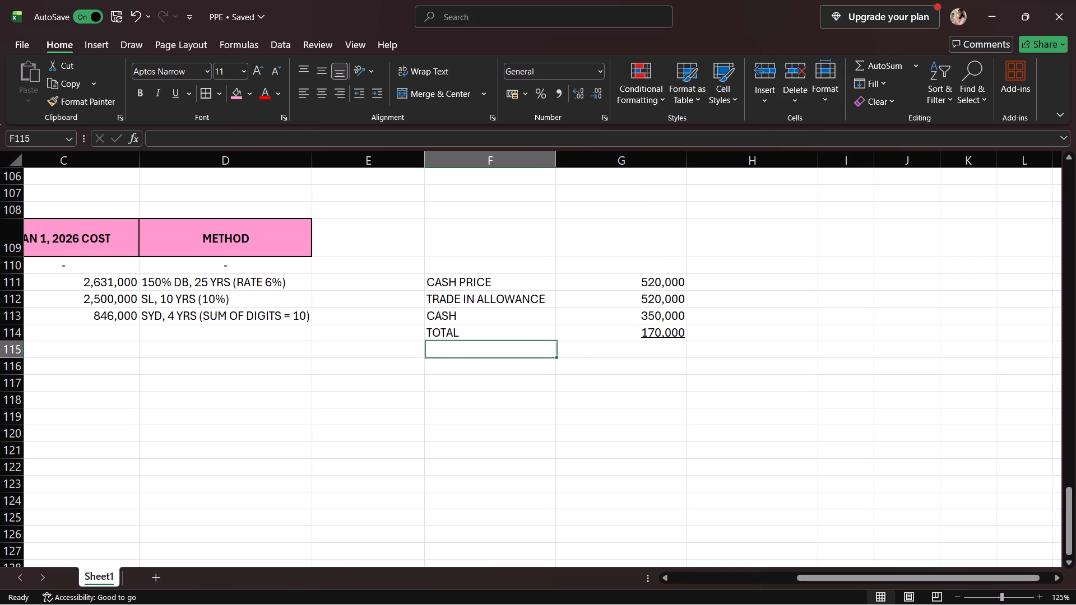
{"action": "type", "text": "OLD CAR COST"}
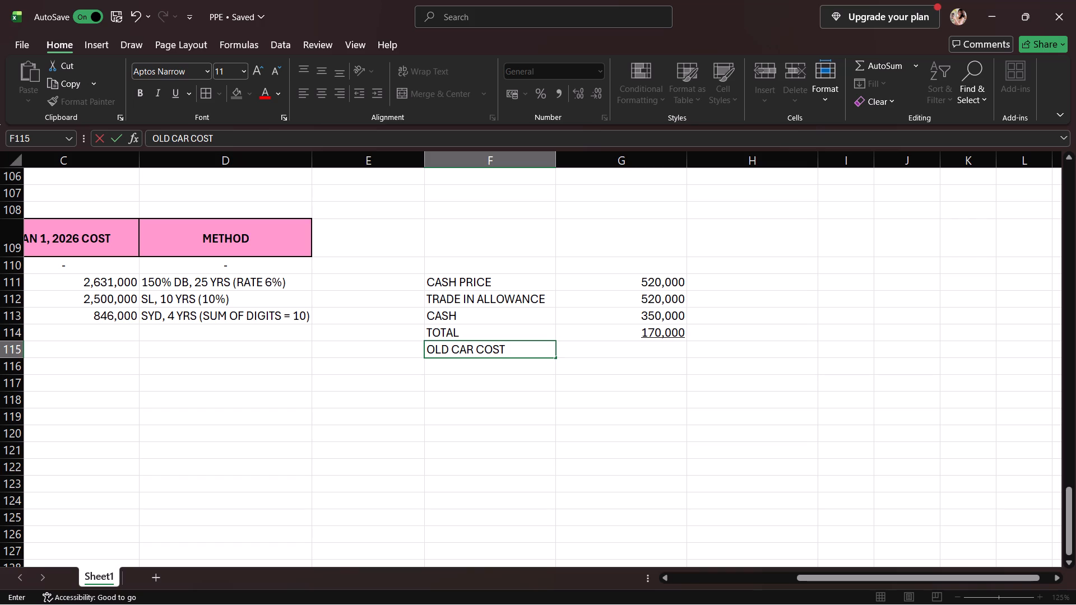
{"action": "left_click", "coordinate": [635, 354]}
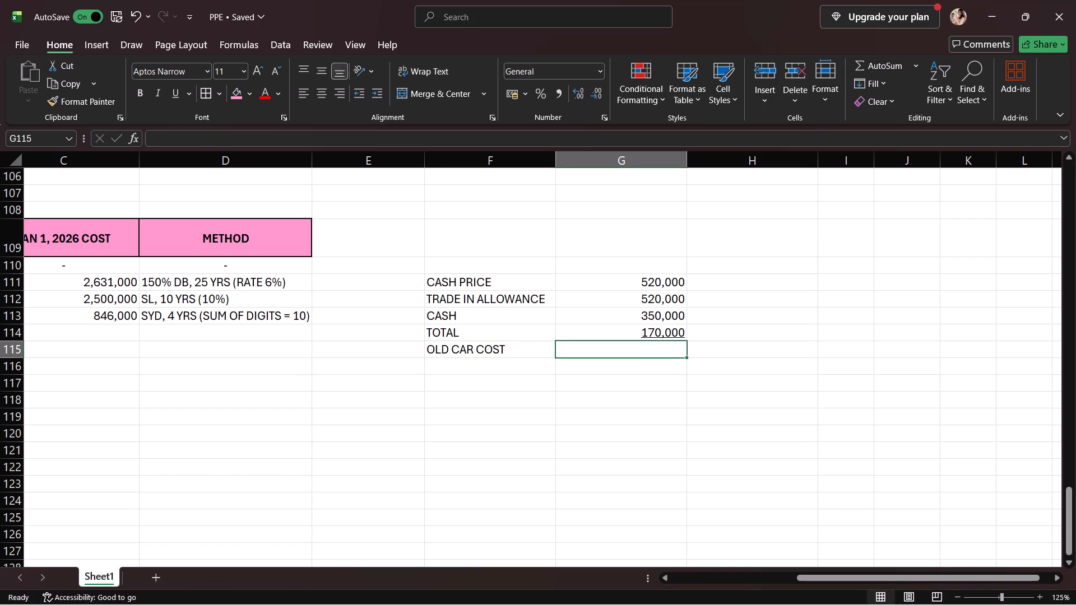
{"action": "type", "text": "490,000"}
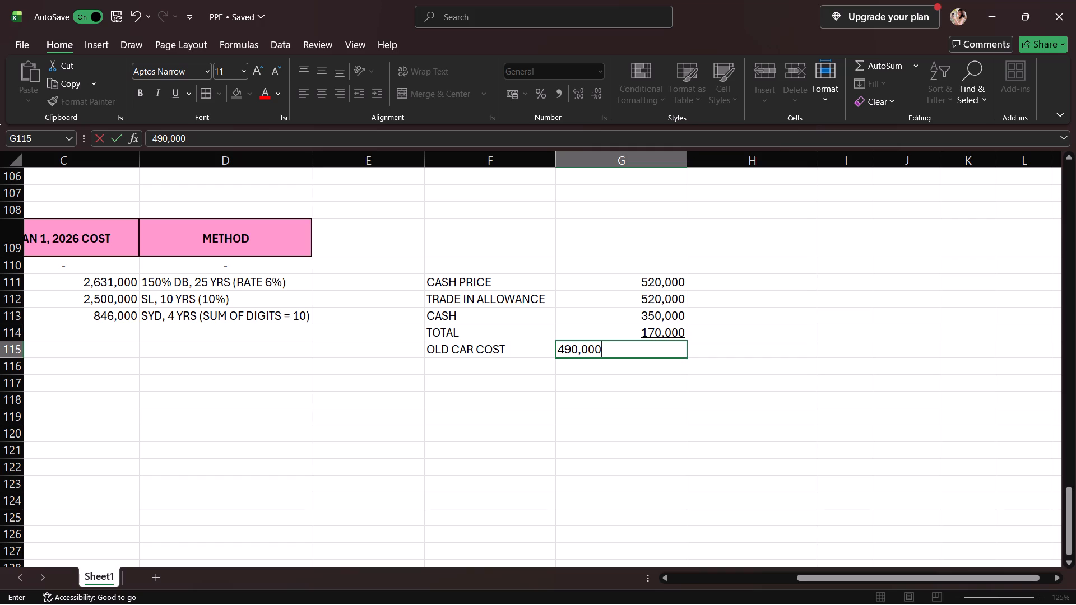
Enter the label BV in H115 beside the old car cost, with 147,000 in I115.
{"action": "left_click", "coordinate": [764, 348]}
{"action": "type", "text": "BV"}
{"action": "key", "text": "space"}
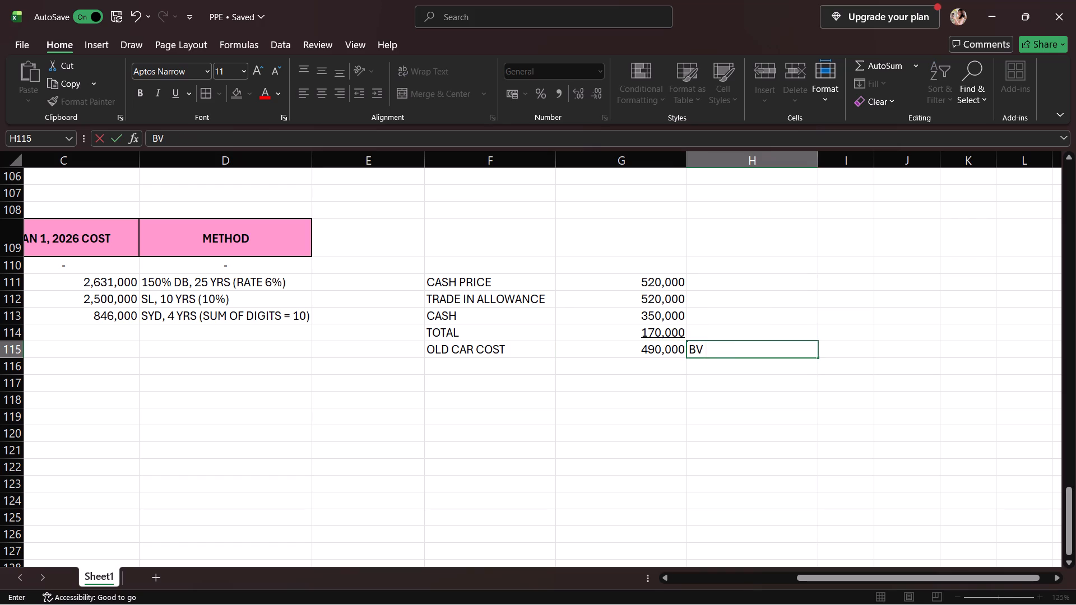
{"action": "left_click", "coordinate": [833, 356]}
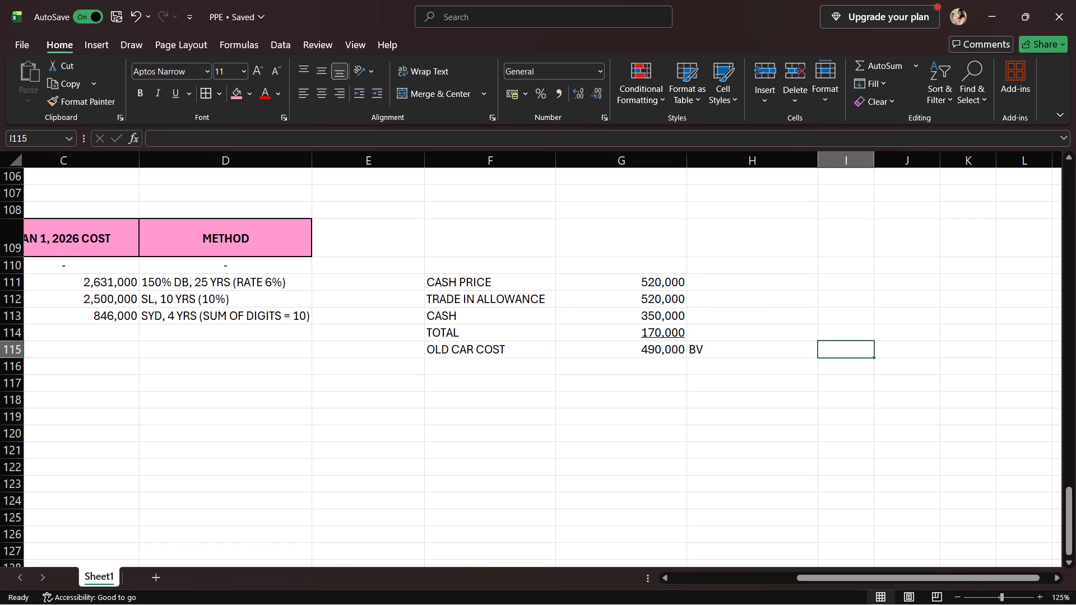
{"action": "type", "text": "147"}
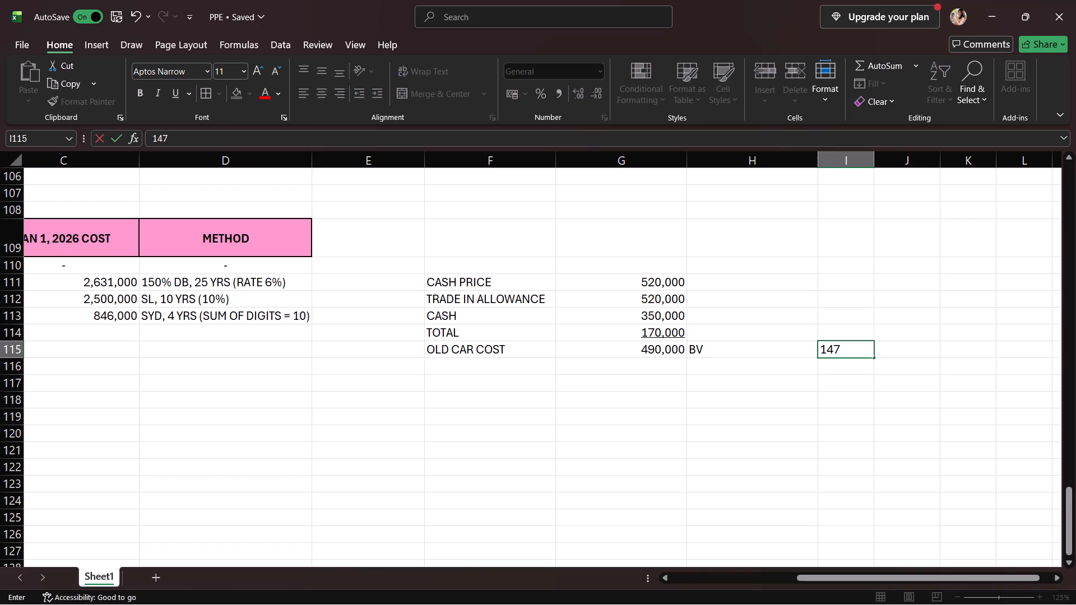
{"action": "type", "text": ",000"}
Enter the label AD in H116 beneath BV, with 343,000 in I116.
{"action": "left_click", "coordinate": [702, 367]}
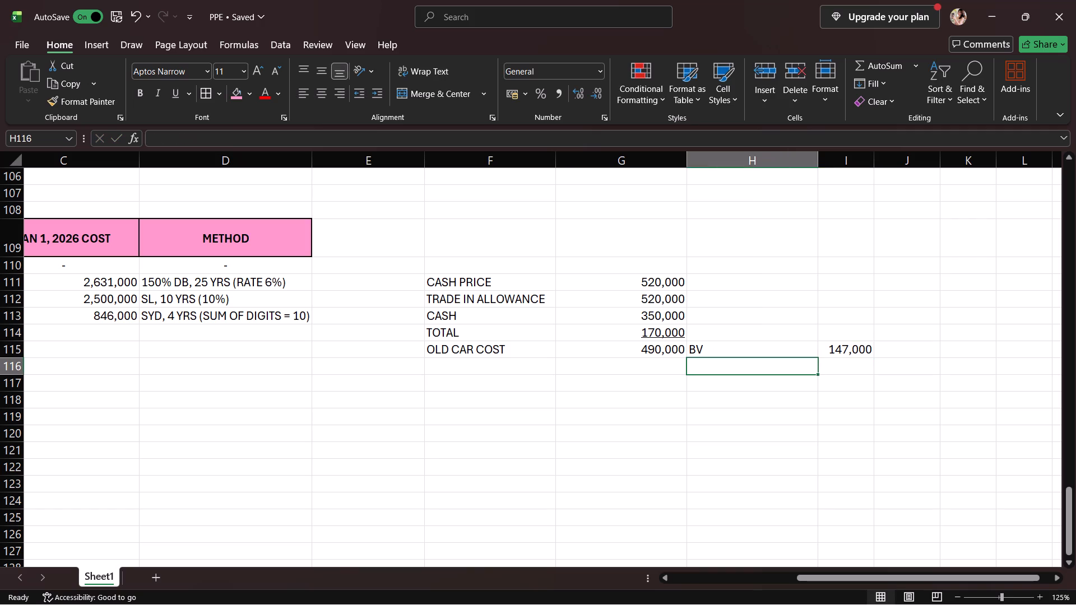
{"action": "type", "text": "AD"}
{"action": "left_click", "coordinate": [840, 365]}
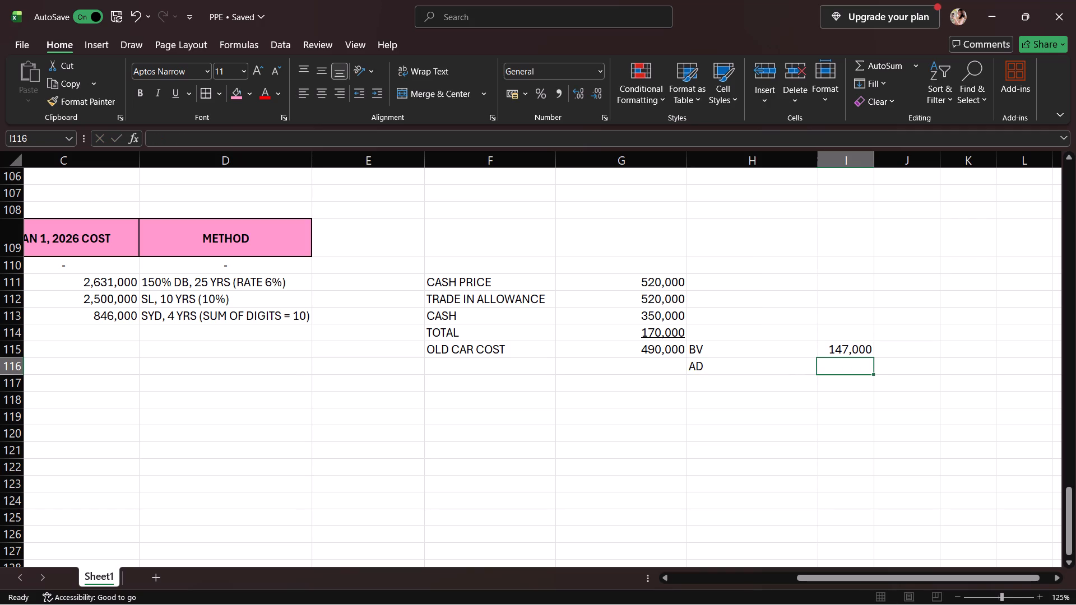
{"action": "type", "text": "343"}
{"action": "type", "text": ",000"}
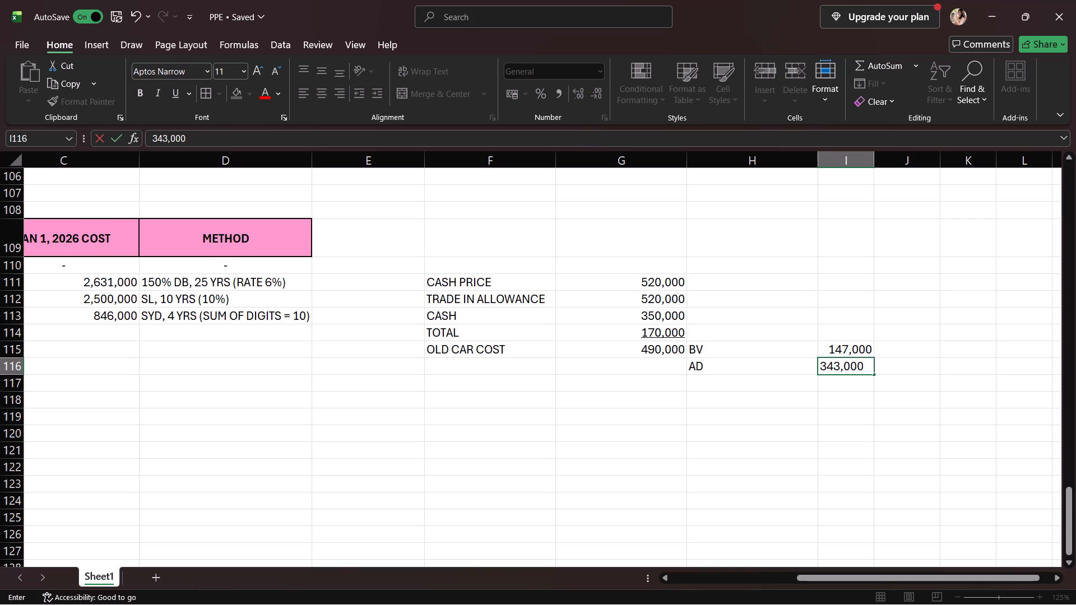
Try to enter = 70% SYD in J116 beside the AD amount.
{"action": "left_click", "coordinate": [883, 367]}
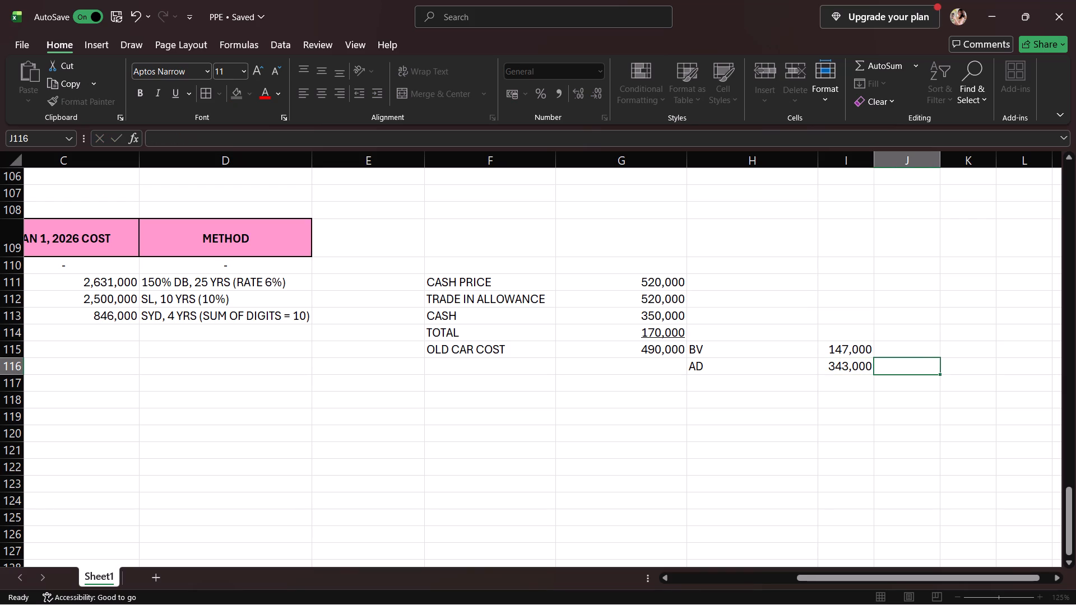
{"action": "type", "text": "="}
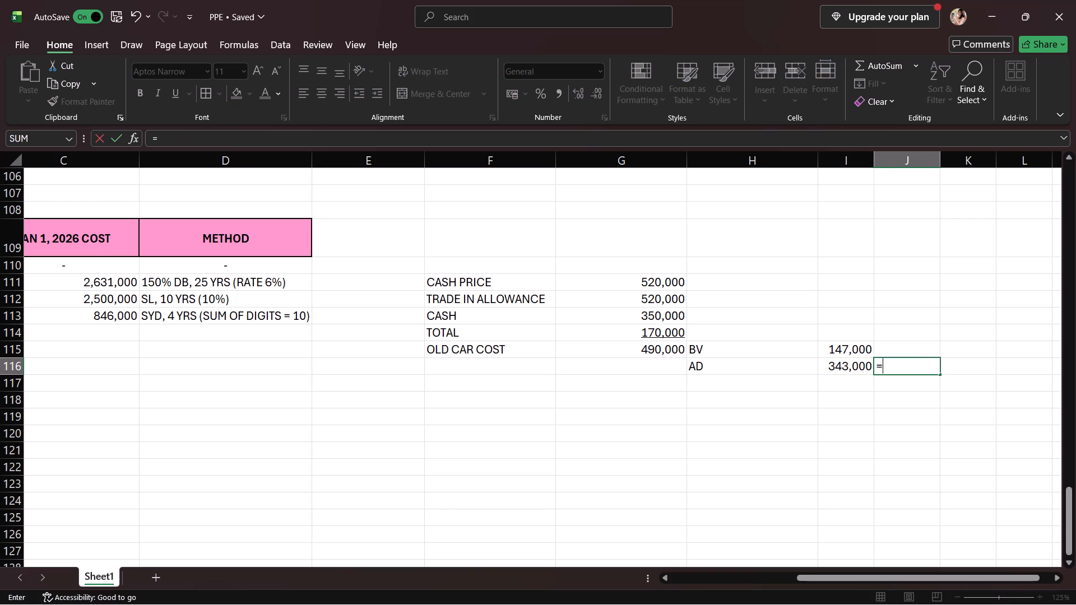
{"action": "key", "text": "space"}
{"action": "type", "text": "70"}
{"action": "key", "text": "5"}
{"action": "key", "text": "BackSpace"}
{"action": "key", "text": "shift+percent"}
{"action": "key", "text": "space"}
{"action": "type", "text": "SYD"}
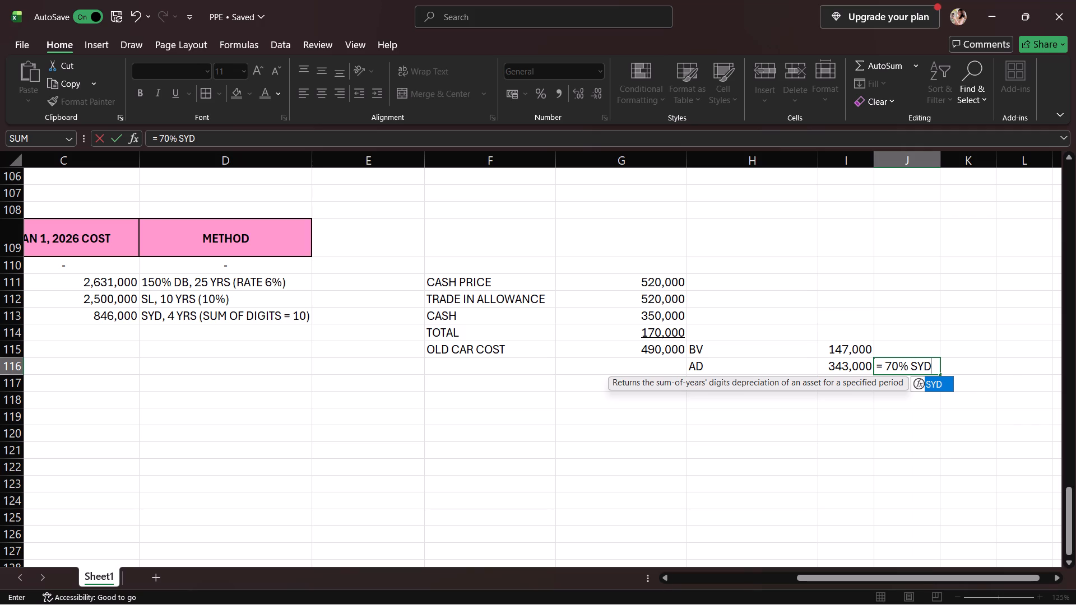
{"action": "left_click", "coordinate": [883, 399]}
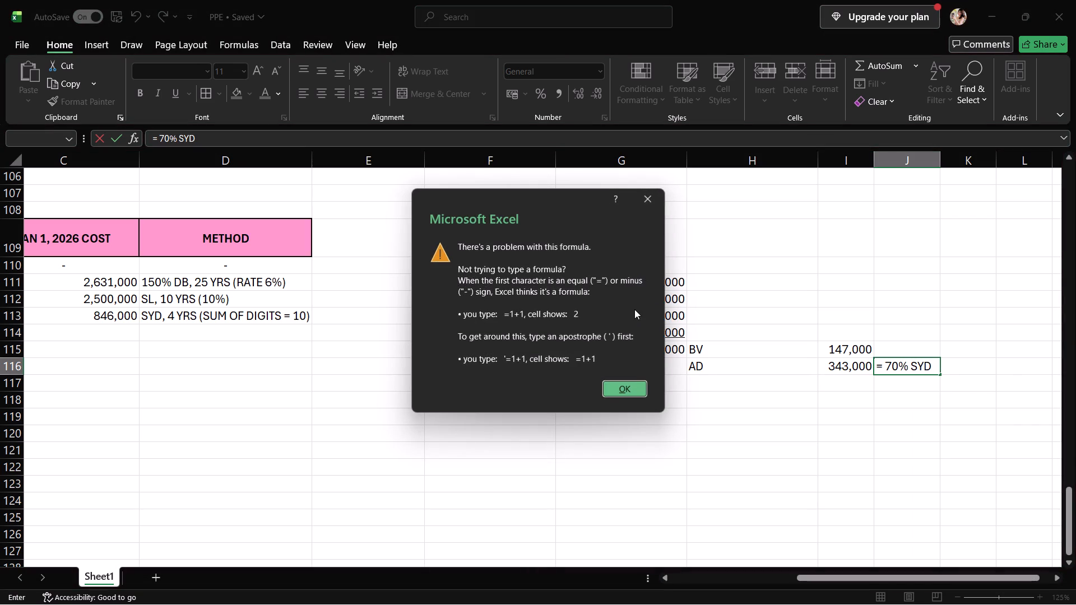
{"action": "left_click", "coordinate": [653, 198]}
Enter the formula = 70% in J116 beside the AD amount.
{"action": "left_click_drag", "start_coordinate": [834, 360], "coordinate": [840, 367]}
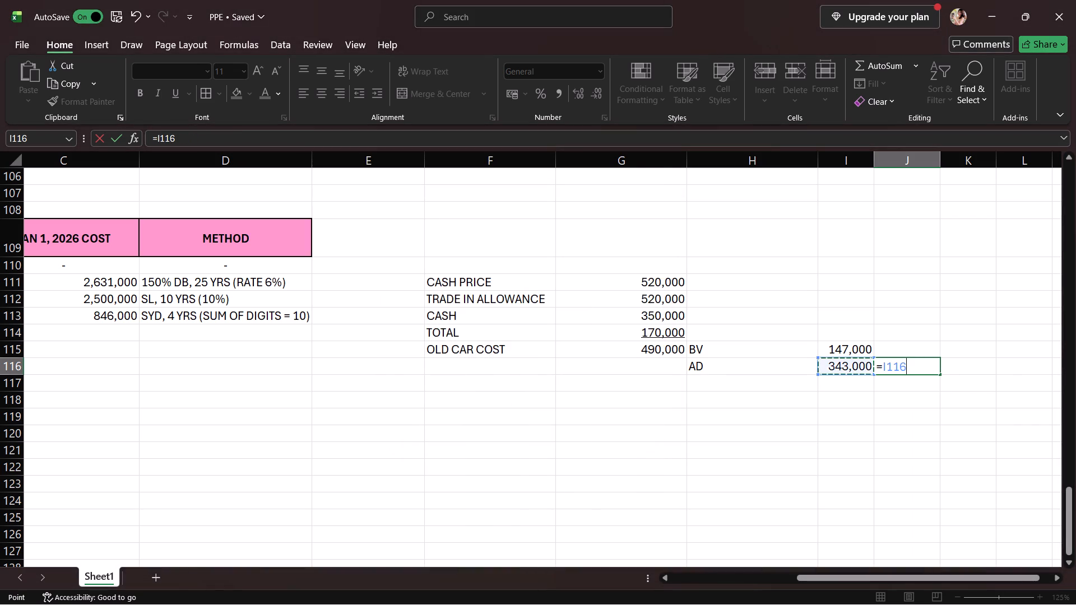
{"action": "left_click", "coordinate": [912, 371]}
{"action": "left_click", "coordinate": [912, 373]}
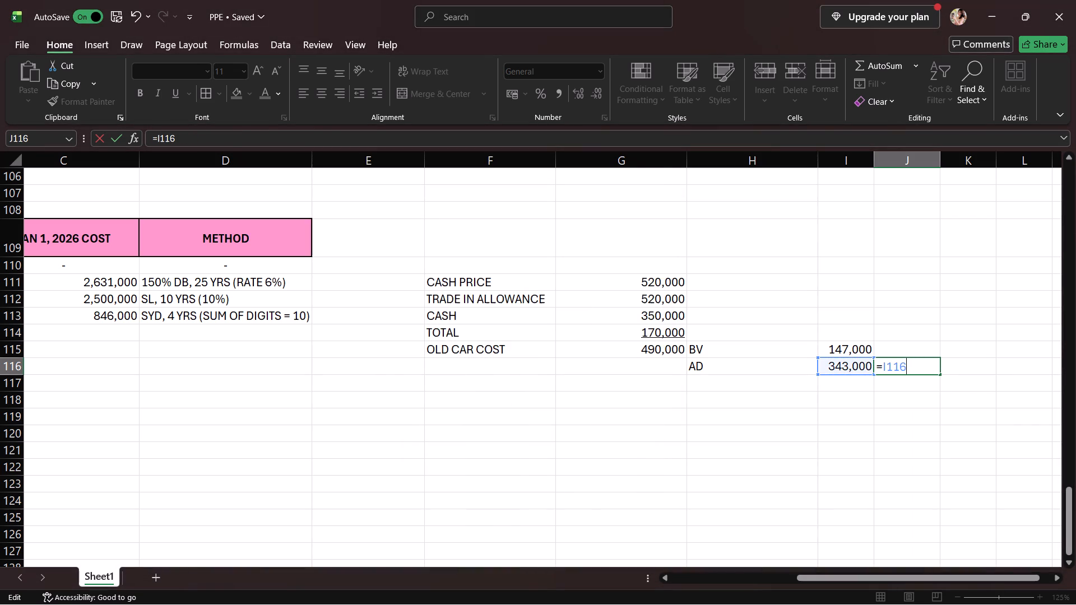
{"action": "key", "text": "BackSpace"}
{"action": "key", "text": "BackSpace"}
{"action": "key", "text": "BackSpace"}
{"action": "key", "text": "BackSpace"}
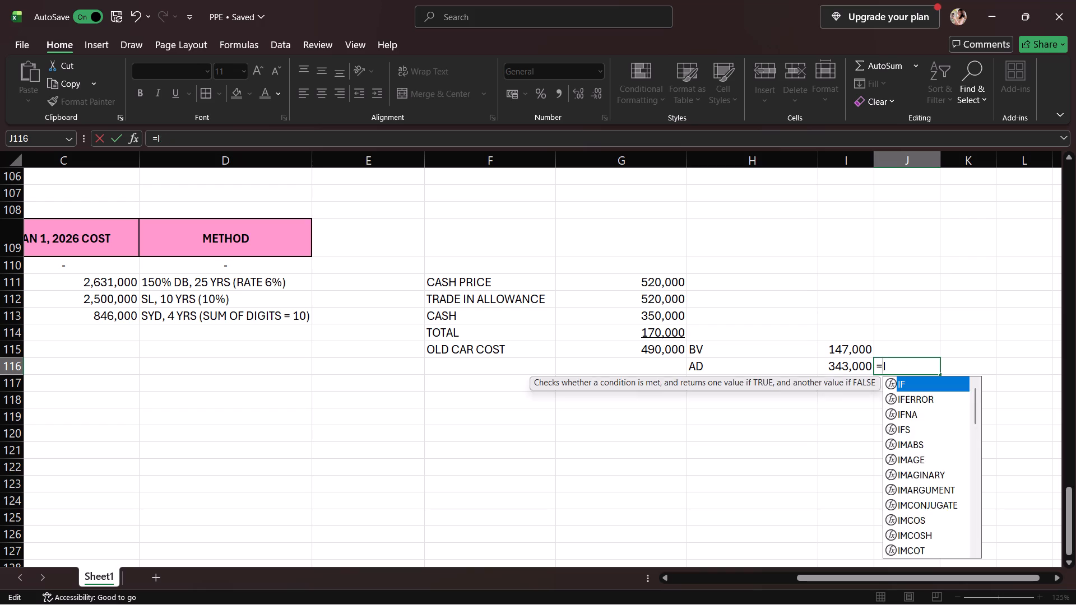
{"action": "key", "text": "space"}
{"action": "key", "text": "7"}
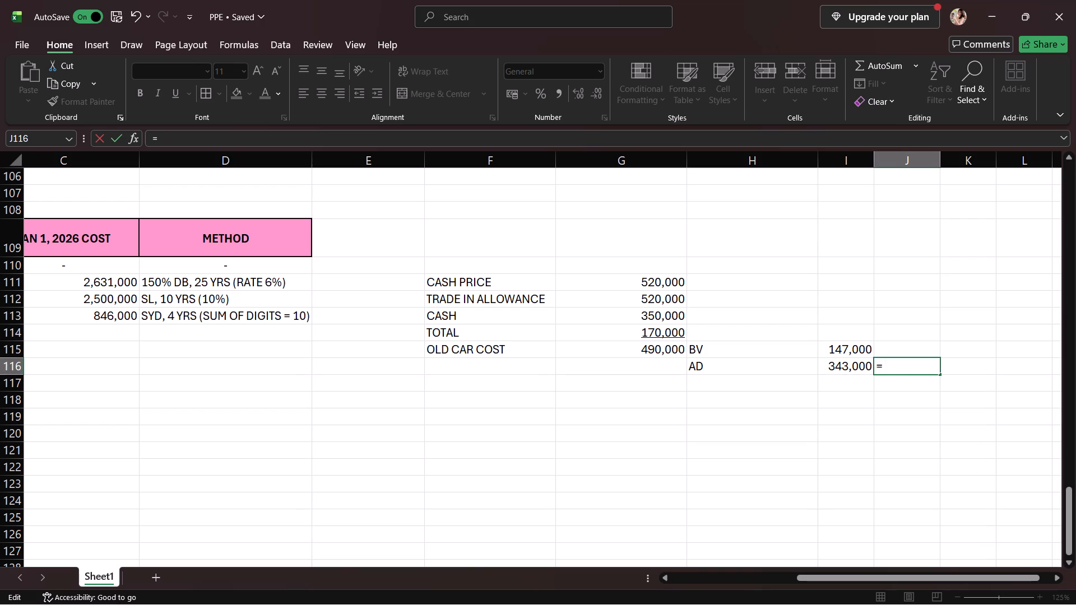
{"action": "key", "text": "0"}
{"action": "key", "text": "shift+percent"}
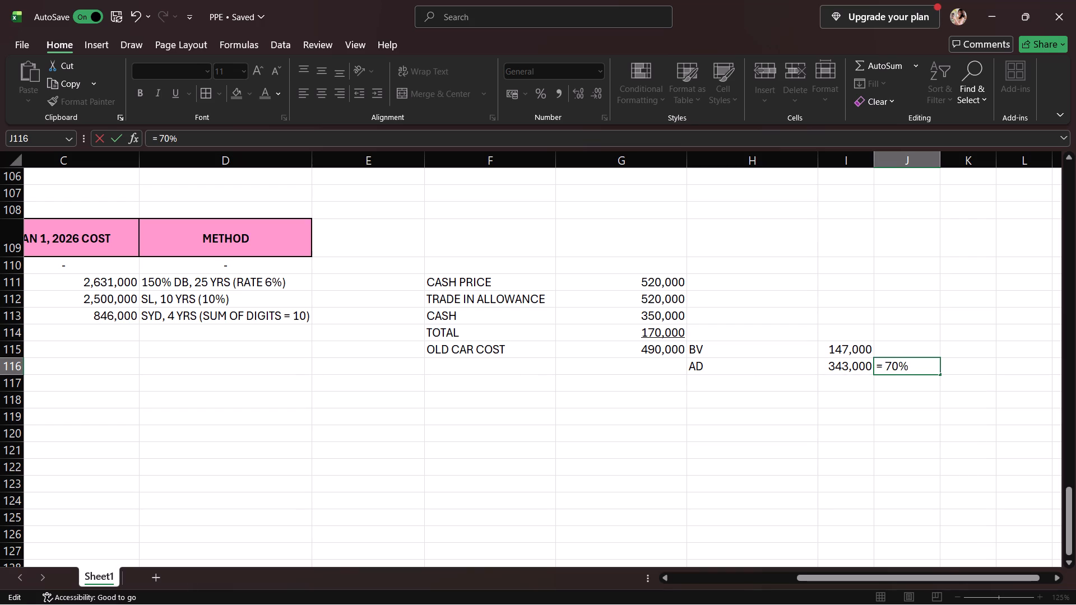
{"action": "left_click", "coordinate": [908, 384]}
{"action": "left_click", "coordinate": [912, 364]}
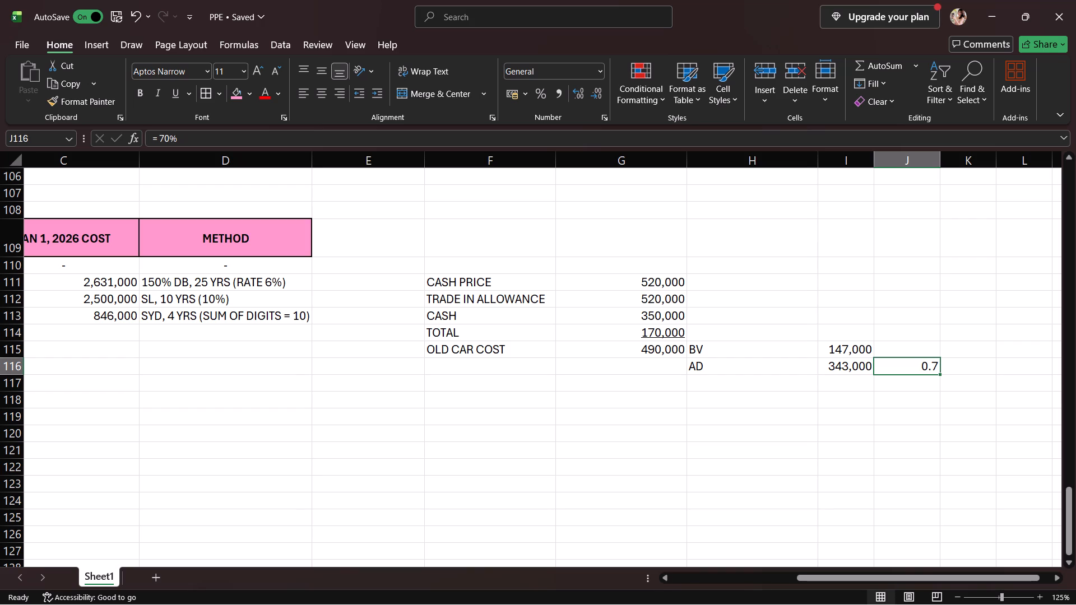
Add a GAIN row below the old car figures, with the label in F118 and 170,000 in G118.
{"action": "left_click", "coordinate": [494, 394]}
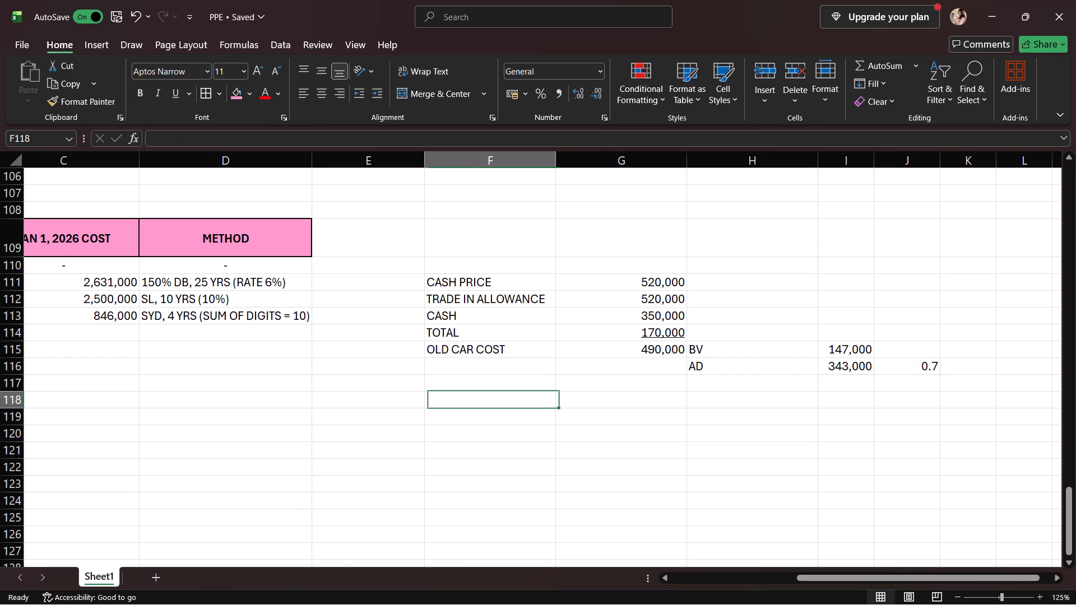
{"action": "type", "text": "GAIN"}
{"action": "key", "text": "space"}
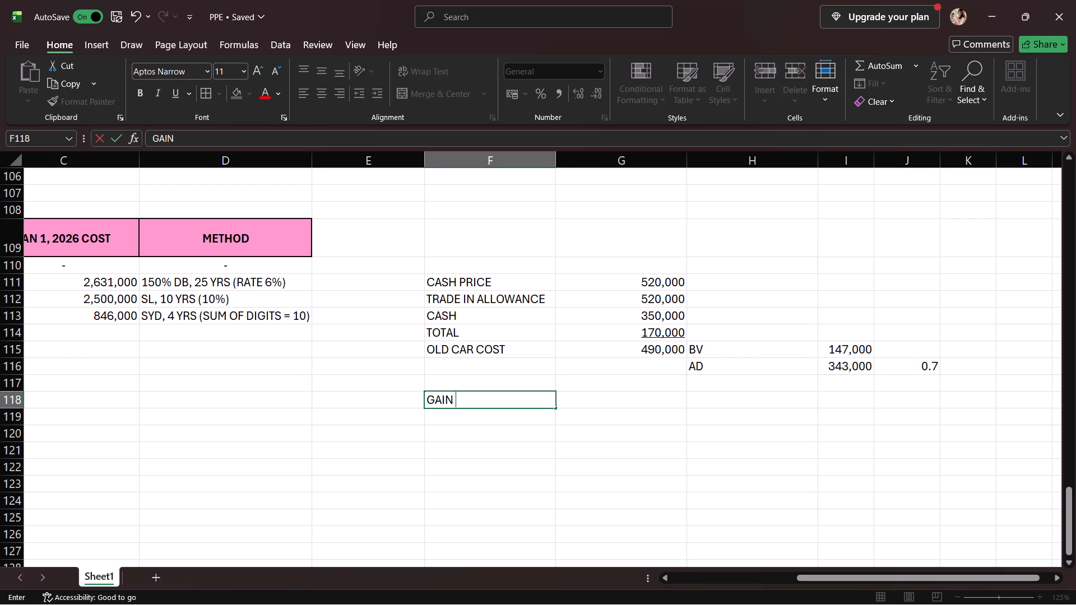
{"action": "left_click", "coordinate": [621, 401]}
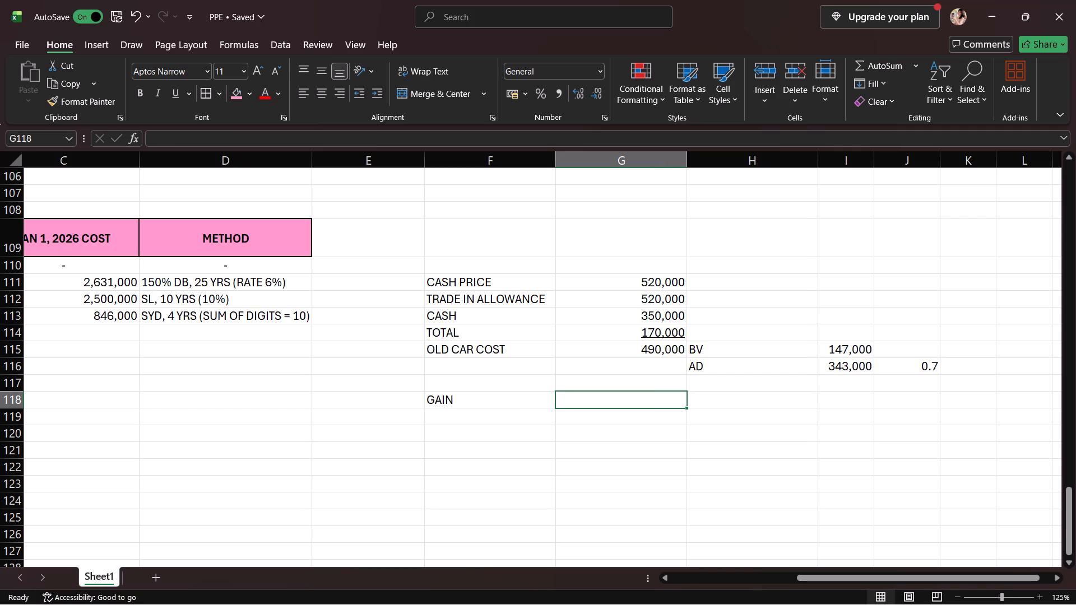
{"action": "type", "text": "170,000"}
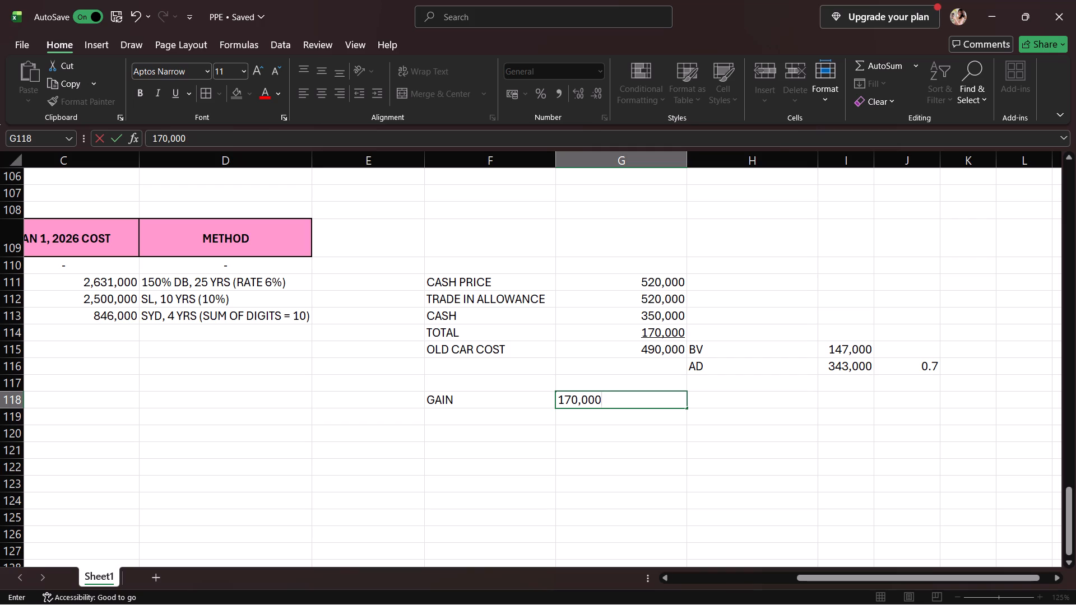
Compute the gain in G119 by subtracting the BV amount from the 170,000 above, using =G118-I115.
{"action": "left_click_drag", "start_coordinate": [604, 419], "coordinate": [606, 411]}
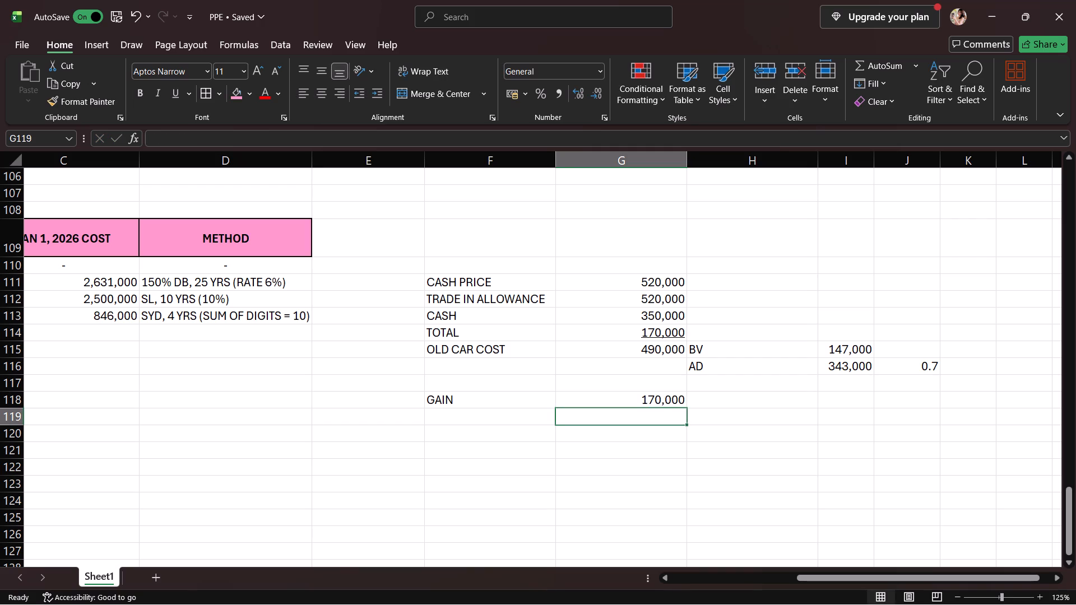
{"action": "key", "text": "1"}
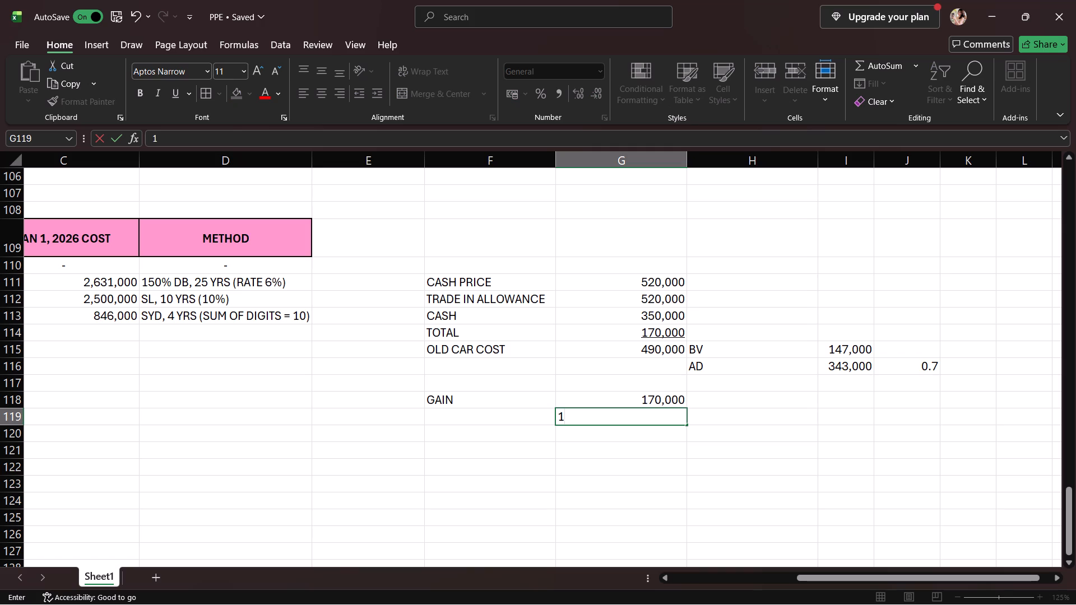
{"action": "key", "text": "BackSpace"}
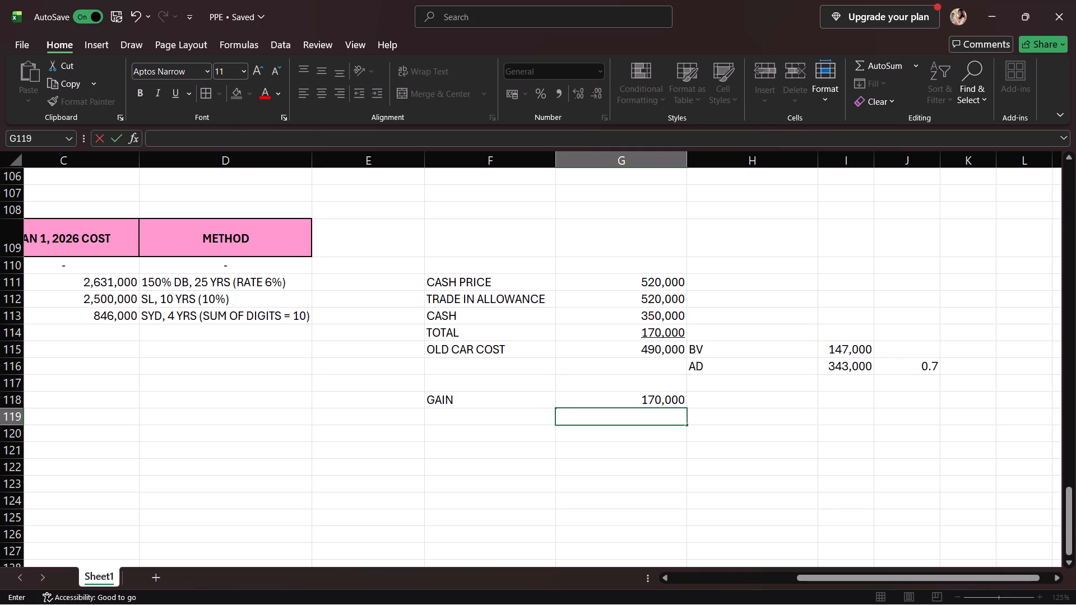
{"action": "left_click", "coordinate": [627, 401]}
{"action": "left_click", "coordinate": [631, 418]}
{"action": "key", "text": "equal"}
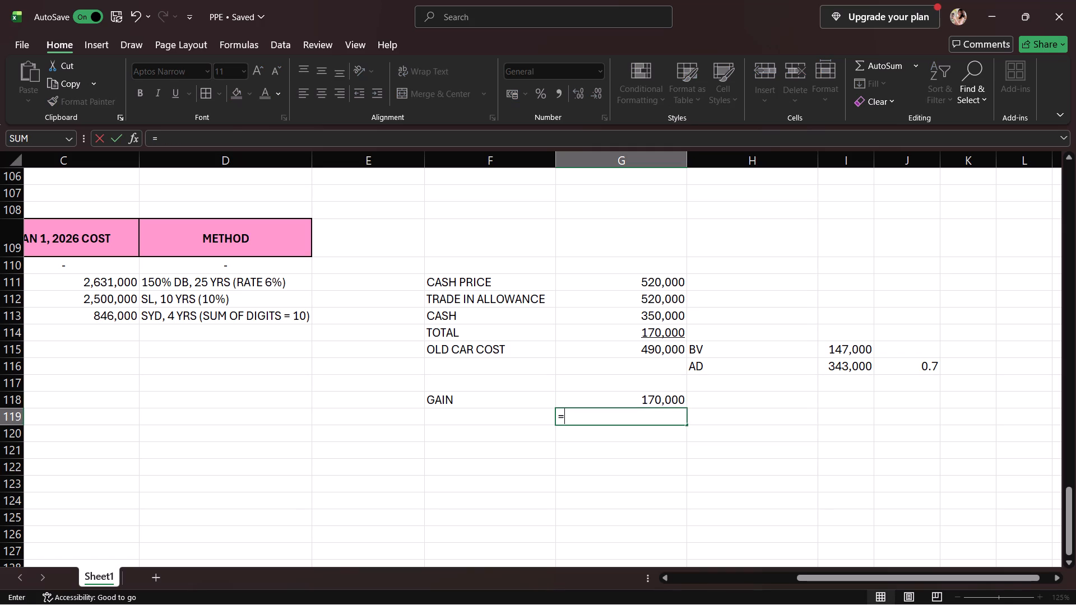
{"action": "left_click", "coordinate": [670, 393]}
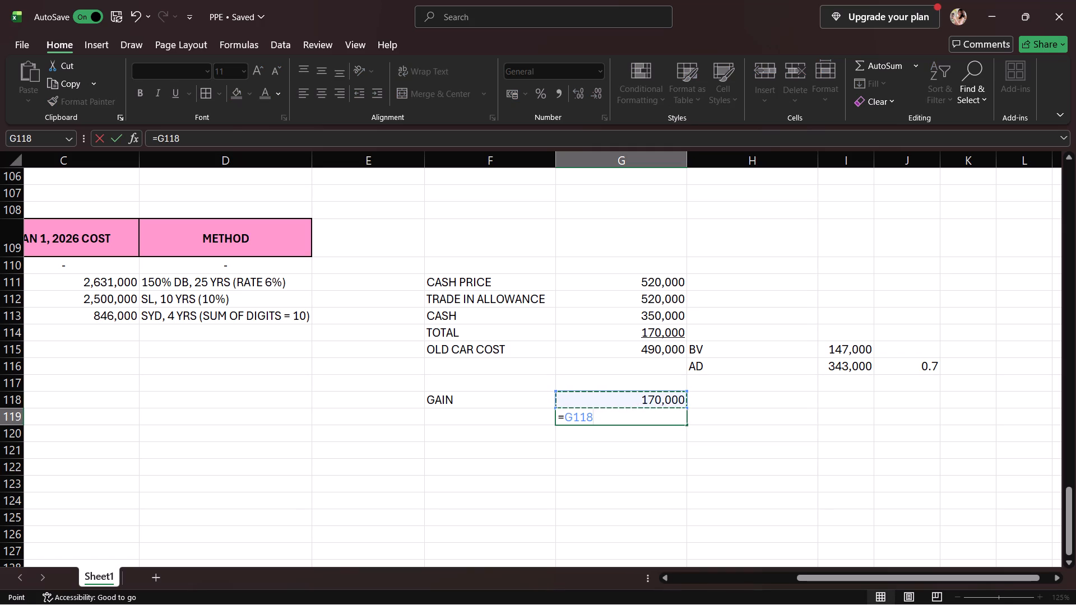
{"action": "key", "text": "minus"}
{"action": "left_click", "coordinate": [851, 341]}
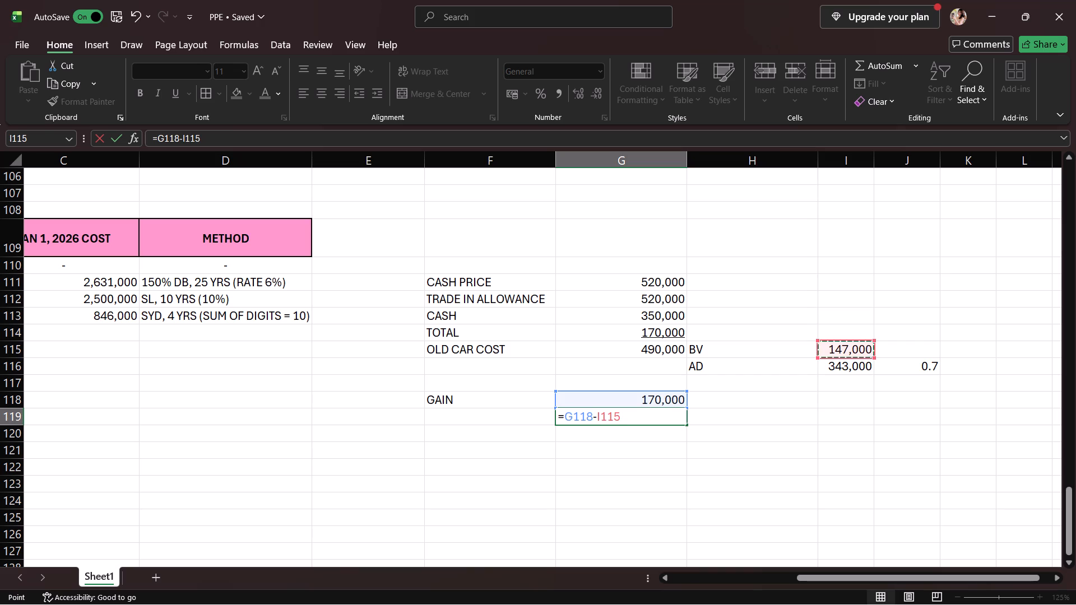
{"action": "key", "text": "Return"}
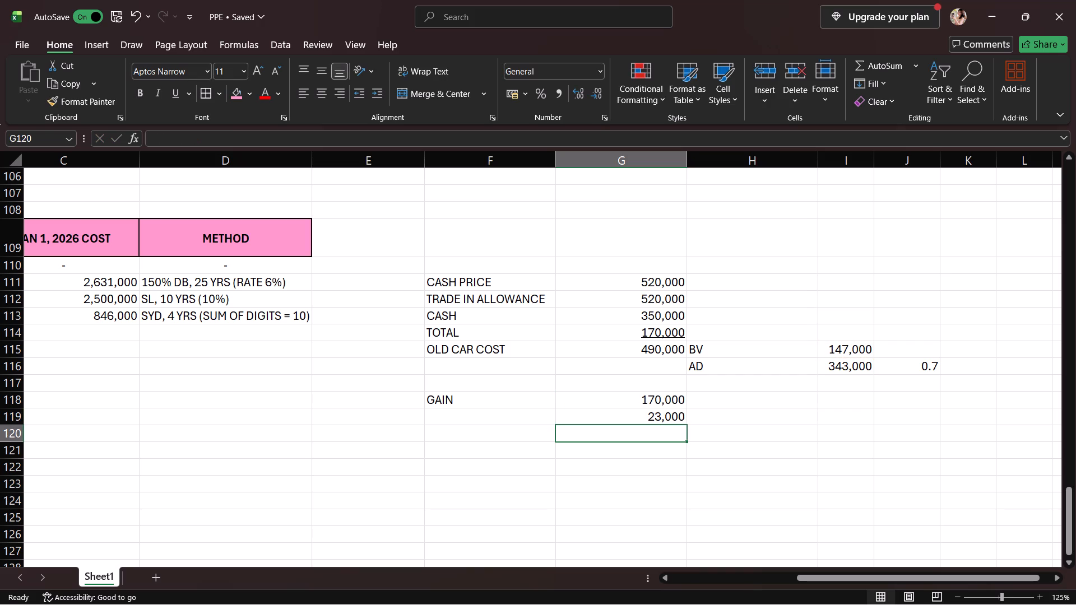
Make the computed gain in G119 bold and underlined.
{"action": "left_click", "coordinate": [679, 420]}
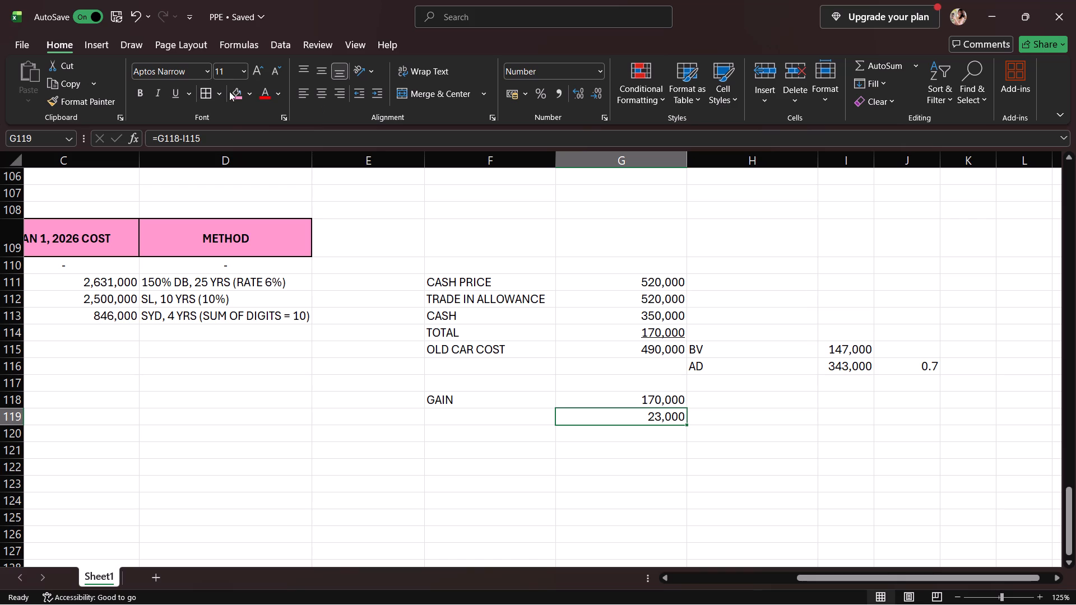
{"action": "left_click", "coordinate": [138, 89]}
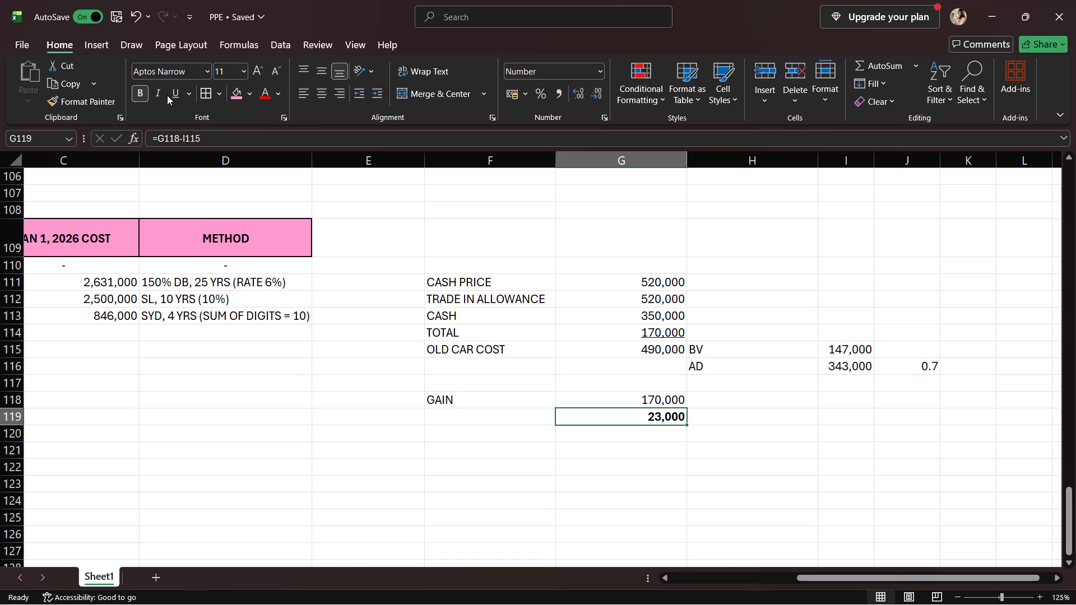
{"action": "left_click", "coordinate": [172, 96]}
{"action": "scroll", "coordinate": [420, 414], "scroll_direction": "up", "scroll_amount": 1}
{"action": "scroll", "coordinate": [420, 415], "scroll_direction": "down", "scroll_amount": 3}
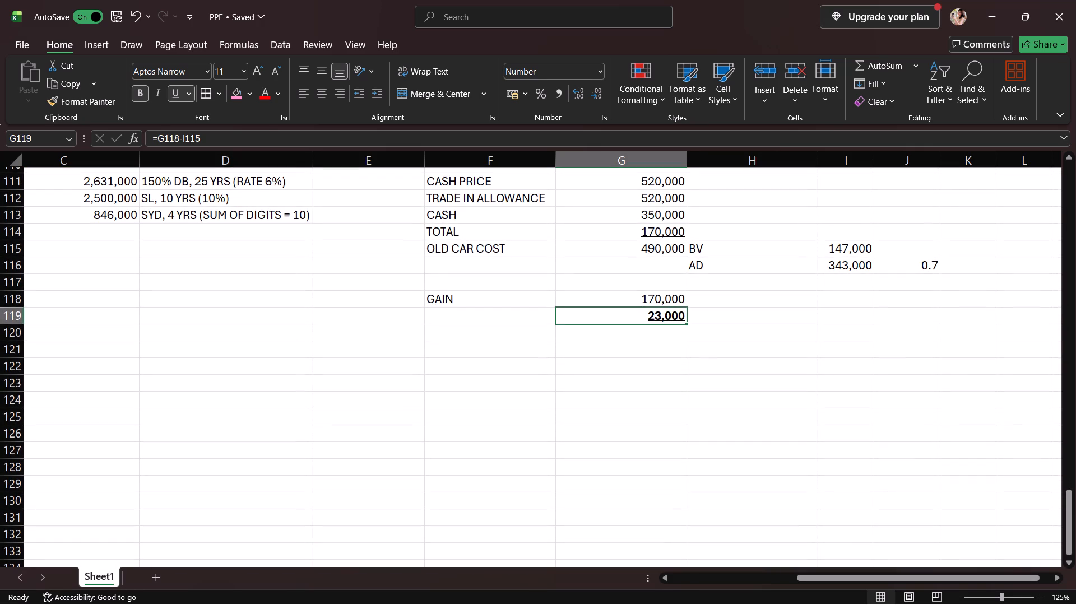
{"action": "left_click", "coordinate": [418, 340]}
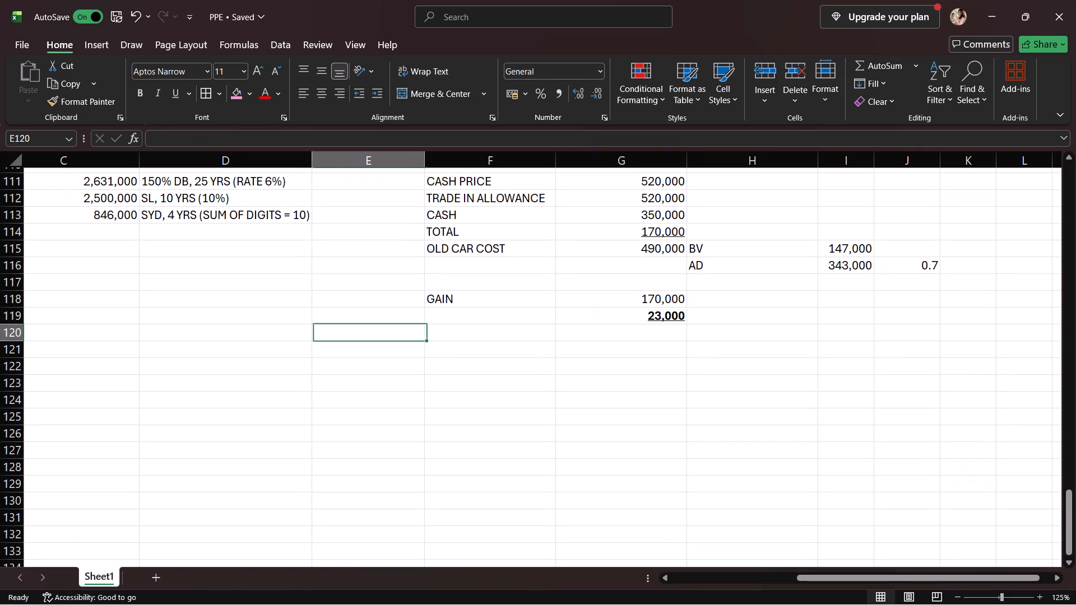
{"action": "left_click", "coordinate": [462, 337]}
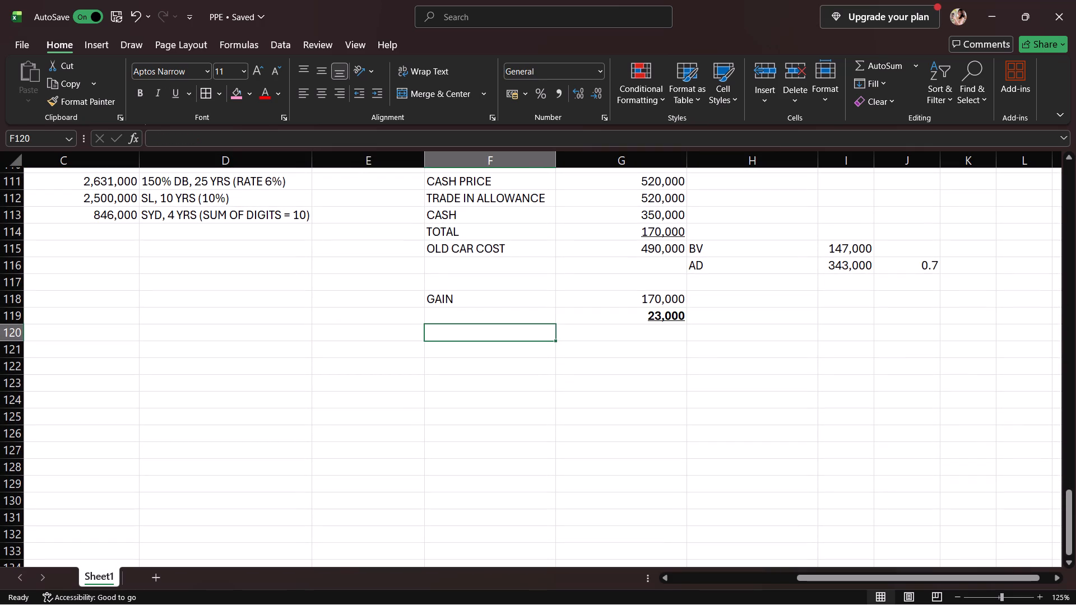
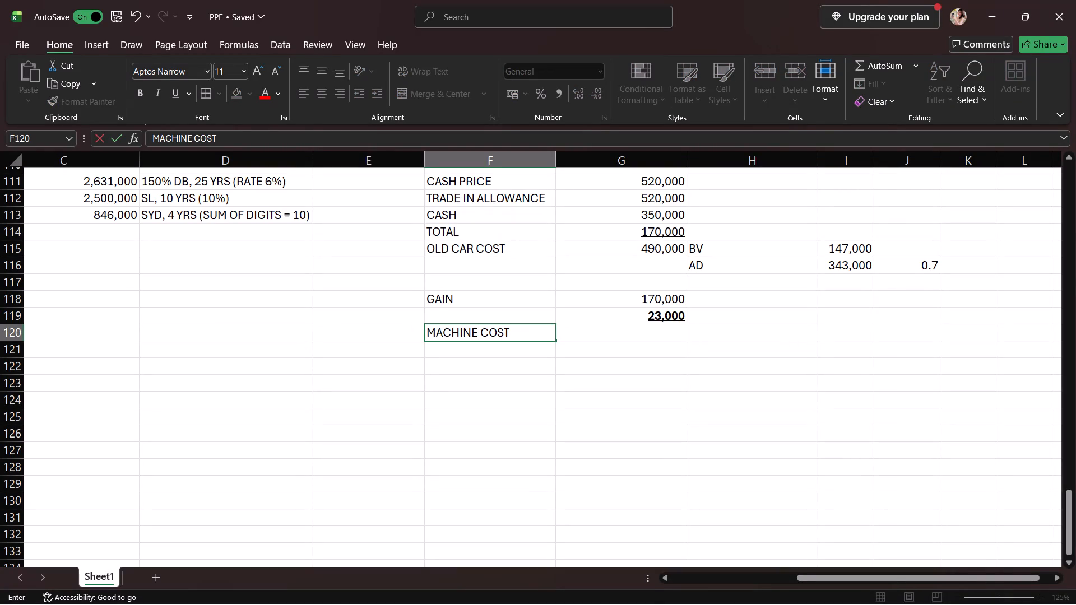
Keep F120 labelled MACHINE COST and enter its amount, 230,000, in G120.
{"action": "type", "text": "230,000"}
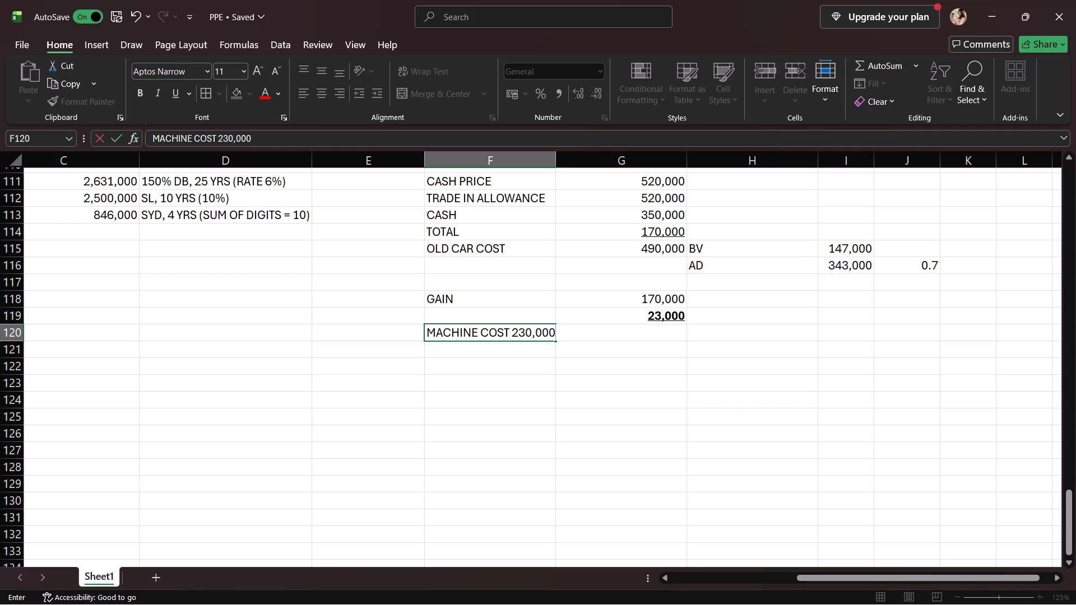
{"action": "key", "text": "BackSpace"}
{"action": "key", "text": "BackSpace"}
{"action": "key", "text": "BackSpace"}
{"action": "key", "text": "BackSpace"}
{"action": "key", "text": "BackSpace"}
{"action": "key", "text": "BackSpace"}
{"action": "key", "text": "BackSpace"}
{"action": "left_click", "coordinate": [592, 335]}
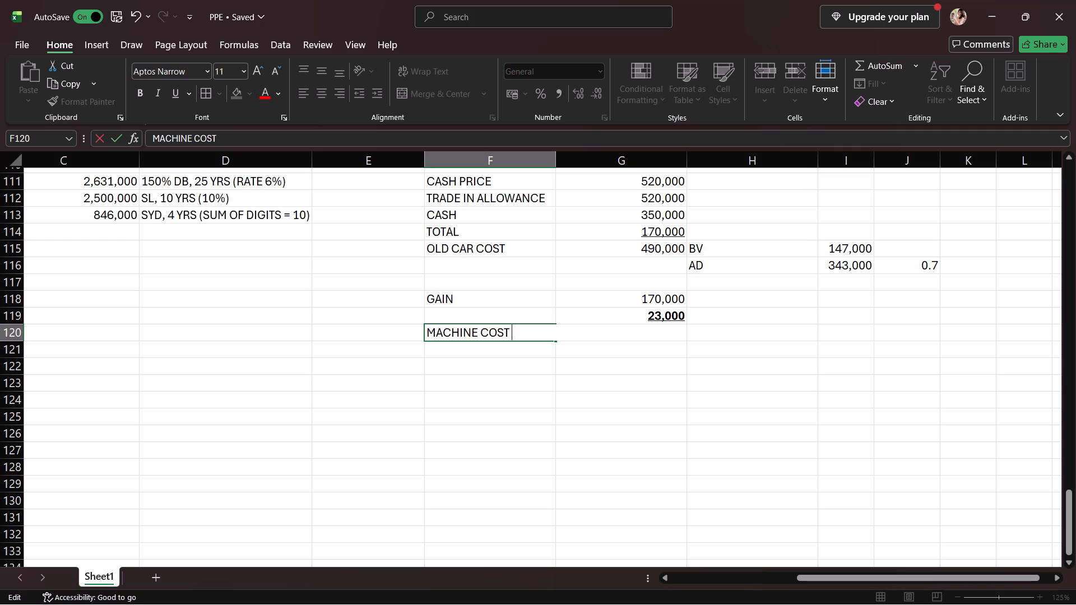
{"action": "left_click", "coordinate": [592, 335]}
{"action": "left_click", "coordinate": [433, 373]}
{"action": "left_click", "coordinate": [592, 339]}
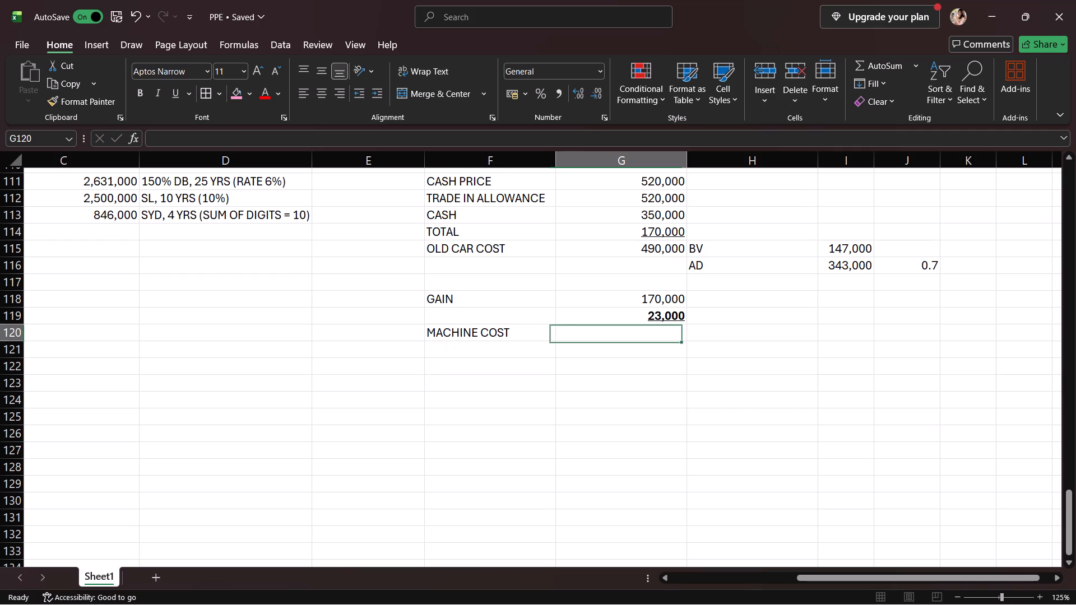
{"action": "type", "text": "230,000"}
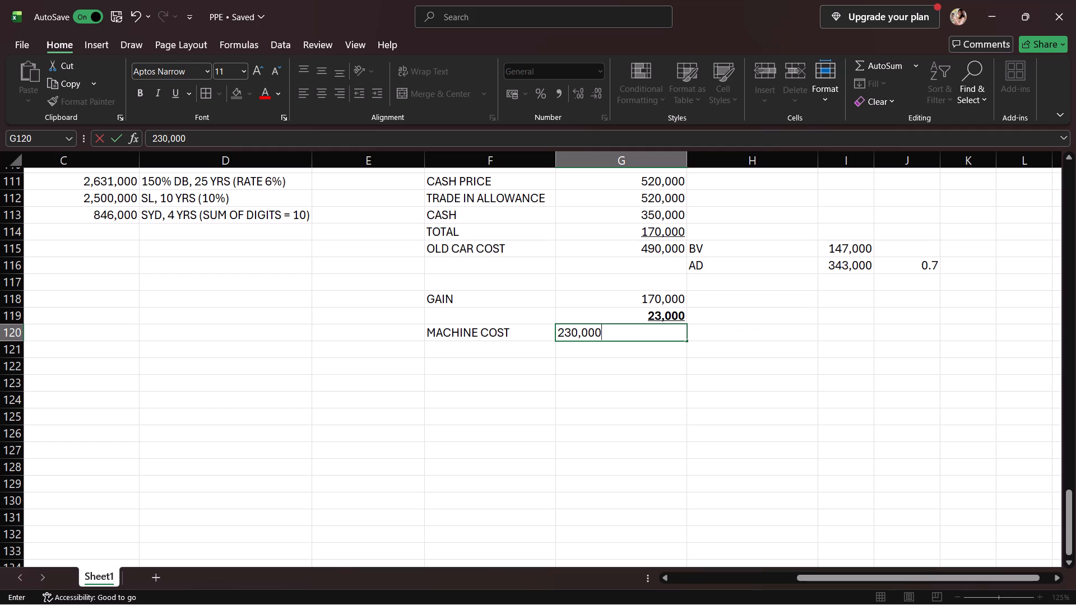
Enter 5 in G121 below the machine cost and 23,000 in H120 beside it.
{"action": "left_click", "coordinate": [596, 349]}
{"action": "key", "text": "5"}
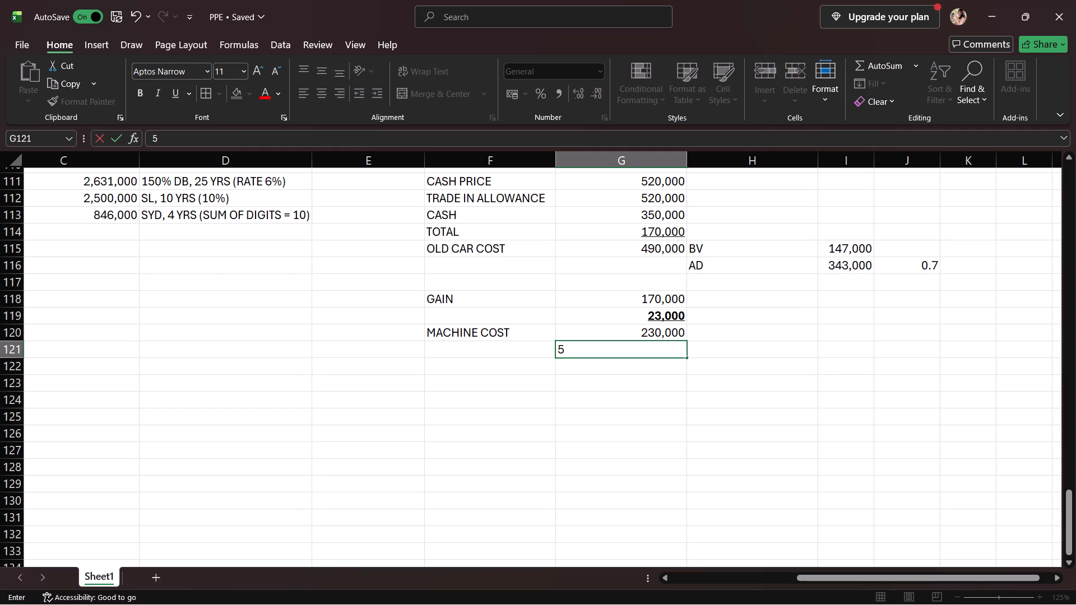
{"action": "left_click", "coordinate": [707, 337]}
{"action": "type", "text": "233,000"}
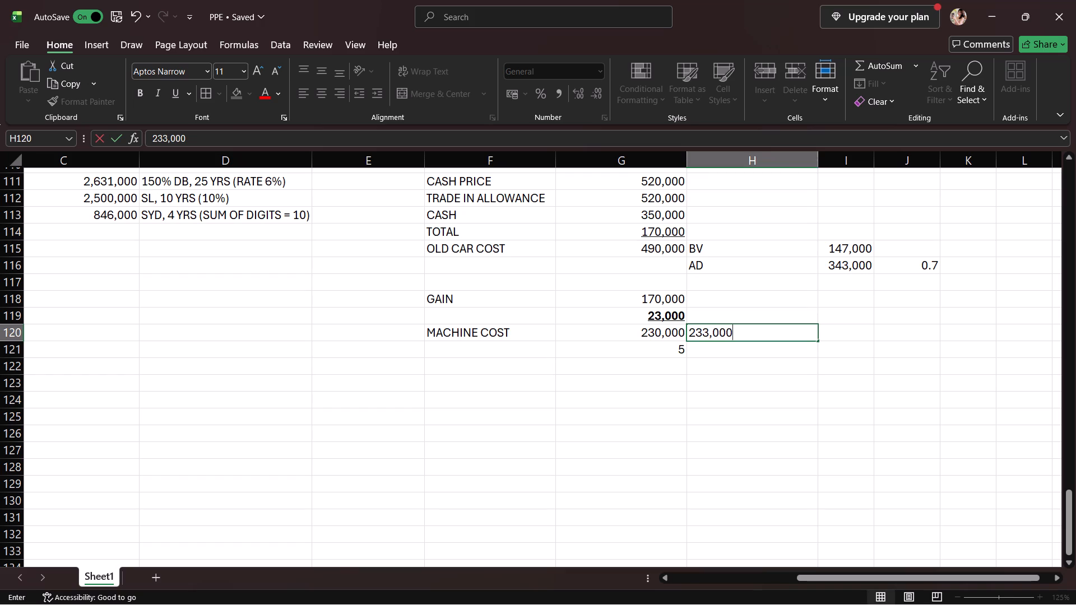
{"action": "key", "text": "BackSpace"}
{"action": "key", "text": "BackSpace"}
{"action": "key", "text": "BackSpace"}
{"action": "key", "text": "BackSpace"}
{"action": "key", "text": "BackSpace"}
{"action": "type", "text": ",000"}
Add an AD label in F122 and compute its amount in G122 with =H120*G121.
{"action": "left_click", "coordinate": [467, 370]}
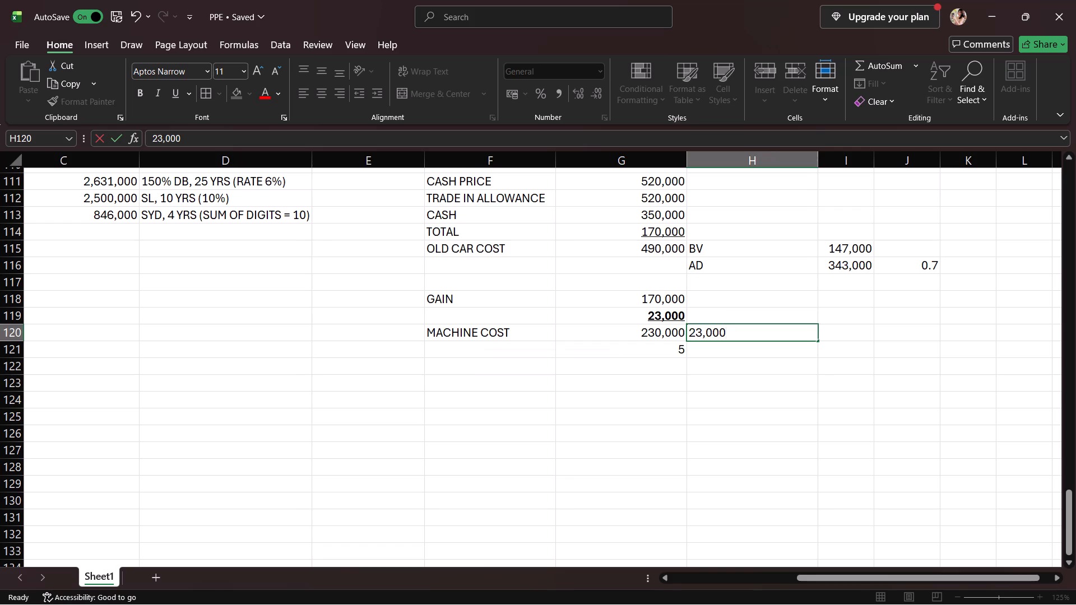
{"action": "type", "text": "AD"}
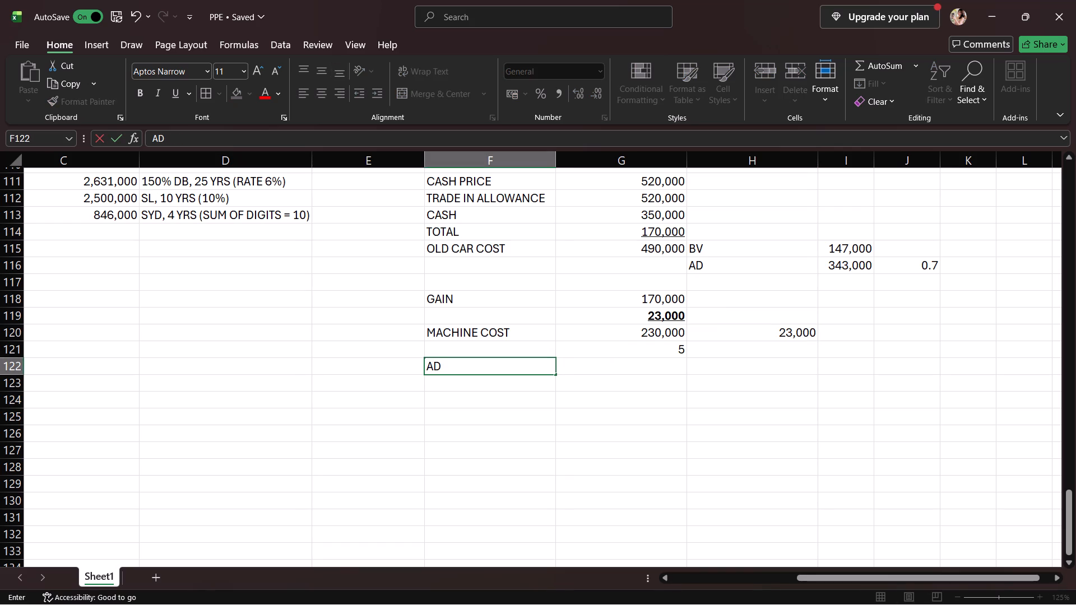
{"action": "left_click", "coordinate": [755, 331]}
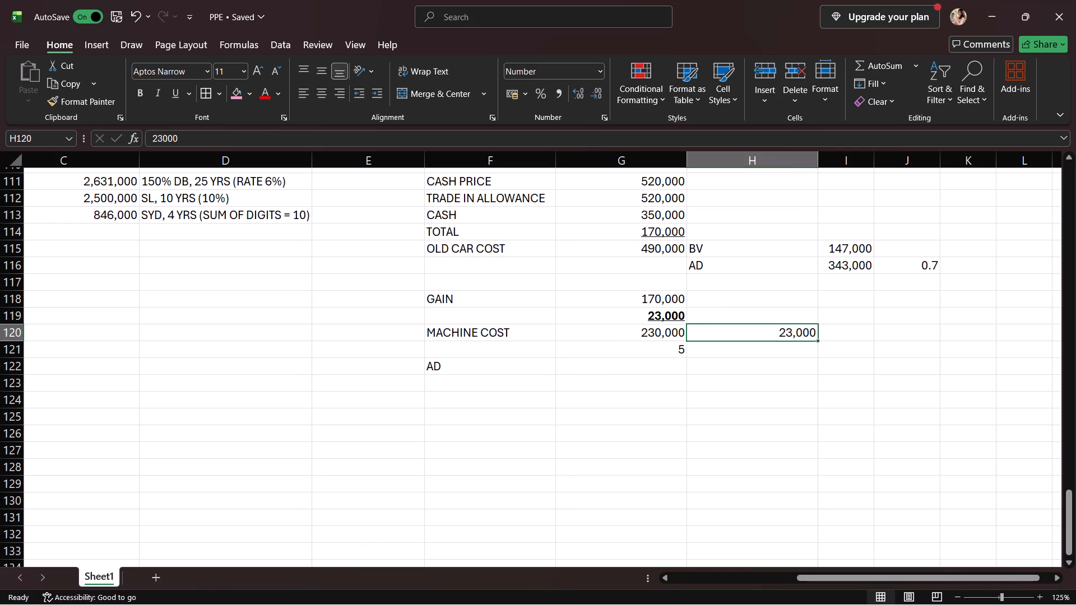
{"action": "left_click", "coordinate": [653, 374]}
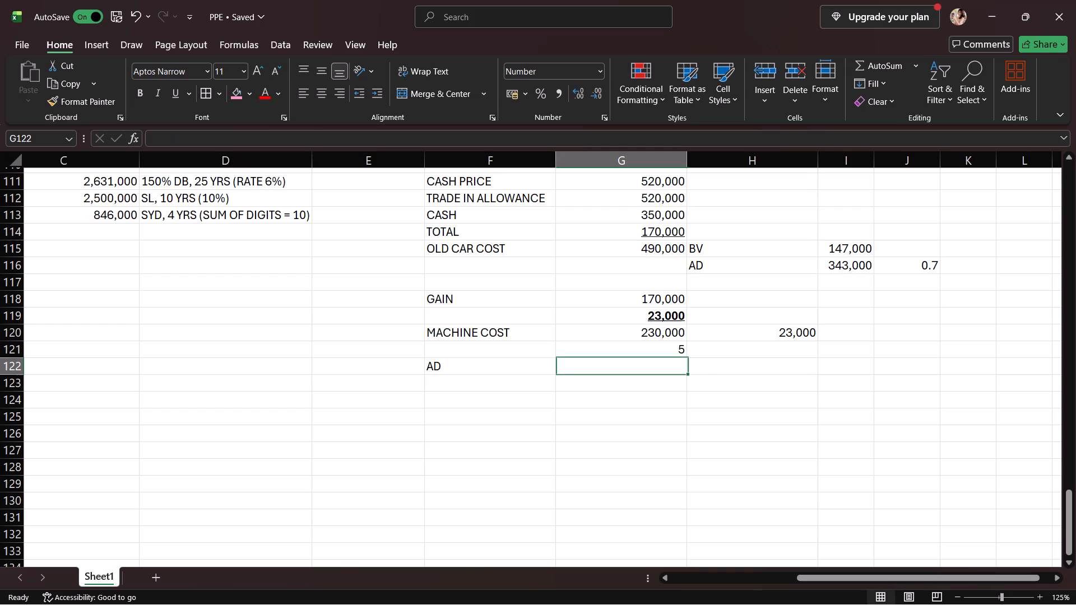
{"action": "key", "text": "equal"}
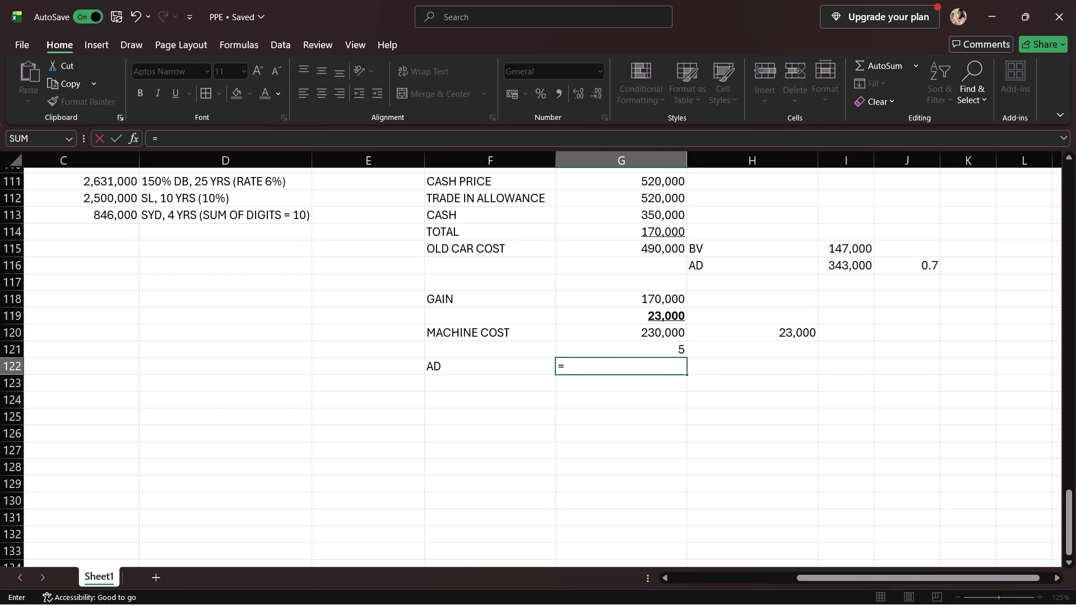
{"action": "left_click", "coordinate": [784, 339]}
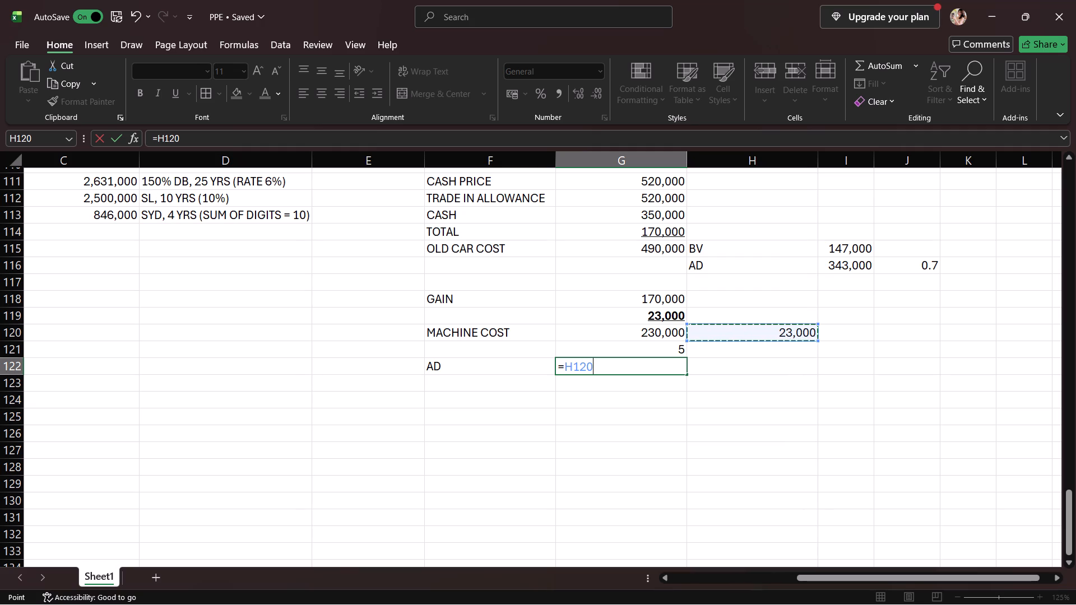
{"action": "key", "text": "shift+asterisk"}
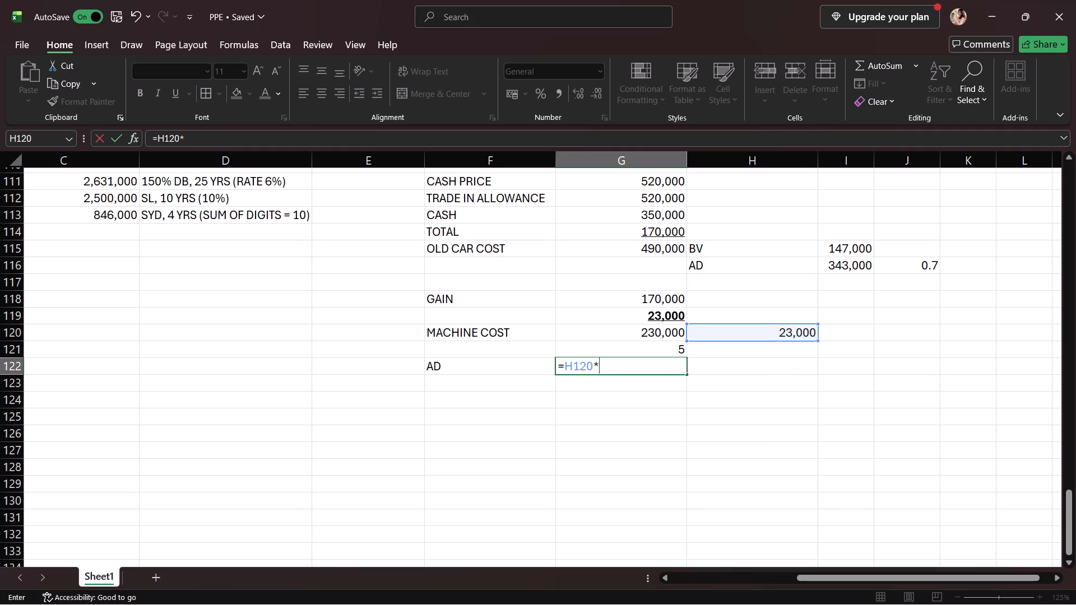
{"action": "left_click", "coordinate": [662, 352]}
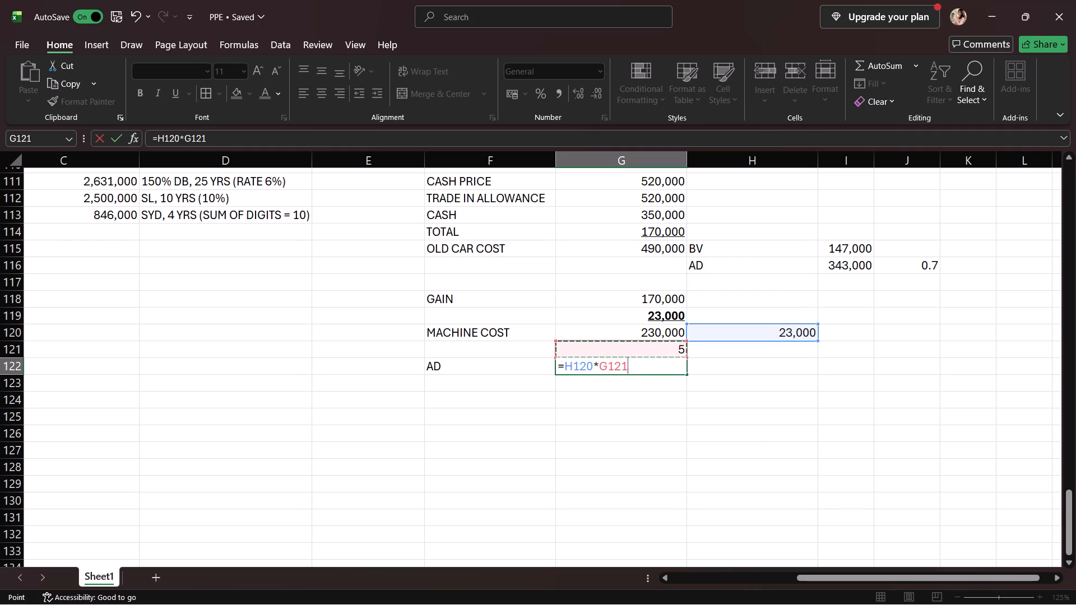
{"action": "key", "text": "Return"}
Apply the comma number style to the machine's AD amount in G122.
{"action": "left_click", "coordinate": [665, 382]}
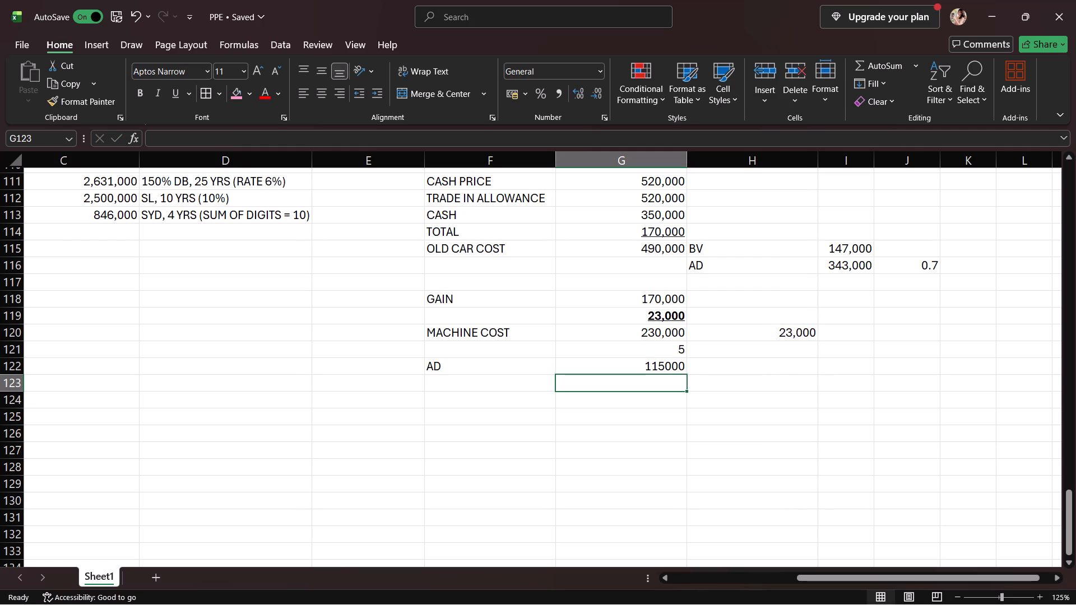
{"action": "left_click", "coordinate": [659, 373]}
{"action": "left_click", "coordinate": [562, 89]}
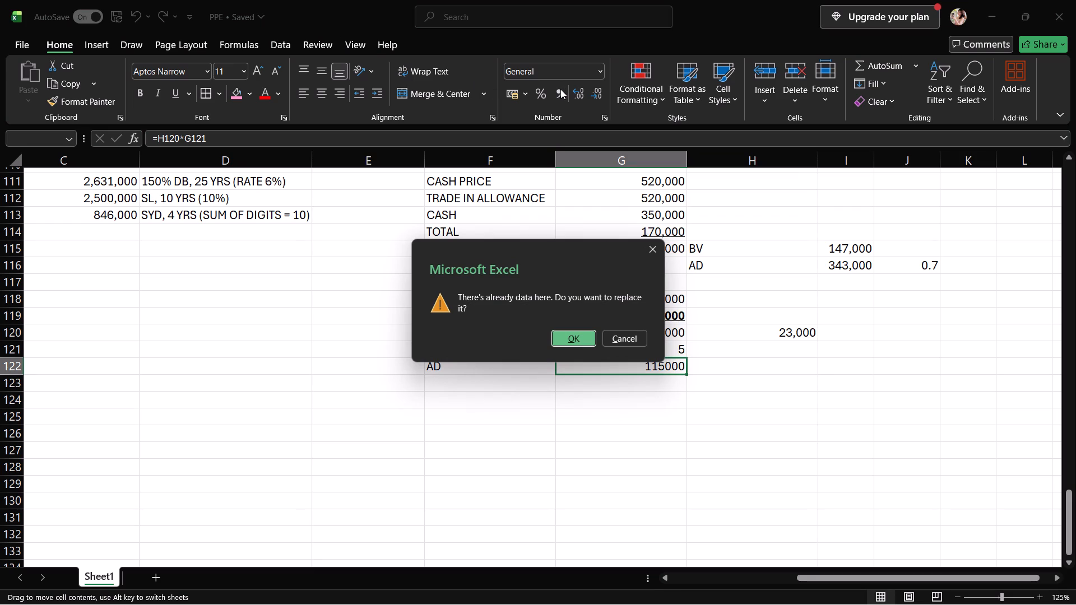
{"action": "left_click", "coordinate": [661, 246]}
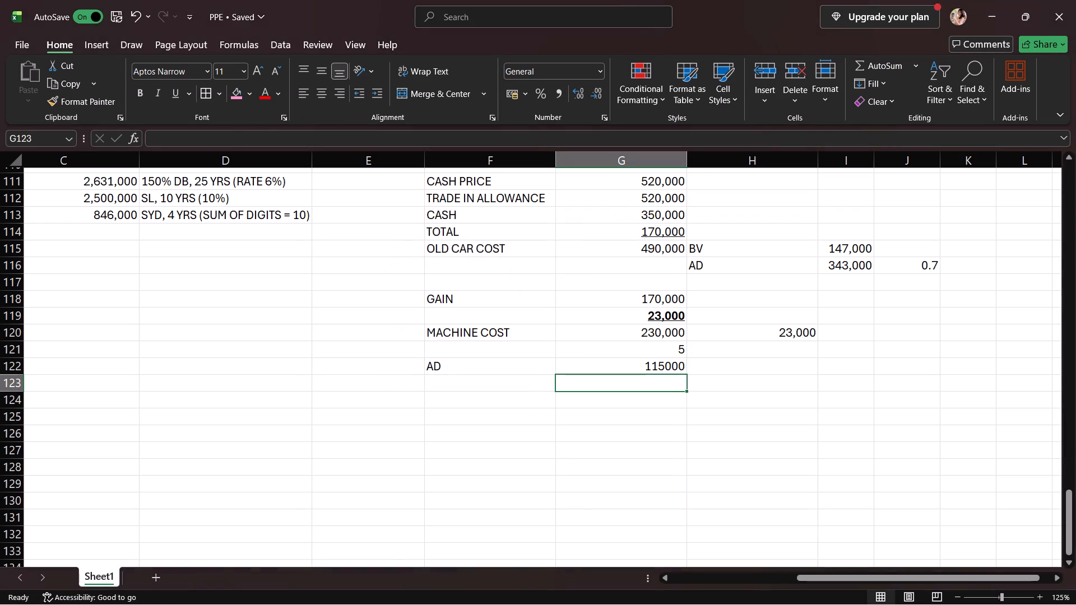
{"action": "left_click", "coordinate": [675, 364]}
{"action": "left_click", "coordinate": [559, 95]}
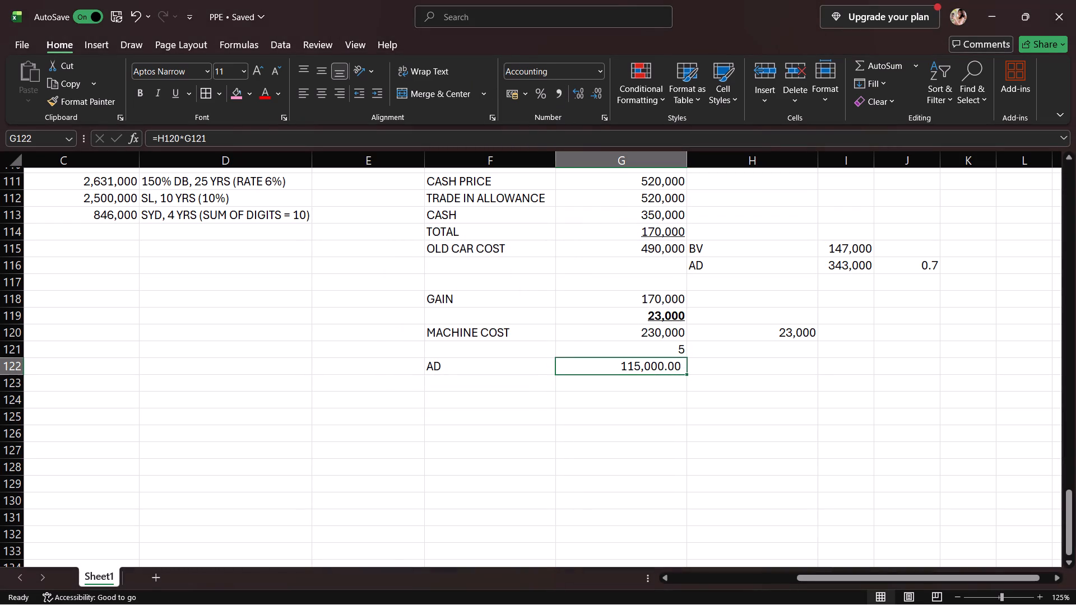
Label H122 as BV and enter 115,000 in I122 for the machine.
{"action": "left_click", "coordinate": [709, 370]}
{"action": "type", "text": "BV"}
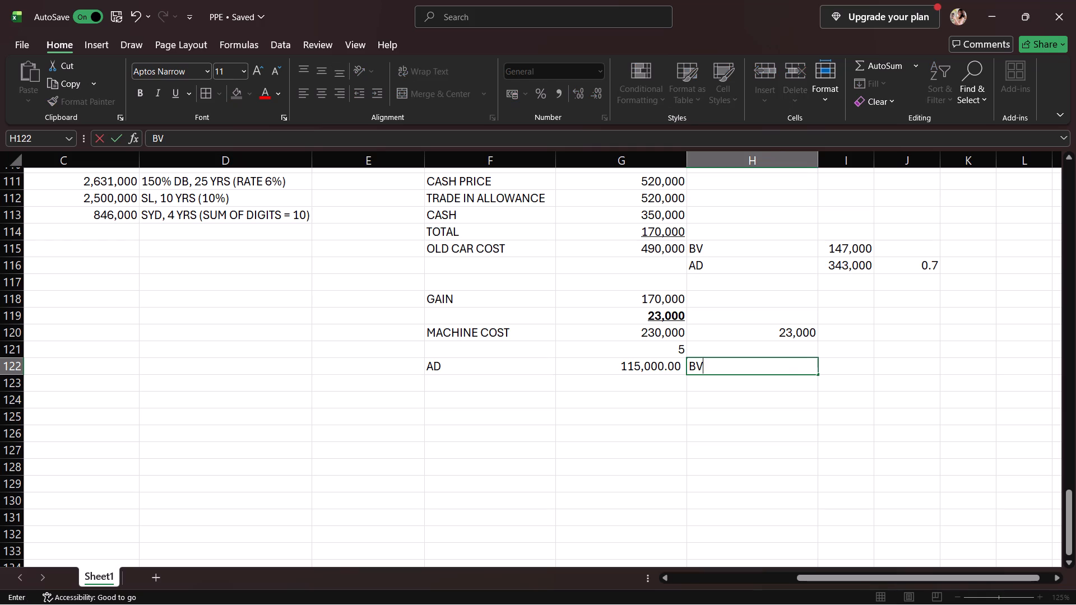
{"action": "key", "text": "space"}
{"action": "left_click", "coordinate": [854, 360]}
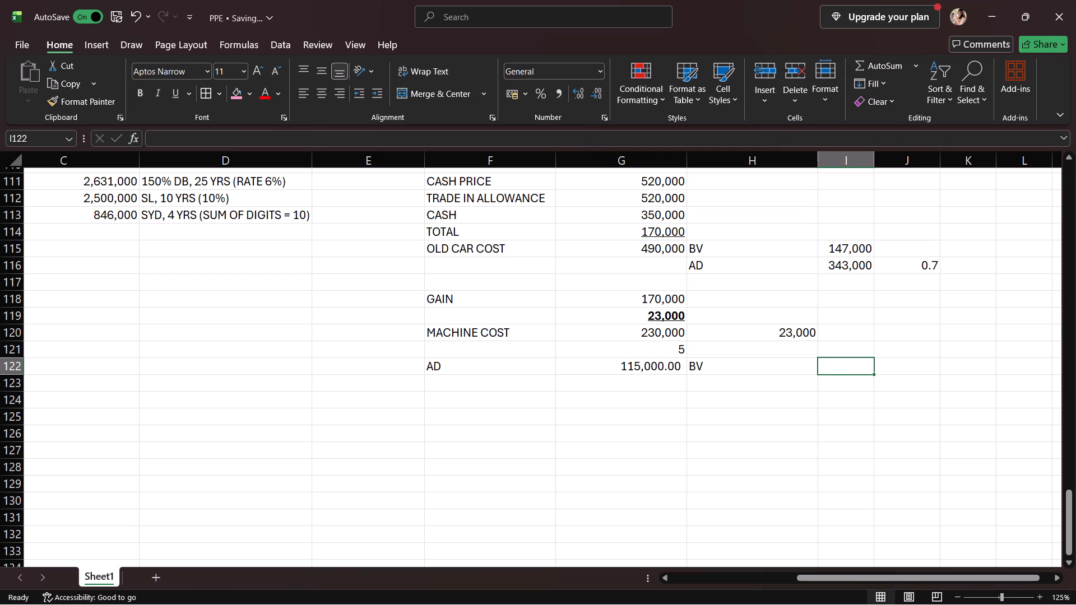
{"action": "type", "text": "115,000"}
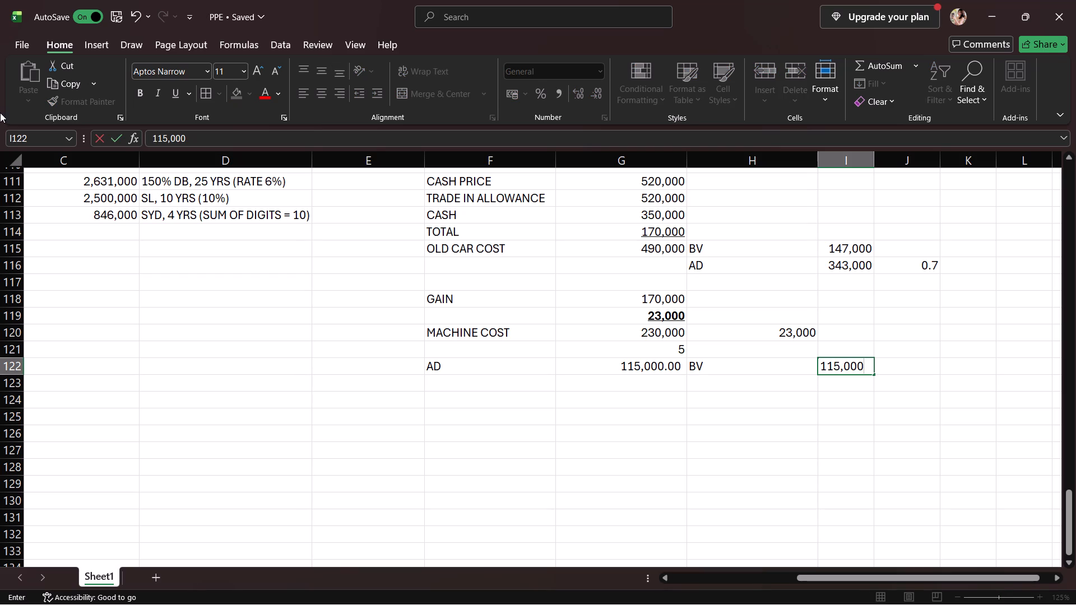
Add an INSURANCE row below AD, with the label in F123 and 155,000 in G123.
{"action": "left_click", "coordinate": [503, 387]}
{"action": "type", "text": "INSURANCE"}
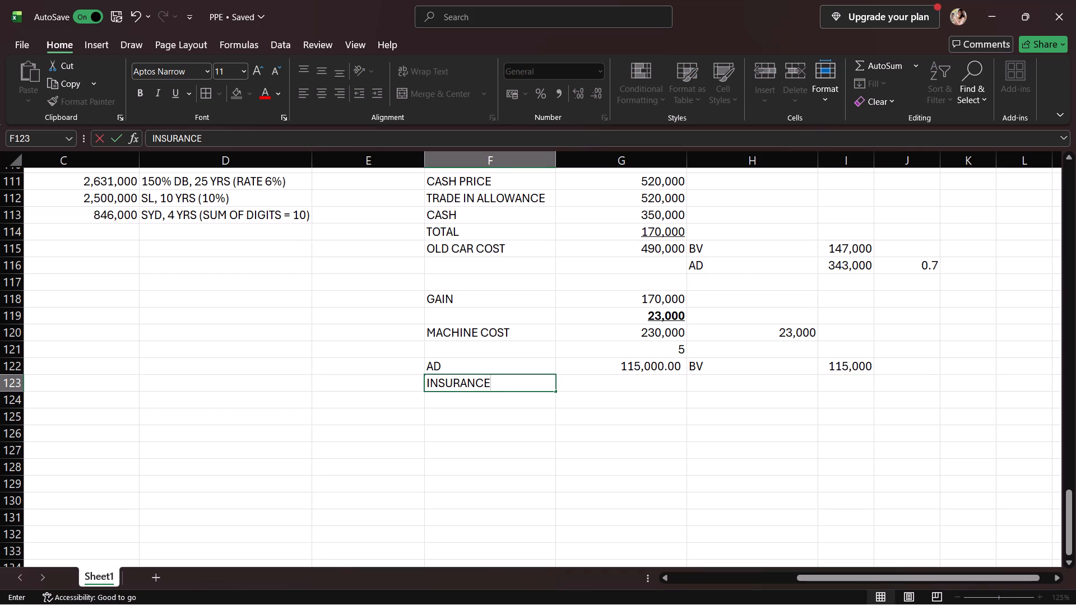
{"action": "key", "text": "space"}
{"action": "left_click", "coordinate": [636, 381]}
{"action": "type", "text": "155,000"}
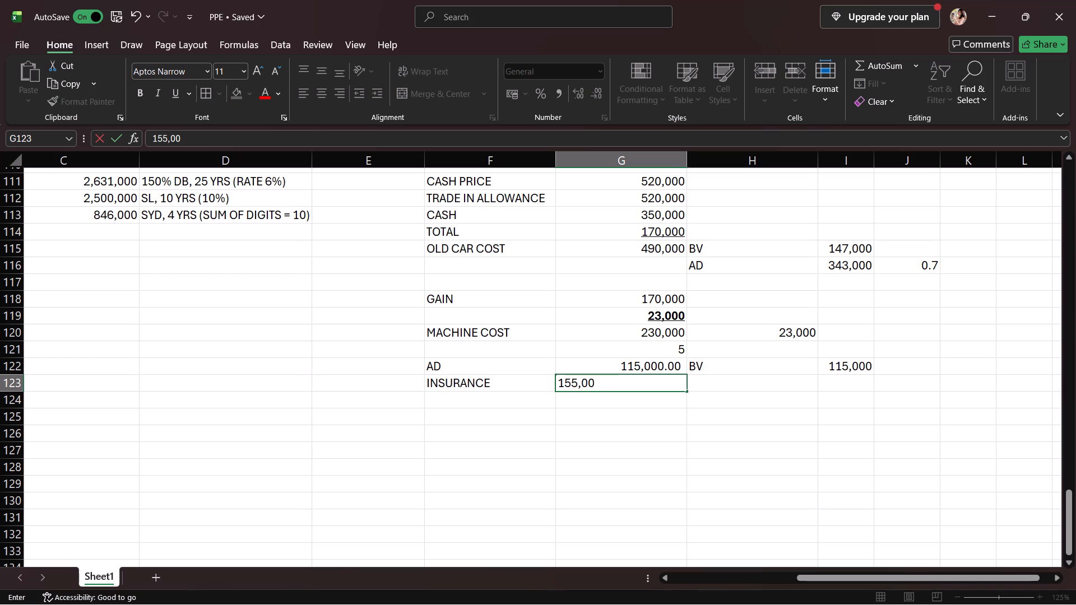
Label H123 as GAIN and compute it in I123 from the insurance amount using =G123-G122.
{"action": "left_click", "coordinate": [744, 392]}
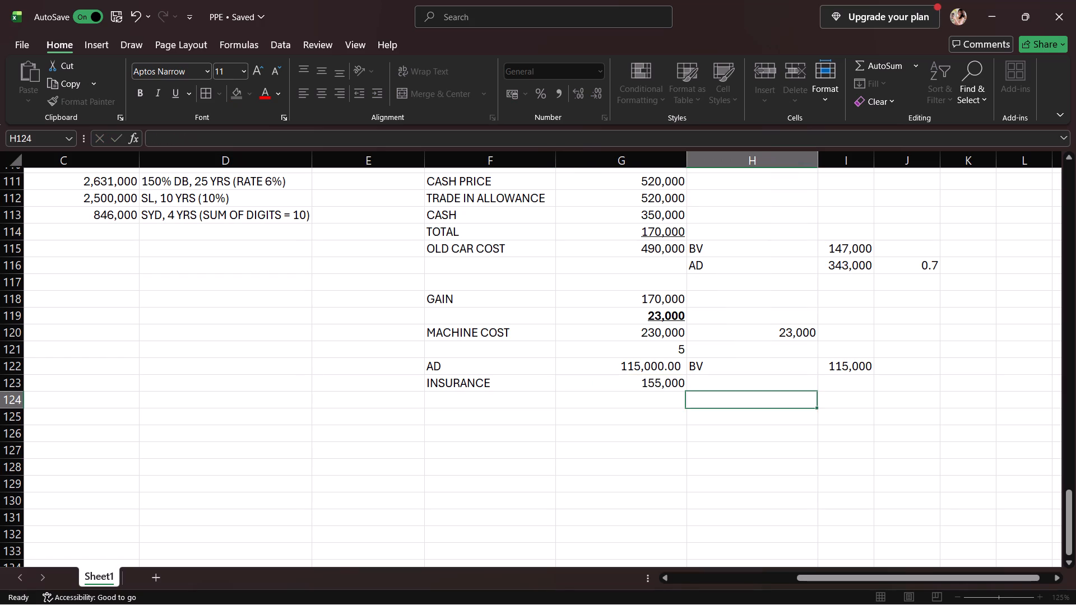
{"action": "left_click", "coordinate": [744, 384]}
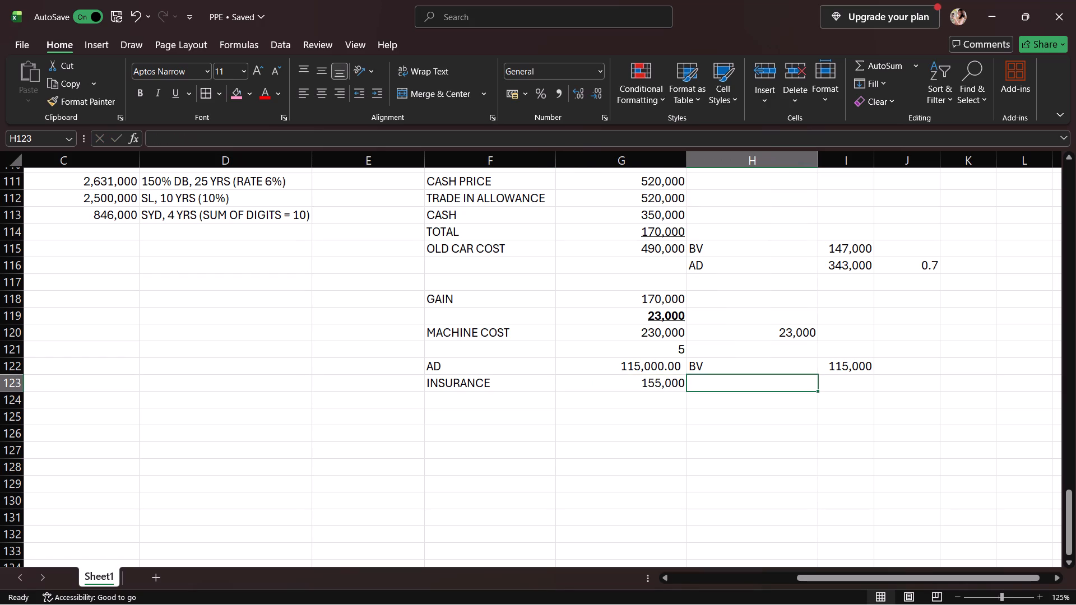
{"action": "type", "text": "GAIN"}
{"action": "key", "text": "space"}
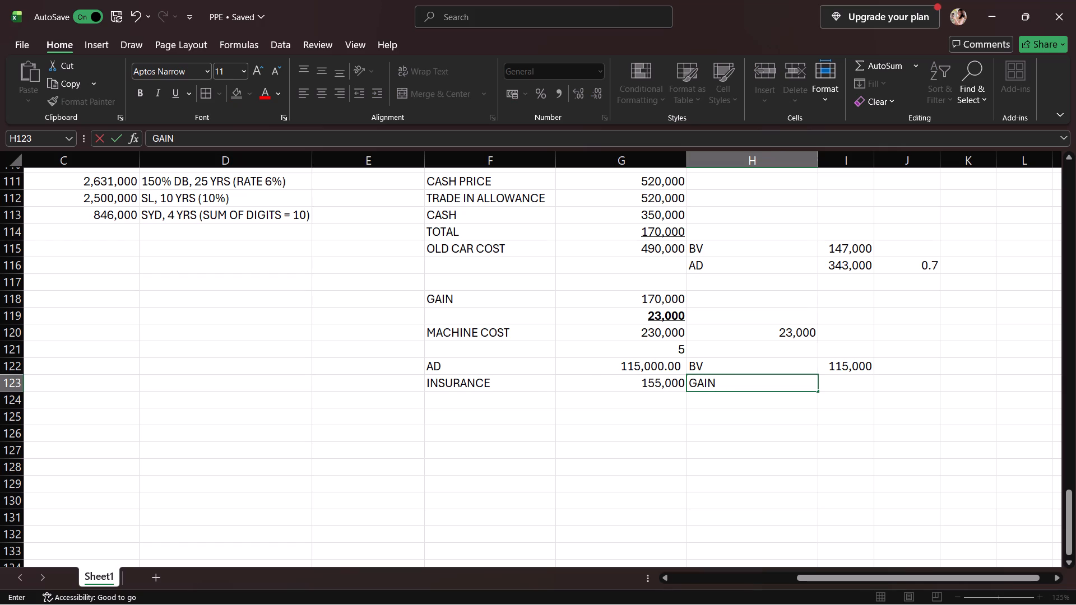
{"action": "left_click", "coordinate": [846, 389]}
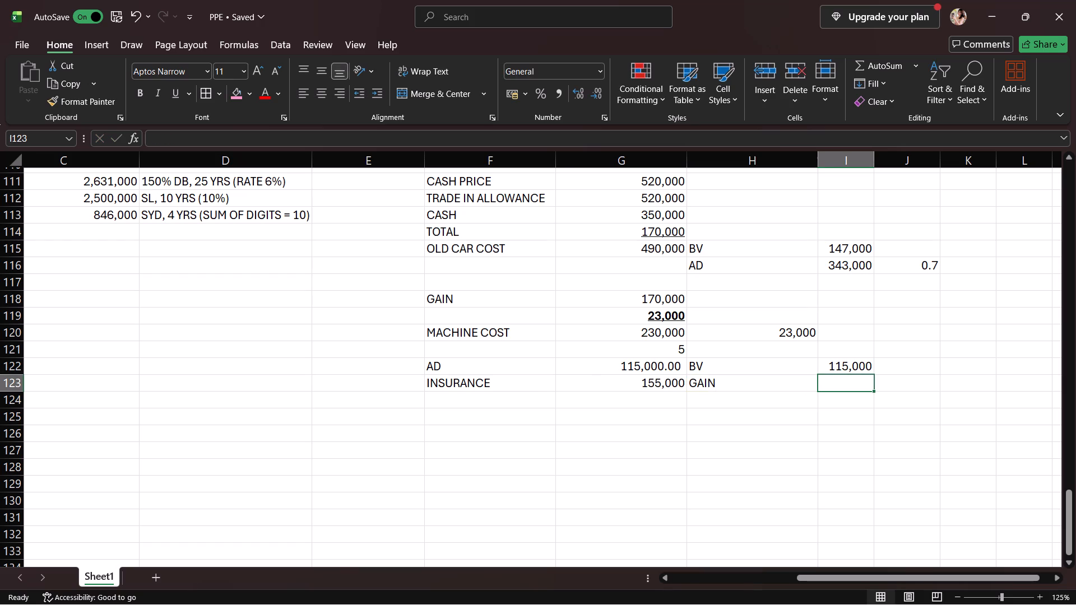
{"action": "key", "text": "equal"}
{"action": "left_click", "coordinate": [646, 385]}
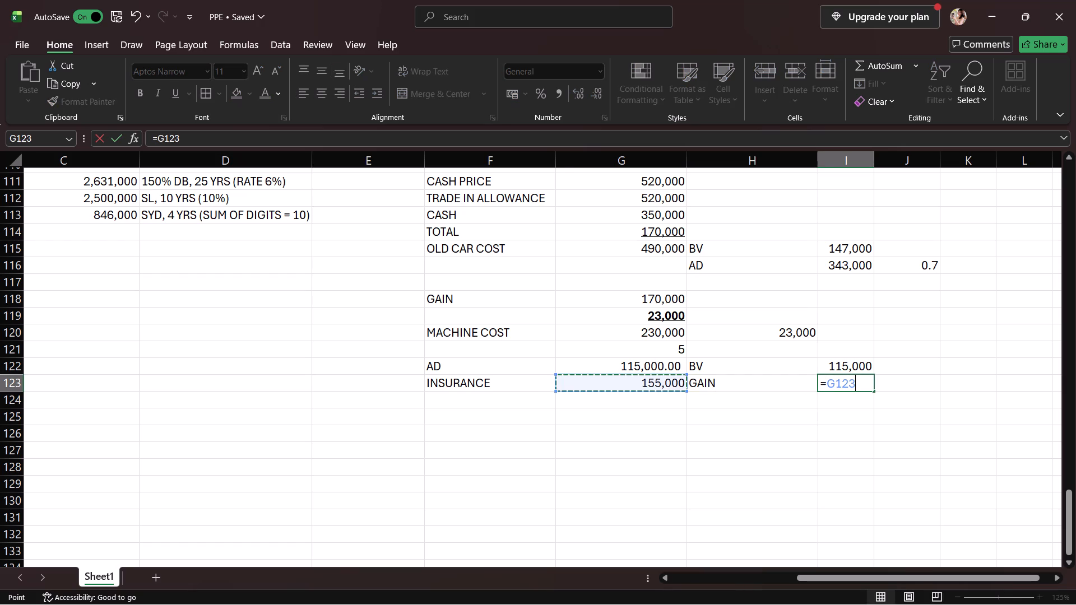
{"action": "key", "text": "minus"}
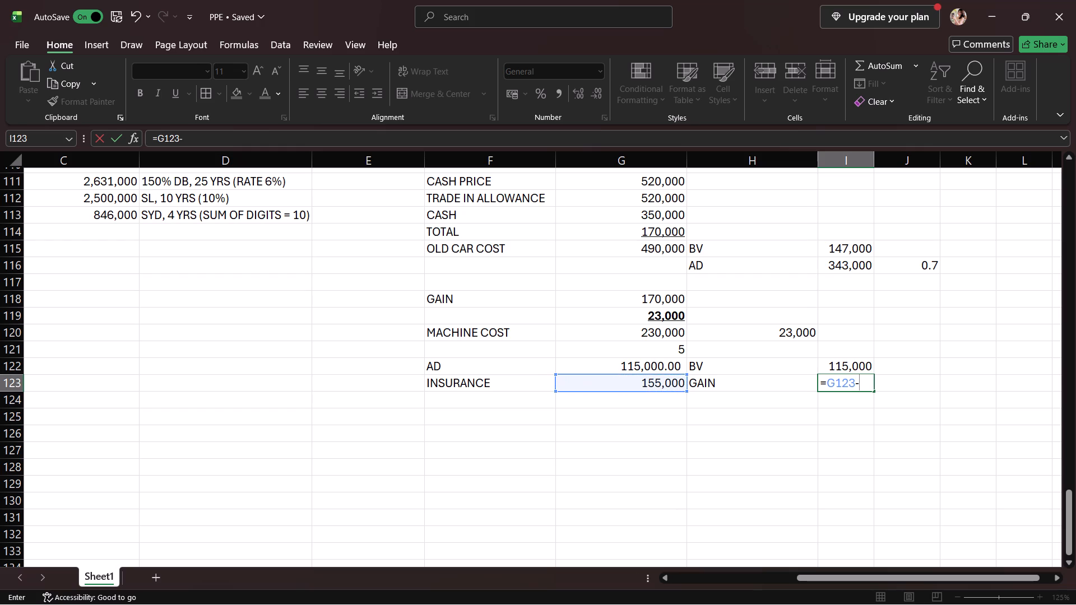
{"action": "left_click", "coordinate": [658, 369]}
{"action": "key", "text": "Return"}
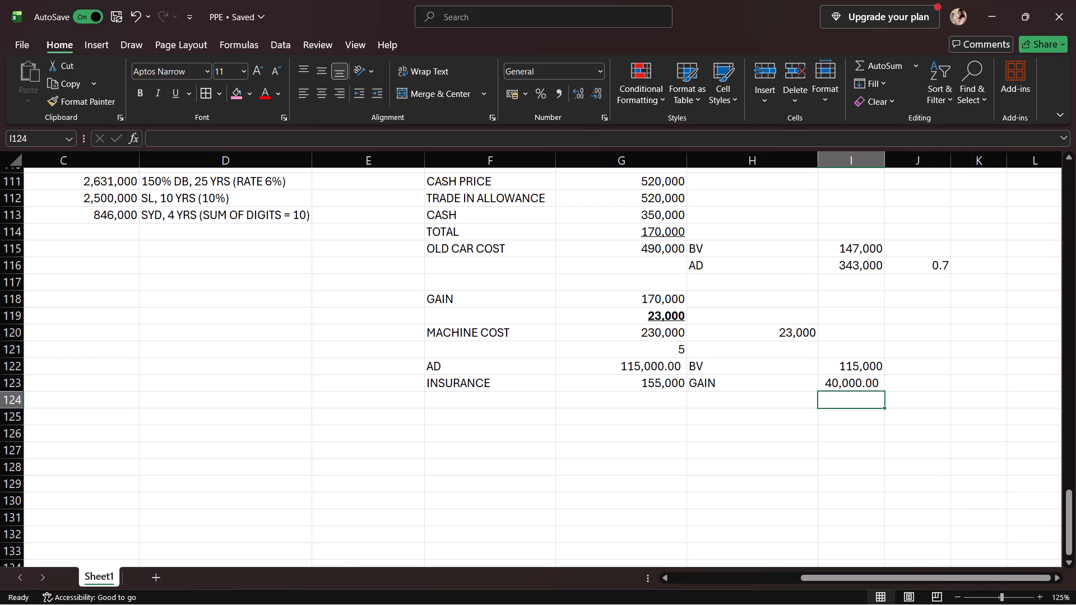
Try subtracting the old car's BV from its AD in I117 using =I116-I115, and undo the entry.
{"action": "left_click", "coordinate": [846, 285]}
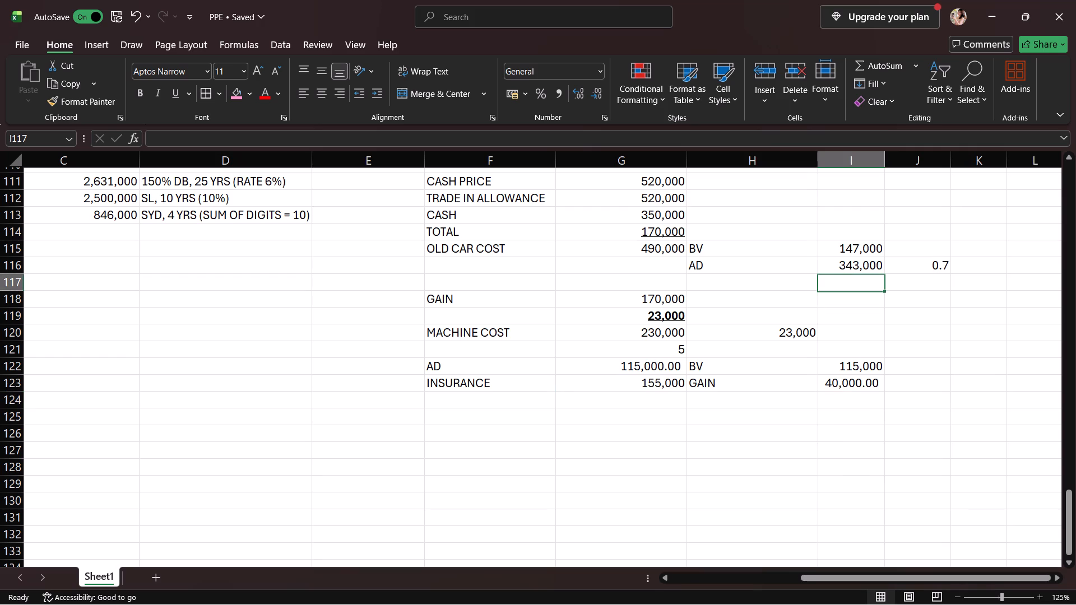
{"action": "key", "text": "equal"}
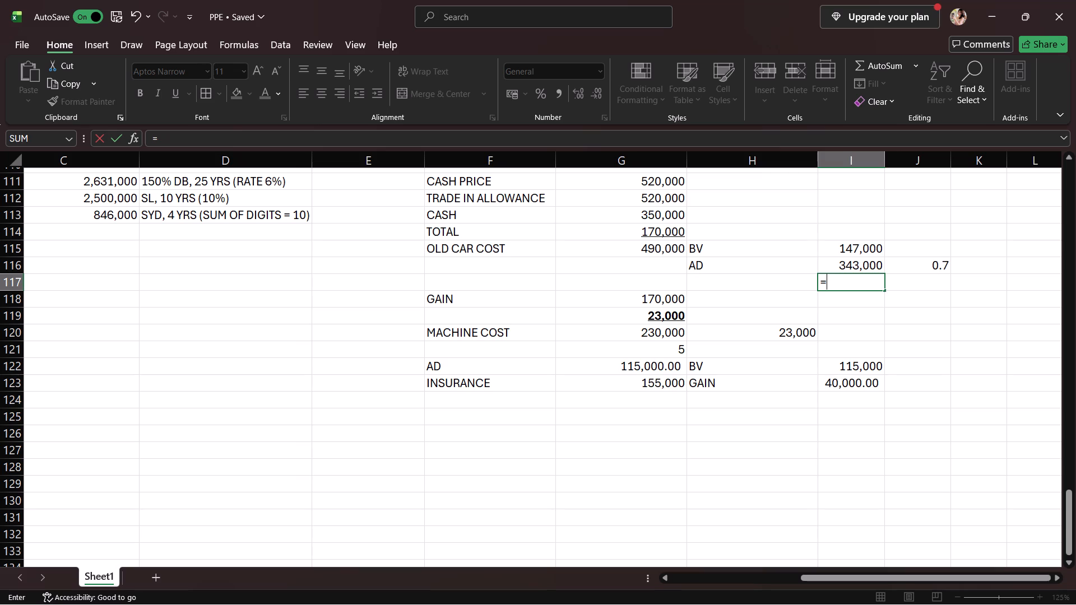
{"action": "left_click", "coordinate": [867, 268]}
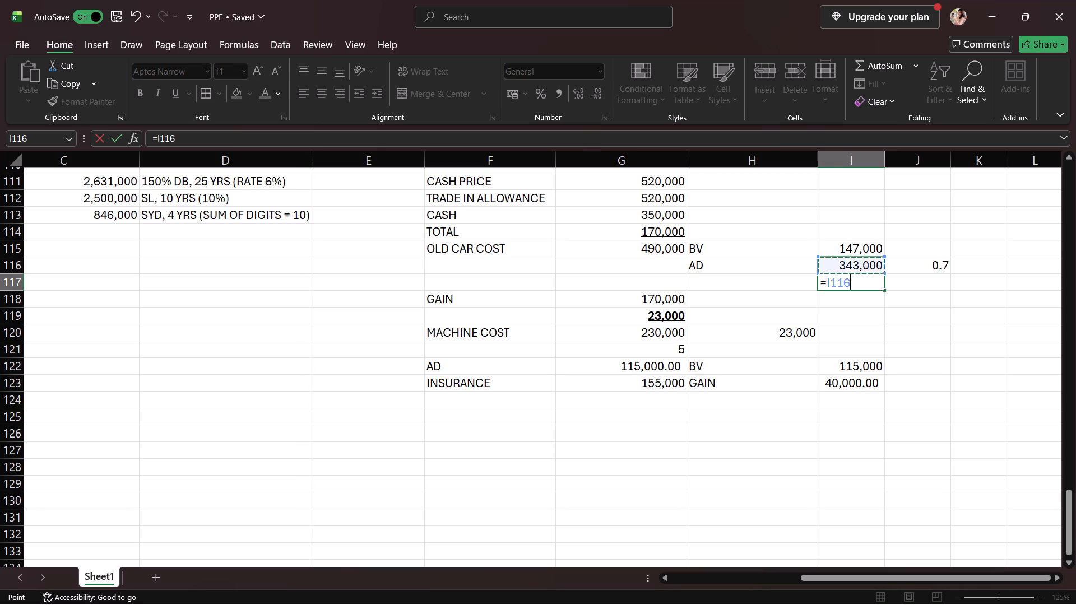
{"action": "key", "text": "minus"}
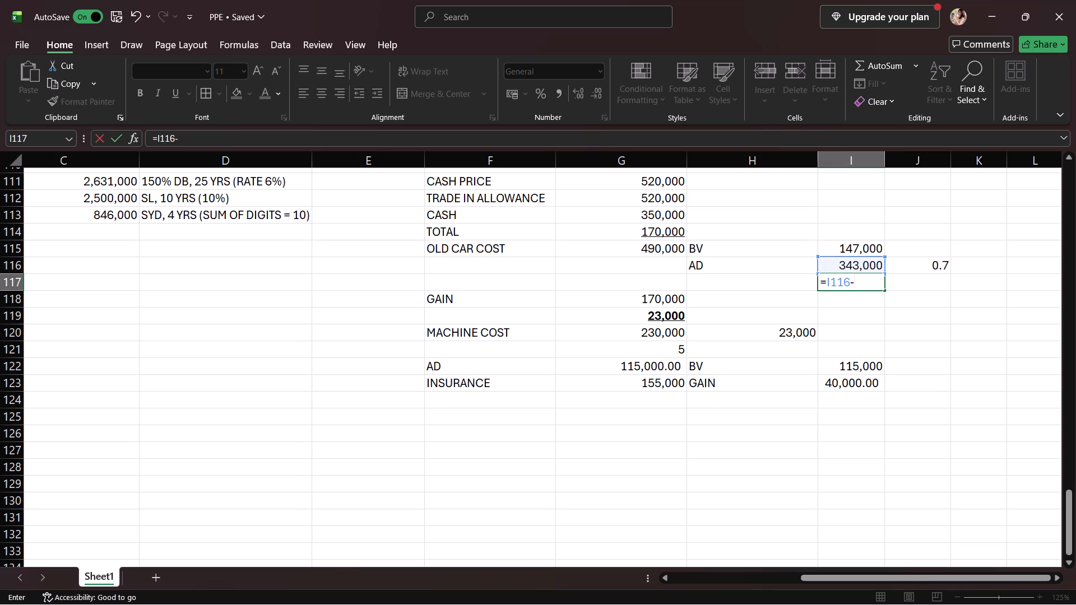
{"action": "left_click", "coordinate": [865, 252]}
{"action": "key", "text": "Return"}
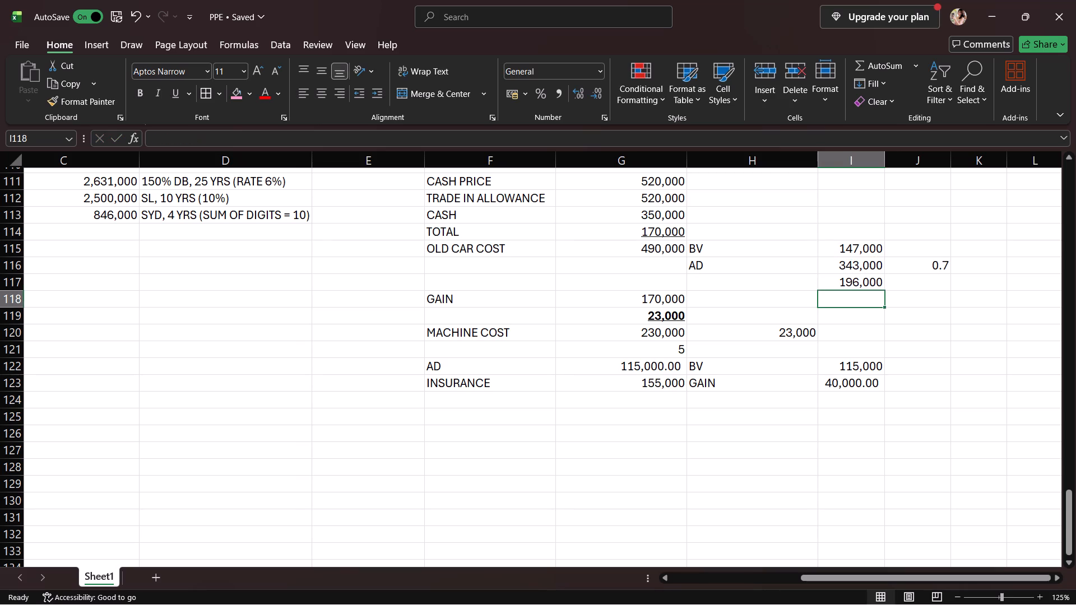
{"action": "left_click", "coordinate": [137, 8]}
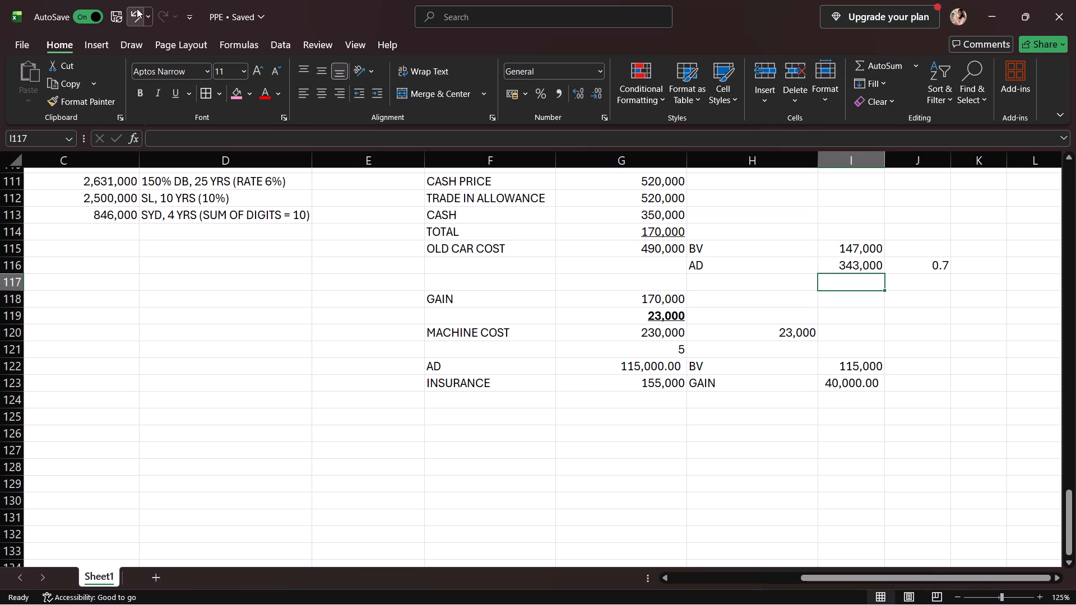
Bold the machine's GAIN label in H123, and bold and underline its amount in I123.
{"action": "left_click", "coordinate": [604, 399]}
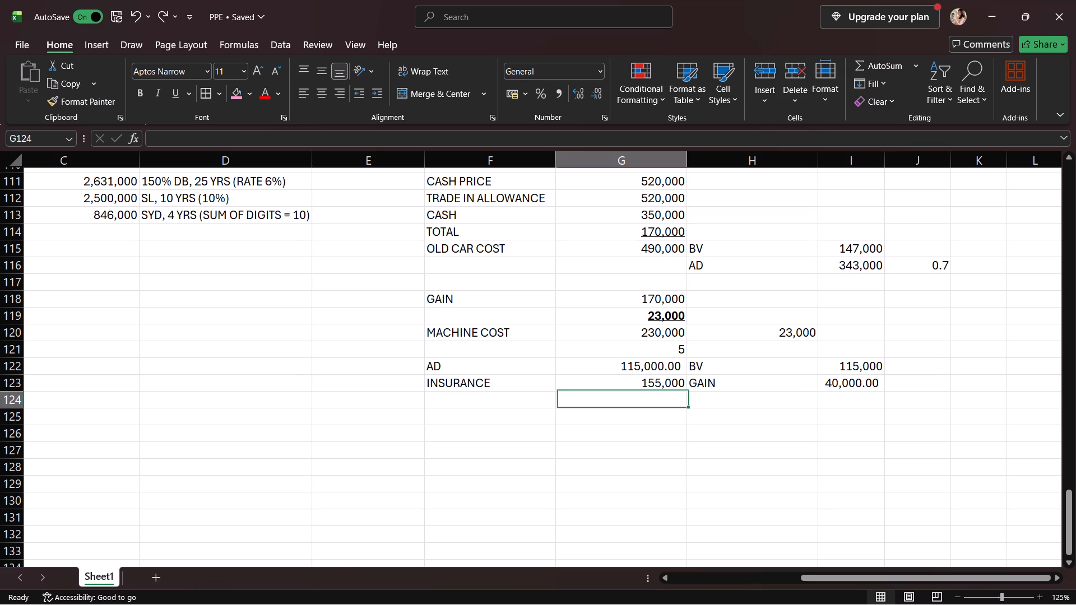
{"action": "left_click", "coordinate": [771, 383]}
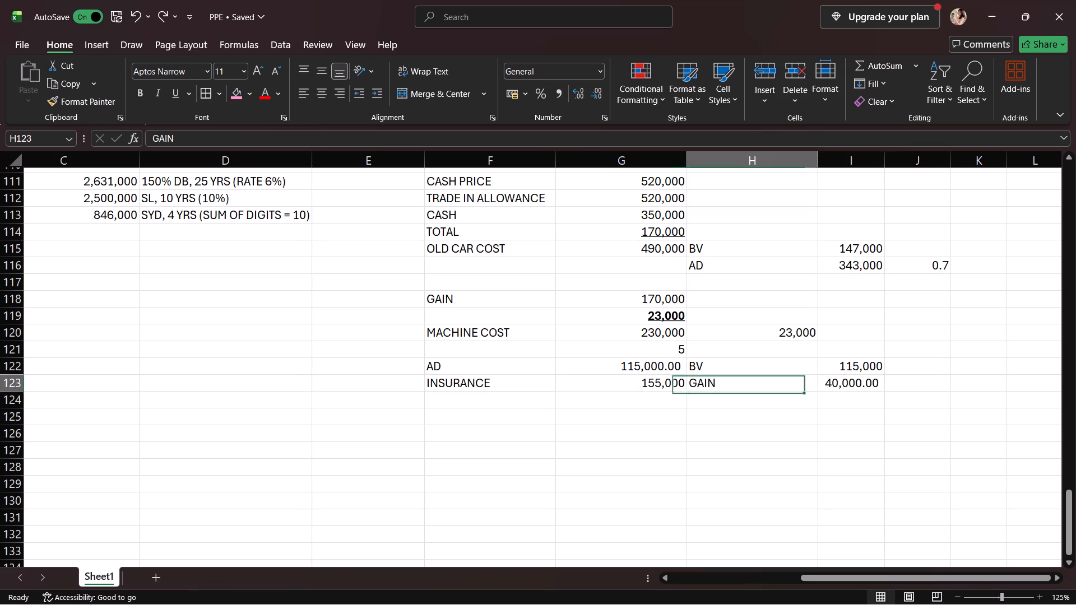
{"action": "left_click", "coordinate": [137, 89]}
{"action": "left_click", "coordinate": [873, 380]}
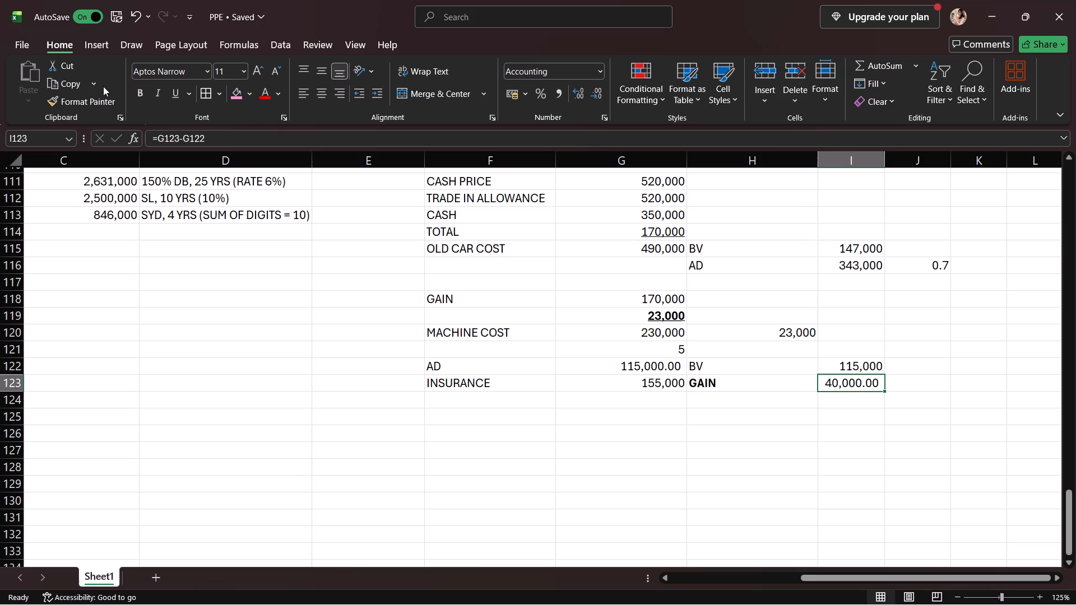
{"action": "left_click", "coordinate": [137, 95]}
{"action": "left_click", "coordinate": [175, 94]}
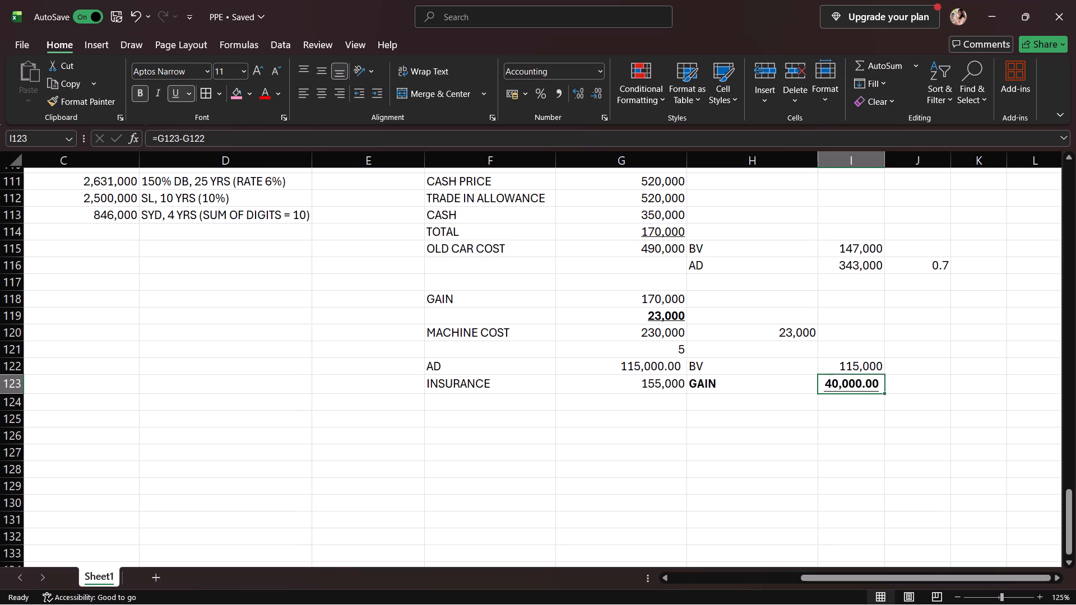
Start a new cost computation with COST 2,800,000 in F125:G125 and FREIGHT 50,000 in F126:G126.
{"action": "left_click", "coordinate": [441, 416]}
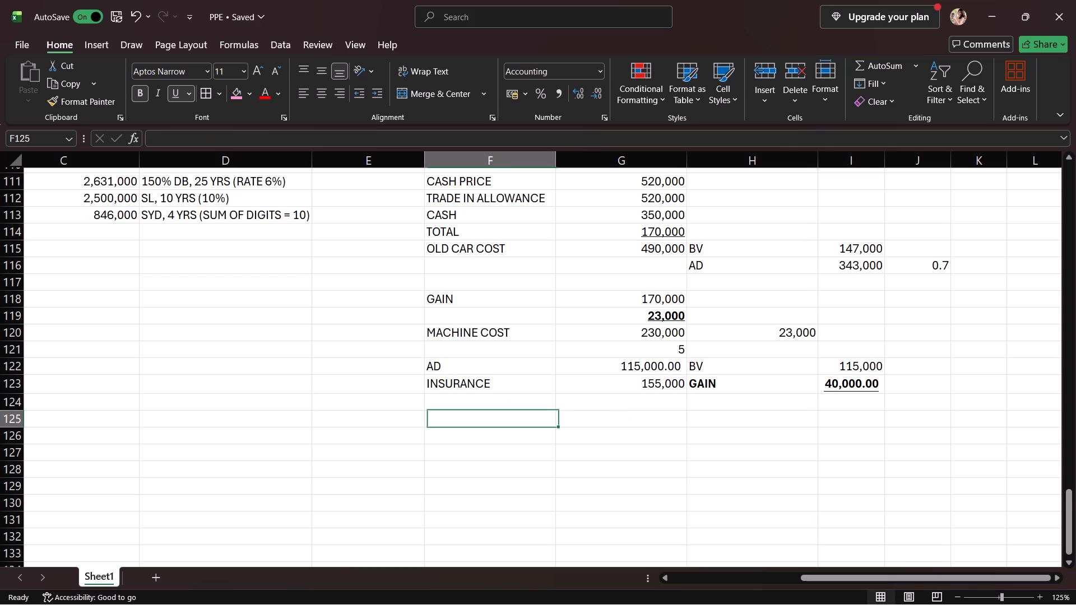
{"action": "type", "text": "COST"}
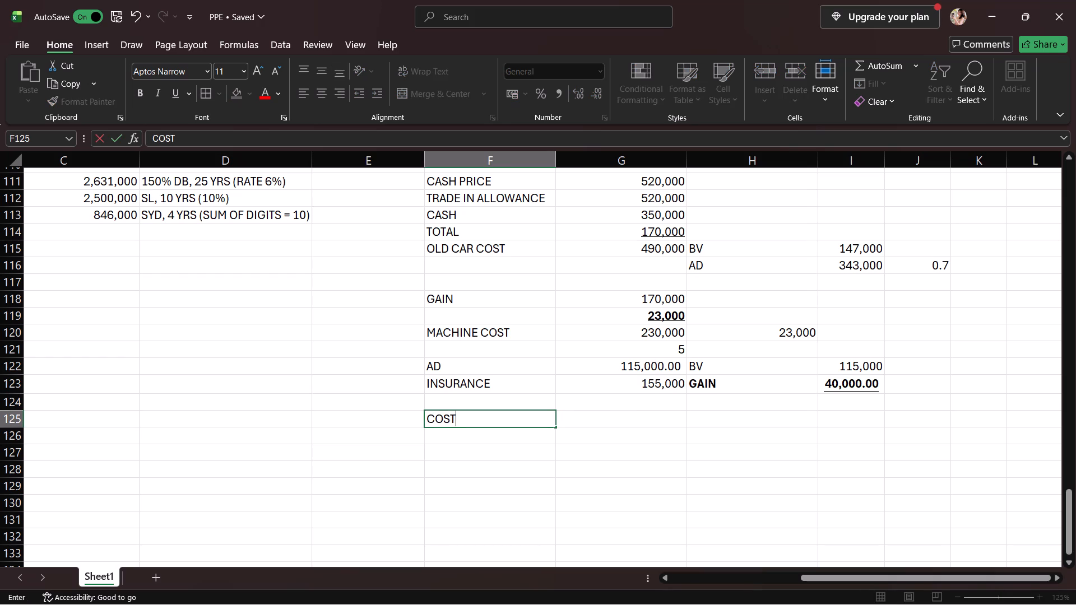
{"action": "left_click", "coordinate": [634, 422]}
{"action": "type", "text": "2,800,000"}
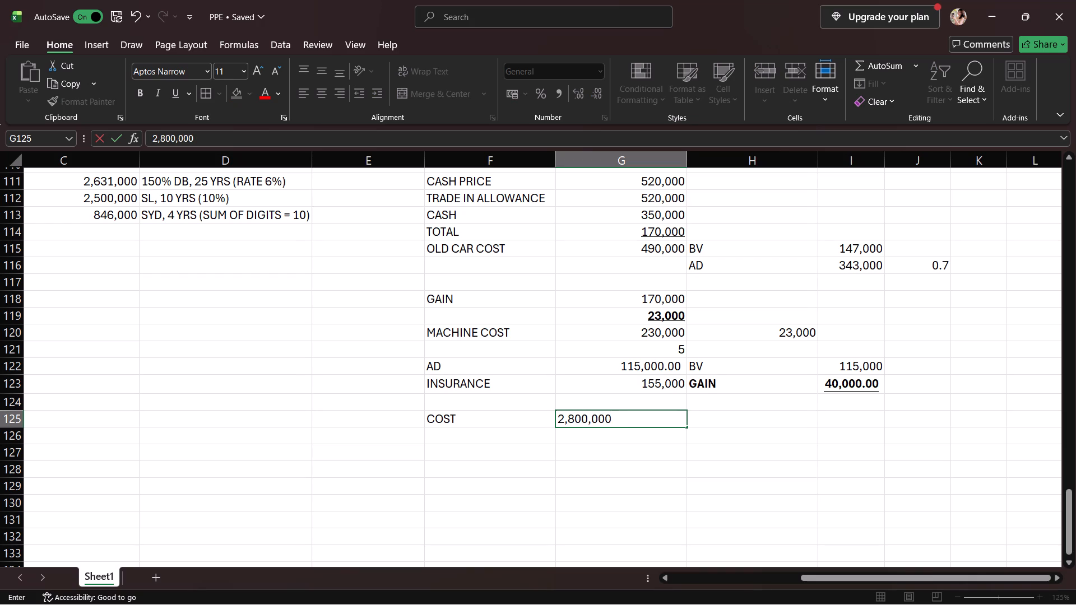
{"action": "left_click", "coordinate": [502, 439]}
{"action": "type", "text": "FREIGHT"}
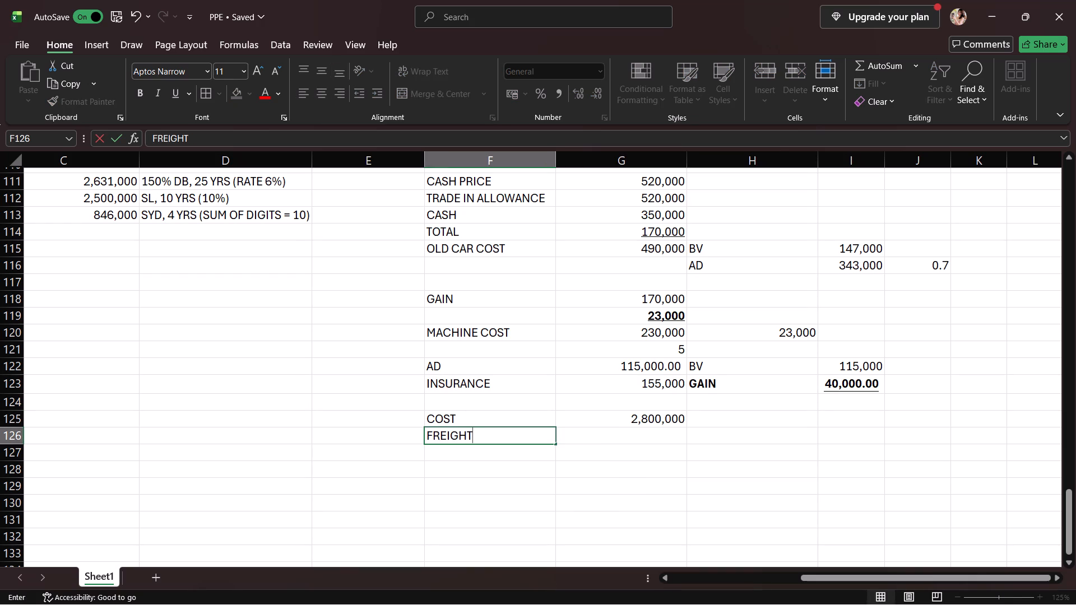
{"action": "left_click", "coordinate": [567, 438]}
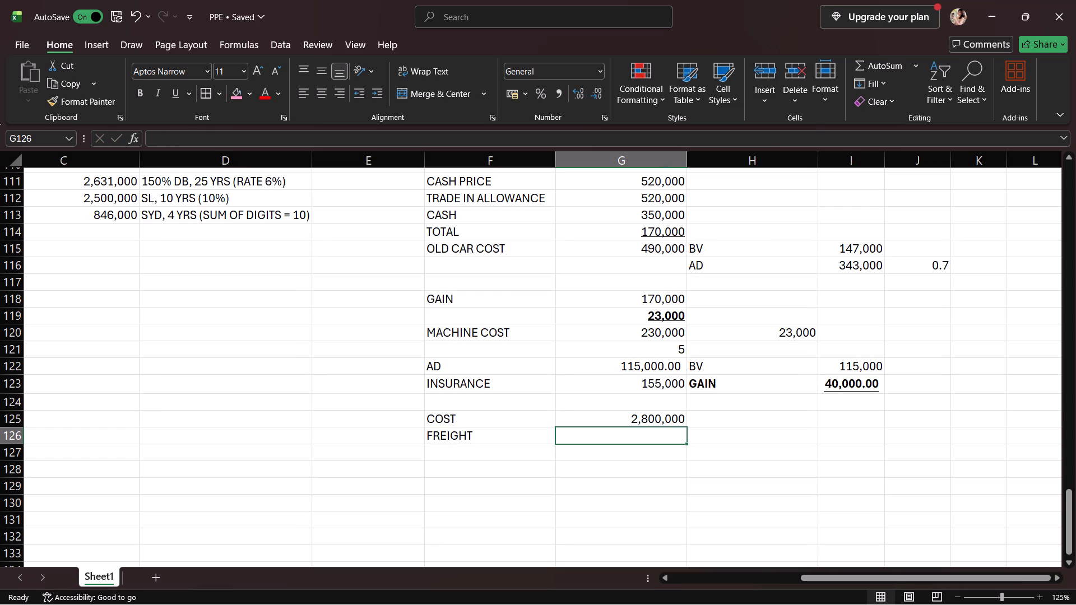
{"action": "type", "text": "50,000"}
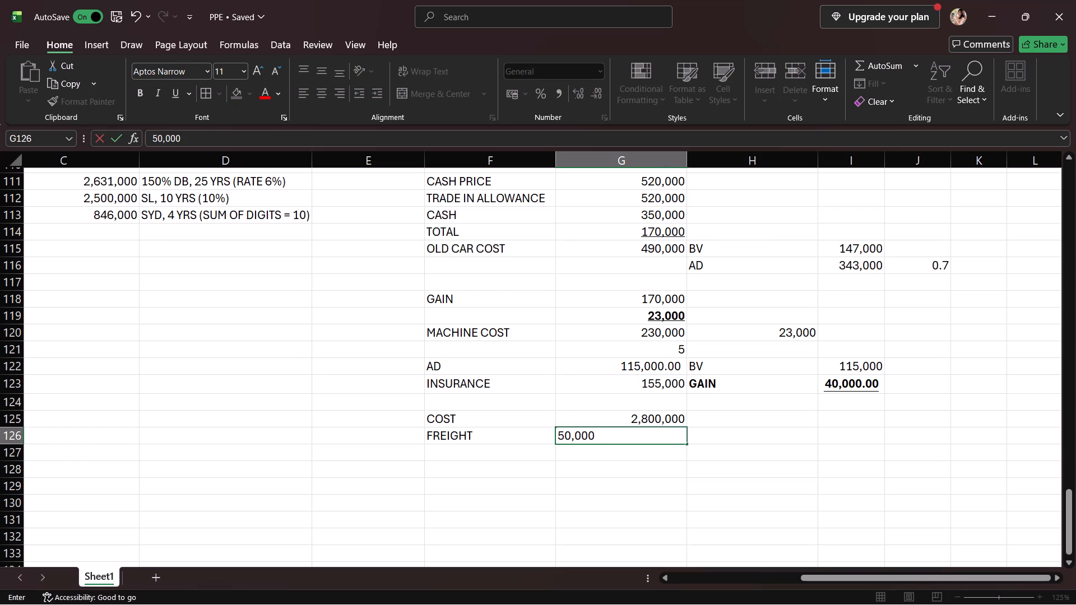
Add an INSTALLATION row below FREIGHT, with the label in F127 and 250,000 in G127.
{"action": "left_click", "coordinate": [539, 457]}
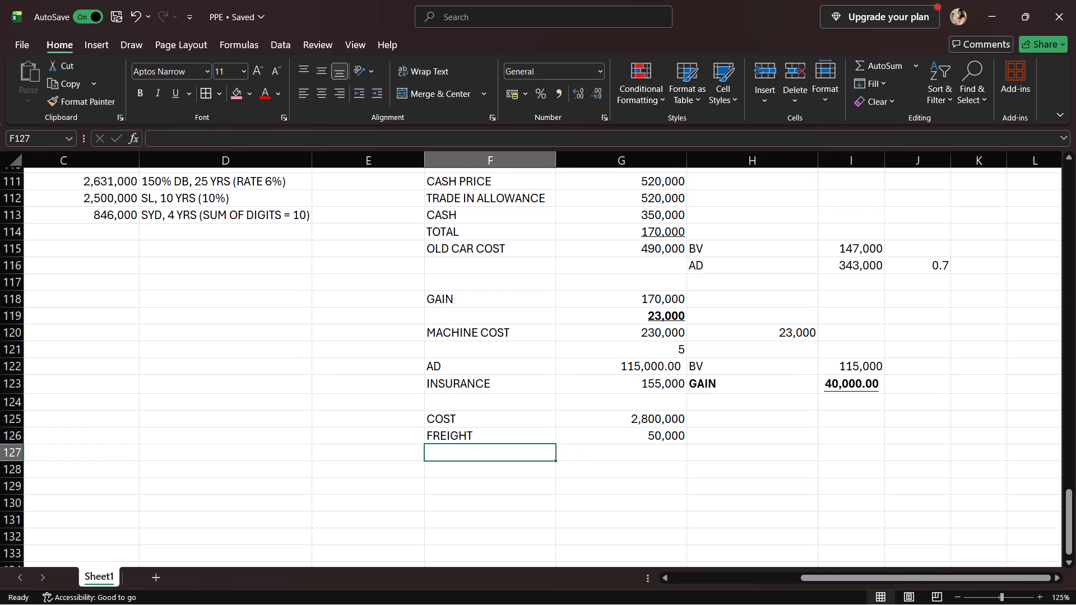
{"action": "type", "text": "INSTALLATION"}
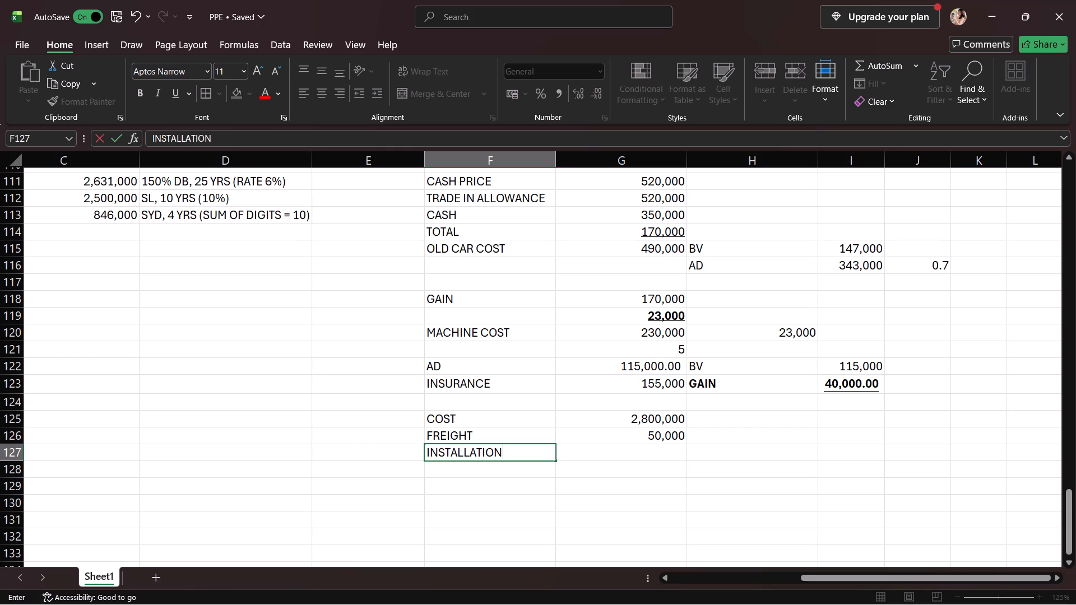
{"action": "left_click", "coordinate": [605, 462]}
{"action": "left_click", "coordinate": [606, 457]}
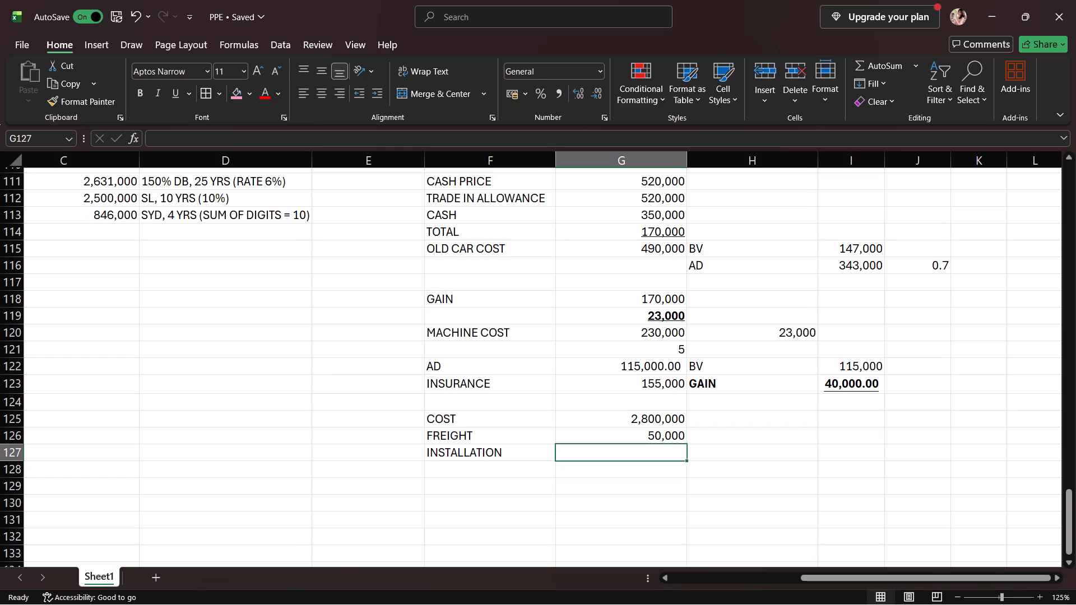
{"action": "type", "text": "250,000"}
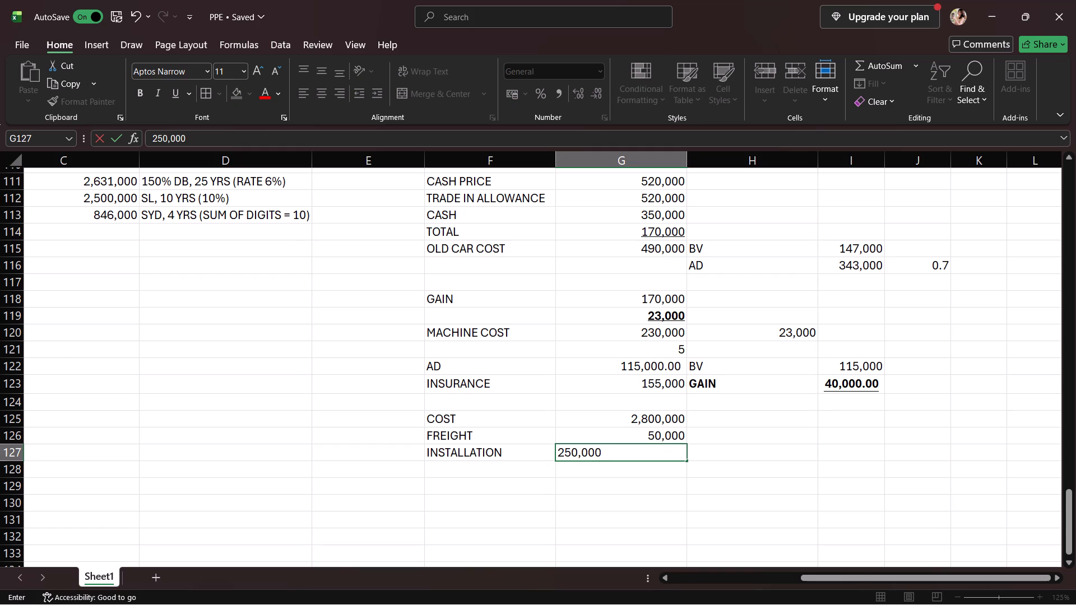
{"action": "left_click", "coordinate": [712, 457]}
{"action": "left_click", "coordinate": [649, 476]}
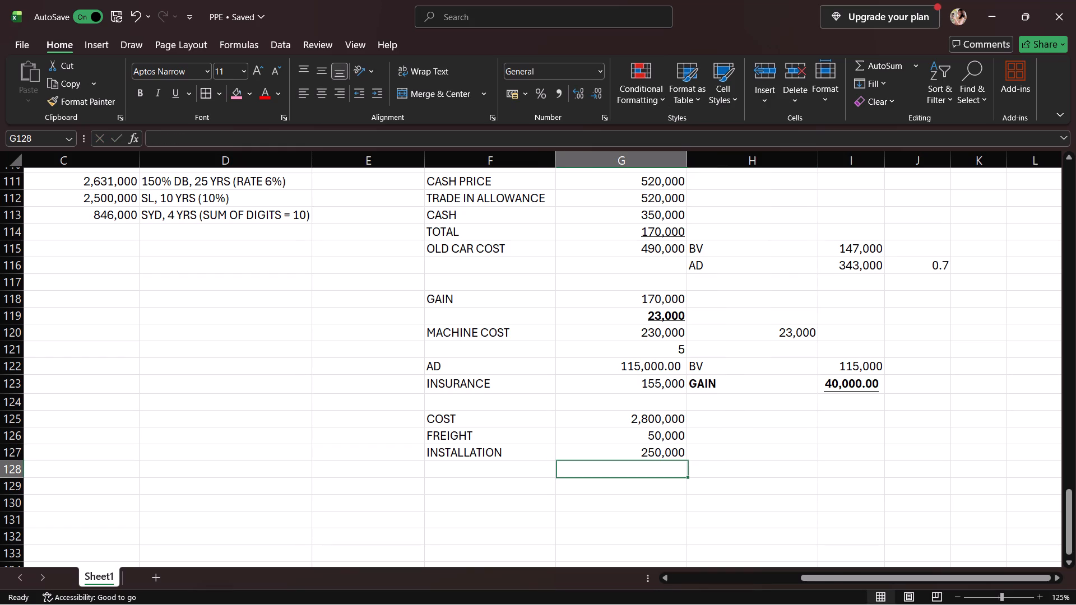
Label F128 as TOTAL COST below the INSTALLATION row.
{"action": "left_click", "coordinate": [505, 473]}
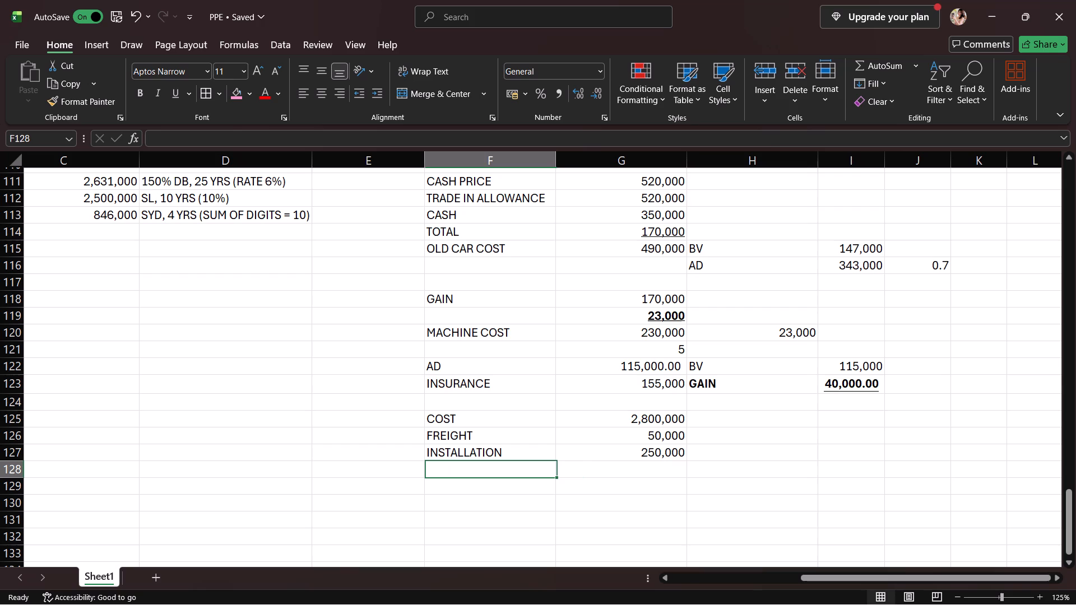
{"action": "type", "text": "TOY"}
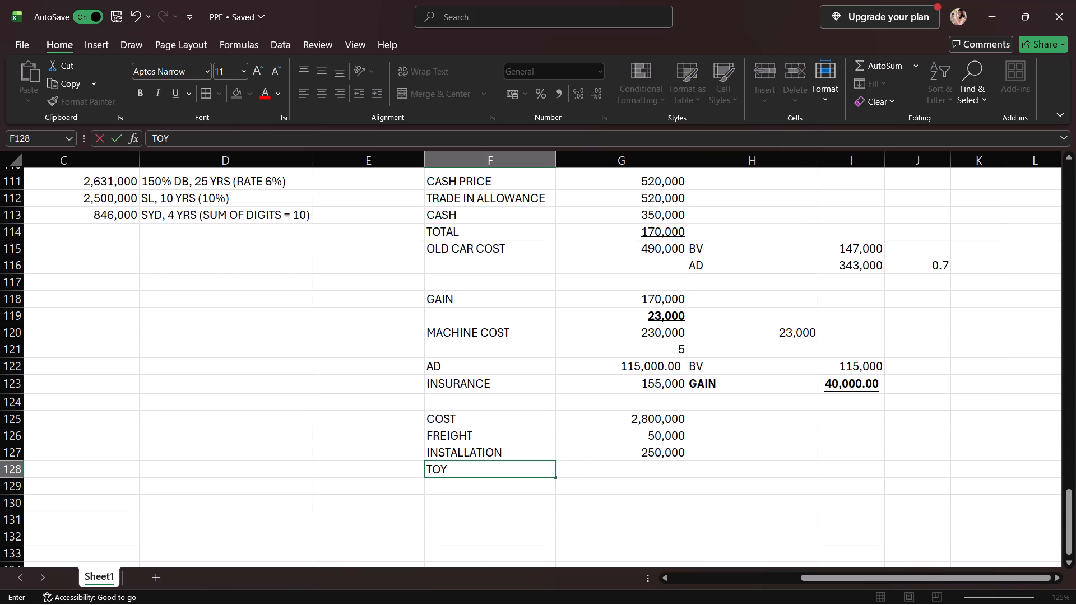
{"action": "key", "text": "BackSpace"}
{"action": "type", "text": "TA"}
{"action": "type", "text": "L COST"}
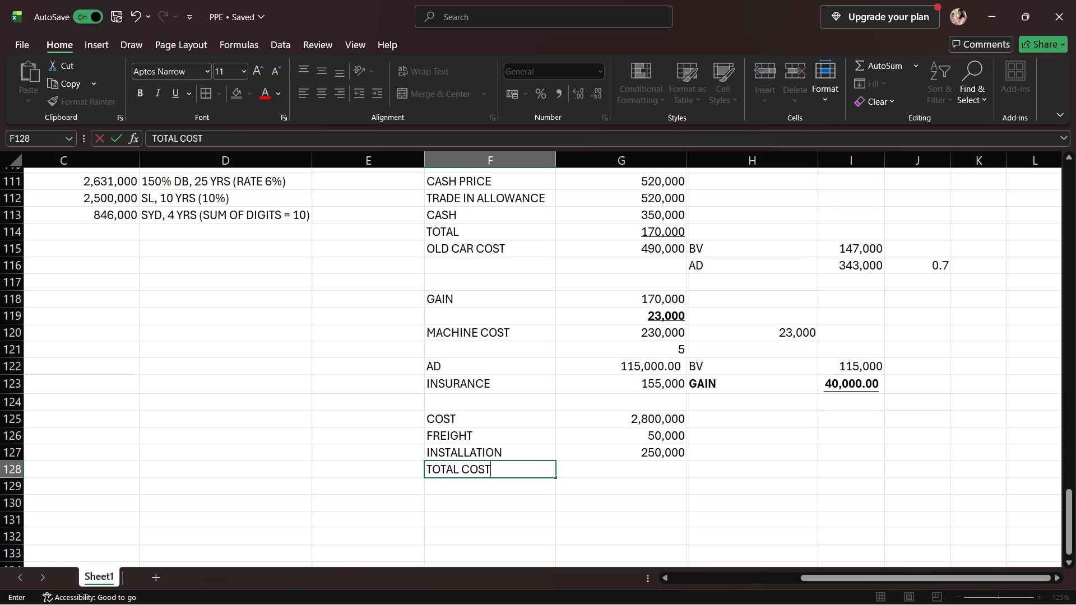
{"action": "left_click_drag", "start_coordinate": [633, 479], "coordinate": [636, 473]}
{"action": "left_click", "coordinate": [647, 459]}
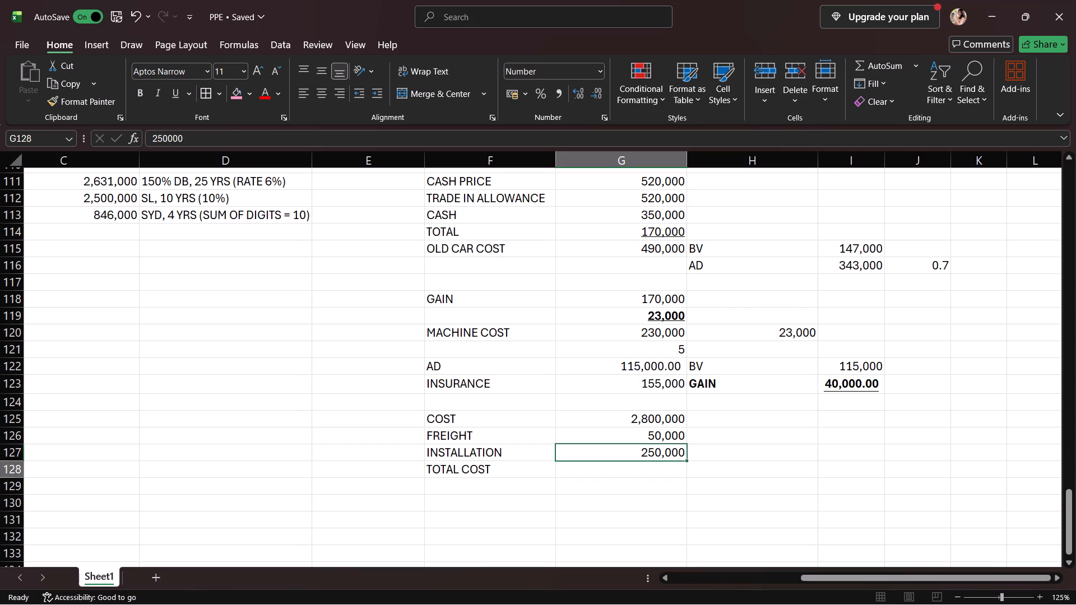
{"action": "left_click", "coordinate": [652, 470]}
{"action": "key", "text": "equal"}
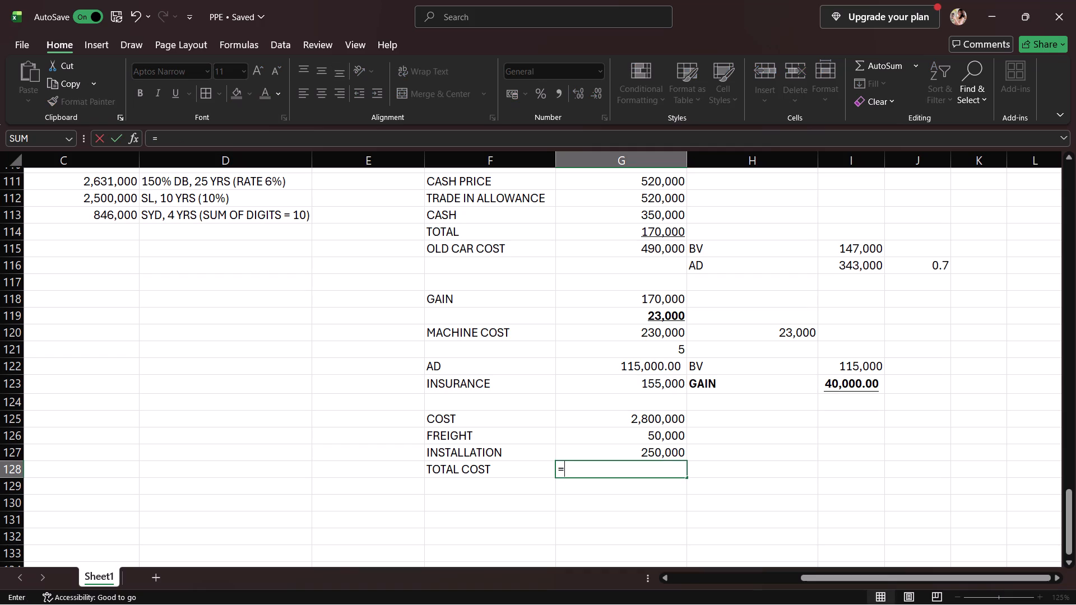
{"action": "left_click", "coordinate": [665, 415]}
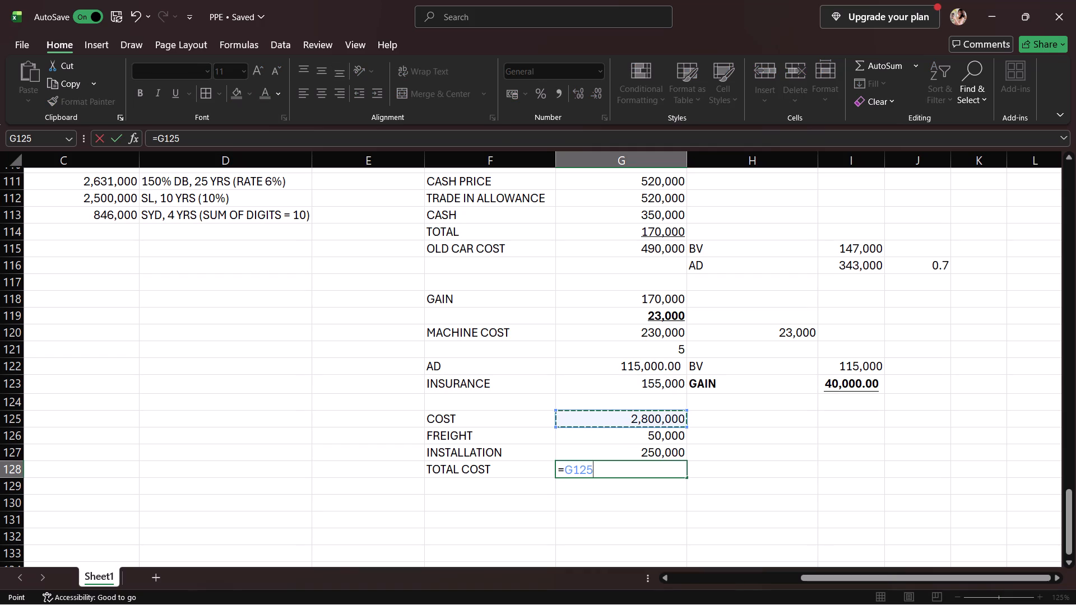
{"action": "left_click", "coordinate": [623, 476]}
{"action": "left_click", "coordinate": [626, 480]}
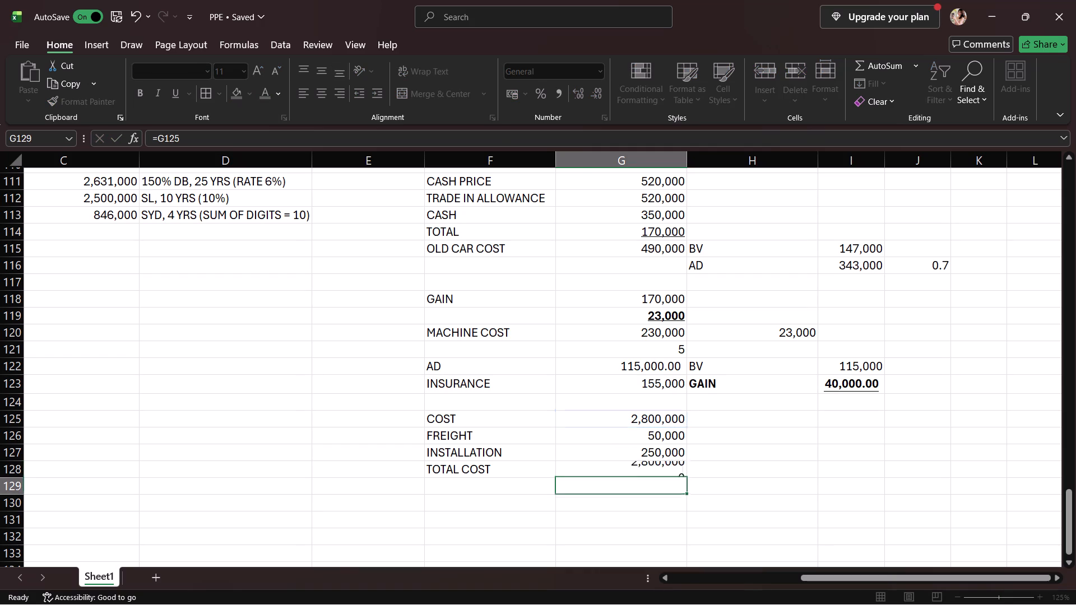
Replace the TOTAL COST amount in G128 with a SUM formula adding G125, G126 and G127.
{"action": "left_click", "coordinate": [624, 470]}
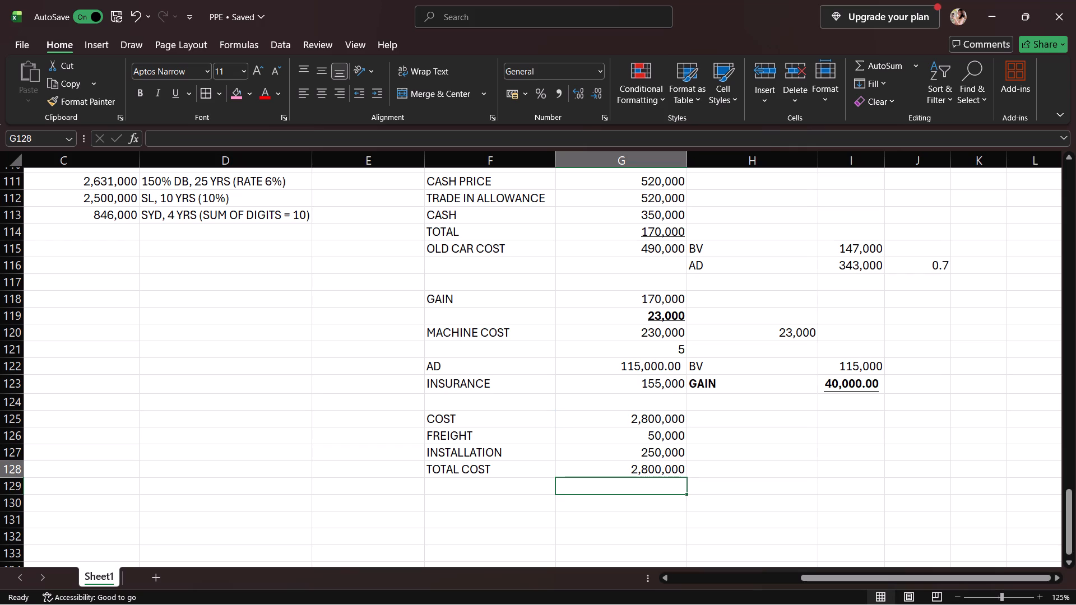
{"action": "key", "text": "BackSpace"}
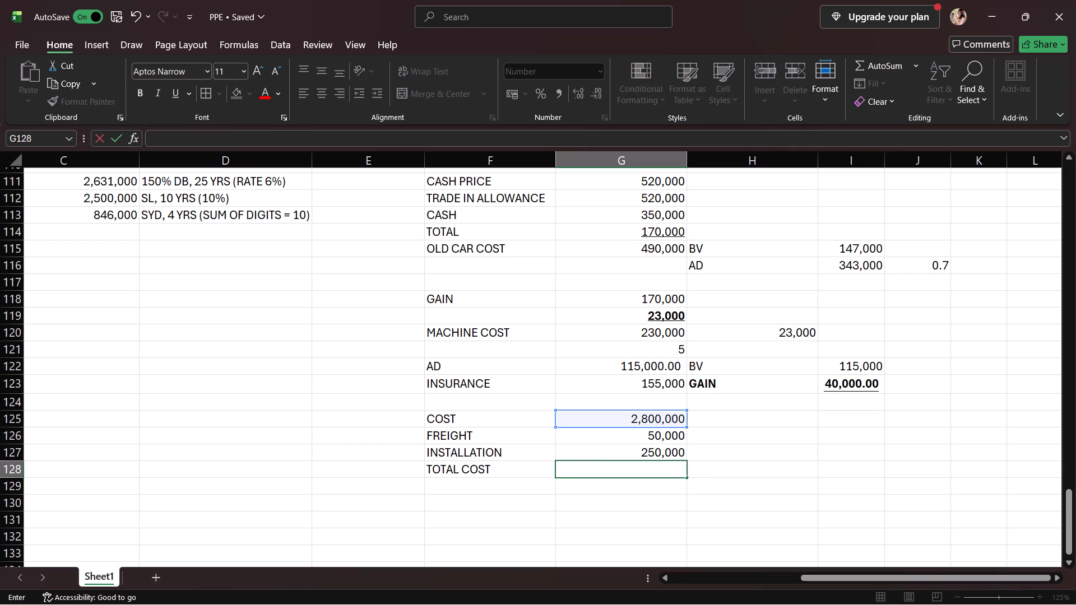
{"action": "key", "text": "equal"}
{"action": "type", "text": "SUM"}
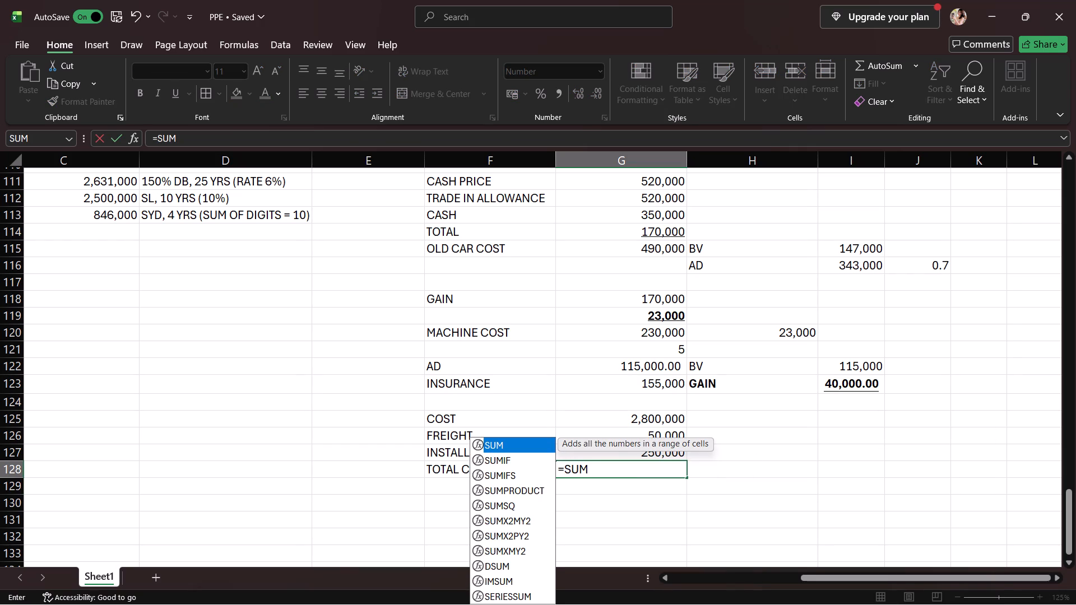
{"action": "key", "text": "9"}
{"action": "key", "text": "BackSpace"}
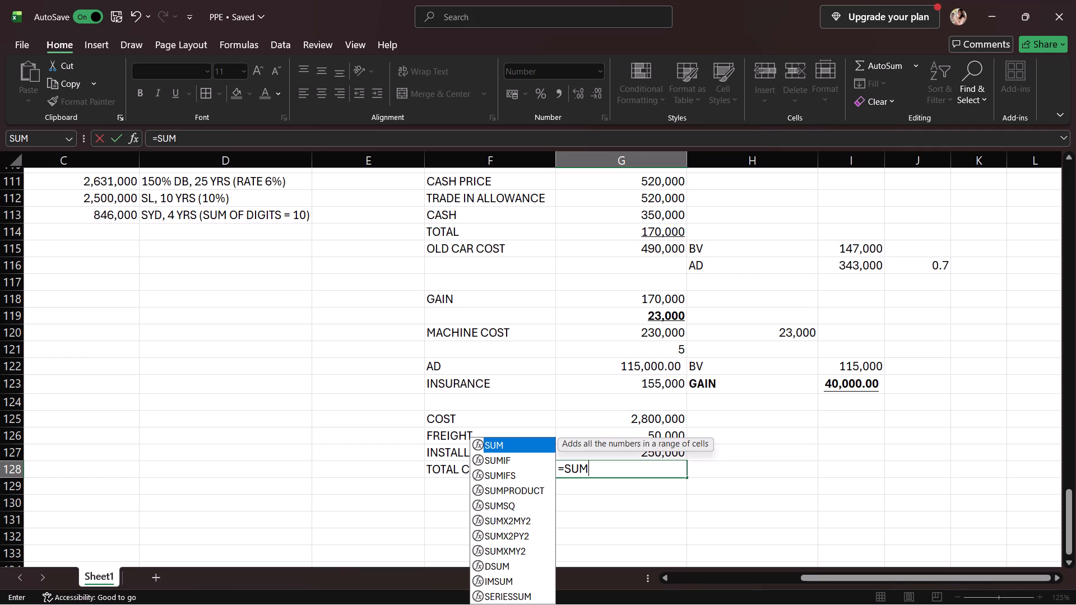
{"action": "key", "text": "shift+parenleft"}
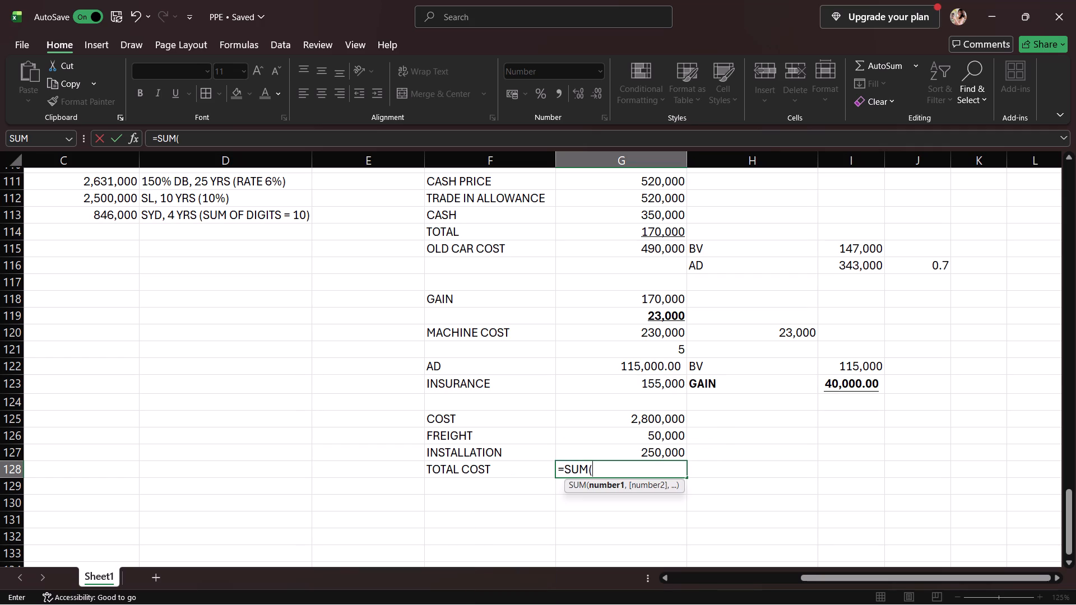
{"action": "left_click", "coordinate": [639, 416]}
{"action": "left_click", "coordinate": [643, 430]}
{"action": "left_click", "coordinate": [644, 417]}
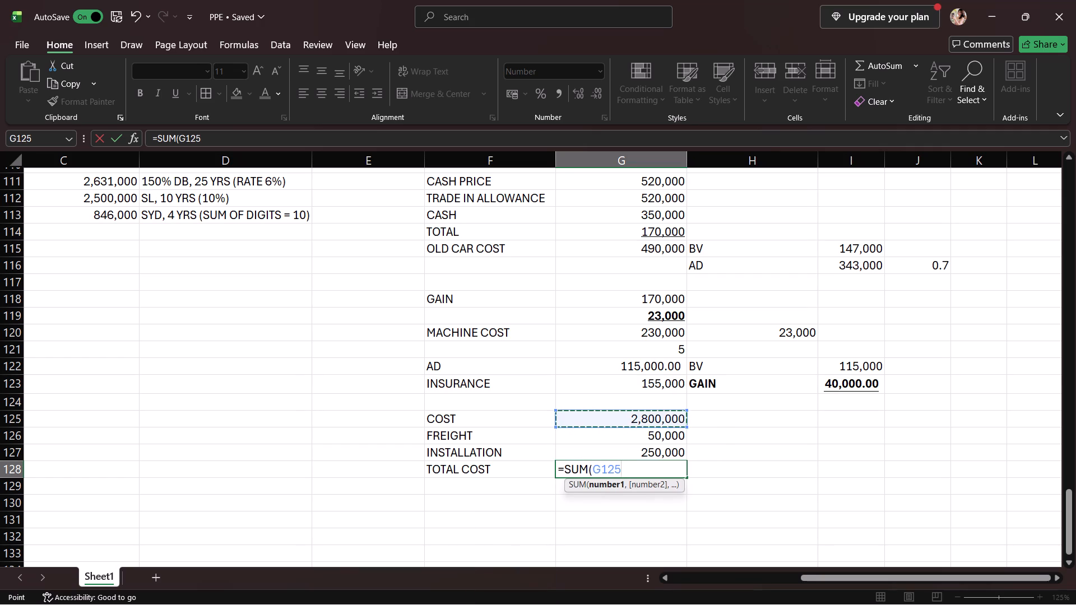
{"action": "key", "text": "shift+plus"}
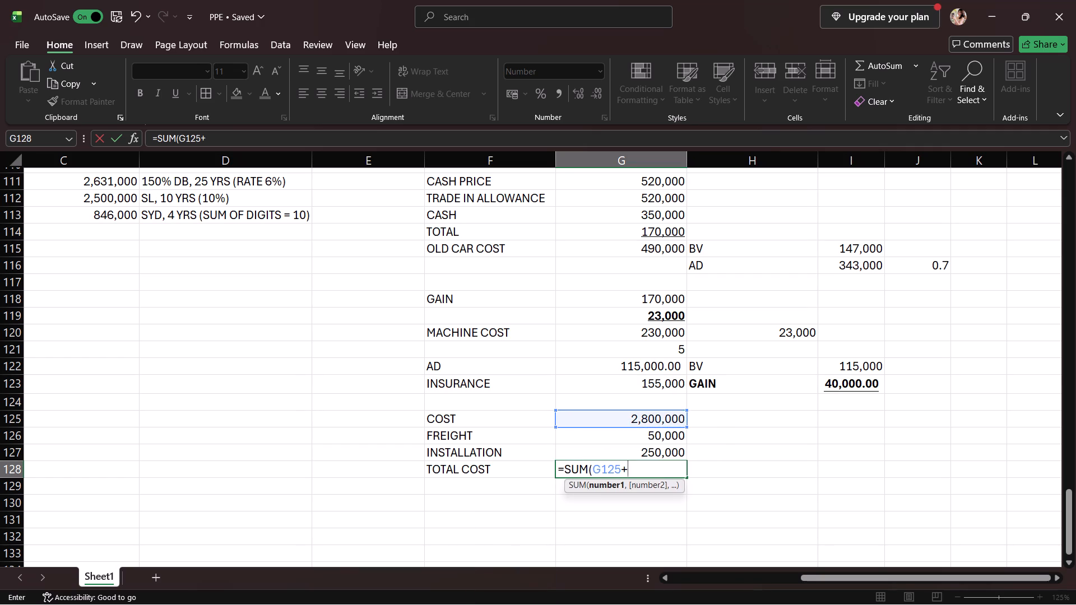
{"action": "key", "text": "BackSpace"}
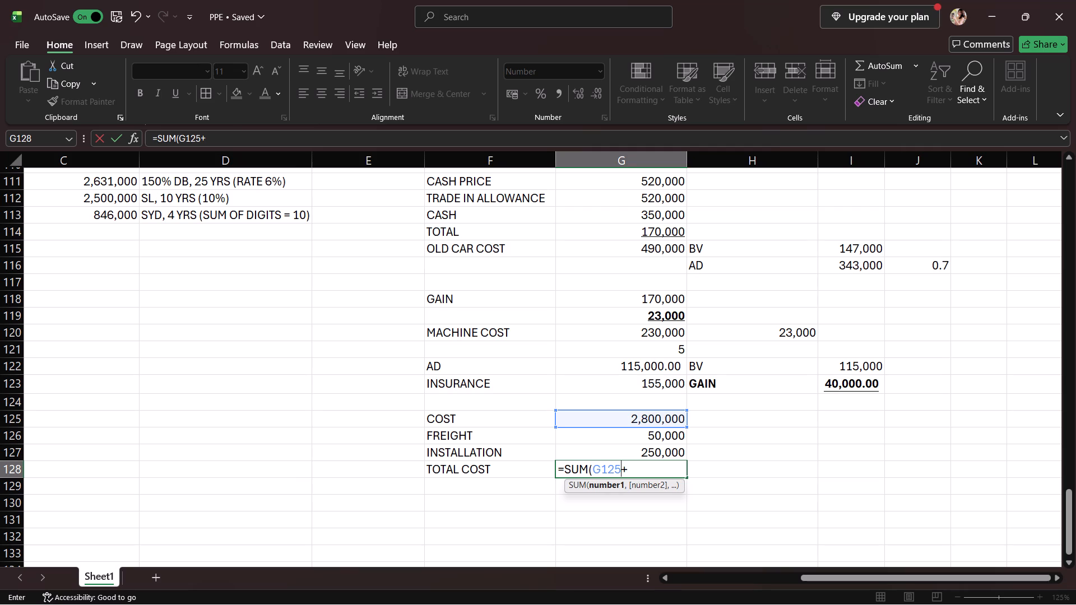
{"action": "key", "text": "comma"}
{"action": "left_click", "coordinate": [674, 431]}
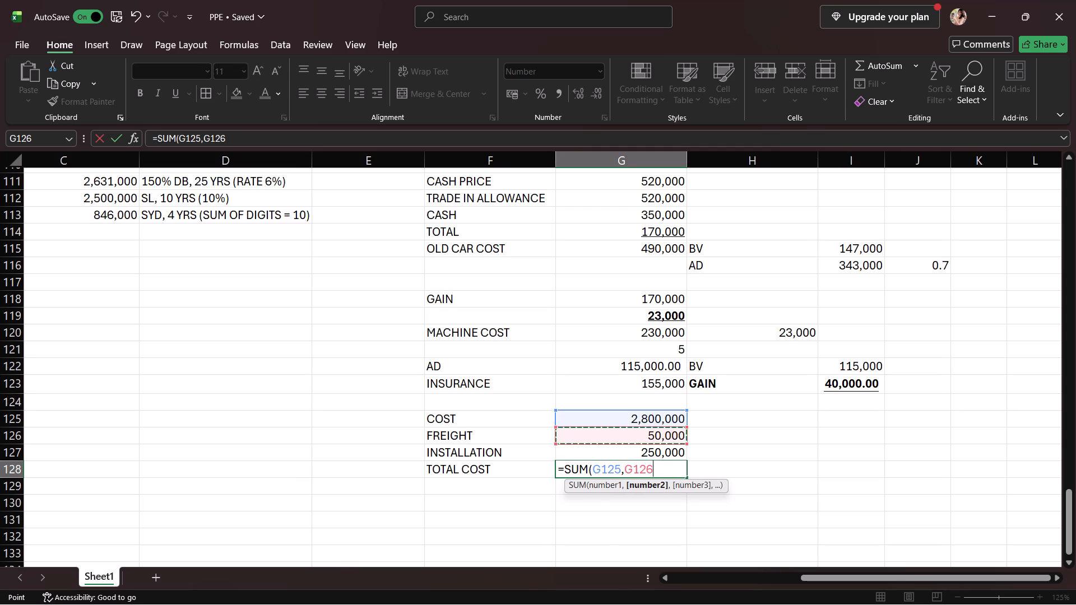
{"action": "key", "text": "comma"}
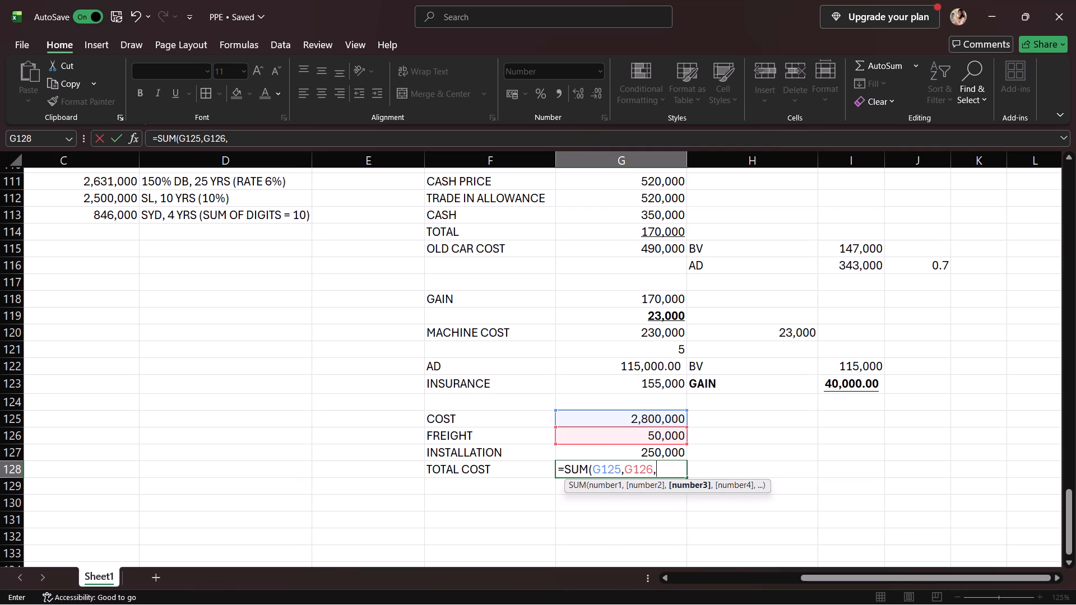
{"action": "left_click", "coordinate": [680, 453]}
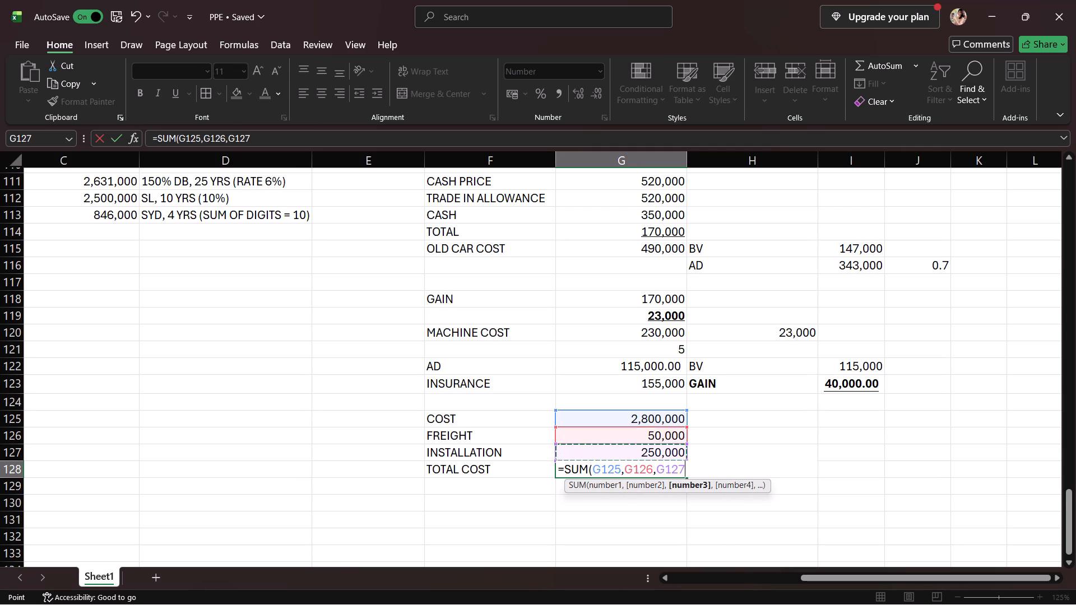
{"action": "key", "text": "shift+parenright"}
{"action": "key", "text": "Return"}
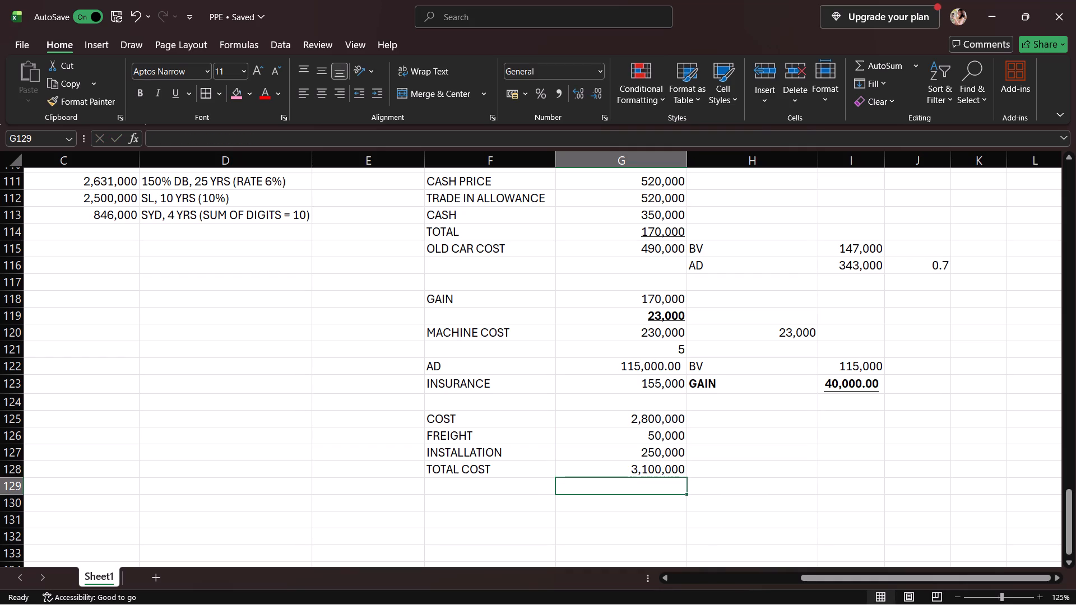
Bold and underline the total cost amount in G128, and bold its TOTAL COST label in F128.
{"action": "left_click", "coordinate": [662, 473]}
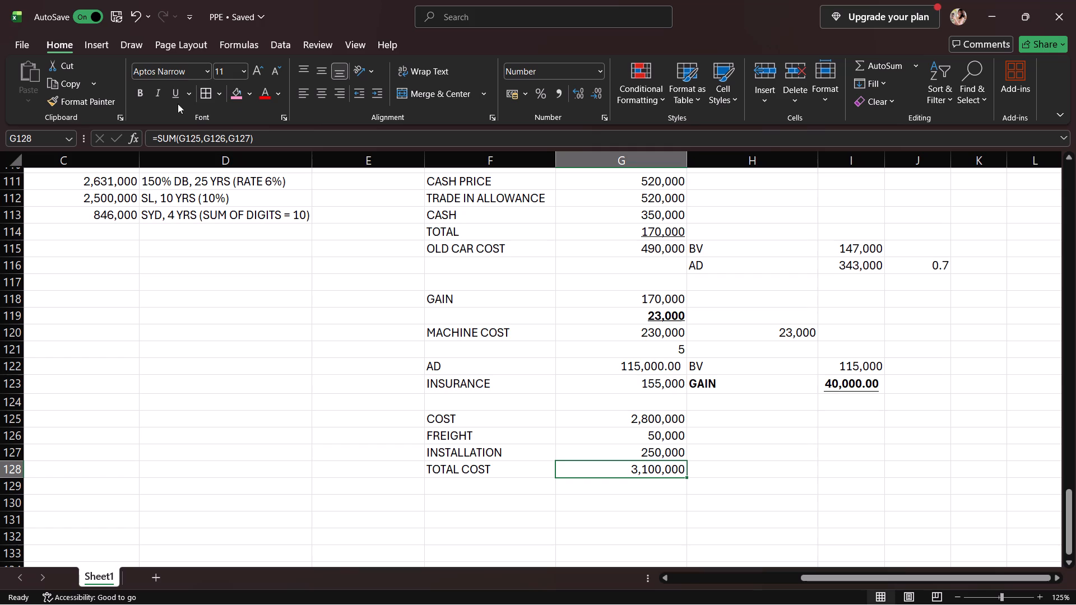
{"action": "left_click", "coordinate": [138, 86]}
{"action": "left_click", "coordinate": [170, 86]}
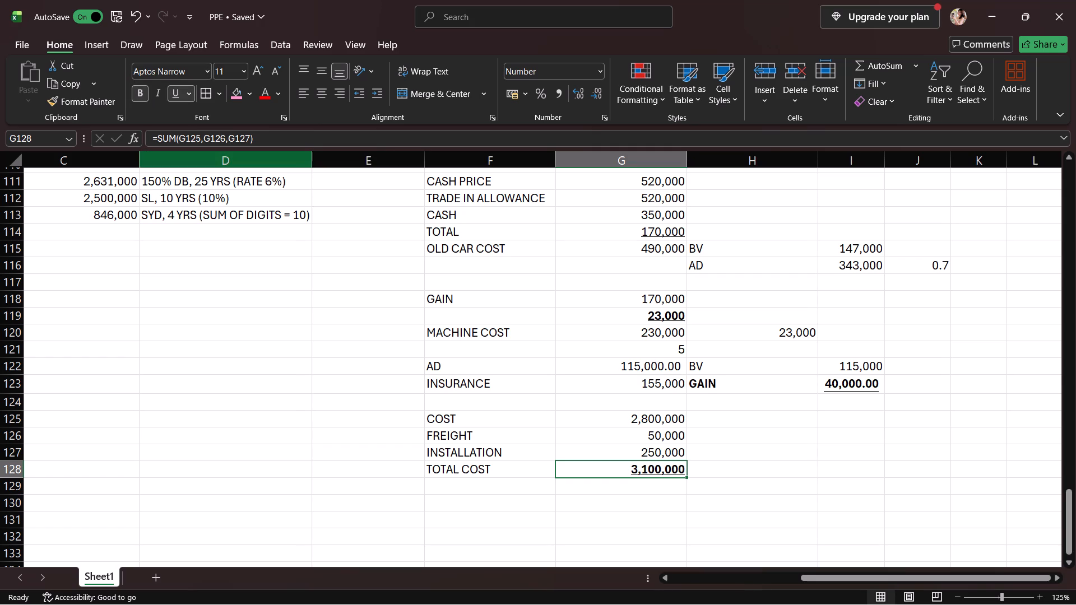
{"action": "left_click", "coordinate": [509, 463]}
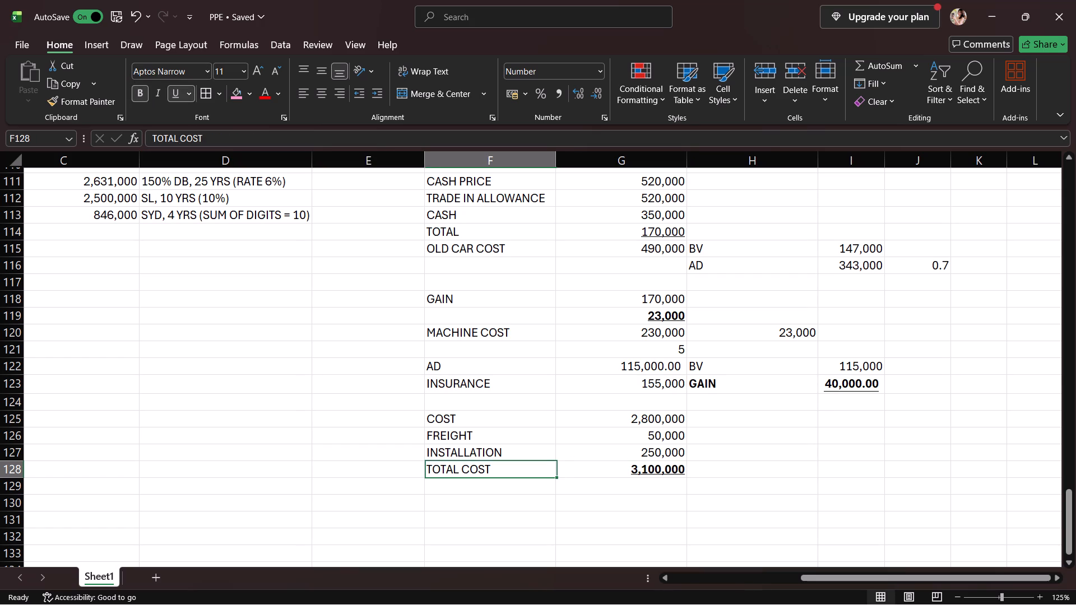
{"action": "left_click", "coordinate": [134, 92]}
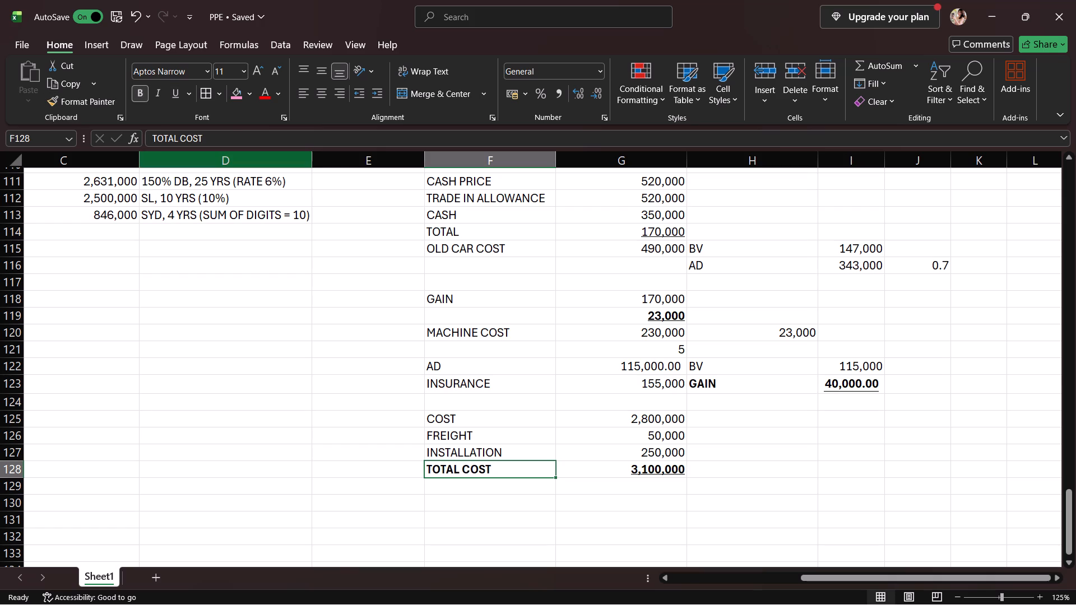
Start a new computation below the working schedule with the heading DEPRECIATION EXPENSE - BUILDING in A129.
{"action": "scroll", "coordinate": [410, 350], "scroll_direction": "down", "scroll_amount": 1}
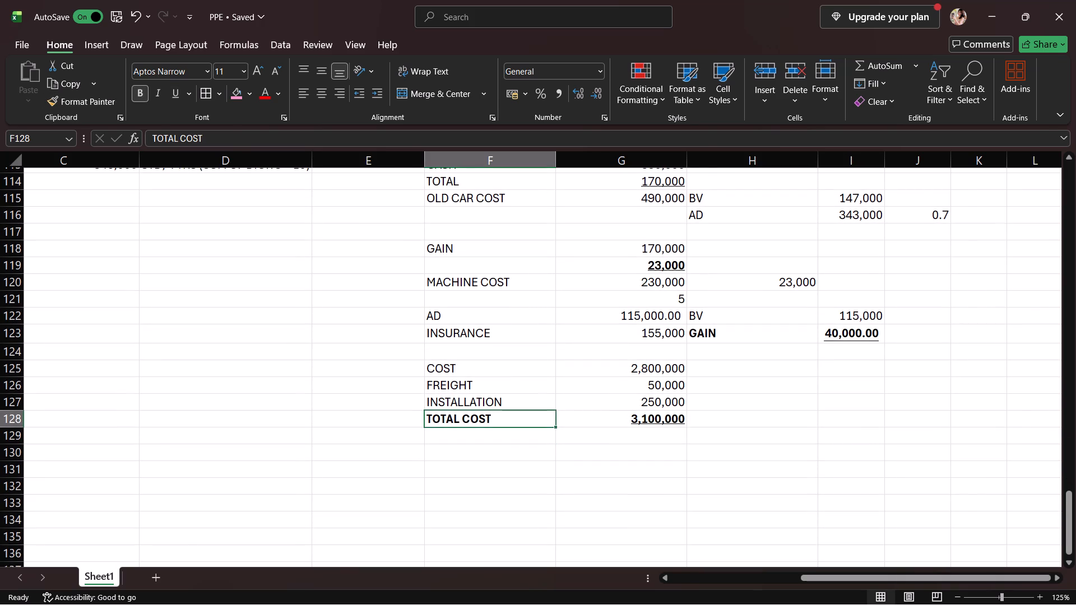
{"action": "scroll", "coordinate": [168, 338], "scroll_direction": "right", "scroll_amount": 6}
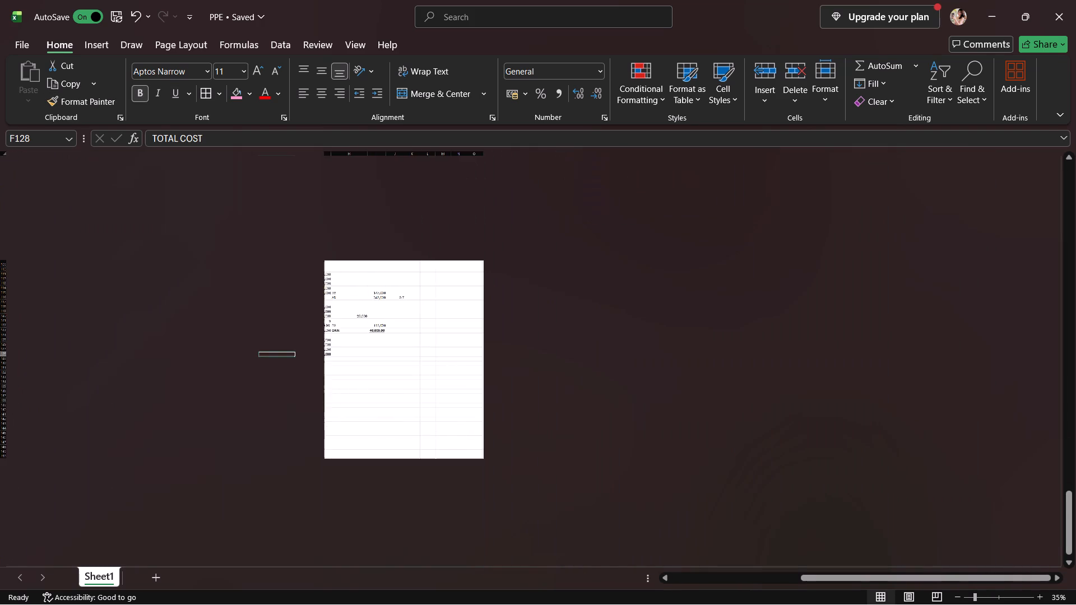
{"action": "scroll", "coordinate": [168, 338], "scroll_direction": "right", "scroll_amount": 3}
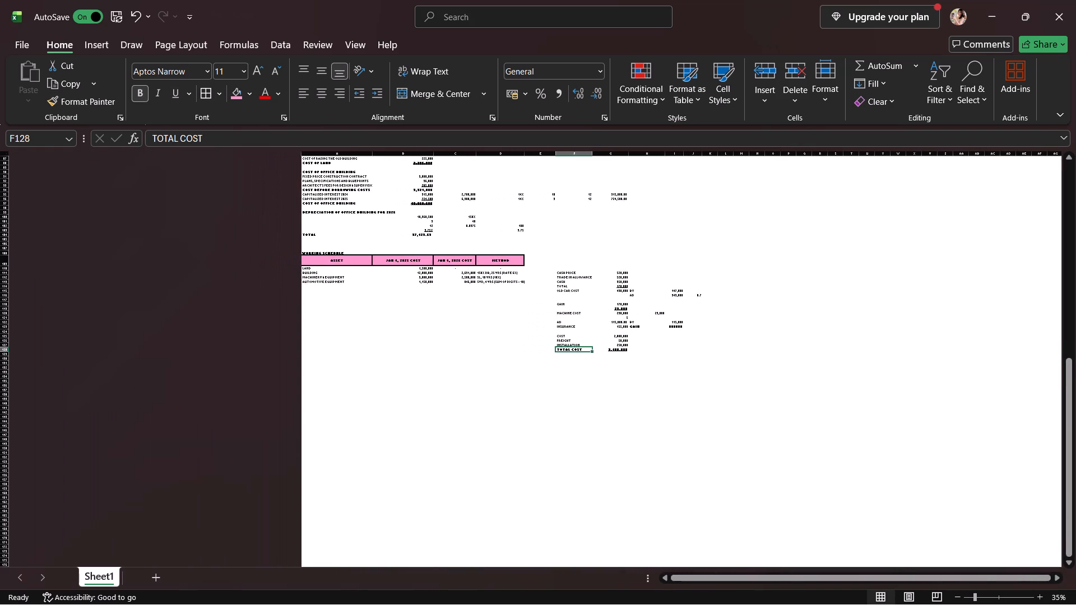
{"action": "scroll", "coordinate": [168, 338], "scroll_direction": "left", "scroll_amount": 2}
{"action": "scroll", "coordinate": [168, 338], "scroll_direction": "right", "scroll_amount": 1}
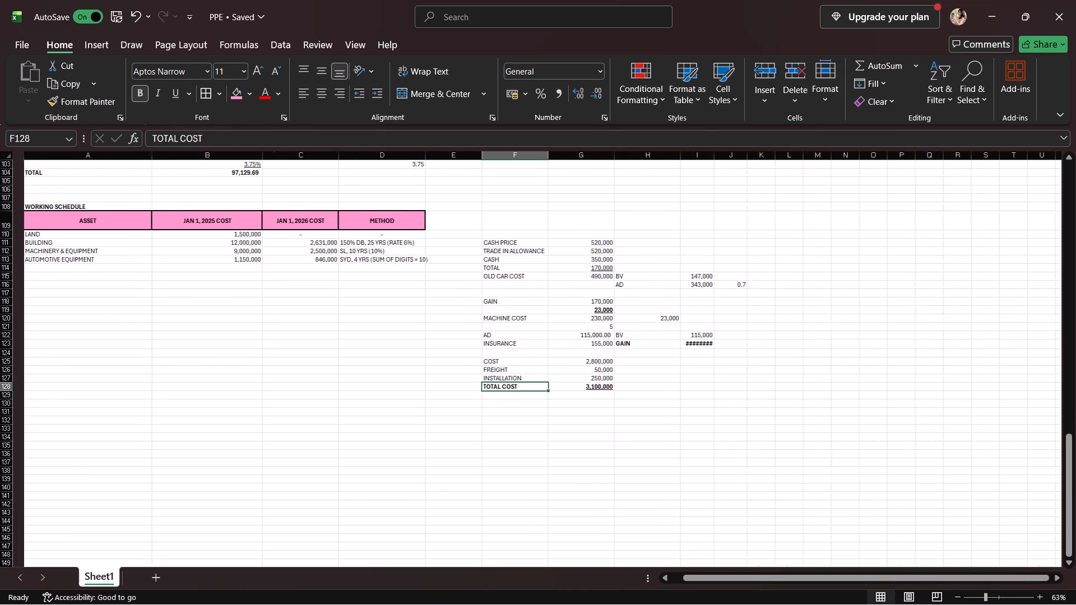
{"action": "scroll", "coordinate": [168, 338], "scroll_direction": "right", "scroll_amount": 1}
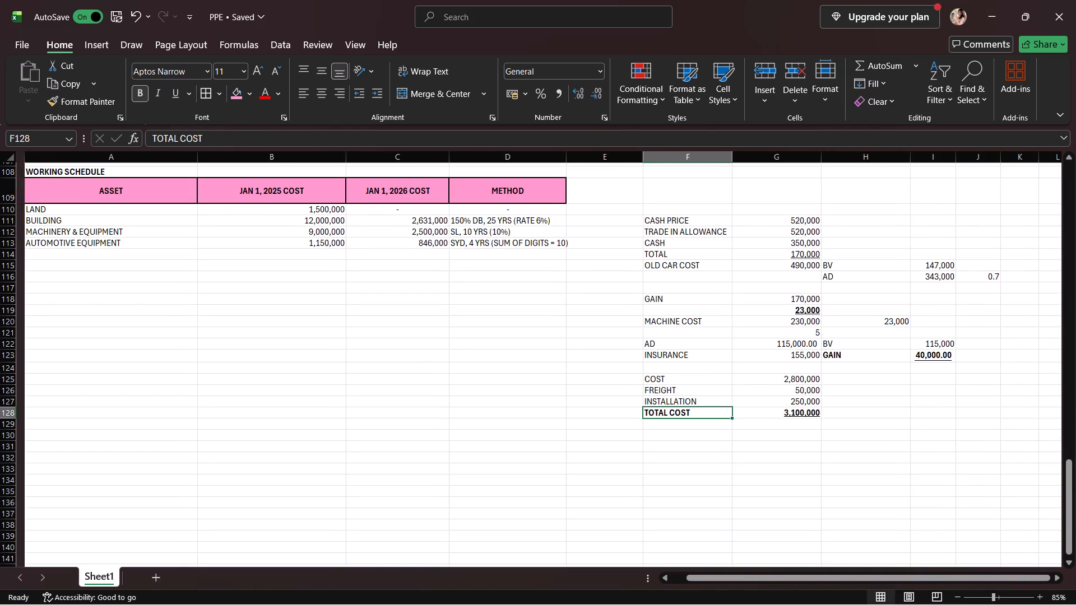
{"action": "scroll", "coordinate": [168, 338], "scroll_direction": "right", "scroll_amount": 1}
{"action": "scroll", "coordinate": [168, 338], "scroll_direction": "down", "scroll_amount": 1}
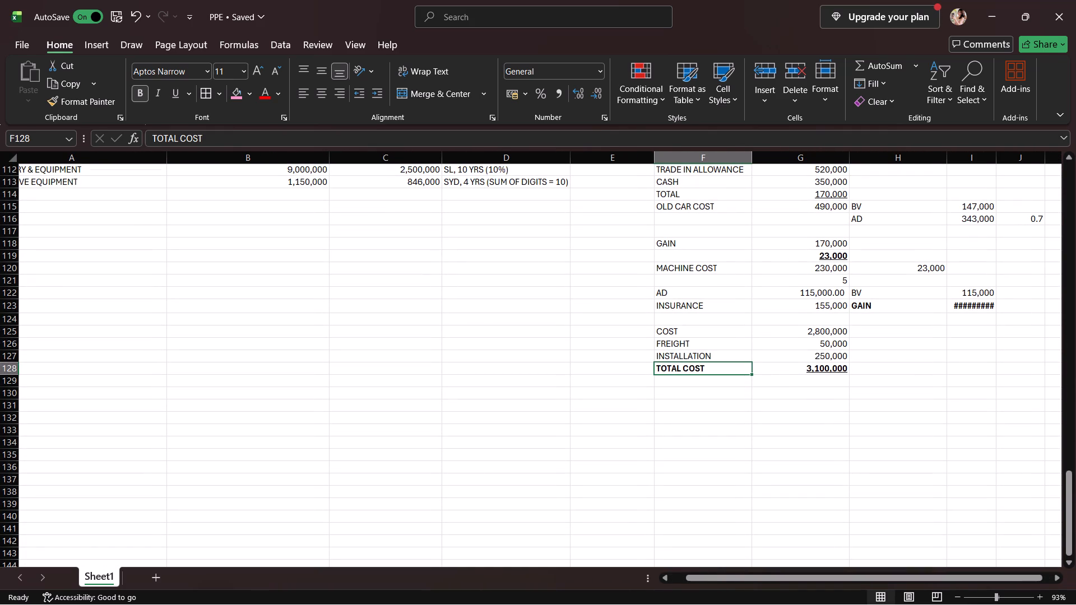
{"action": "left_click", "coordinate": [115, 376]}
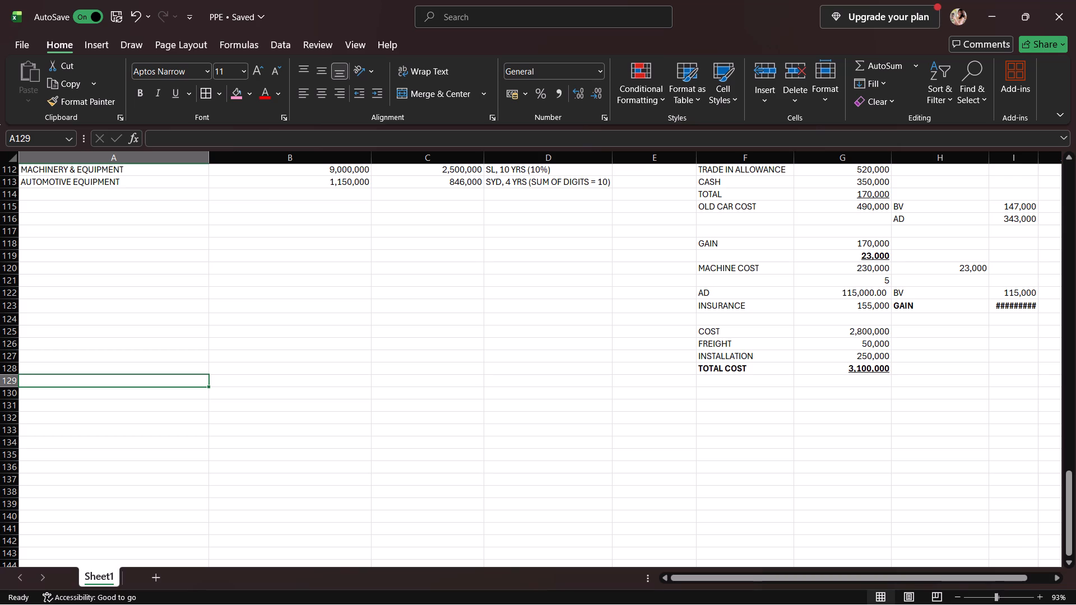
{"action": "type", "text": "DEPRECIATION EXPENSE"}
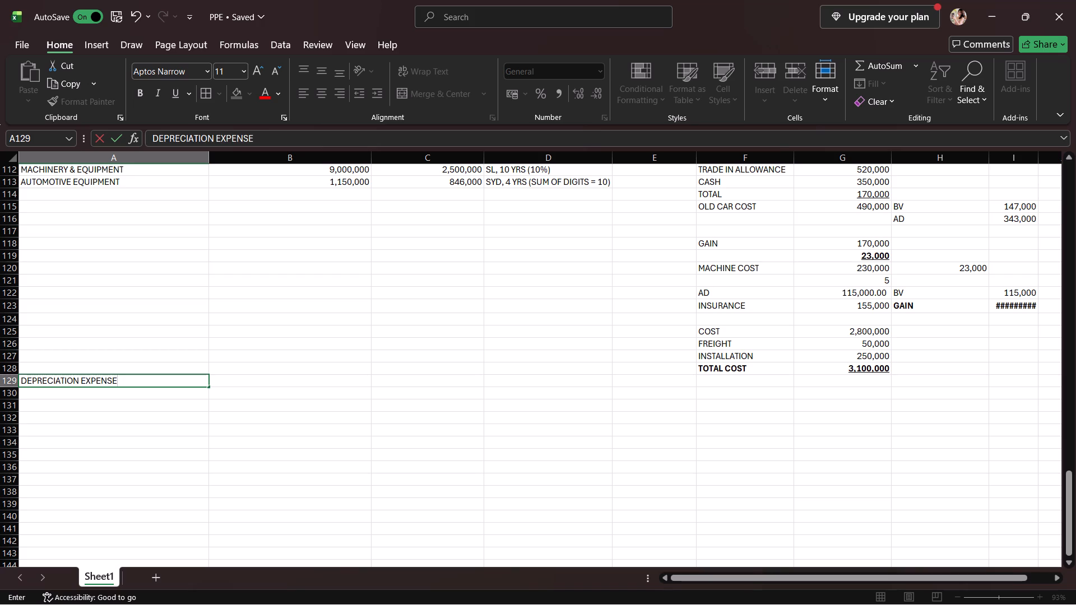
{"action": "key", "text": "space"}
{"action": "type", "text": "-"}
{"action": "key", "text": "space"}
{"action": "type", "text": "BUILDING"}
Add a BV row under the building depreciation heading, with the label in A130 and 12,000,000 in B130.
{"action": "left_click", "coordinate": [51, 396]}
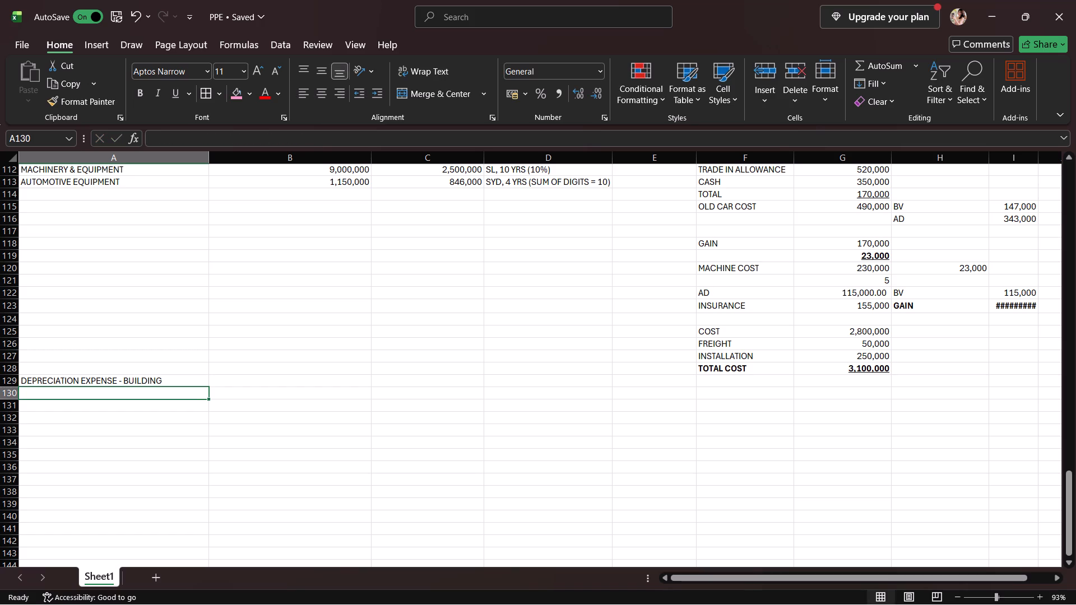
{"action": "type", "text": "BV"}
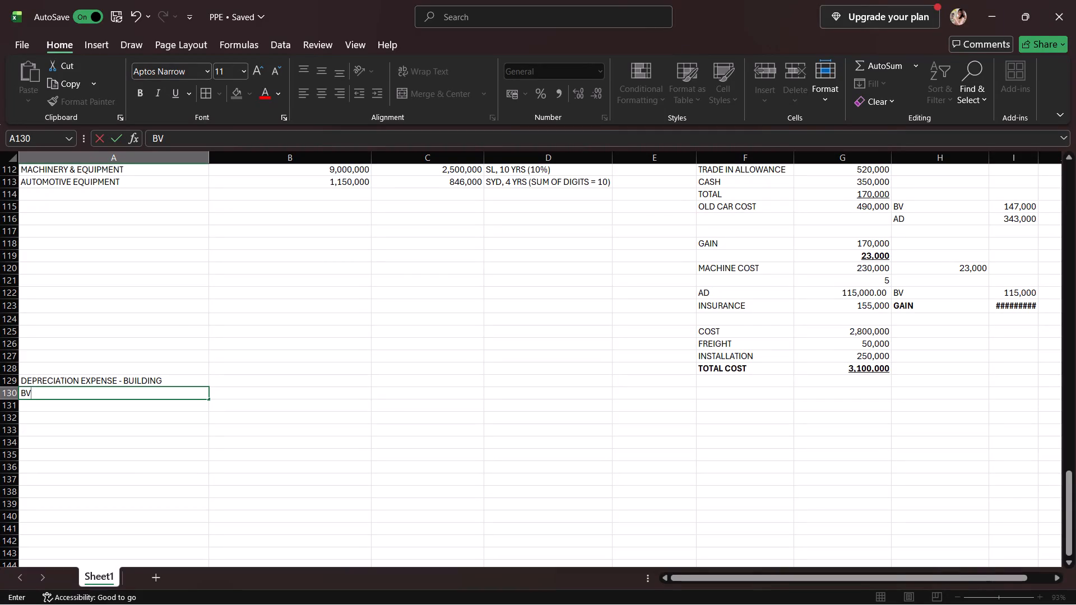
{"action": "left_click", "coordinate": [218, 392]}
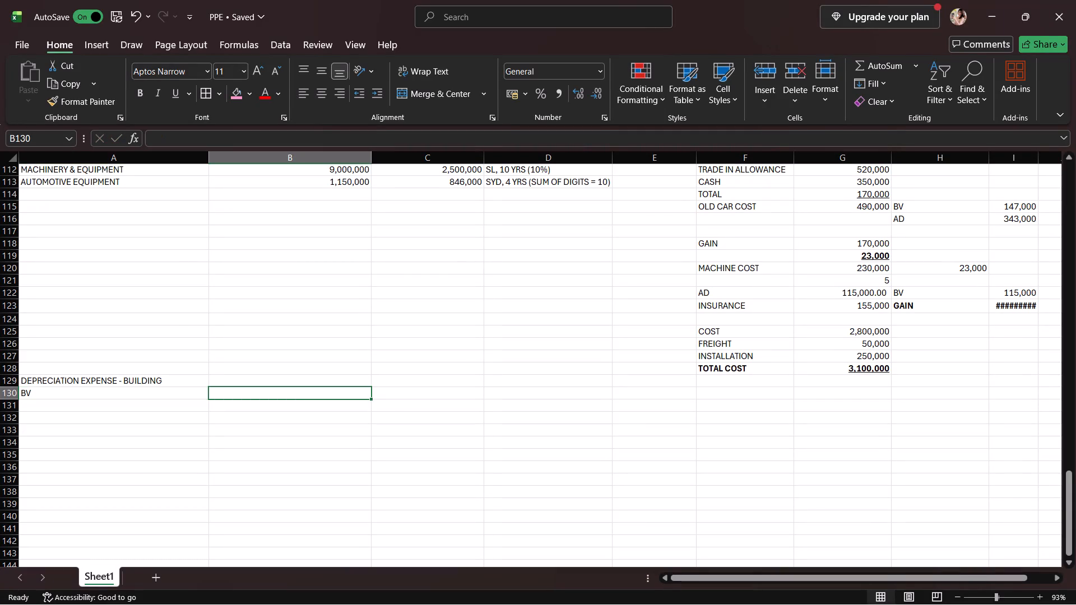
{"action": "type", "text": "12,000,000"}
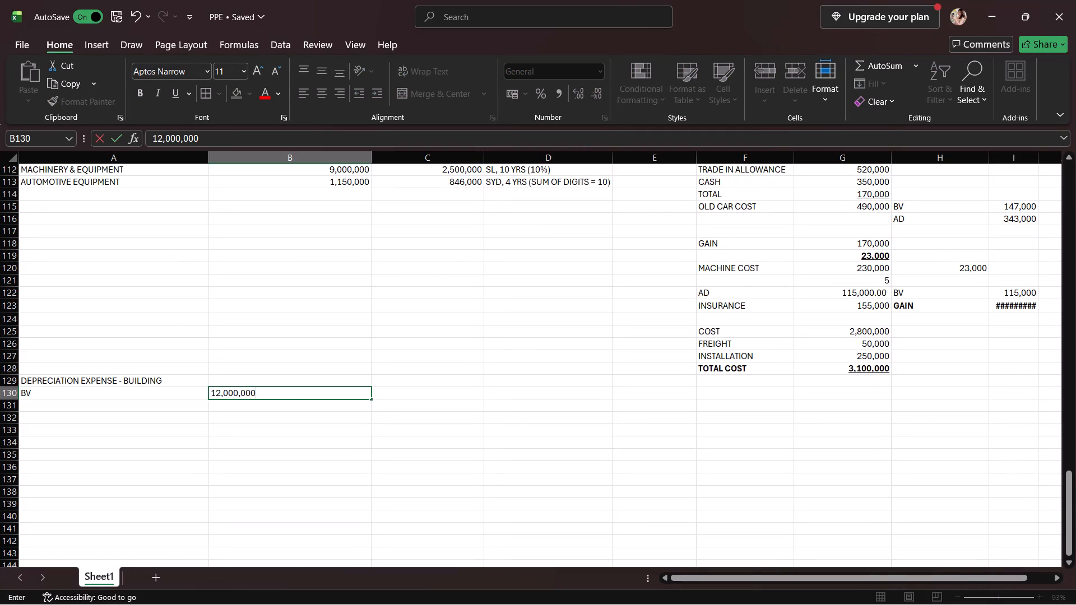
Enter 2,631,000 in B131, directly below the building's BV amount.
{"action": "left_click", "coordinate": [269, 403]}
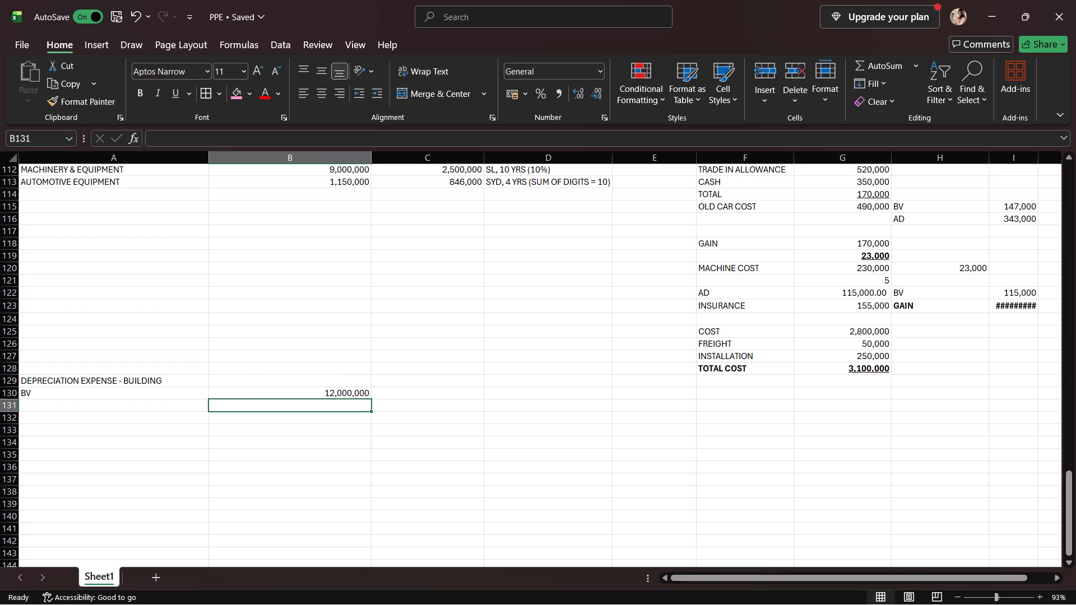
{"action": "key", "text": "2"}
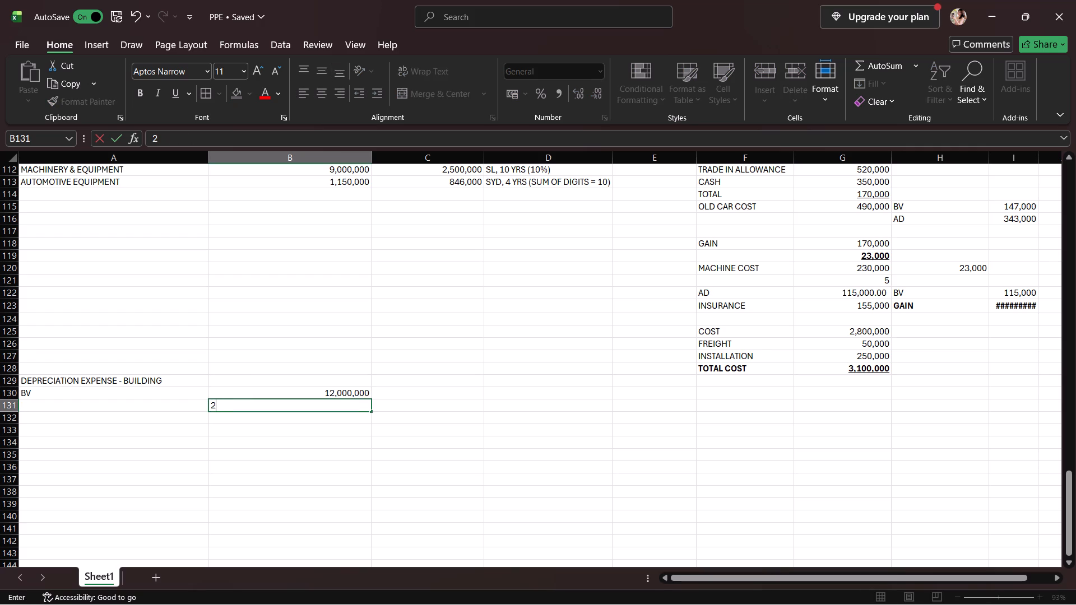
{"action": "type", "text": ",631"}
{"action": "key", "text": "comma"}
{"action": "type", "text": "000"}
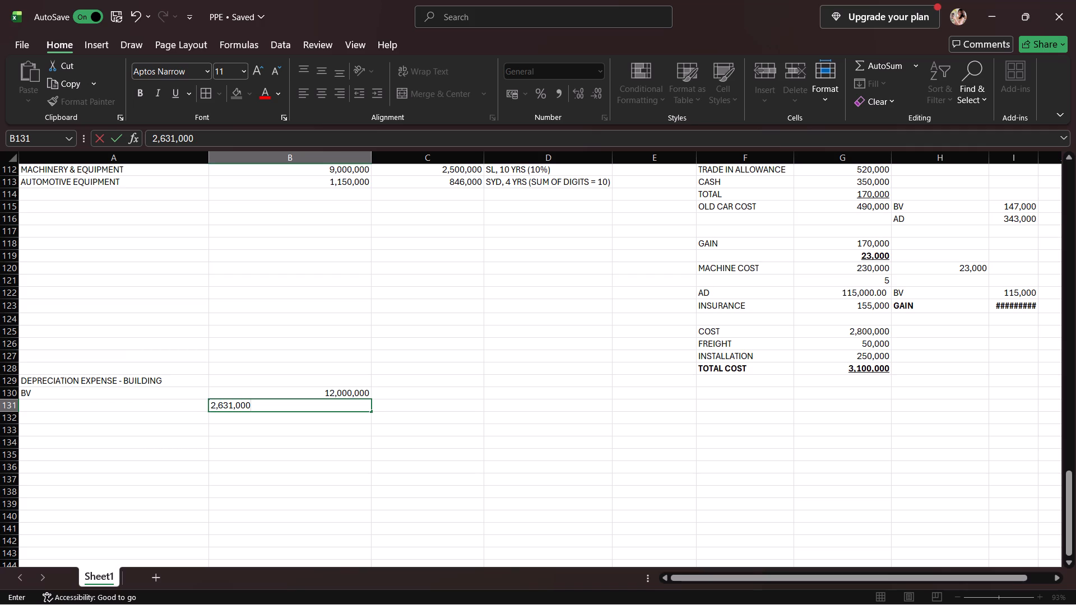
Add a formula in B132 subtracting B131 from B130, and underline the resulting amount.
{"action": "left_click_drag", "start_coordinate": [316, 418], "coordinate": [319, 424]}
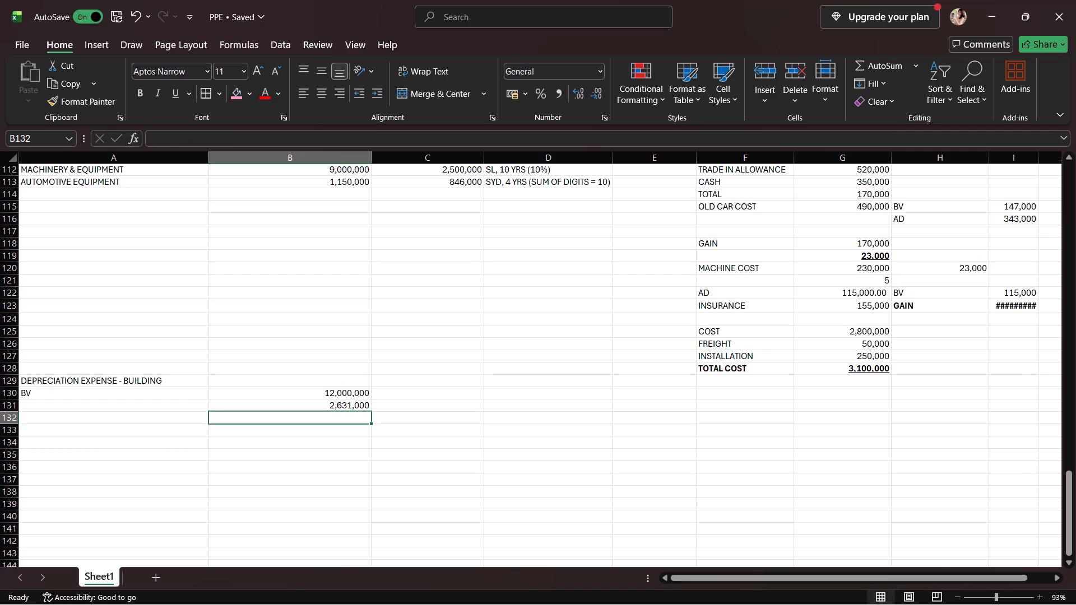
{"action": "key", "text": "equal"}
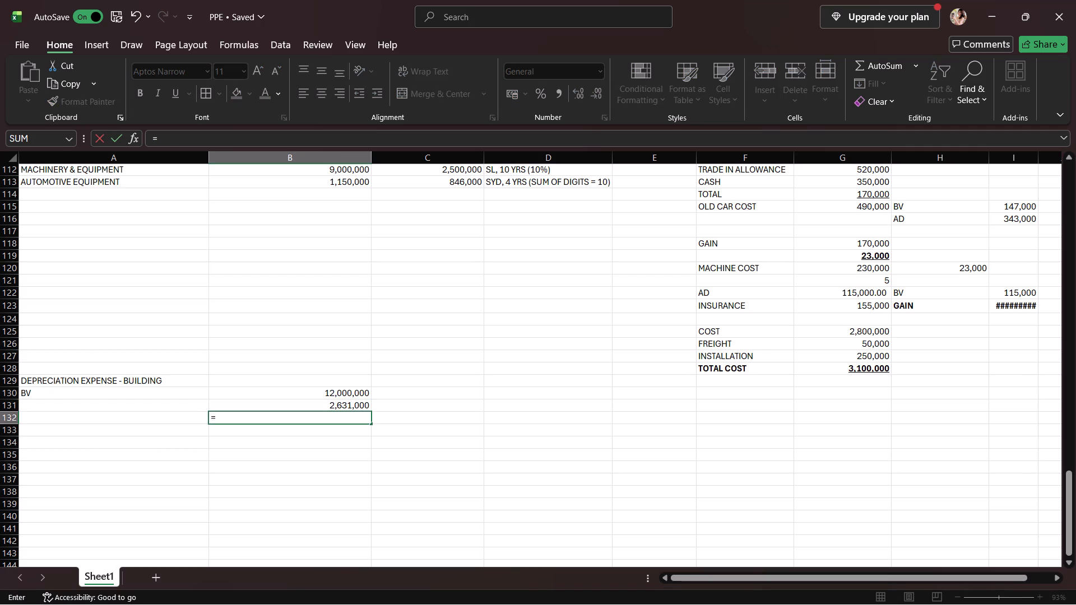
{"action": "left_click", "coordinate": [326, 379]}
{"action": "left_click", "coordinate": [329, 398]}
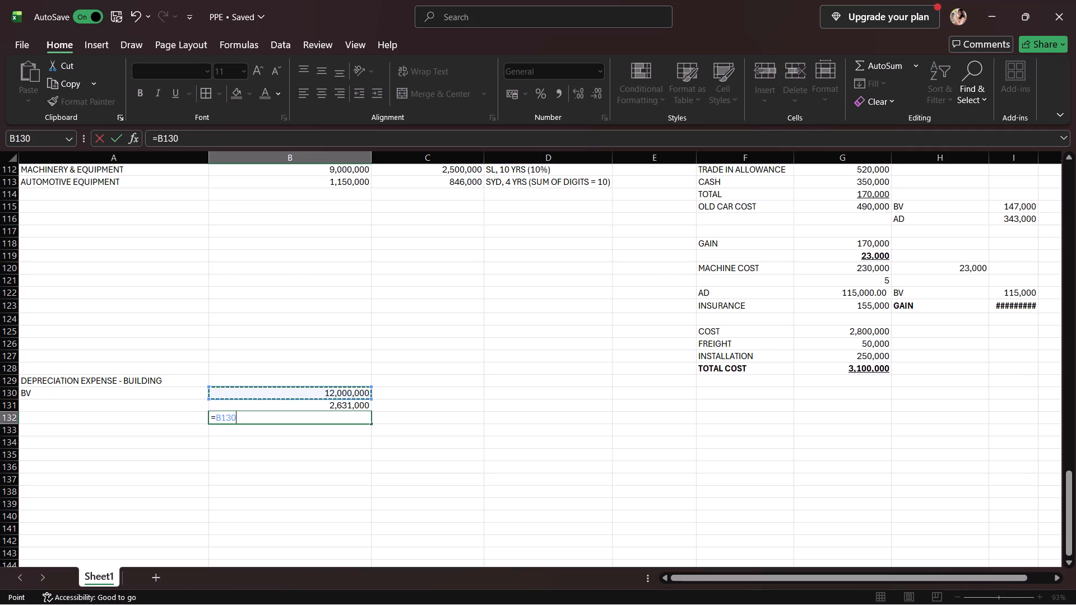
{"action": "key", "text": "minus"}
{"action": "left_click", "coordinate": [316, 405]}
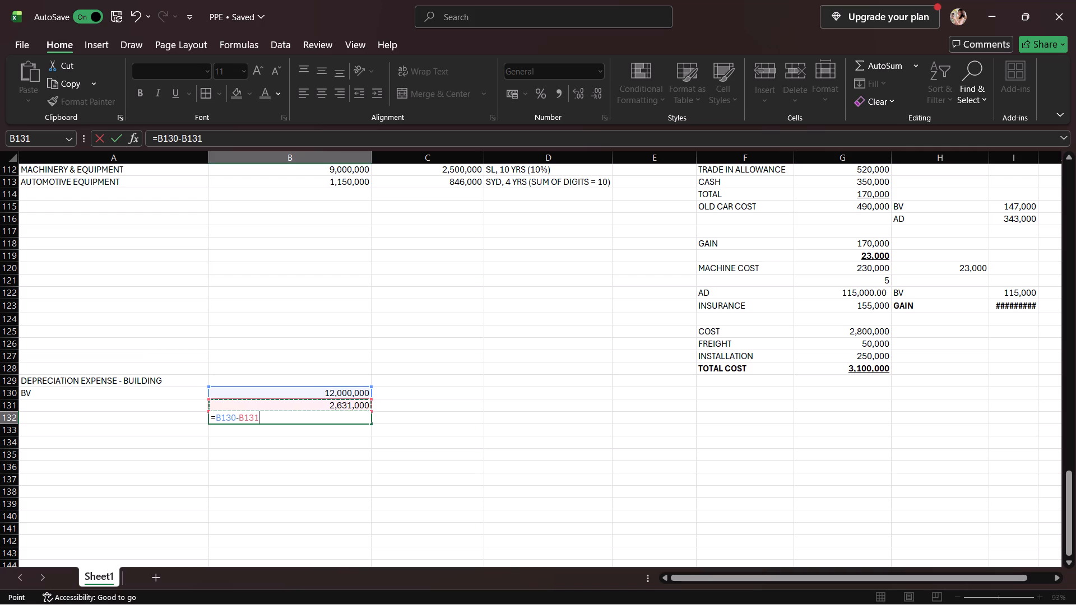
{"action": "key", "text": "Return"}
{"action": "left_click", "coordinate": [328, 416]}
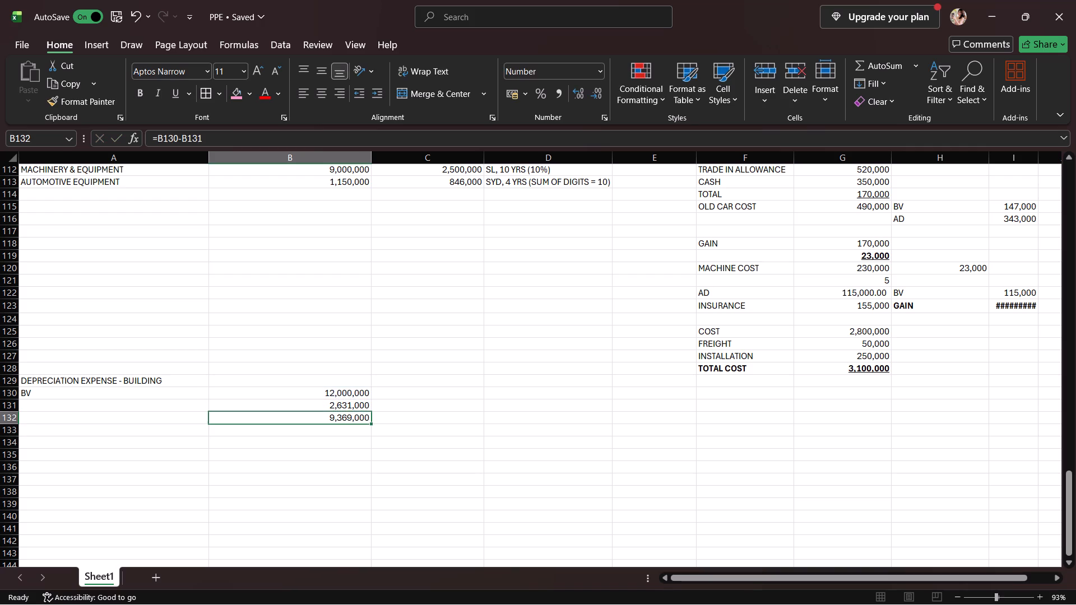
{"action": "left_click", "coordinate": [180, 90]}
Add the label RATE: 150%/25 YRS in A133 under the building depreciation computation.
{"action": "left_click", "coordinate": [172, 417]}
{"action": "left_click", "coordinate": [180, 430]}
{"action": "type", "text": "RATE"}
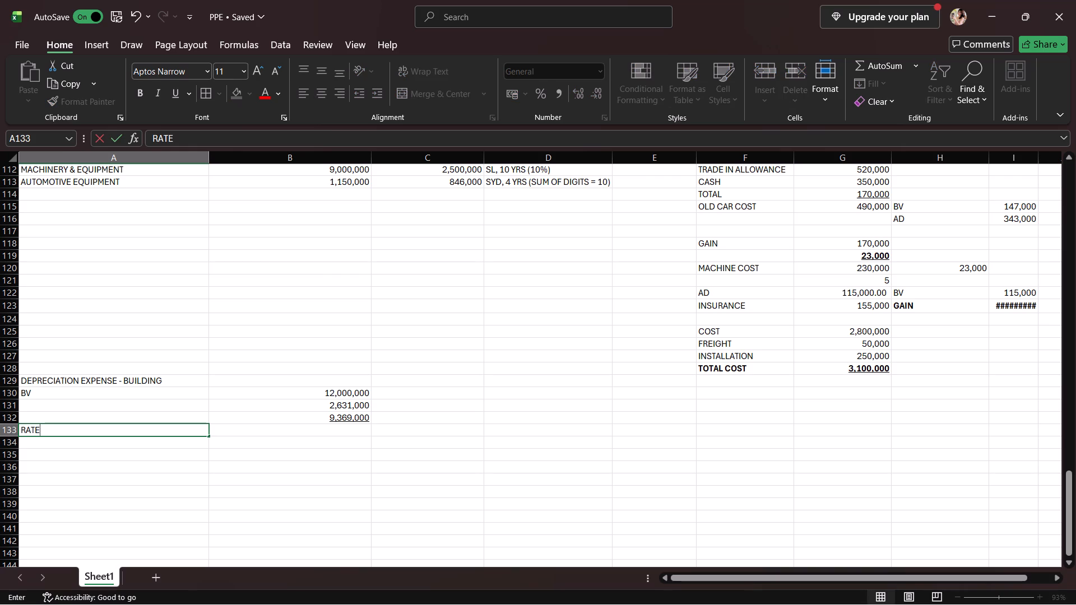
{"action": "key", "text": "space"}
{"action": "key", "text": "BackSpace"}
{"action": "key", "text": "shift+colon"}
{"action": "key", "text": "space"}
{"action": "type", "text": "150"}
{"action": "key", "text": "shift+percent"}
{"action": "key", "text": "slash"}
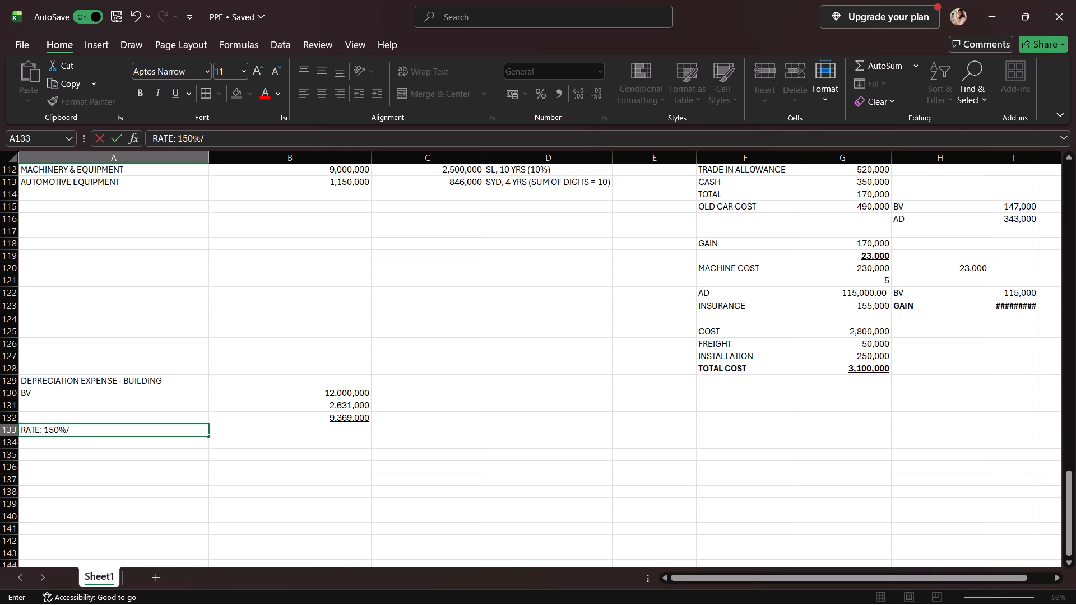
{"action": "type", "text": "25"}
{"action": "key", "text": "space"}
{"action": "type", "text": "YRS"}
Enter the rate components beside the RATE label, with 150% in C133 and 25 in C134.
{"action": "left_click", "coordinate": [286, 431]}
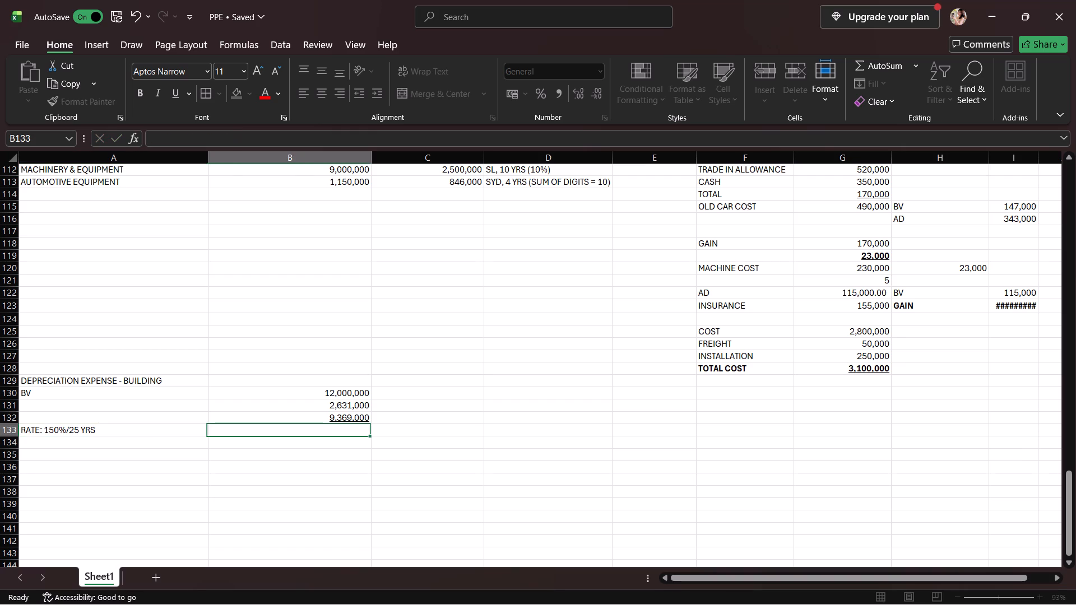
{"action": "left_click", "coordinate": [421, 432]}
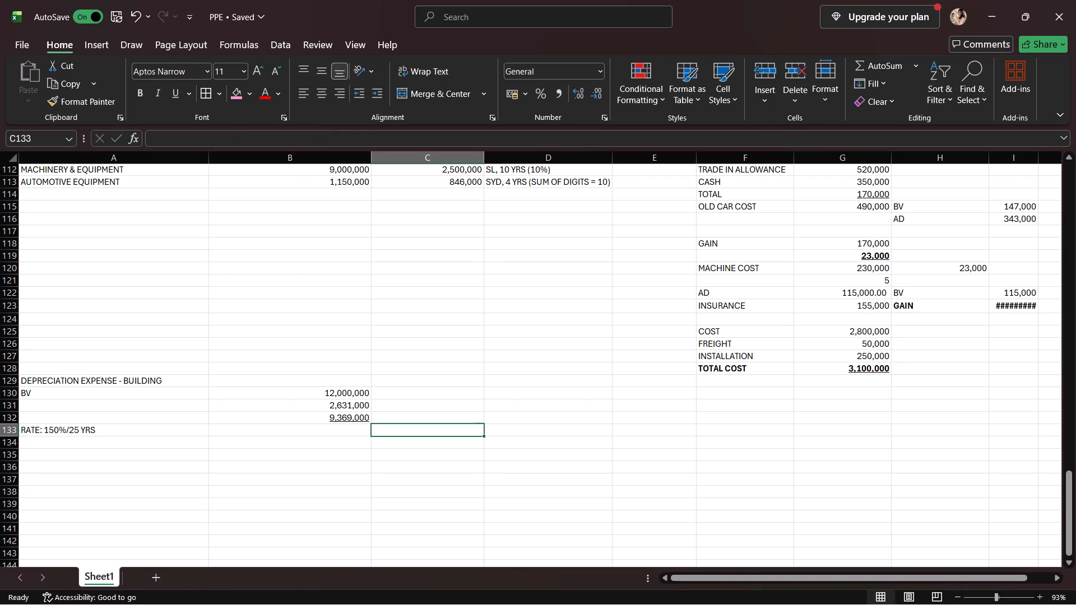
{"action": "type", "text": "15"}
{"action": "key", "text": "0"}
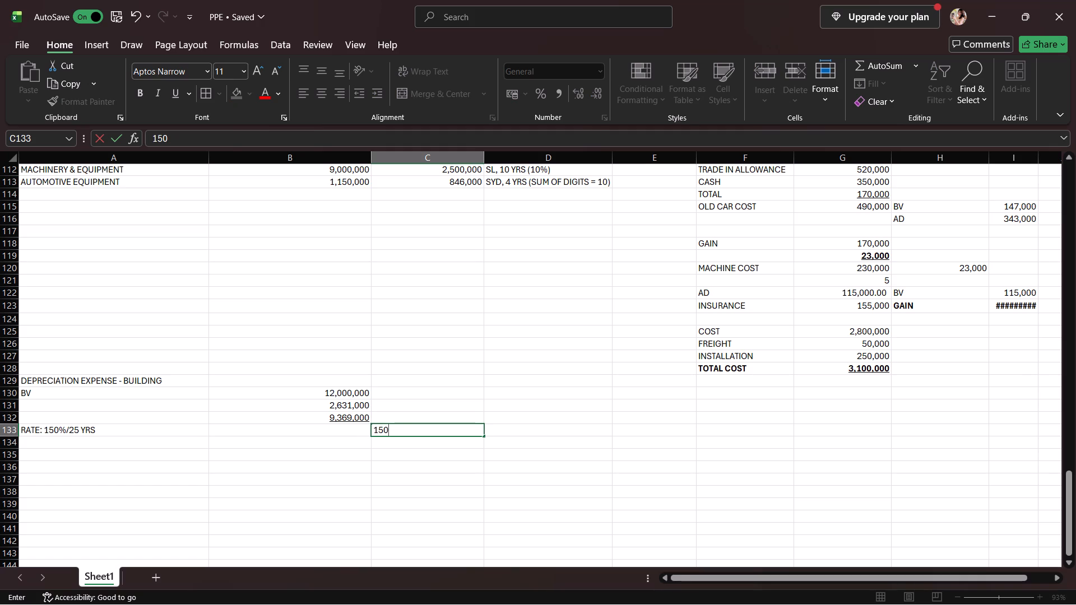
{"action": "key", "text": "shift+percent"}
{"action": "left_click", "coordinate": [439, 441]}
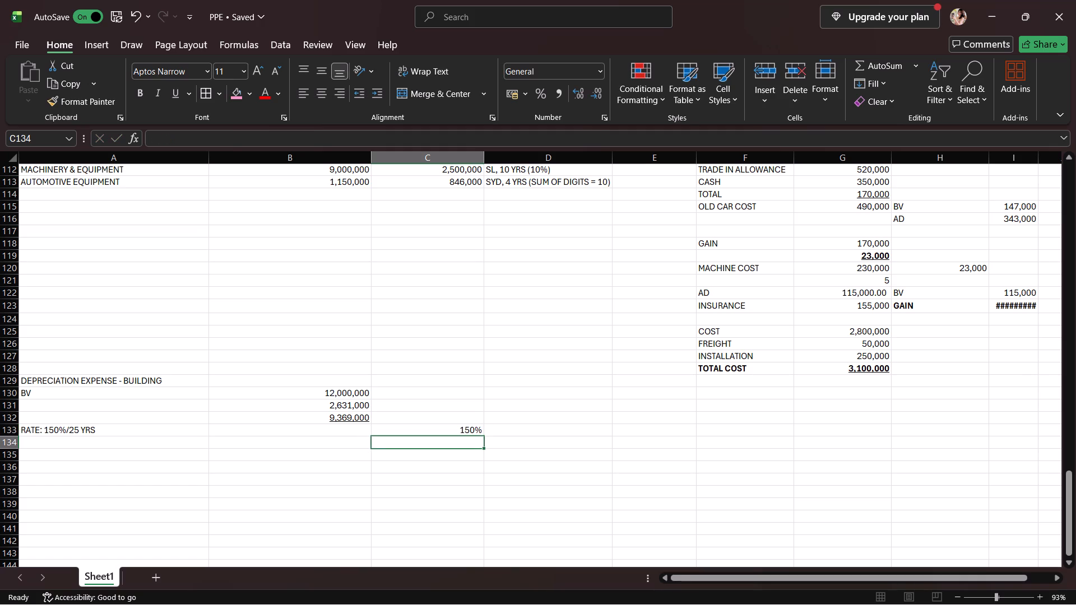
{"action": "type", "text": "25"}
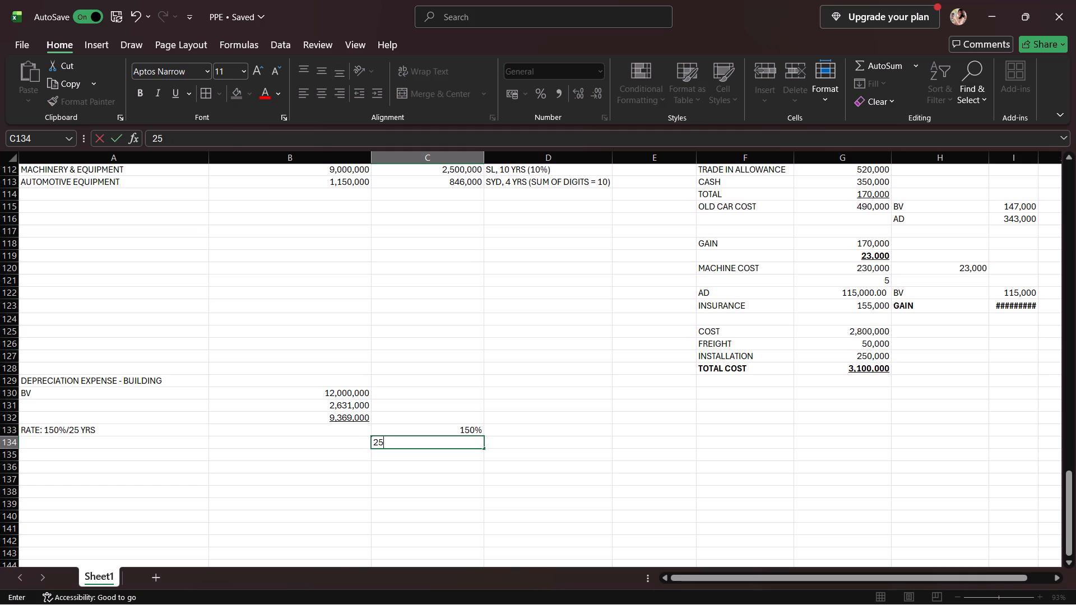
Compute the depreciation rate in C135 with a formula dividing C133 by C134.
{"action": "left_click", "coordinate": [465, 454]}
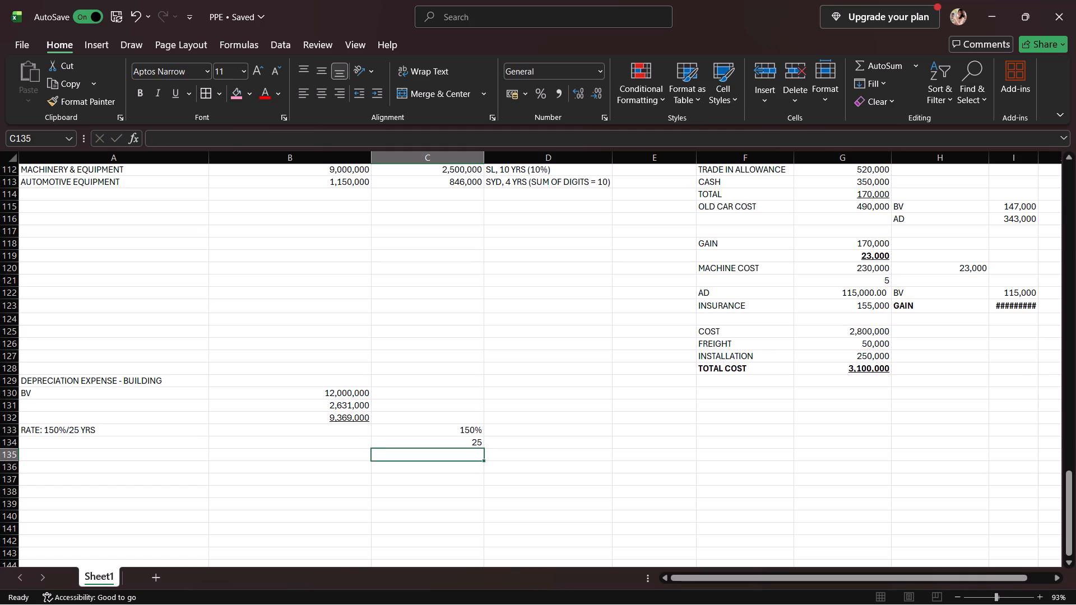
{"action": "key", "text": "equal"}
{"action": "left_click", "coordinate": [472, 436]}
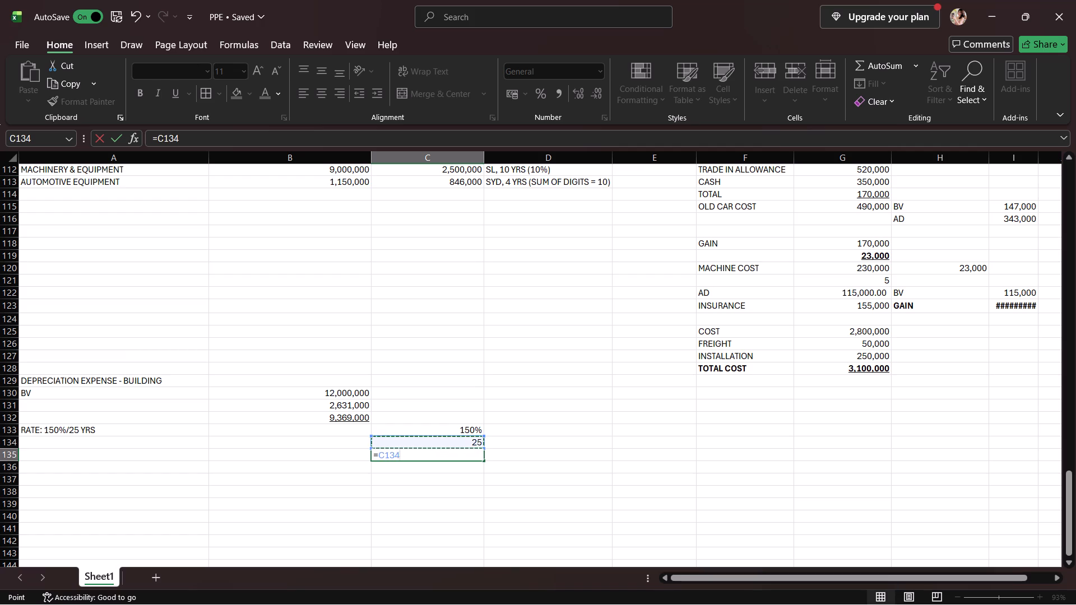
{"action": "left_click", "coordinate": [474, 426]}
{"action": "key", "text": "slash"}
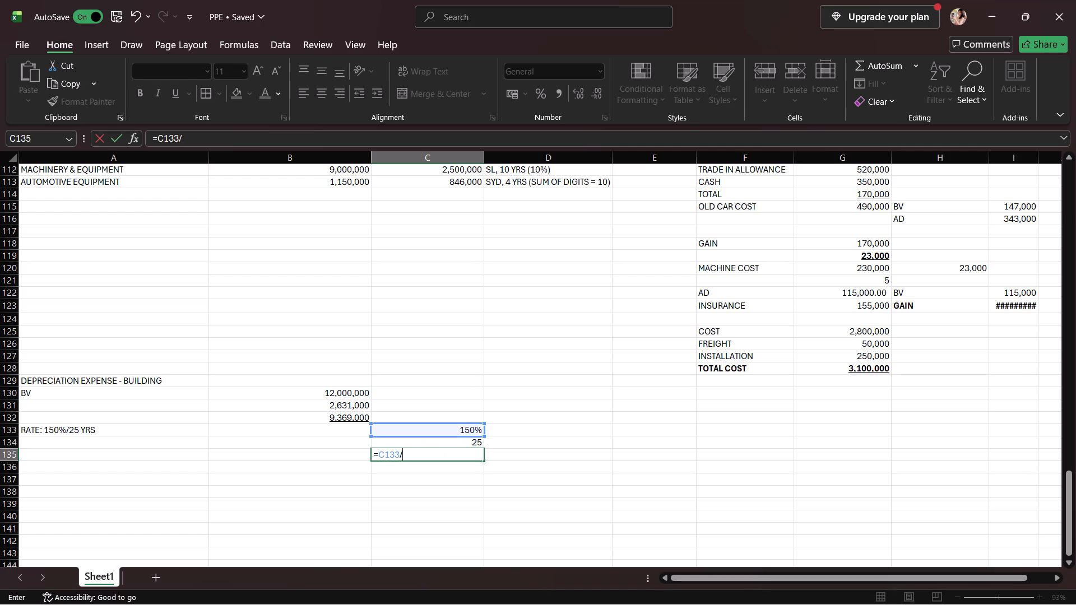
{"action": "left_click", "coordinate": [472, 447]}
{"action": "left_click", "coordinate": [472, 444]}
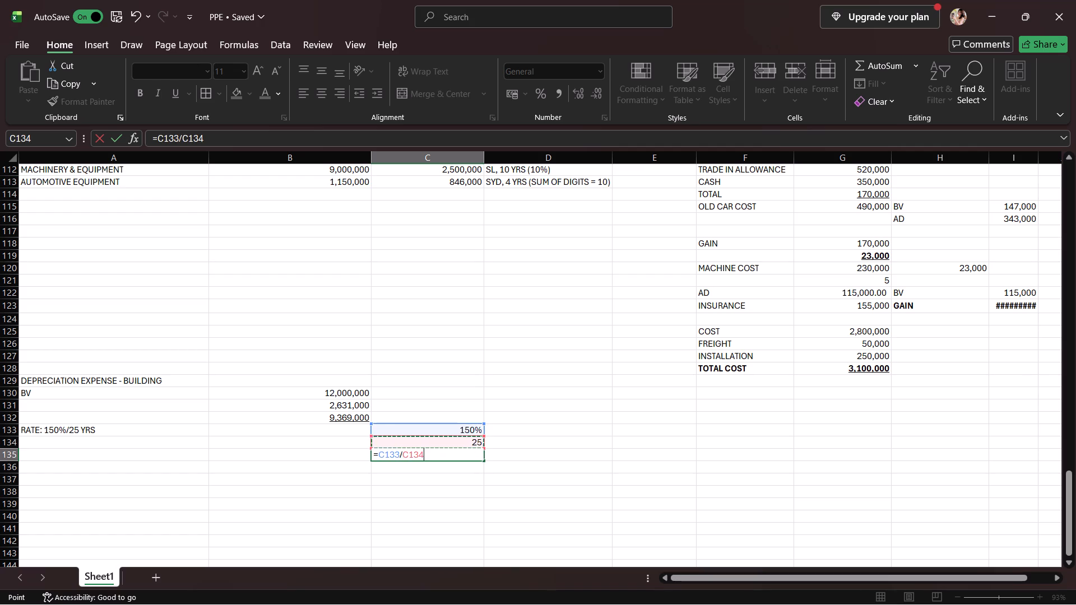
{"action": "key", "text": "Return"}
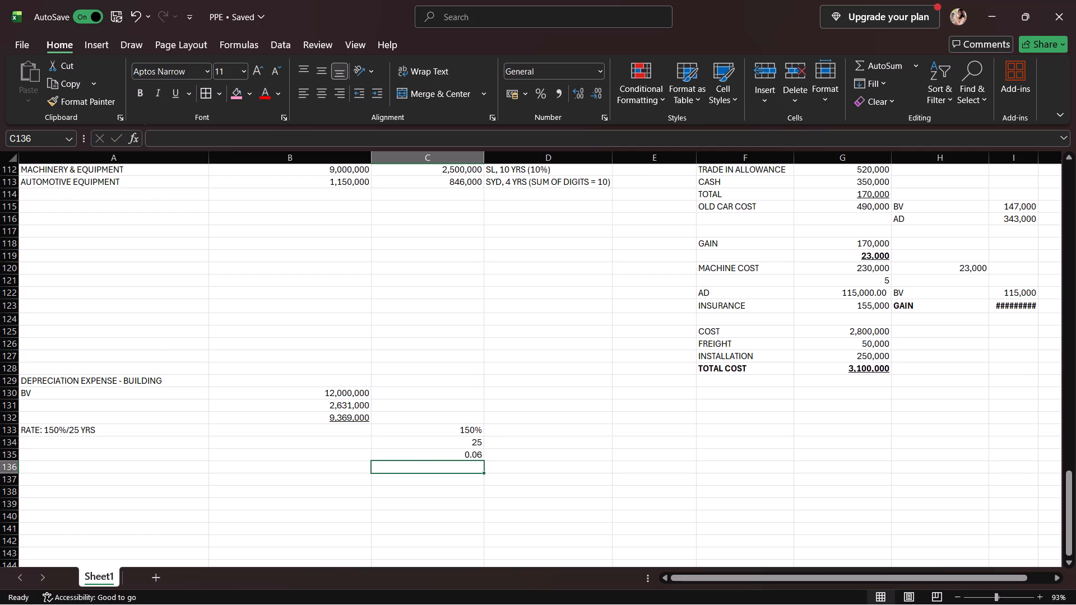
Enter 100 in D135 and add a formula in D136 multiplying C135 by D135.
{"action": "left_click", "coordinate": [492, 457]}
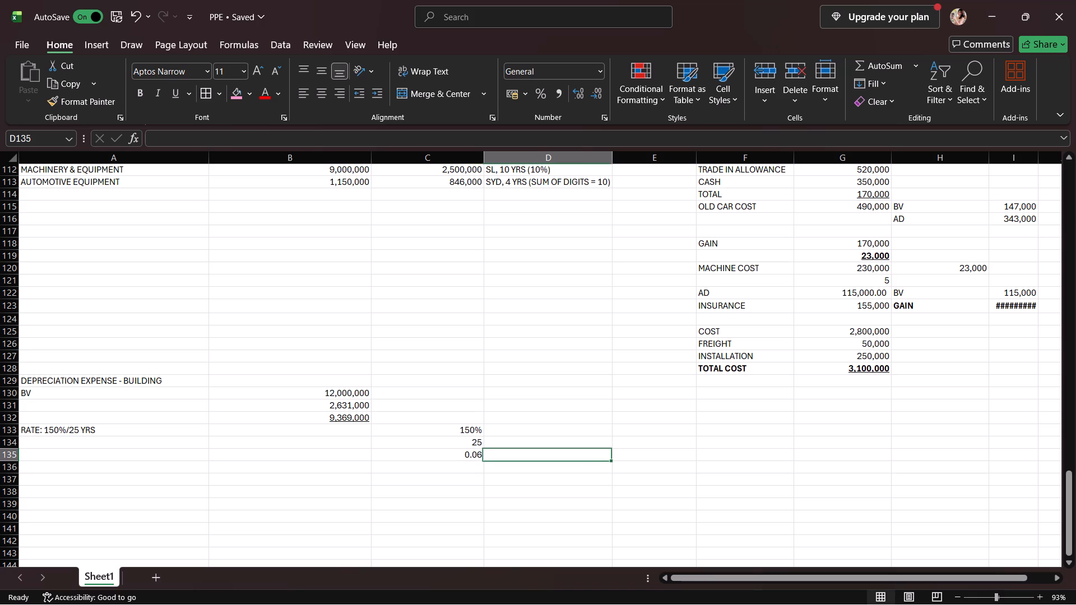
{"action": "type", "text": "100"}
{"action": "left_click", "coordinate": [495, 460]}
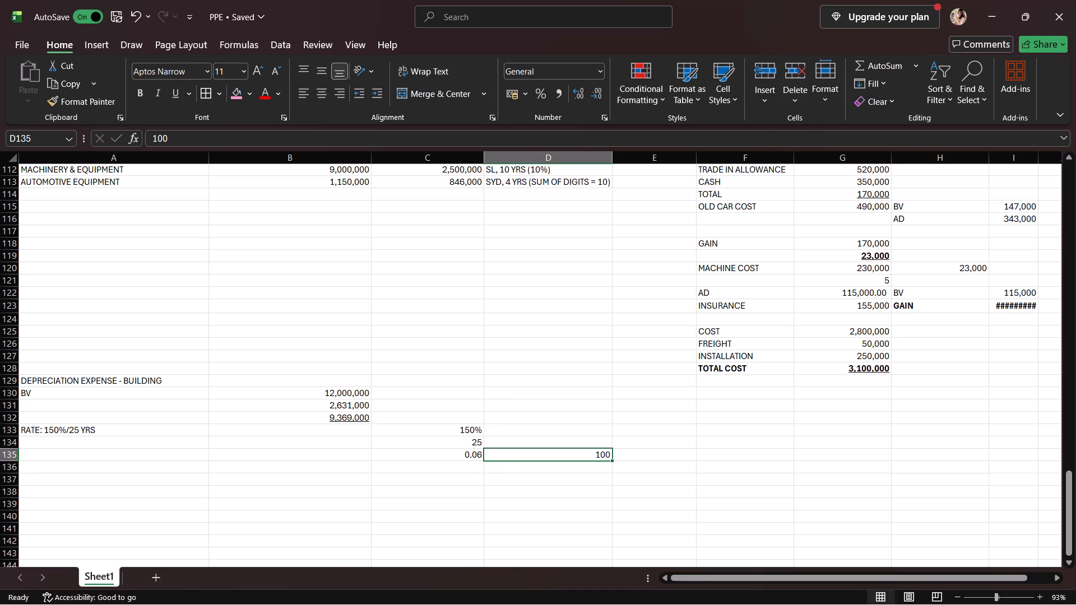
{"action": "left_click", "coordinate": [476, 472]}
{"action": "left_click", "coordinate": [499, 468]}
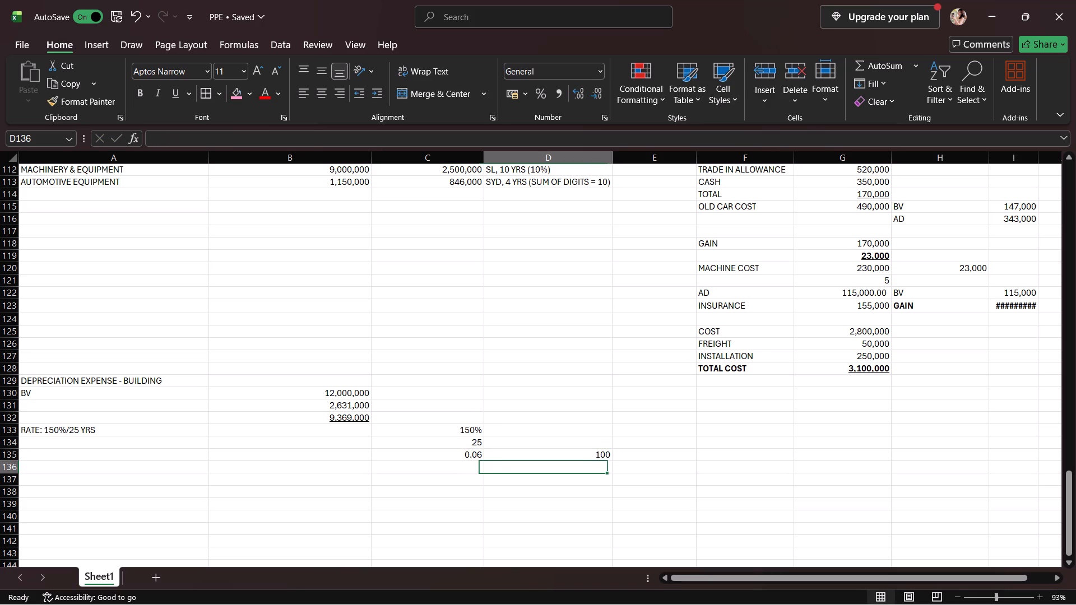
{"action": "key", "text": "equal"}
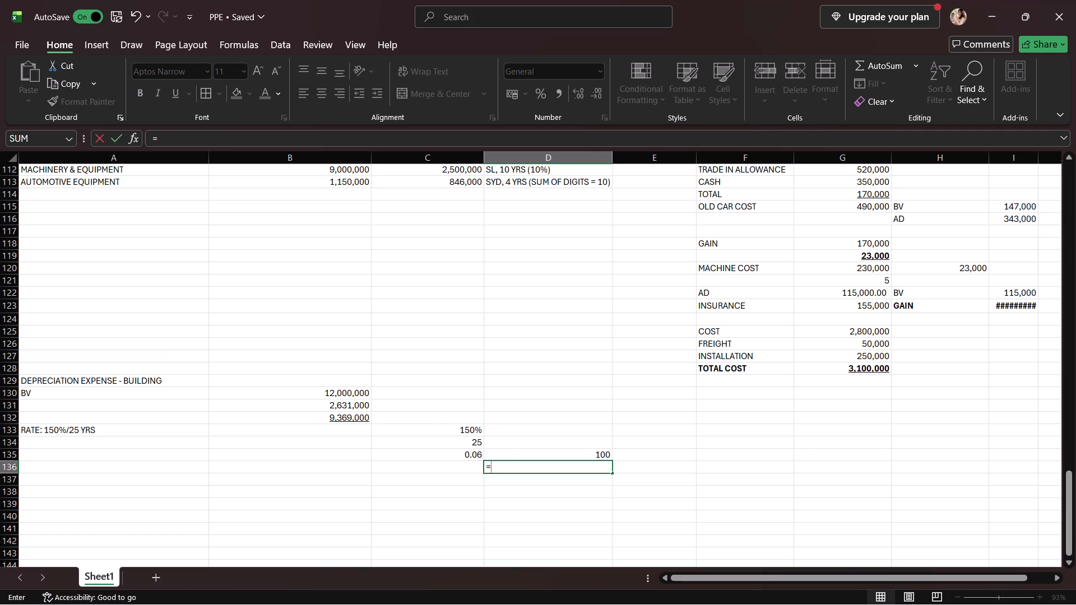
{"action": "left_click", "coordinate": [479, 456]}
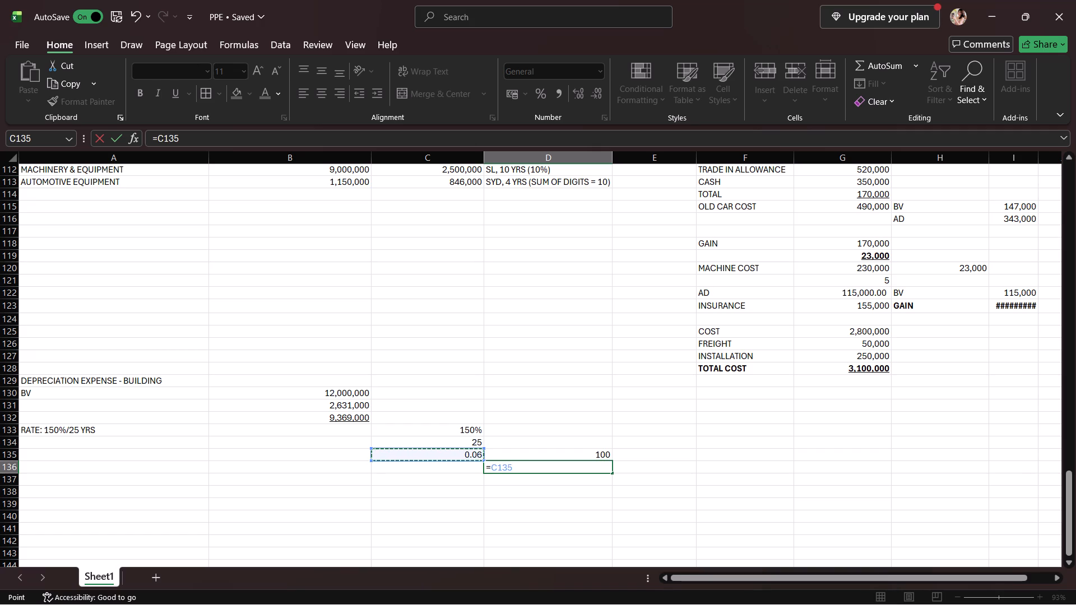
{"action": "key", "text": "shift+asterisk"}
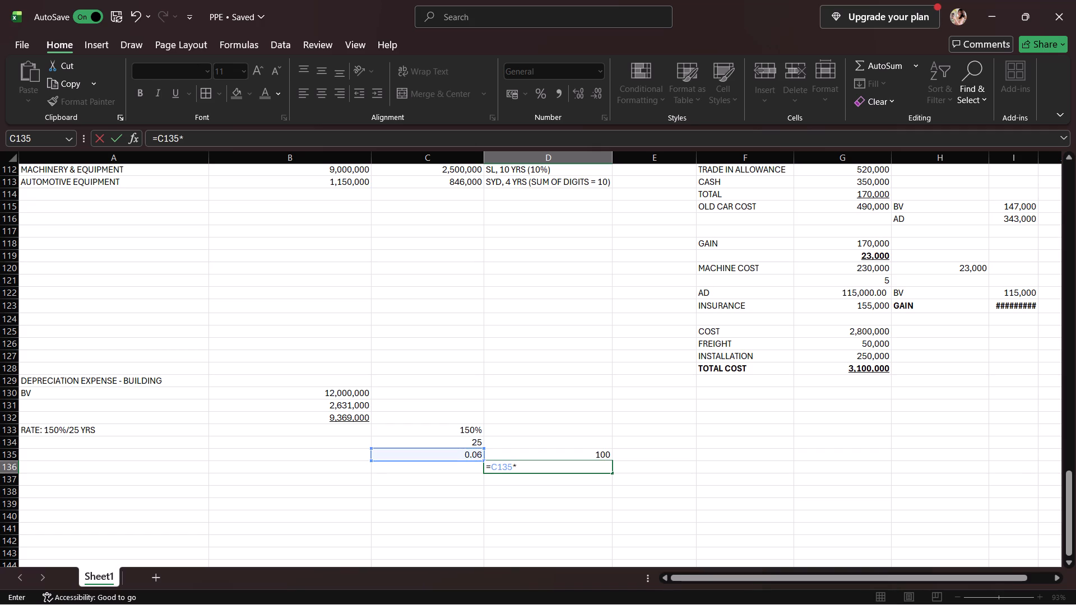
{"action": "left_click", "coordinate": [563, 458]}
{"action": "key", "text": "Return"}
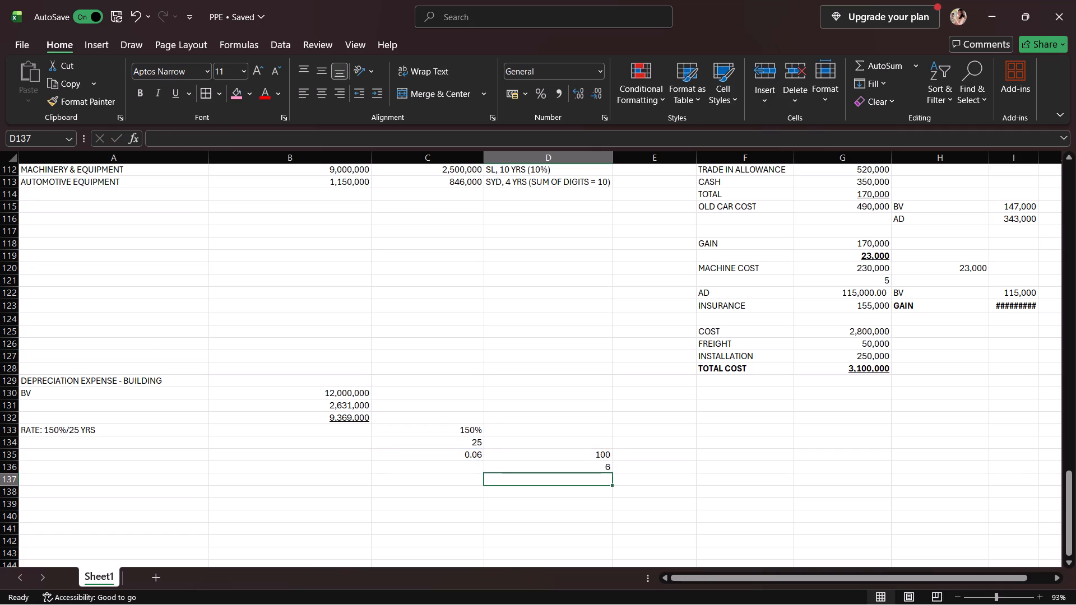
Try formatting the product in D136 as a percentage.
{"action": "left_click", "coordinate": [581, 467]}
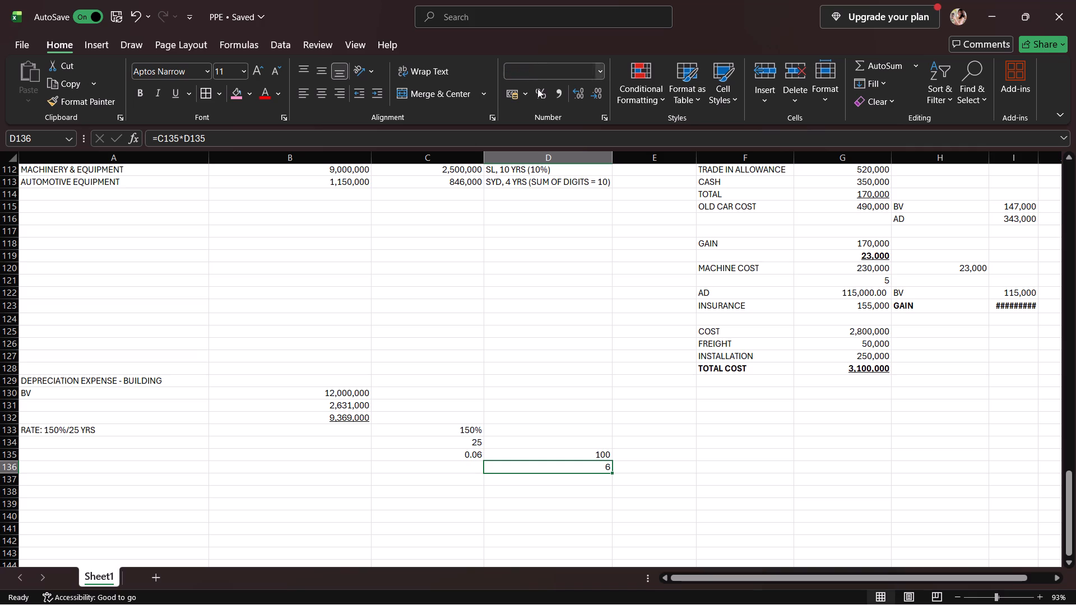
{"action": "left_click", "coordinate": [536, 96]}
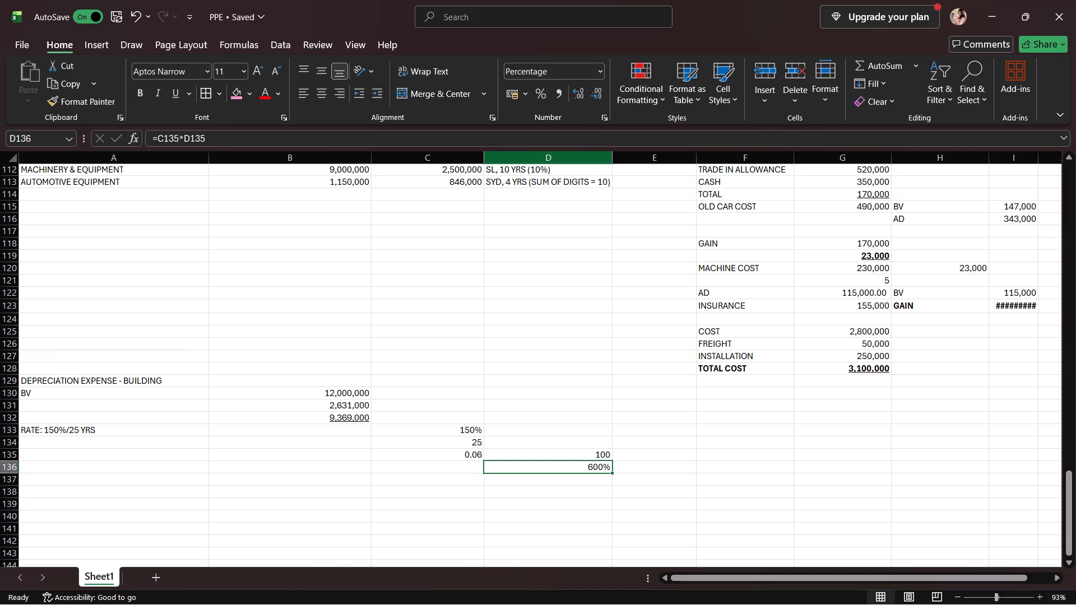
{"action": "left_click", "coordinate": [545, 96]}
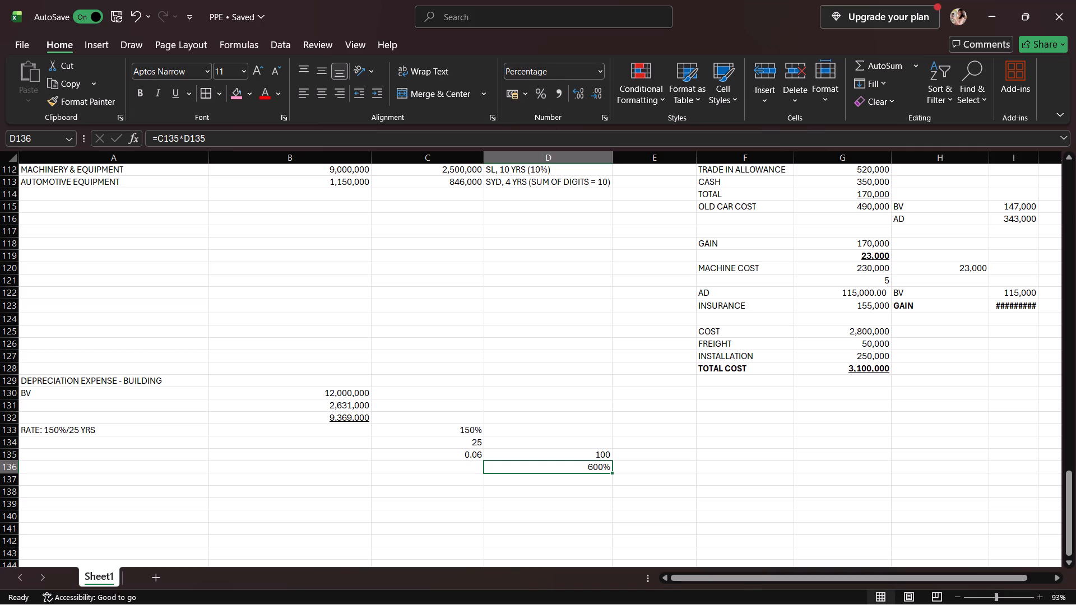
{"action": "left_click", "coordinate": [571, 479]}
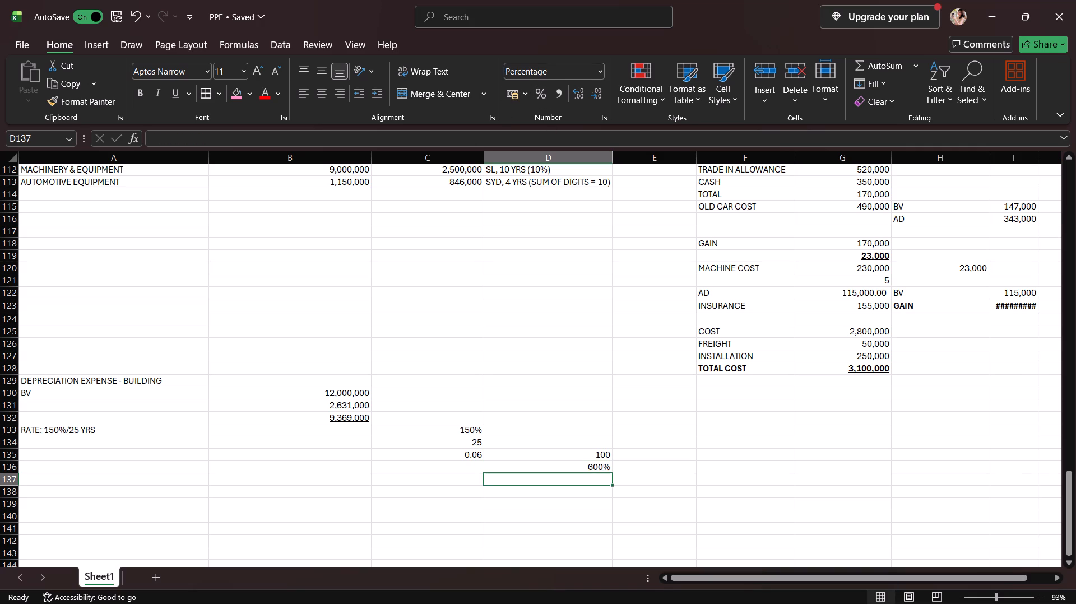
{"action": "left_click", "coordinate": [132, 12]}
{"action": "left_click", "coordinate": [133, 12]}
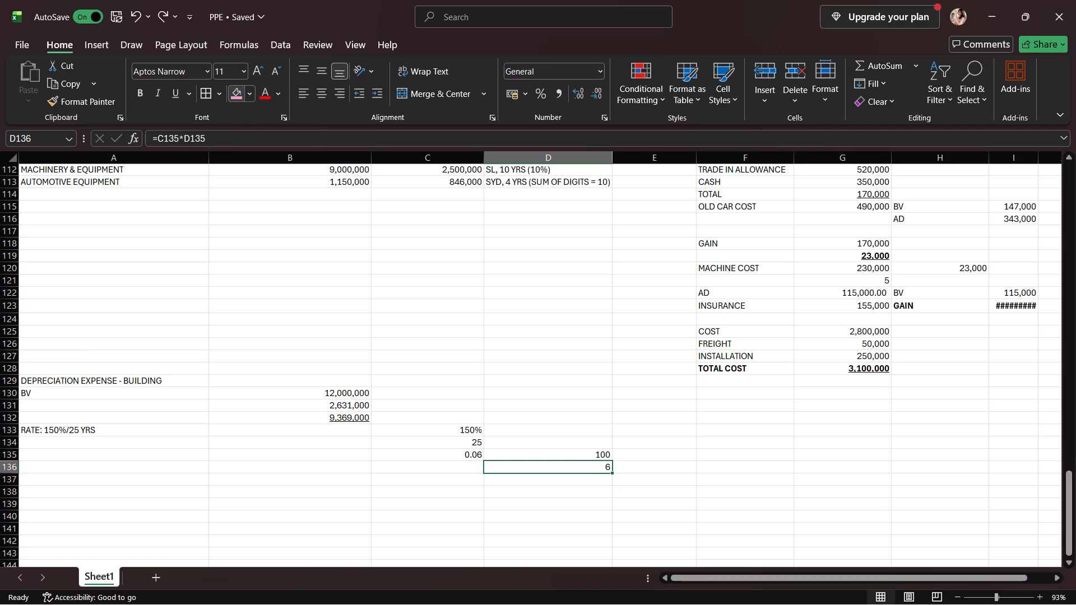
Enter 6% in B133 as the depreciation rate beside the RATE: 150%/25 YRS label.
{"action": "scroll", "coordinate": [531, 478], "scroll_direction": "down", "scroll_amount": 2}
{"action": "scroll", "coordinate": [230, 344], "scroll_direction": "down", "scroll_amount": 1}
{"action": "left_click", "coordinate": [314, 353]}
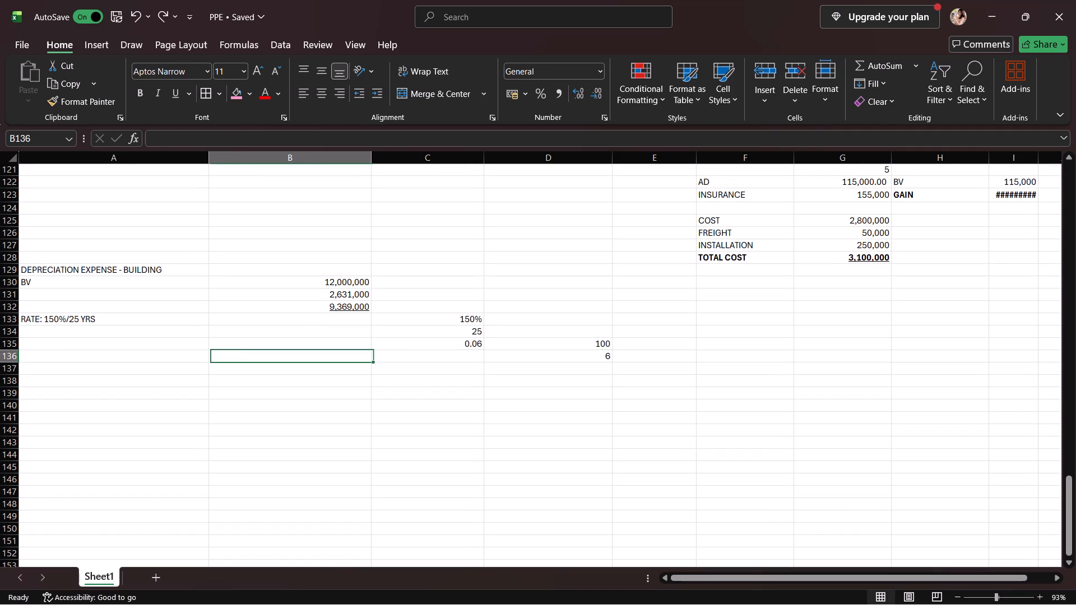
{"action": "left_click", "coordinate": [261, 320]}
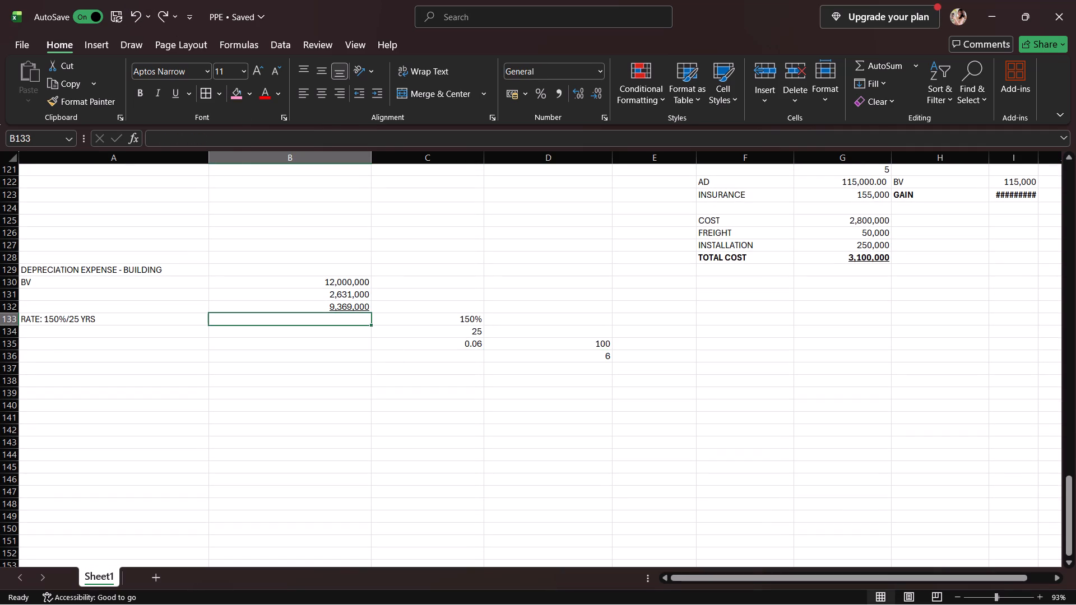
{"action": "key", "text": "6"}
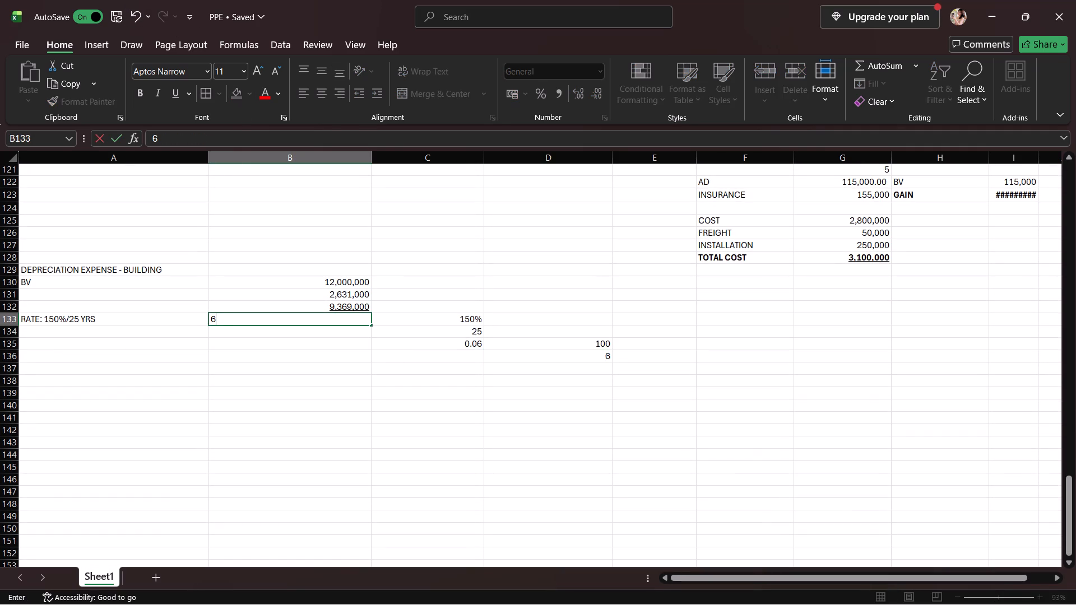
{"action": "key", "text": "shift+percent"}
{"action": "key", "text": "space"}
{"action": "key", "text": "Return"}
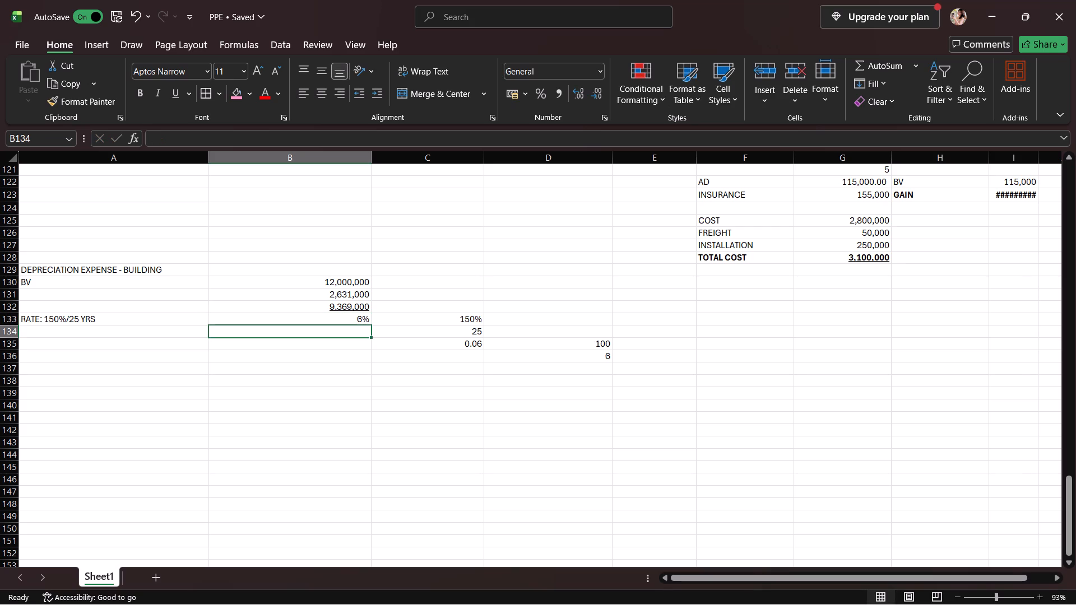
Add the label DEPRECIATION 2025 in A135, below the rate in the building depreciation computation.
{"action": "left_click", "coordinate": [136, 343]}
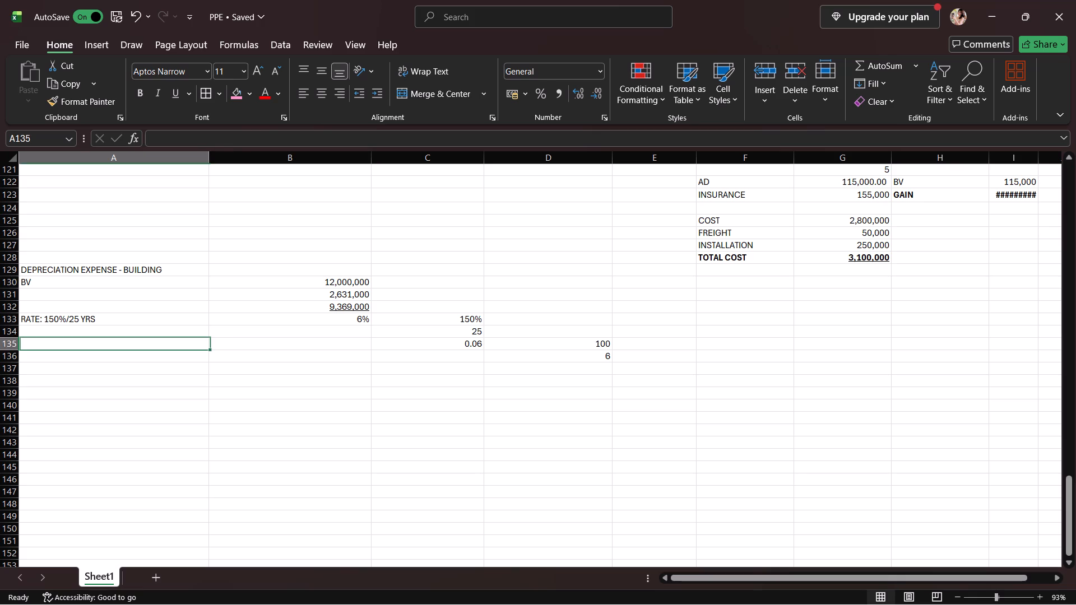
{"action": "type", "text": "DEPRECIAT"}
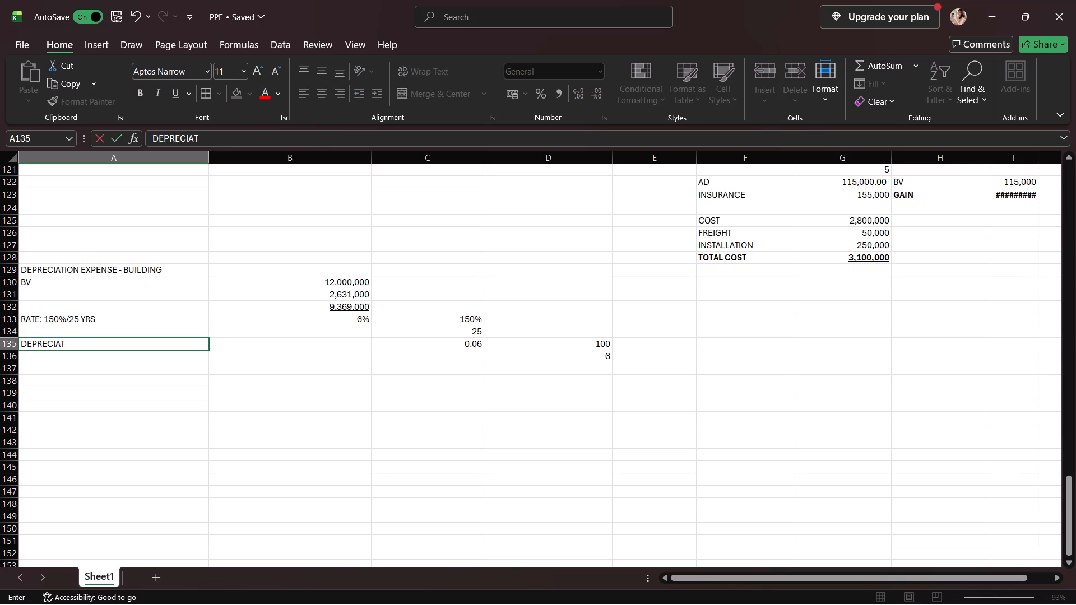
{"action": "type", "text": "ION 2025"}
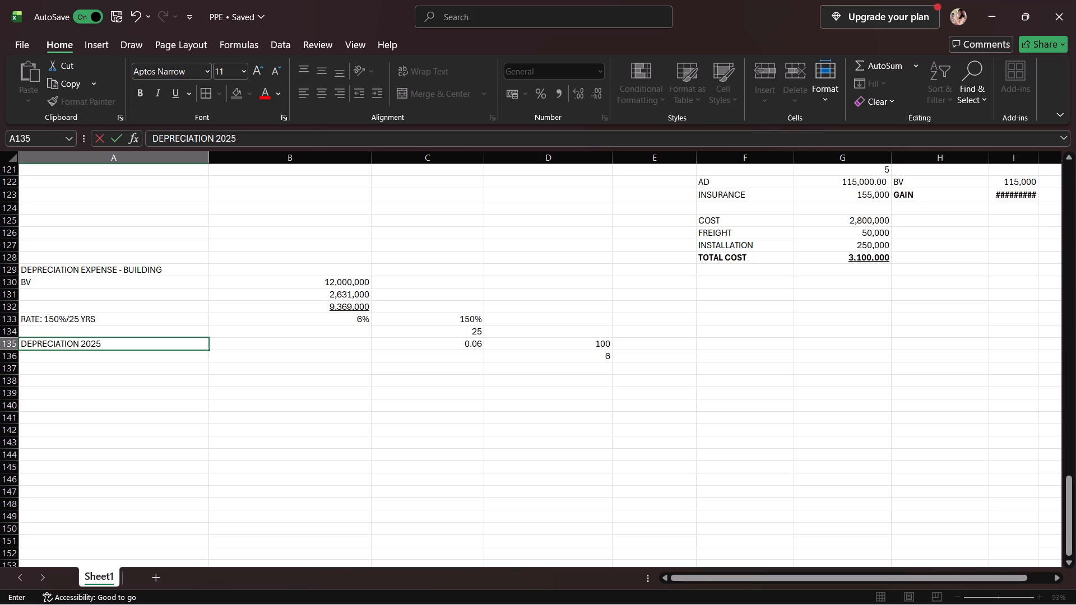
Compute the 2025 building depreciation in B135 with a formula multiplying B132 by B133.
{"action": "left_click", "coordinate": [229, 344]}
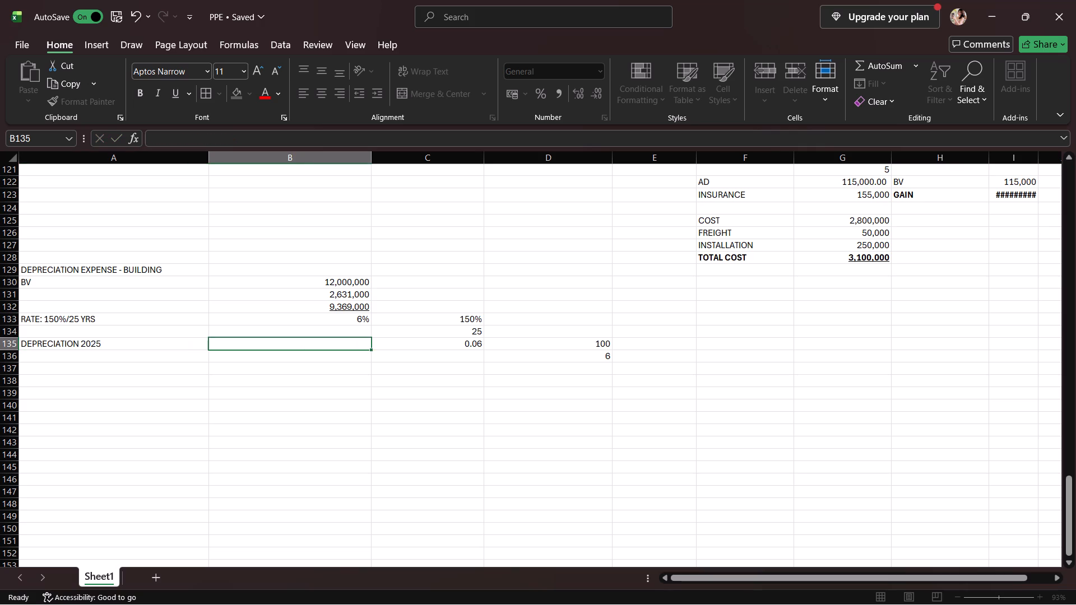
{"action": "left_click", "coordinate": [334, 334]}
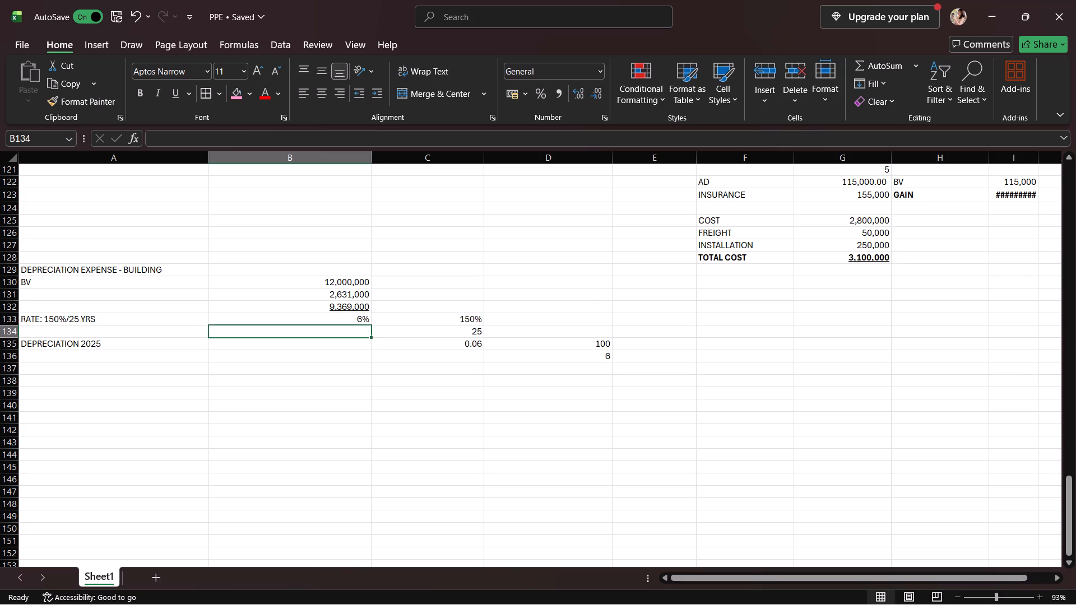
{"action": "left_click", "coordinate": [294, 310]}
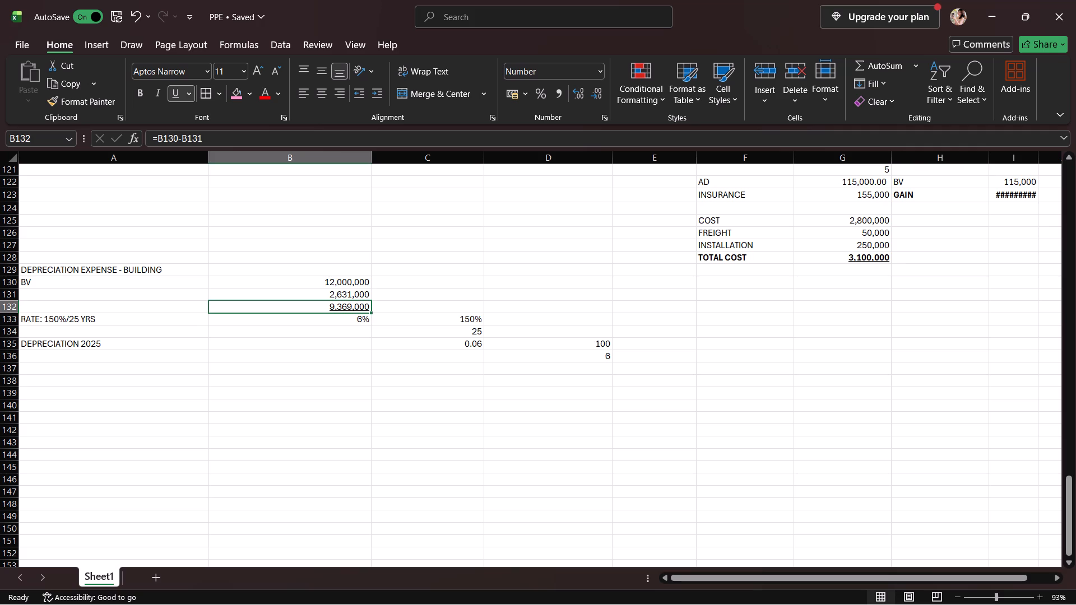
{"action": "left_click", "coordinate": [333, 348]}
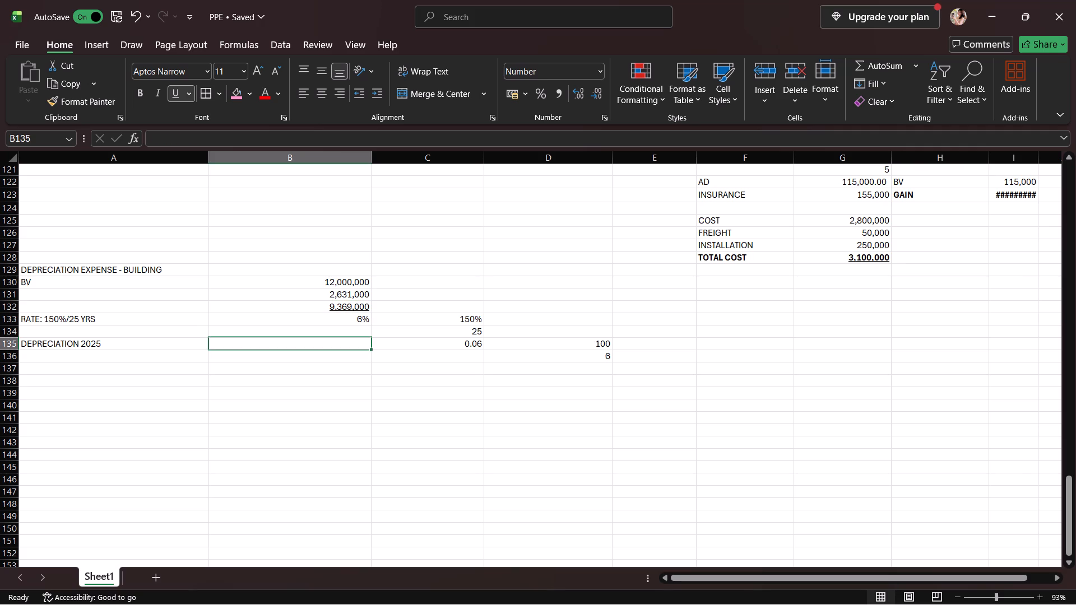
{"action": "key", "text": "equal"}
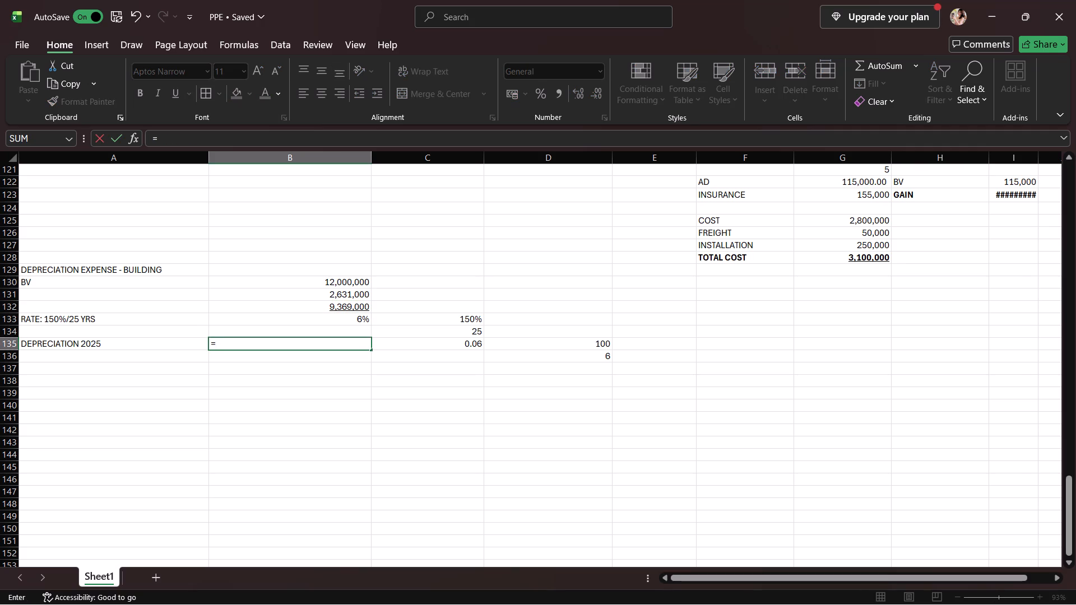
{"action": "left_click", "coordinate": [351, 308]}
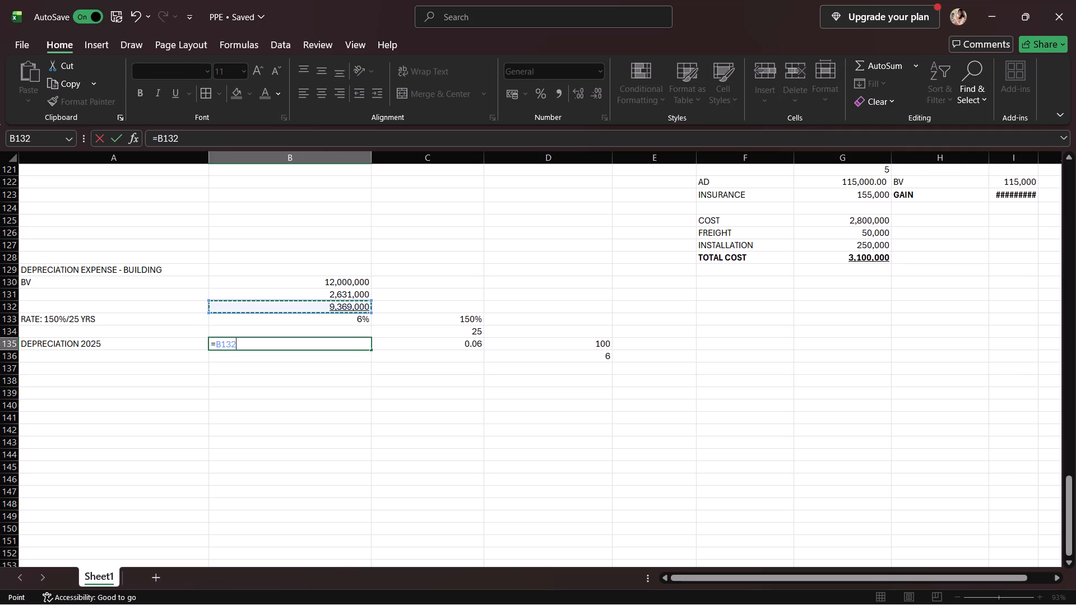
{"action": "key", "text": "shift+asterisk"}
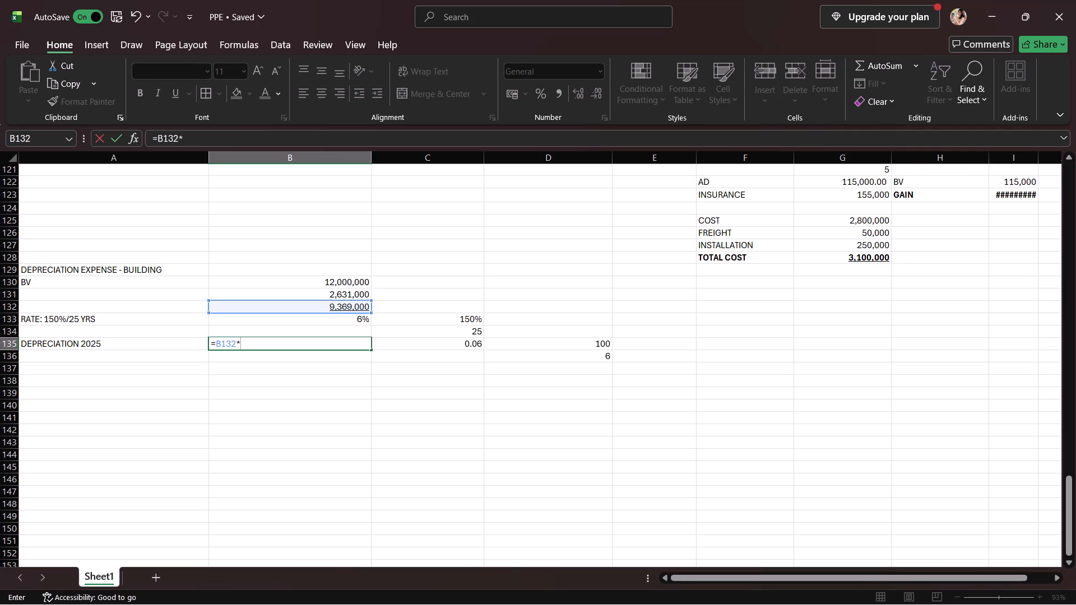
{"action": "left_click", "coordinate": [352, 320]}
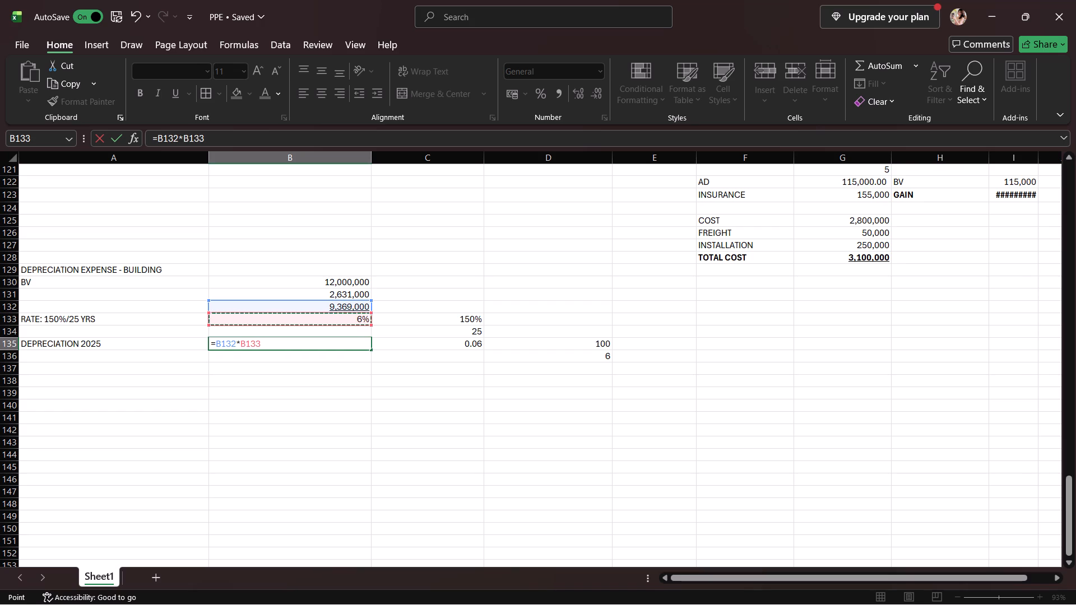
{"action": "key", "text": "Return"}
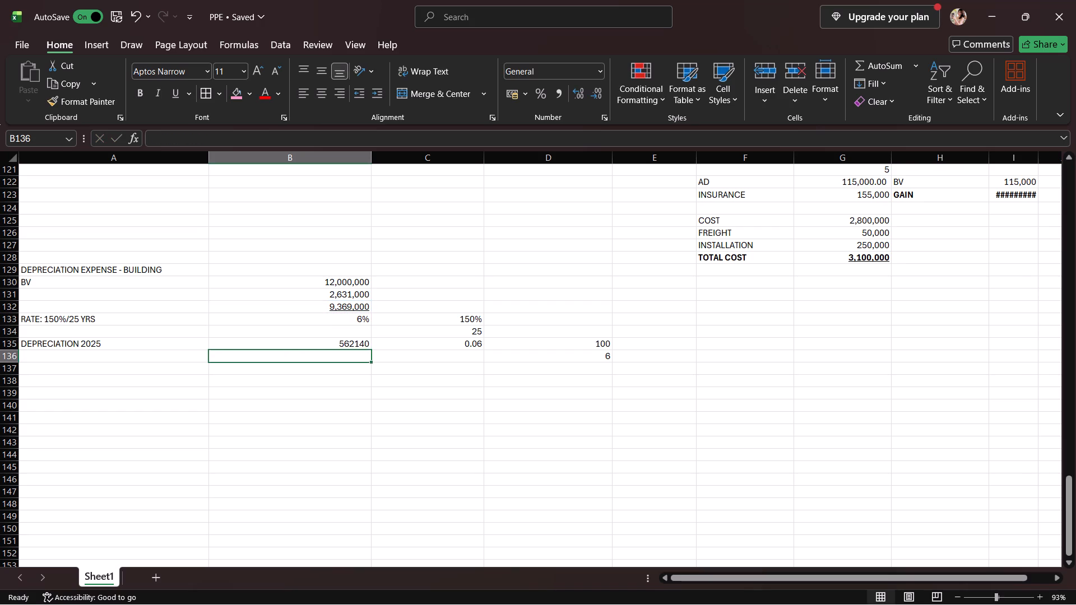
Format the depreciation amount in B135 with comma style, bold and a double underline.
{"action": "left_click", "coordinate": [364, 341]}
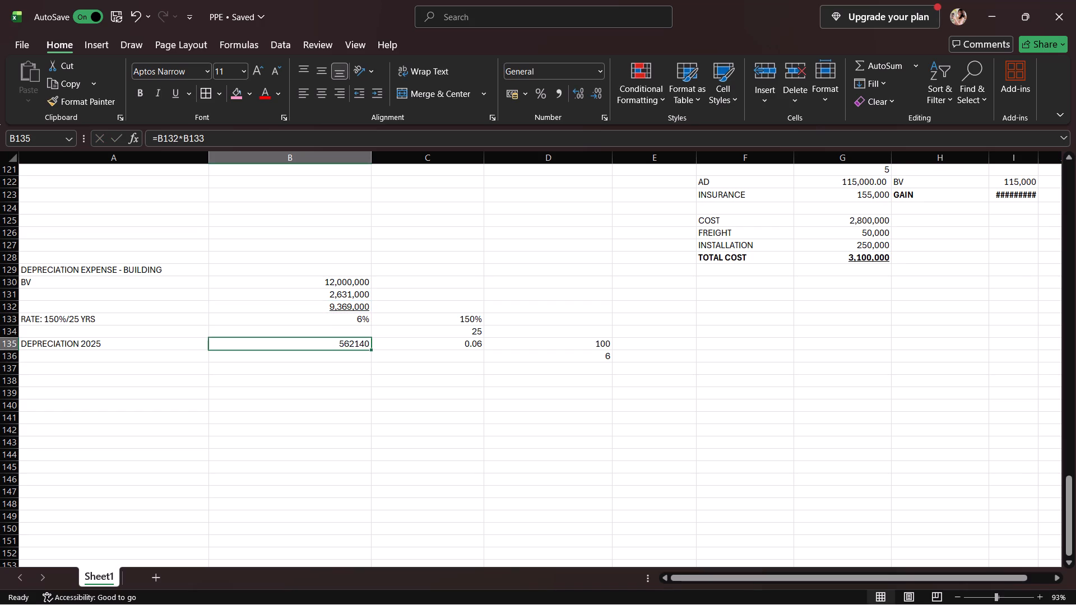
{"action": "left_click", "coordinate": [554, 87]}
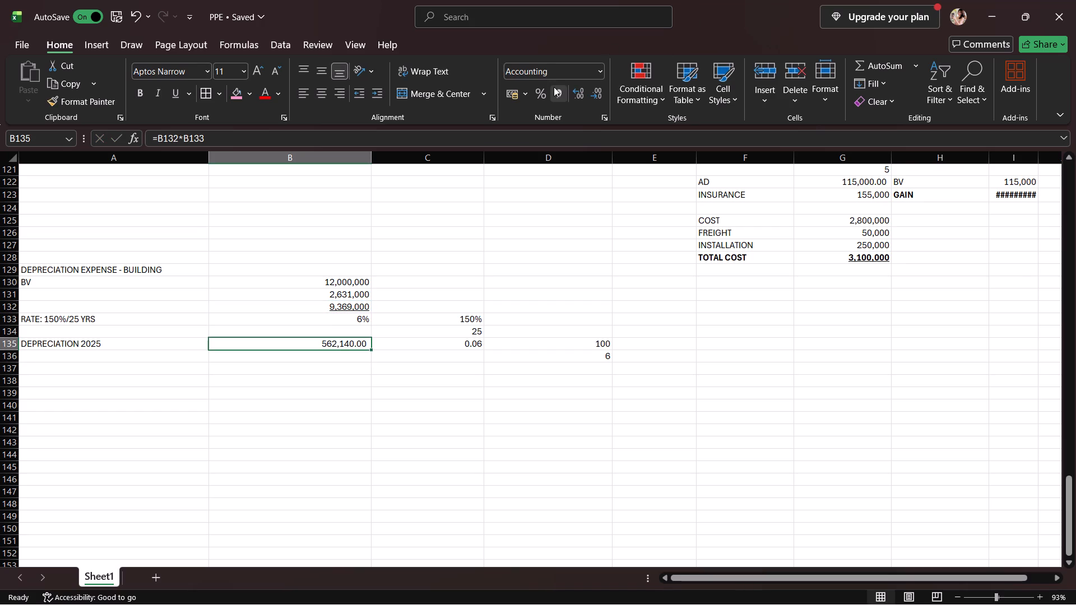
{"action": "left_click", "coordinate": [147, 91]}
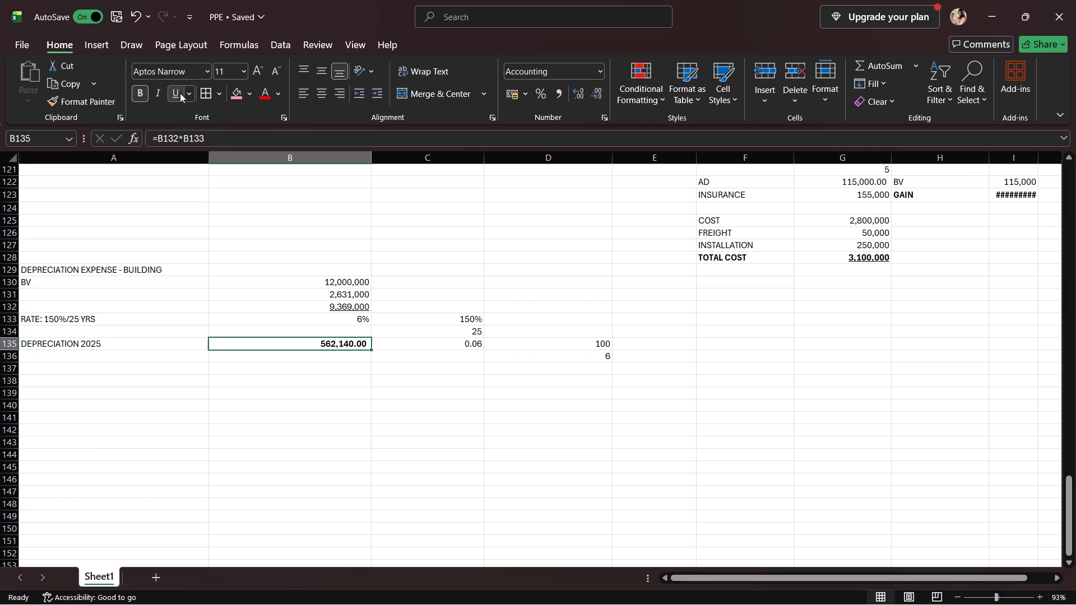
{"action": "left_click", "coordinate": [181, 93]}
{"action": "left_click", "coordinate": [189, 96]}
{"action": "left_click", "coordinate": [198, 127]}
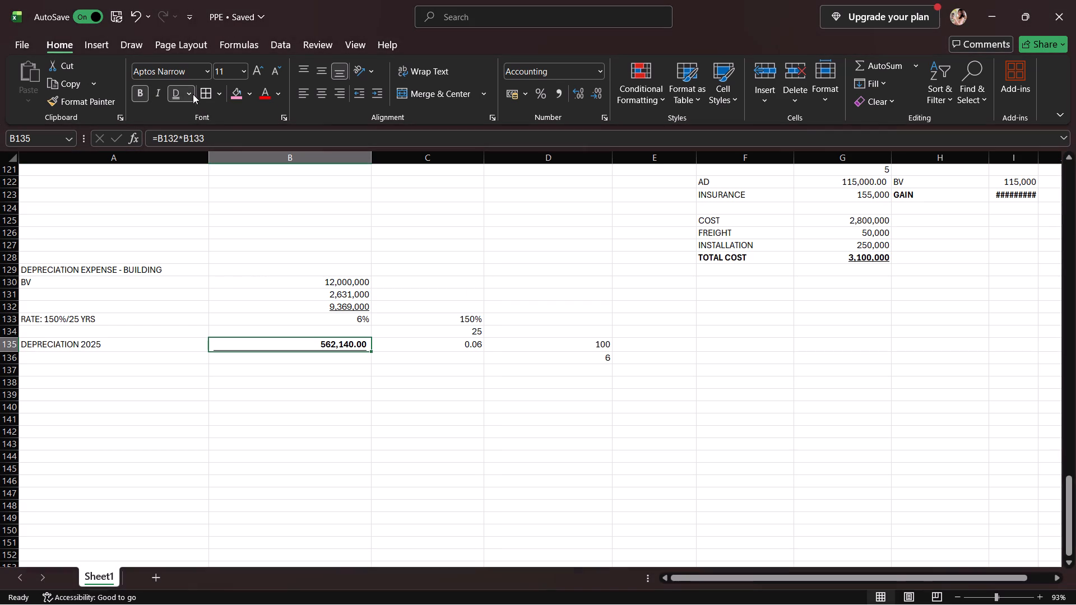
Make the DEPRECIATION 2025 label in A135 bold.
{"action": "left_click", "coordinate": [73, 346]}
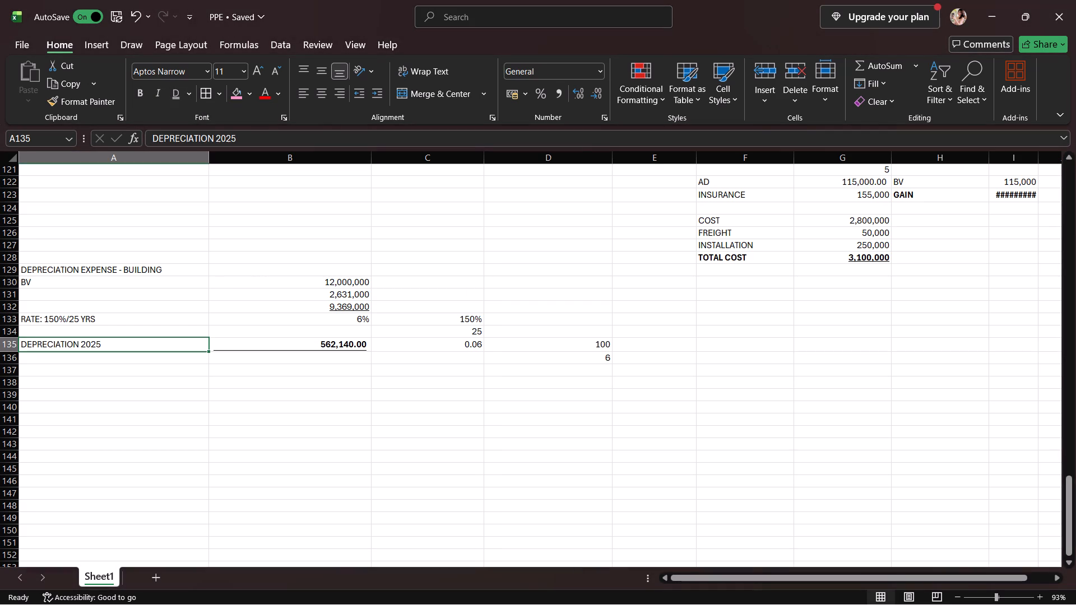
{"action": "left_click", "coordinate": [136, 93]}
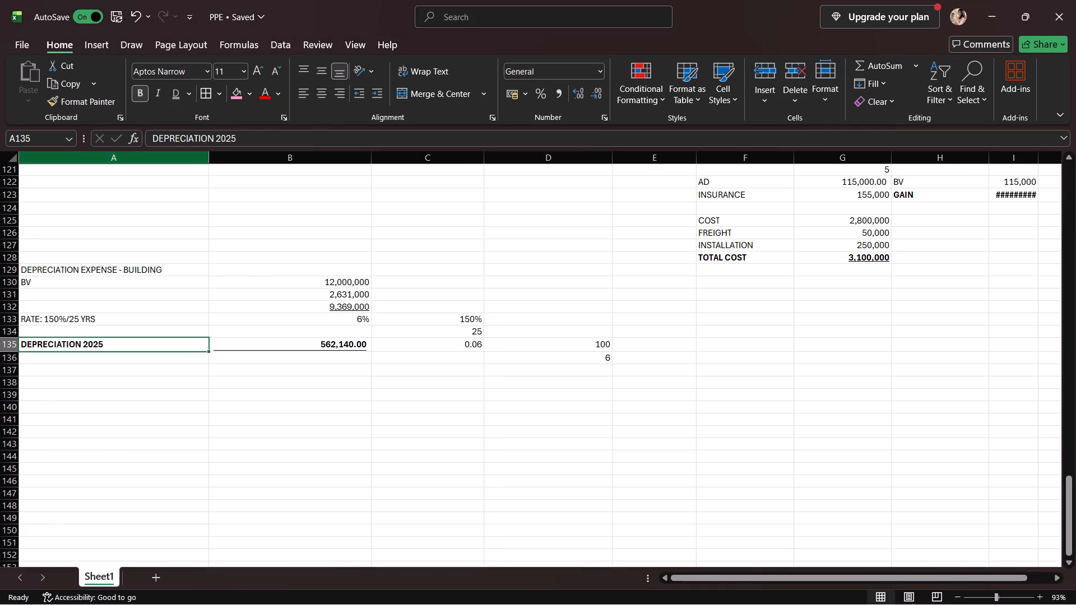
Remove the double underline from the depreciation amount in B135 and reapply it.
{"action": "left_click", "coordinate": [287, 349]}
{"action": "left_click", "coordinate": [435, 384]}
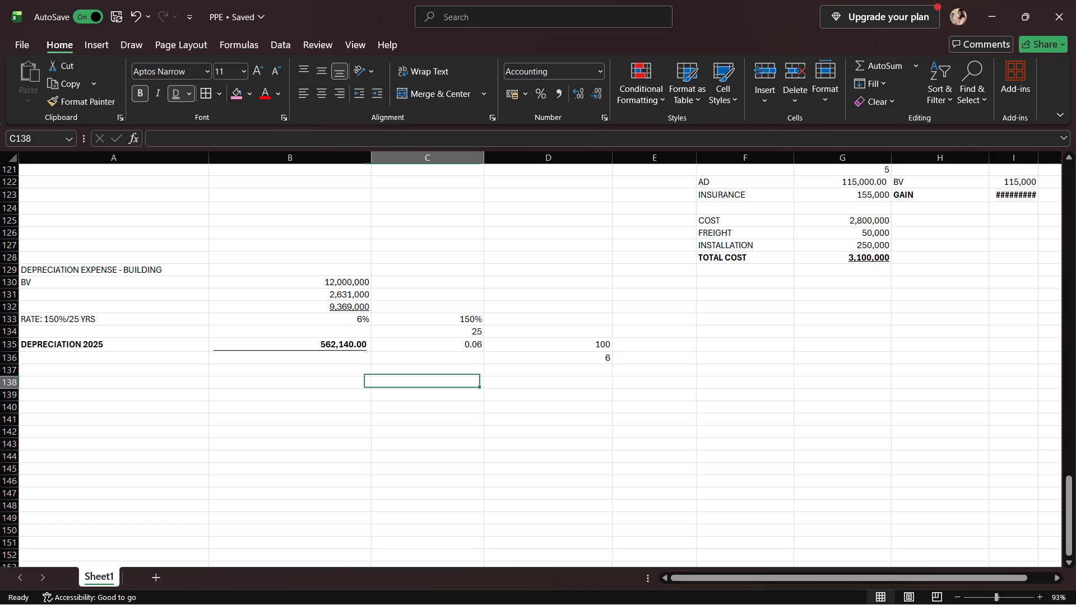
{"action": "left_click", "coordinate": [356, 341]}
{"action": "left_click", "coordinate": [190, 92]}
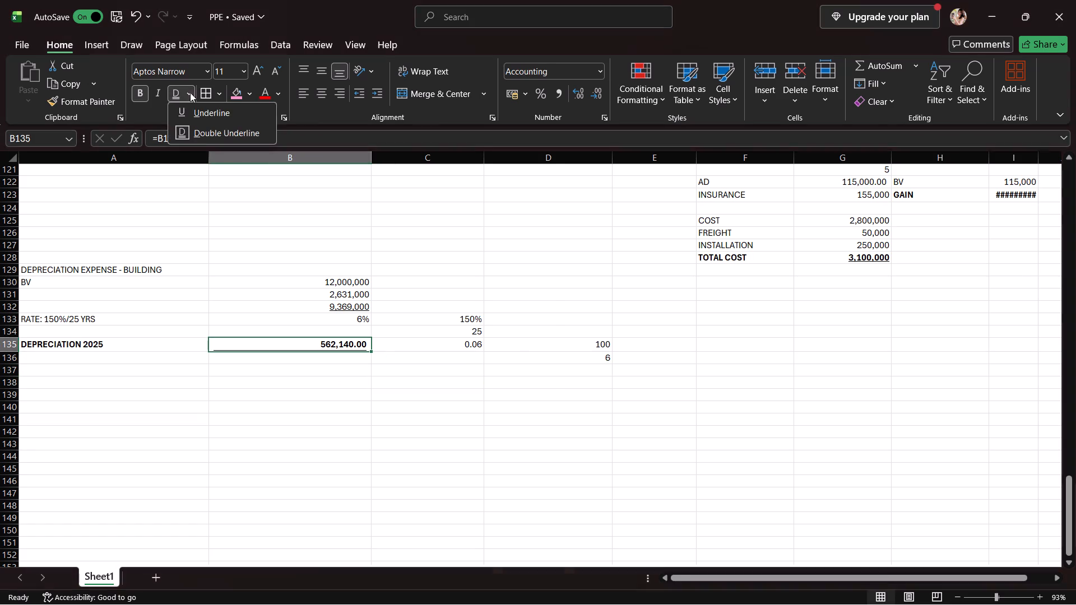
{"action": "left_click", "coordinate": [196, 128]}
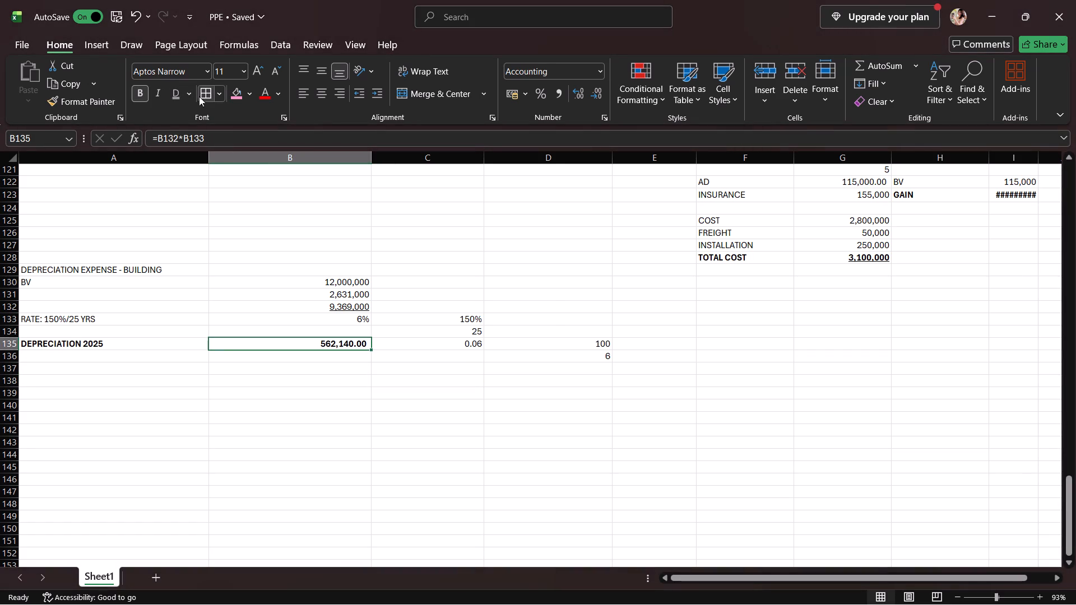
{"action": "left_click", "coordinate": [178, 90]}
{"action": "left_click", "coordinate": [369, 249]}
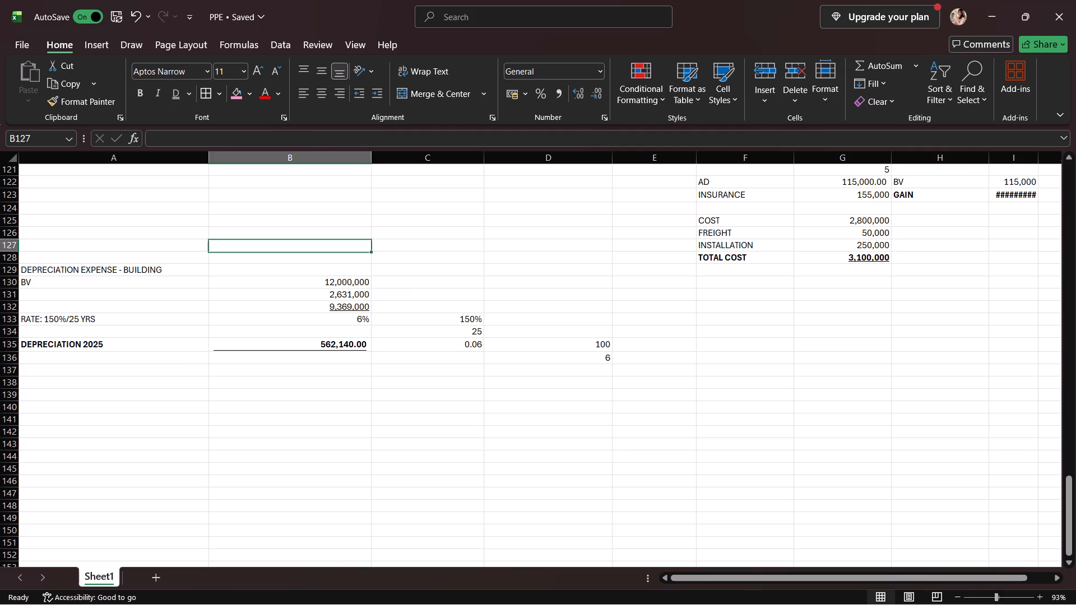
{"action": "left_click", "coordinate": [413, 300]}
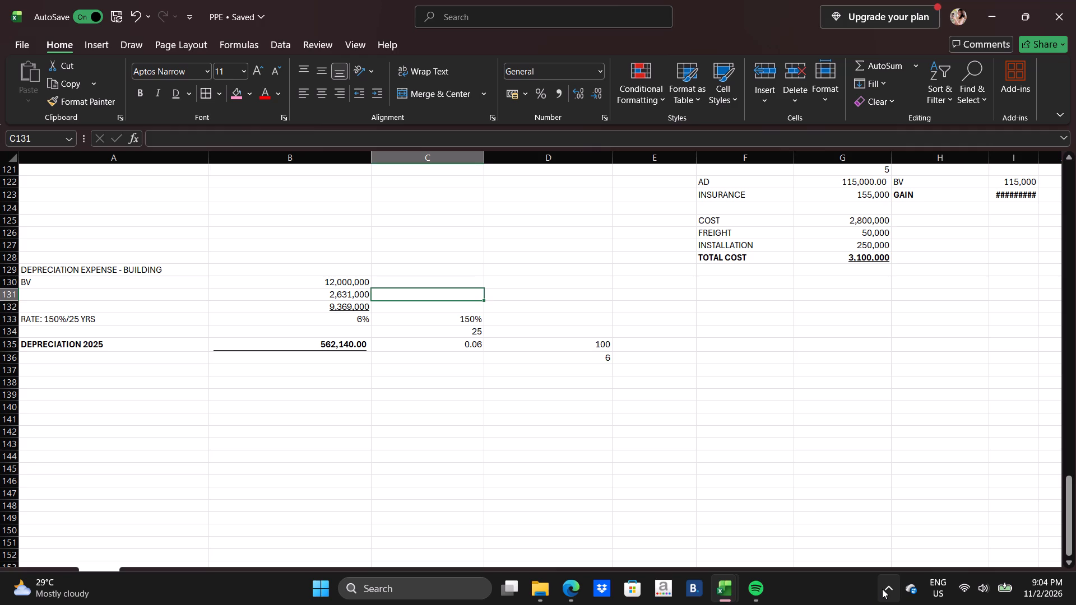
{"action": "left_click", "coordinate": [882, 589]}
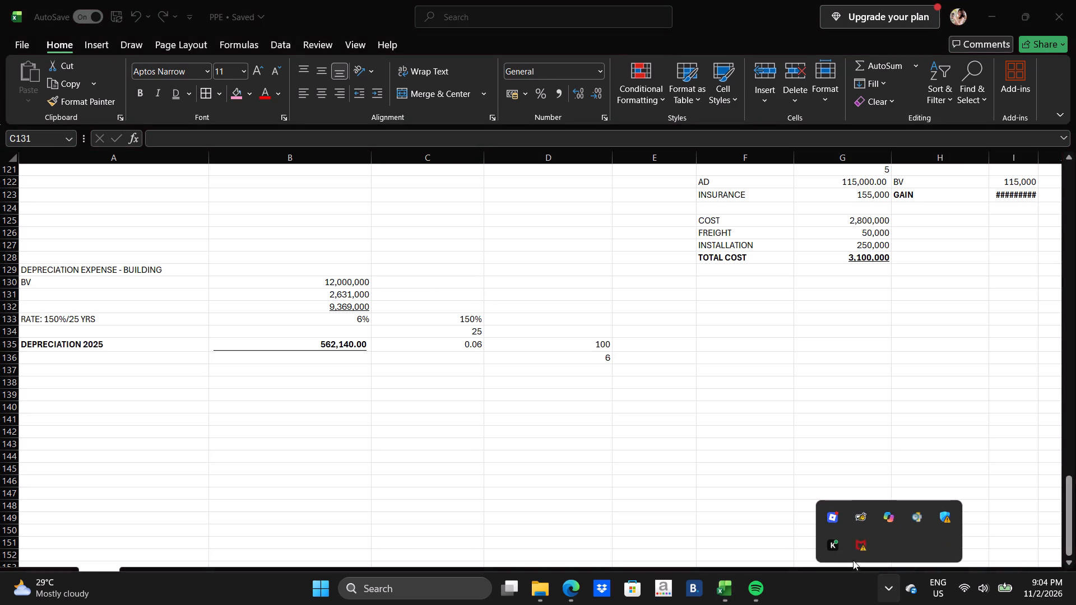
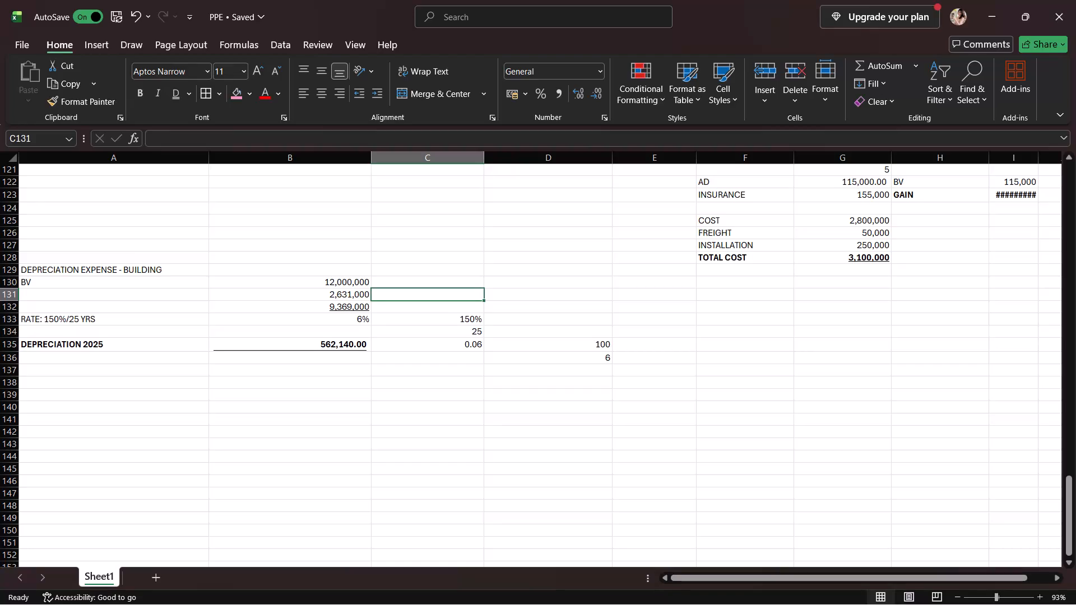
Review the working schedule, the trade-in and machine cost computations beside it, and the building depreciation computation.
{"action": "scroll", "coordinate": [360, 417], "scroll_direction": "right", "scroll_amount": 2}
{"action": "scroll", "coordinate": [360, 417], "scroll_direction": "up", "scroll_amount": 1}
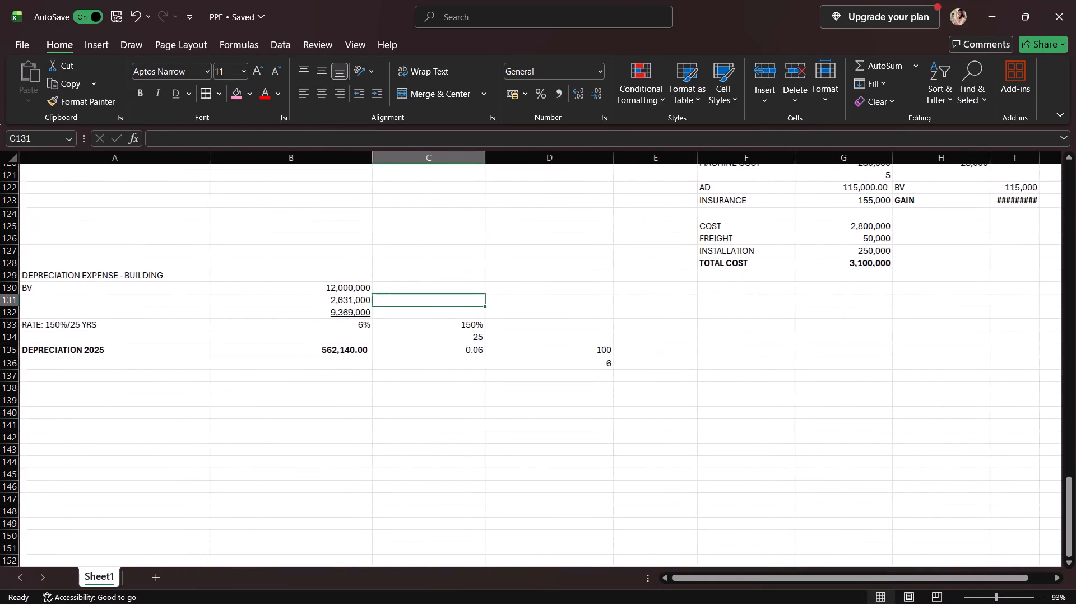
{"action": "scroll", "coordinate": [360, 417], "scroll_direction": "up", "scroll_amount": 1}
{"action": "scroll", "coordinate": [360, 417], "scroll_direction": "left", "scroll_amount": 2}
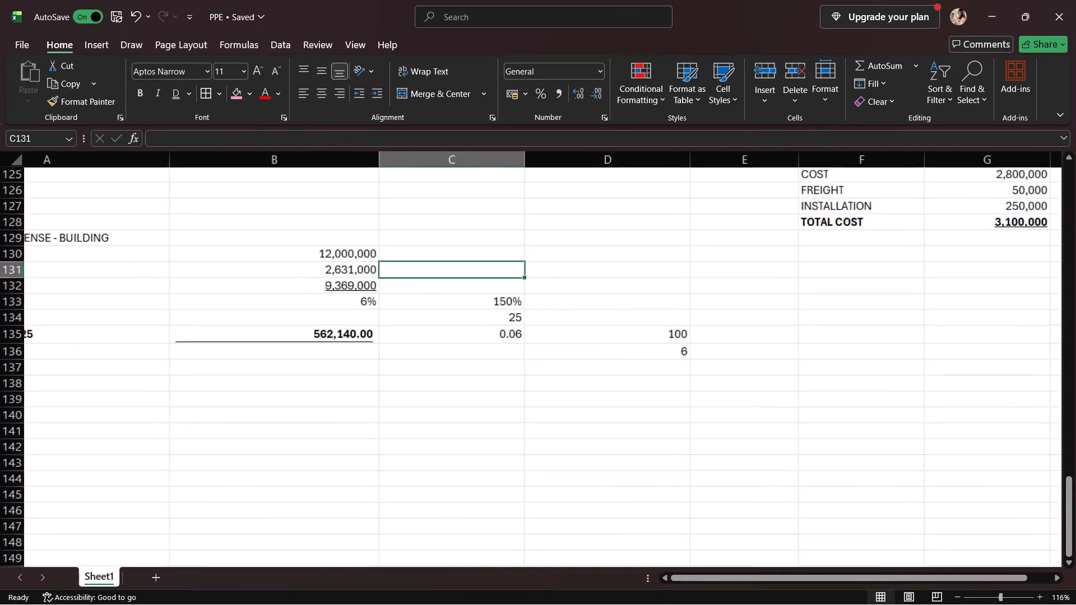
{"action": "scroll", "coordinate": [360, 417], "scroll_direction": "up", "scroll_amount": 2}
{"action": "scroll", "coordinate": [360, 417], "scroll_direction": "right", "scroll_amount": 4}
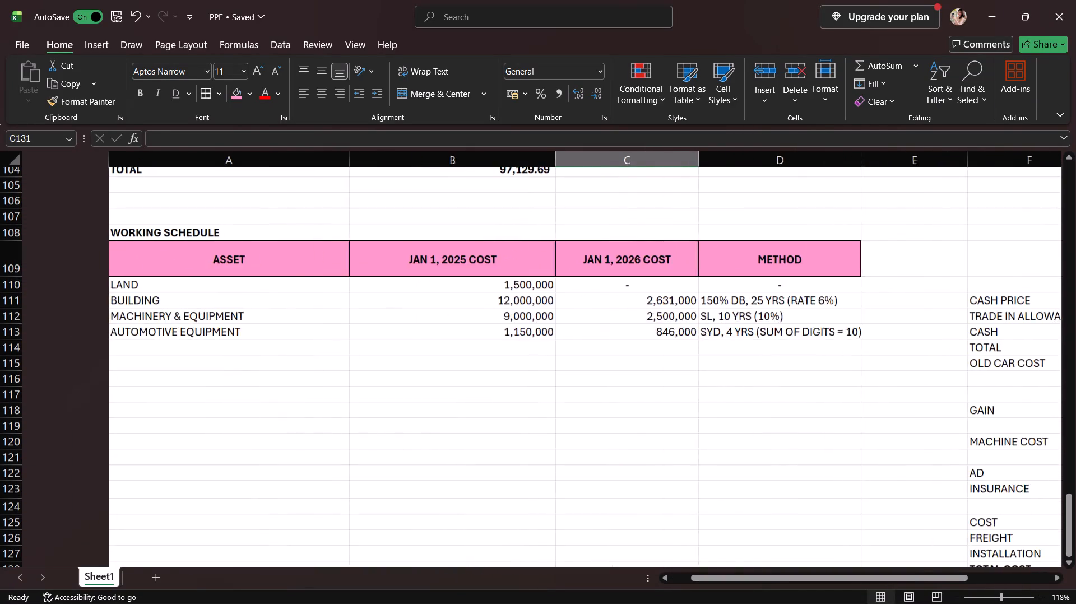
{"action": "right_click_drag", "start_coordinate": [630, 362], "coordinate": [393, 371]}
{"action": "right_click", "coordinate": [508, 364]}
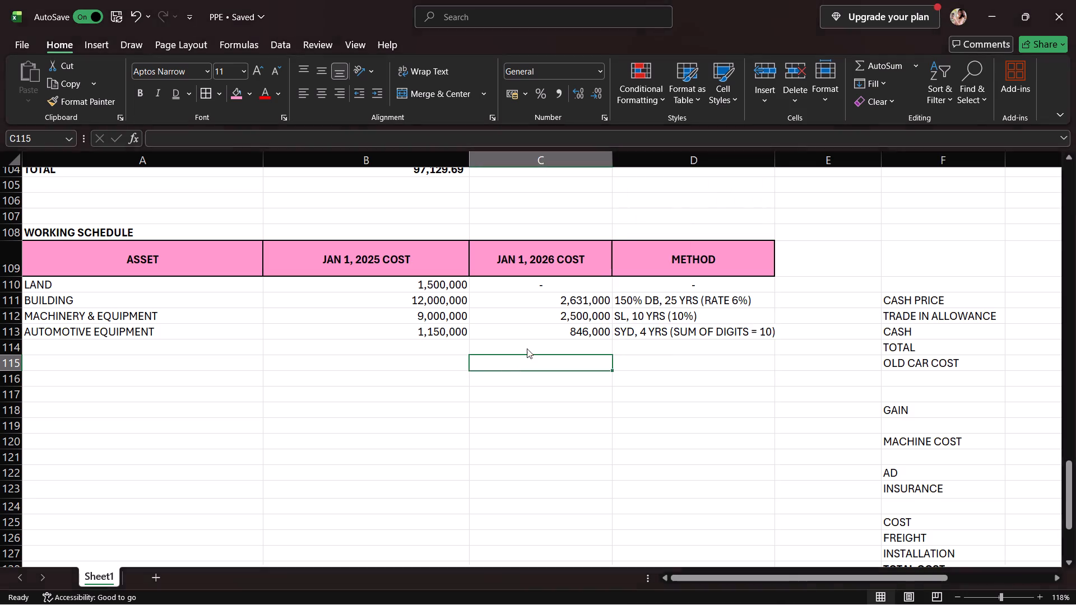
{"action": "left_click", "coordinate": [407, 385]}
{"action": "scroll", "coordinate": [409, 389], "scroll_direction": "down", "scroll_amount": 2}
{"action": "scroll", "coordinate": [476, 389], "scroll_direction": "down", "scroll_amount": 1}
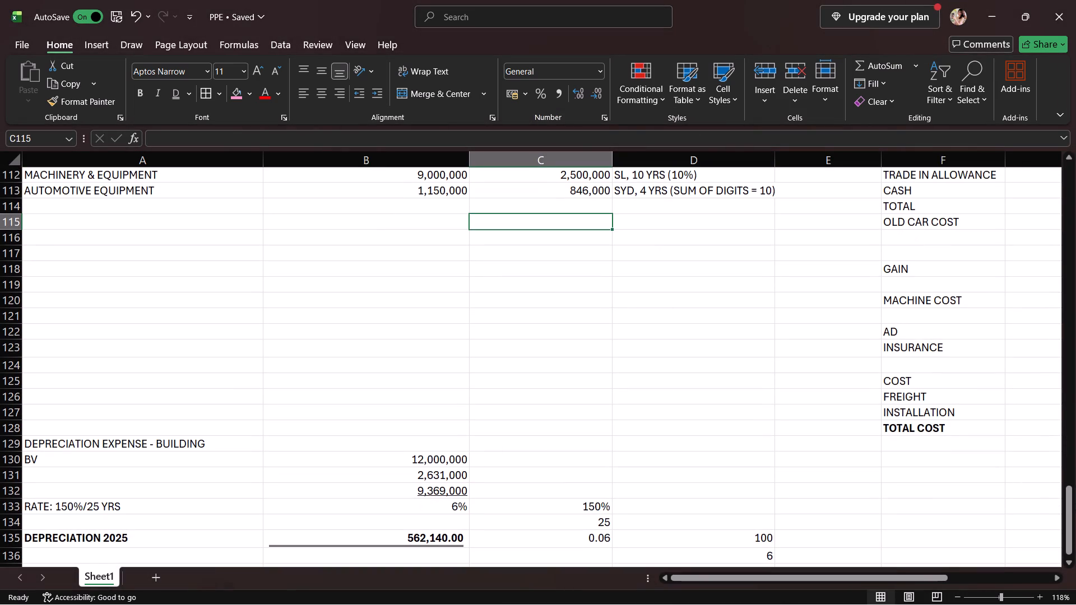
{"action": "left_click_drag", "start_coordinate": [664, 355], "coordinate": [655, 358]}
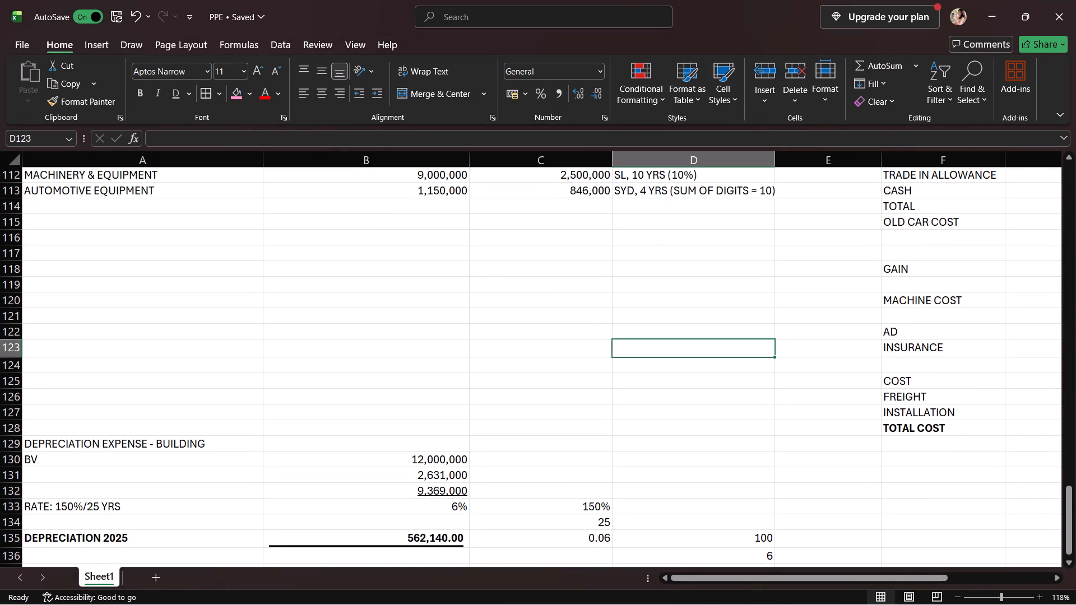
{"action": "right_click_drag", "start_coordinate": [791, 246], "coordinate": [558, 285]}
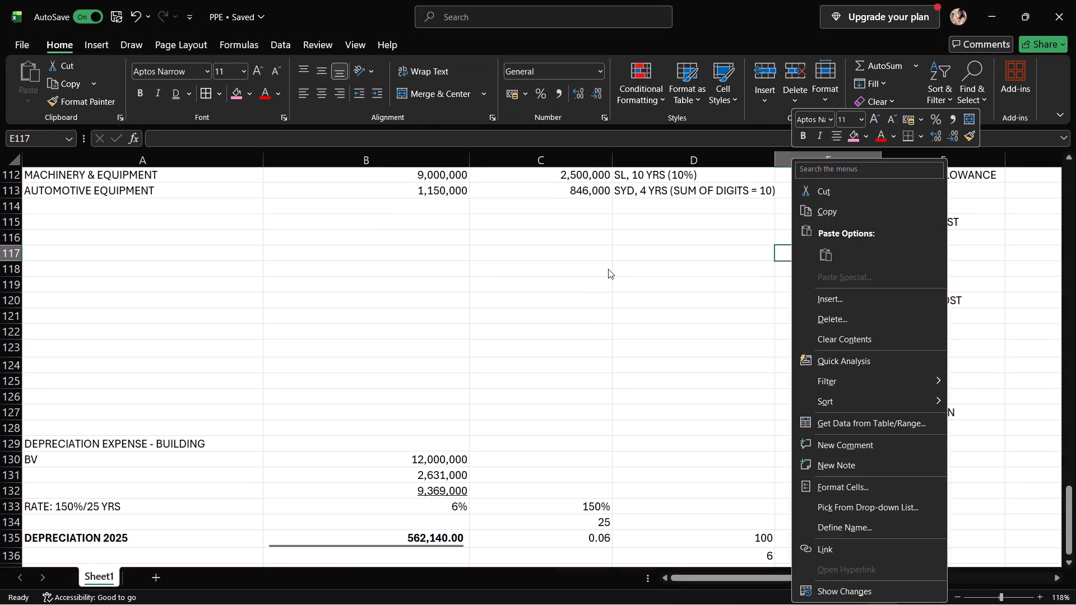
{"action": "left_click", "coordinate": [608, 269]}
{"action": "left_click_drag", "start_coordinate": [744, 254], "coordinate": [473, 304]}
{"action": "left_click", "coordinate": [558, 308]}
{"action": "left_click", "coordinate": [572, 342]}
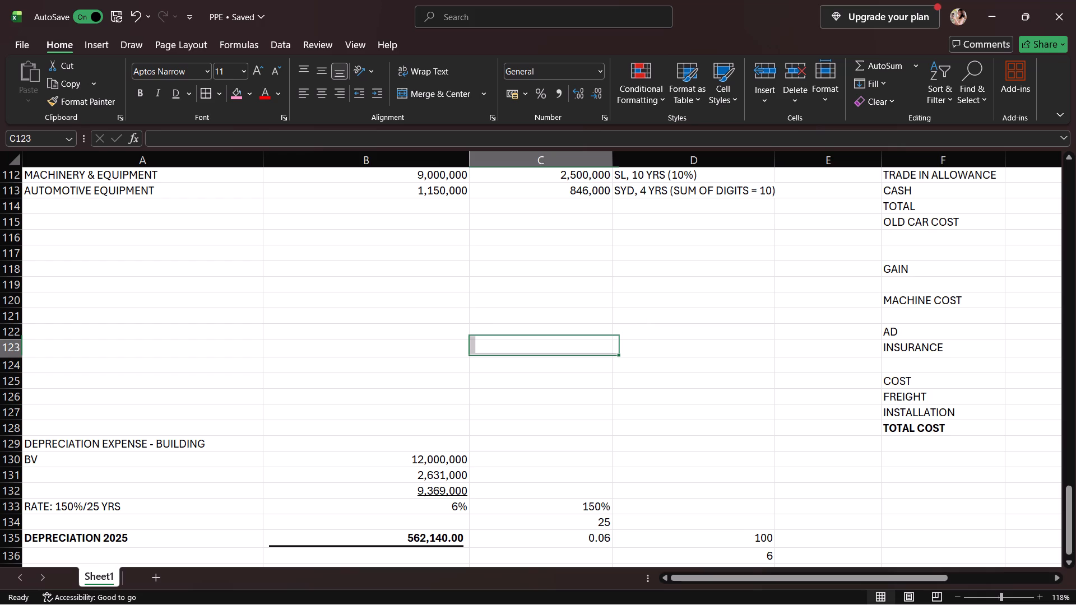
{"action": "scroll", "coordinate": [573, 342], "scroll_direction": "left", "scroll_amount": 1}
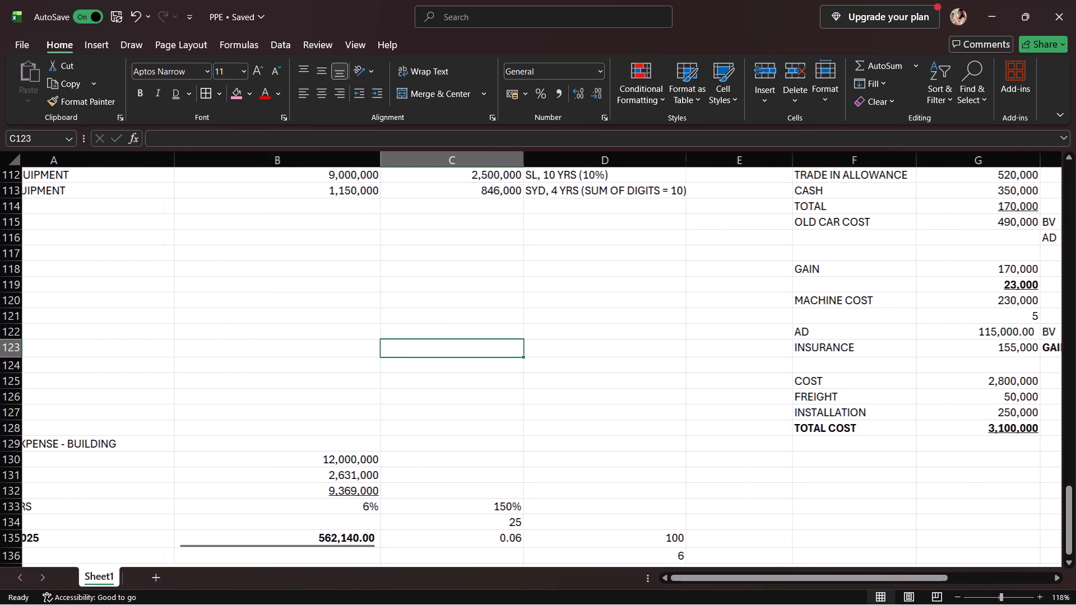
{"action": "scroll", "coordinate": [573, 342], "scroll_direction": "left", "scroll_amount": 4}
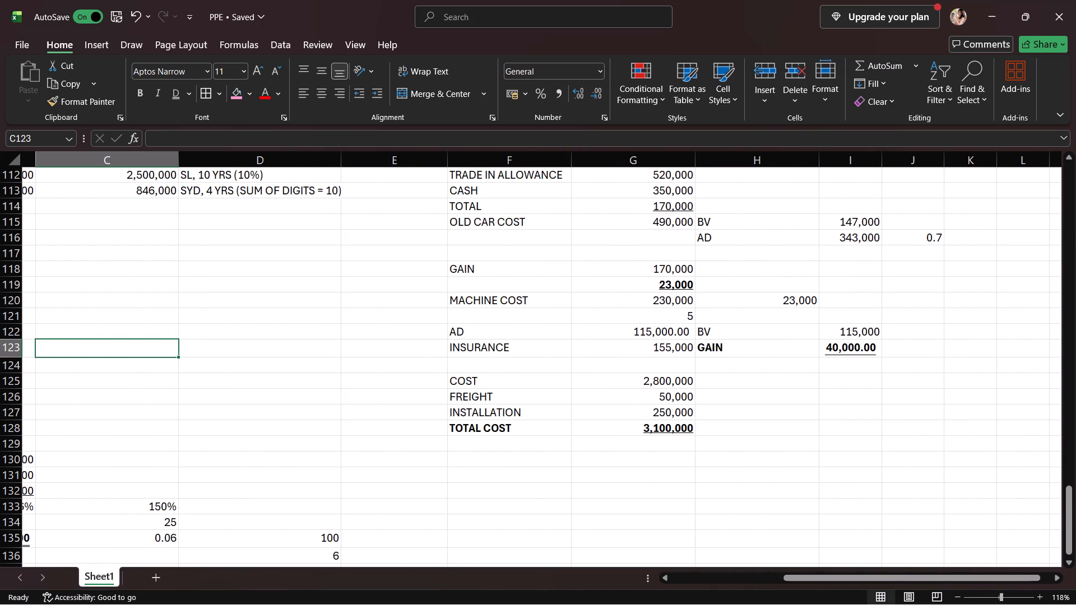
{"action": "scroll", "coordinate": [573, 342], "scroll_direction": "up", "scroll_amount": 1}
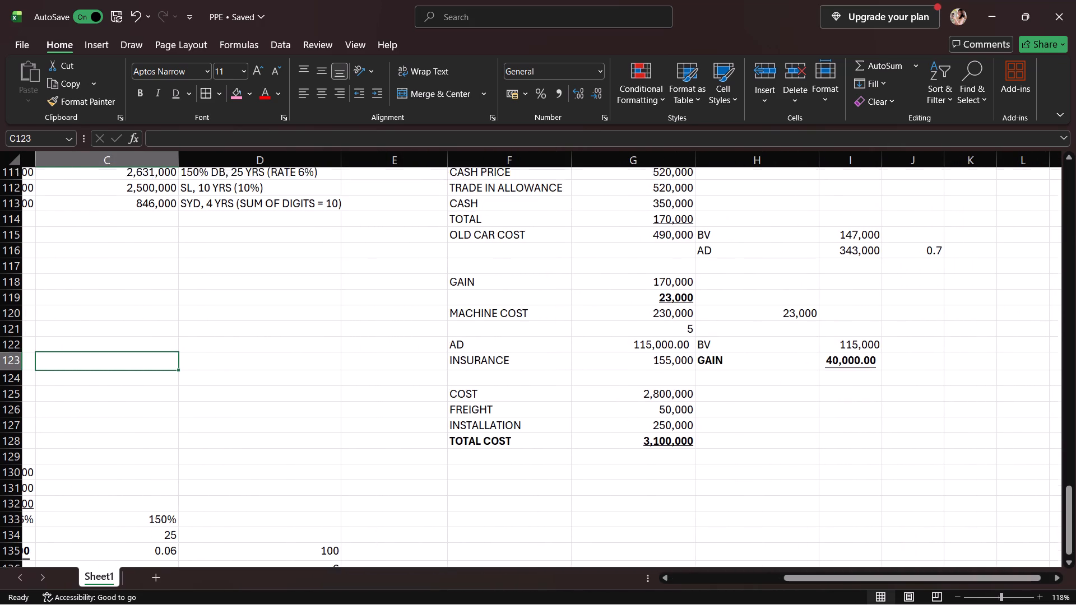
{"action": "scroll", "coordinate": [573, 342], "scroll_direction": "up", "scroll_amount": 1}
{"action": "scroll", "coordinate": [573, 342], "scroll_direction": "right", "scroll_amount": 3}
{"action": "scroll", "coordinate": [573, 342], "scroll_direction": "down", "scroll_amount": 1}
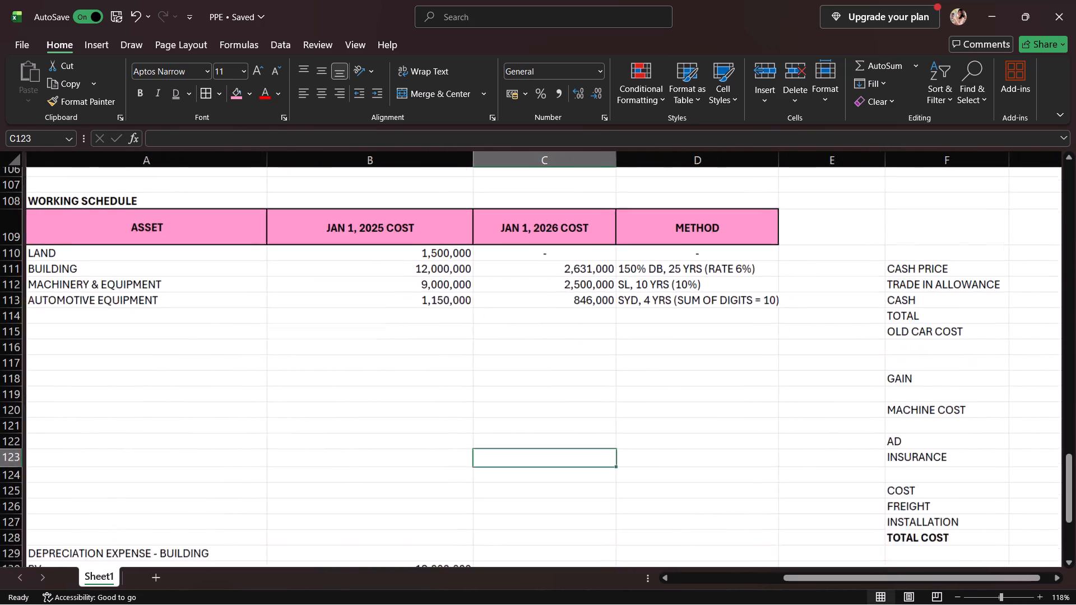
{"action": "scroll", "coordinate": [573, 342], "scroll_direction": "down", "scroll_amount": 4}
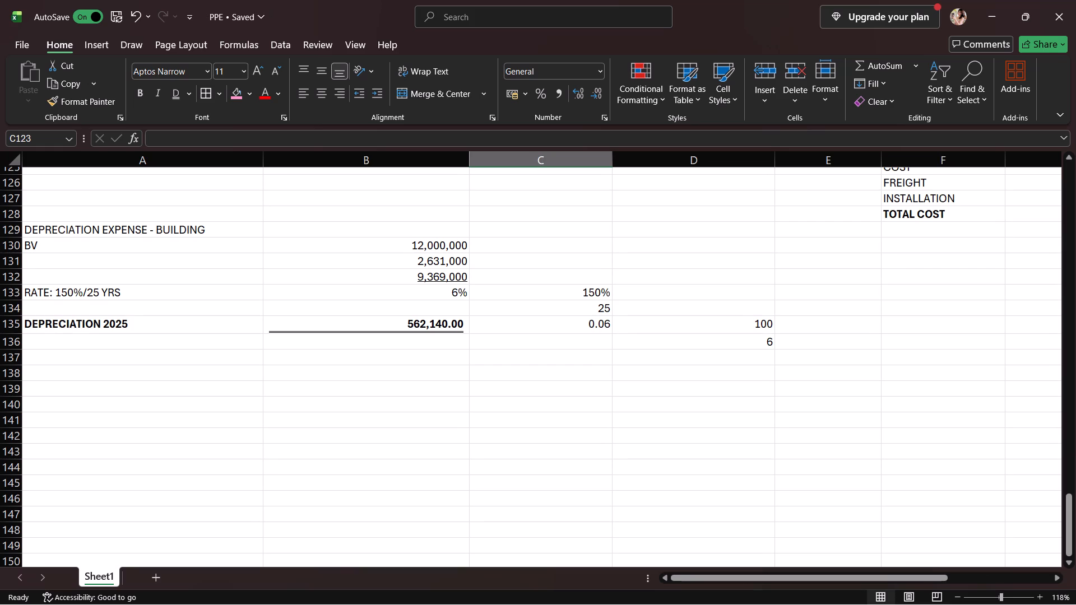
Enter the heading "DEPRECIATION EXPENSE - AUTOMOTIVE EQUIP" in cell A139, below the building depreciation computation.
{"action": "scroll", "coordinate": [505, 283], "scroll_direction": "right", "scroll_amount": 1}
{"action": "scroll", "coordinate": [505, 283], "scroll_direction": "down", "scroll_amount": 1}
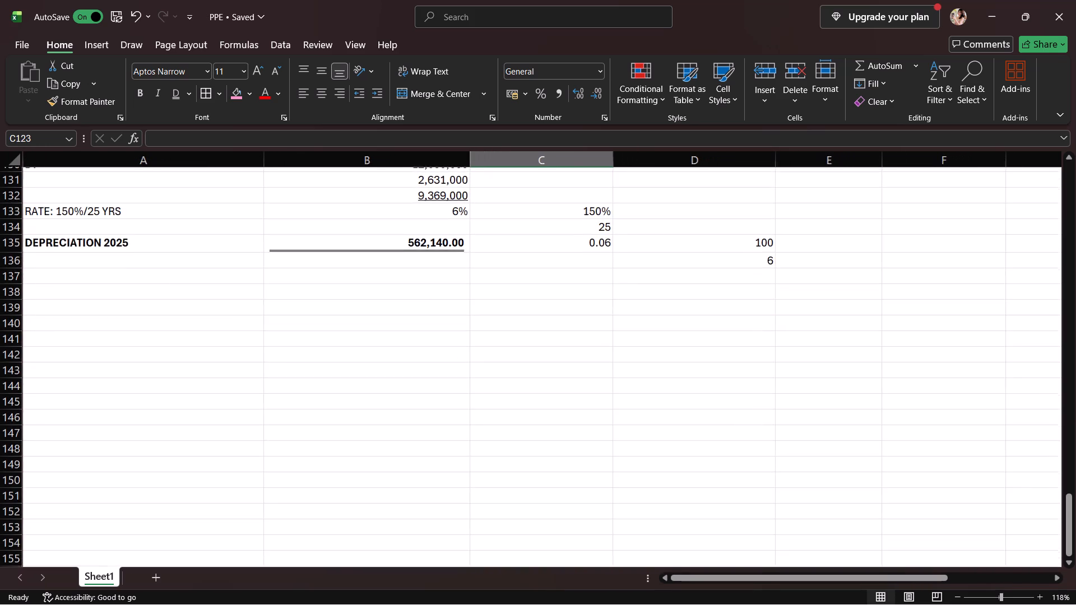
{"action": "scroll", "coordinate": [505, 283], "scroll_direction": "down", "scroll_amount": 1}
{"action": "left_click", "coordinate": [127, 297]}
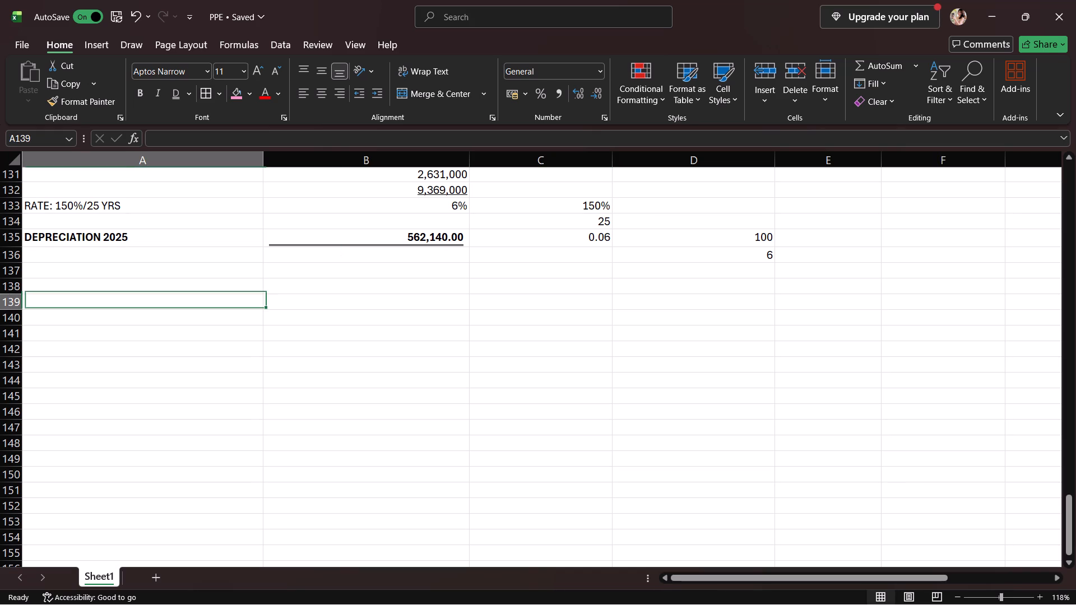
{"action": "type", "text": "DEPRR"}
{"action": "key", "text": "BackSpace"}
{"action": "type", "text": "EC"}
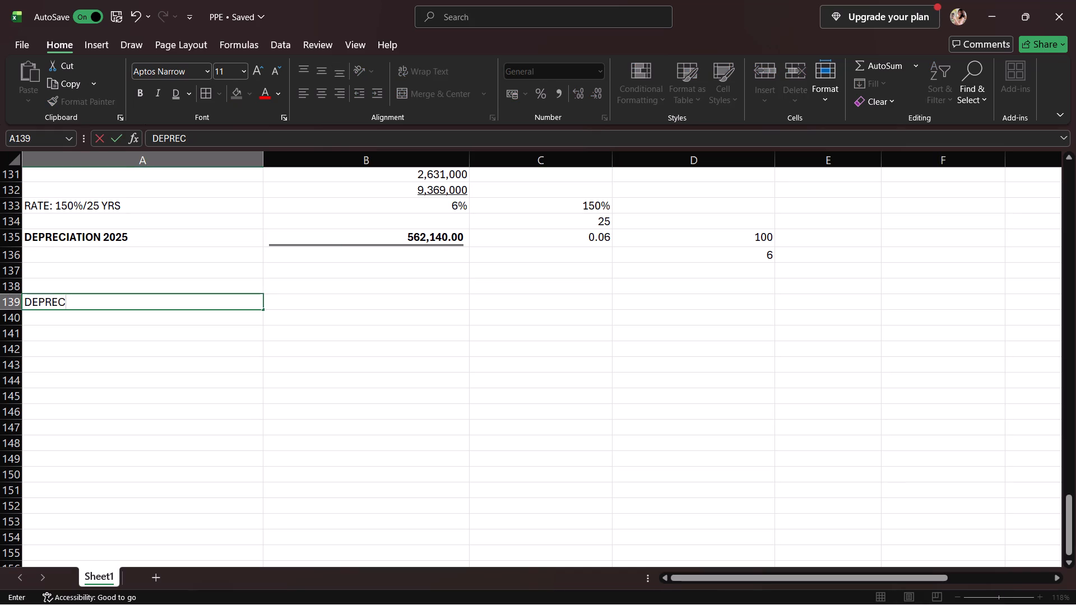
{"action": "type", "text": "IATION EXPENSE"}
{"action": "key", "text": "space"}
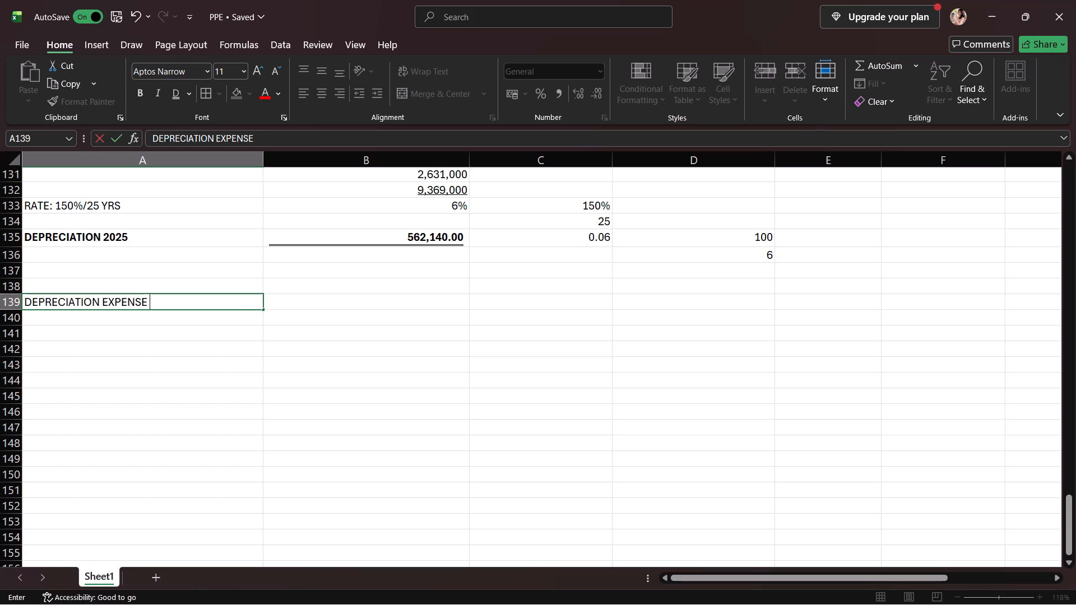
{"action": "type", "text": "- AUTOMOTICE"}
{"action": "key", "text": "BackSpace"}
{"action": "key", "text": "BackSpace"}
{"action": "type", "text": "VE"}
{"action": "key", "text": "space"}
{"action": "type", "text": "EQUI"}
{"action": "key", "text": "p"}
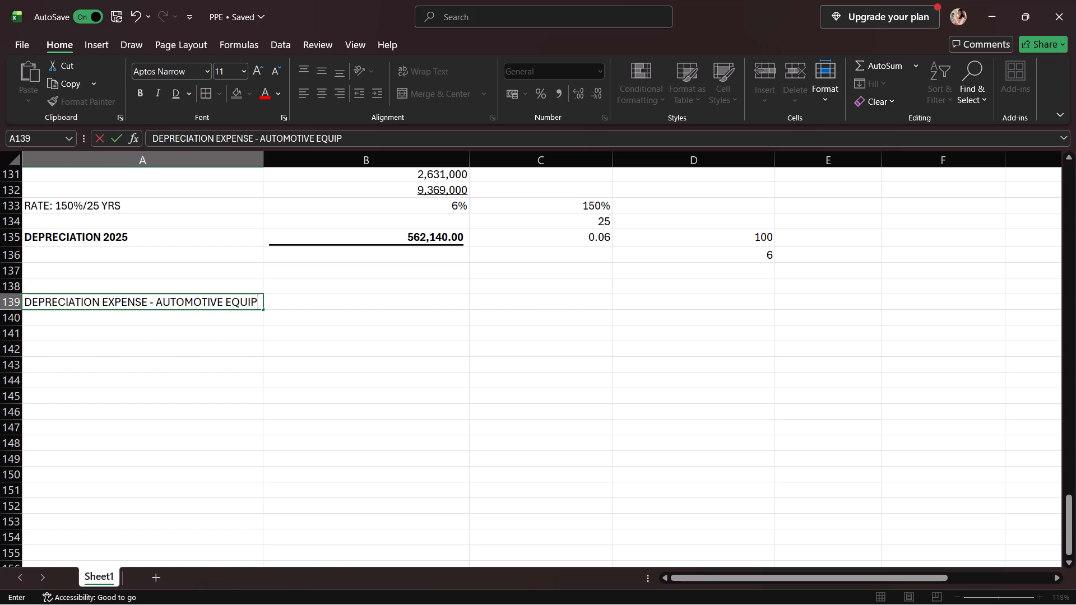
{"action": "left_click", "coordinate": [287, 303]}
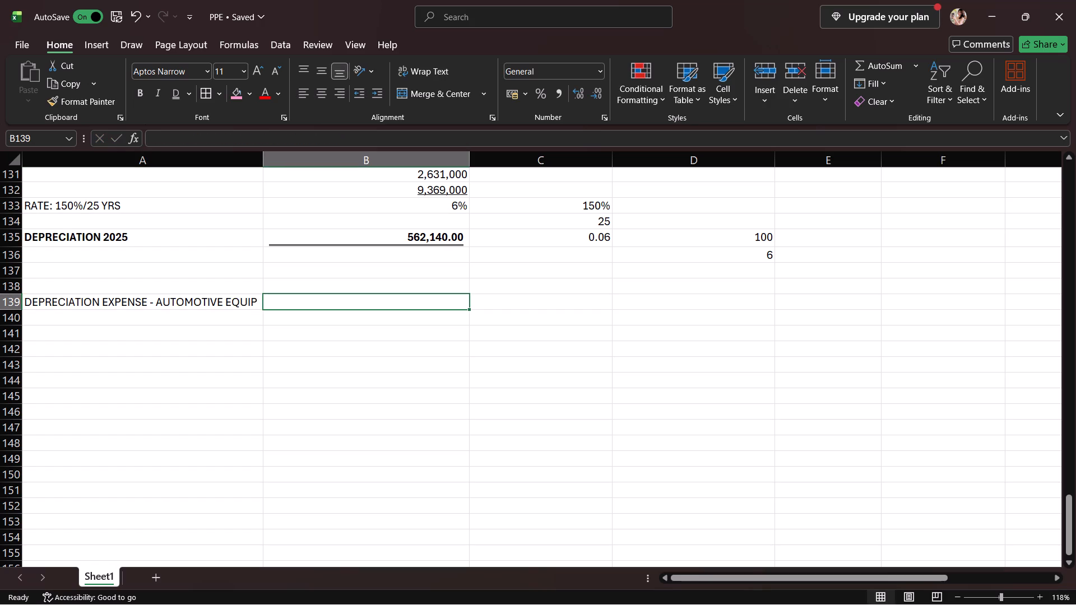
Make the automotive equipment depreciation heading in A139 bold.
{"action": "left_click", "coordinate": [137, 303]}
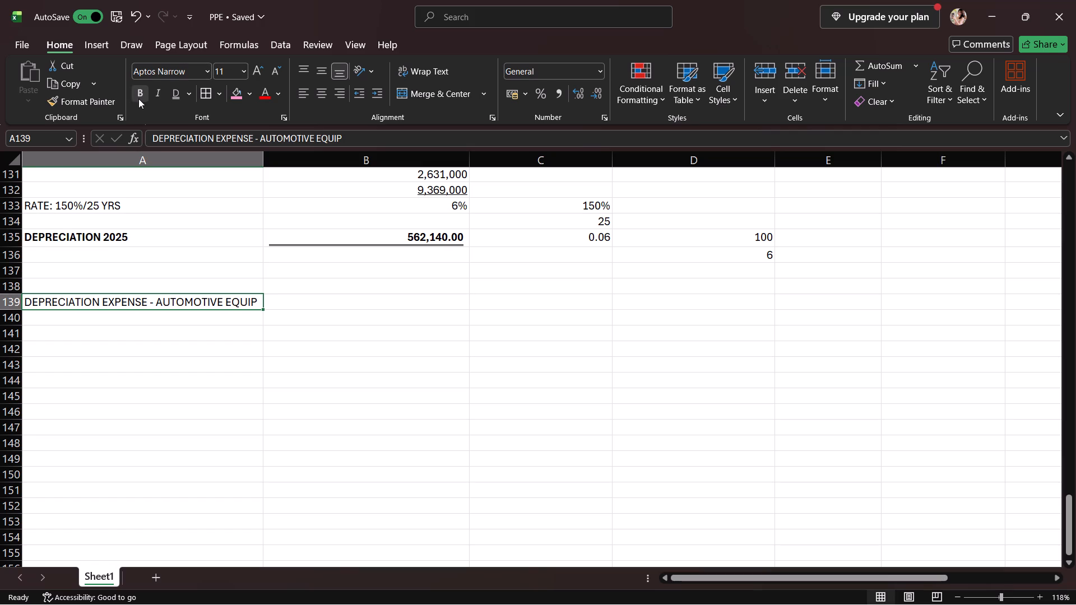
{"action": "left_click", "coordinate": [138, 99]}
{"action": "left_click", "coordinate": [178, 327]}
{"action": "left_click", "coordinate": [178, 327]}
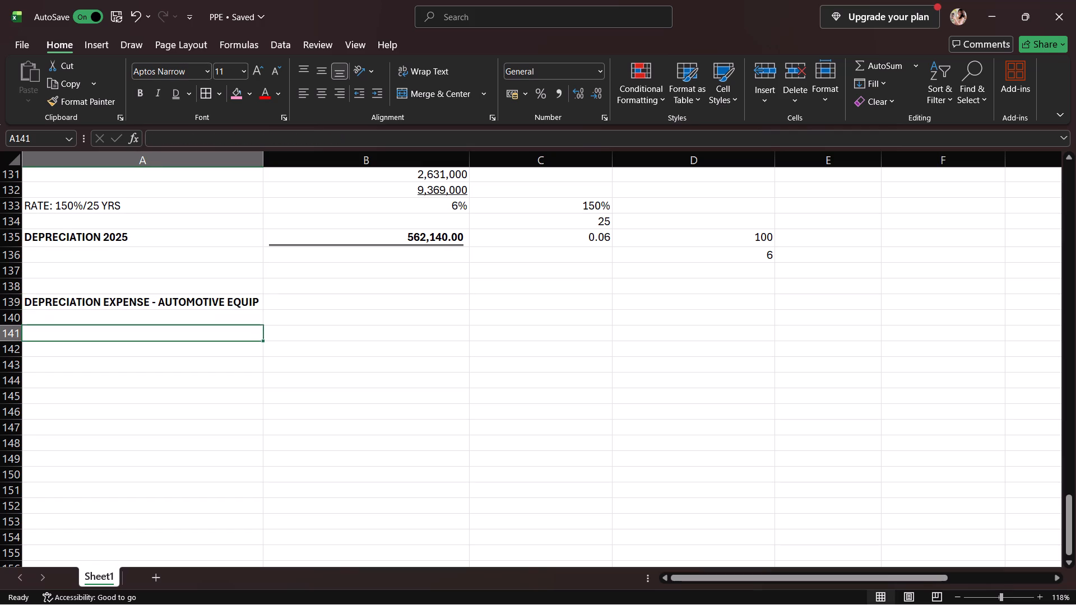
Add a line labelled "TOTAL DEPRECIATION JAN 1 BALANCE" in A140 with the amount 180,000 in B140.
{"action": "left_click", "coordinate": [185, 316]}
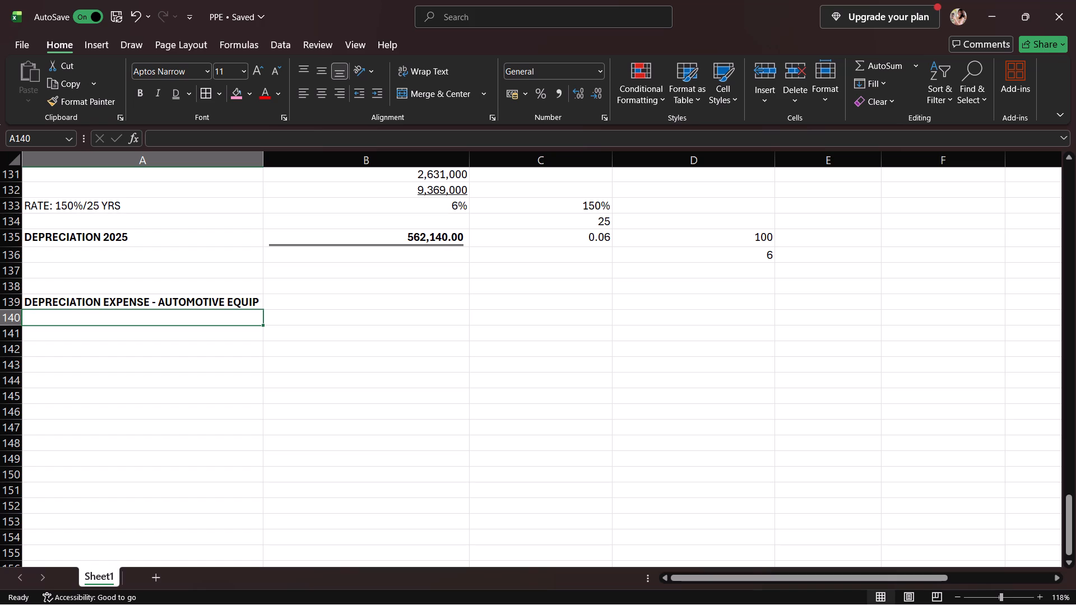
{"action": "type", "text": "TOT"}
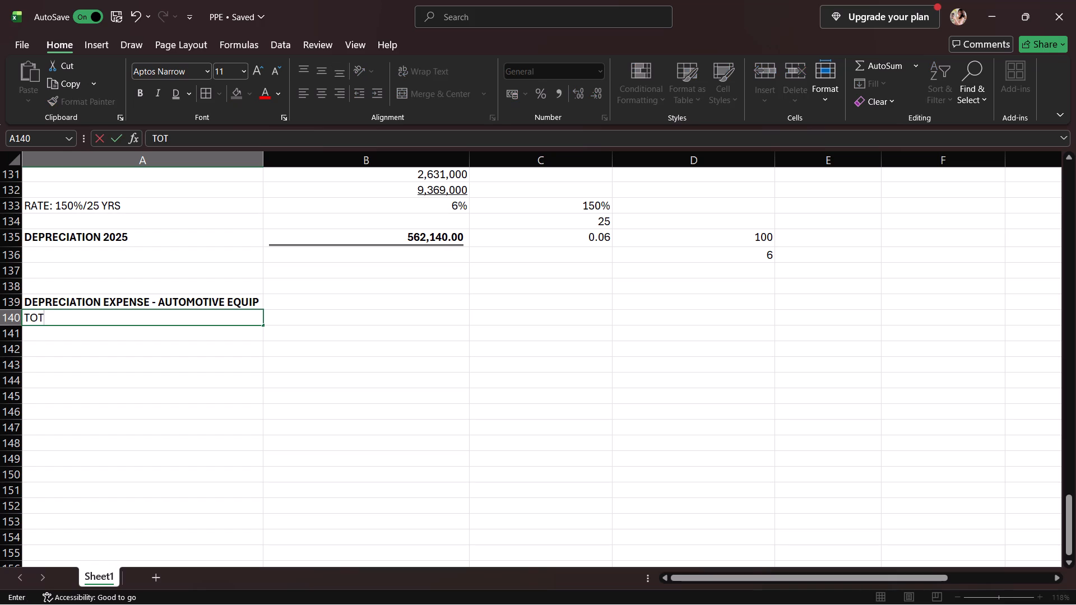
{"action": "type", "text": "AL DEPRECIATION"}
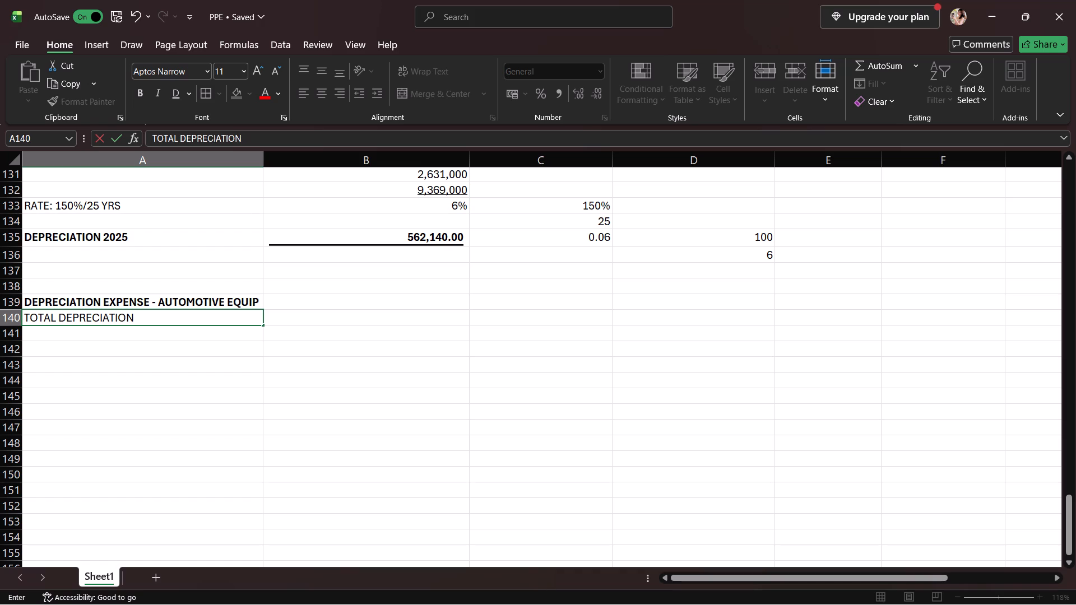
{"action": "key", "text": "space"}
{"action": "type", "text": "JAN 1"}
{"action": "key", "text": "space"}
{"action": "type", "text": "BALANCE"}
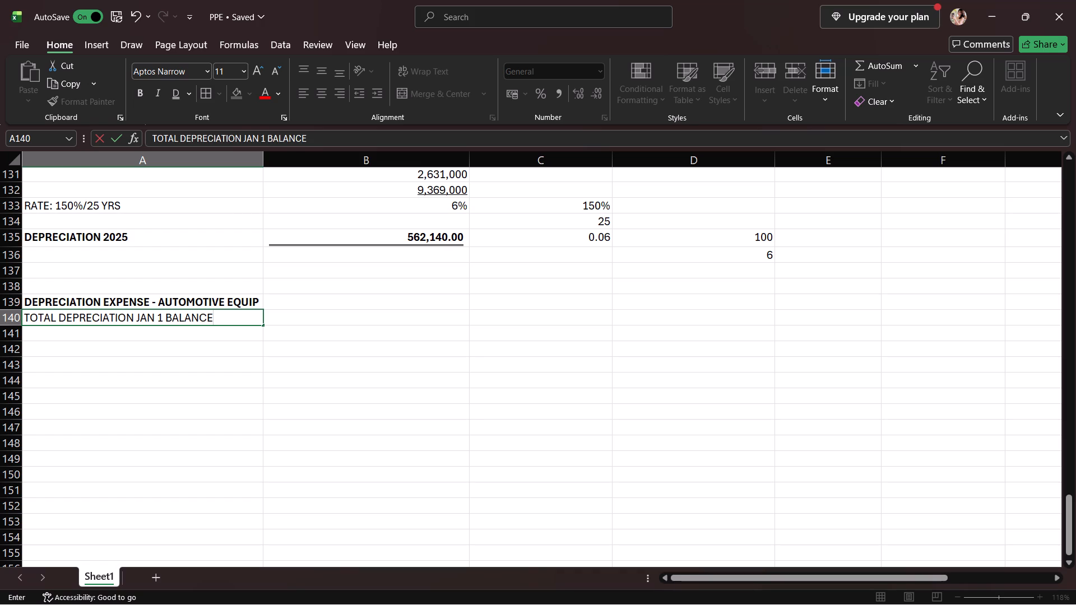
{"action": "left_click", "coordinate": [388, 311]}
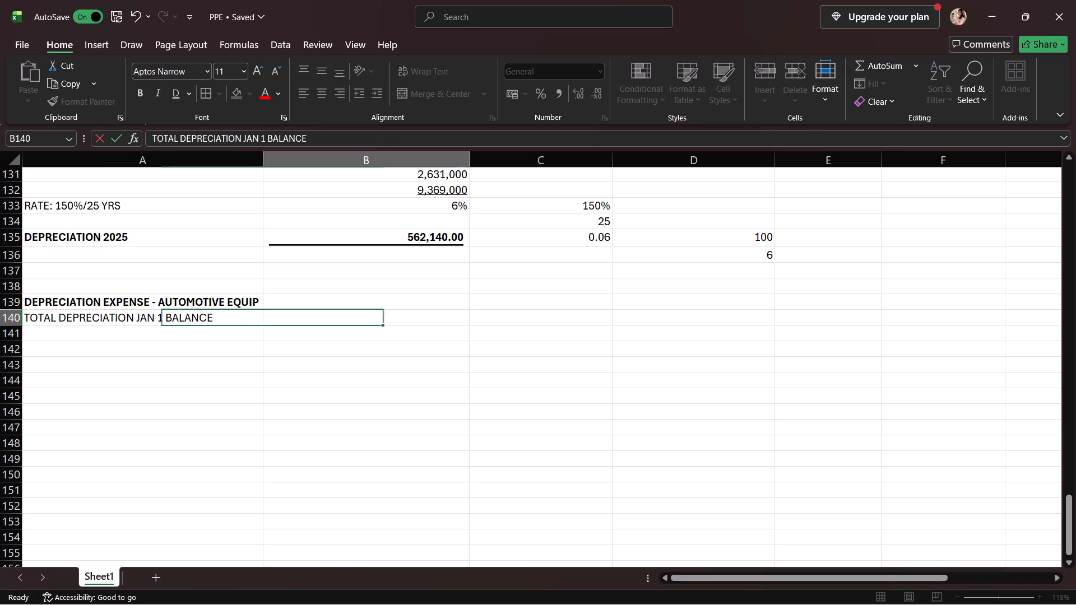
{"action": "type", "text": "180,000"}
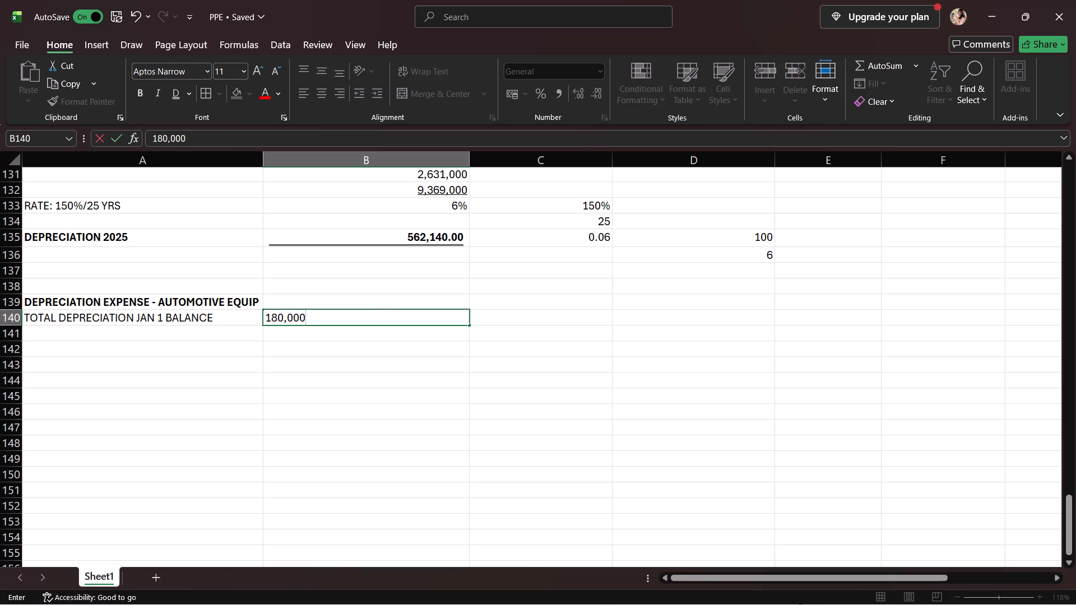
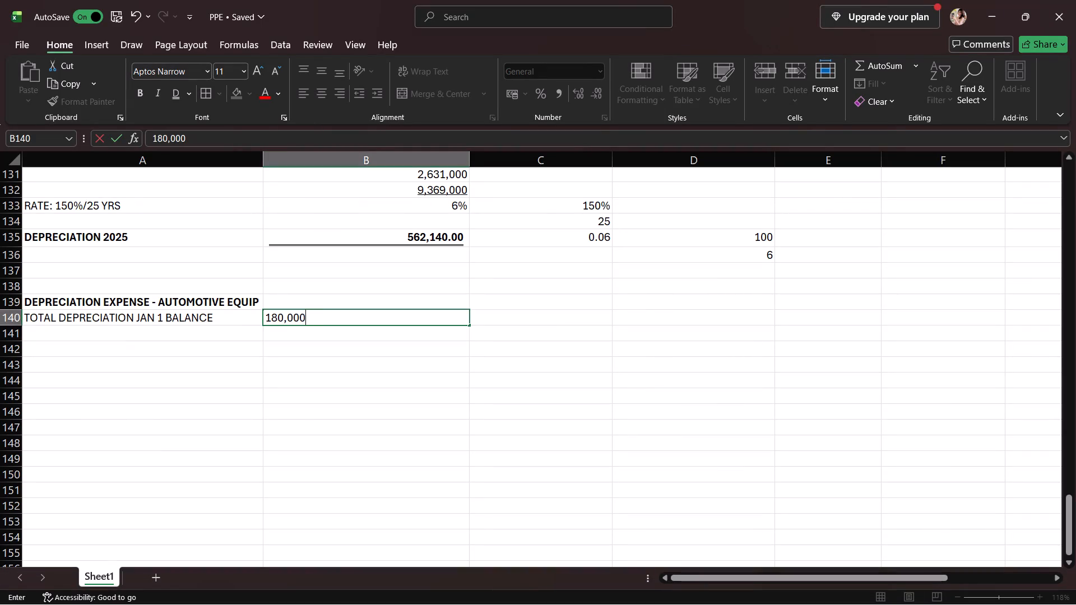
Enter the label "LESS: TRADE IN CAR (SOLD JAN 2)" in cell A141, below the January 1 balance line.
{"action": "left_click", "coordinate": [89, 332]}
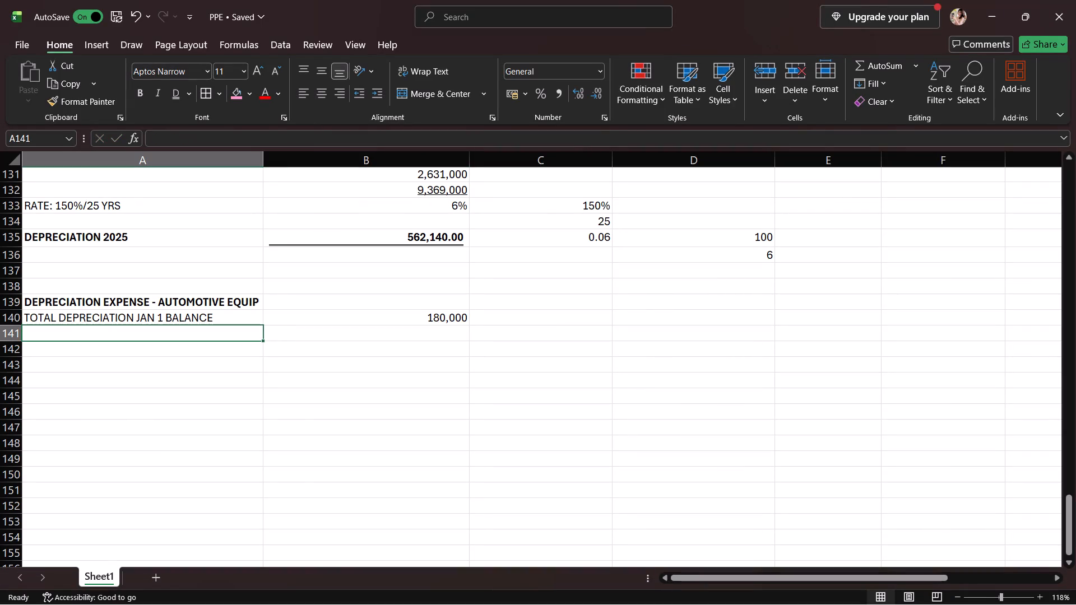
{"action": "type", "text": "LESS"}
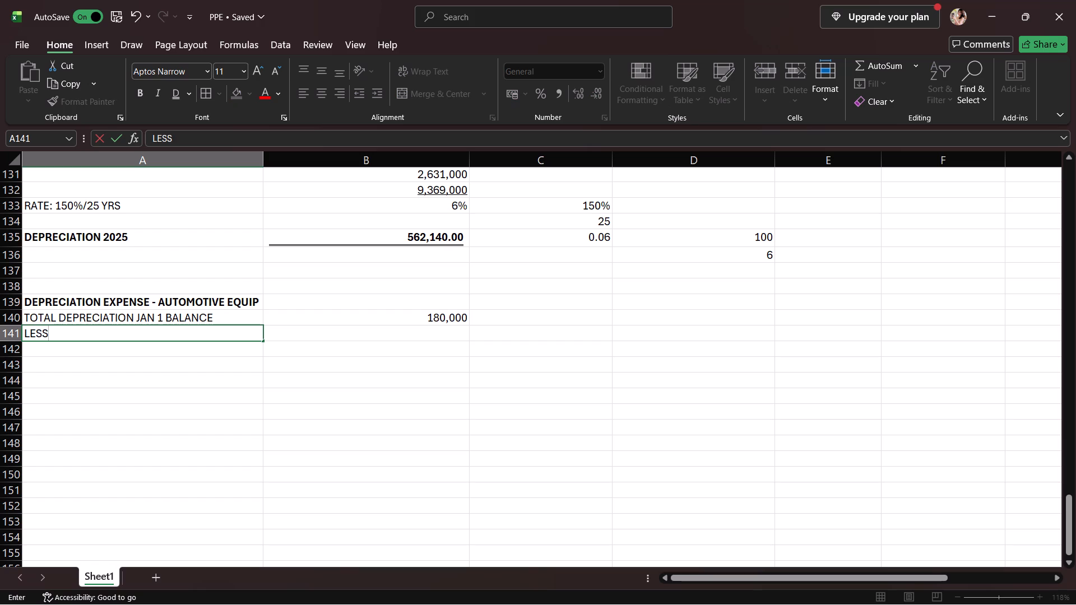
{"action": "key", "text": "shift+colon"}
{"action": "key", "text": "space"}
{"action": "type", "text": "TRADE O"}
{"action": "key", "text": "BackSpace"}
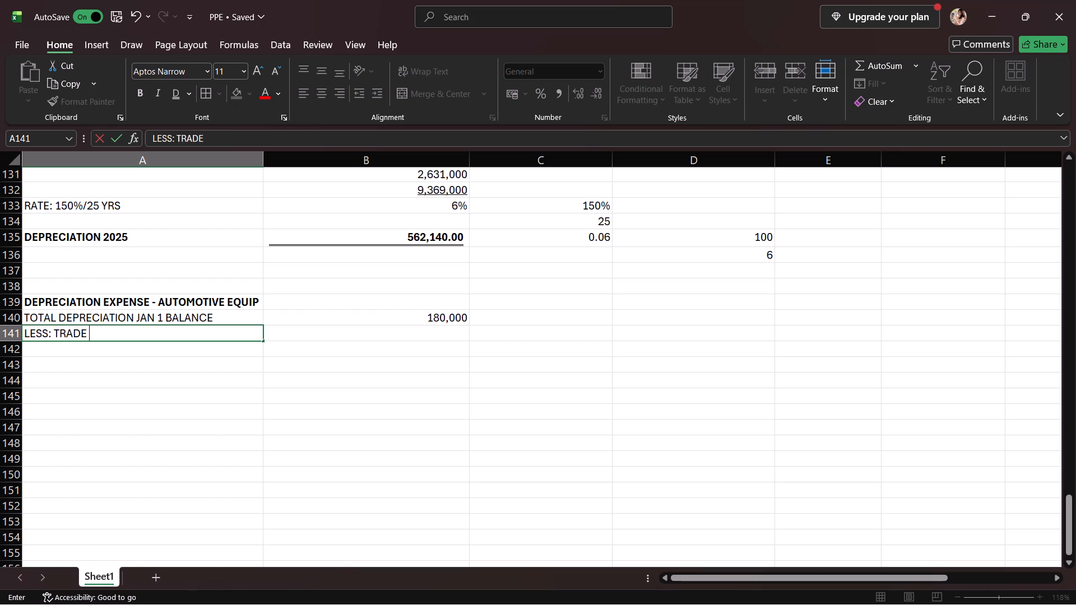
{"action": "type", "text": "IN CAR"}
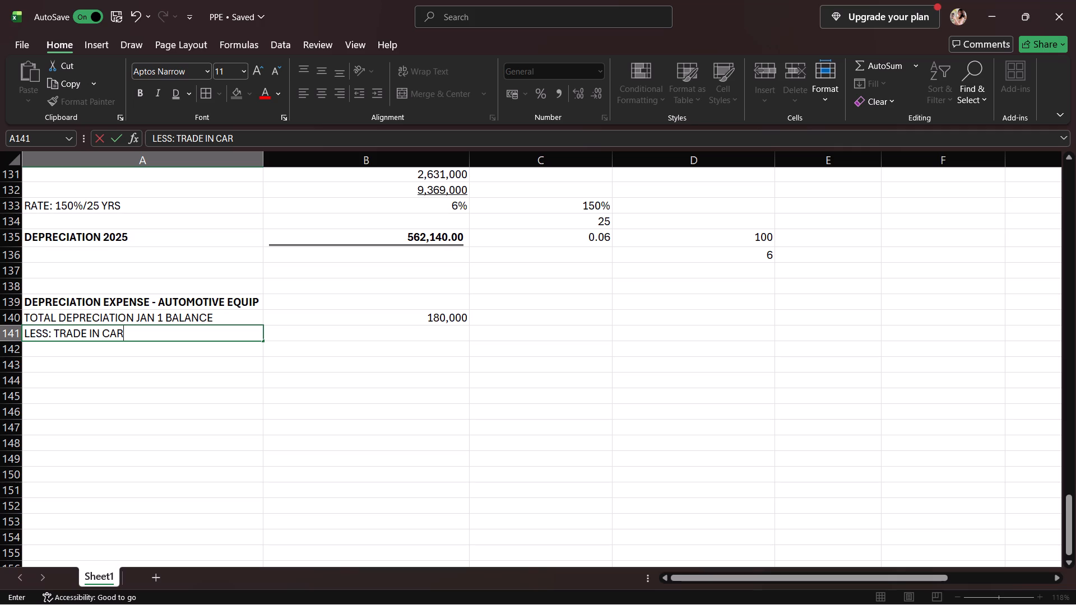
{"action": "key", "text": "space"}
{"action": "key", "text": "shift+parenleft"}
{"action": "type", "text": "SOLD JAN2"}
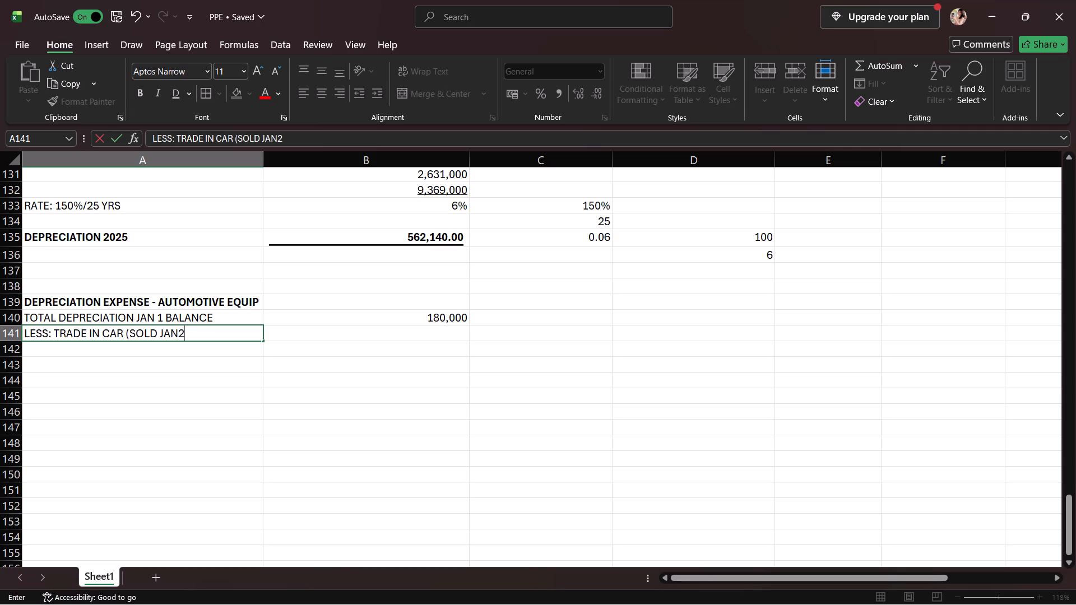
{"action": "key", "text": "BackSpace"}
{"action": "key", "text": "space"}
{"action": "key", "text": "w"}
{"action": "key", "text": "BackSpace"}
{"action": "key", "text": "2"}
{"action": "key", "text": "shift+parenright"}
{"action": "key", "text": "space"}
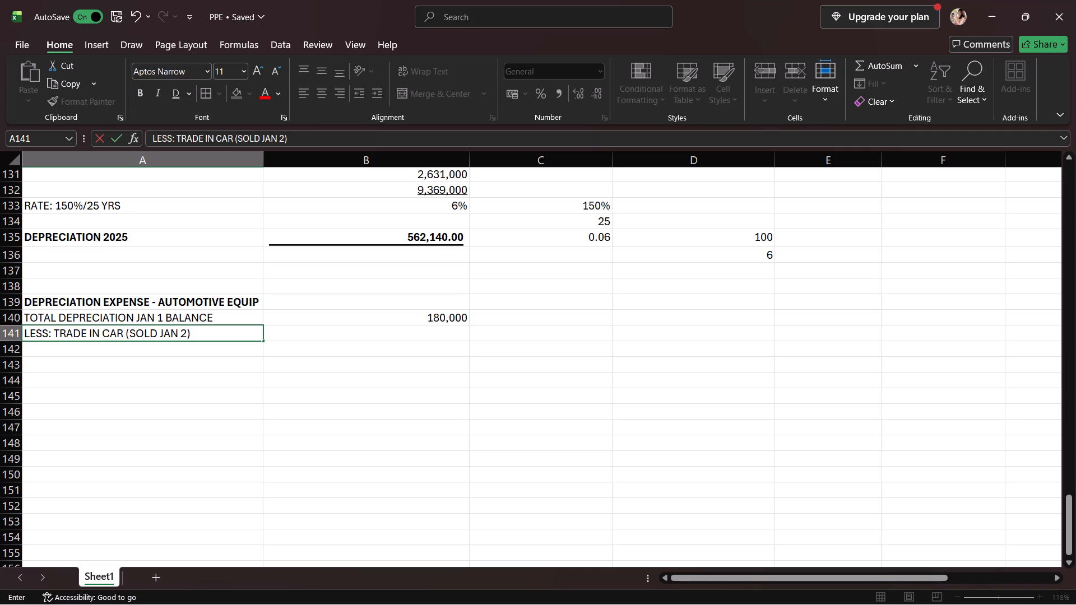
{"action": "left_click", "coordinate": [287, 336]}
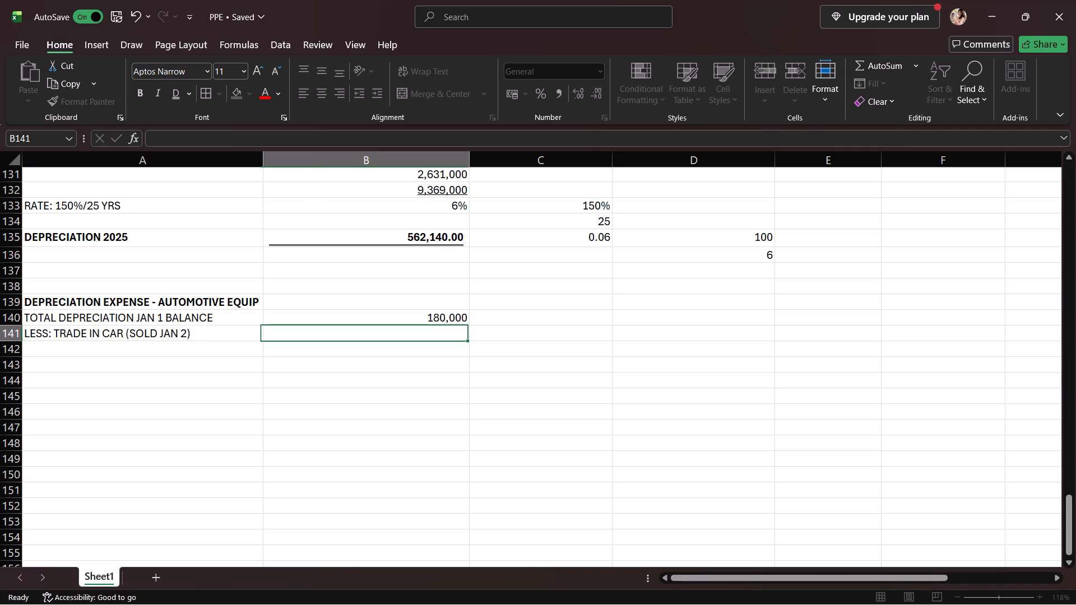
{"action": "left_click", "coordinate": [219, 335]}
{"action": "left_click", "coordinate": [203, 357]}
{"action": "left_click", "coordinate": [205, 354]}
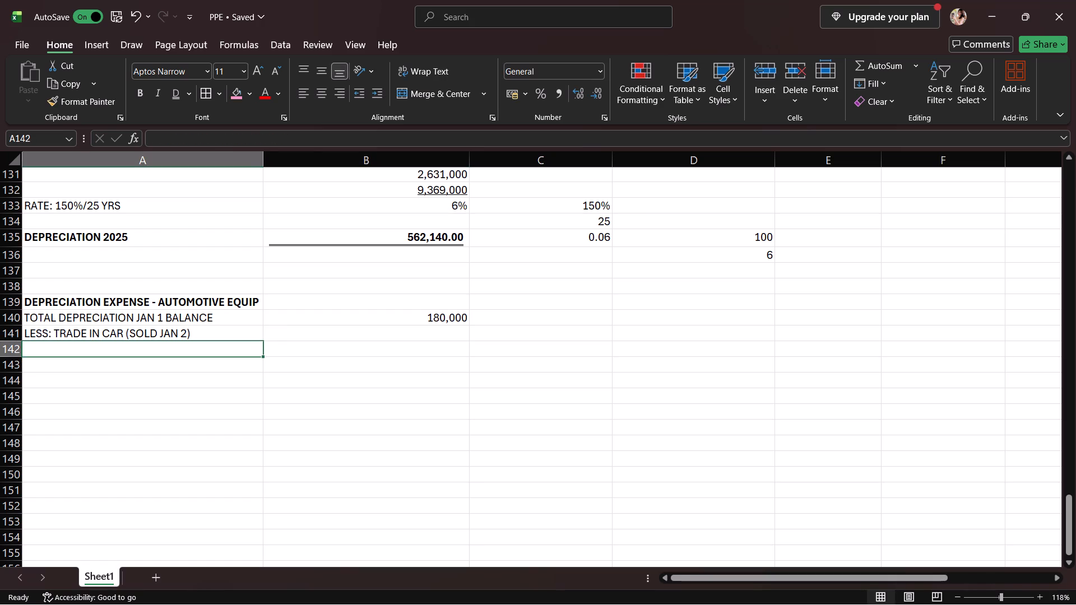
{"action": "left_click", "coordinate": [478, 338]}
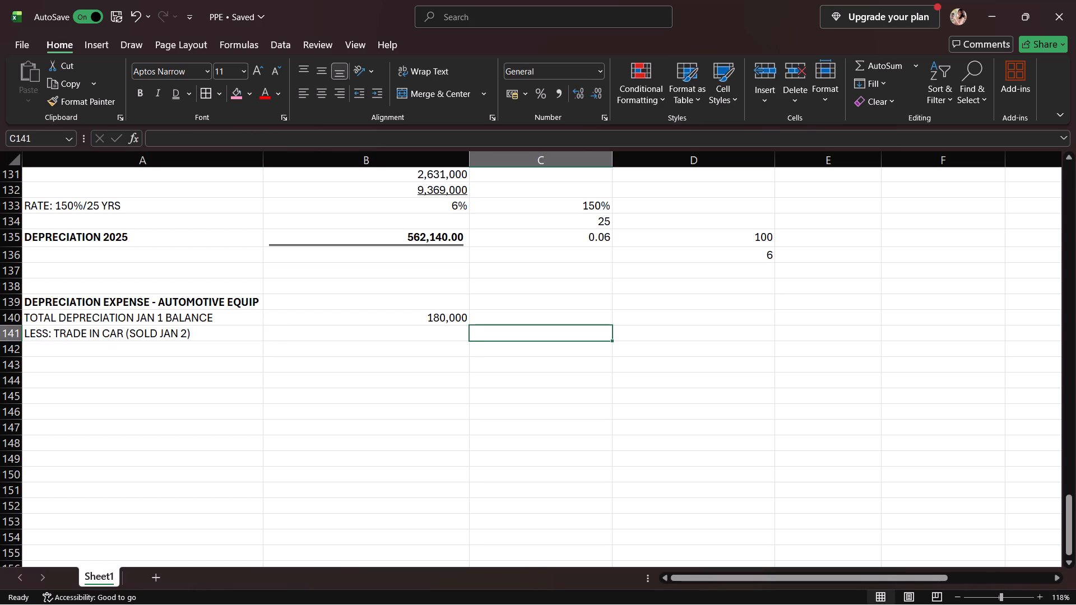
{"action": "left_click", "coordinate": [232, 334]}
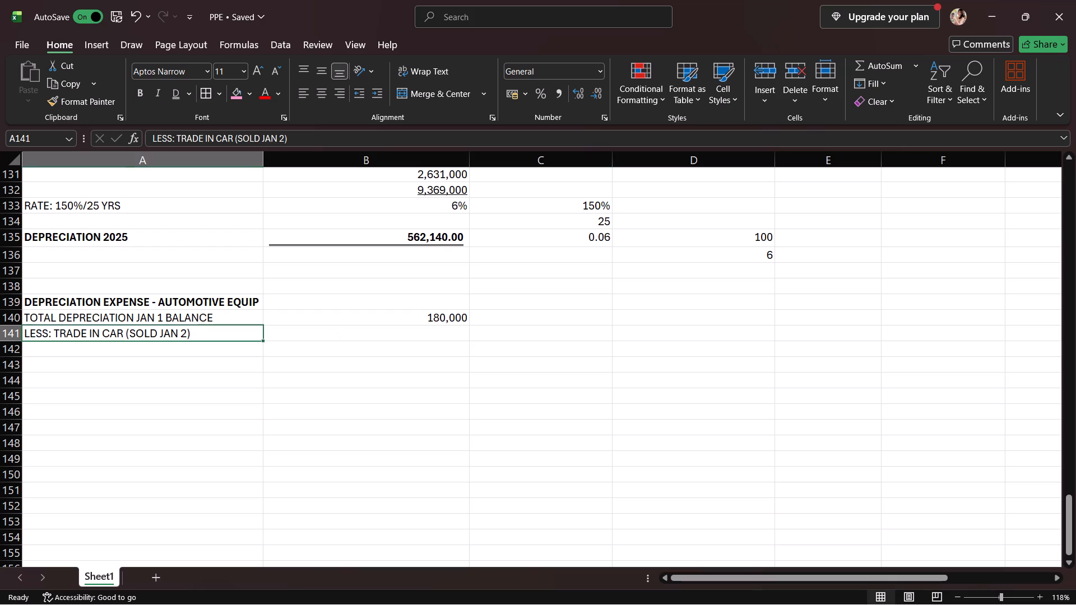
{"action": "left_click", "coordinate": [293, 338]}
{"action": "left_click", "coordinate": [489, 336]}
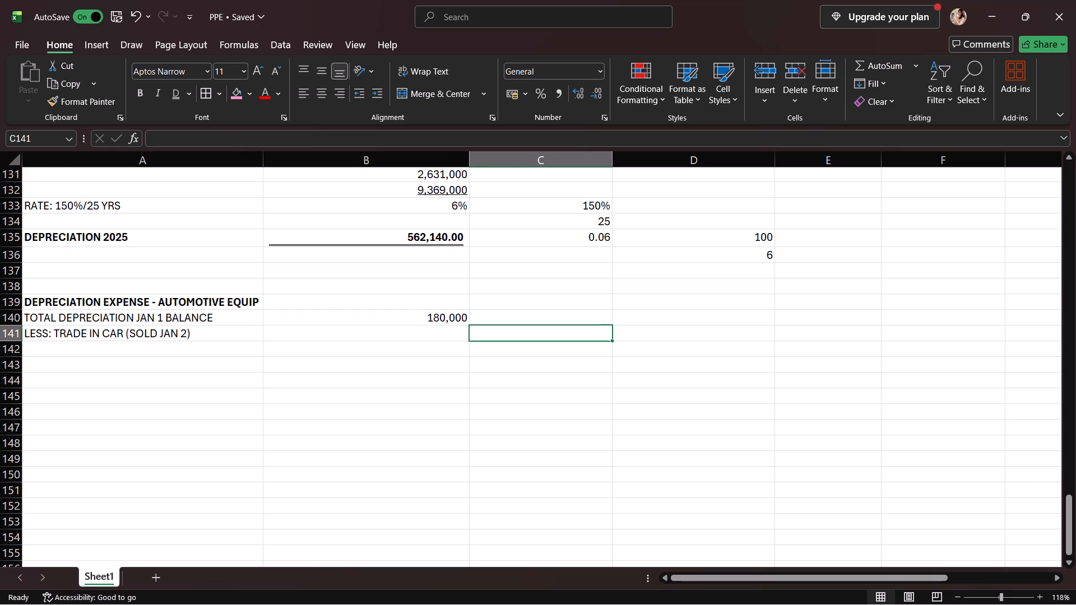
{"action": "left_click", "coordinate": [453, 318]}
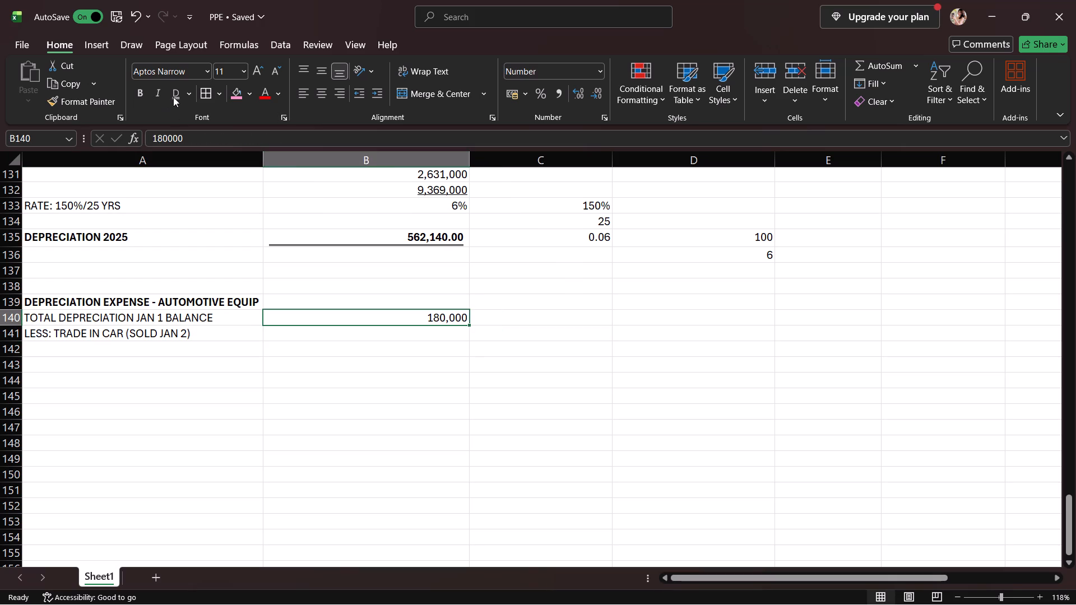
Enter the trade-in car's working figures beside its line: 490,000 in C141, 2 in D141 and 10 in E141.
{"action": "left_click", "coordinate": [517, 342]}
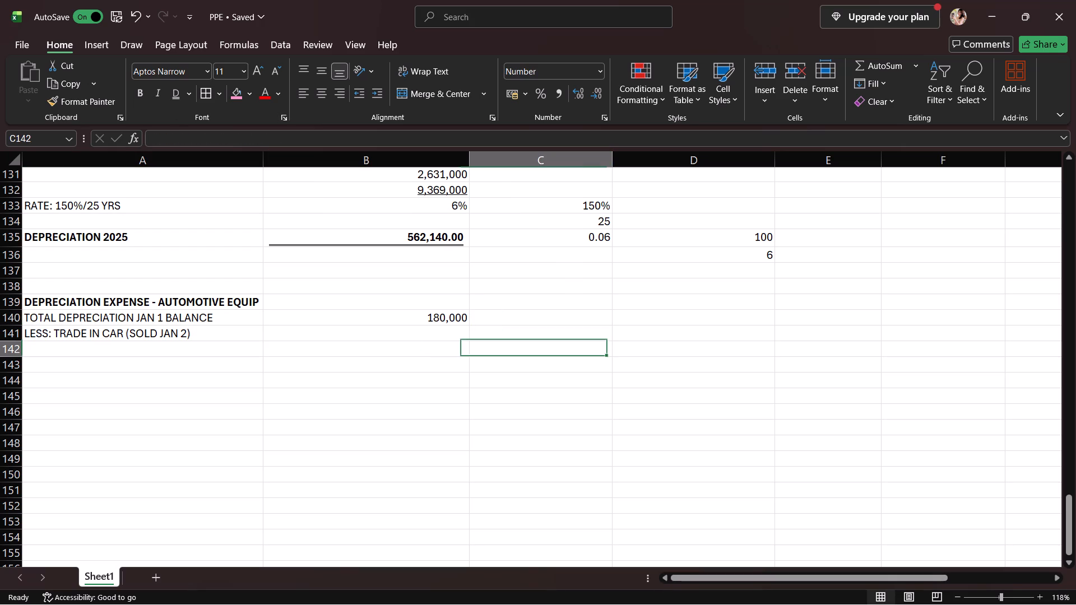
{"action": "left_click", "coordinate": [518, 343]}
{"action": "left_click", "coordinate": [520, 339]}
{"action": "left_click", "coordinate": [520, 334]}
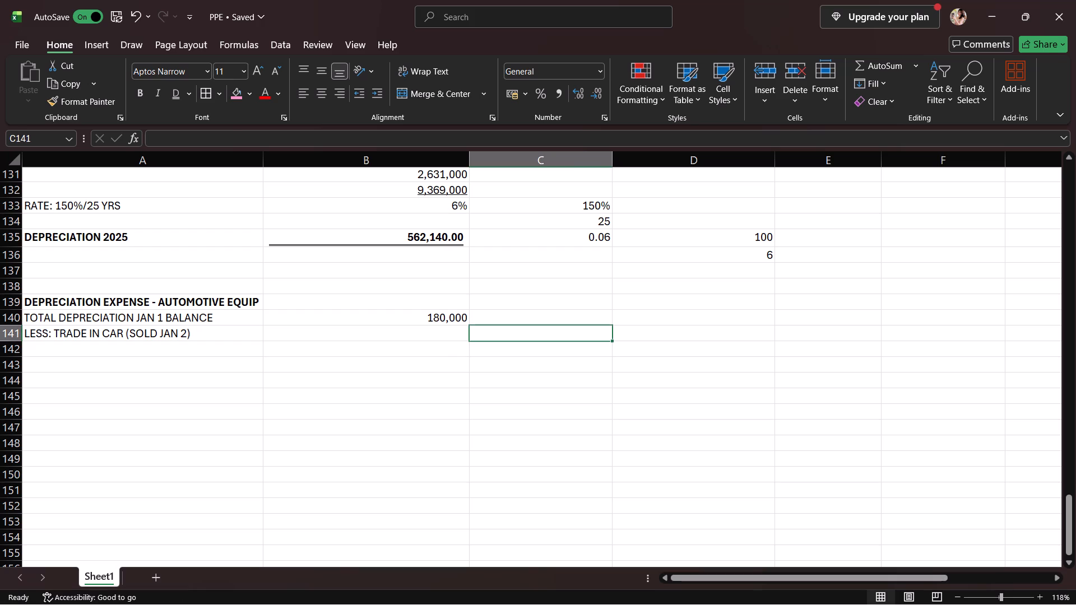
{"action": "type", "text": "490,0"}
{"action": "type", "text": "00"}
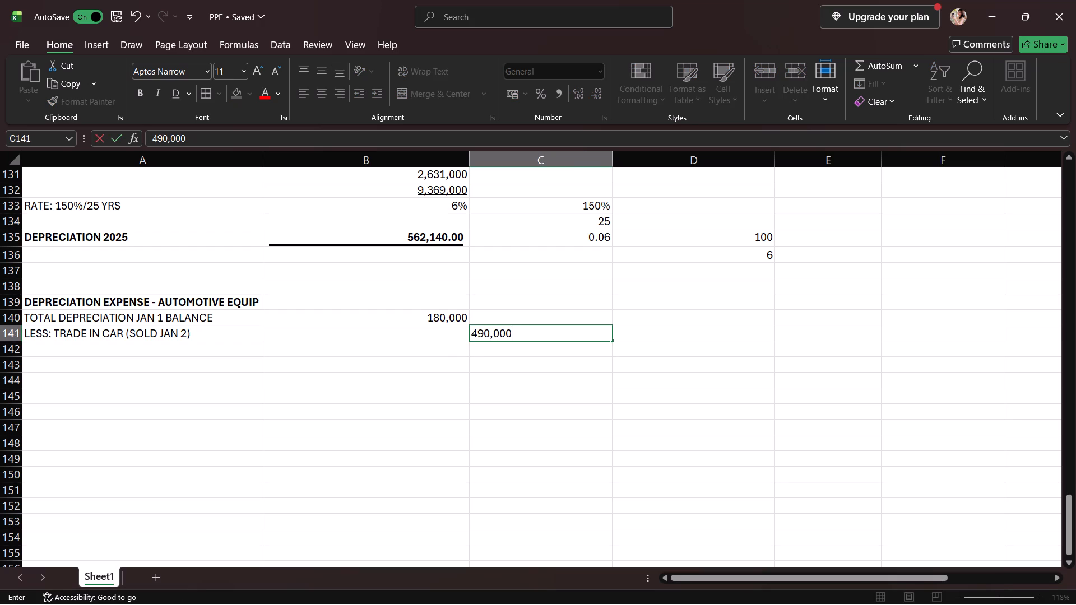
{"action": "left_click", "coordinate": [631, 336]}
{"action": "left_click", "coordinate": [581, 345]}
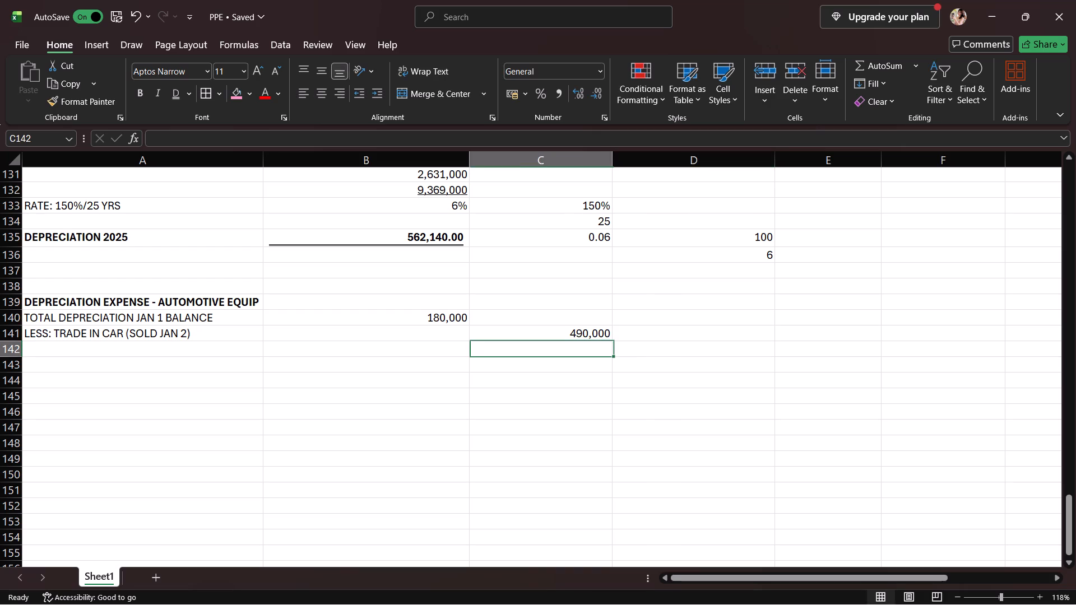
{"action": "key", "text": "2"}
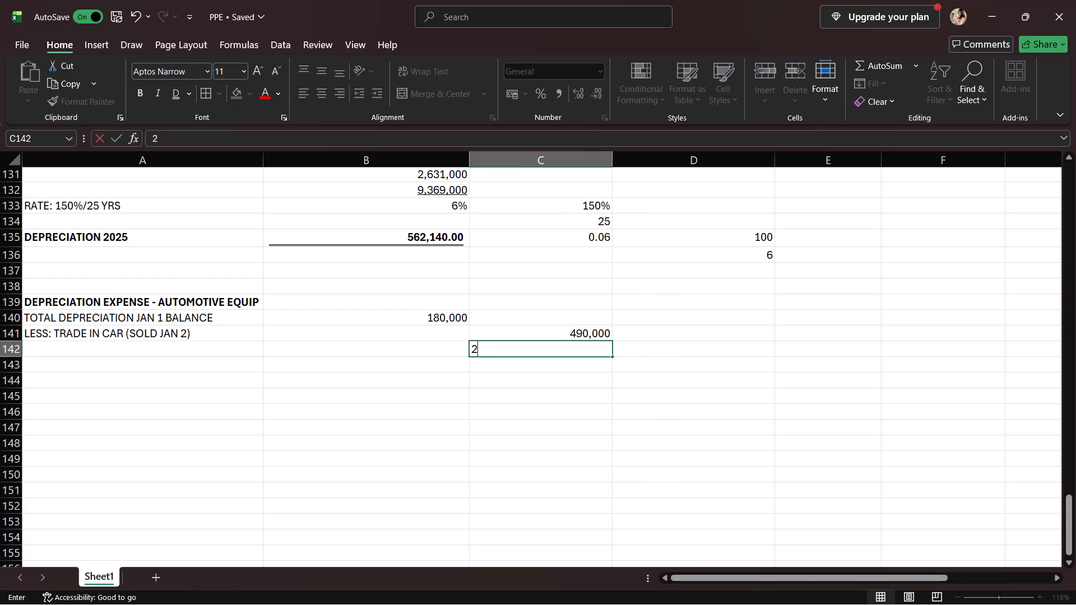
{"action": "left_click", "coordinate": [136, 7]}
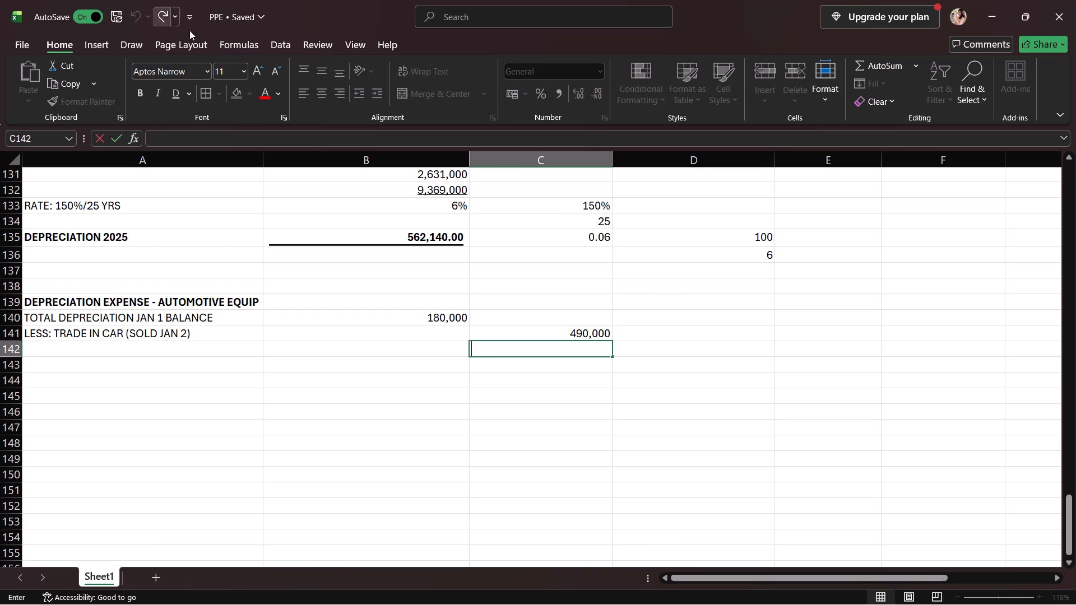
{"action": "left_click", "coordinate": [689, 332]}
{"action": "key", "text": "2"}
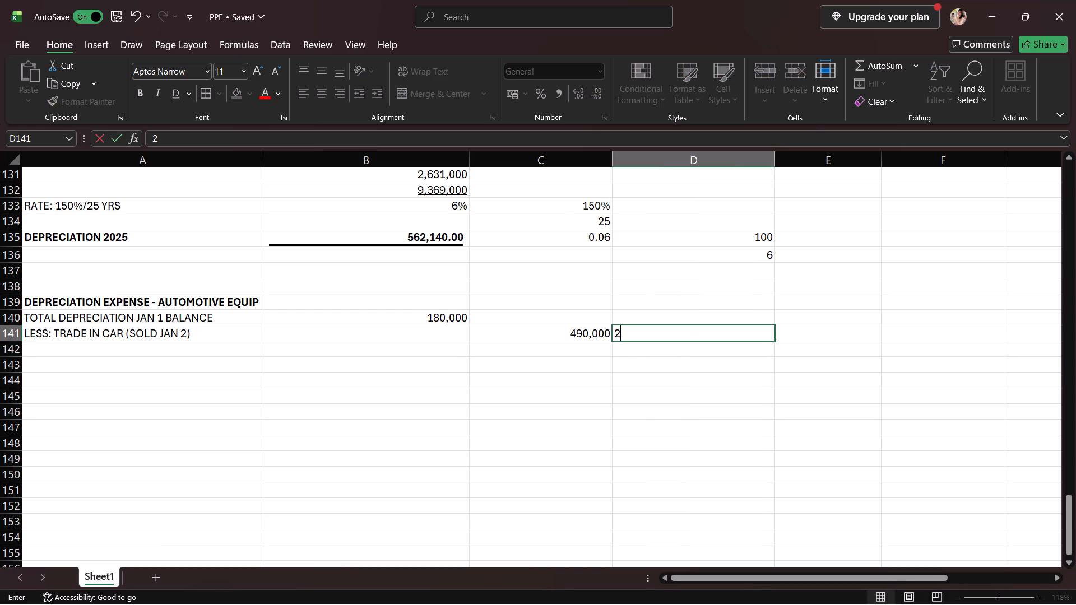
{"action": "left_click", "coordinate": [799, 332]}
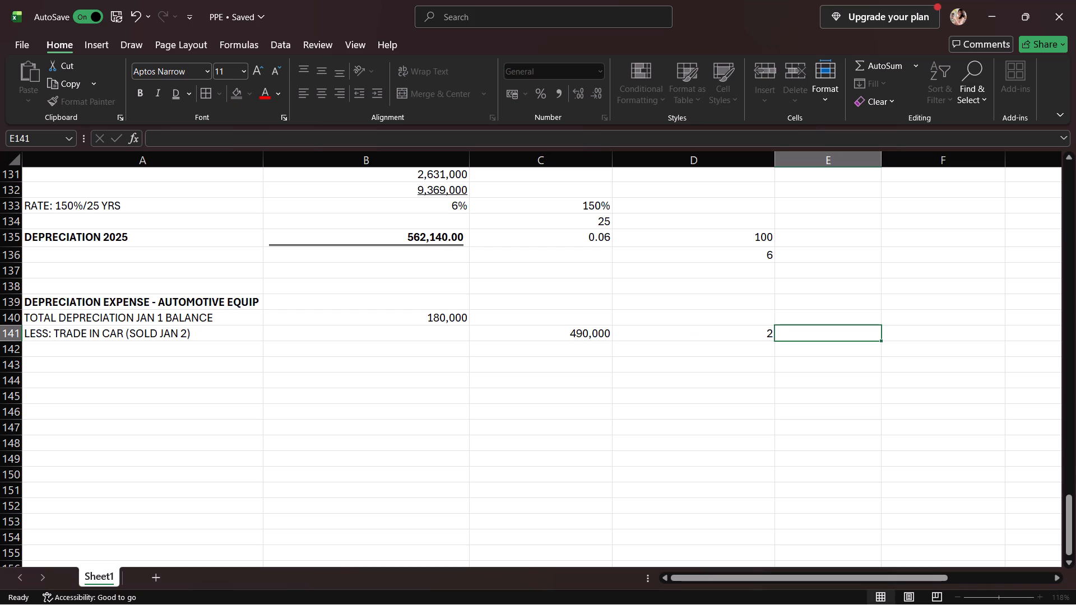
{"action": "key", "text": "1"}
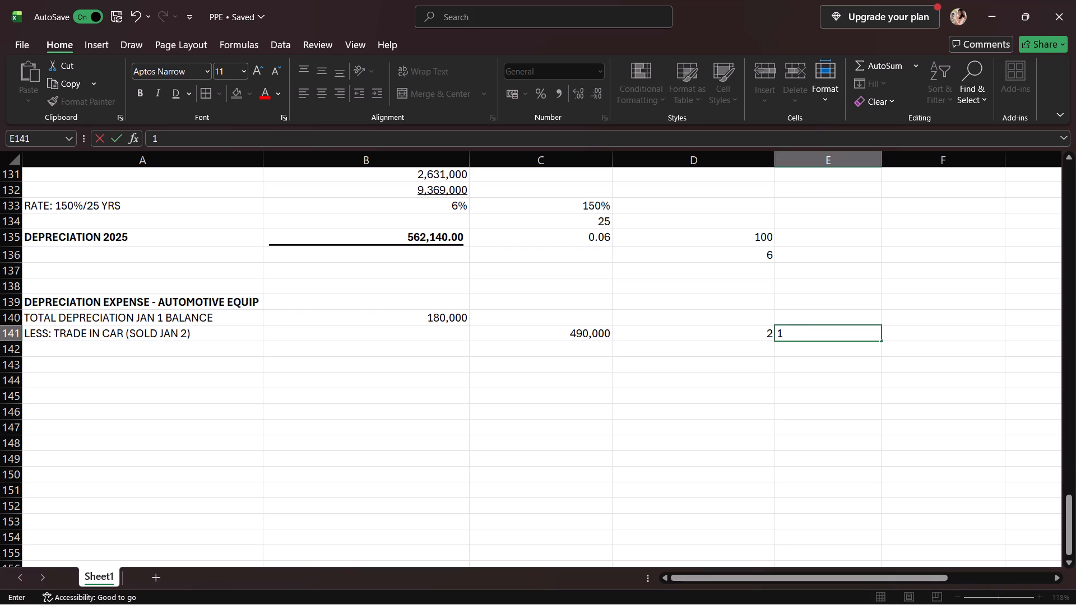
{"action": "key", "text": "0"}
Compute the trade-in car deduction in B141 with the formula =C141*D141/E141.
{"action": "left_click", "coordinate": [409, 339]}
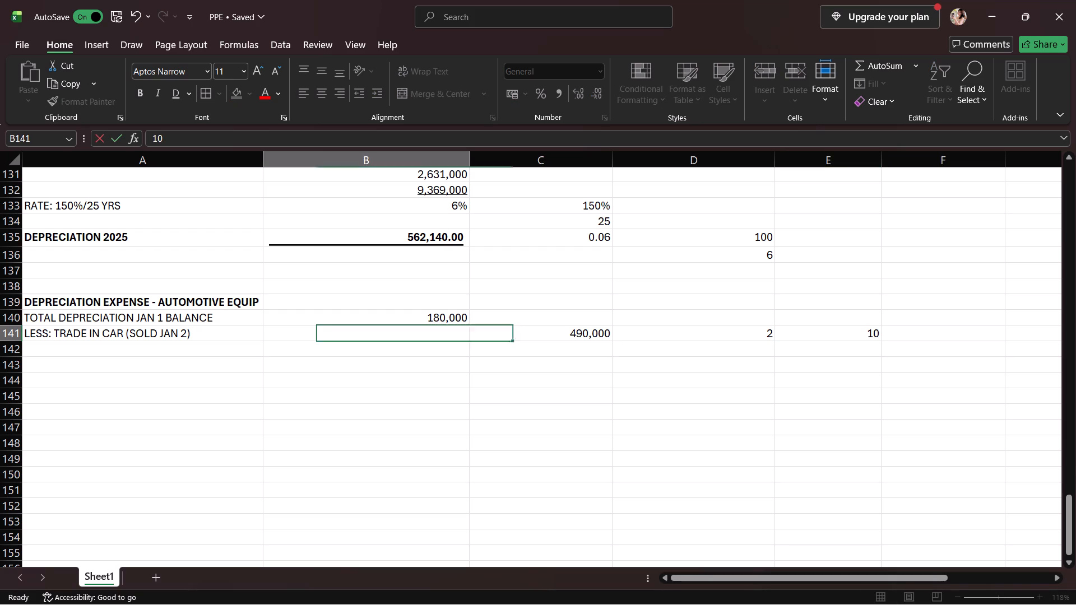
{"action": "key", "text": "equal"}
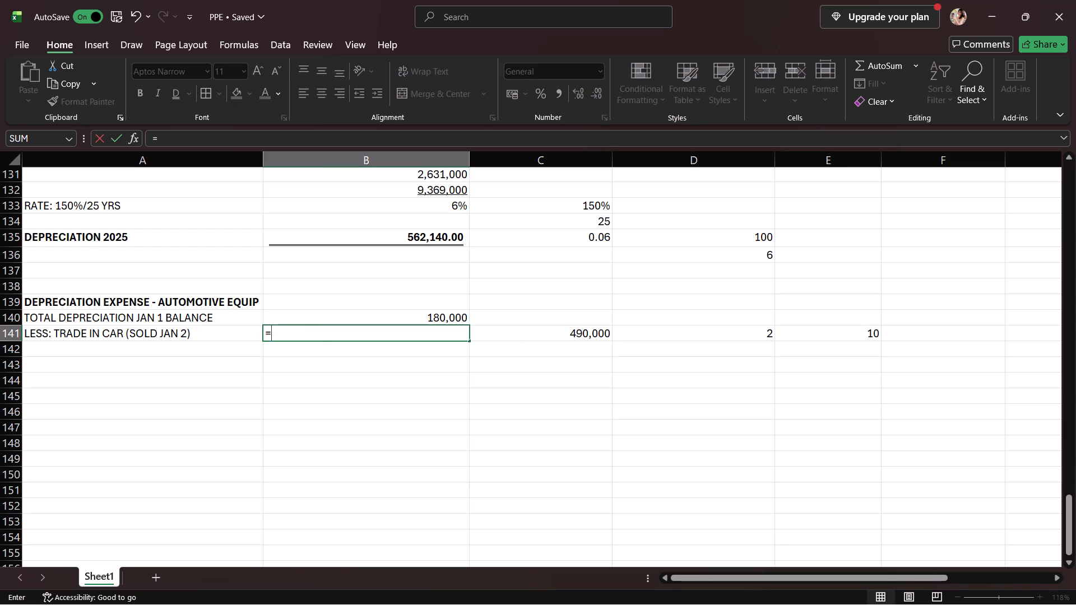
{"action": "left_click", "coordinate": [566, 336]}
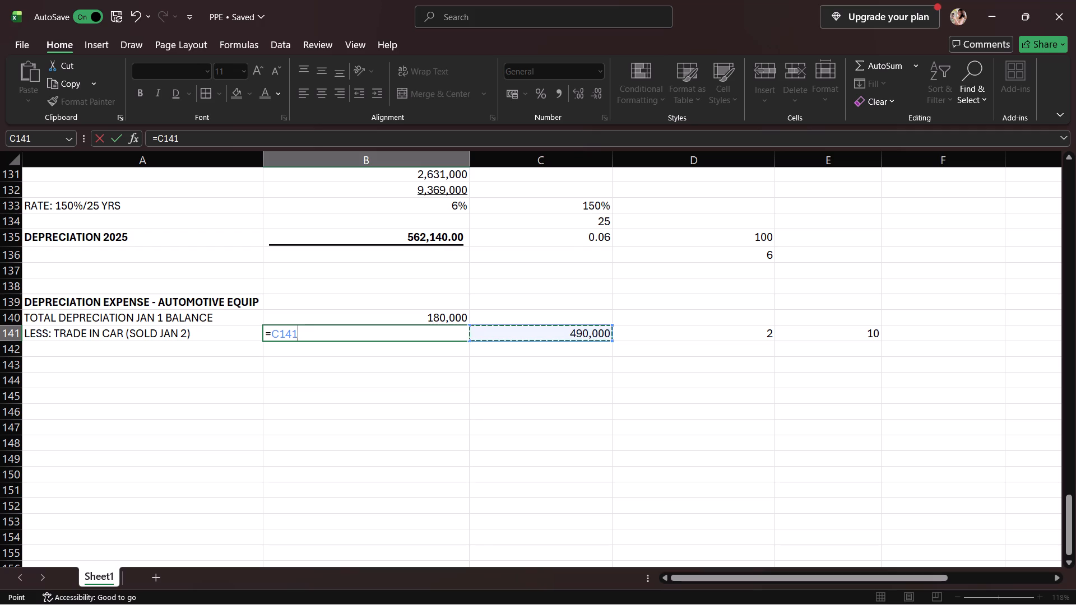
{"action": "key", "text": "shift+asterisk"}
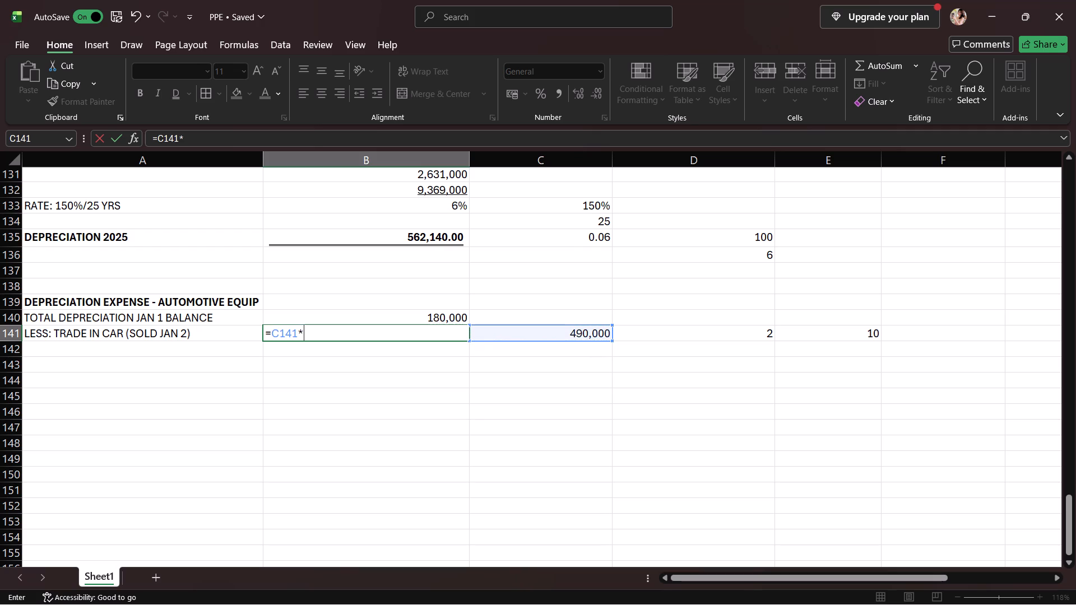
{"action": "left_click", "coordinate": [672, 331]}
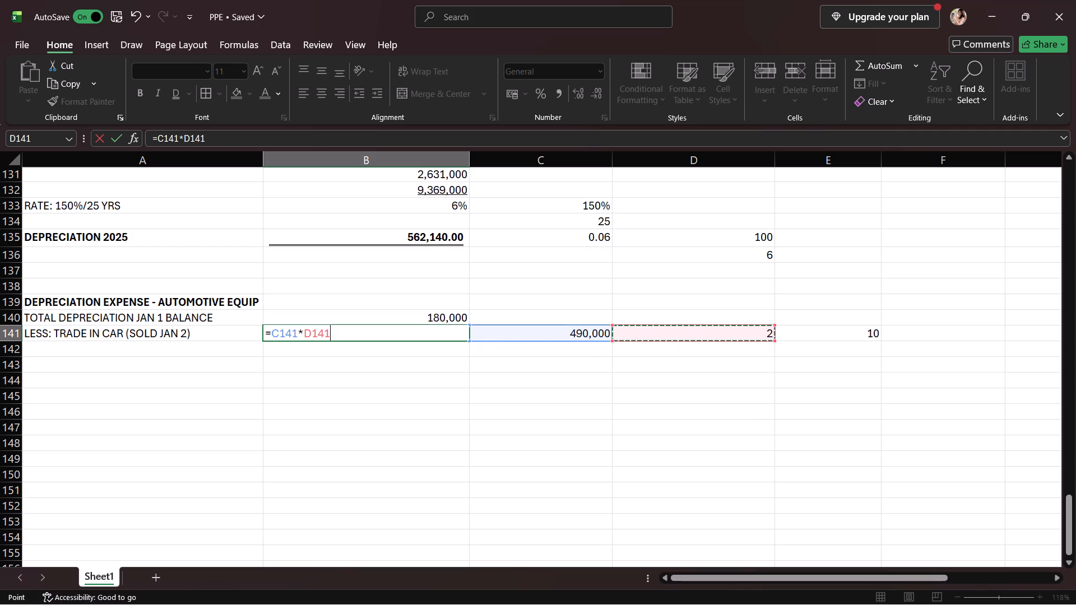
{"action": "key", "text": "slash"}
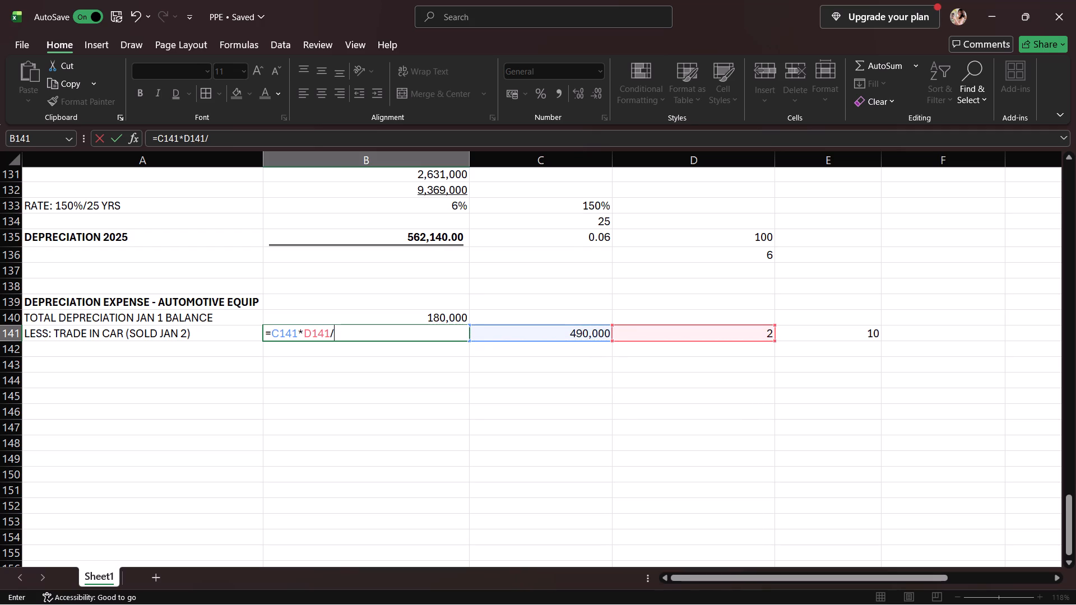
{"action": "left_click", "coordinate": [822, 328]}
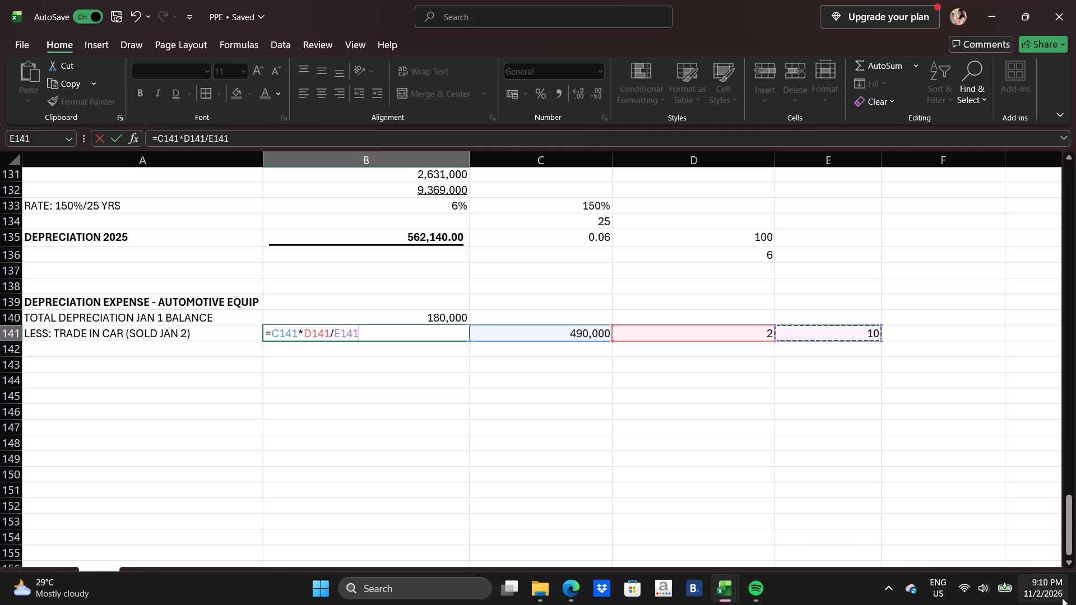
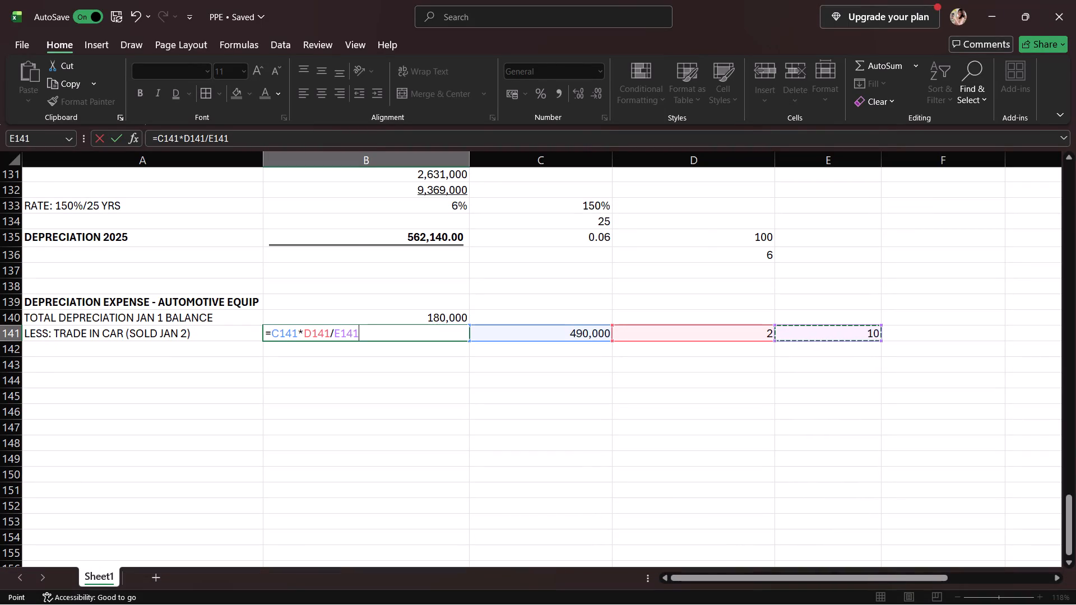
Finish entering the trade-in car deduction formula =C141*D141/E141 in B141.
{"action": "key", "text": "Return"}
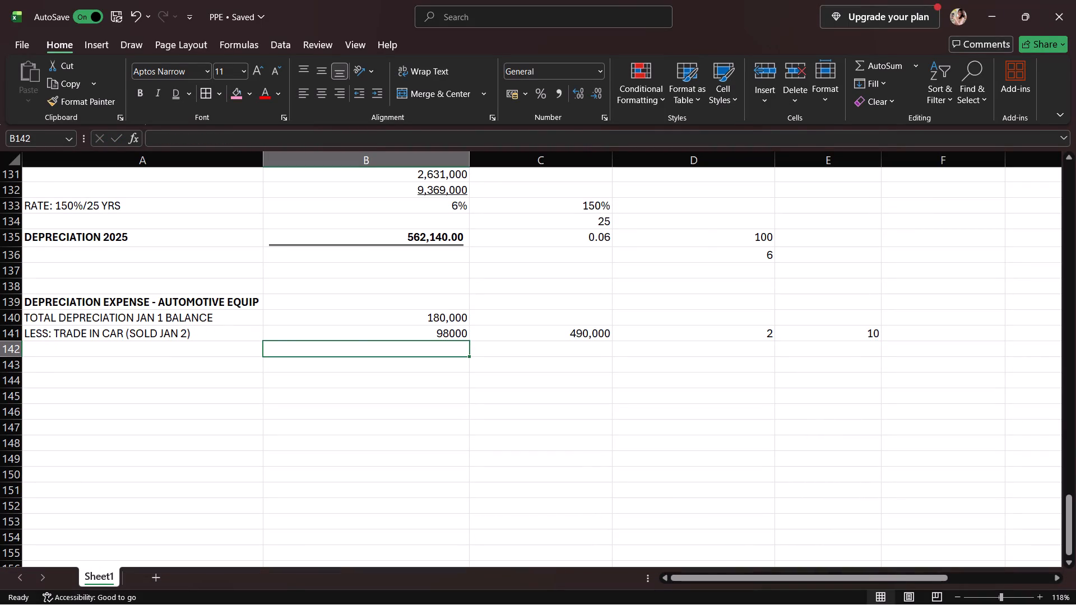
Enter the label "OLD AUTOMOTIVE EQUIPMENT STILL OWNED" in cell A142, below the trade-in car line.
{"action": "left_click", "coordinate": [228, 350]}
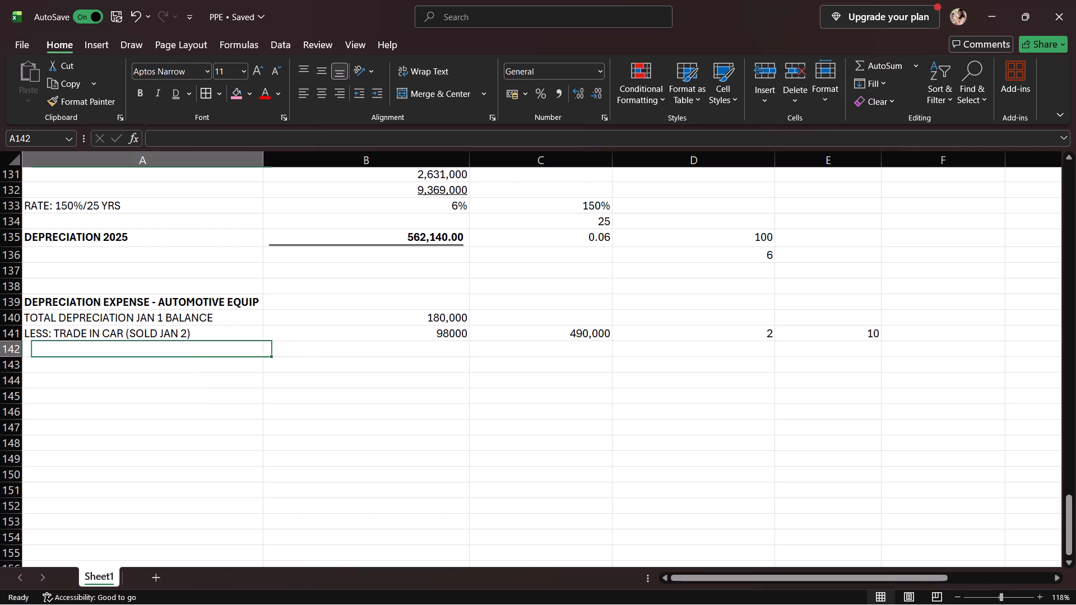
{"action": "type", "text": "OLD"}
{"action": "key", "text": "space"}
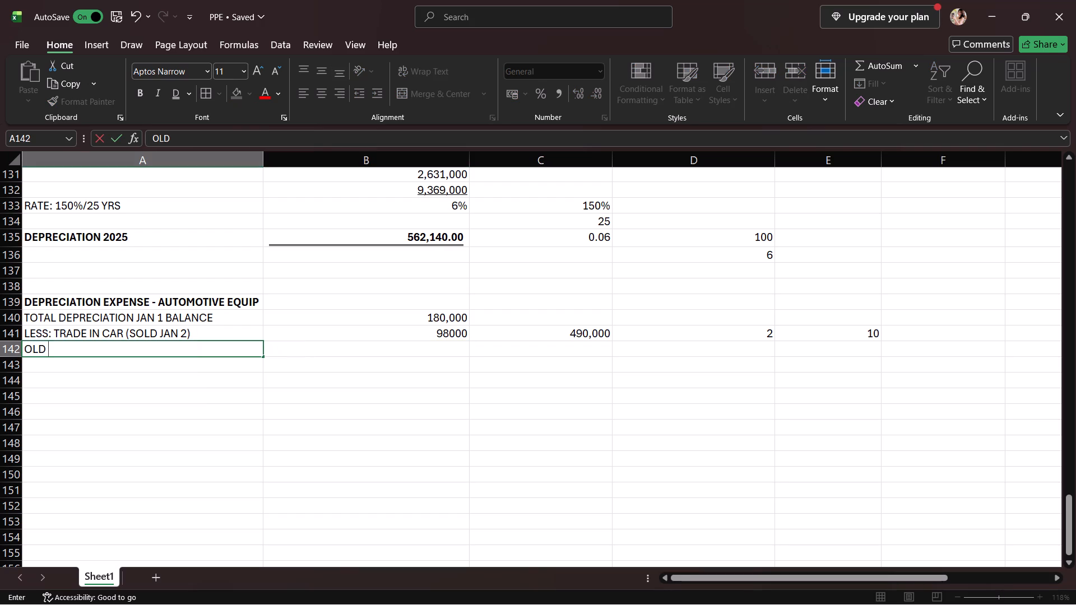
{"action": "type", "text": "AUTOMOTIVE"}
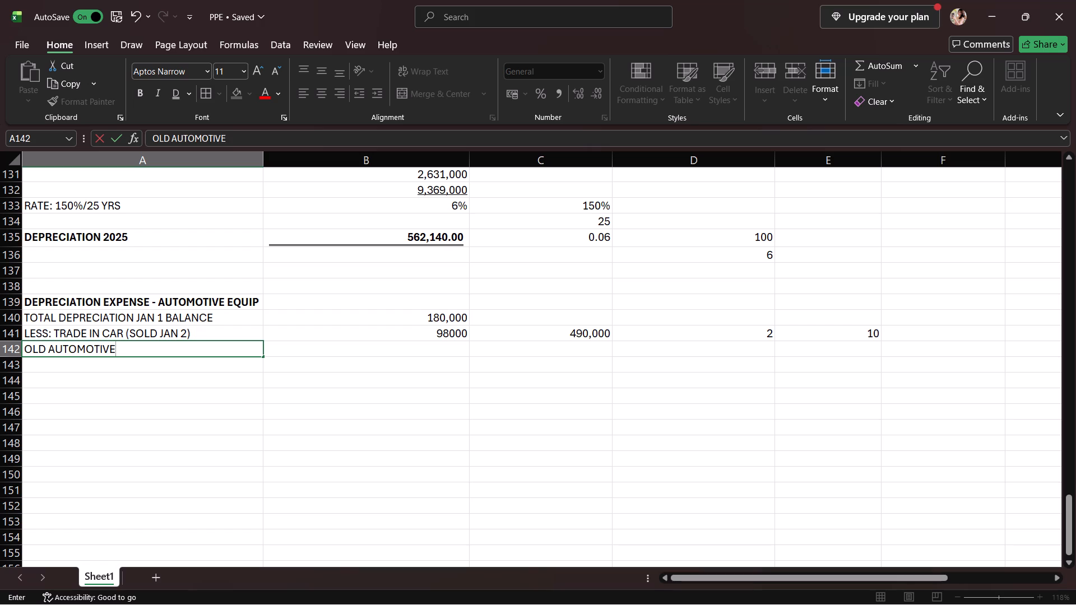
{"action": "key", "text": "space"}
{"action": "type", "text": "EQUIPMENT"}
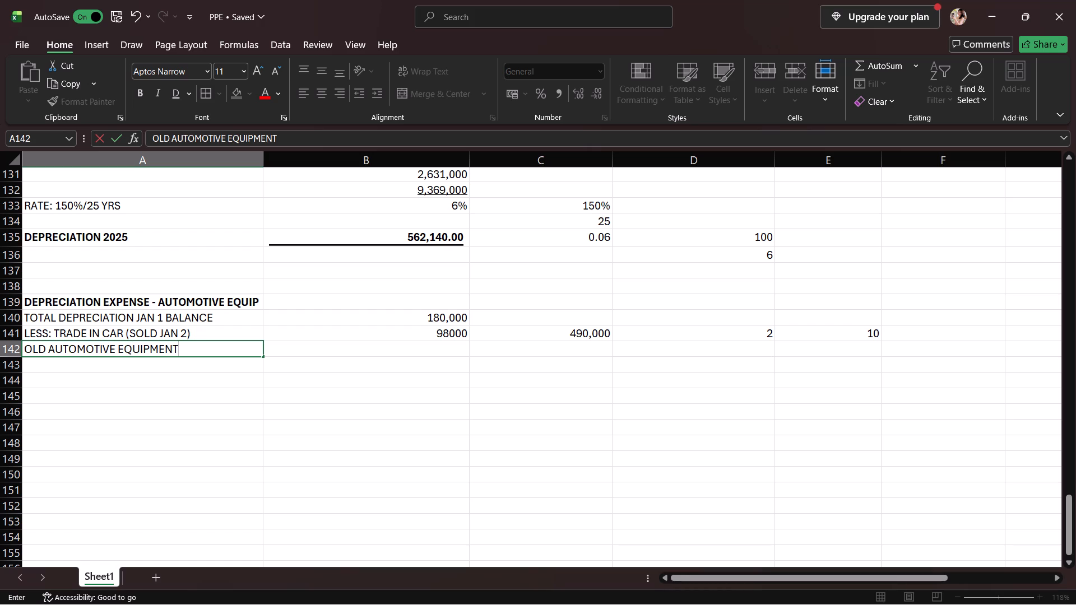
{"action": "key", "text": "space"}
{"action": "type", "text": "STILL OWNED"}
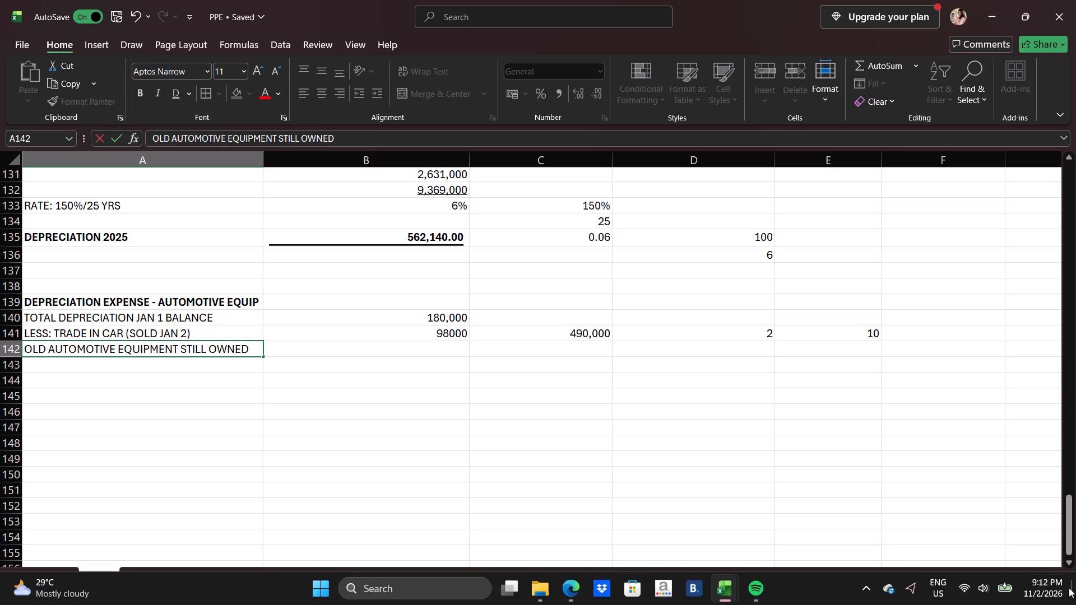
Enter 82,000 in B142 as the amount for the old automotive equipment still owned.
{"action": "left_click", "coordinate": [421, 348]}
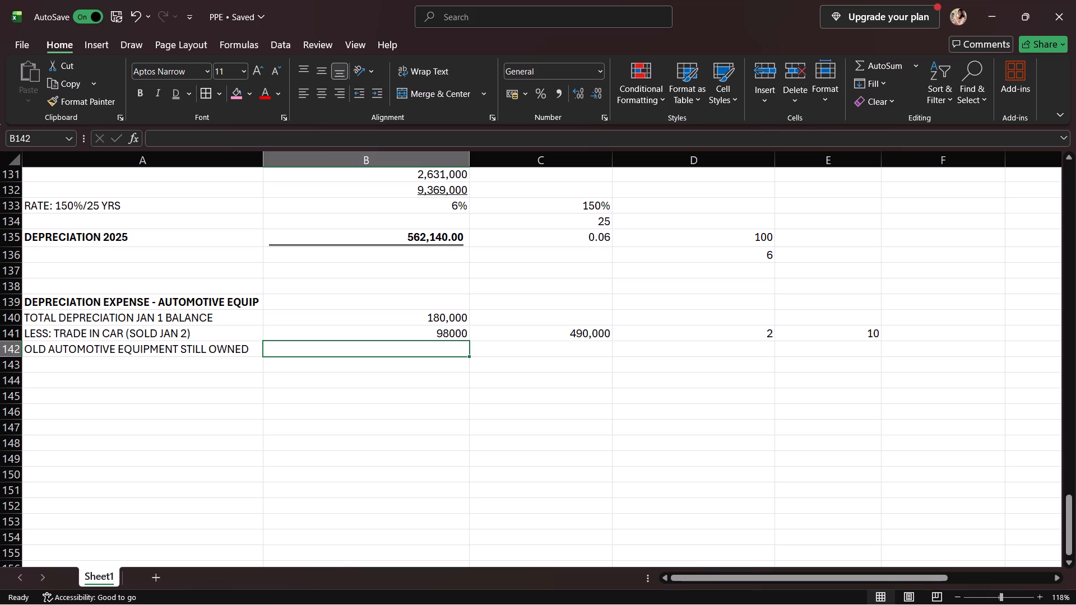
{"action": "type", "text": "82,000"}
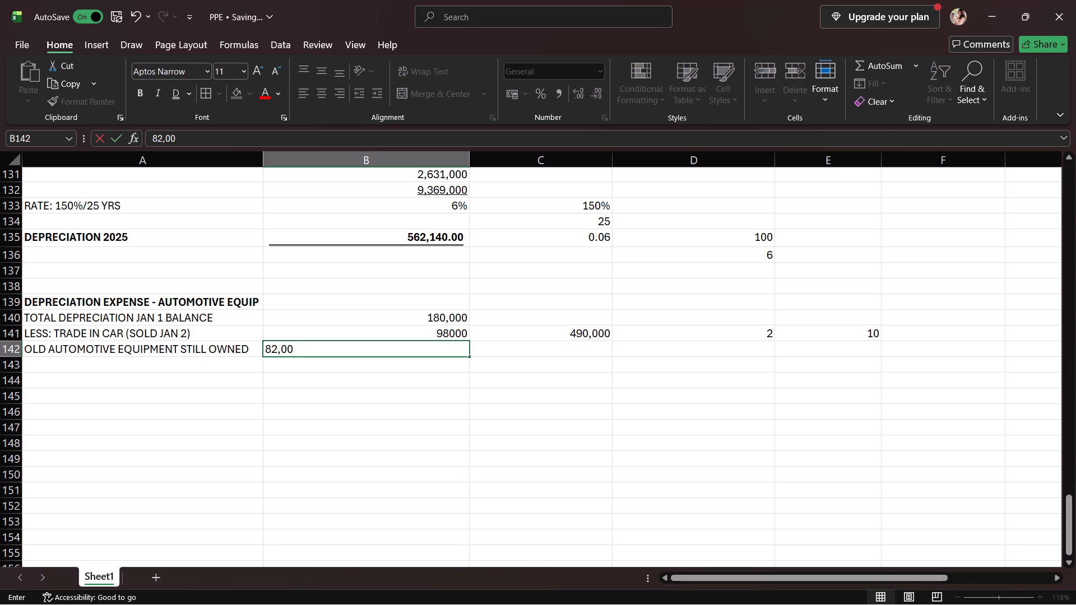
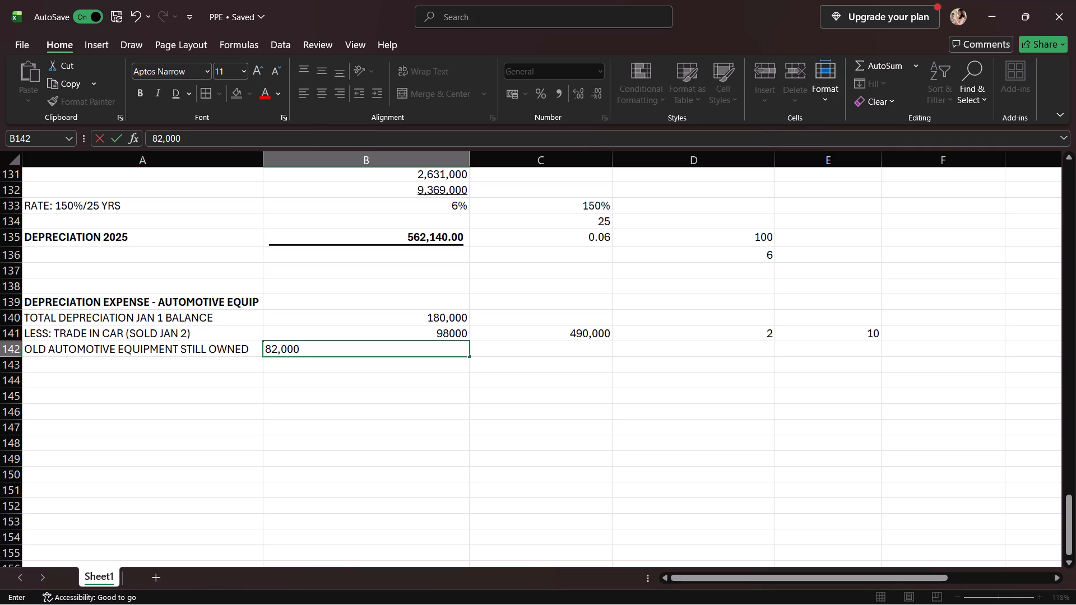
Enter the label "NEW CAR" in cell A143, below the old automotive equipment still owned line.
{"action": "left_click", "coordinate": [176, 364]}
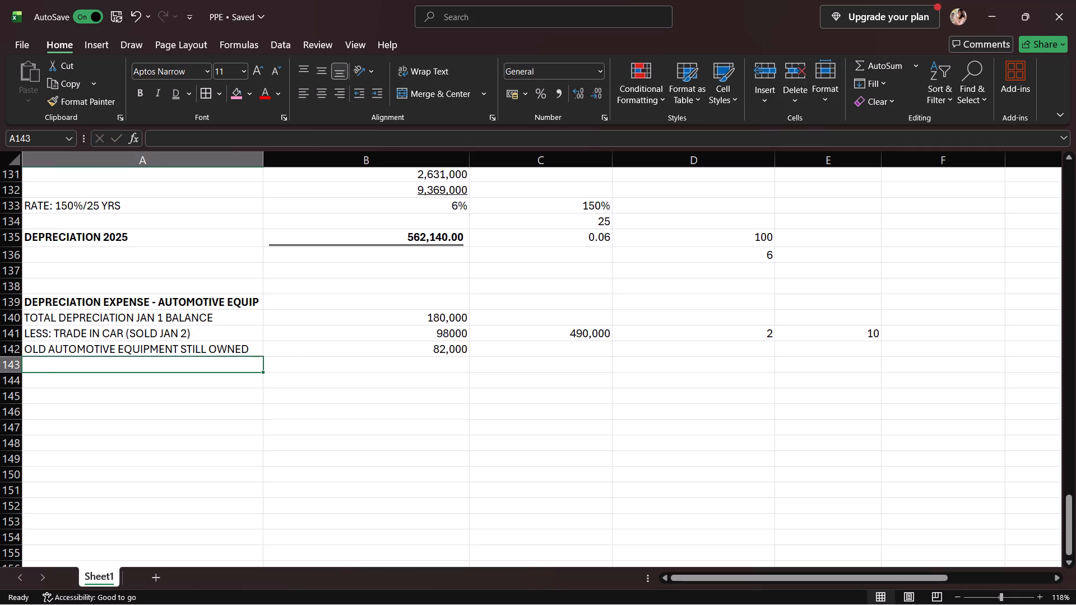
{"action": "type", "text": "NEW CAR"}
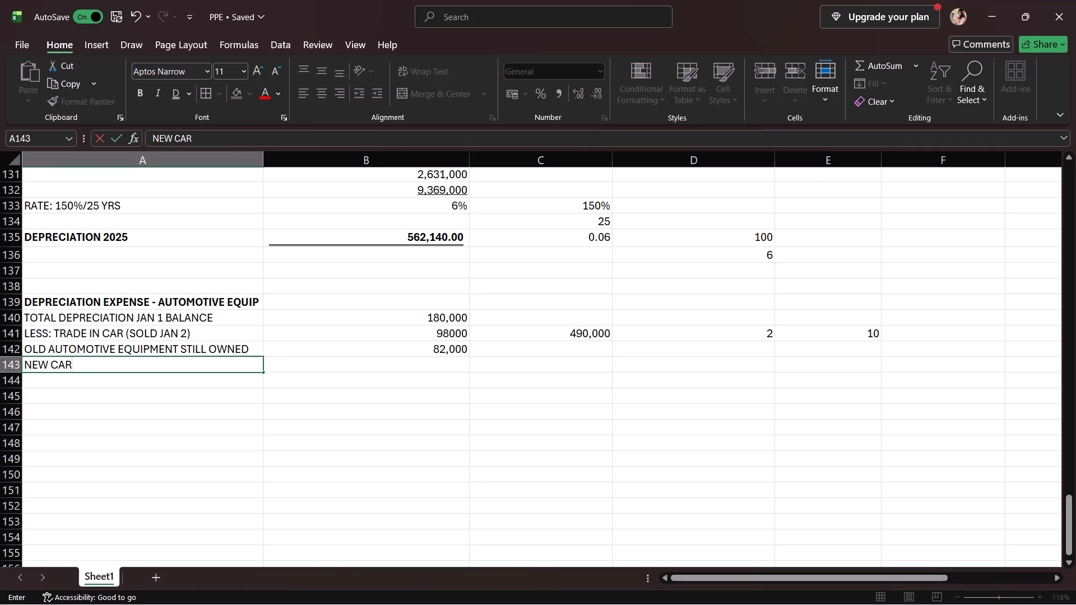
Enter the new car's computation inputs in row 143: 520,000 in C143, 4 in D143 and 10 in E143.
{"action": "left_click", "coordinate": [493, 371]}
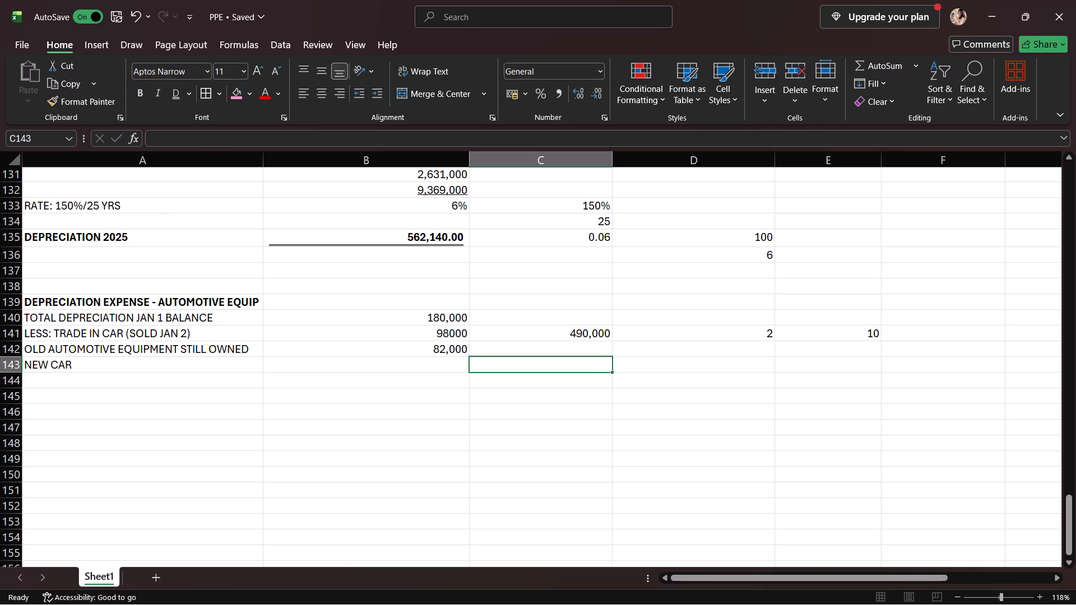
{"action": "type", "text": "520,000"}
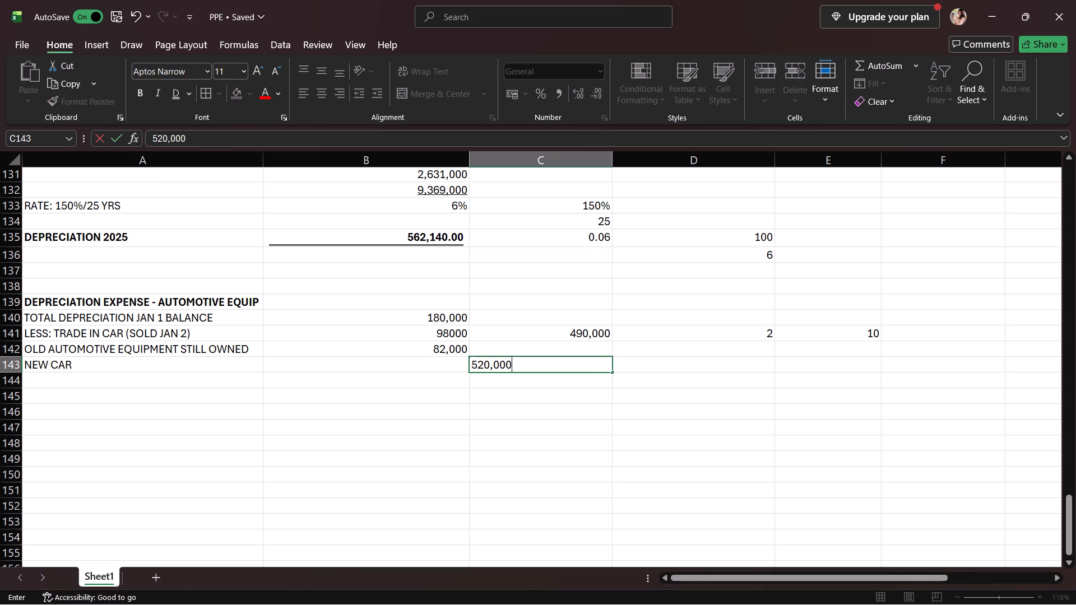
{"action": "left_click", "coordinate": [647, 364]}
{"action": "key", "text": "4"}
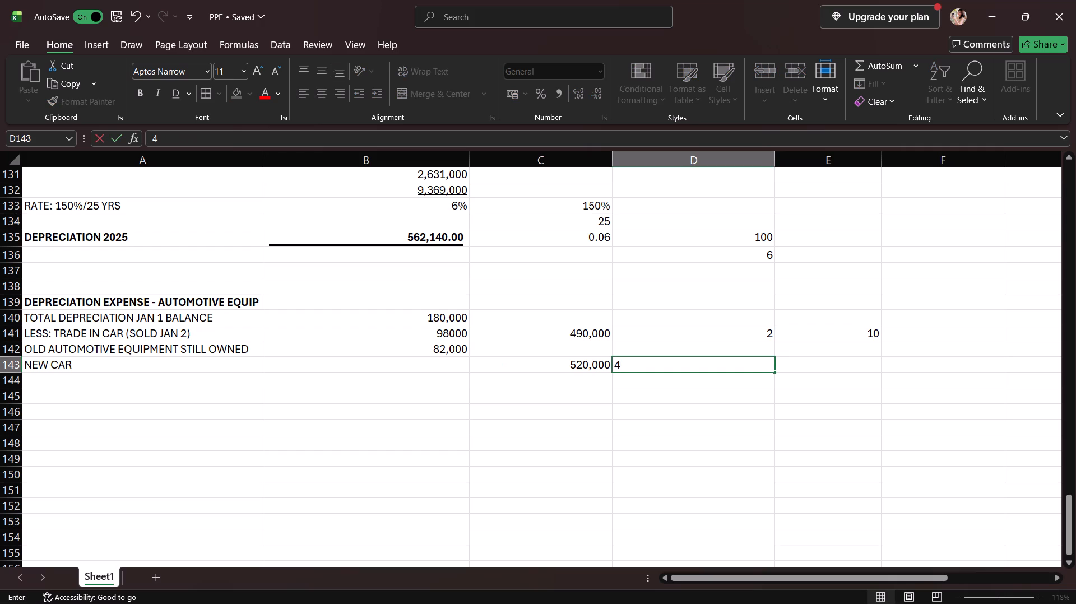
{"action": "left_click", "coordinate": [786, 369]}
{"action": "type", "text": "10"}
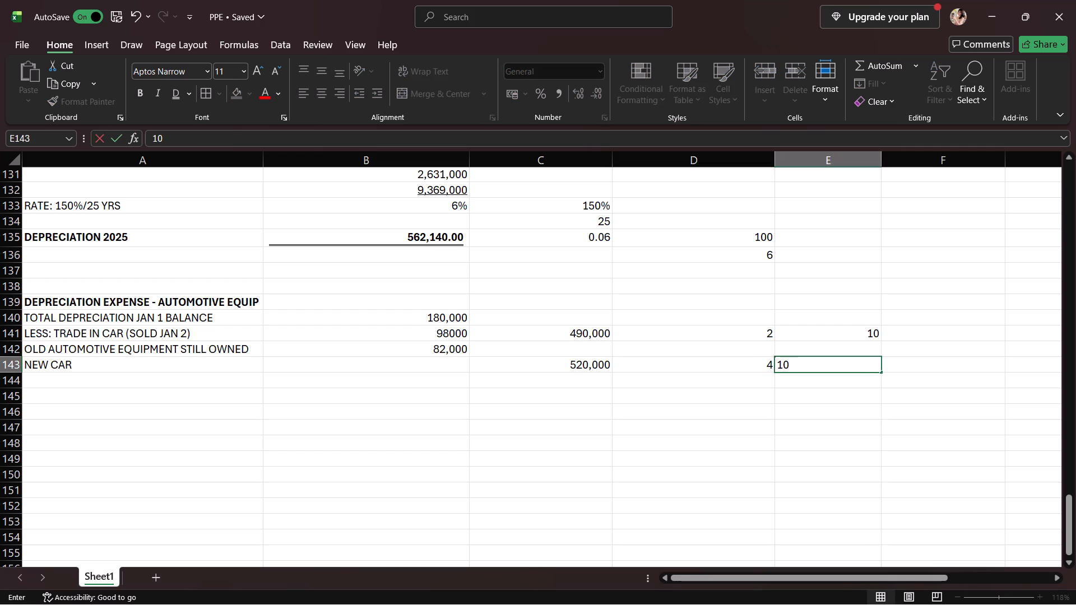
Build the new car depreciation formula =C143*D143/E143 in cell B143.
{"action": "left_click", "coordinate": [452, 367]}
{"action": "key", "text": "equal"}
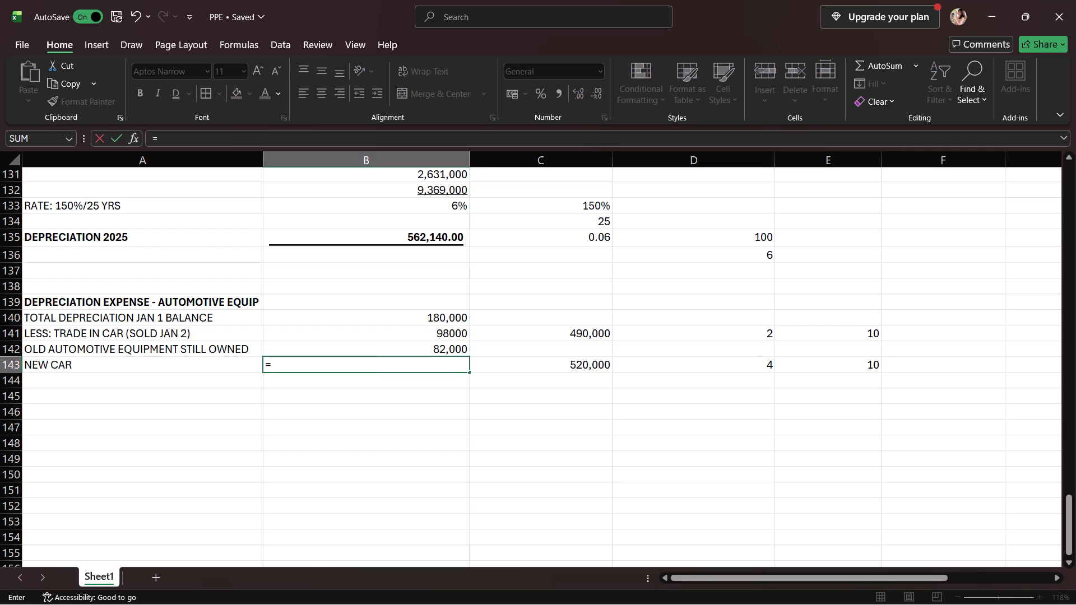
{"action": "left_click", "coordinate": [605, 364]}
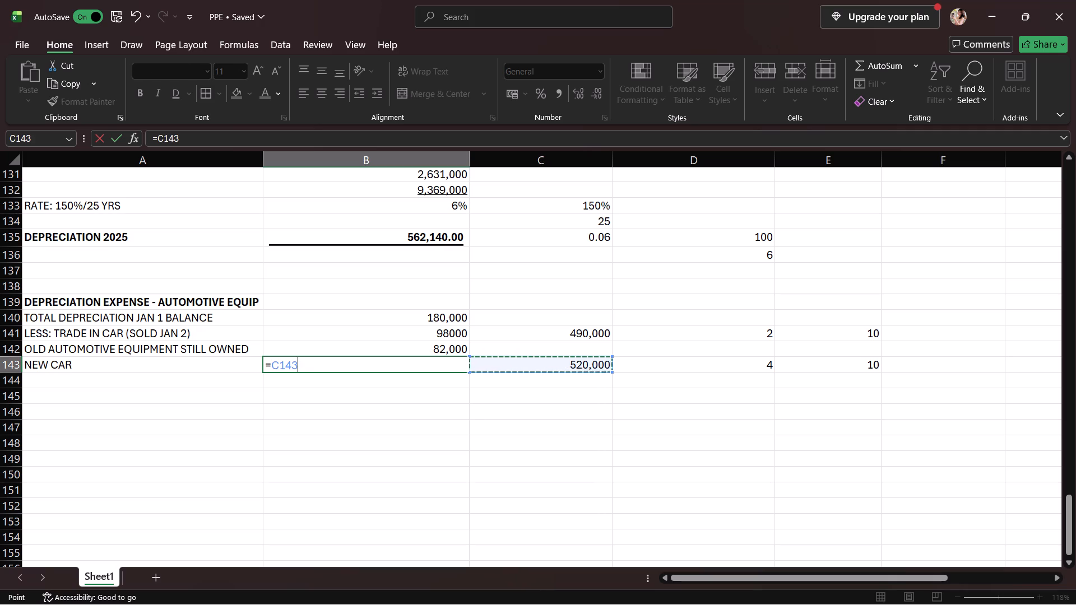
{"action": "key", "text": "shift+asterisk"}
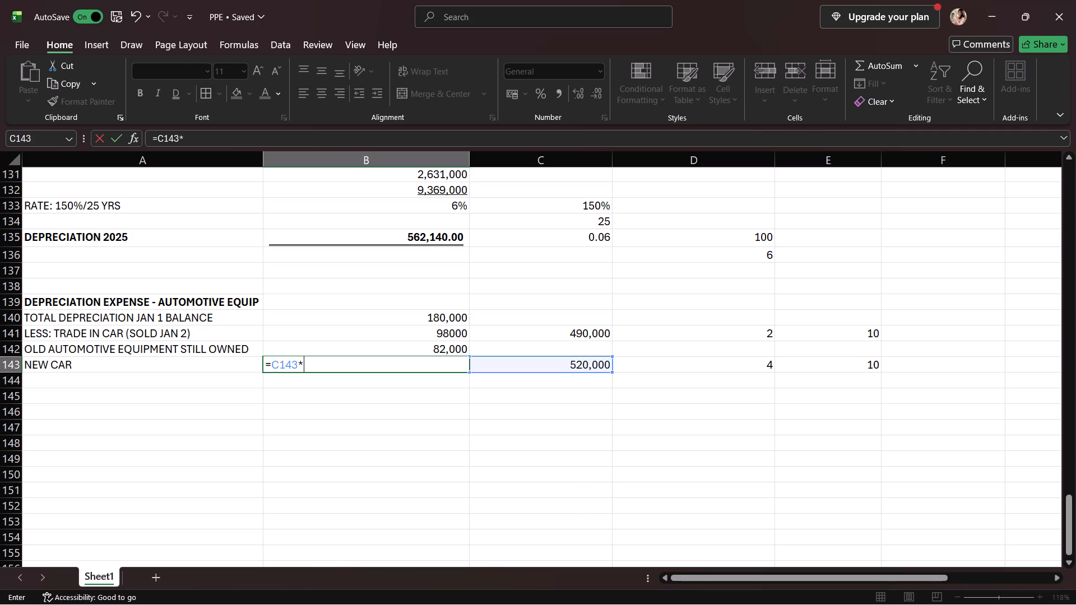
{"action": "left_click", "coordinate": [669, 369]}
{"action": "key", "text": "slash"}
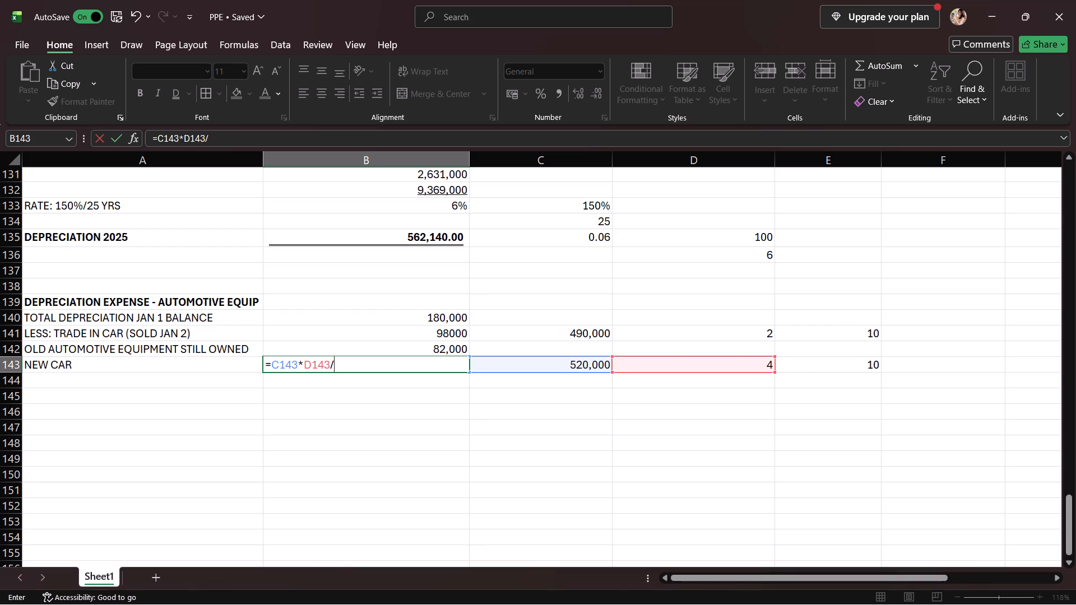
{"action": "left_click", "coordinate": [846, 366]}
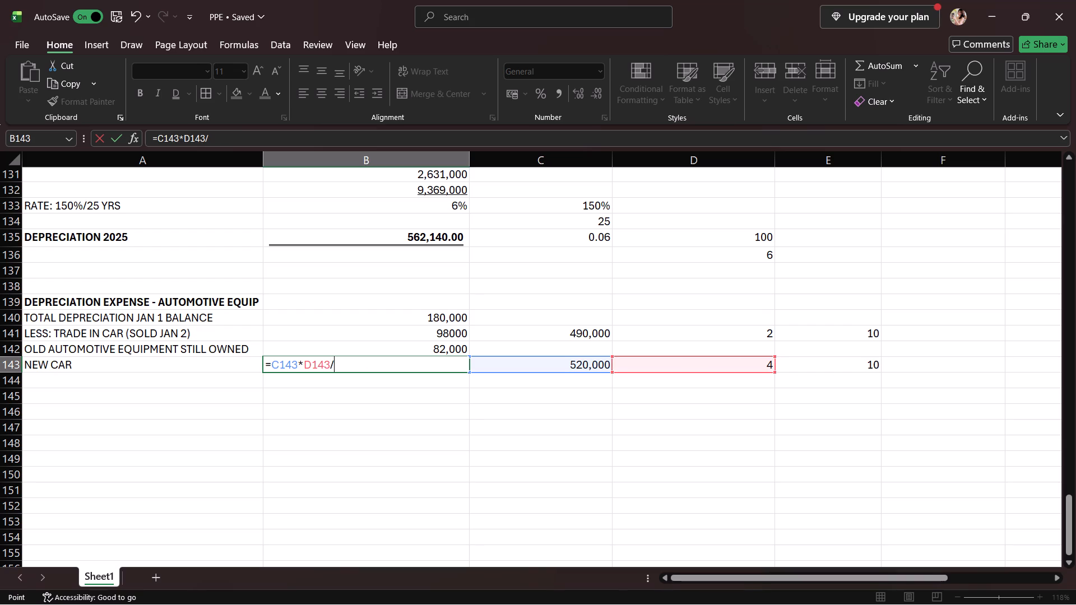
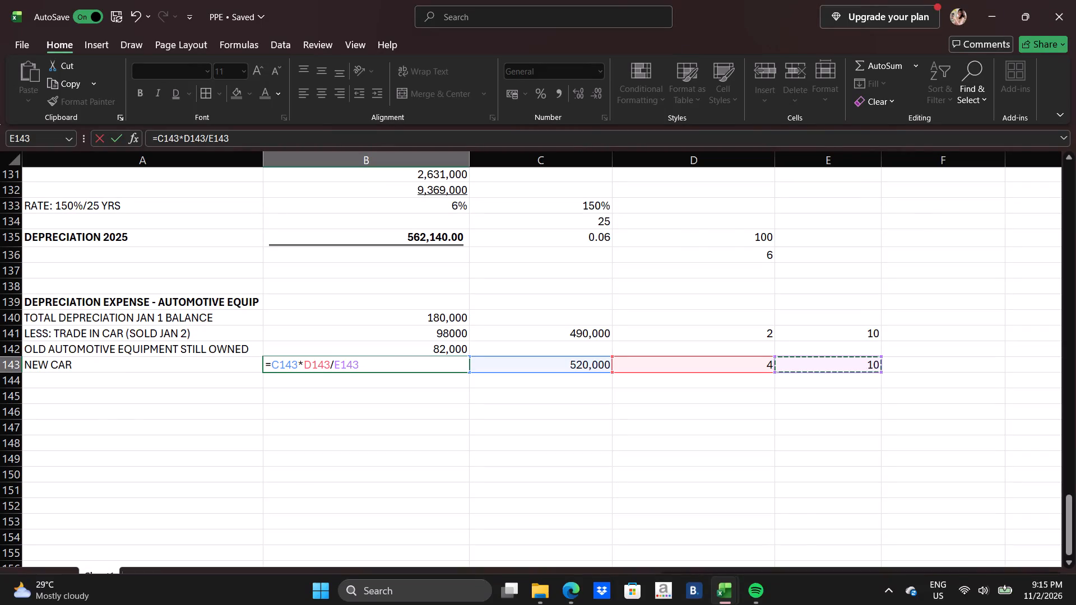
Finish the new car depreciation formula and apply the comma number style to B143.
{"action": "key", "text": "Return"}
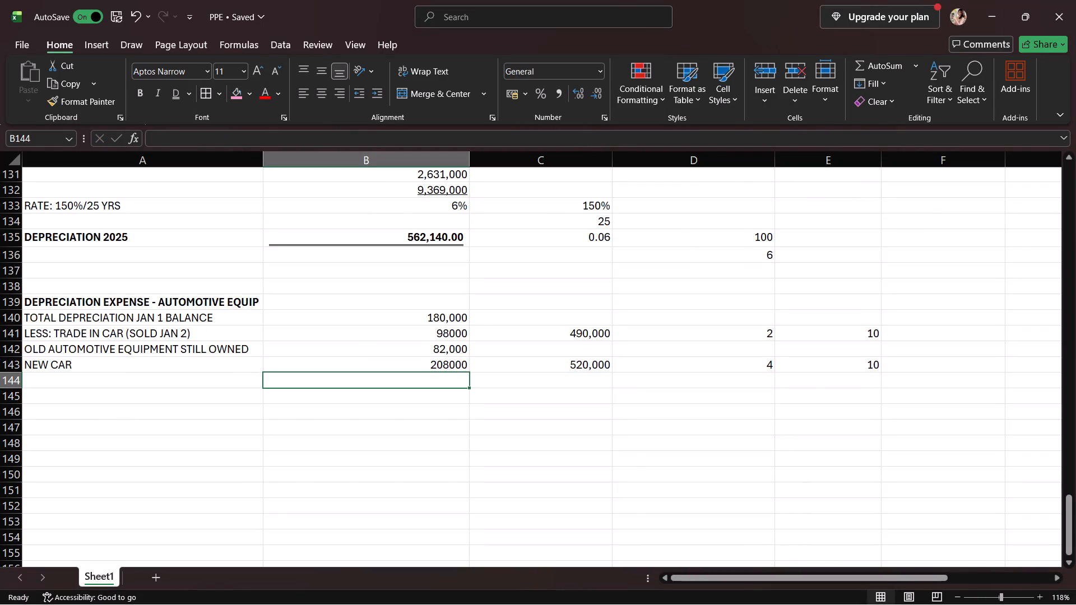
{"action": "left_click", "coordinate": [452, 369]}
{"action": "left_click", "coordinate": [561, 97]}
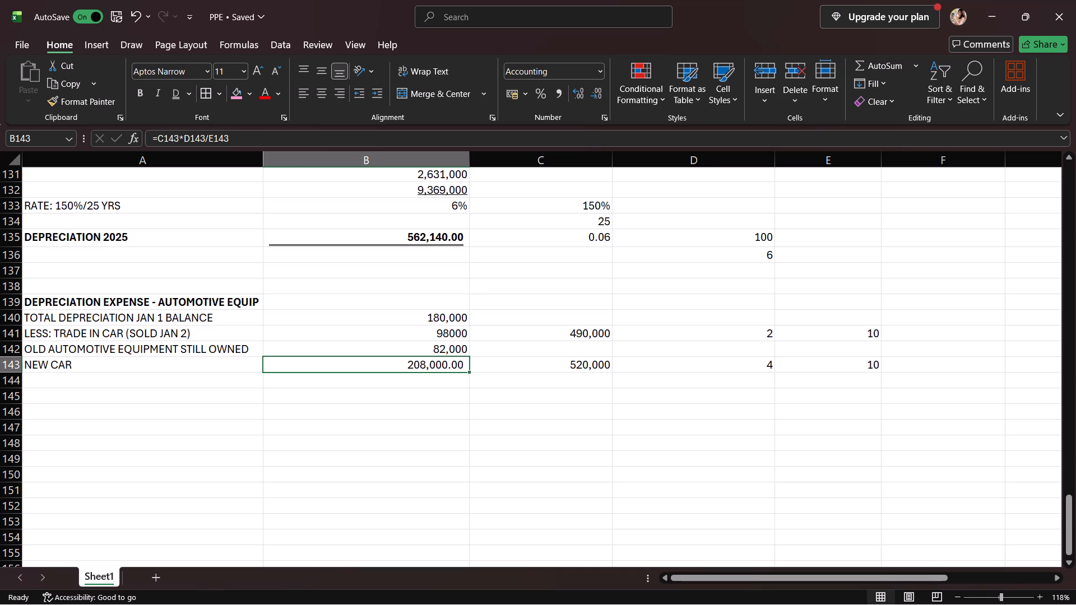
Enter the label "TOTAL" in cell A144, below the new car line.
{"action": "left_click", "coordinate": [209, 383]}
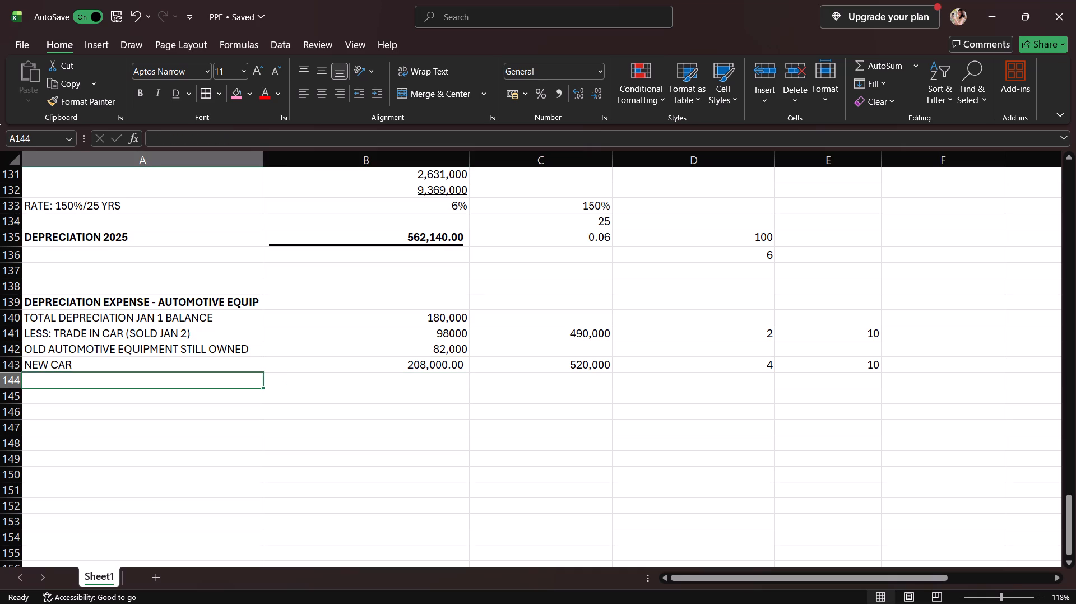
{"action": "type", "text": "TOTAL"}
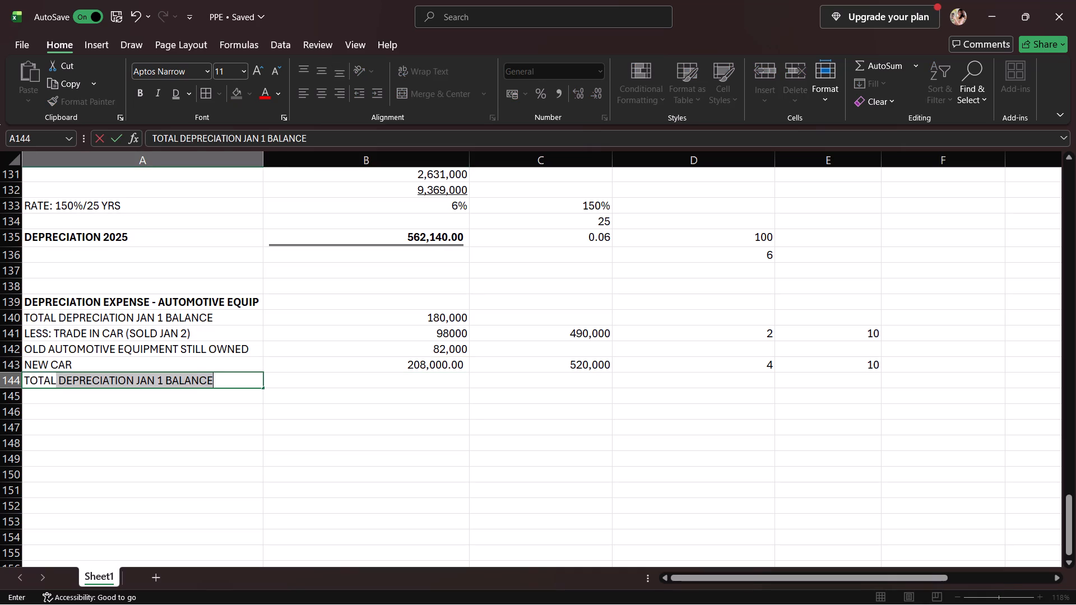
{"action": "key", "text": "BackSpace"}
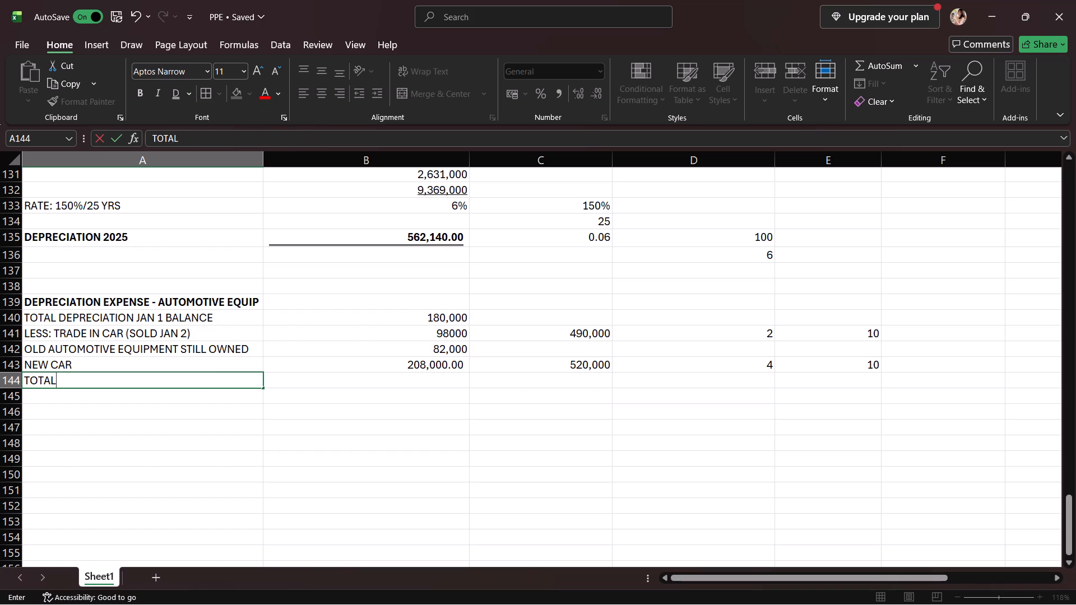
{"action": "left_click", "coordinate": [345, 385]}
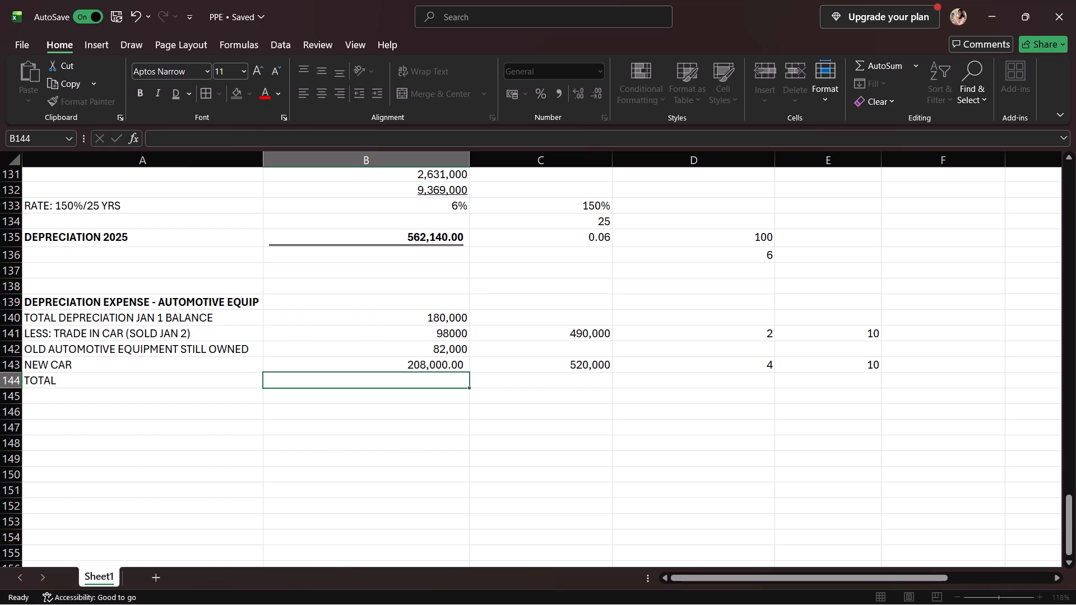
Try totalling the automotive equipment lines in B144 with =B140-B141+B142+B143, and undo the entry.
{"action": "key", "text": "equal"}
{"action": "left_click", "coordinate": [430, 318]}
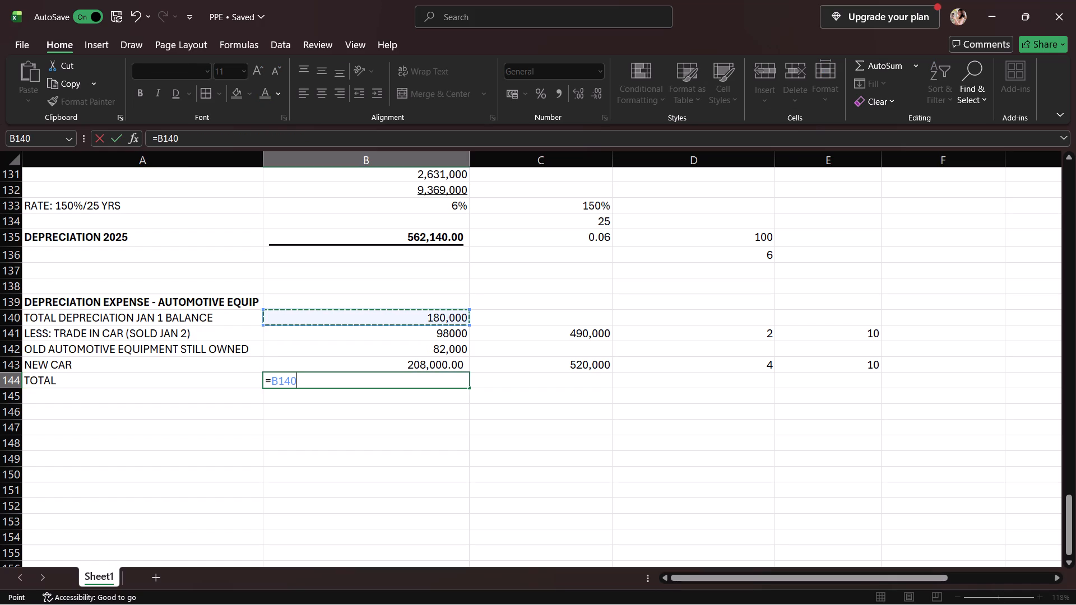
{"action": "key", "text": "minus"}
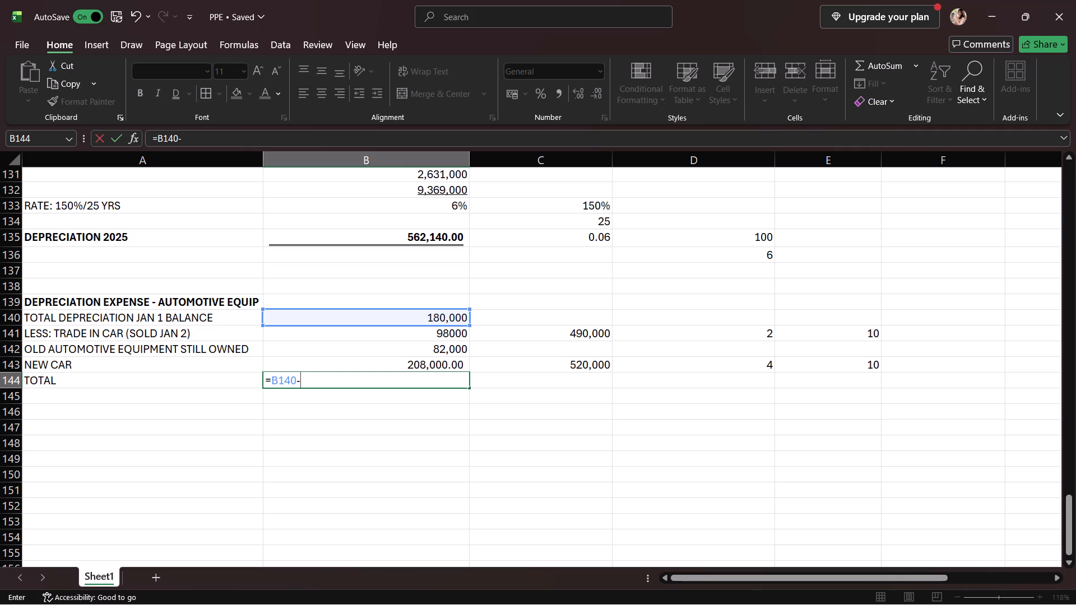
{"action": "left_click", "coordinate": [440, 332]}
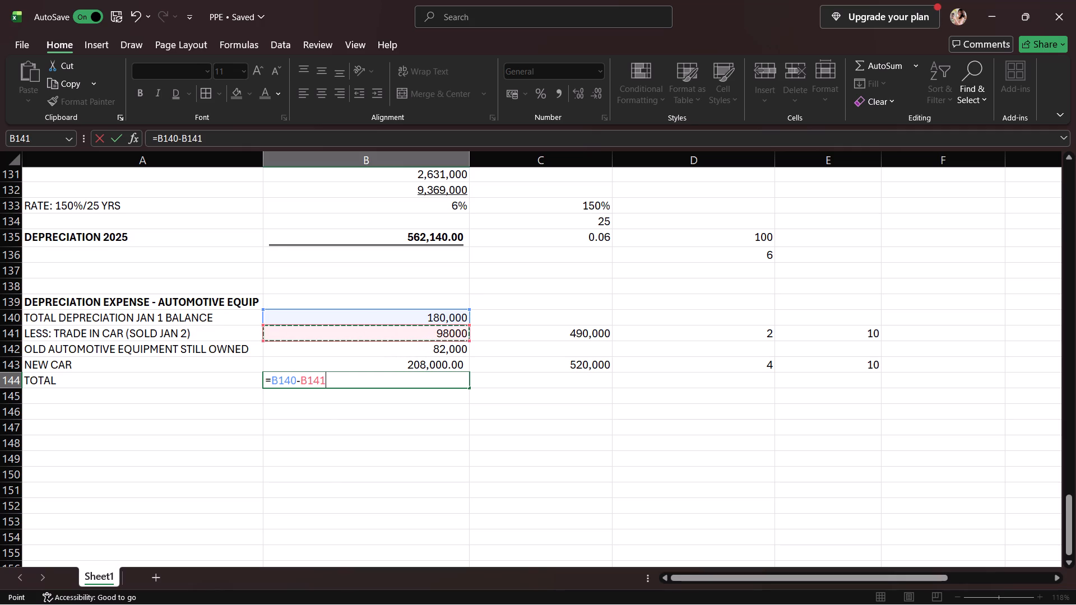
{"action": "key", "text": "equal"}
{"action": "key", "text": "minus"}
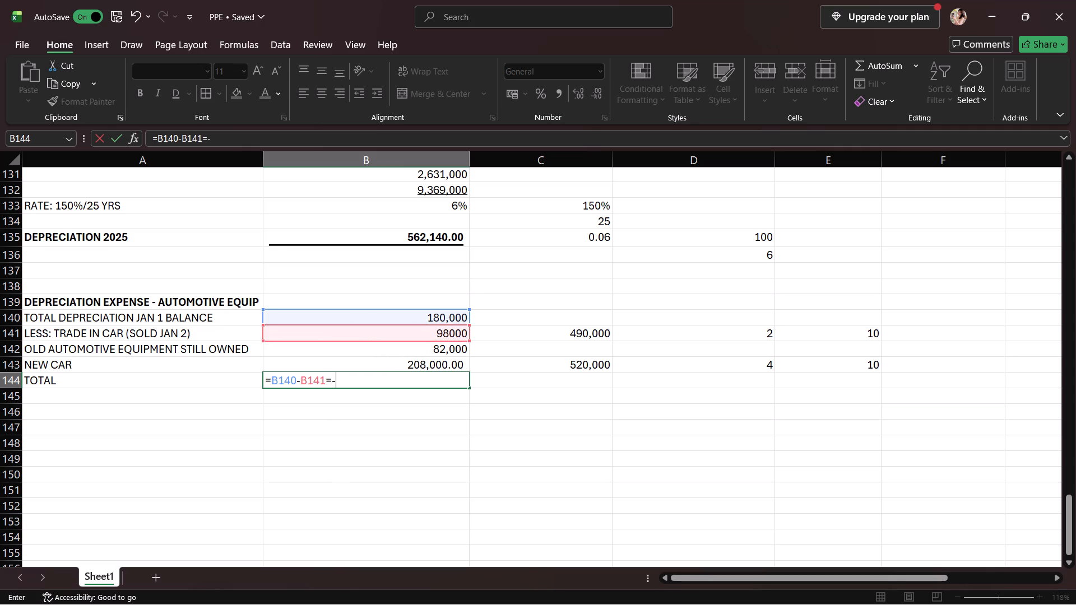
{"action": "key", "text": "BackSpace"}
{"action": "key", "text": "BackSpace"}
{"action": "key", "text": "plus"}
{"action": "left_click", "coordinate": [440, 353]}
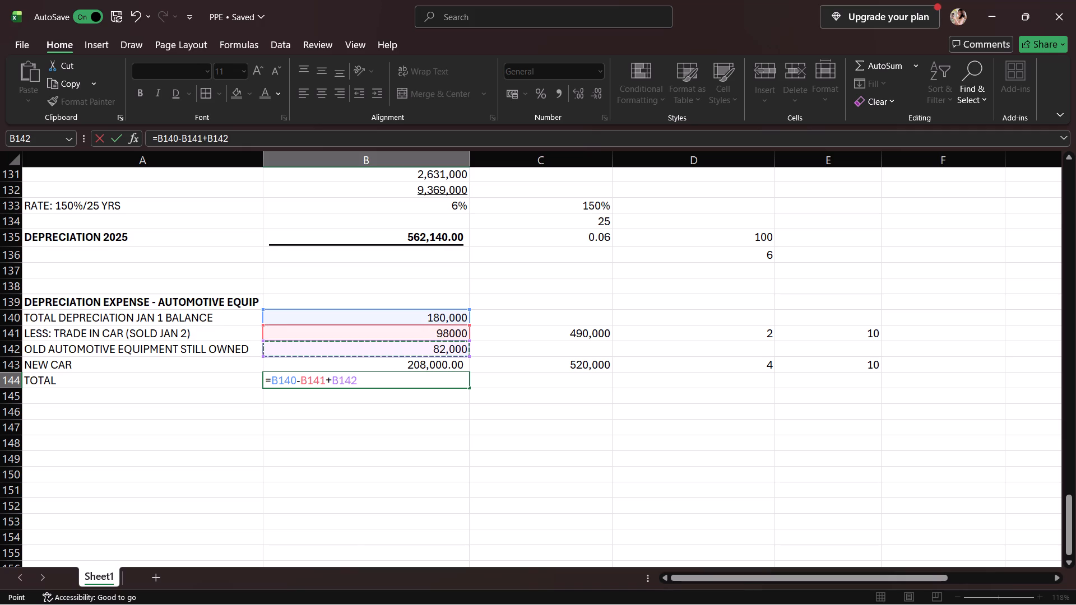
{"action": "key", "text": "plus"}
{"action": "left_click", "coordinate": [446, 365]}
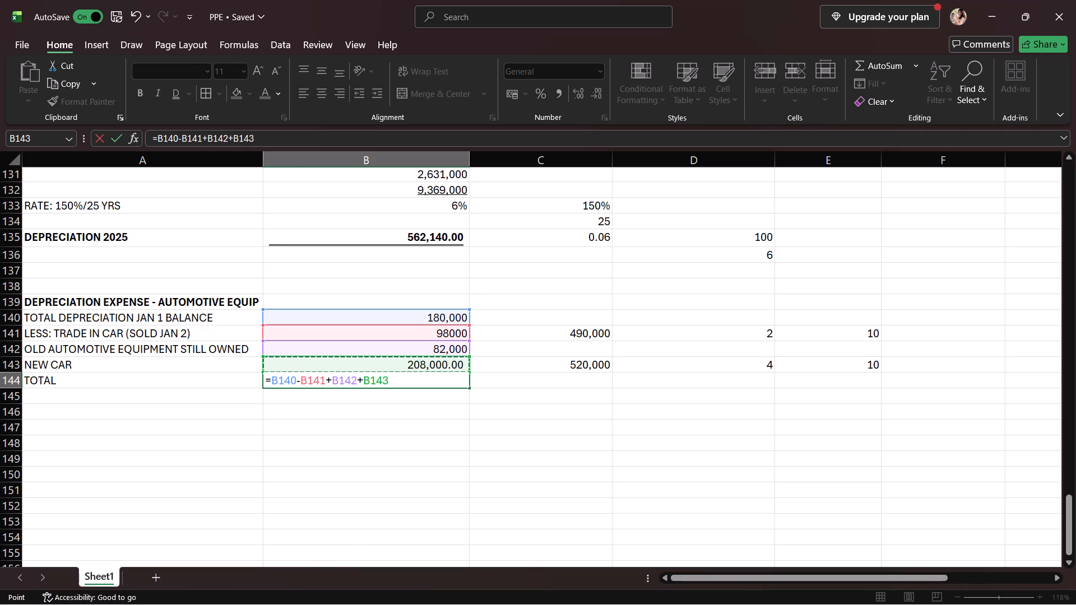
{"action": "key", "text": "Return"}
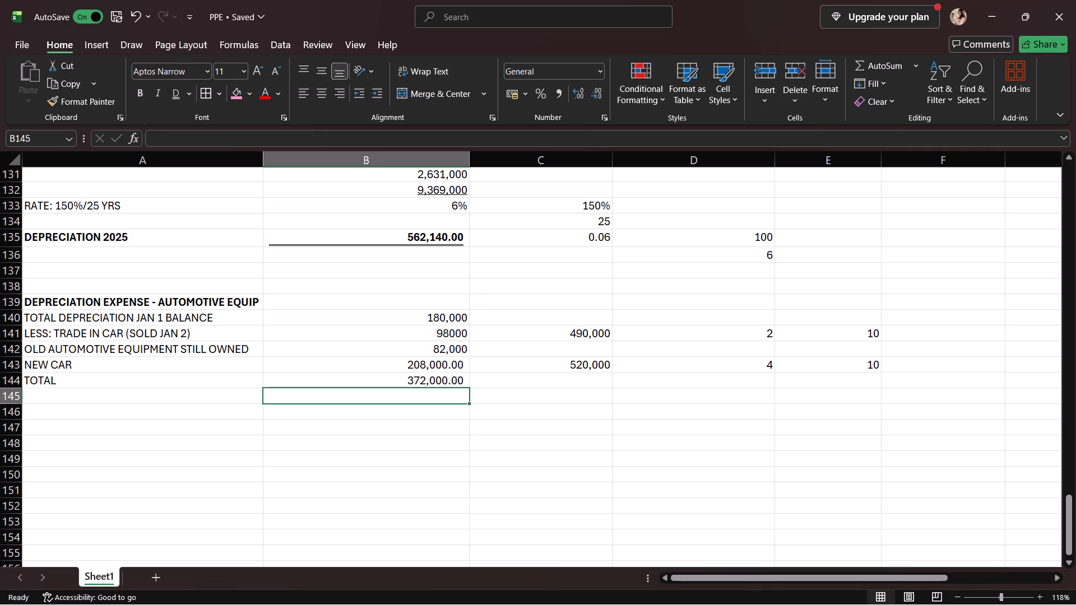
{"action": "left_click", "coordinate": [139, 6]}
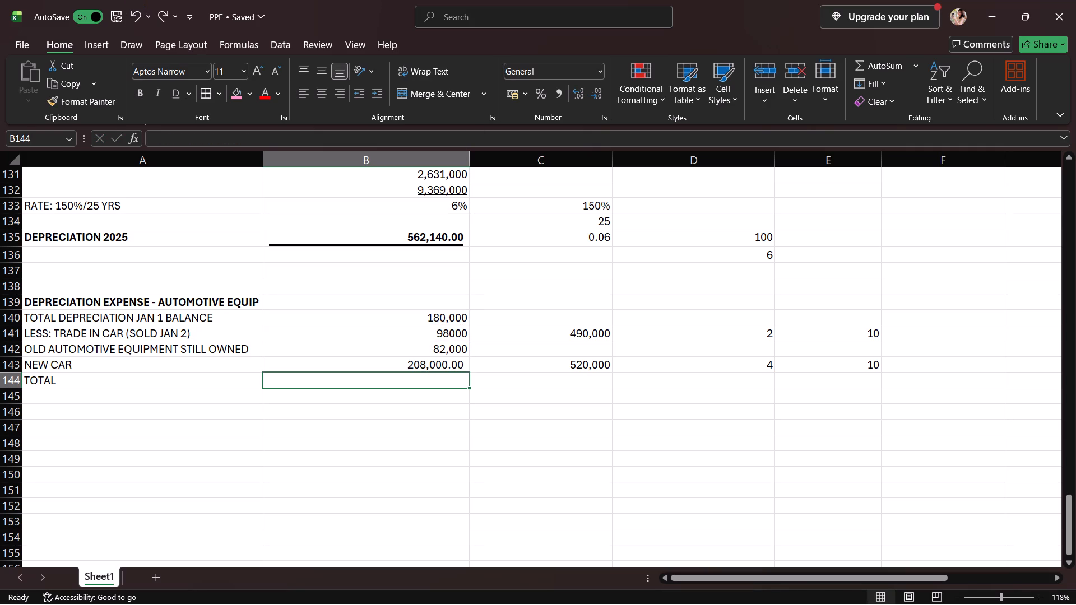
Build the automotive equipment total formula =(B140-B141)+B142+B143 in cell B144.
{"action": "left_click", "coordinate": [414, 323]}
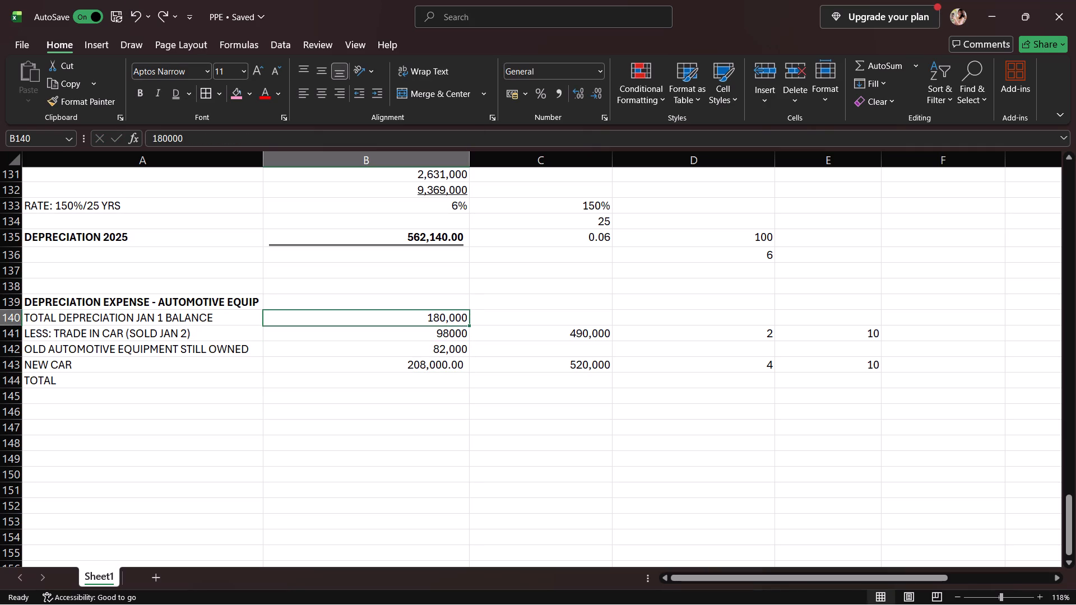
{"action": "left_click", "coordinate": [436, 374]}
{"action": "key", "text": "equal"}
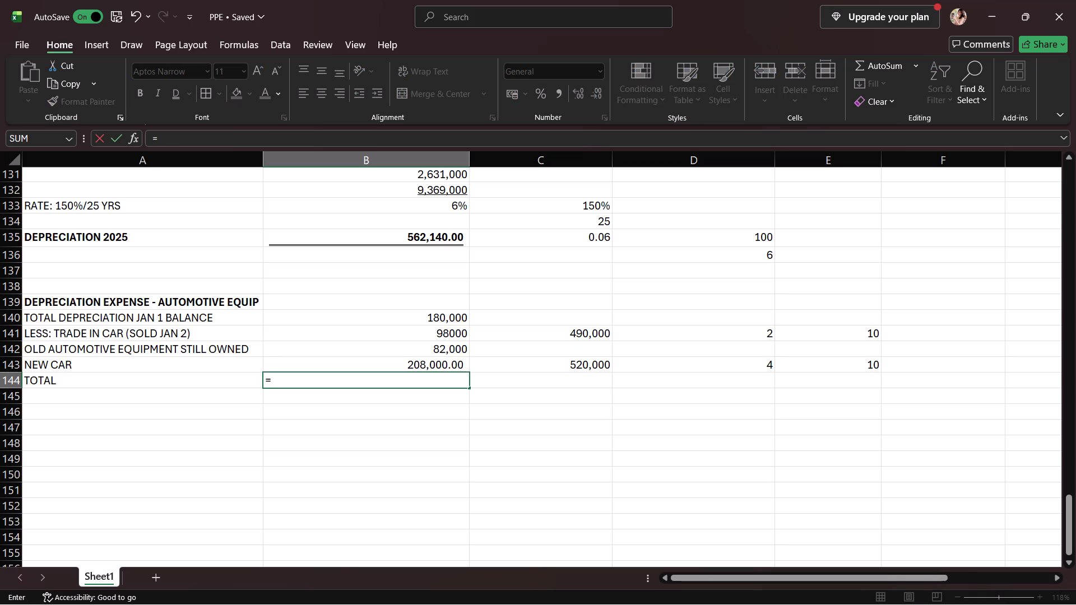
{"action": "left_click", "coordinate": [435, 315]}
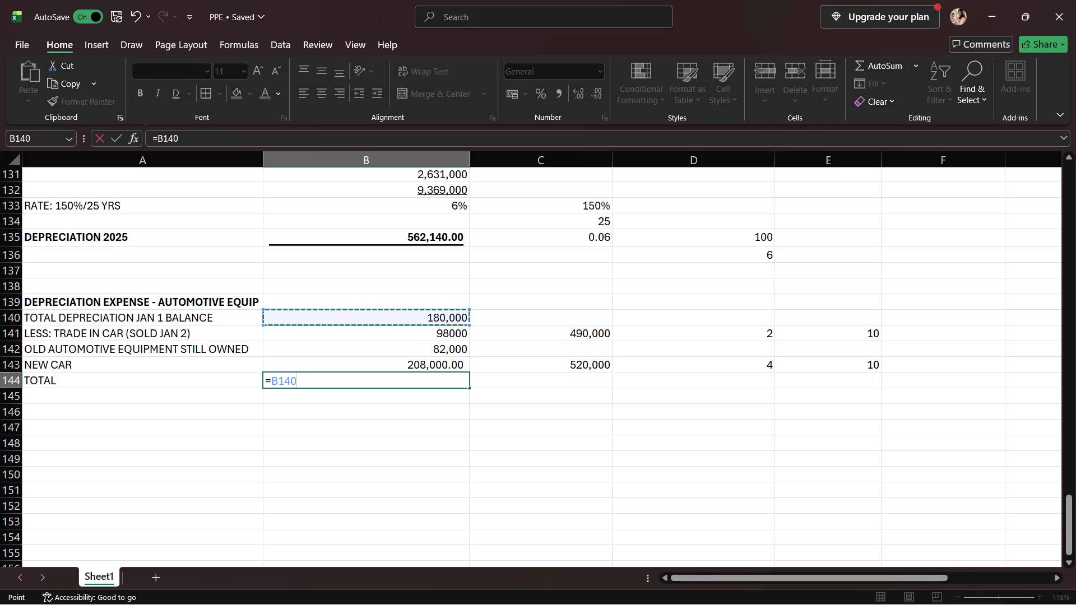
{"action": "left_click", "coordinate": [271, 378]}
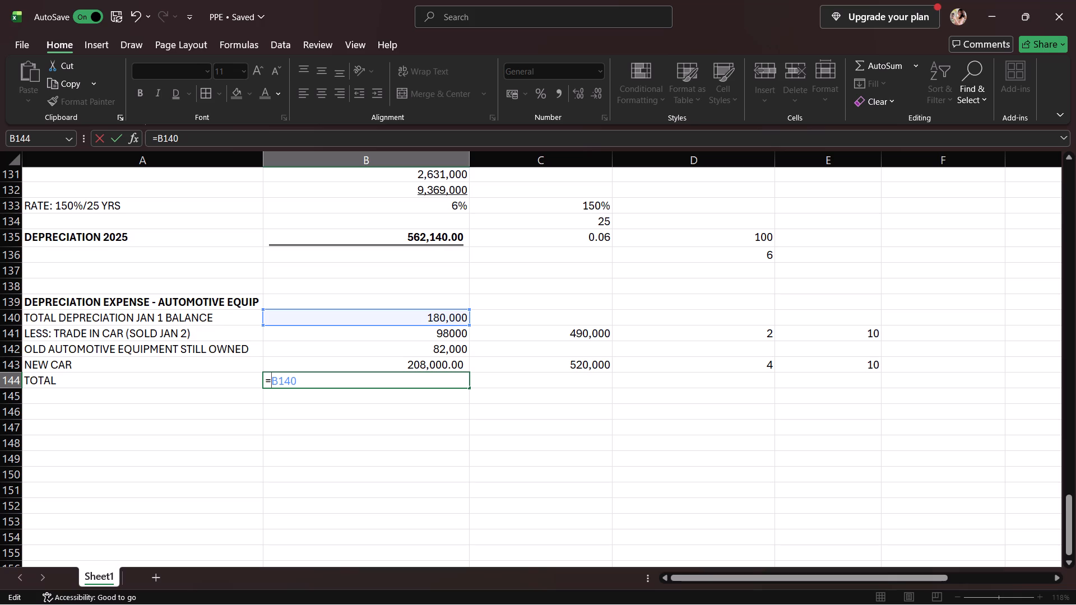
{"action": "key", "text": "shift+parenleft"}
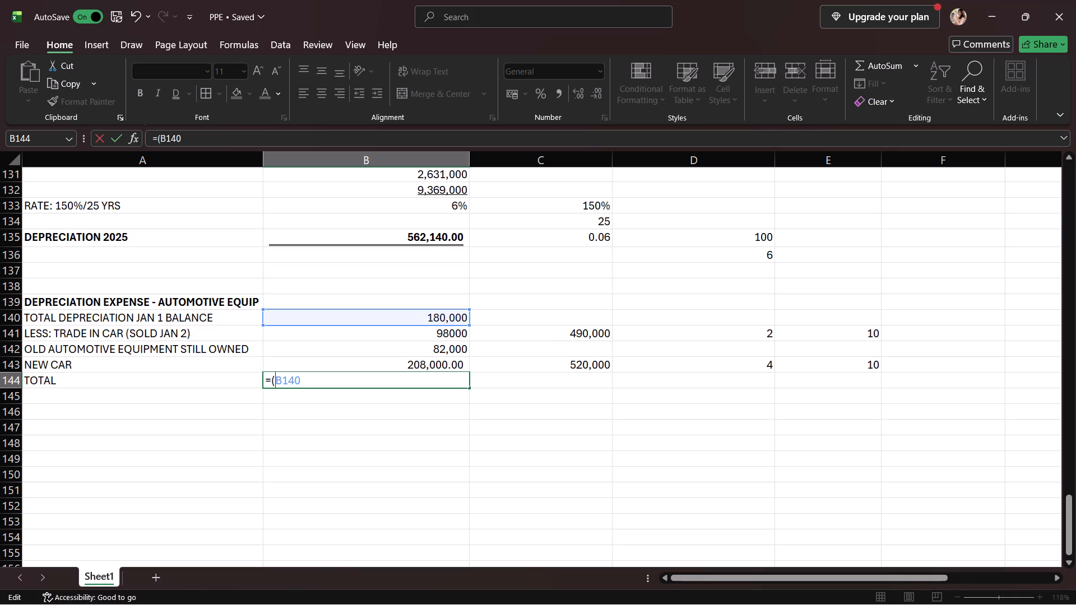
{"action": "left_click", "coordinate": [340, 379]}
{"action": "key", "text": "minus"}
{"action": "left_click", "coordinate": [372, 336]}
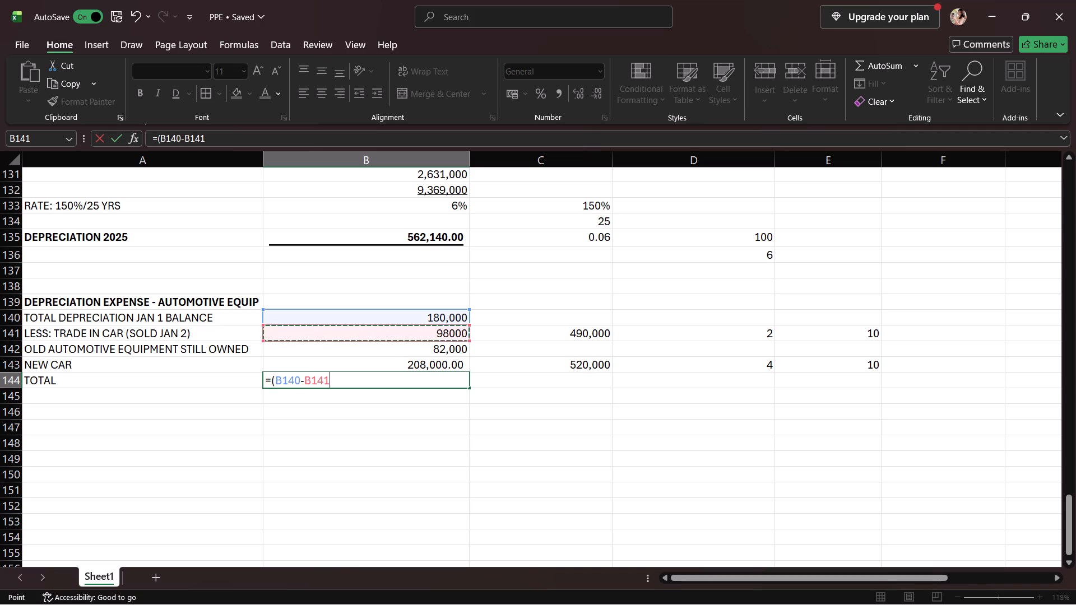
{"action": "key", "text": "shift+parenright"}
{"action": "key", "text": "minus"}
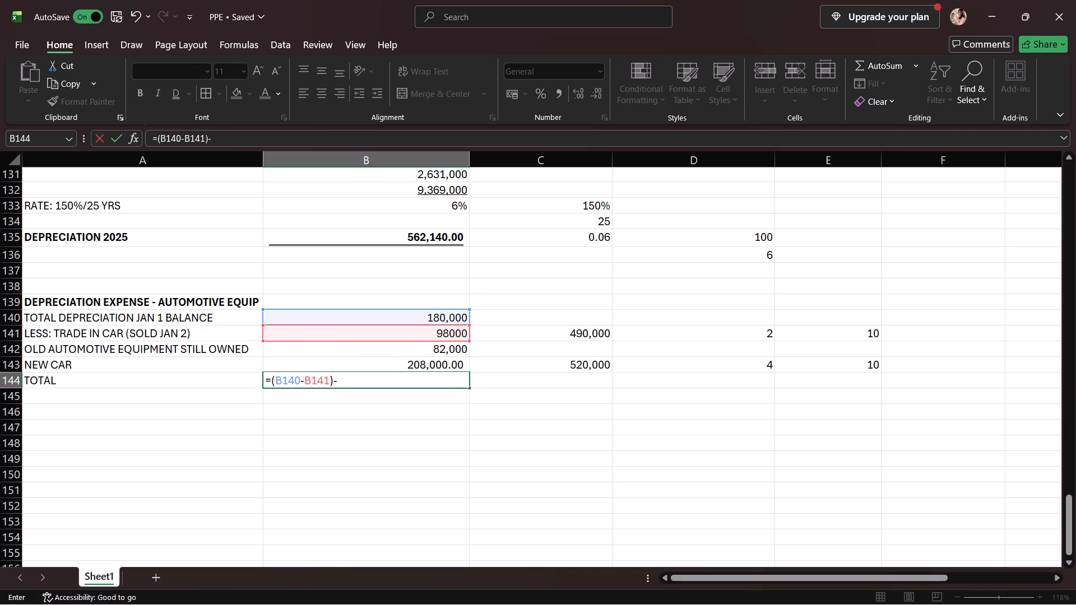
{"action": "key", "text": "BackSpace"}
{"action": "key", "text": "plus"}
{"action": "left_click", "coordinate": [460, 352]}
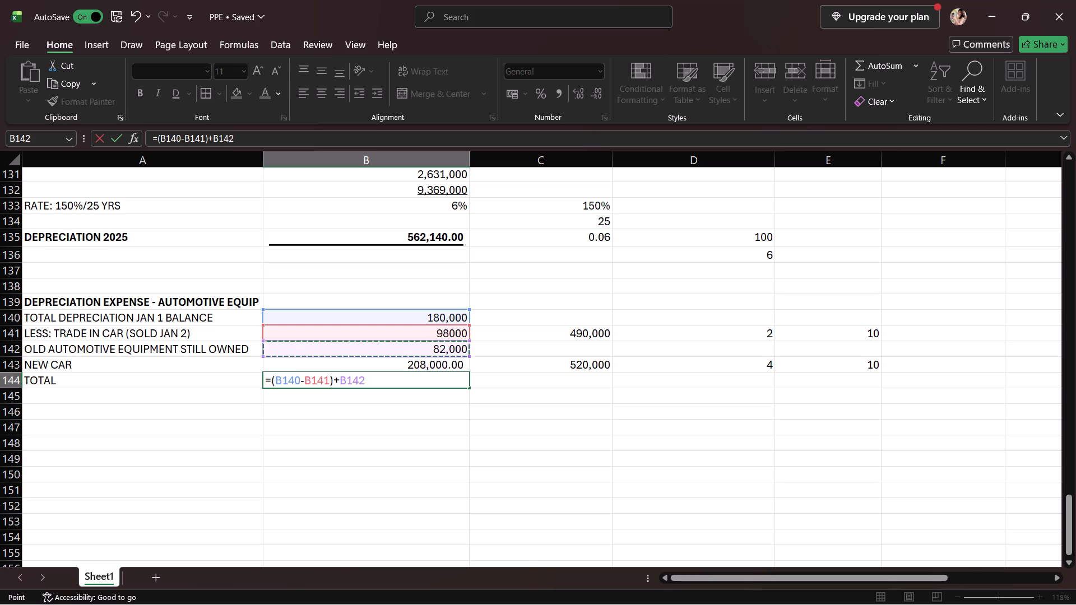
{"action": "key", "text": "equal"}
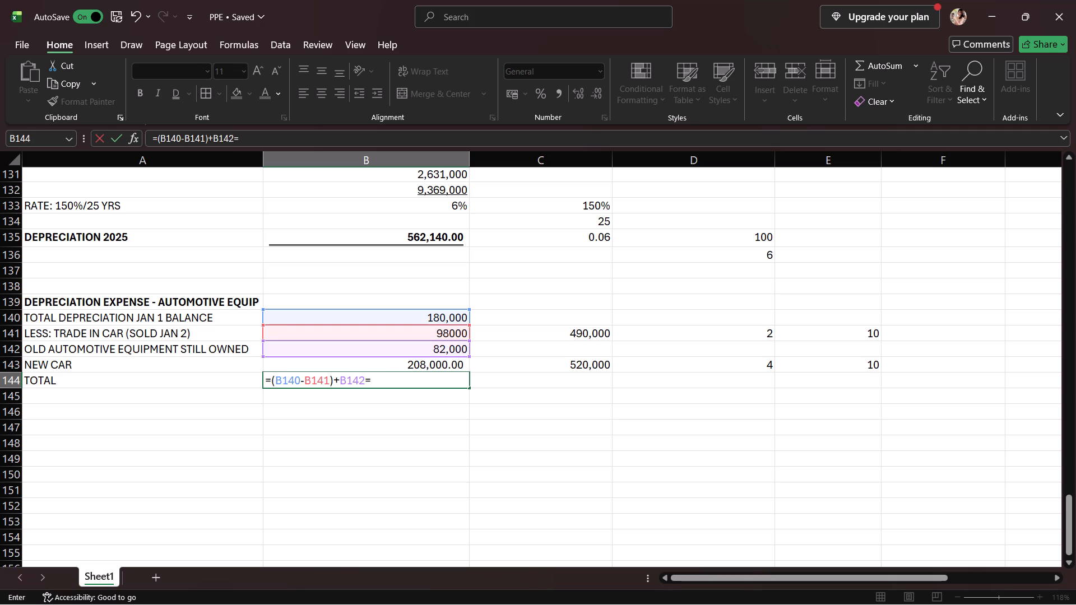
{"action": "key", "text": "BackSpace"}
{"action": "key", "text": "plus"}
{"action": "left_click", "coordinate": [444, 370]}
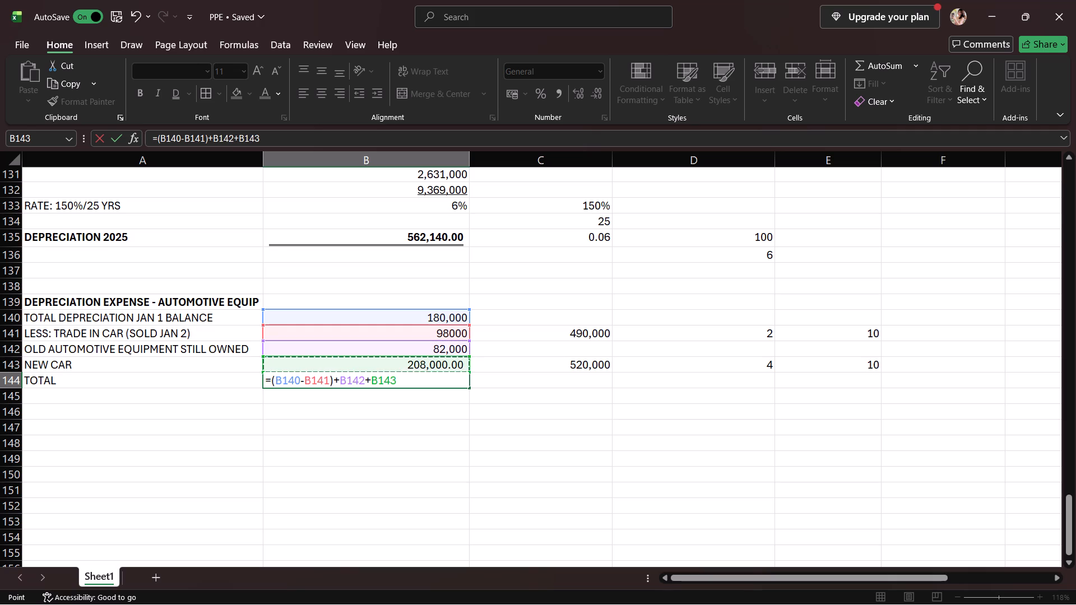
{"action": "key", "text": "Return"}
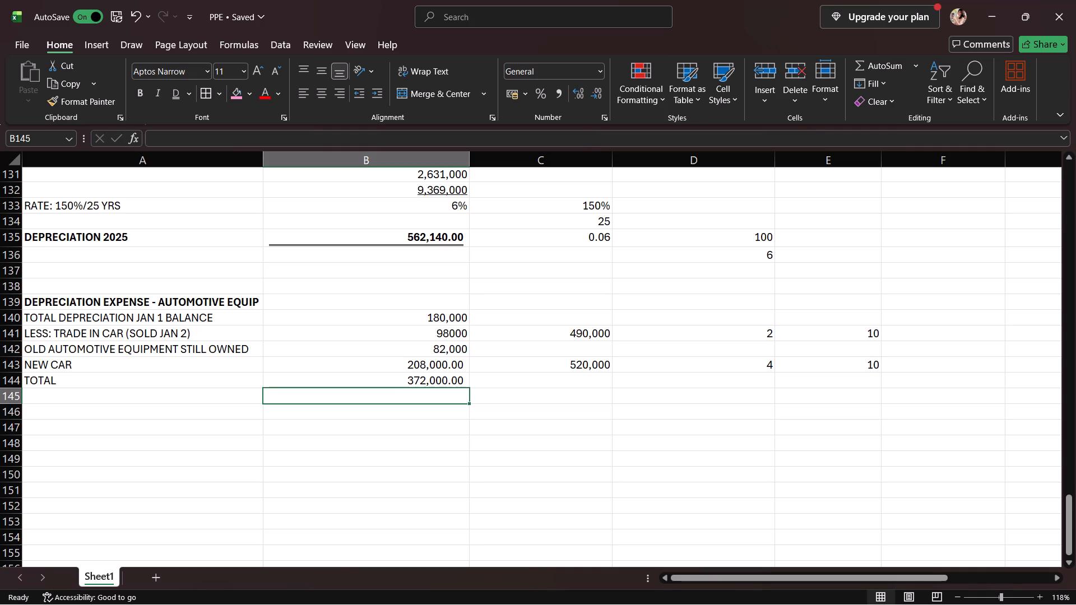
Apply the comma number style to the trade-in car depreciation in B141.
{"action": "left_click", "coordinate": [399, 333]}
{"action": "left_click", "coordinate": [556, 93]}
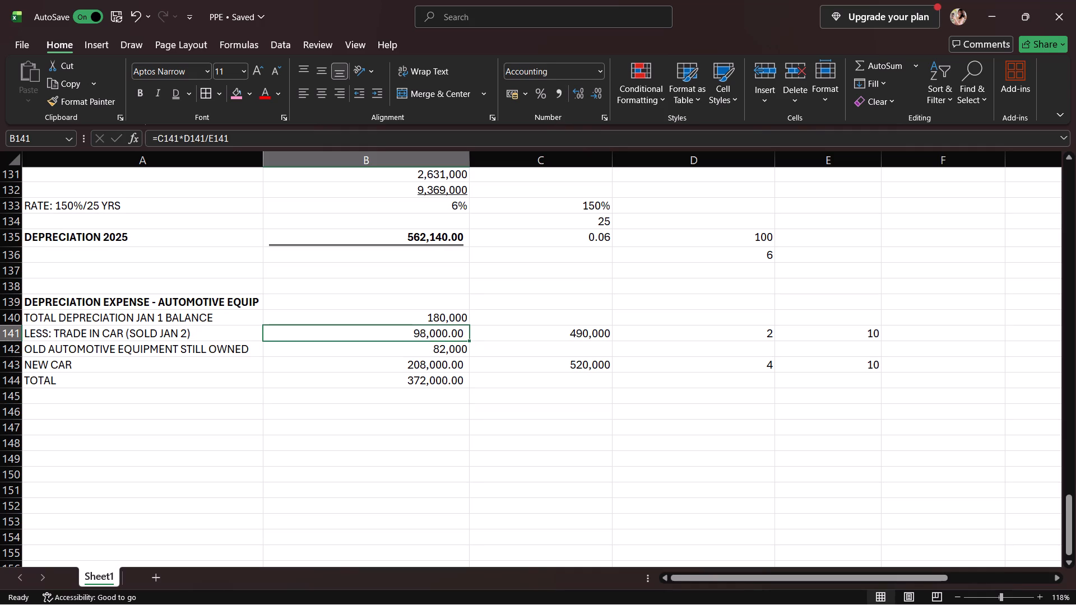
{"action": "left_click", "coordinate": [132, 18]}
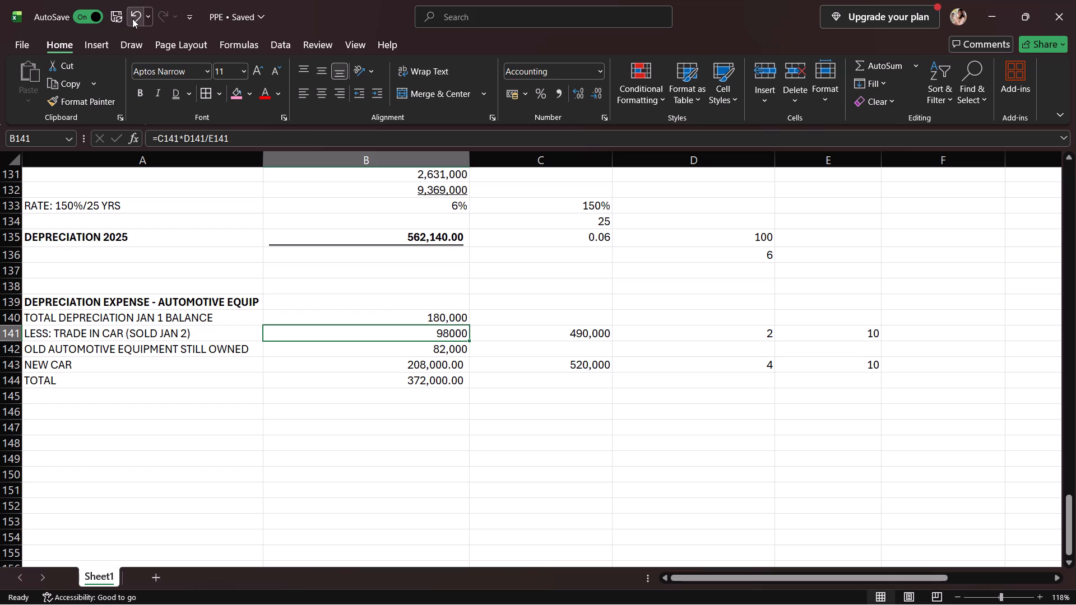
{"action": "left_click", "coordinate": [155, 16]}
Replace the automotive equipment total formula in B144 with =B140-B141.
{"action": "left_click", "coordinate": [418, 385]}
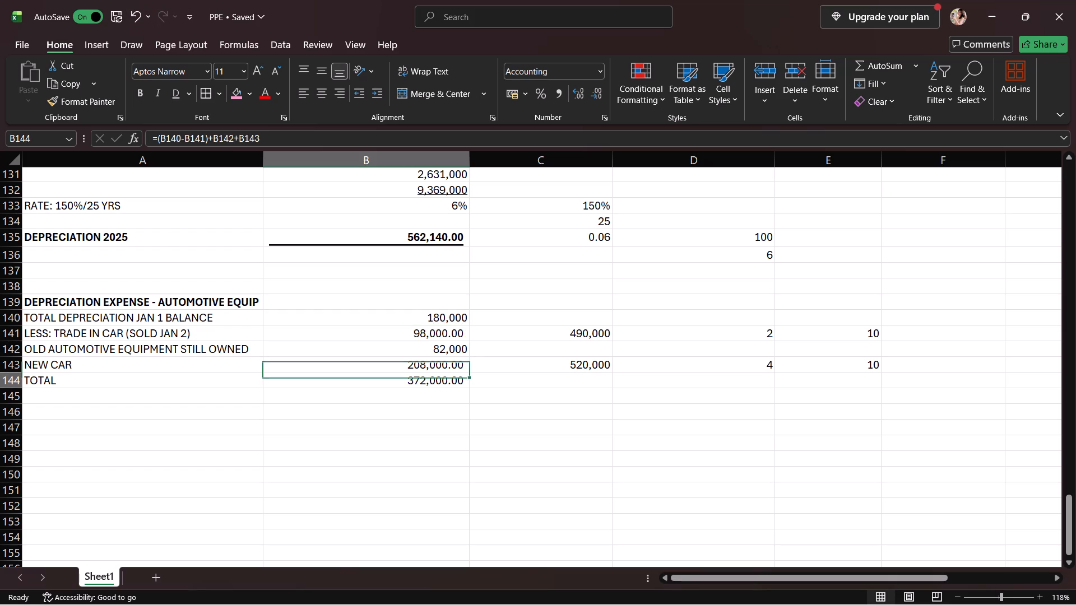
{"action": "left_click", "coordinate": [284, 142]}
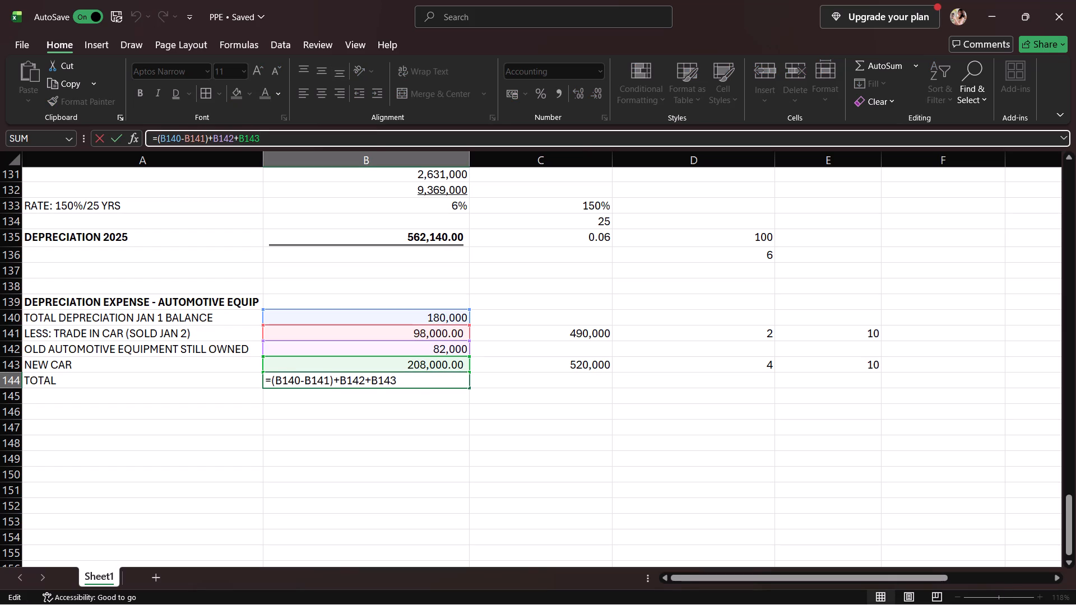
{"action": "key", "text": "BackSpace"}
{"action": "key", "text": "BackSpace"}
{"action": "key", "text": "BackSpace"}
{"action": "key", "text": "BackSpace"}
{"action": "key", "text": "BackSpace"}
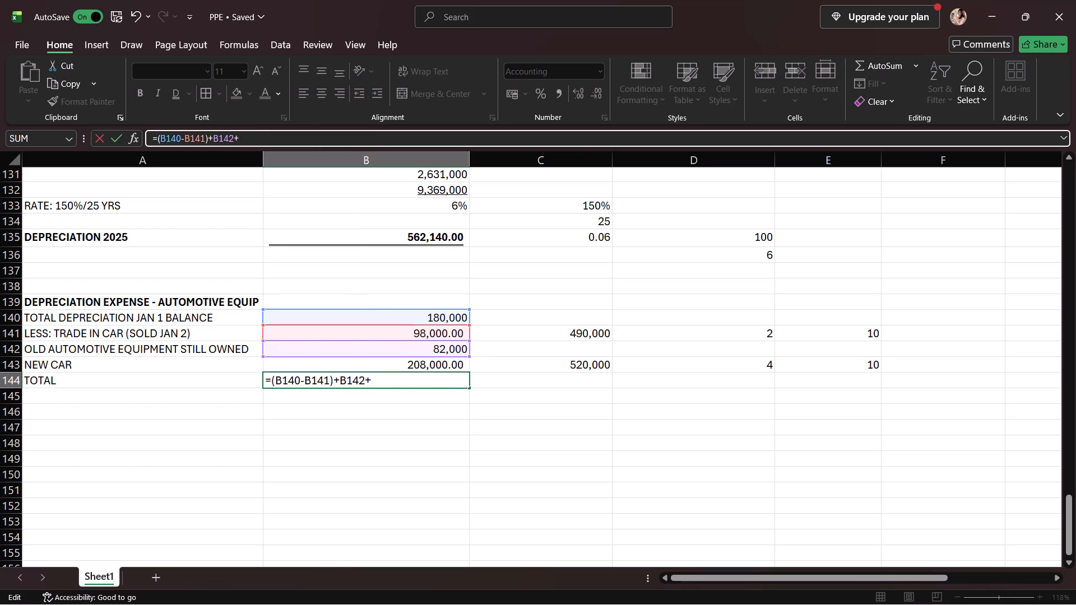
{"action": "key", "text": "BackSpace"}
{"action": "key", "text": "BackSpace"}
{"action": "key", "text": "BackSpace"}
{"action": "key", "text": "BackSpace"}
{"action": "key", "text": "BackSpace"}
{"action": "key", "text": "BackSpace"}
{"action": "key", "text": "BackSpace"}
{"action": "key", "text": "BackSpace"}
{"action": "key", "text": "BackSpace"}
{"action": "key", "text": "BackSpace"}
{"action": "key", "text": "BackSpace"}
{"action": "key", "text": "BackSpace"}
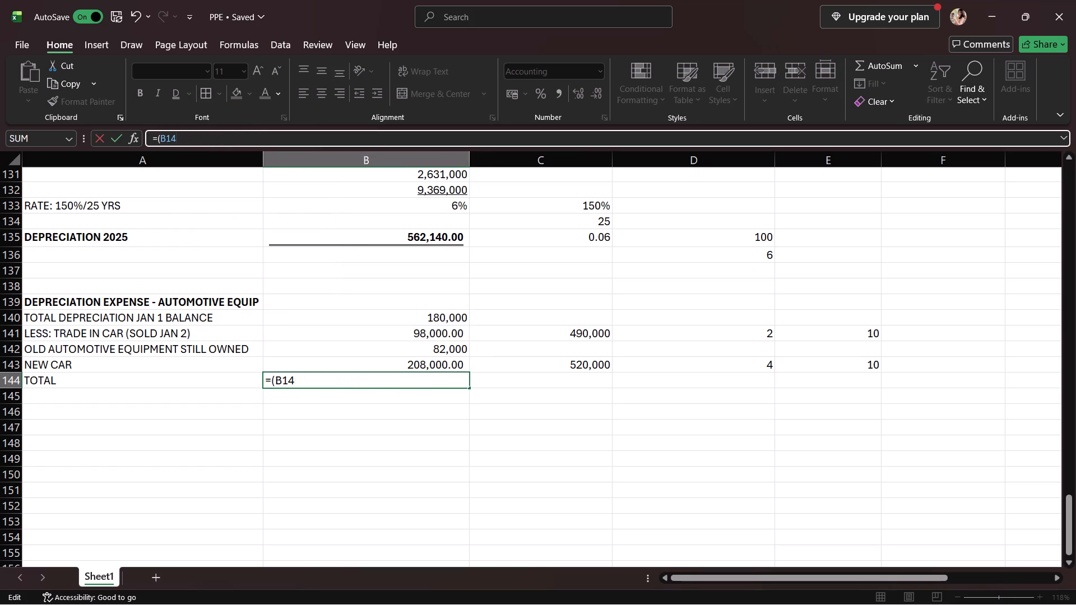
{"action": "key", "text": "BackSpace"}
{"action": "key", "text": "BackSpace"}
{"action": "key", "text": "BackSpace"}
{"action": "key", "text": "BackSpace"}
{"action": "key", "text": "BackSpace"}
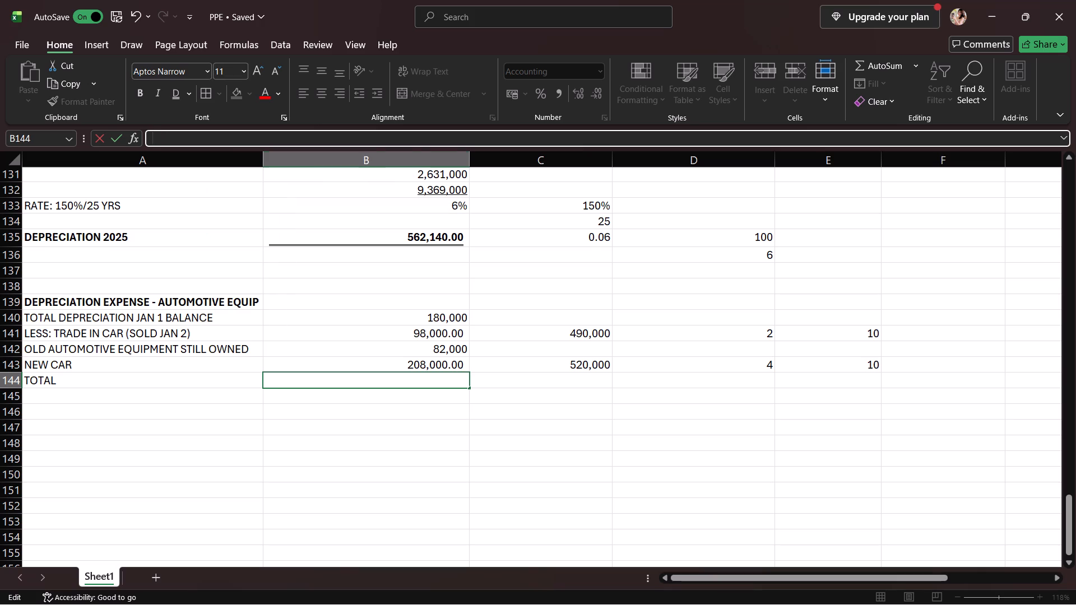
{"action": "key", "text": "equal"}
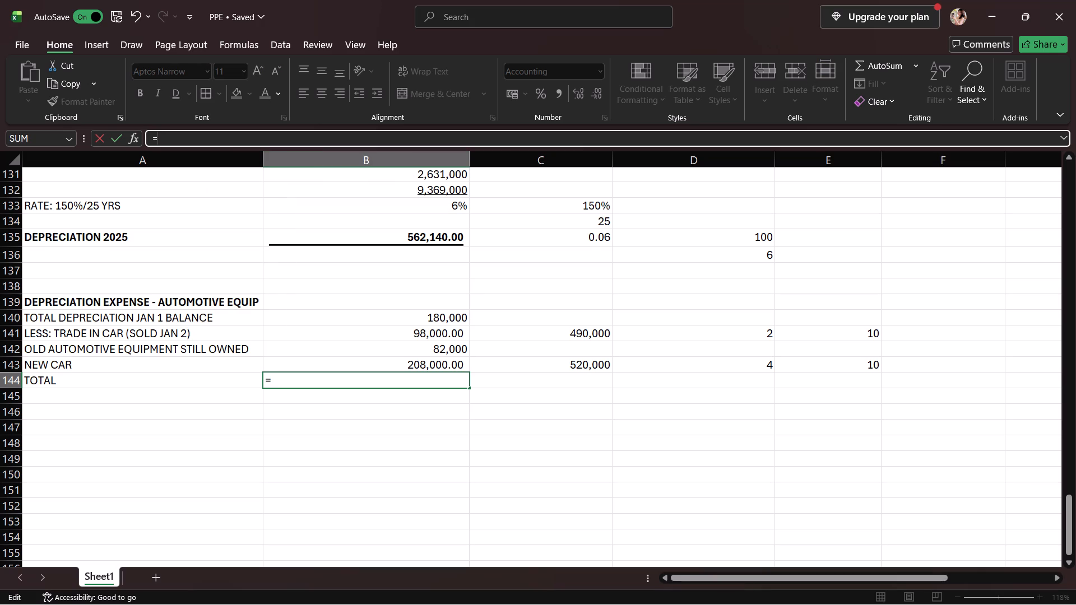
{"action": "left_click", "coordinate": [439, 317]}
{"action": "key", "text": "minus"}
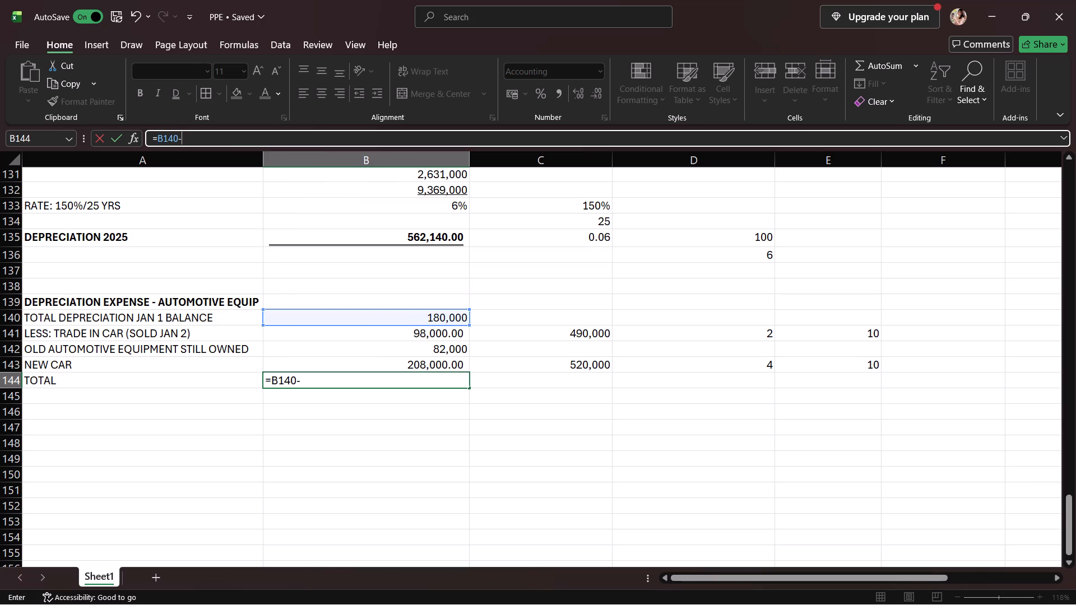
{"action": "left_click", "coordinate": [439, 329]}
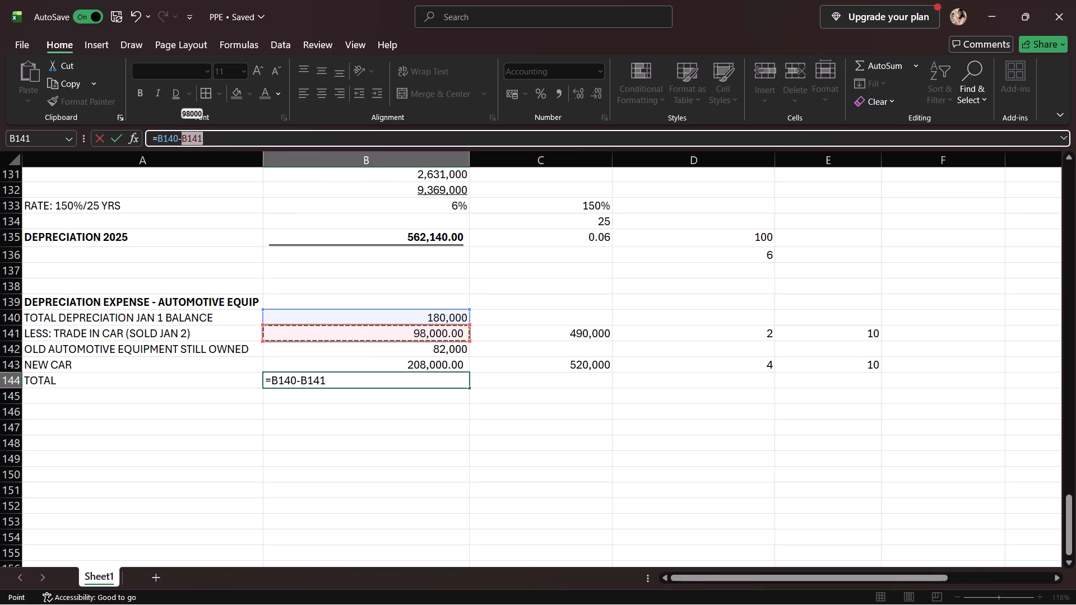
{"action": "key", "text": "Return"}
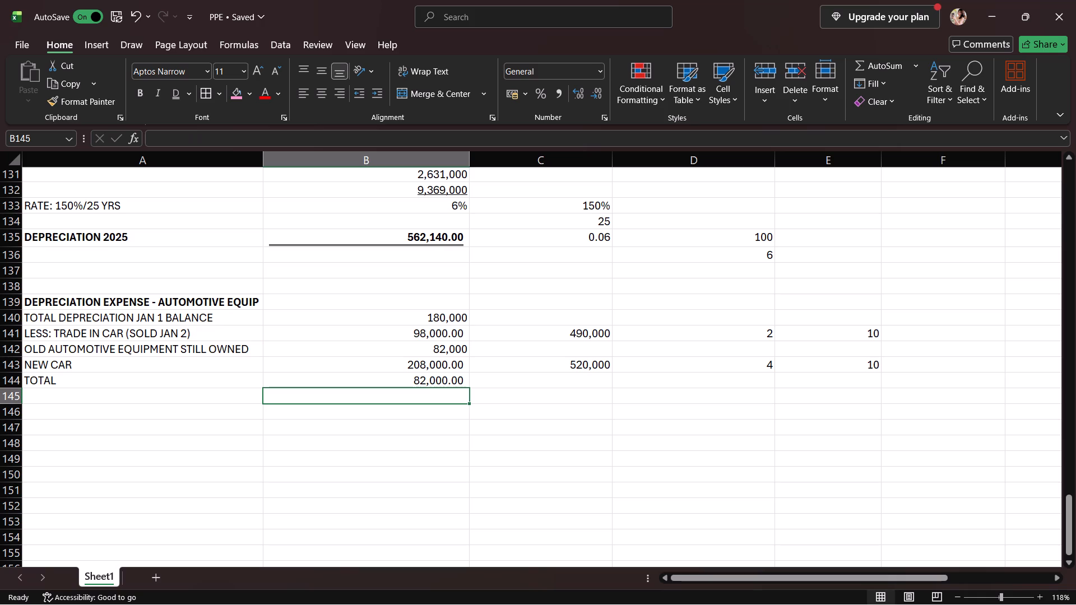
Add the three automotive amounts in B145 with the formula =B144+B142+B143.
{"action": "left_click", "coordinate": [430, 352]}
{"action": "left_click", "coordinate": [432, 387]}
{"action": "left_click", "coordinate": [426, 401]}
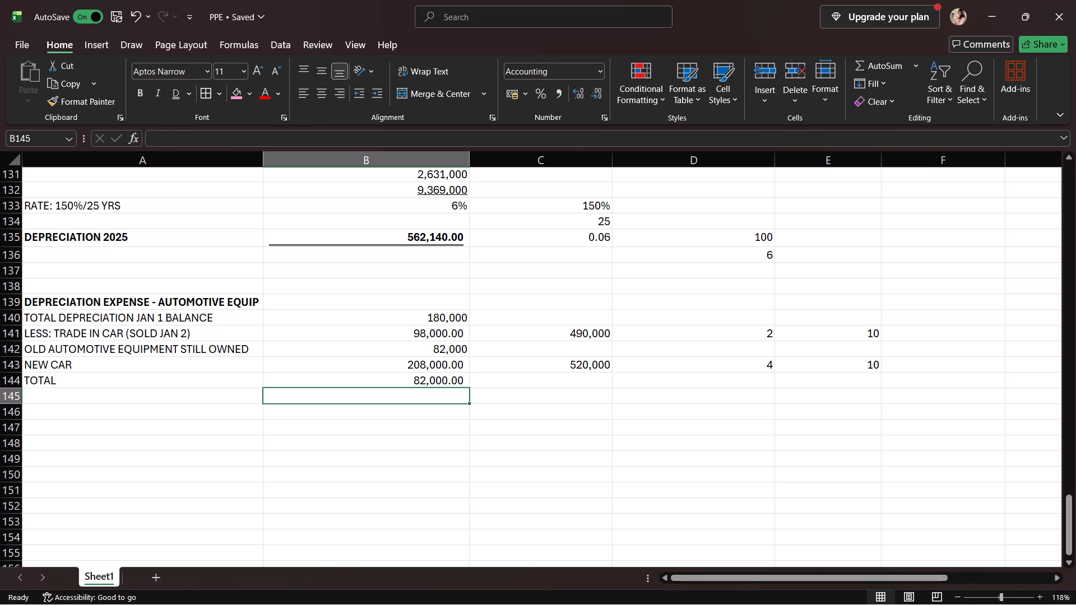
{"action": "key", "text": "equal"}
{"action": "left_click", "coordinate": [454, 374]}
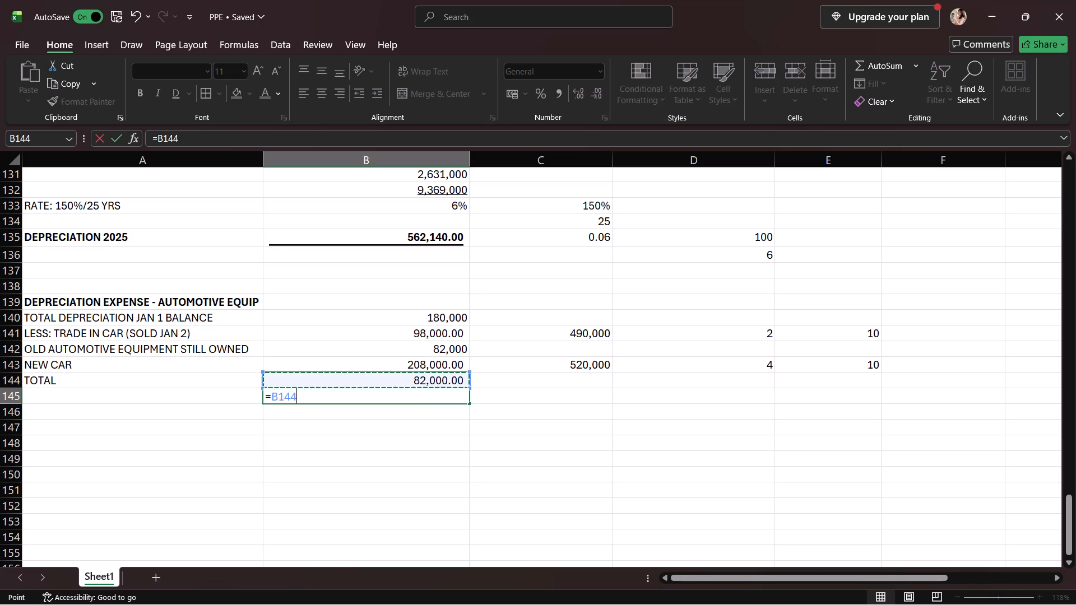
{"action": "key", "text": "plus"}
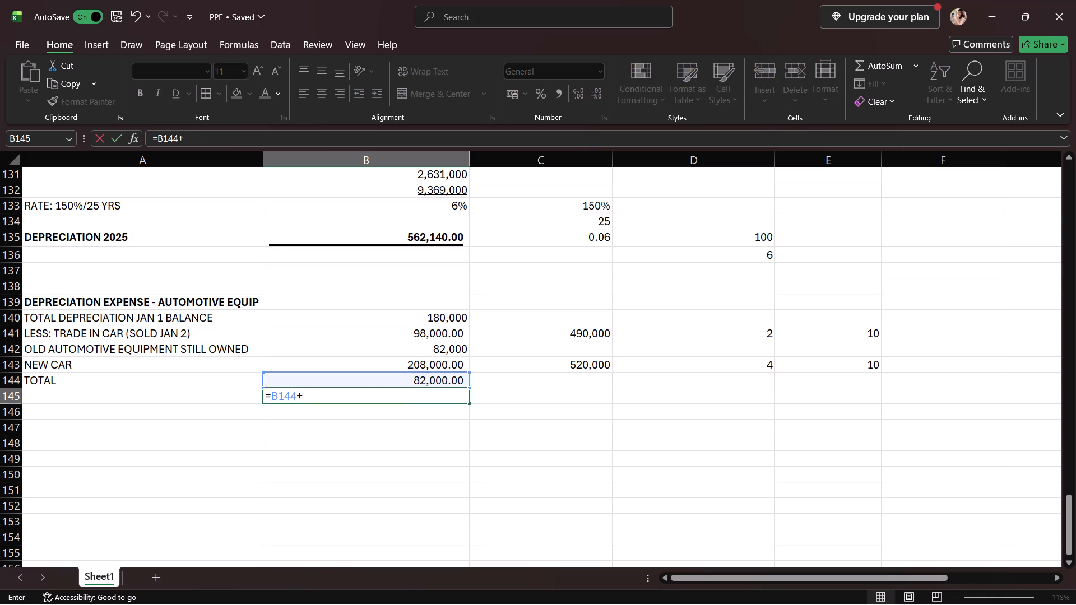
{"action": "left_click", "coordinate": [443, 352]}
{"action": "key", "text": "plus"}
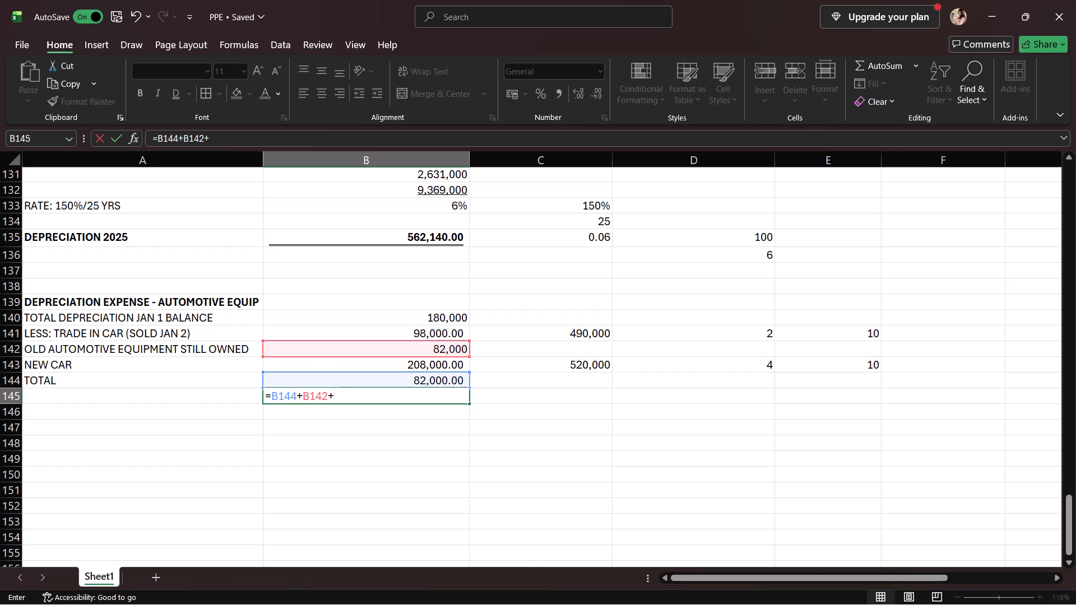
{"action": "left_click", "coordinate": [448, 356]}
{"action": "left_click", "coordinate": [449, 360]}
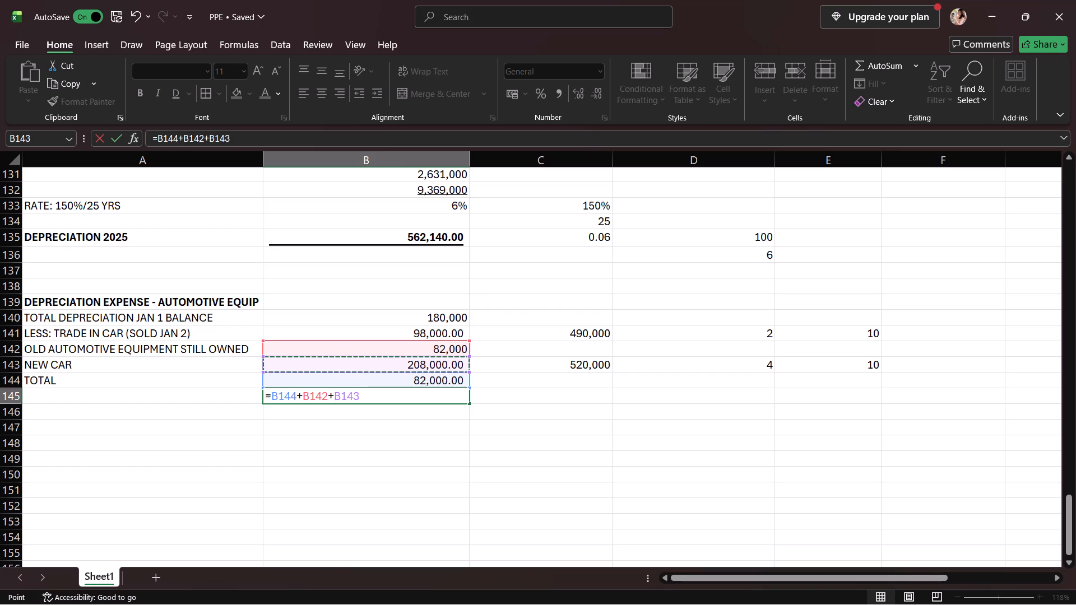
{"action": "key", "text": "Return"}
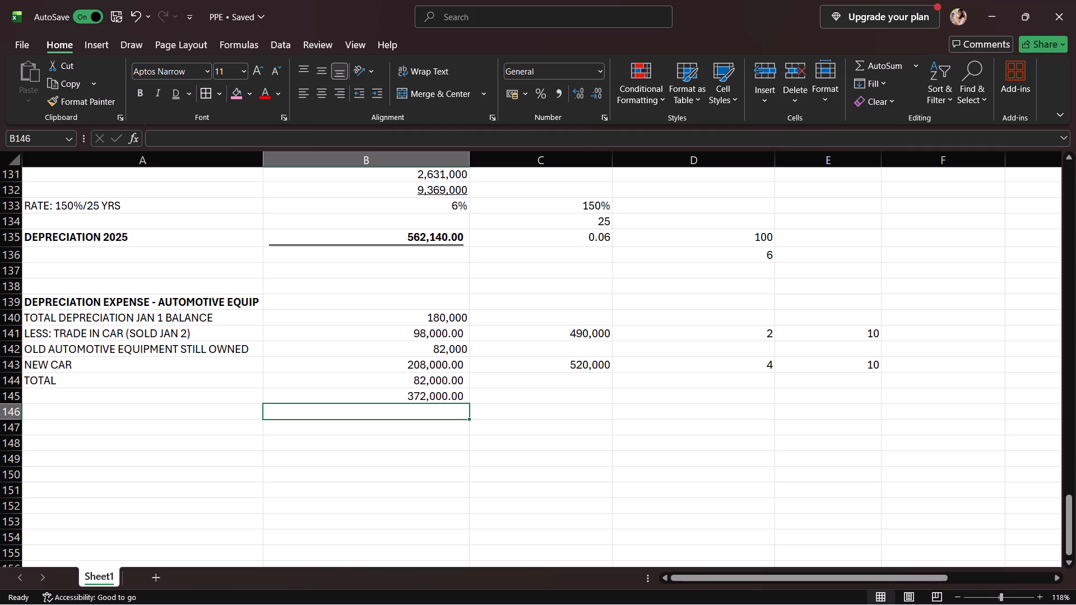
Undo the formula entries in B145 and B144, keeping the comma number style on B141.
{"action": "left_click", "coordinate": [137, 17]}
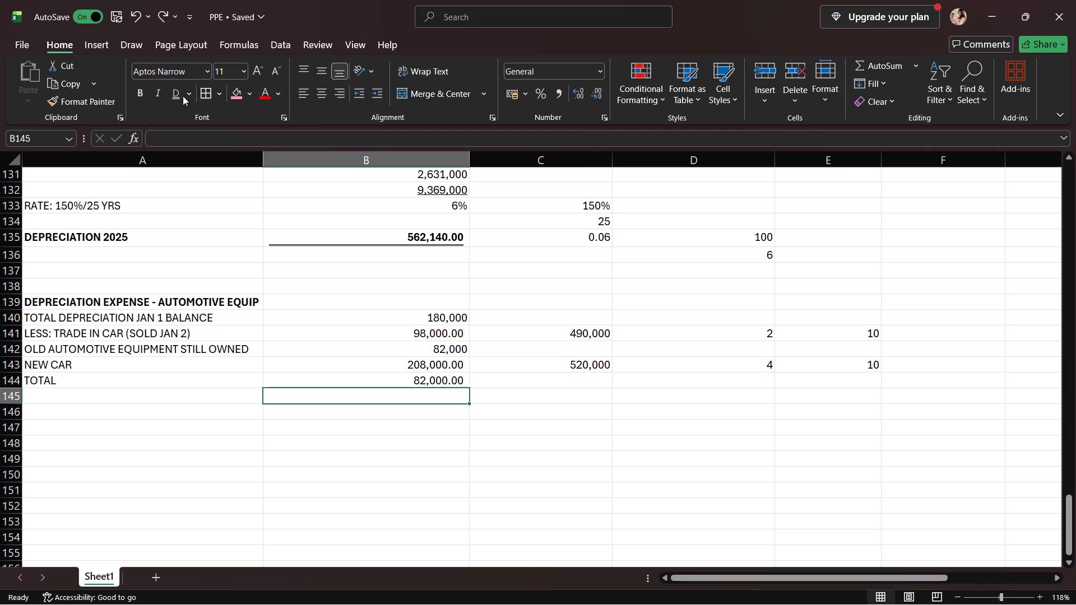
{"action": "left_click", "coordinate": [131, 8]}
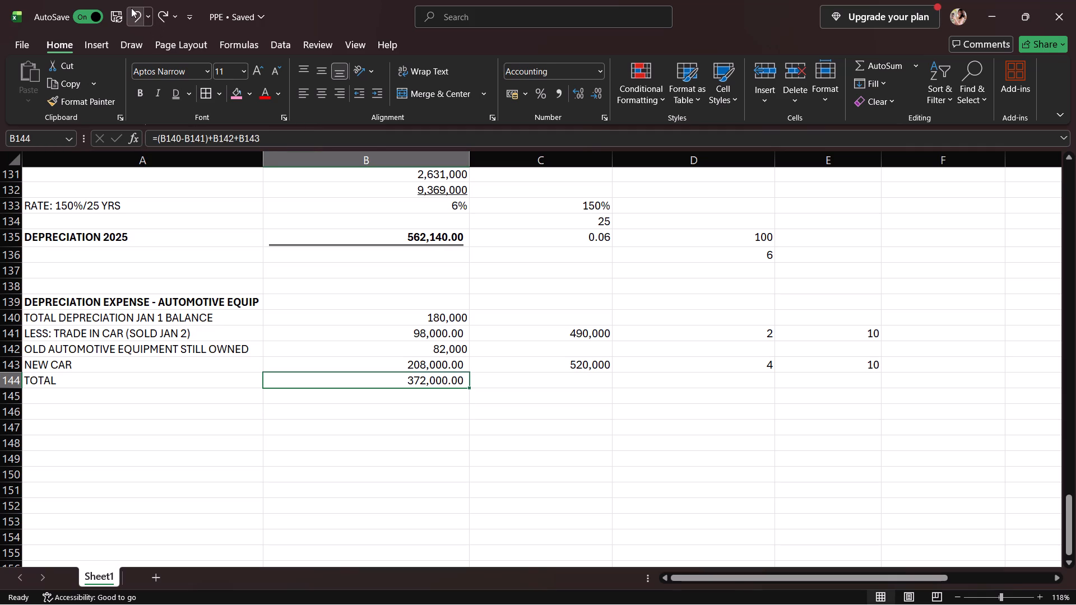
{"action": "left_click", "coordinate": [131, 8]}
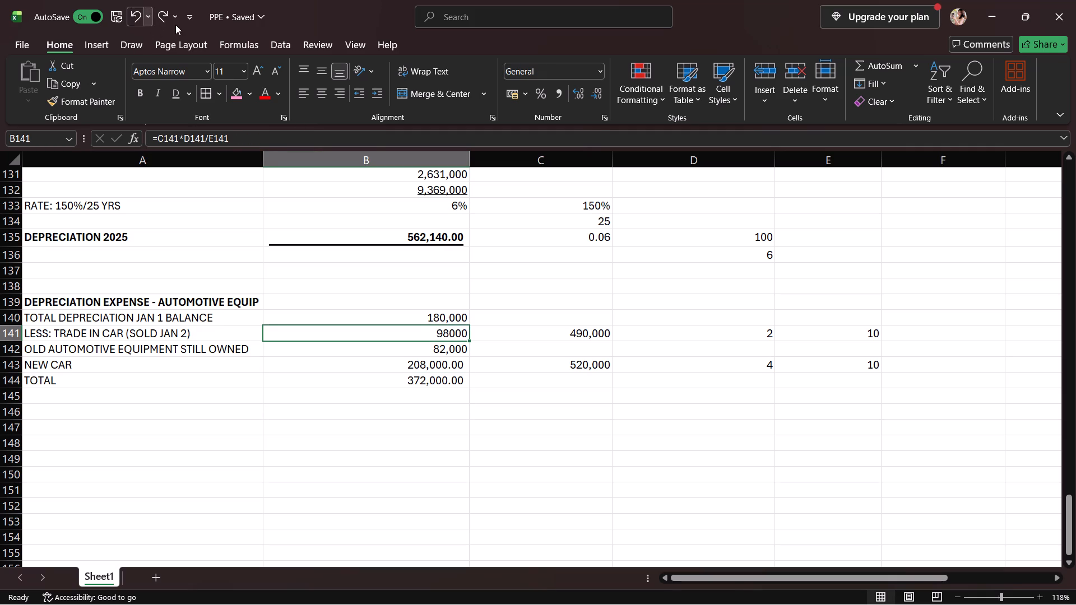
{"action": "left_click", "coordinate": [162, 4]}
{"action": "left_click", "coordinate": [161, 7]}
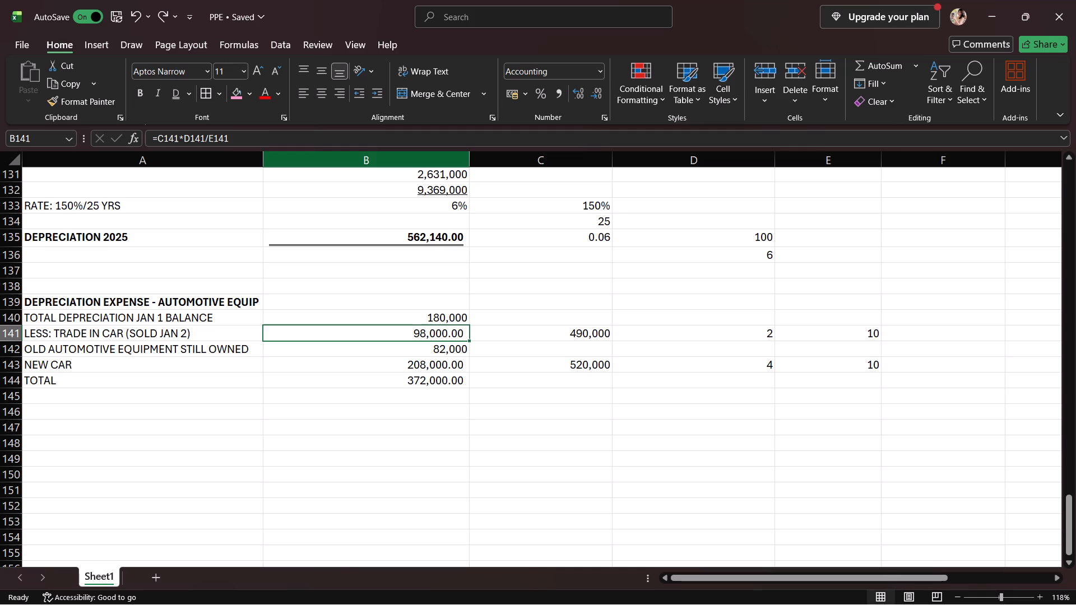
Enter the check values 180,000 in C144 and 98,000 in D144, beside the automotive equipment total.
{"action": "left_click", "coordinate": [511, 353]}
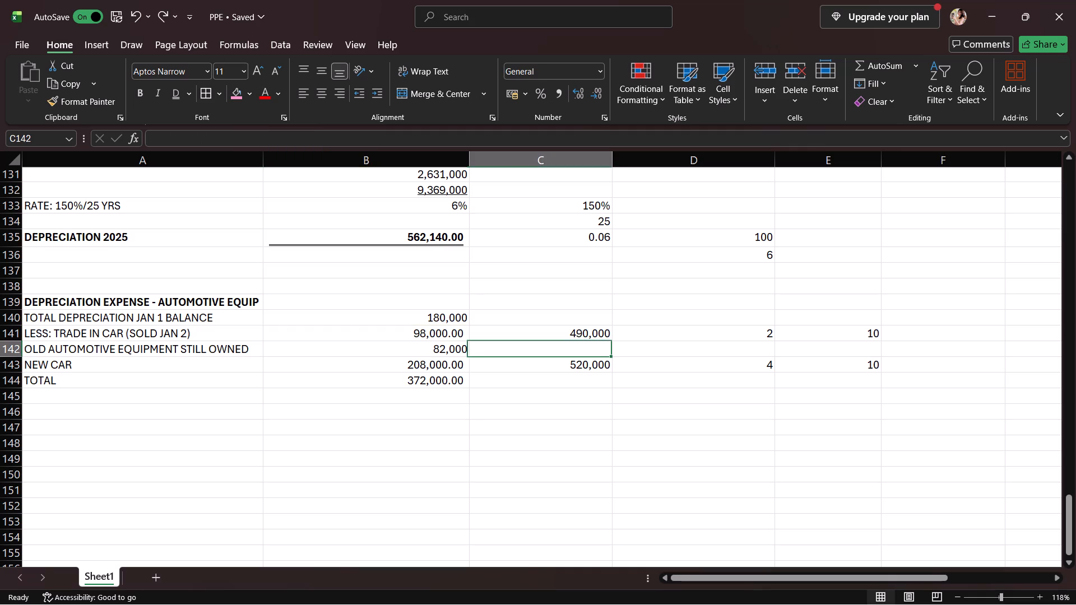
{"action": "left_click", "coordinate": [460, 385]}
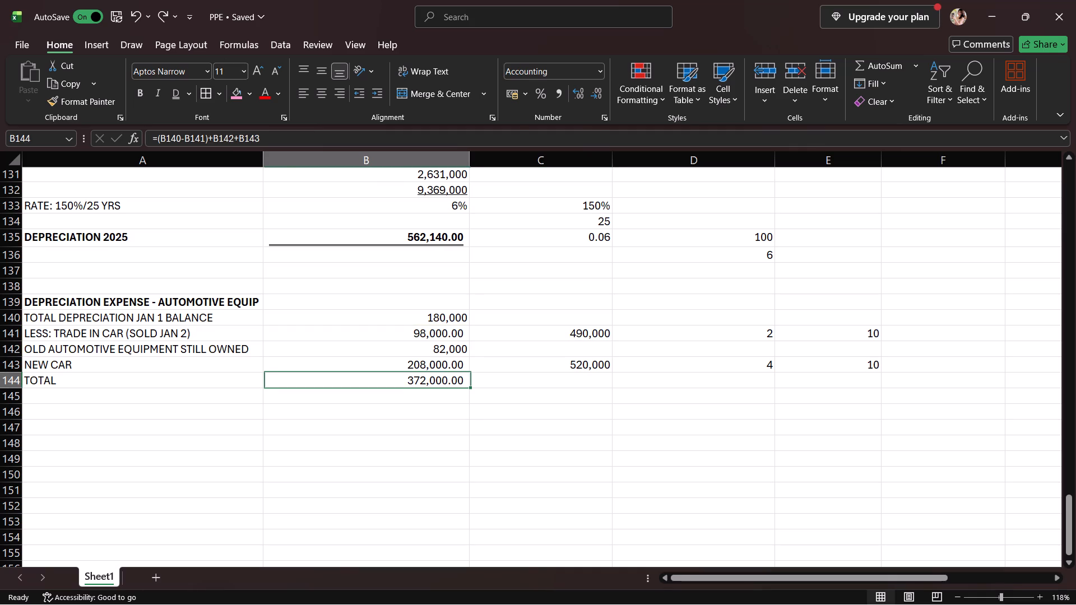
{"action": "left_click", "coordinate": [462, 383]}
{"action": "left_click", "coordinate": [491, 387]}
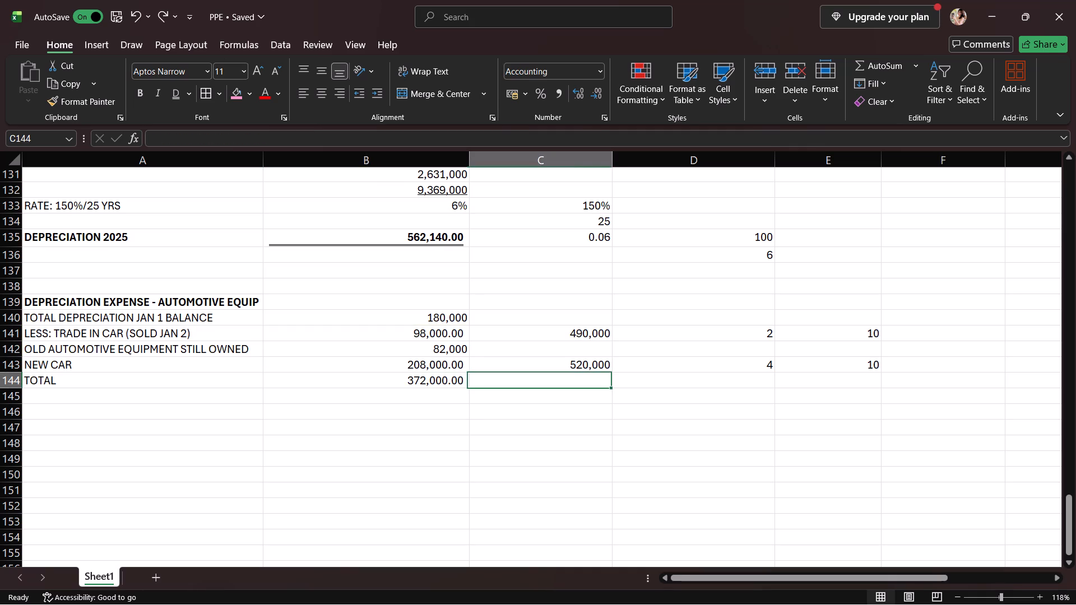
{"action": "type", "text": "180,000"}
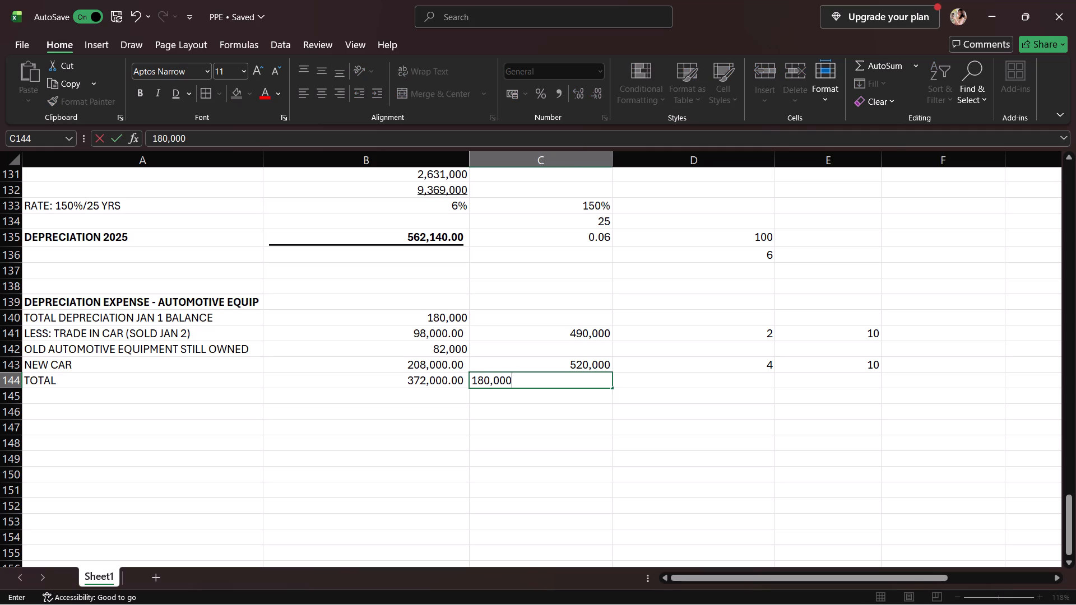
{"action": "left_click", "coordinate": [721, 383]}
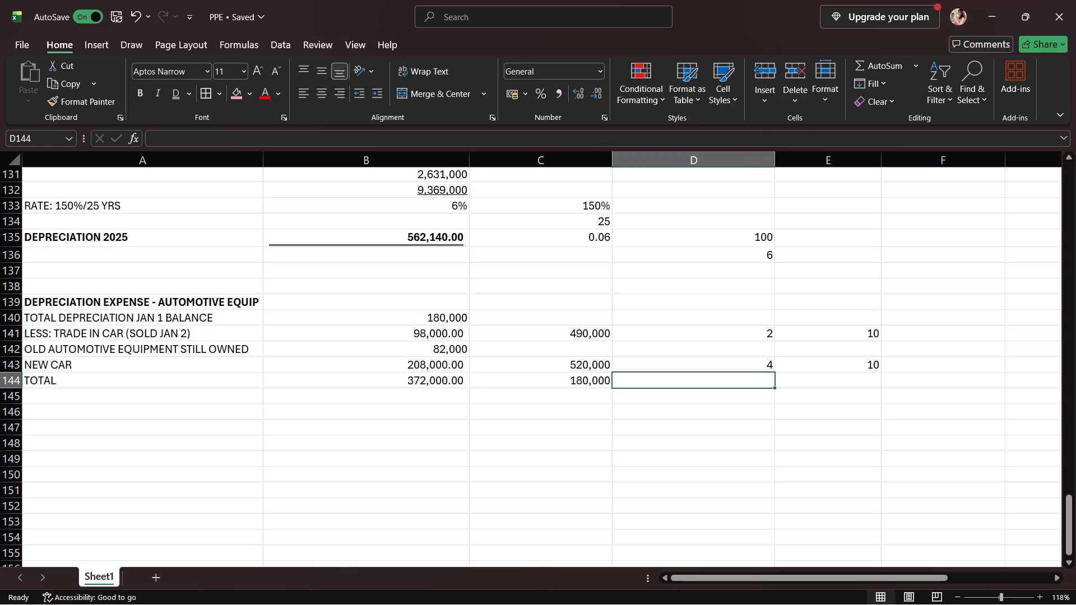
{"action": "type", "text": "98,000"}
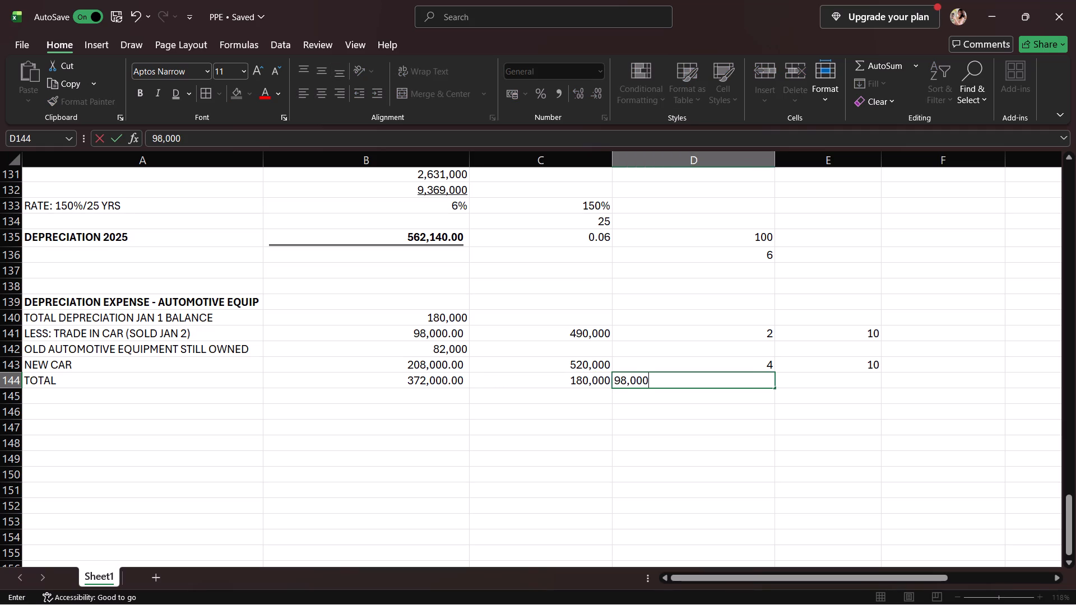
Subtract the trade-in car depreciation from the January 1 balance in C145 with =C144-D144.
{"action": "left_click", "coordinate": [581, 398]}
{"action": "key", "text": "equal"}
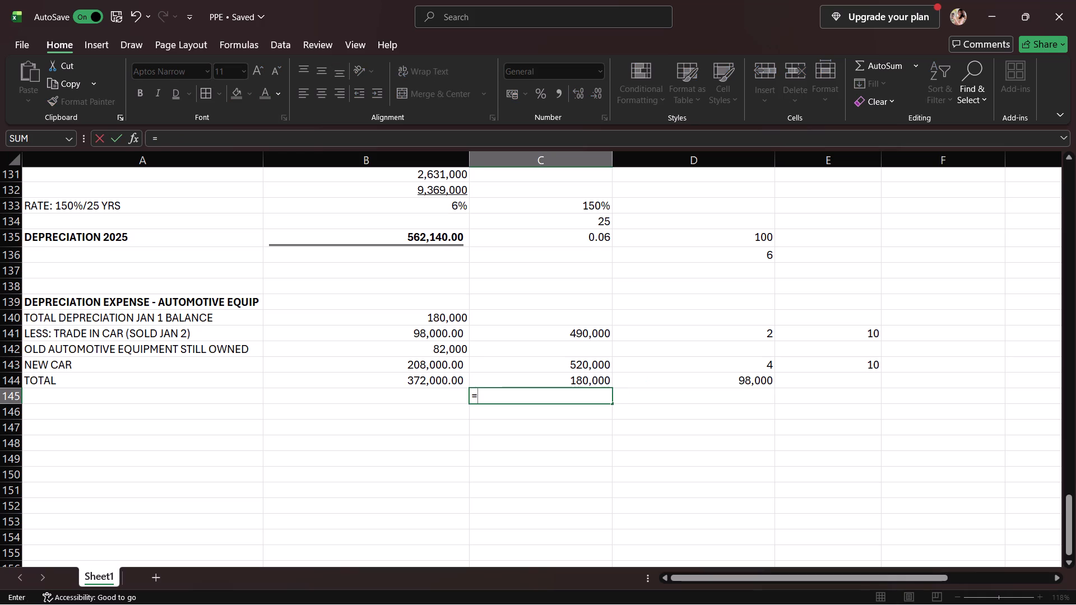
{"action": "left_click", "coordinate": [587, 375]}
{"action": "key", "text": "minus"}
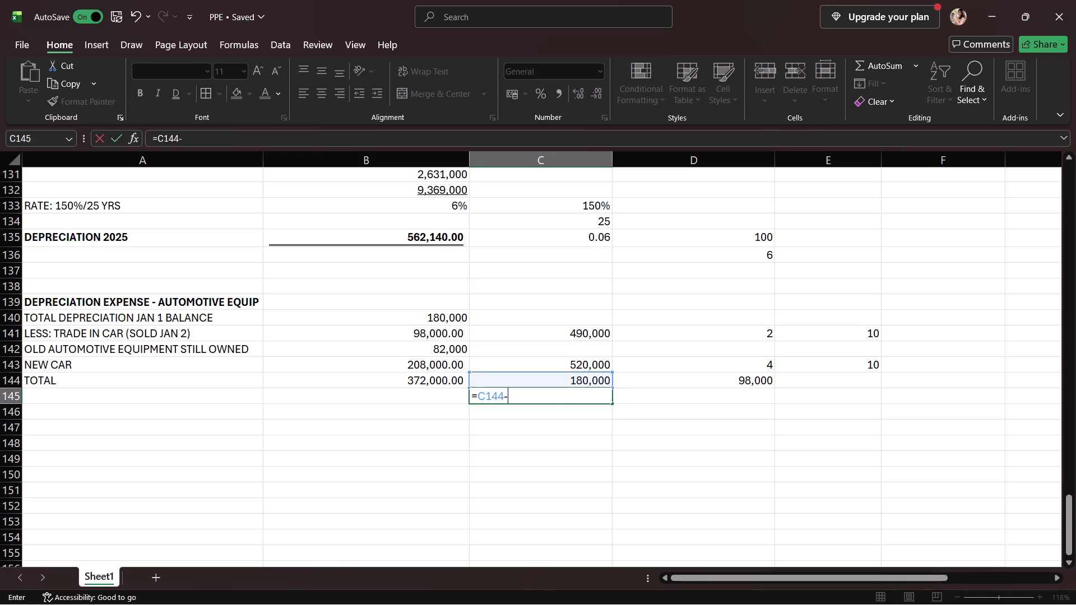
{"action": "left_click", "coordinate": [662, 379]}
{"action": "key", "text": "Return"}
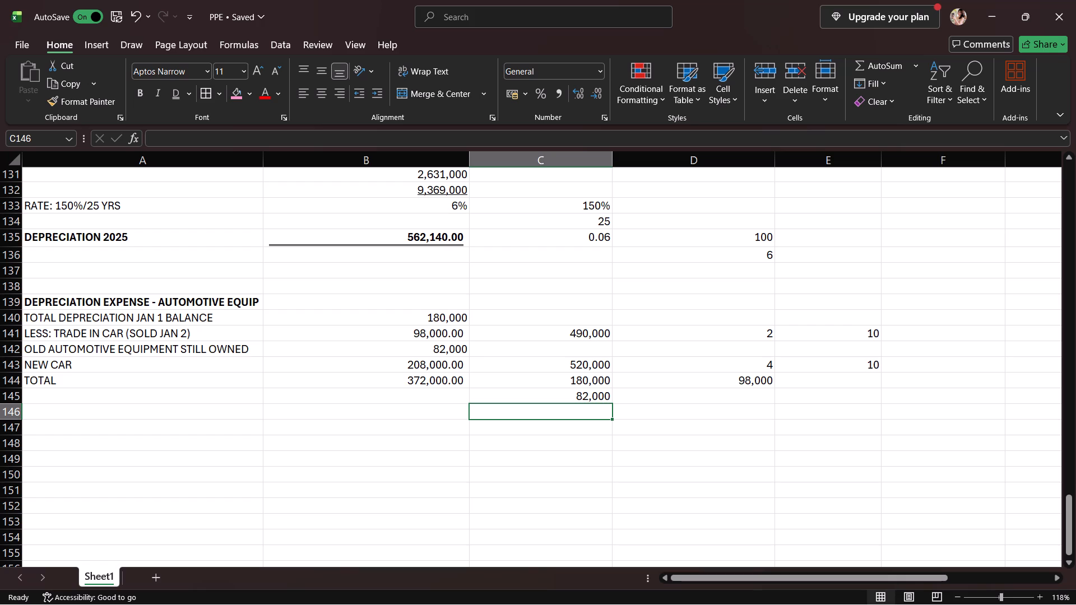
Enter 82,000 in C146 and 208,000 in C147 as the remaining check values.
{"action": "type", "text": "82"}
{"action": "type", "text": ",000"}
{"action": "left_click", "coordinate": [533, 429]}
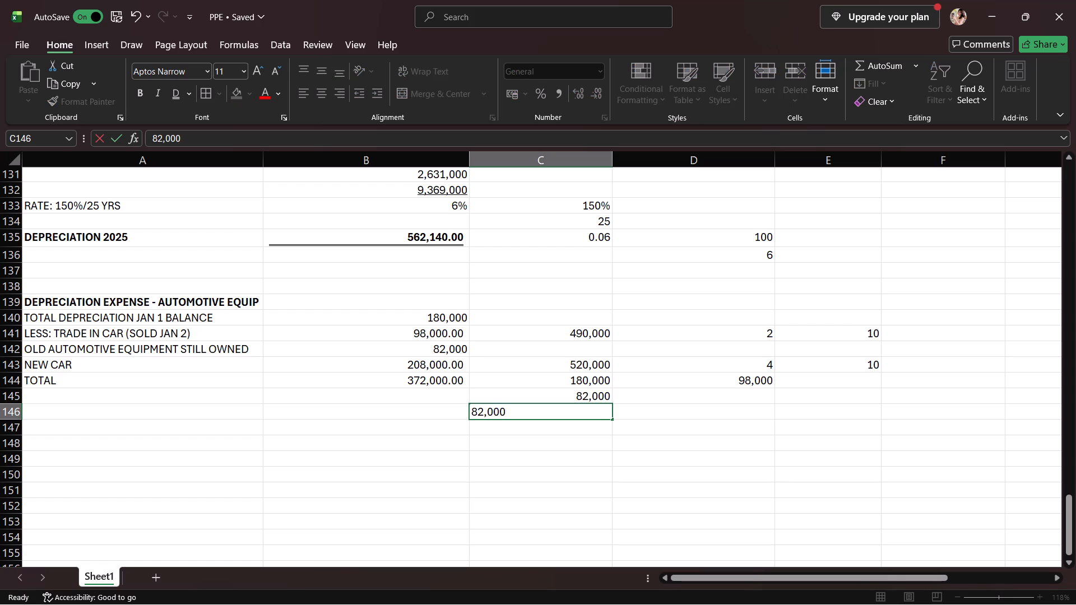
{"action": "type", "text": "208,000"}
{"action": "key", "text": "Return"}
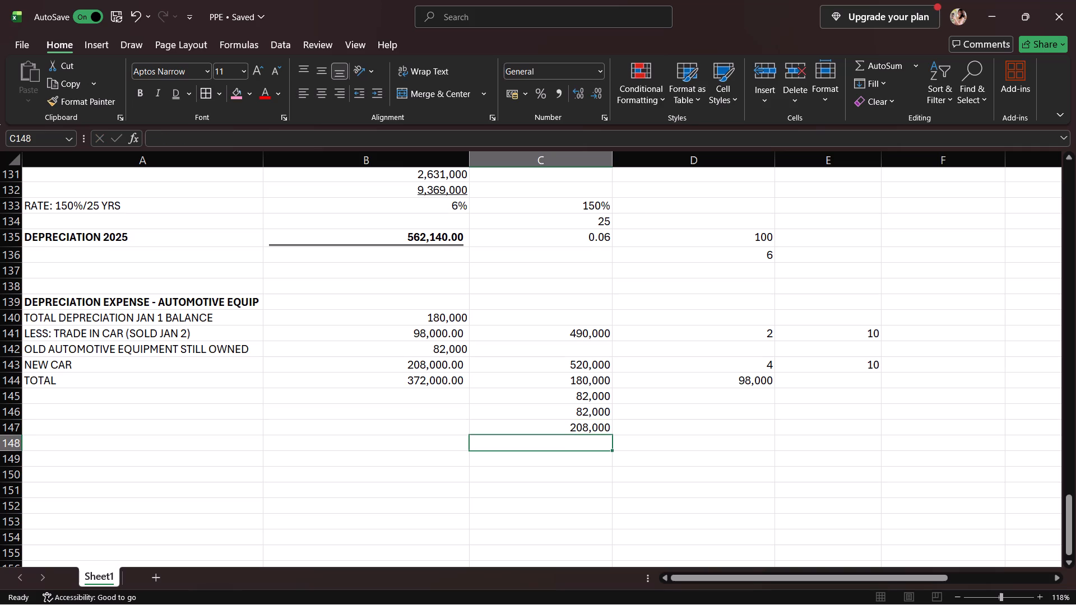
Total the check values in C148 with the formula =C145+C146+C147.
{"action": "key", "text": "equal"}
{"action": "left_click", "coordinate": [571, 392]}
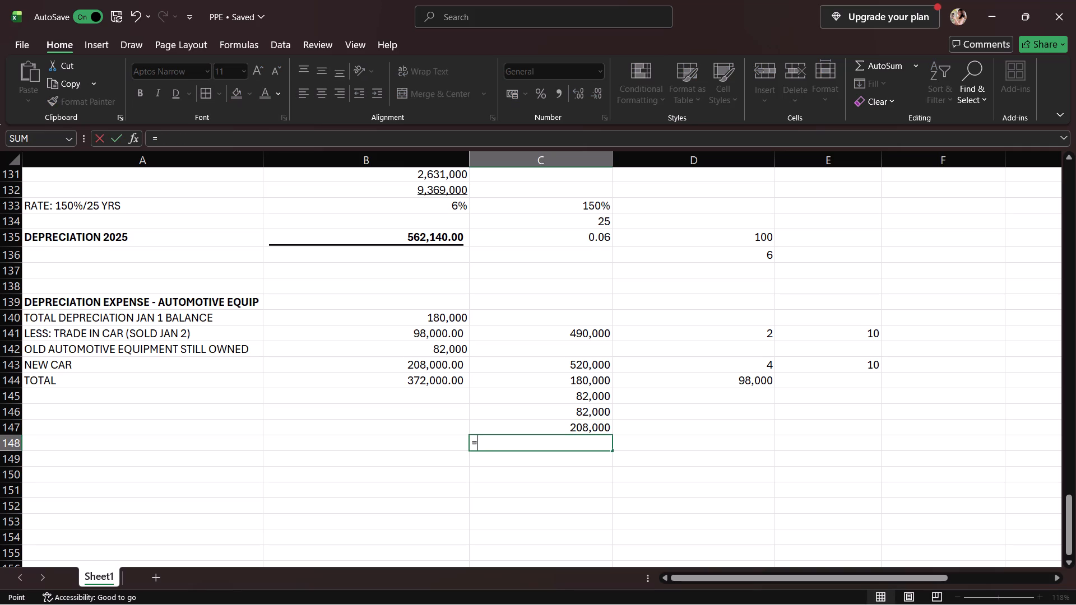
{"action": "key", "text": "plus"}
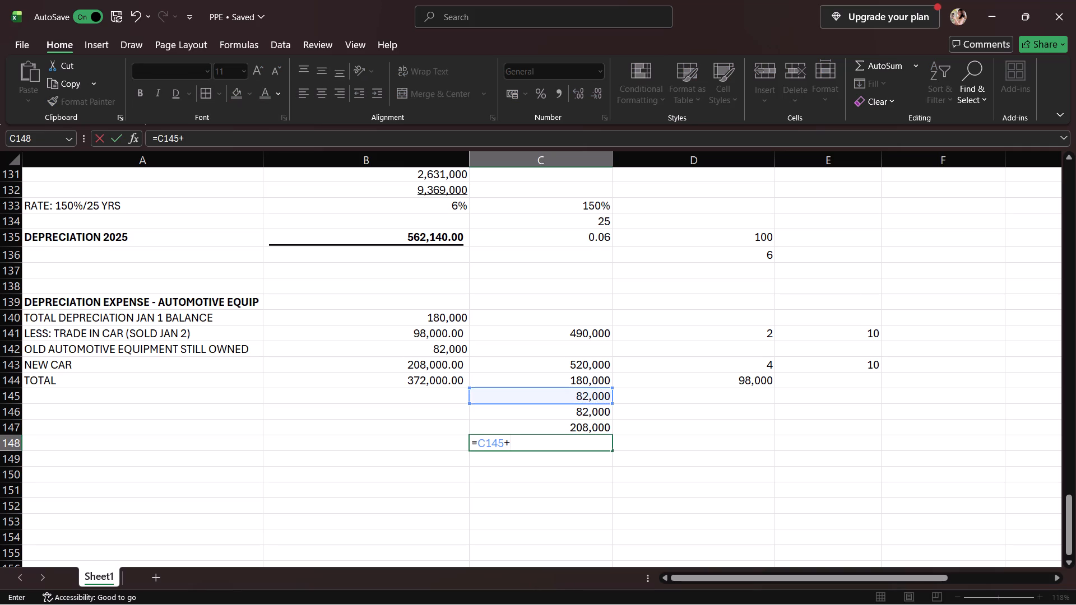
{"action": "left_click", "coordinate": [571, 413]}
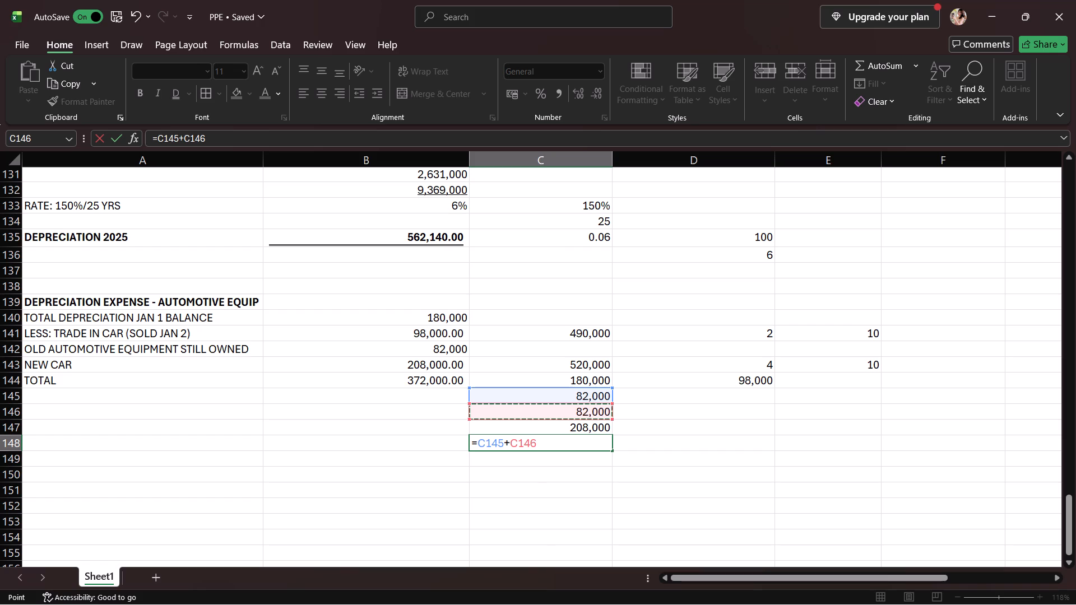
{"action": "key", "text": "plus"}
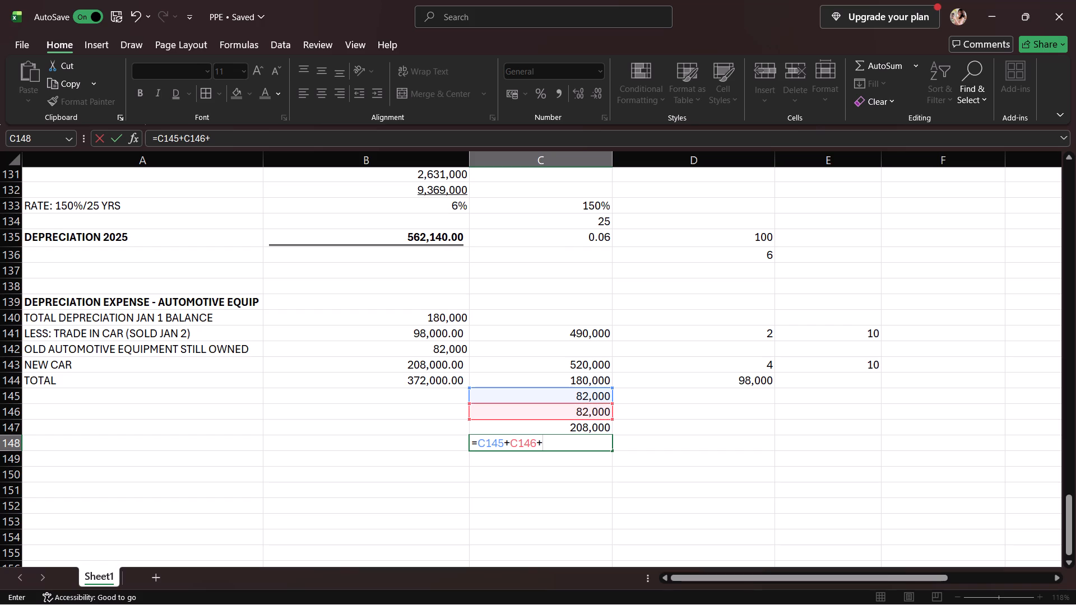
{"action": "left_click", "coordinate": [573, 424]}
{"action": "key", "text": "Return"}
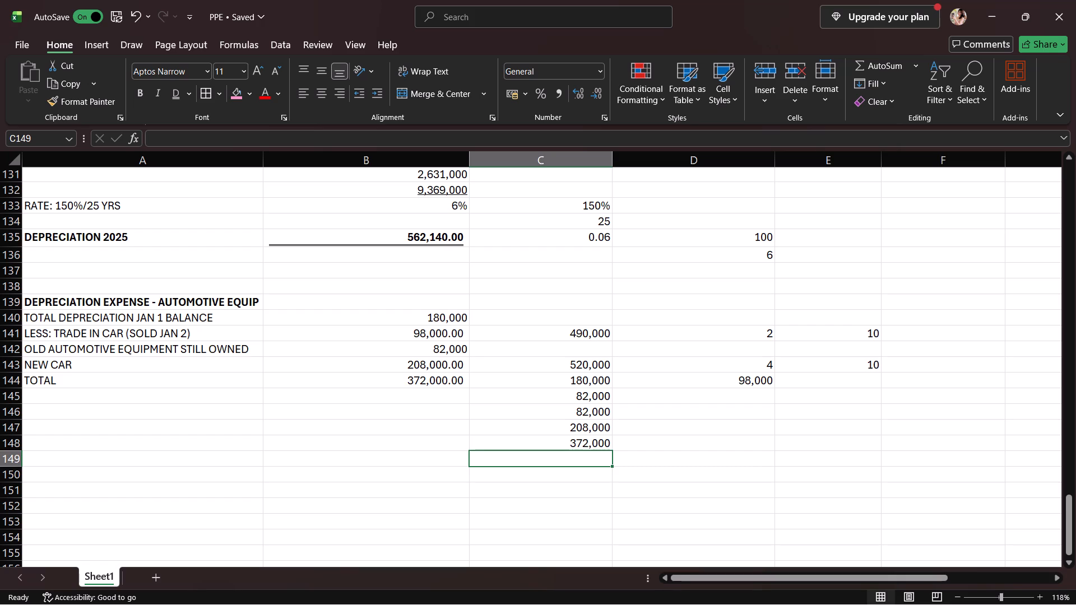
Format the automotive equipment total in B144 as bold with a double underline.
{"action": "left_click", "coordinate": [457, 382]}
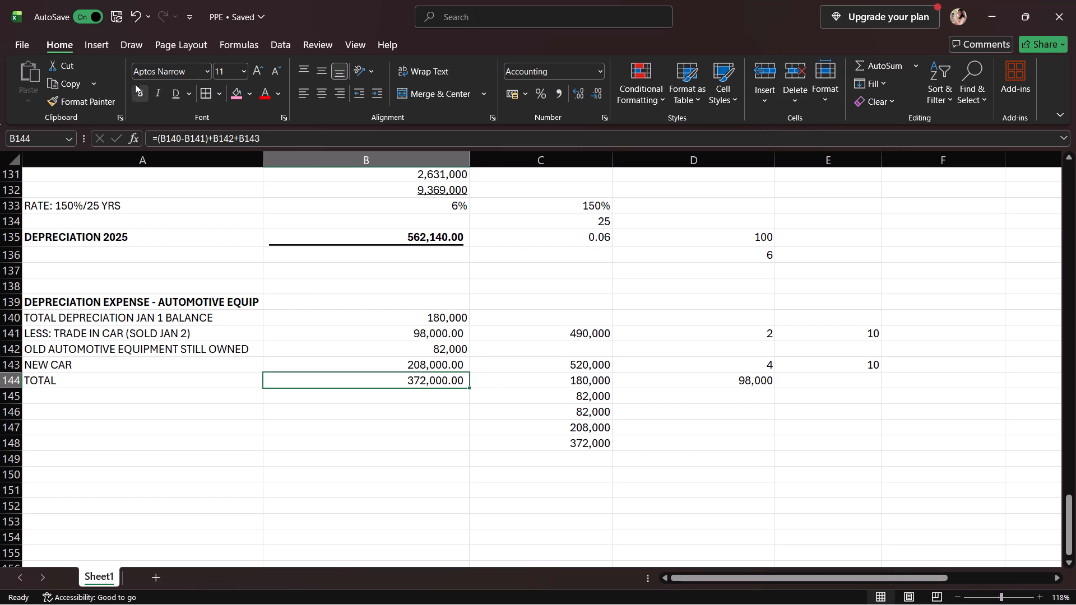
{"action": "left_click", "coordinate": [138, 90]}
{"action": "left_click", "coordinate": [179, 90]}
Enter the heading TOTAL DEPRECIATION EXPENSE FOR 2005 in A150, below the automotive equipment section.
{"action": "scroll", "coordinate": [350, 311], "scroll_direction": "down", "scroll_amount": 4}
{"action": "left_click", "coordinate": [173, 272]}
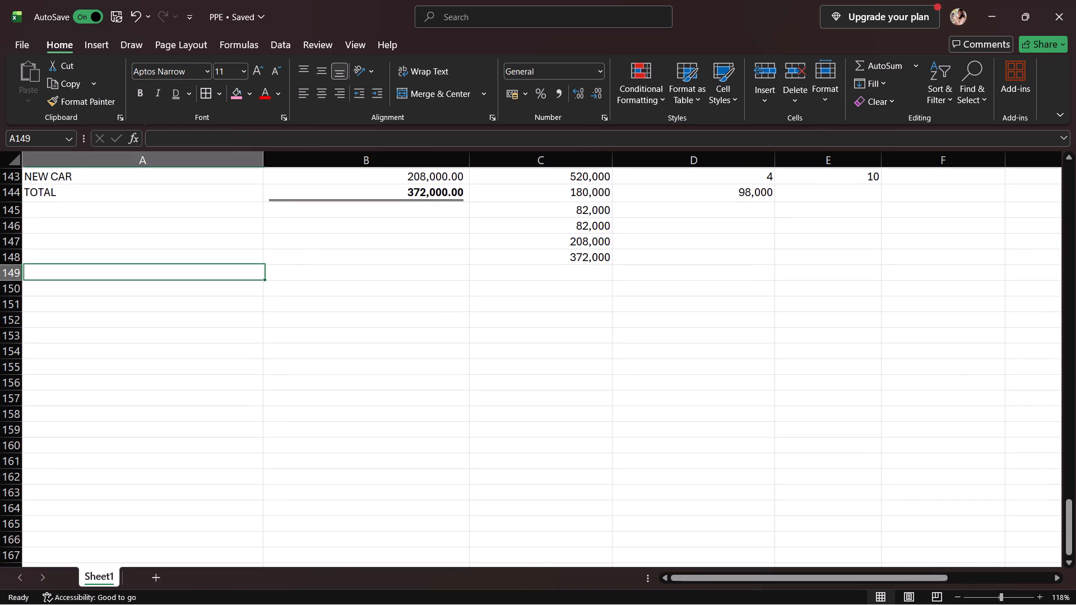
{"action": "left_click", "coordinate": [159, 295]}
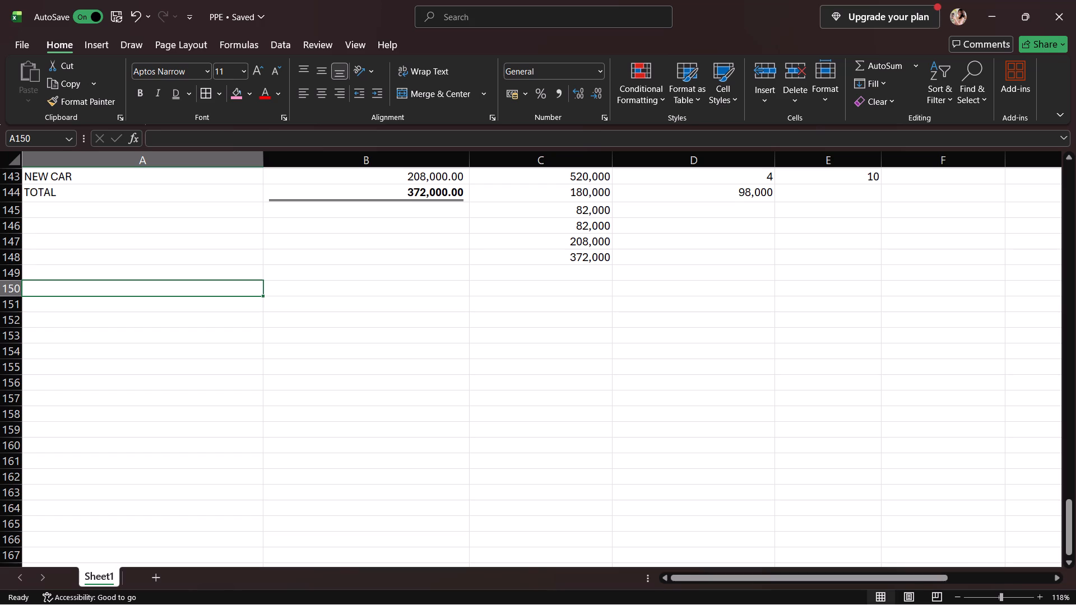
{"action": "type", "text": "TOT"}
{"action": "type", "text": "AL DEPRECIAT"}
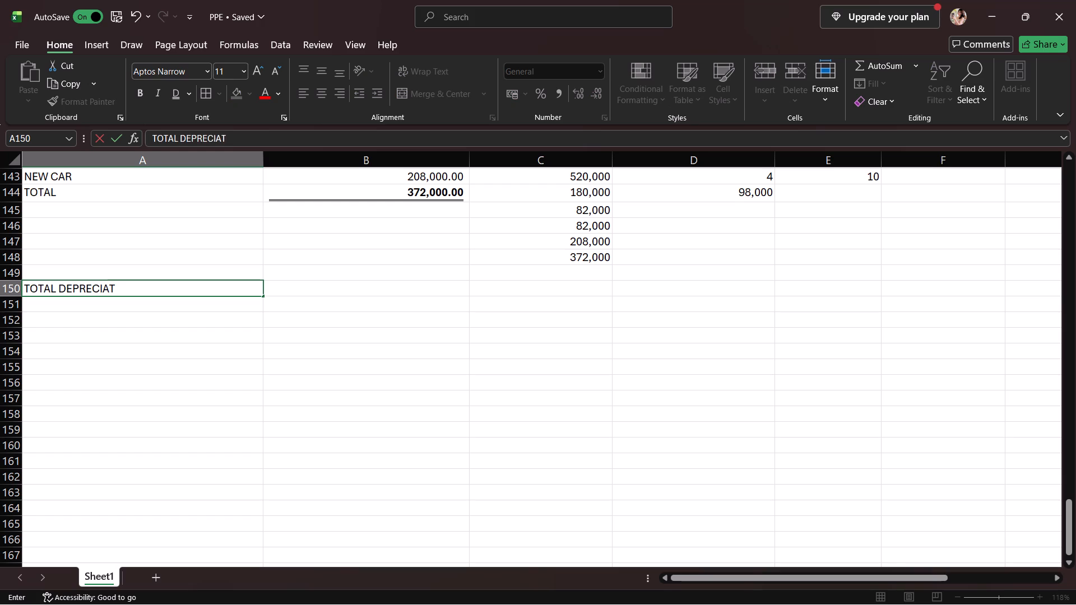
{"action": "type", "text": "ION EXPENSE"}
{"action": "key", "text": "space"}
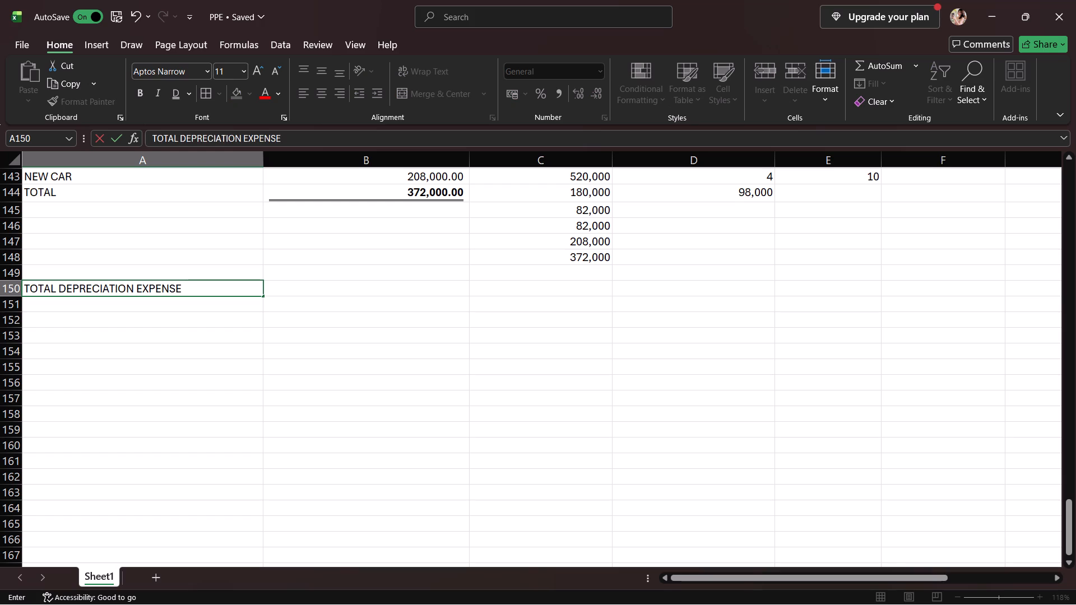
{"action": "type", "text": "FOR"}
{"action": "key", "text": "space"}
{"action": "type", "text": "2005"}
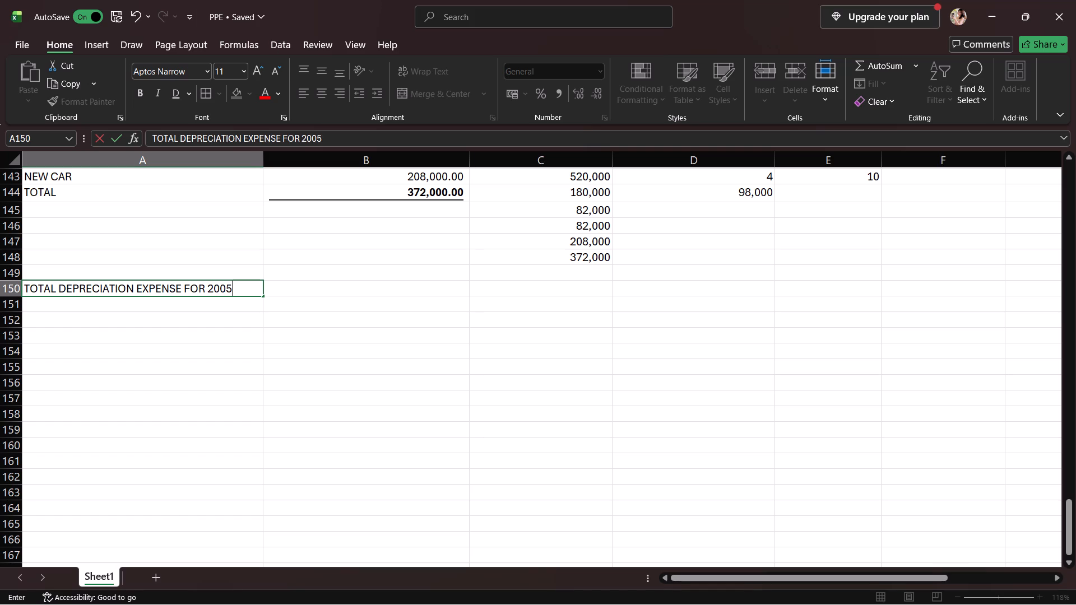
{"action": "left_click", "coordinate": [373, 278]}
Make the total depreciation expense heading in A150 bold.
{"action": "left_click", "coordinate": [247, 287]}
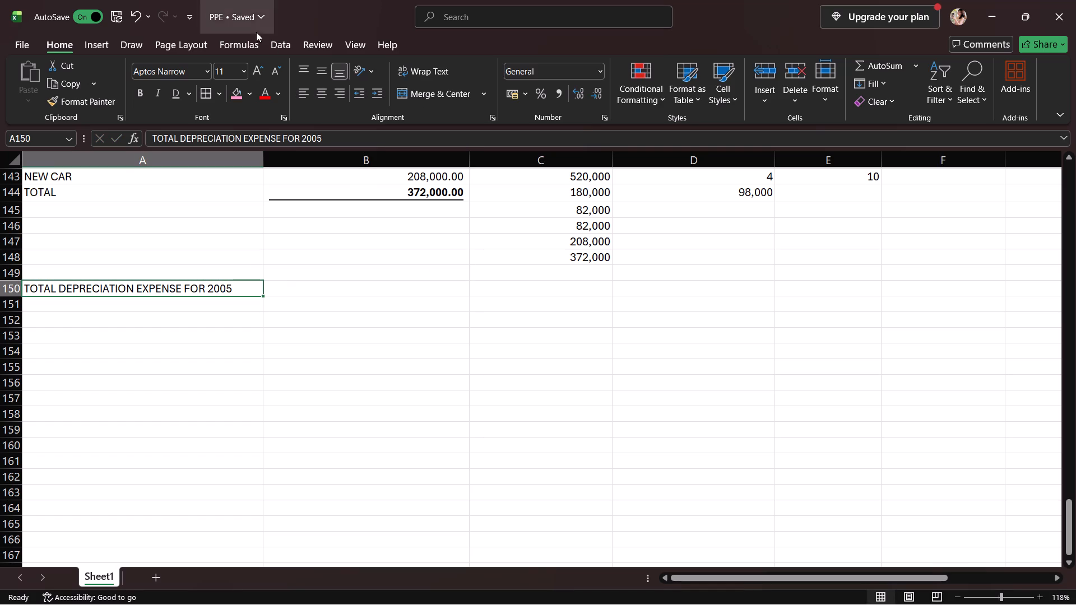
{"action": "left_click", "coordinate": [133, 95]}
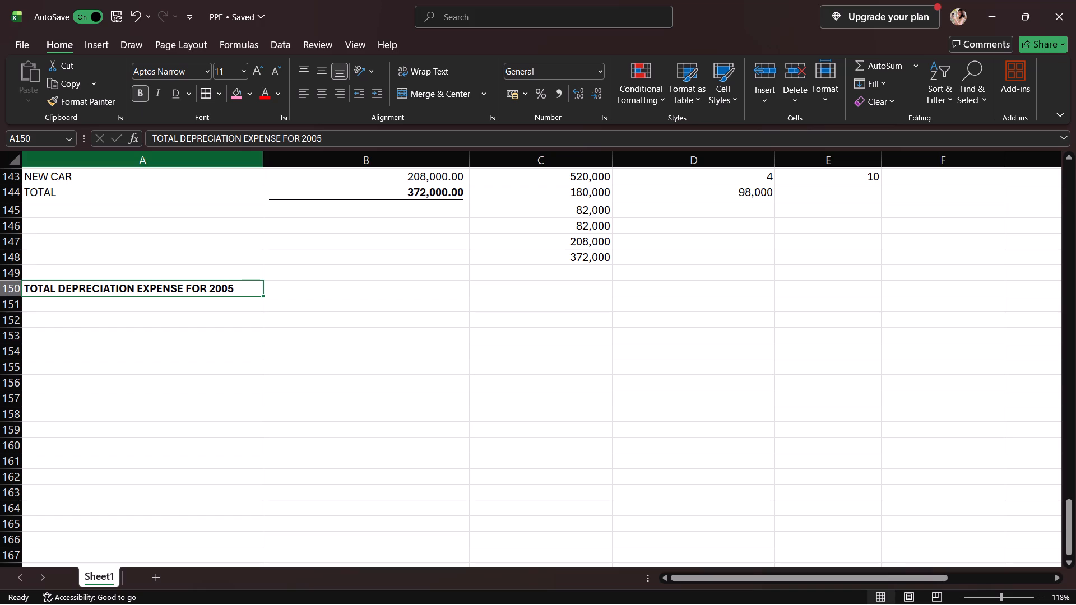
{"action": "left_click", "coordinate": [206, 302]}
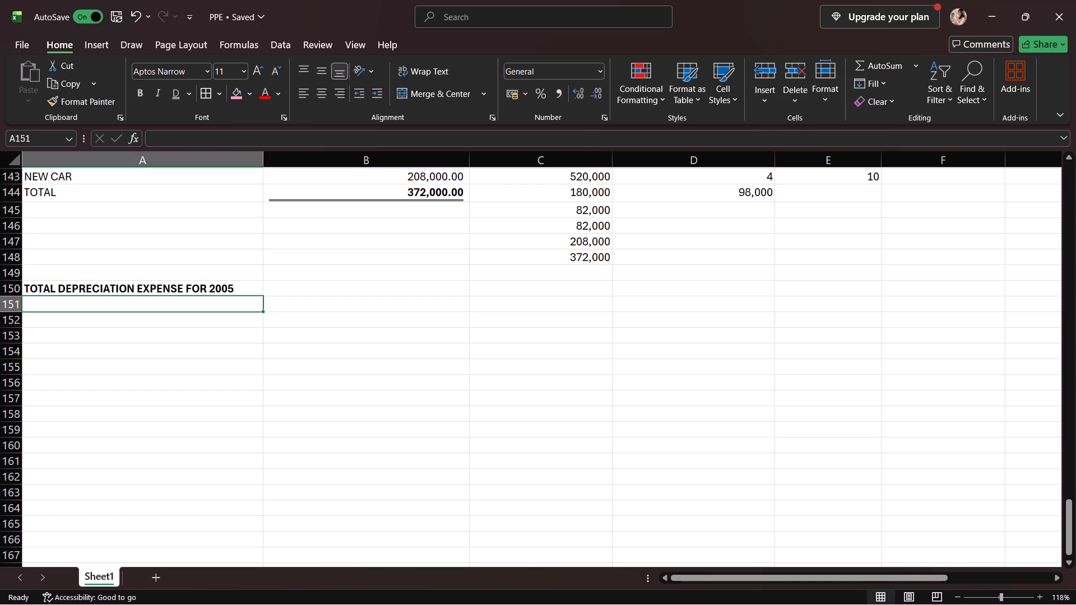
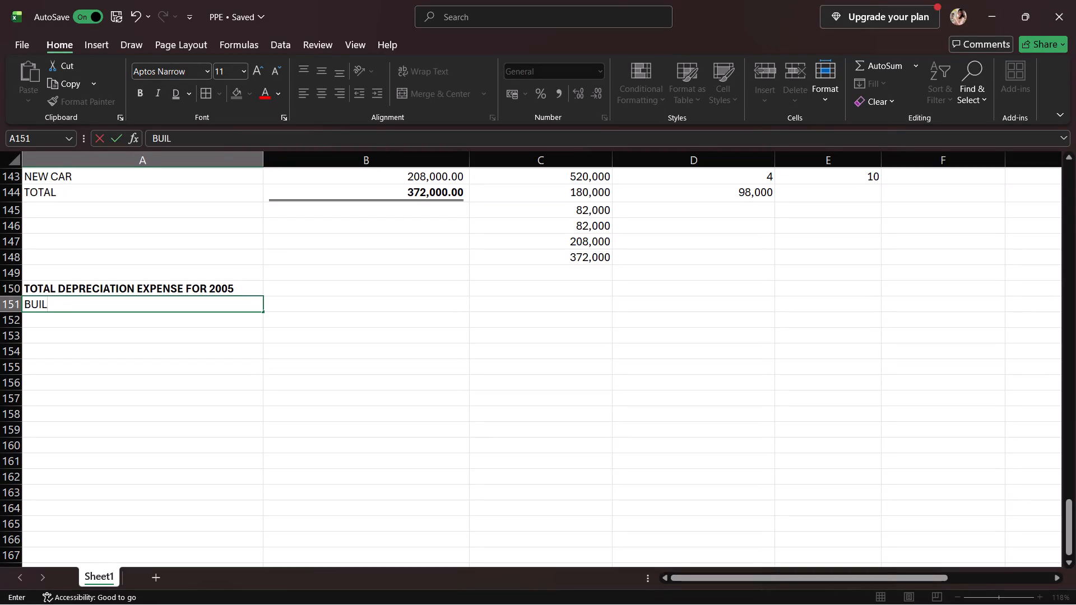
Finish the BUILDING label in A151 and enter its depreciation expense of 562,140 in B151.
{"action": "type", "text": "DING"}
{"action": "left_click", "coordinate": [294, 306]}
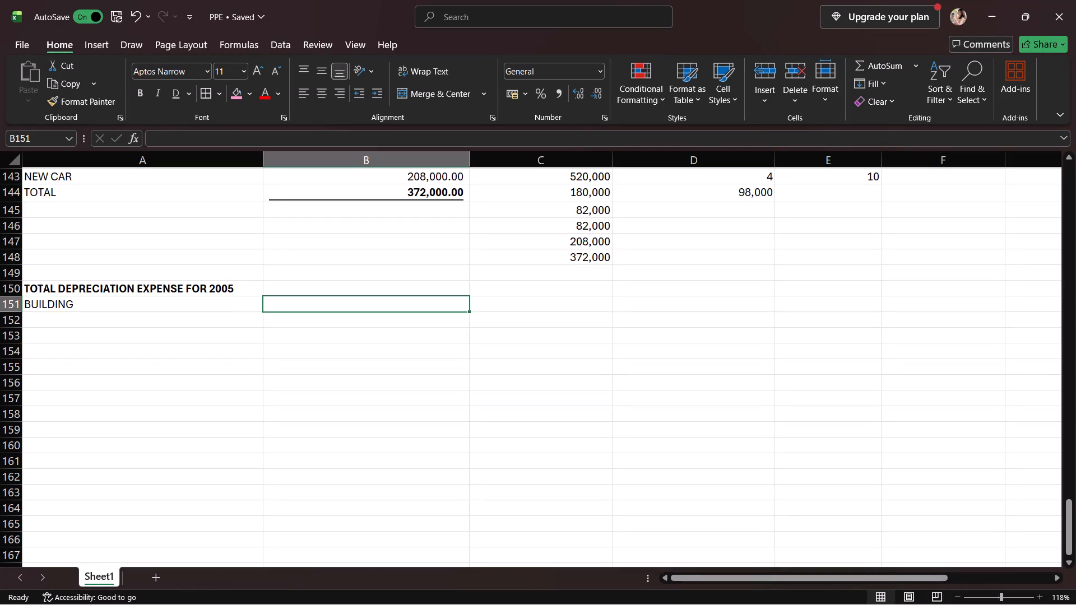
{"action": "key", "text": "5"}
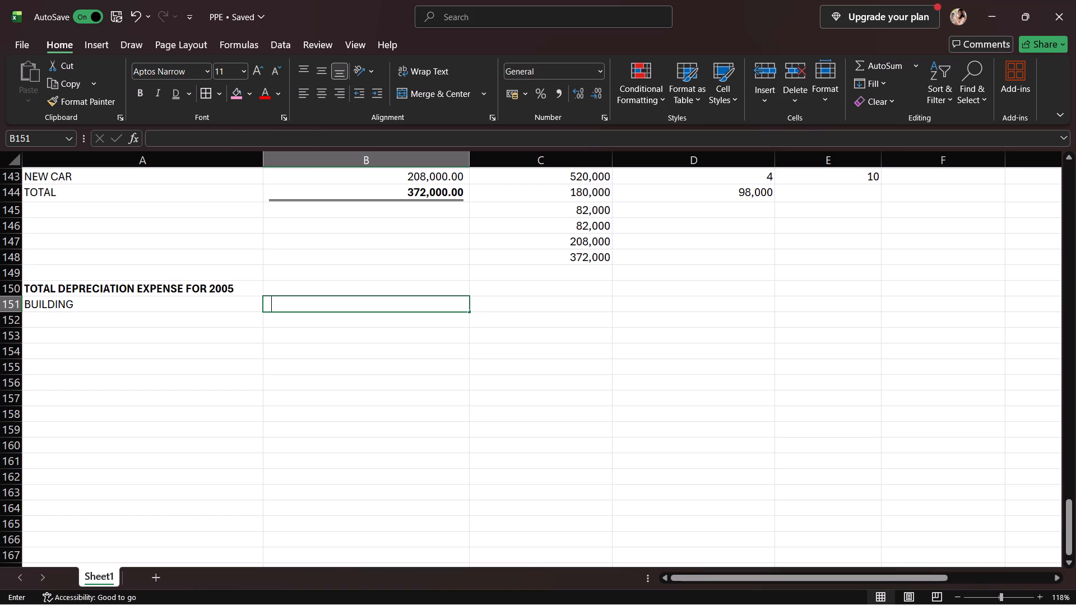
{"action": "type", "text": "62,"}
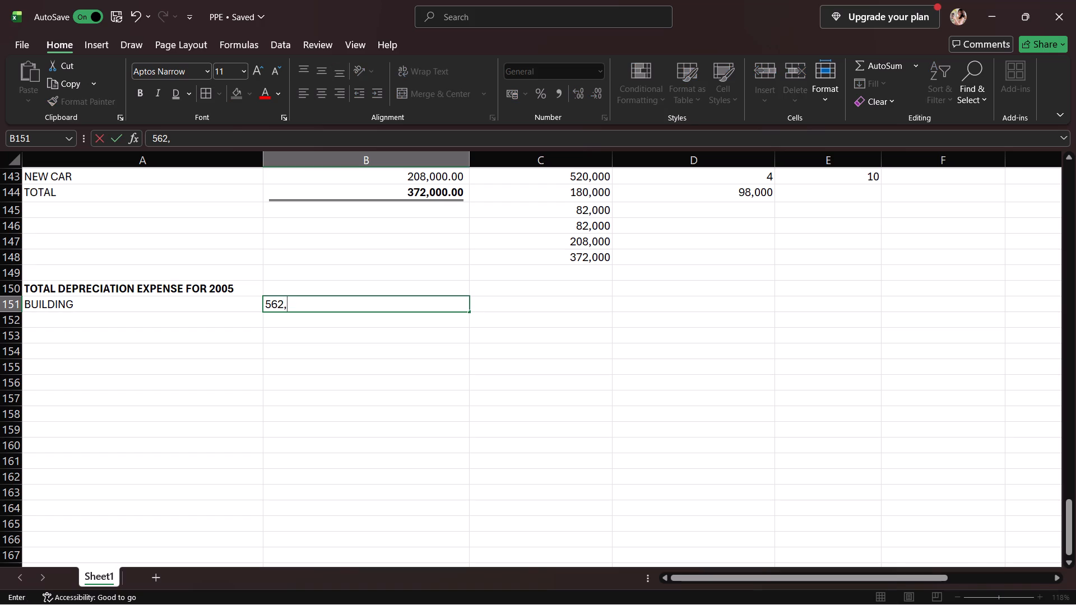
{"action": "type", "text": "140"}
Add a MACHINERY AND EQUIPMENT line in A152 with its depreciation expense of 1,037,750 in B152.
{"action": "left_click", "coordinate": [236, 315]}
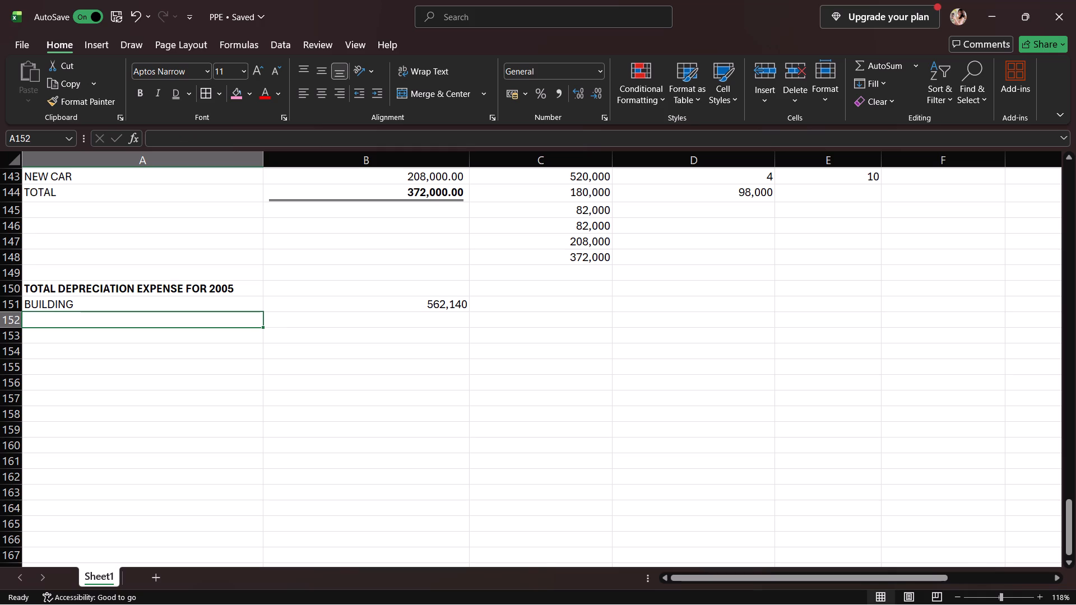
{"action": "type", "text": "MACHINERY"}
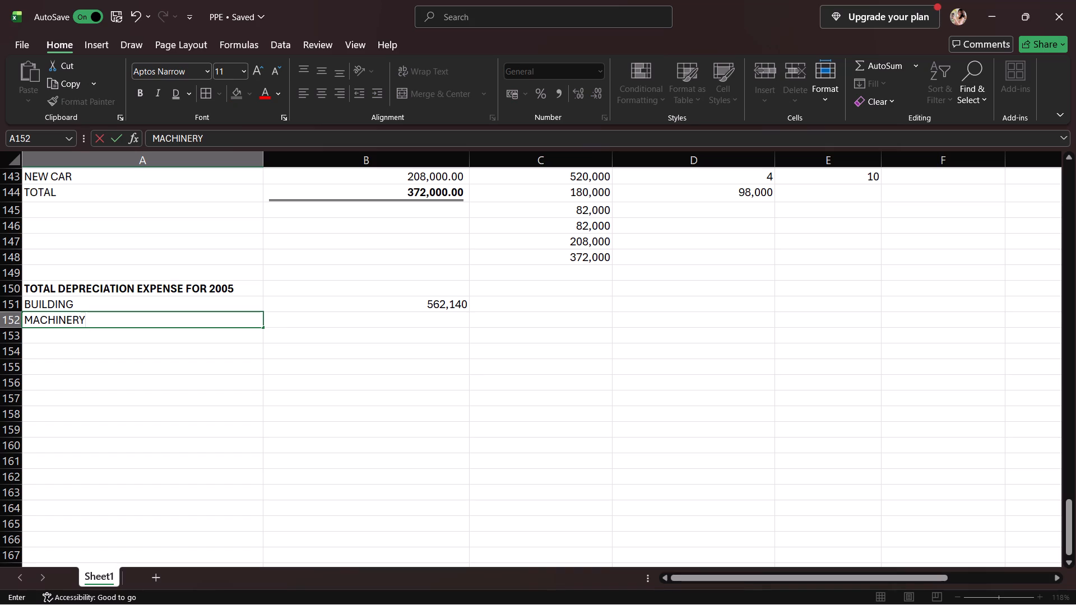
{"action": "key", "text": "space"}
{"action": "type", "text": "AND"}
{"action": "key", "text": "space"}
{"action": "type", "text": "EQUIPMENT"}
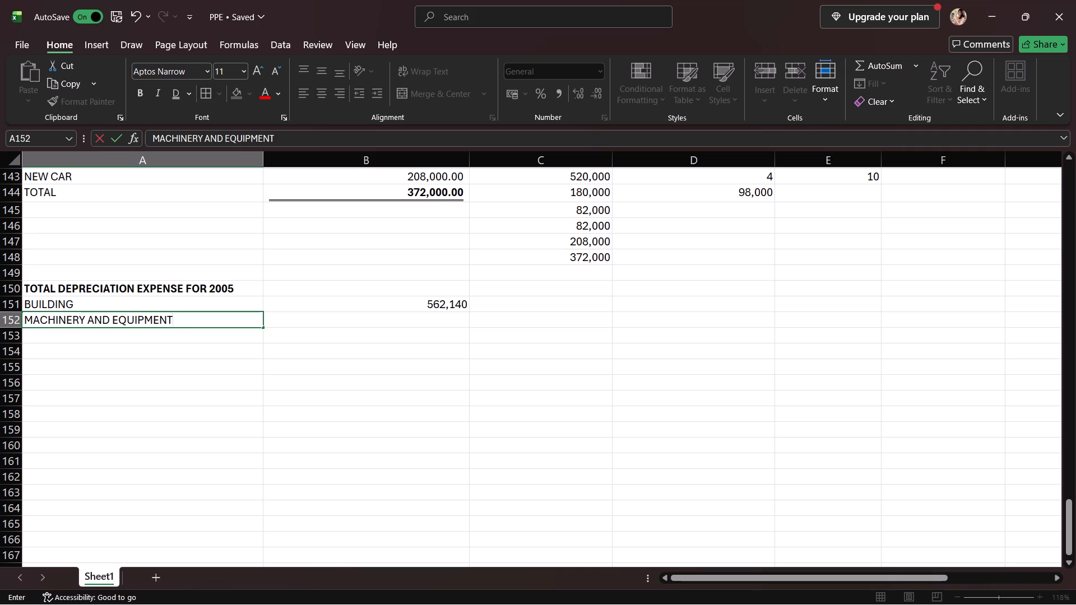
{"action": "left_click", "coordinate": [309, 322]}
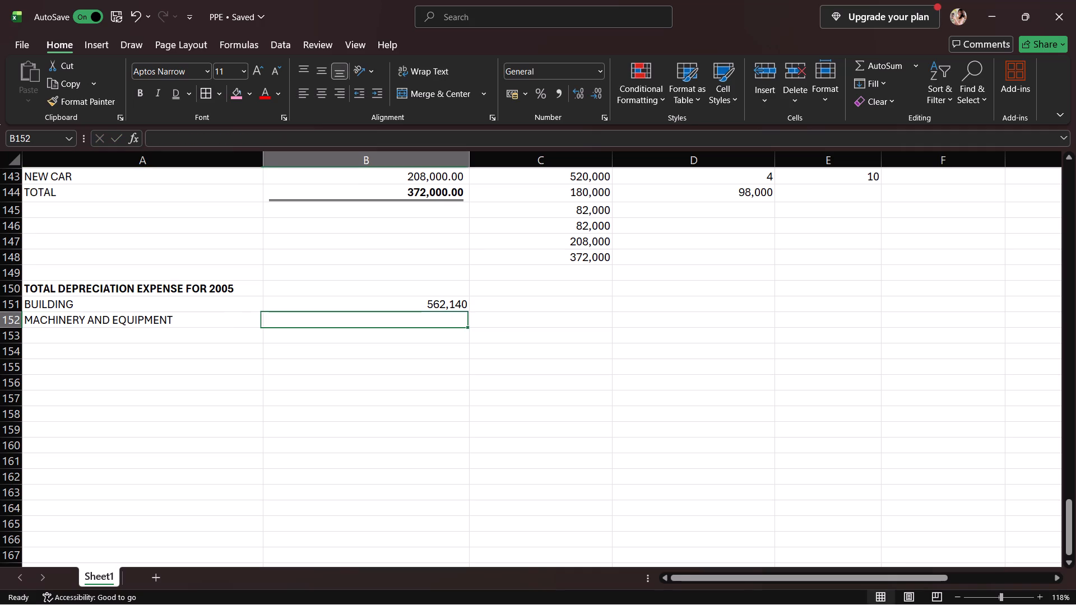
{"action": "type", "text": "1,037,"}
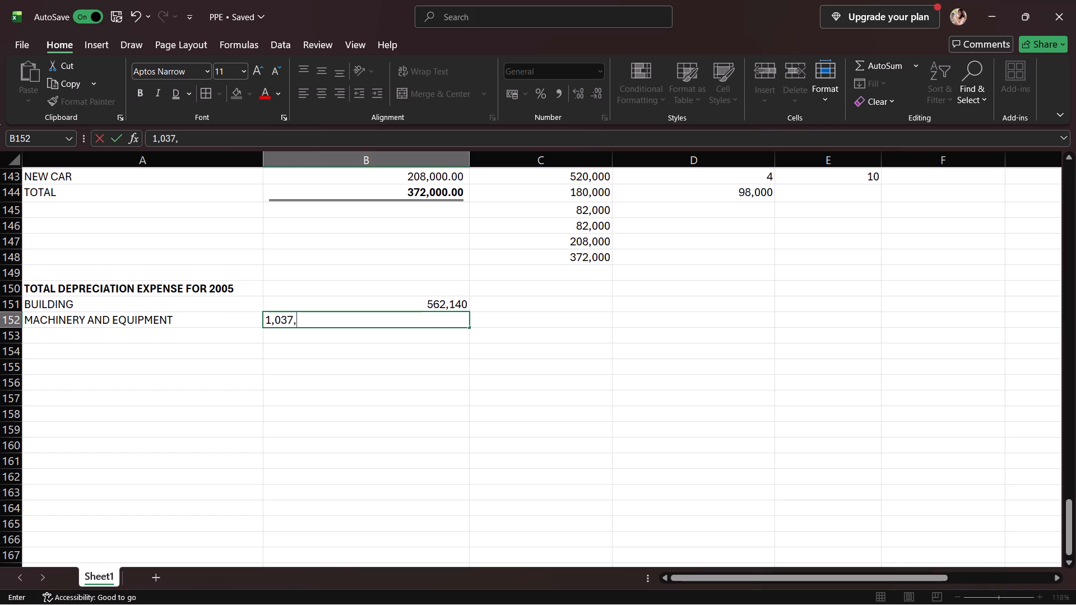
{"action": "type", "text": "750"}
{"action": "left_click", "coordinate": [150, 341]}
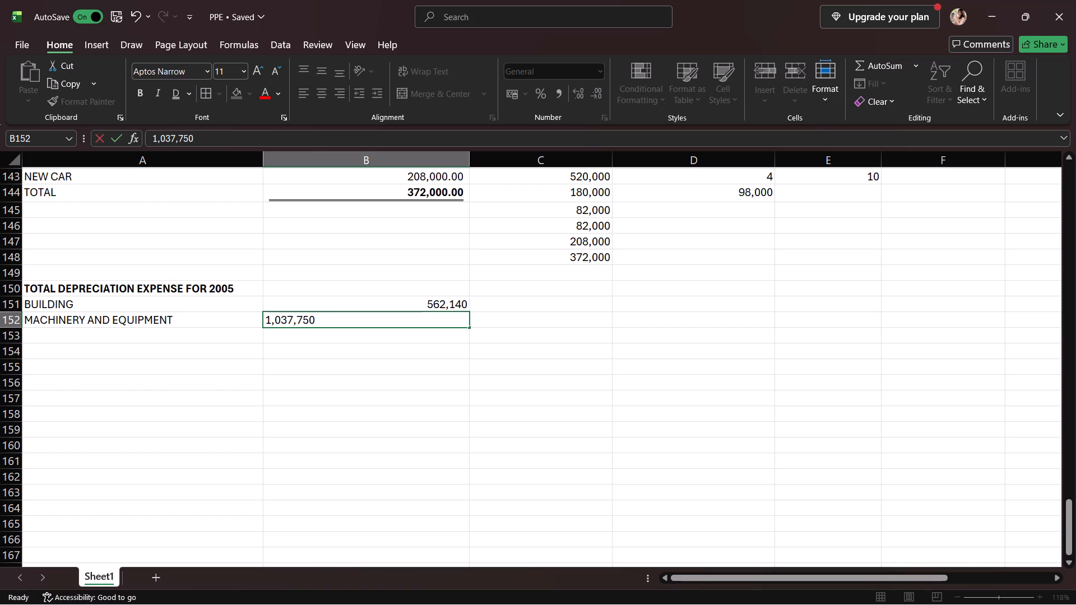
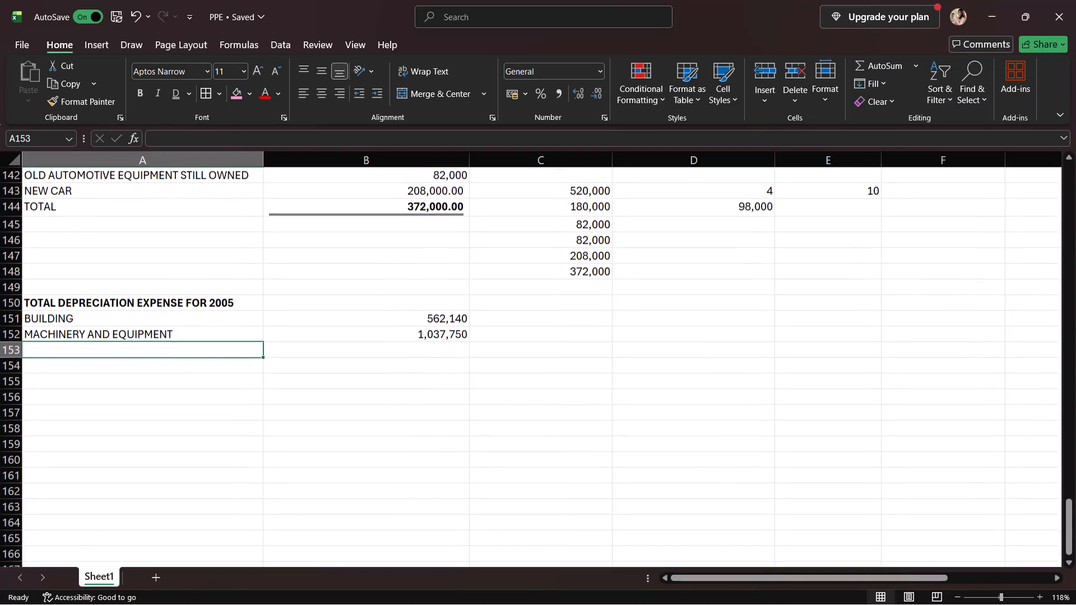
Review the working schedule and the building and automotive equipment depreciation computations above the total depreciation expense section.
{"action": "scroll", "coordinate": [191, 337], "scroll_direction": "up", "scroll_amount": 1}
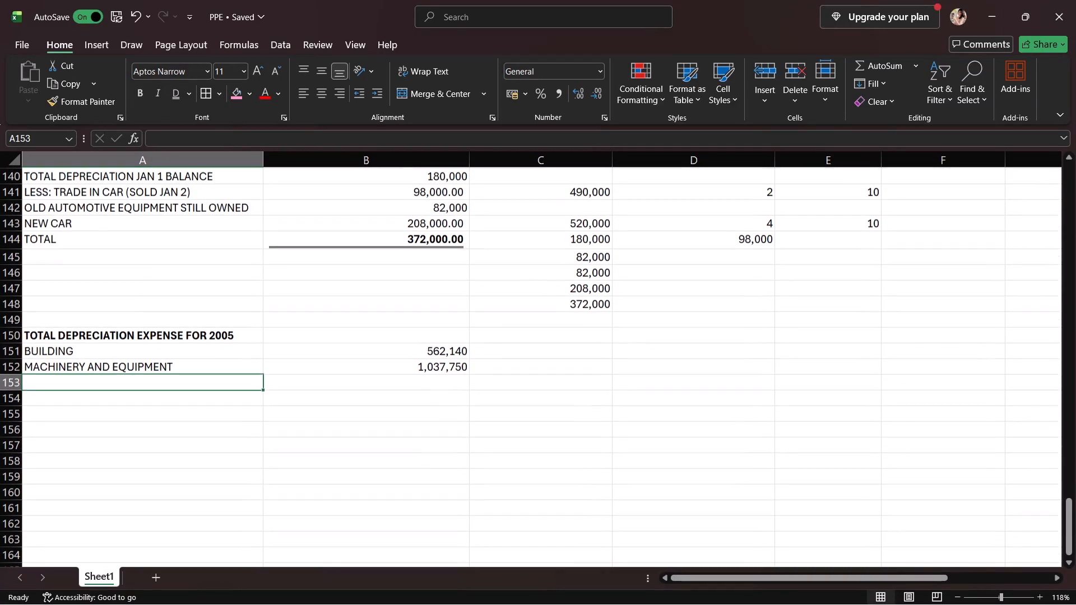
{"action": "scroll", "coordinate": [192, 328], "scroll_direction": "up", "scroll_amount": 4}
{"action": "scroll", "coordinate": [192, 333], "scroll_direction": "down", "scroll_amount": 2}
{"action": "scroll", "coordinate": [192, 334], "scroll_direction": "up", "scroll_amount": 1}
{"action": "scroll", "coordinate": [192, 334], "scroll_direction": "down", "scroll_amount": 1}
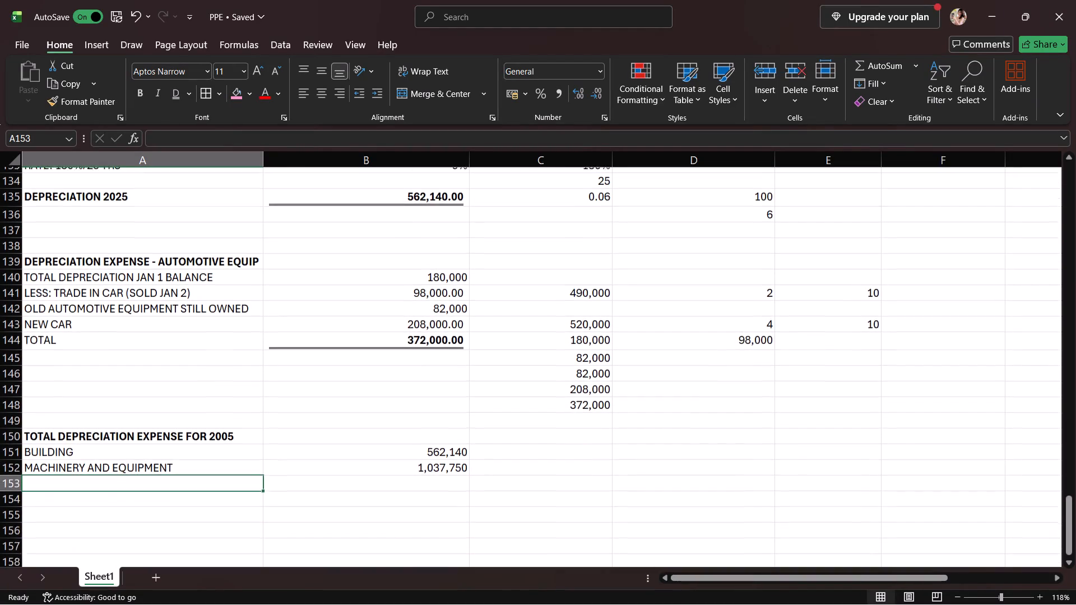
{"action": "scroll", "coordinate": [192, 334], "scroll_direction": "down", "scroll_amount": 3}
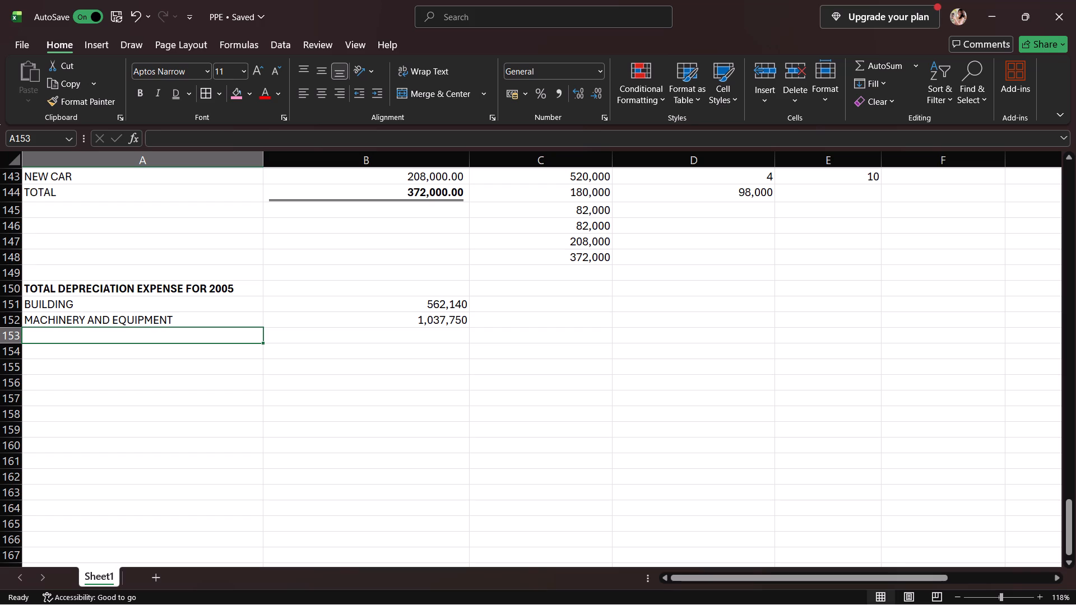
{"action": "scroll", "coordinate": [175, 338], "scroll_direction": "up", "scroll_amount": 1}
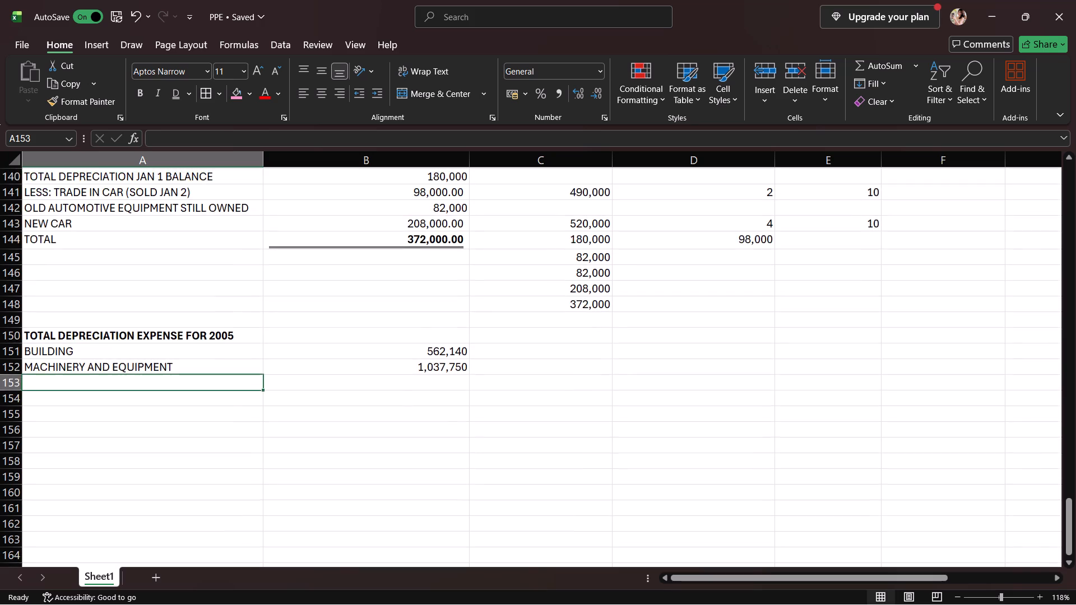
{"action": "scroll", "coordinate": [175, 339], "scroll_direction": "up", "scroll_amount": 4}
{"action": "scroll", "coordinate": [175, 341], "scroll_direction": "down", "scroll_amount": 1}
{"action": "scroll", "coordinate": [177, 341], "scroll_direction": "up", "scroll_amount": 2}
{"action": "scroll", "coordinate": [186, 338], "scroll_direction": "down", "scroll_amount": 2}
{"action": "scroll", "coordinate": [188, 343], "scroll_direction": "up", "scroll_amount": 1}
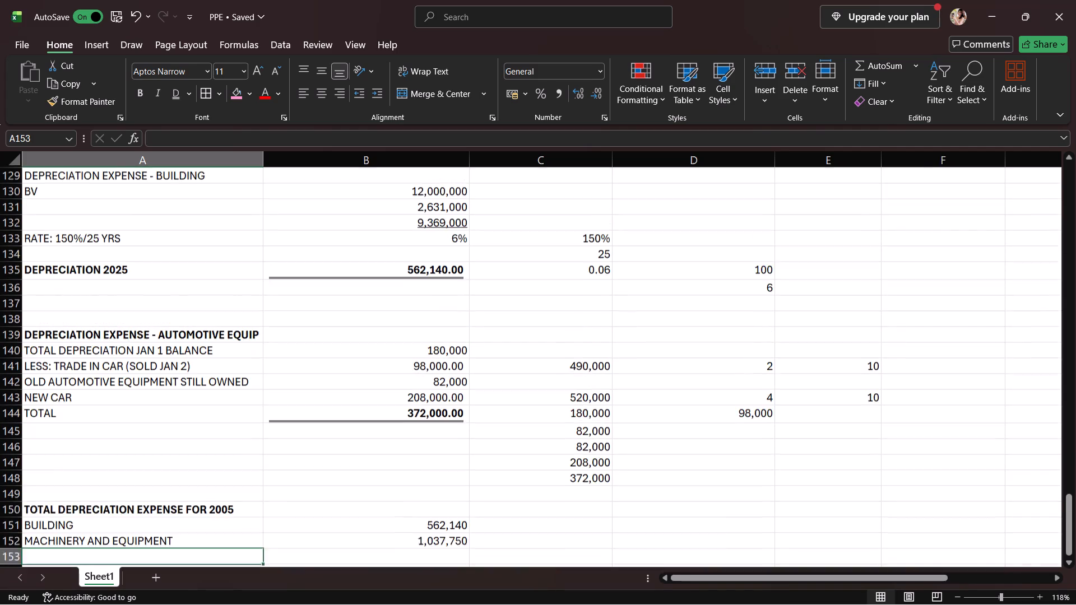
{"action": "scroll", "coordinate": [191, 342], "scroll_direction": "down", "scroll_amount": 2}
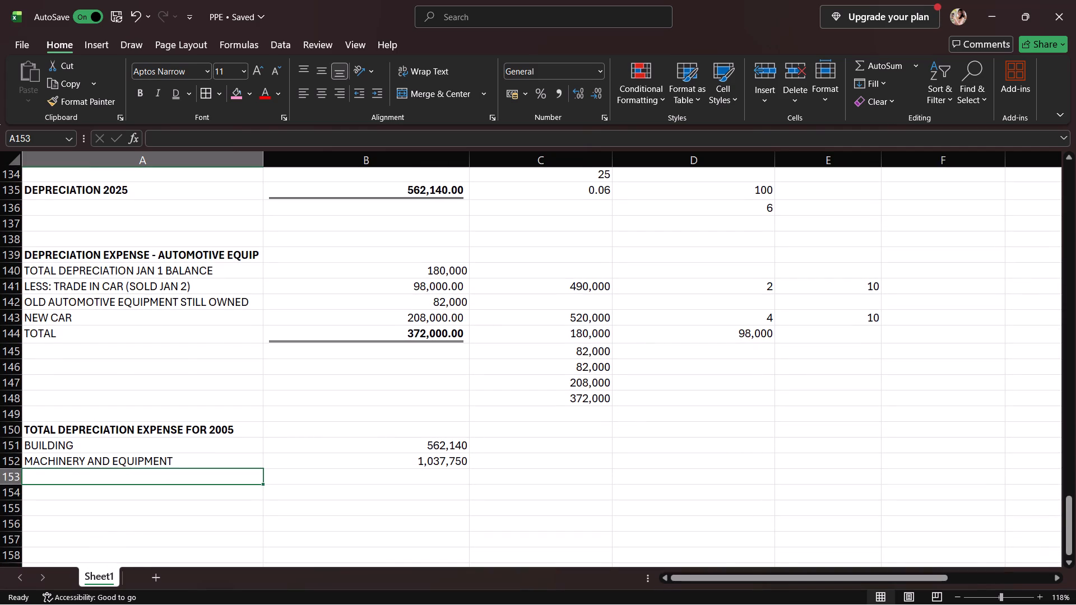
{"action": "scroll", "coordinate": [544, 280], "scroll_direction": "up", "scroll_amount": 7}
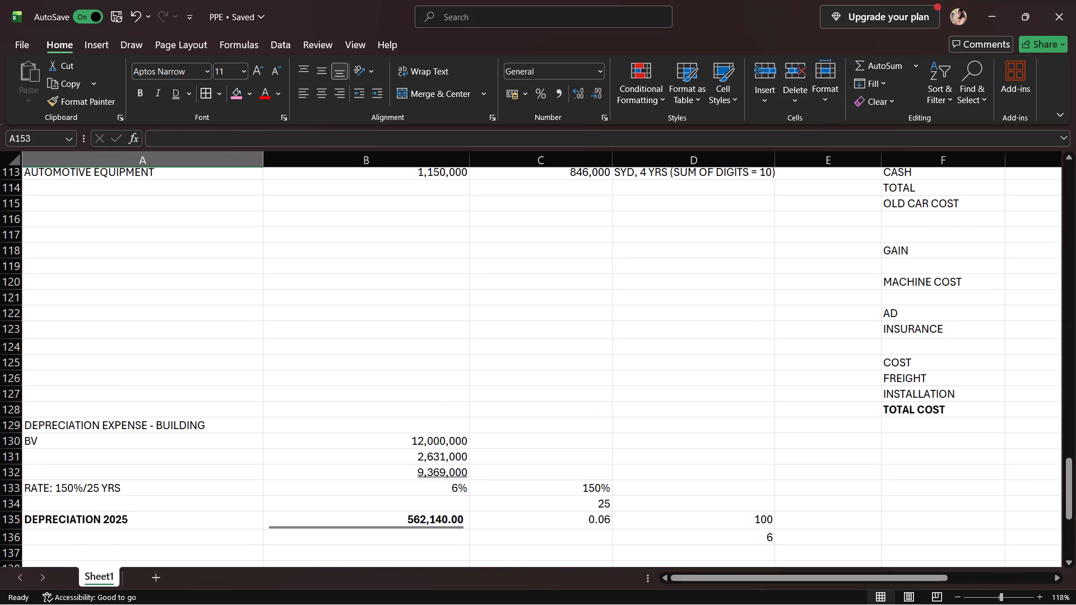
{"action": "scroll", "coordinate": [533, 293], "scroll_direction": "up", "scroll_amount": 3}
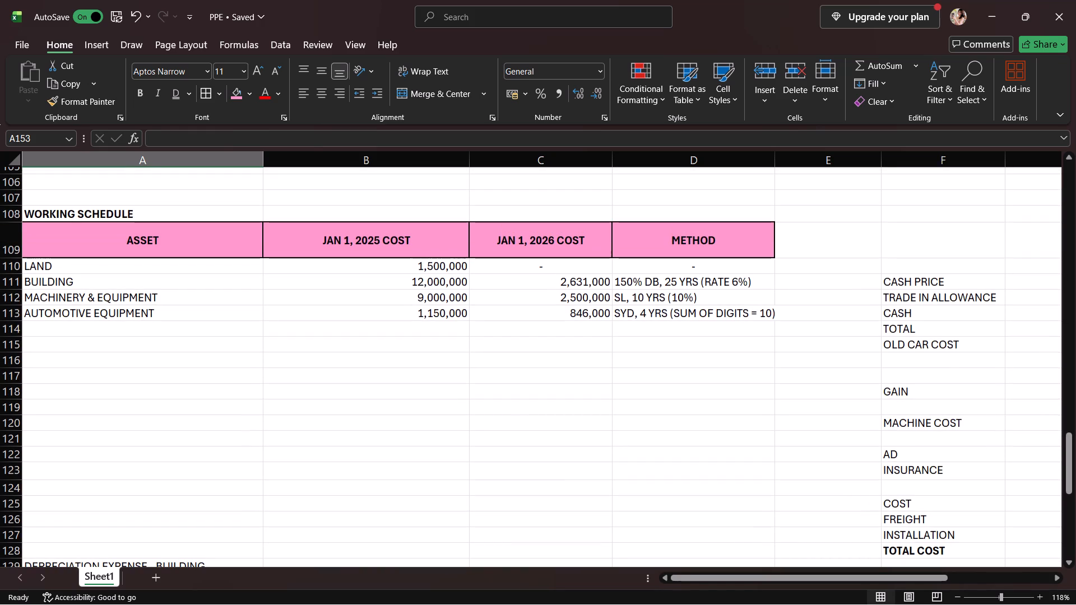
{"action": "scroll", "coordinate": [533, 296], "scroll_direction": "down", "scroll_amount": 1}
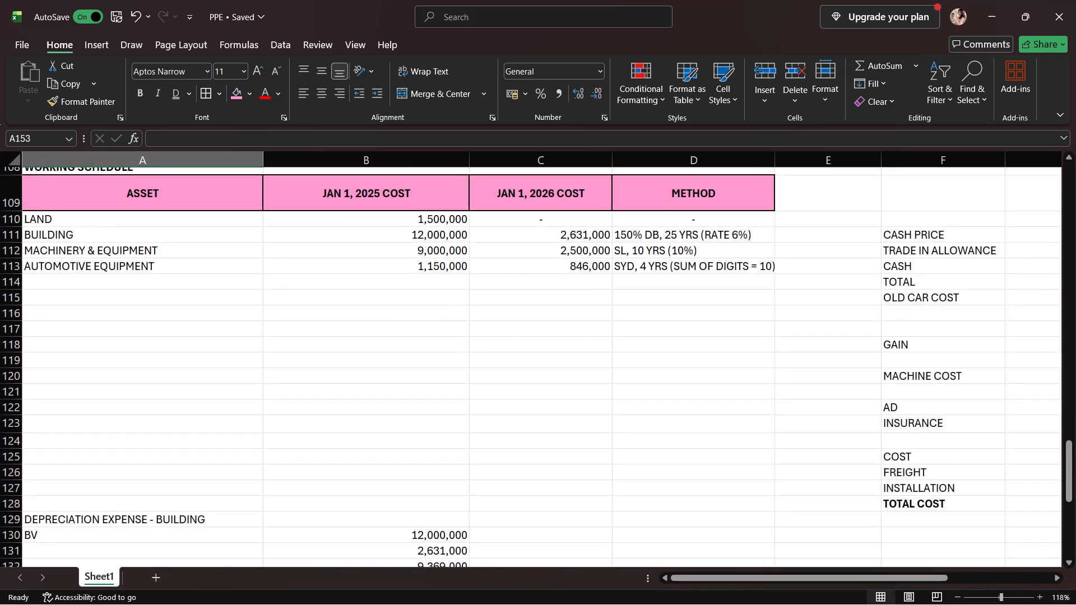
{"action": "scroll", "coordinate": [533, 296], "scroll_direction": "down", "scroll_amount": 6}
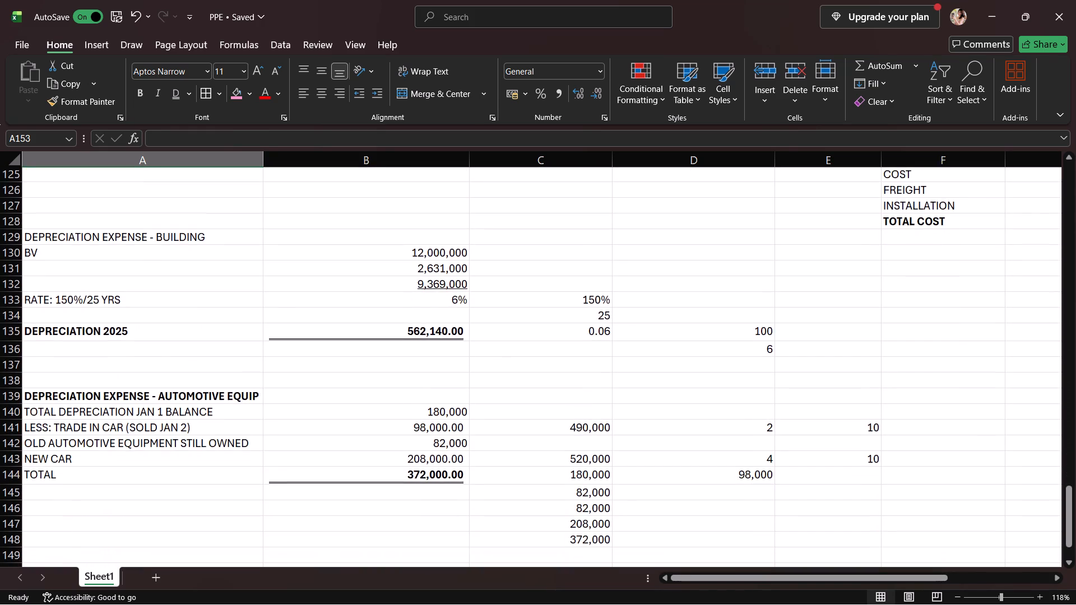
{"action": "scroll", "coordinate": [533, 296], "scroll_direction": "down", "scroll_amount": 1}
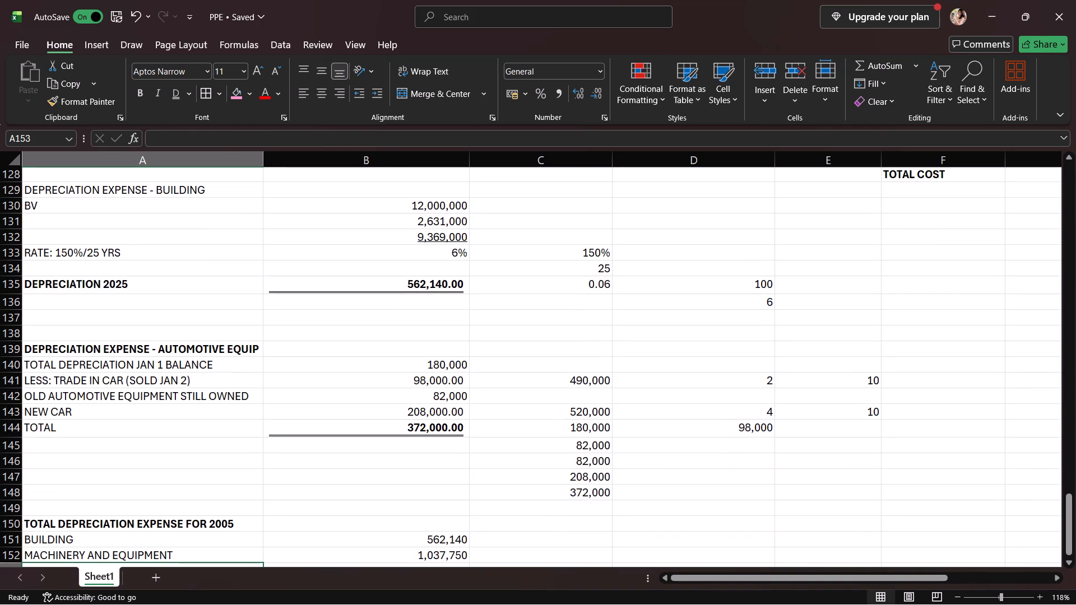
{"action": "scroll", "coordinate": [533, 296], "scroll_direction": "down", "scroll_amount": 3}
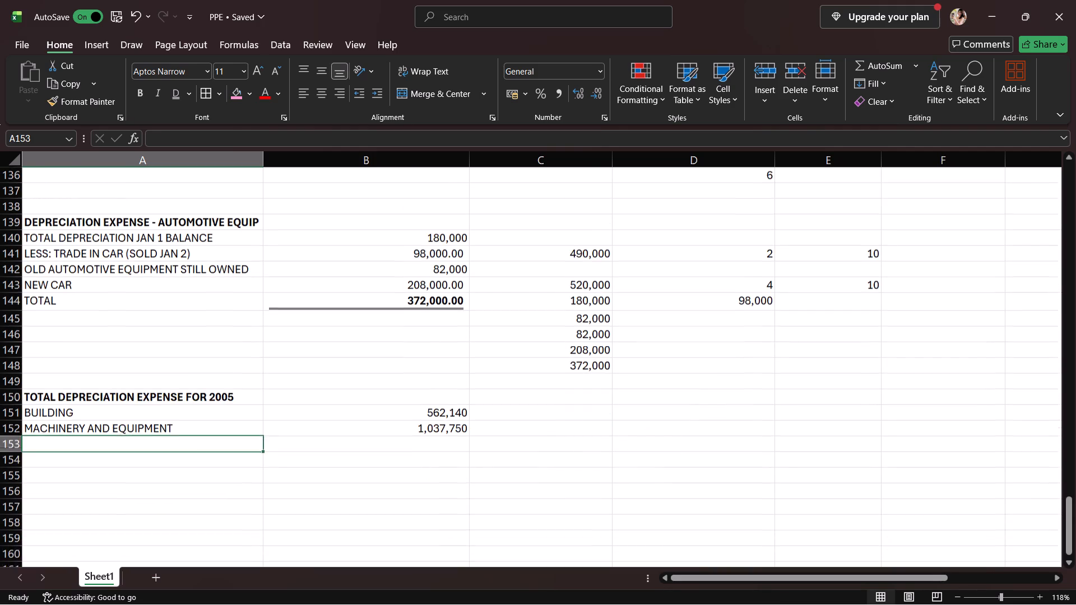
{"action": "scroll", "coordinate": [533, 296], "scroll_direction": "down", "scroll_amount": 1}
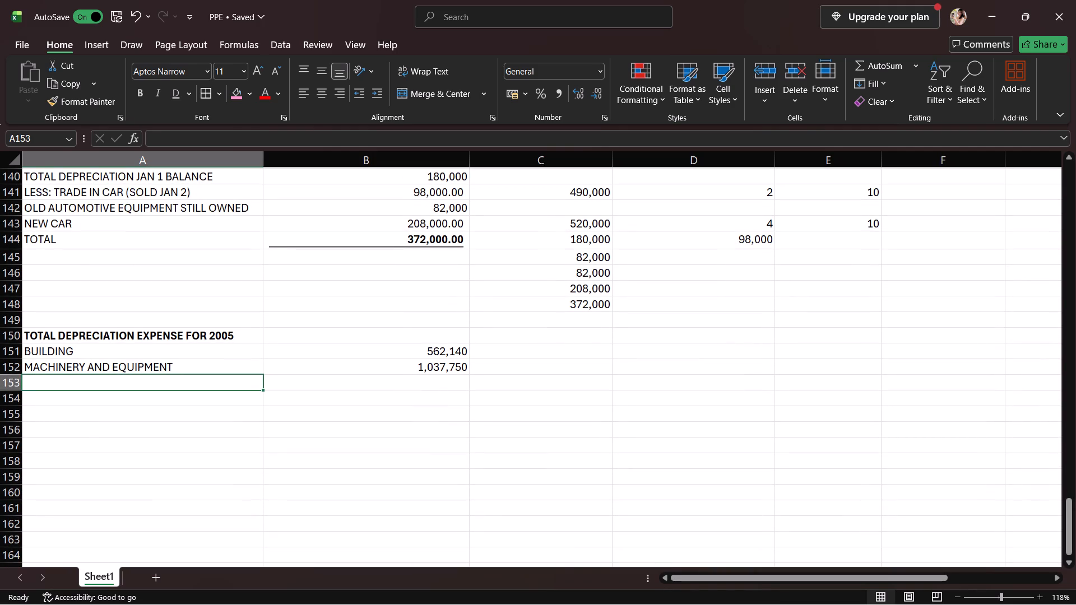
Add an AUTOMOTIVE EQUIPMENT line in A153 with its depreciation expense of 290,000 in B153.
{"action": "type", "text": "AUTOMOTIVE"}
{"action": "key", "text": "space"}
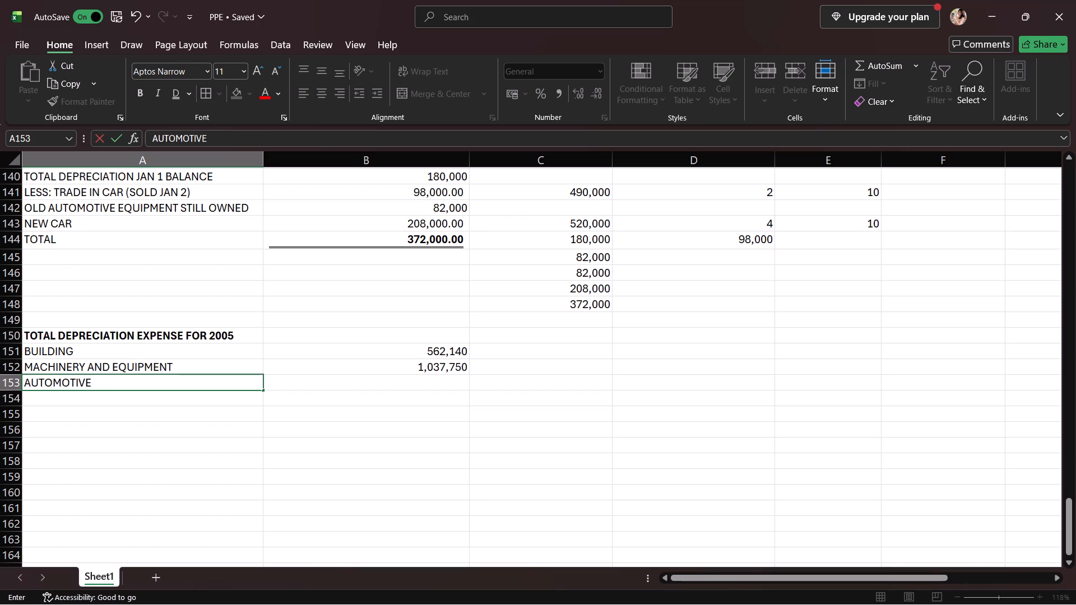
{"action": "type", "text": "EQUIPMN"}
{"action": "key", "text": "BackSpace"}
{"action": "type", "text": "ENT"}
{"action": "left_click", "coordinate": [333, 385]}
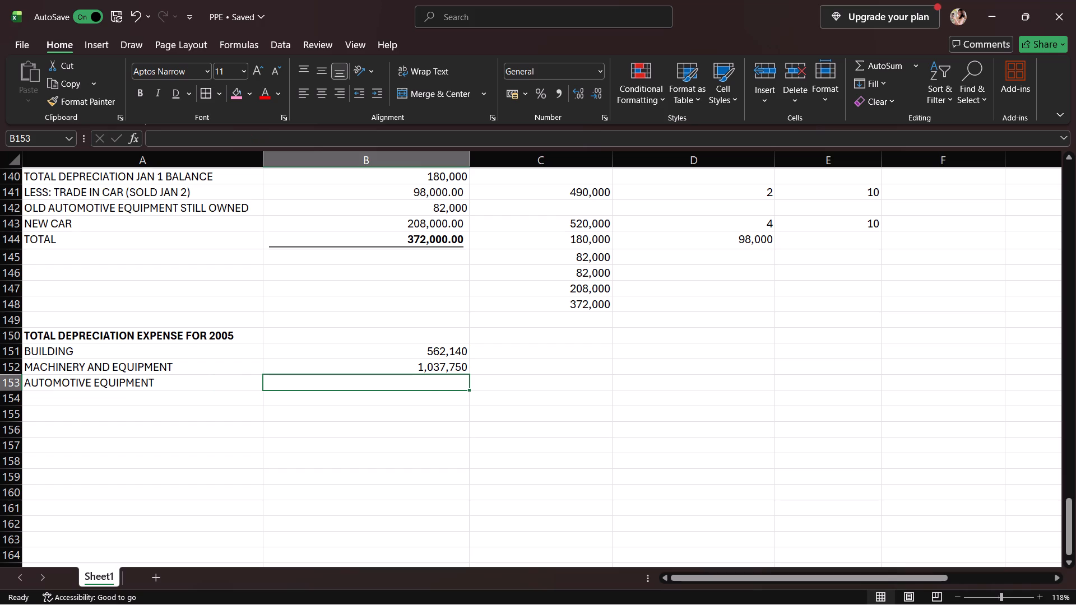
{"action": "type", "text": "290,000"}
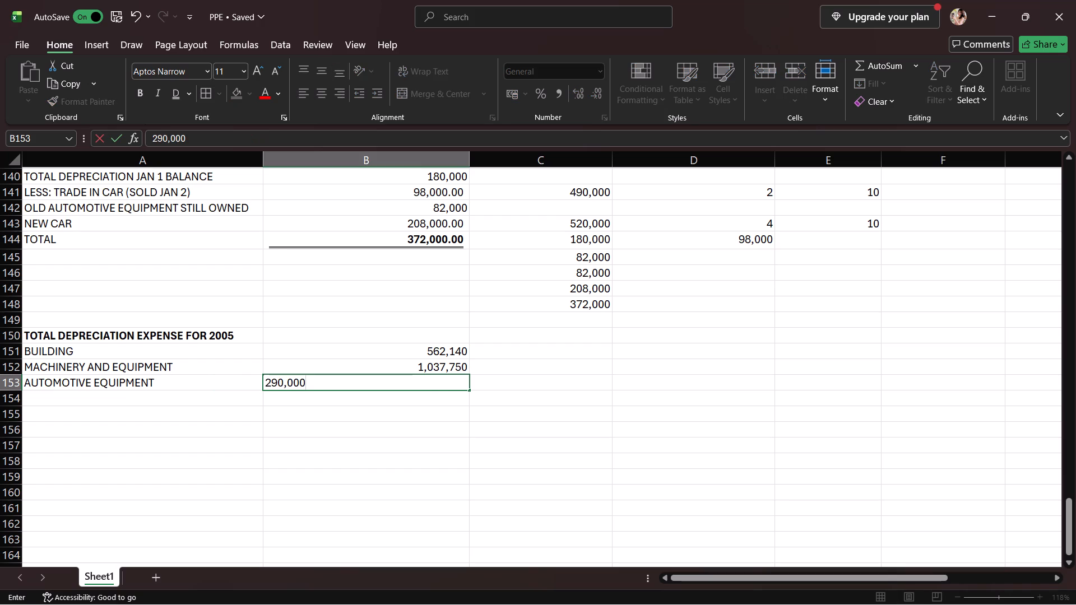
{"action": "left_click", "coordinate": [280, 404]}
Add a bold TOTAL label in A154 and apply a single underline to the automotive equipment amount in B153.
{"action": "left_click", "coordinate": [238, 401]}
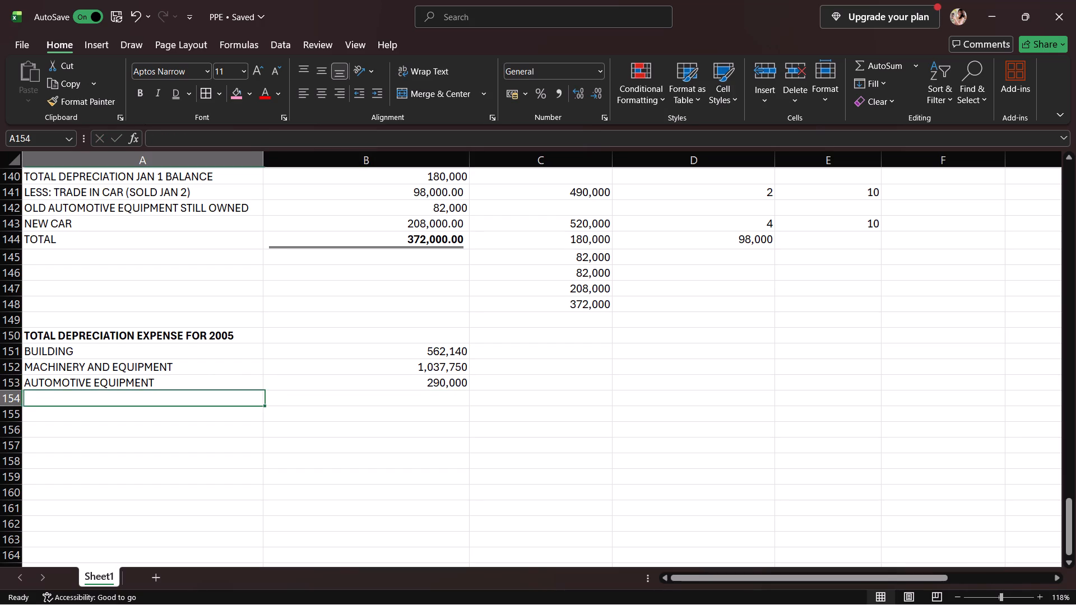
{"action": "type", "text": "TOTAL"}
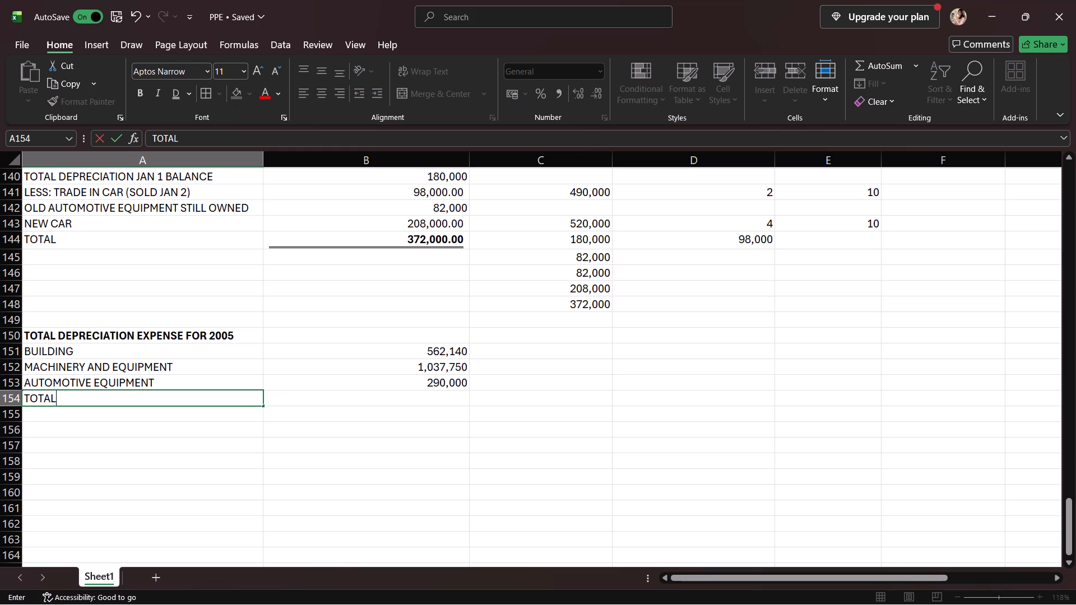
{"action": "left_click", "coordinate": [306, 388]}
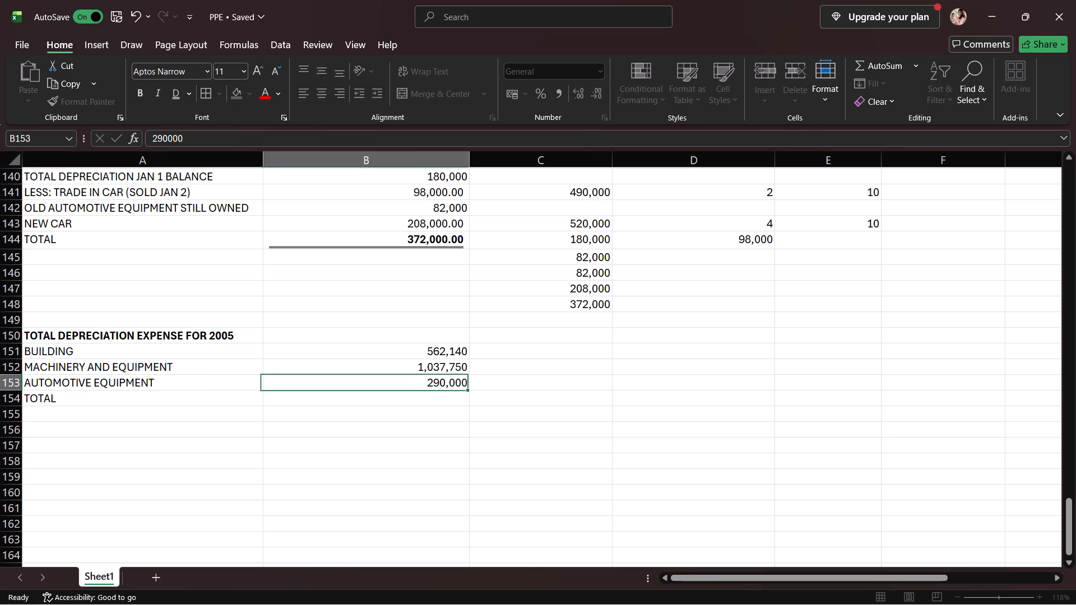
{"action": "left_click", "coordinate": [185, 95]}
{"action": "left_click", "coordinate": [189, 115]}
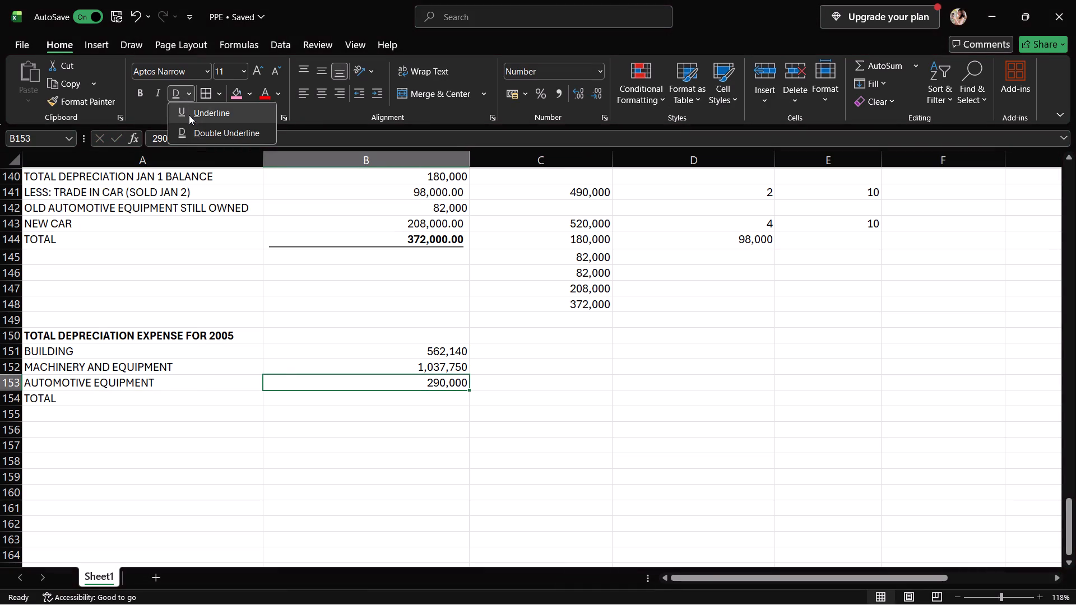
{"action": "left_click", "coordinate": [355, 396]}
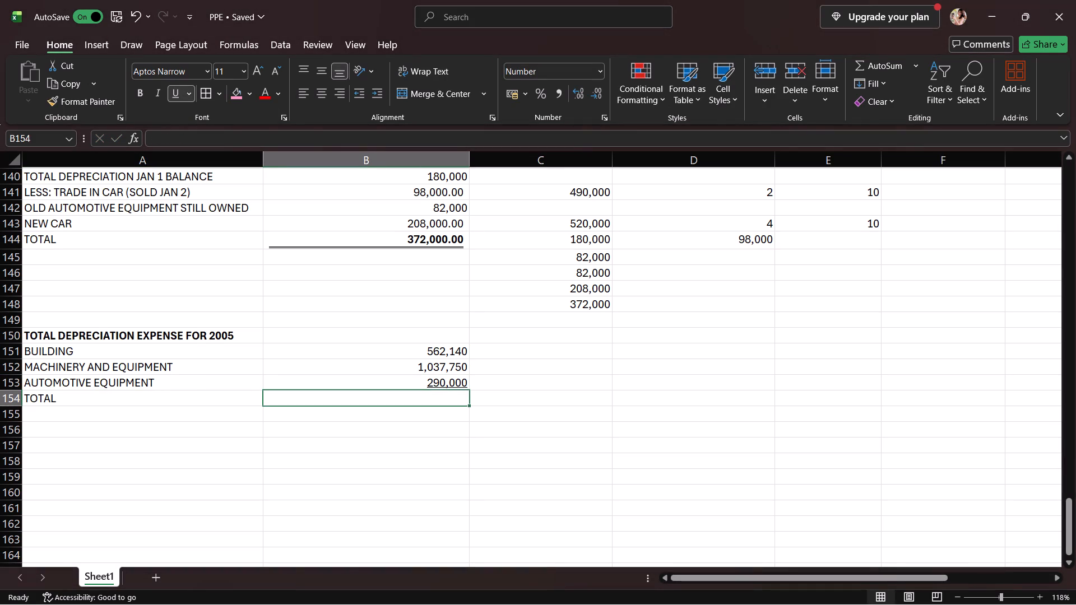
{"action": "left_click", "coordinate": [131, 394]}
{"action": "left_click", "coordinate": [133, 95]}
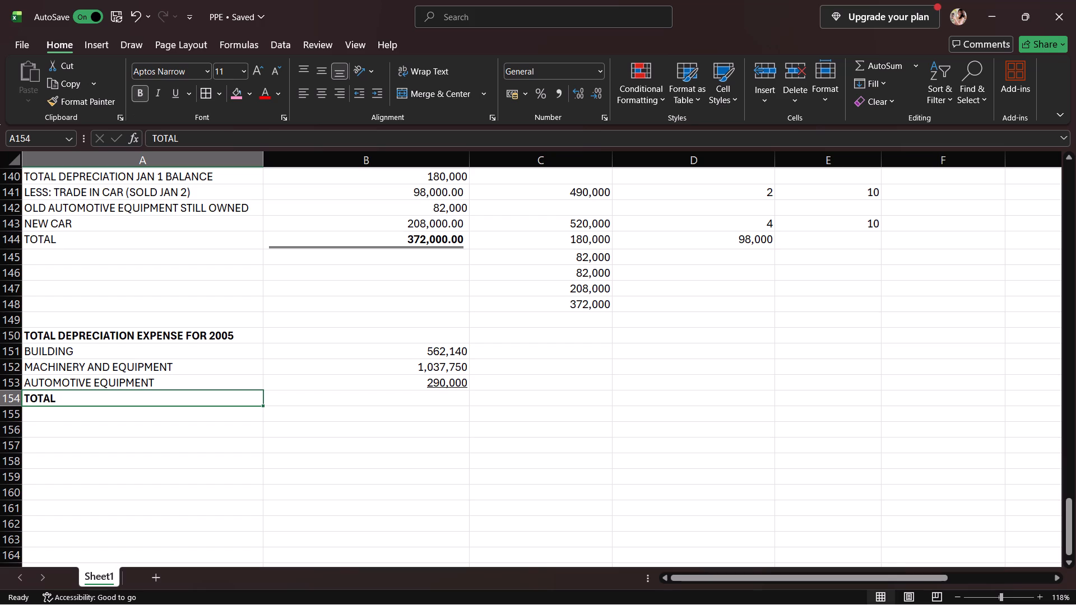
Total the three depreciation expenses in B154 with the formula =SUM(B151:B153).
{"action": "left_click", "coordinate": [414, 403]}
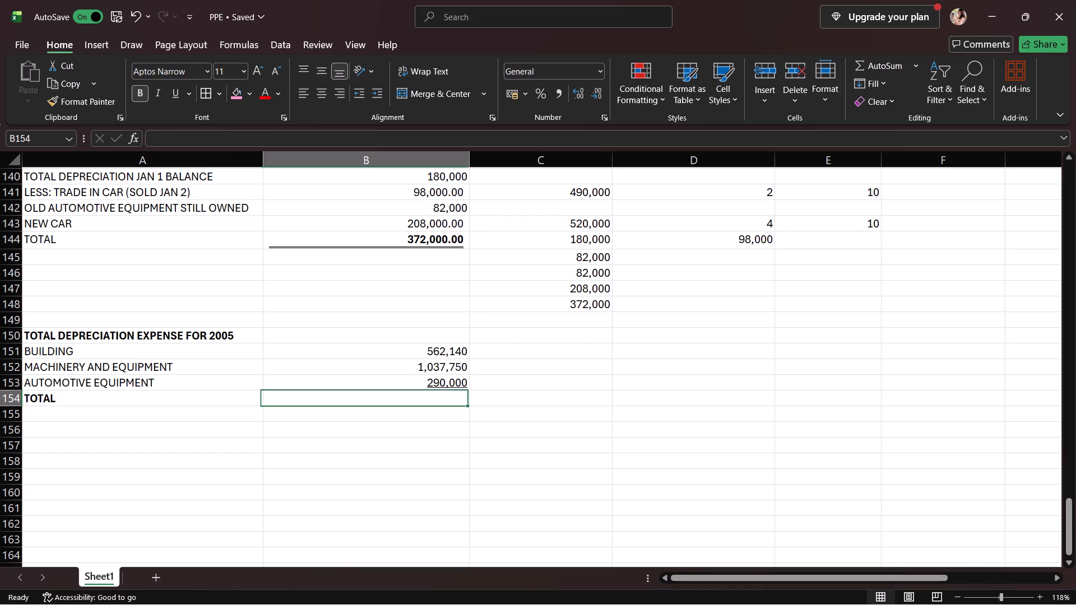
{"action": "key", "text": "equal"}
{"action": "type", "text": "SUM"}
{"action": "key", "text": "shift+parenleft"}
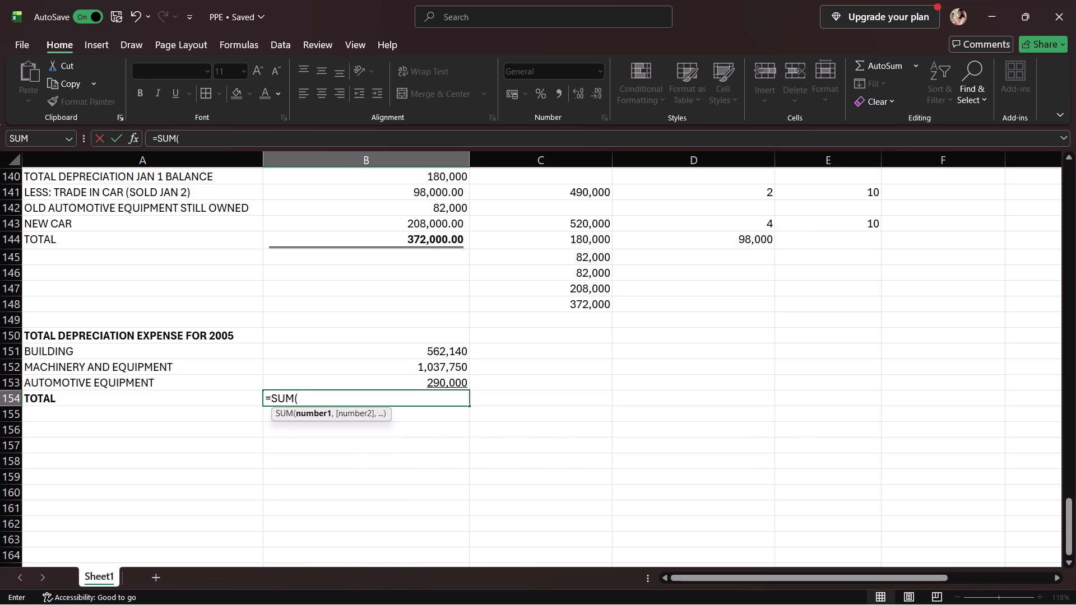
{"action": "left_click", "coordinate": [427, 359]}
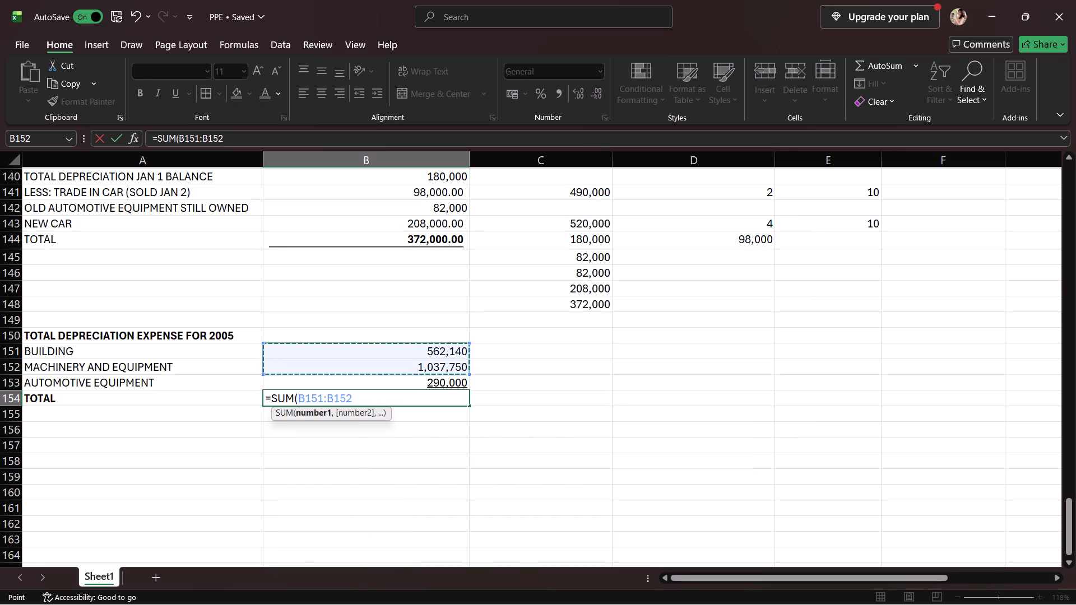
{"action": "left_click", "coordinate": [443, 384]}
{"action": "left_click_drag", "start_coordinate": [450, 353], "coordinate": [451, 353]}
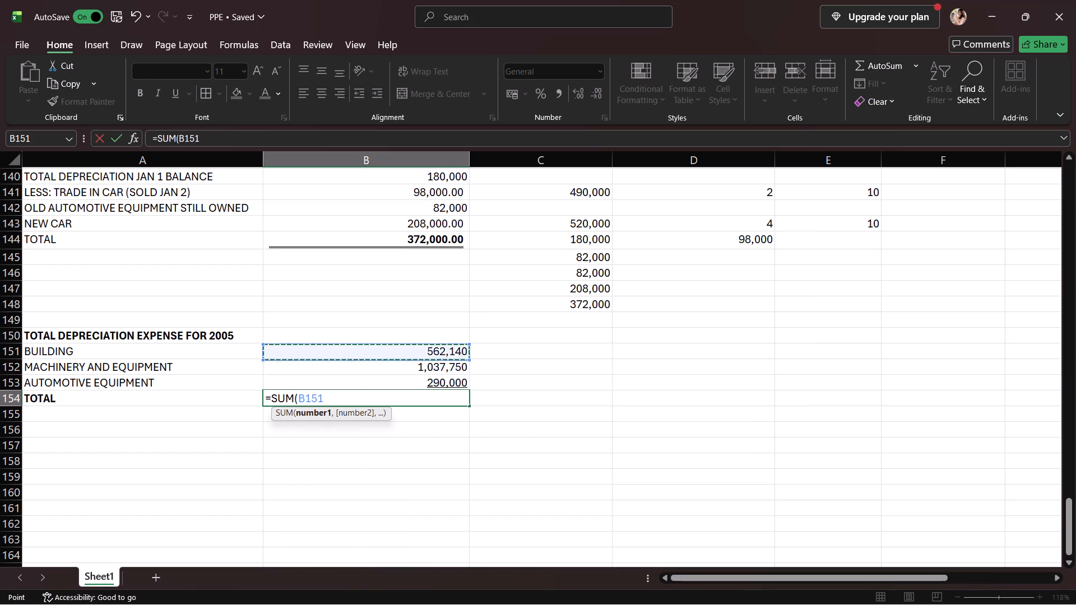
{"action": "left_click_drag", "start_coordinate": [451, 353], "coordinate": [455, 383]}
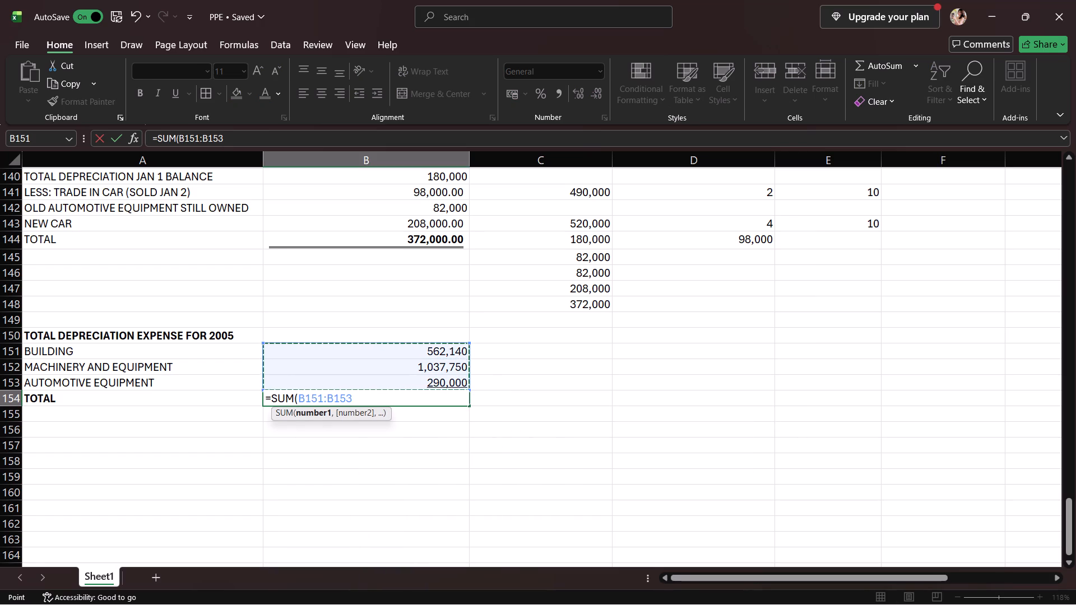
{"action": "key", "text": "shift+parenright"}
{"action": "key", "text": "Return"}
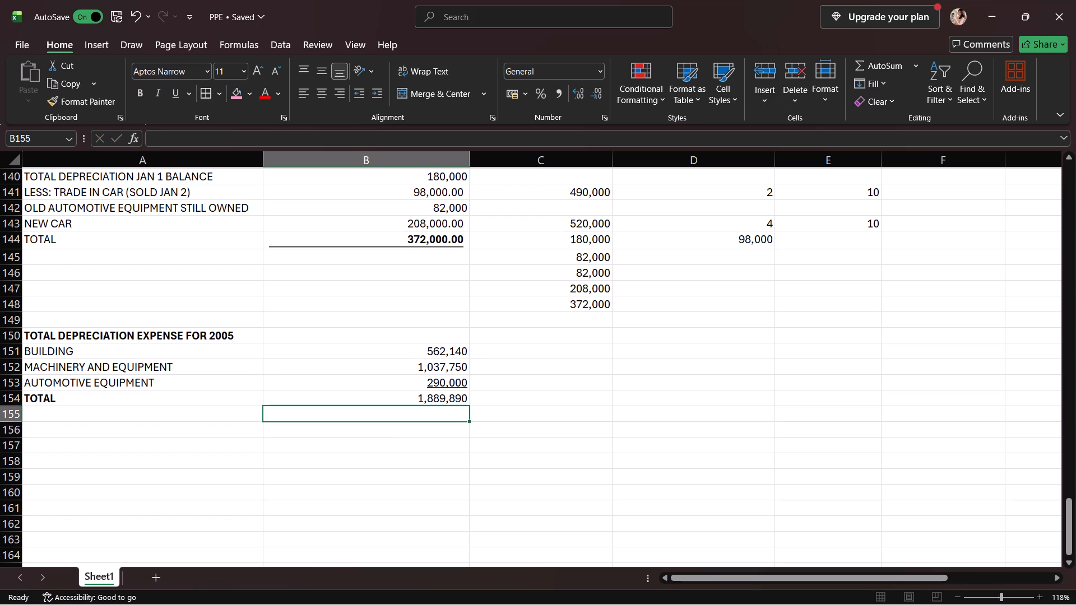
Format the total depreciation expense in B154 as bold with a double underline.
{"action": "left_click", "coordinate": [435, 395]}
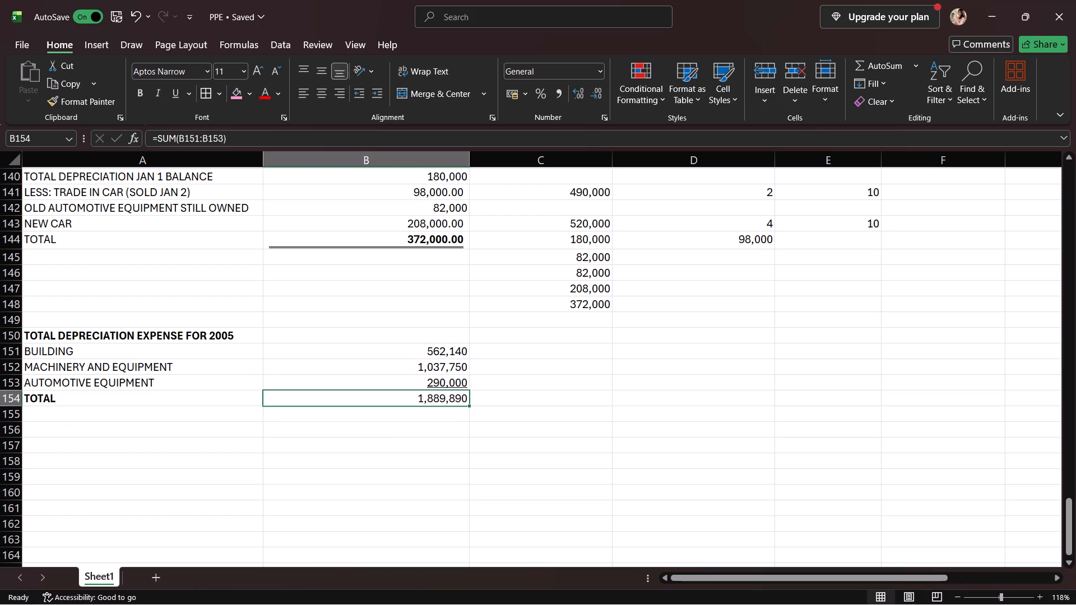
{"action": "left_click", "coordinate": [133, 94]}
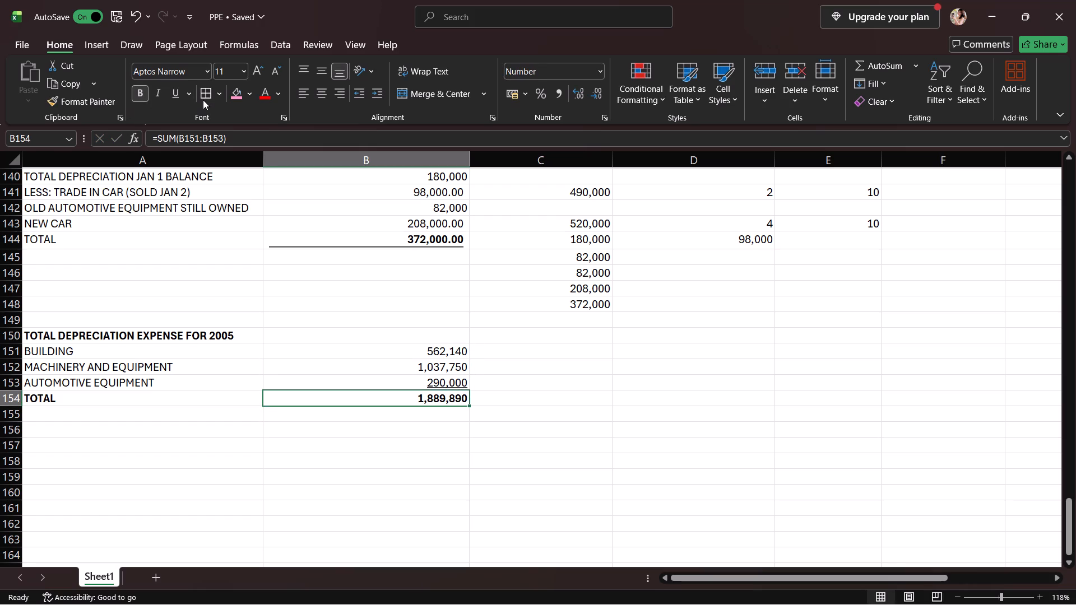
{"action": "left_click", "coordinate": [191, 91]}
{"action": "left_click", "coordinate": [188, 129]}
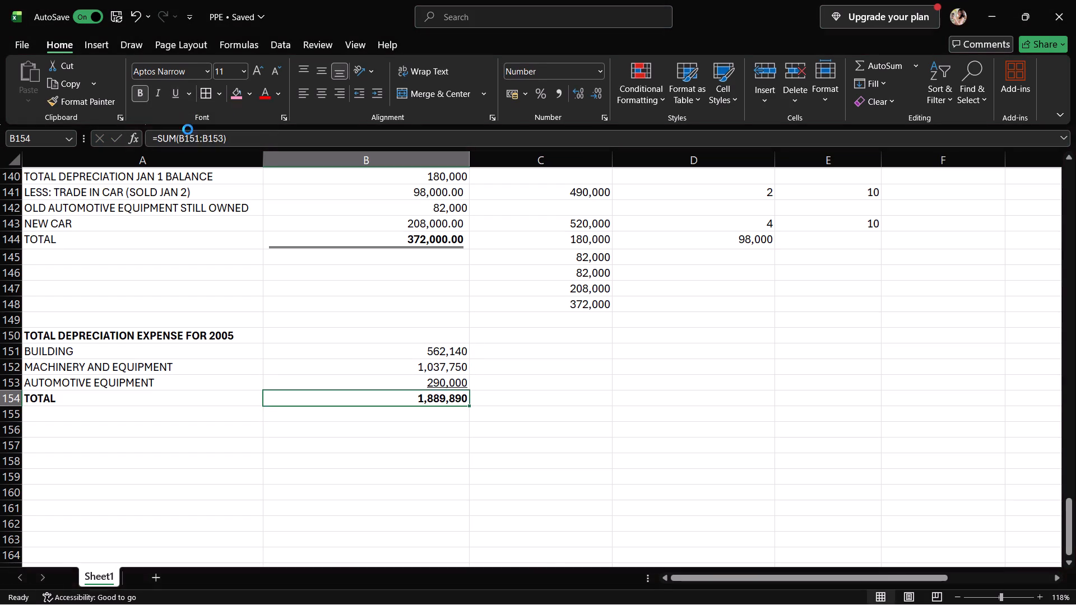
Switch to the PRE2_PPE_Solutions PDF in Edge and review the worked solutions for Q29 to Q34, from asset disposal gain to book value.
{"action": "scroll", "coordinate": [285, 329], "scroll_direction": "down", "scroll_amount": 1}
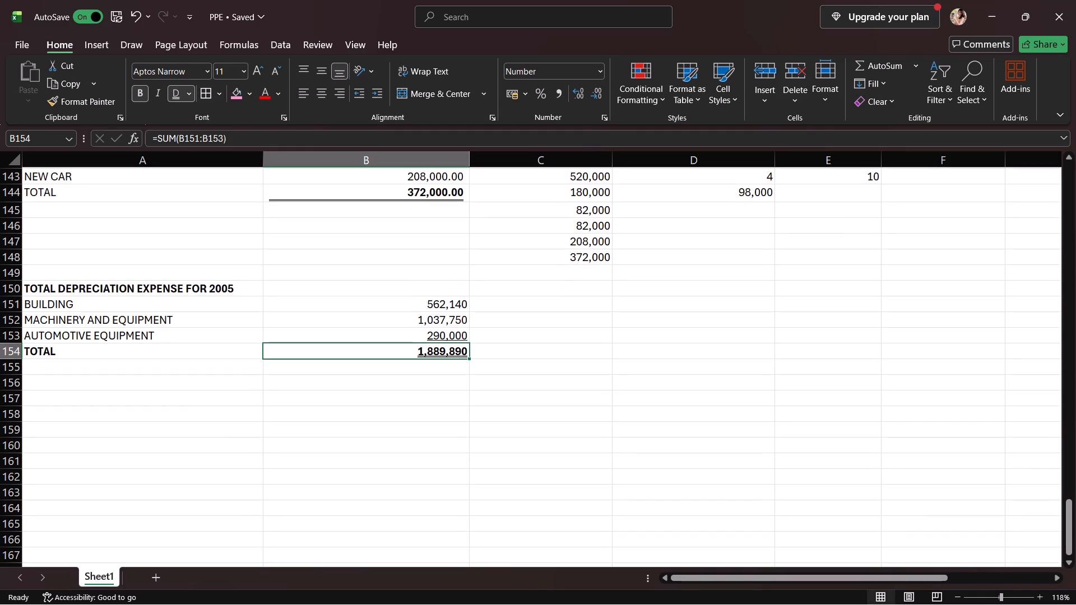
{"action": "scroll", "coordinate": [249, 327], "scroll_direction": "down", "scroll_amount": 2}
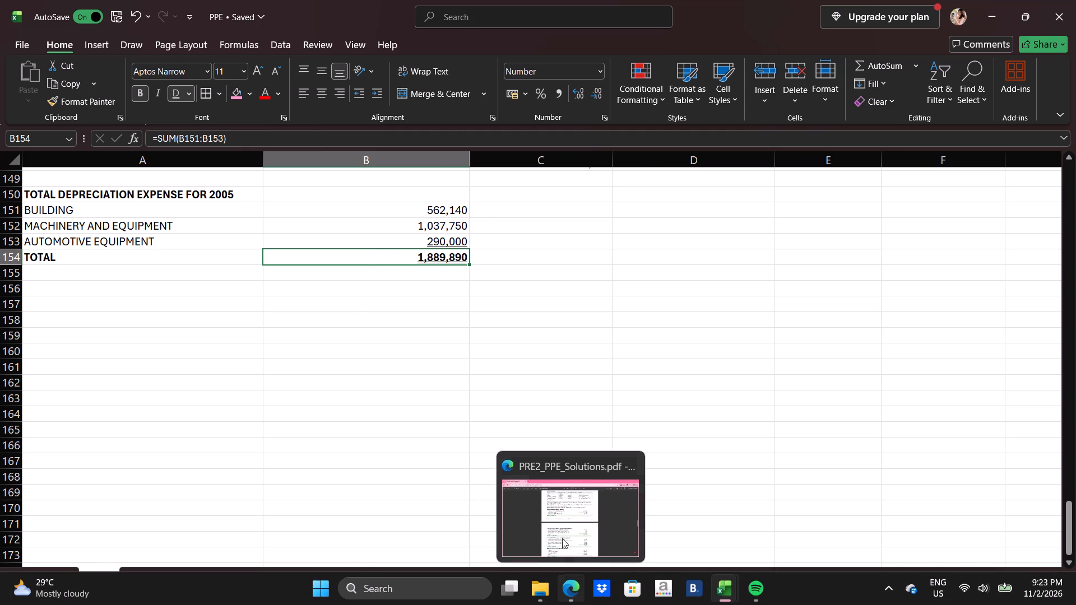
{"action": "left_click", "coordinate": [562, 533]}
{"action": "scroll", "coordinate": [564, 535], "scroll_direction": "down", "scroll_amount": 5}
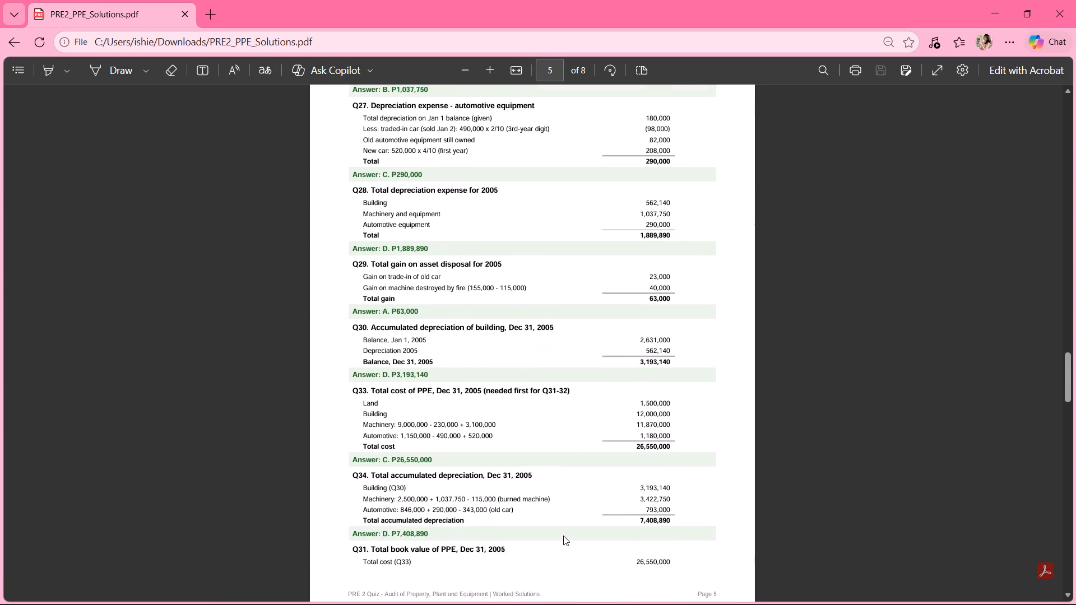
{"action": "scroll", "coordinate": [563, 536], "scroll_direction": "down", "scroll_amount": 3}
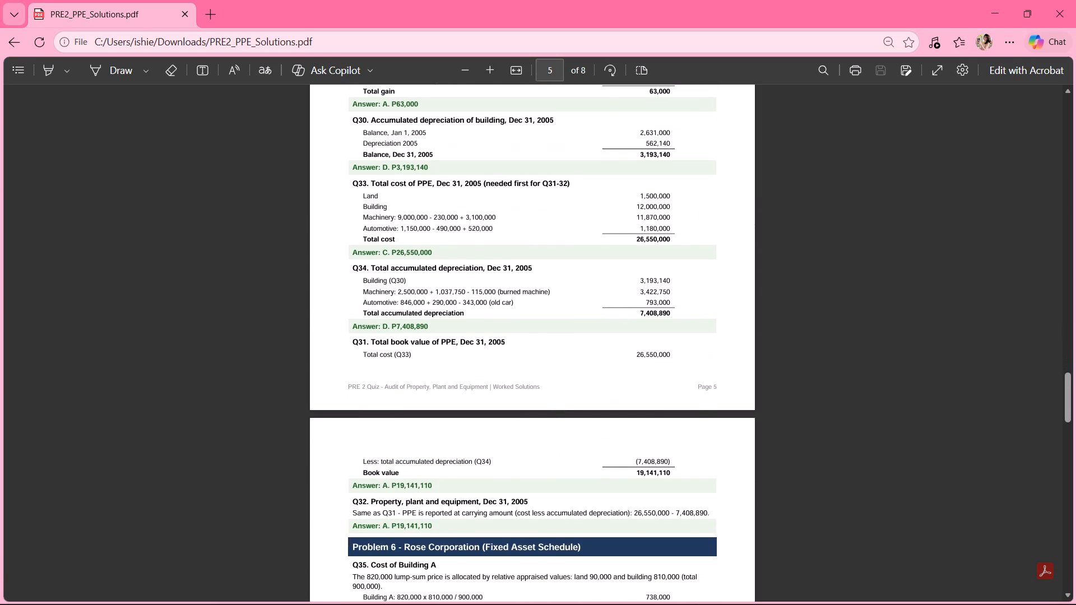
{"action": "scroll", "coordinate": [563, 536], "scroll_direction": "up", "scroll_amount": 1}
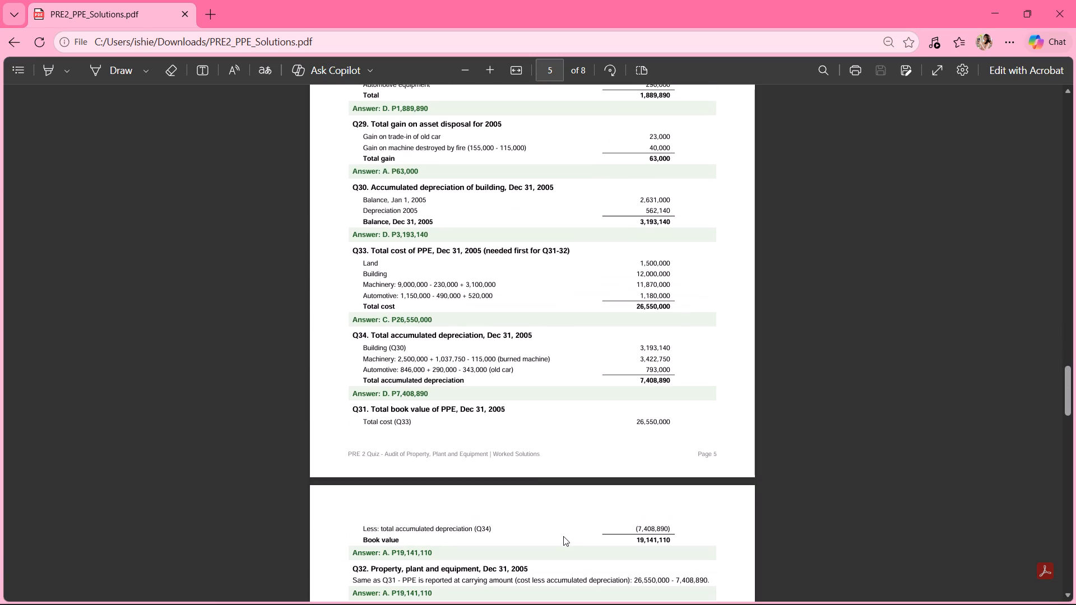
{"action": "scroll", "coordinate": [563, 536], "scroll_direction": "down", "scroll_amount": 1}
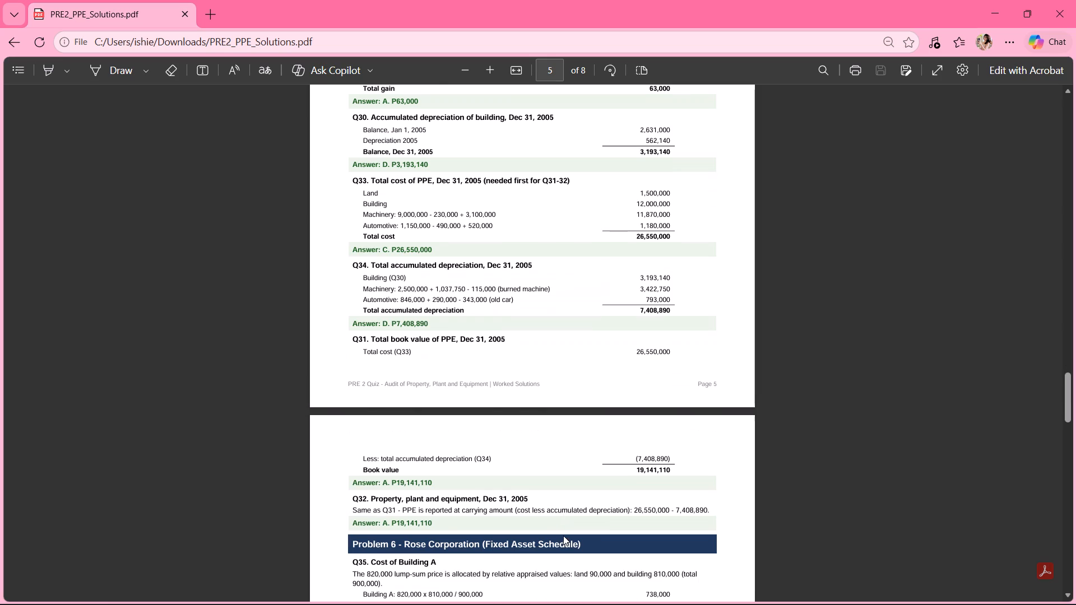
{"action": "scroll", "coordinate": [563, 534], "scroll_direction": "up", "scroll_amount": 1}
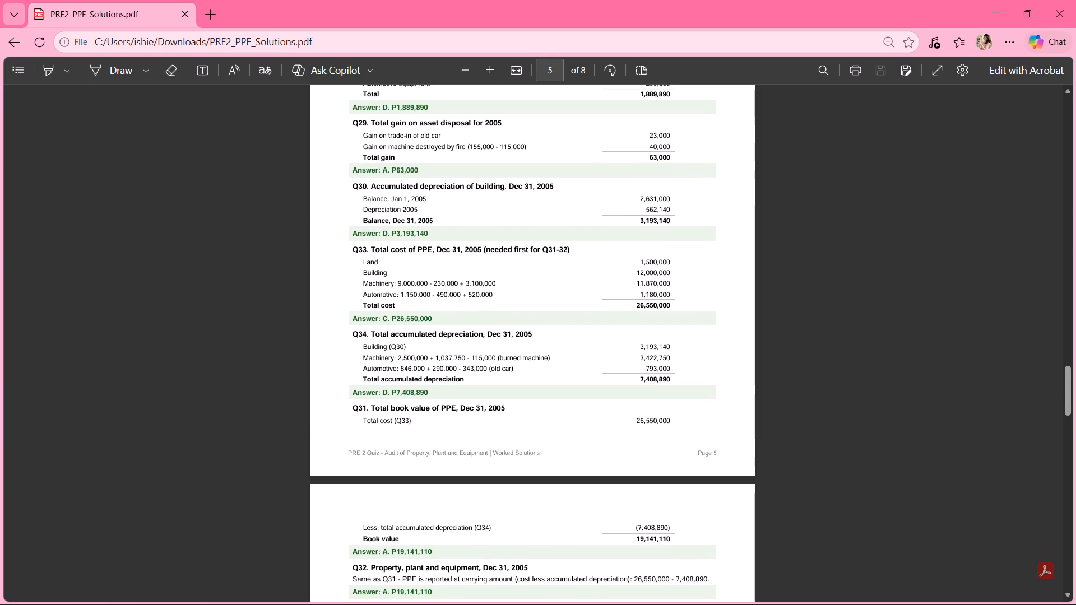
{"action": "left_click", "coordinate": [453, 71]}
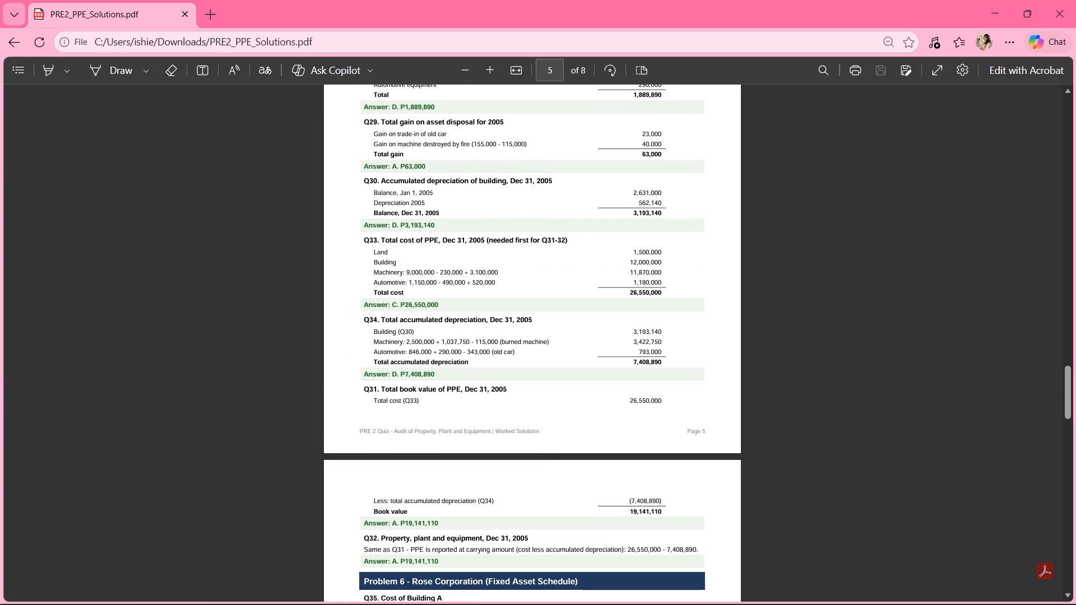
{"action": "key", "text": "Down"}
{"action": "key", "text": "Down"}
{"action": "left_click", "coordinate": [662, 229]}
{"action": "key", "text": "Down"}
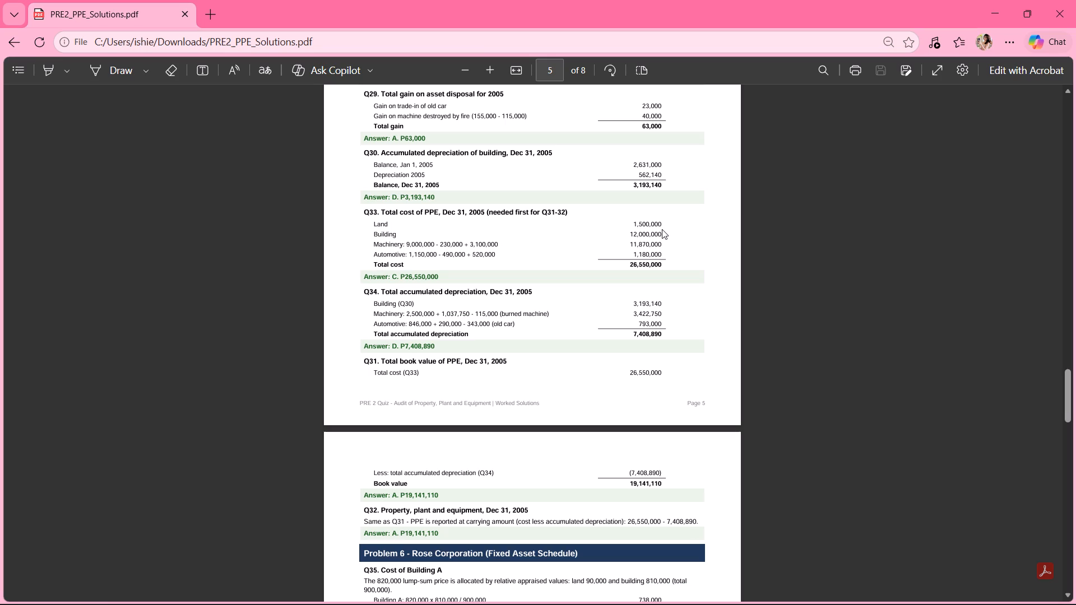
Read through the remaining solutions for Problem 6 (Rose Corporation) and Problem 7 (Investment Property), through Q40.
{"action": "scroll", "coordinate": [663, 231], "scroll_direction": "down", "scroll_amount": 6}
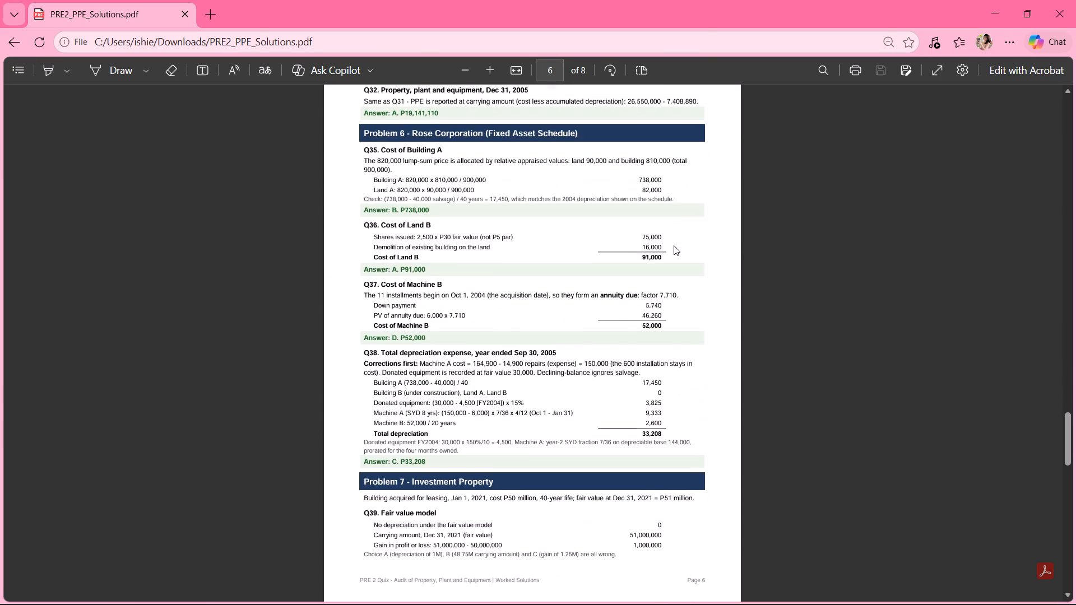
{"action": "scroll", "coordinate": [674, 245], "scroll_direction": "down", "scroll_amount": 1}
{"action": "scroll", "coordinate": [674, 245], "scroll_direction": "up", "scroll_amount": 1}
{"action": "key", "text": "Down"}
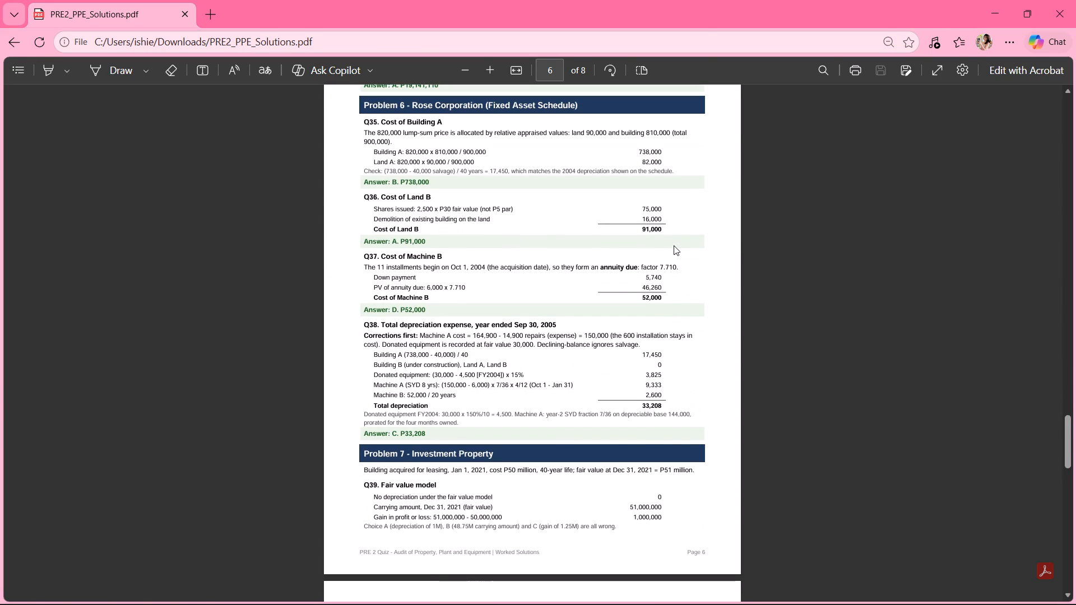
{"action": "key", "text": "Down"}
{"action": "key", "text": "Down"}
{"action": "key", "text": "Down"}
{"action": "key", "text": "Down"}
{"action": "key", "text": "Down"}
{"action": "key", "text": "Down"}
{"action": "key", "text": "Down"}
{"action": "key", "text": "Down"}
{"action": "key", "text": "Down"}
{"action": "key", "text": "Down"}
{"action": "key", "text": "Down"}
{"action": "key", "text": "Down"}
{"action": "key", "text": "Down"}
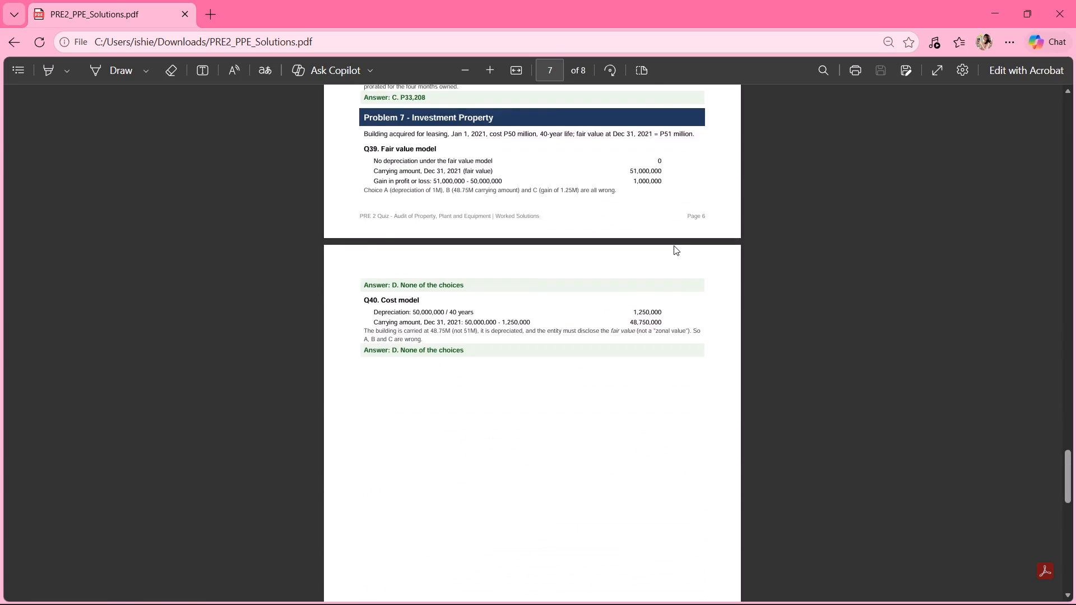
{"action": "key", "text": "Down"}
{"action": "key", "text": "Down"}
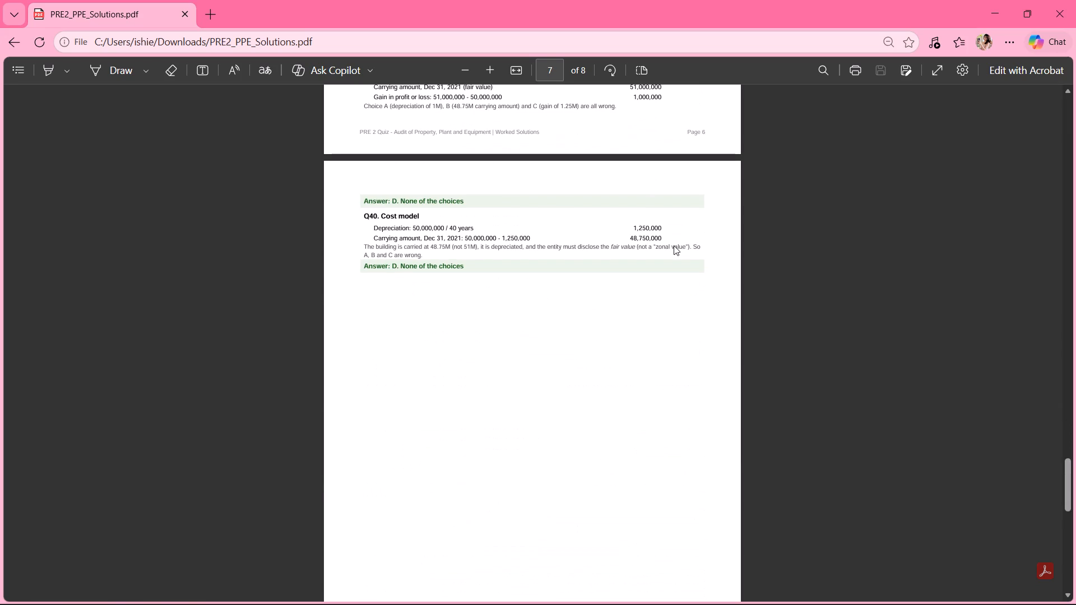
{"action": "key", "text": "Down"}
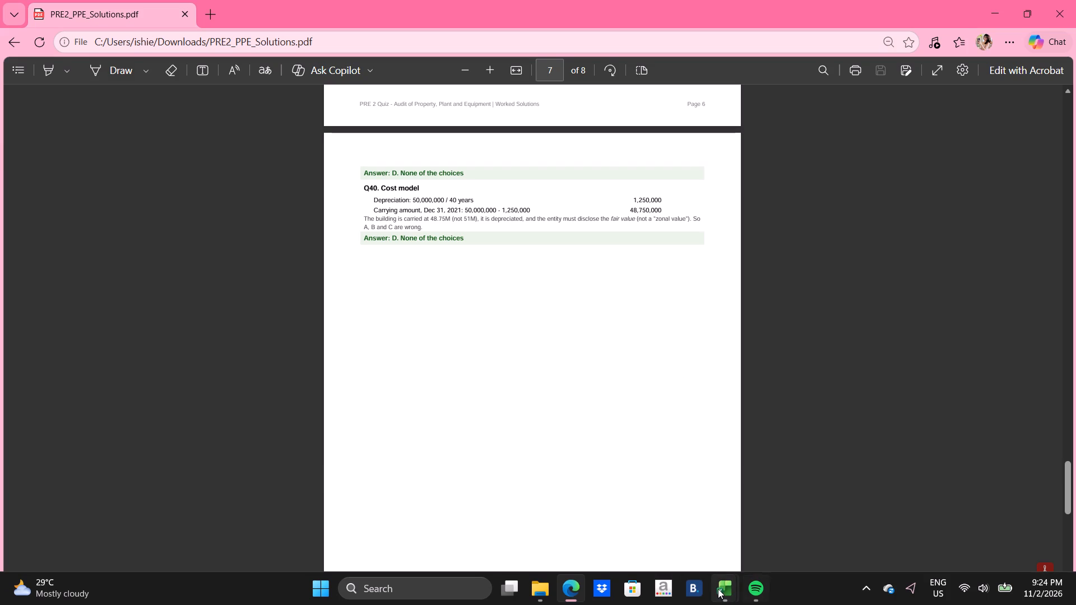
Return to the PPE workbook in Excel and select cell A156, below the total depreciation expense summary.
{"action": "left_click", "coordinate": [718, 589]}
{"action": "left_click", "coordinate": [690, 506]}
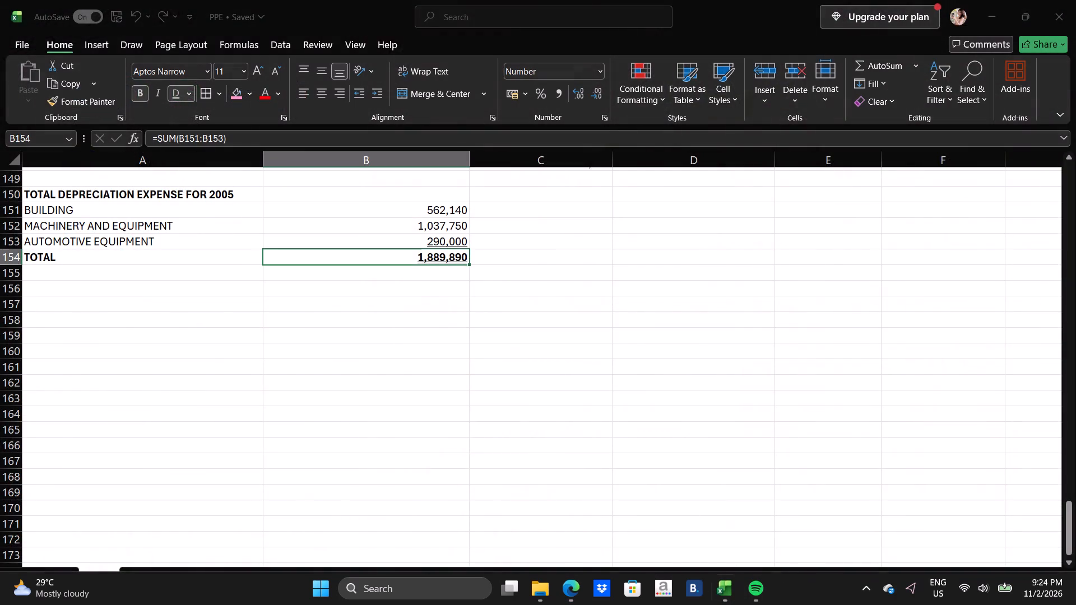
{"action": "left_click", "coordinate": [111, 284]}
{"action": "left_click", "coordinate": [110, 287]}
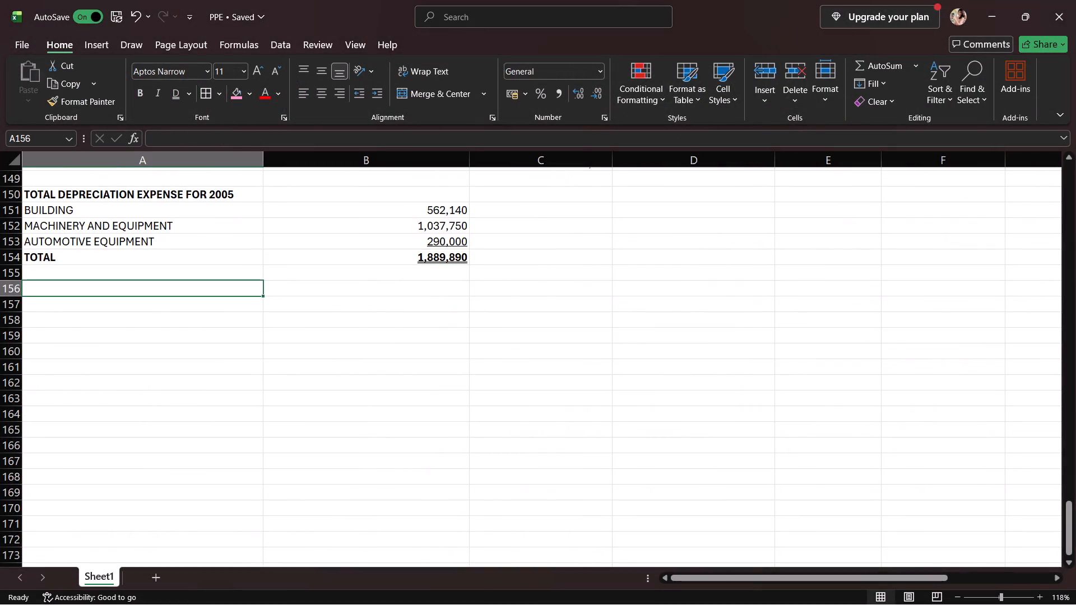
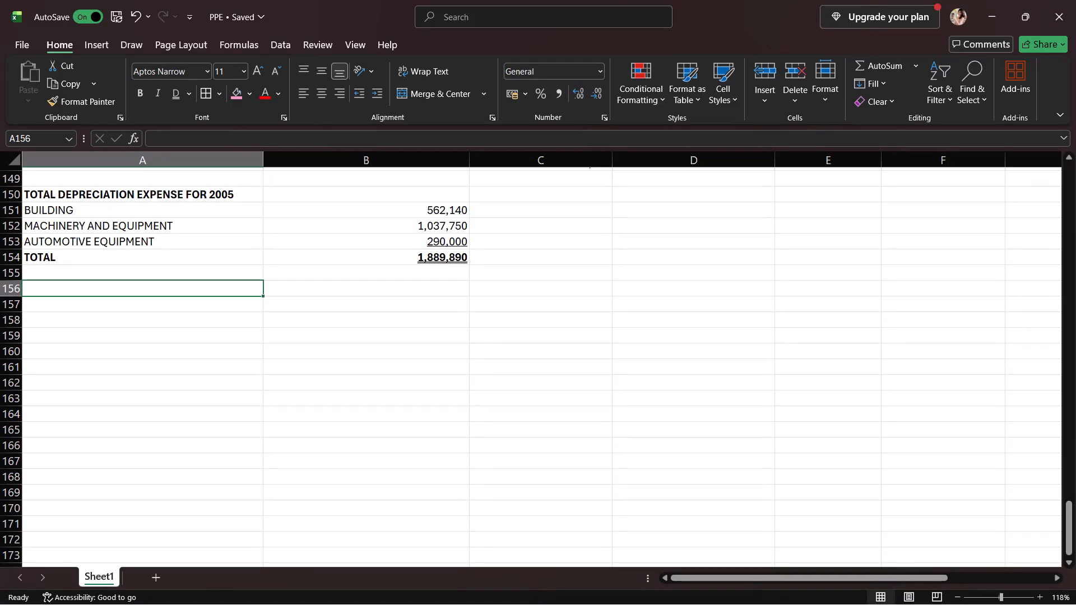
Enter the heading TOTAL GAIN ON ASSET DISPOSAL in A156 and make it bold.
{"action": "left_click", "coordinate": [77, 296]}
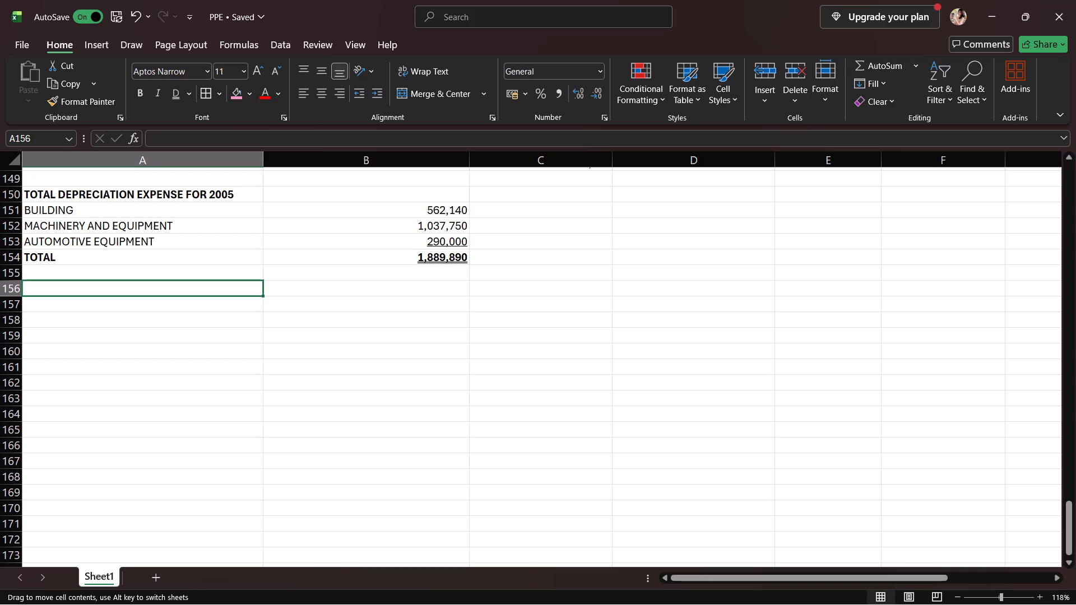
{"action": "type", "text": "TOT"}
{"action": "type", "text": "AL GAIN ON ASSET DISPOSAL"}
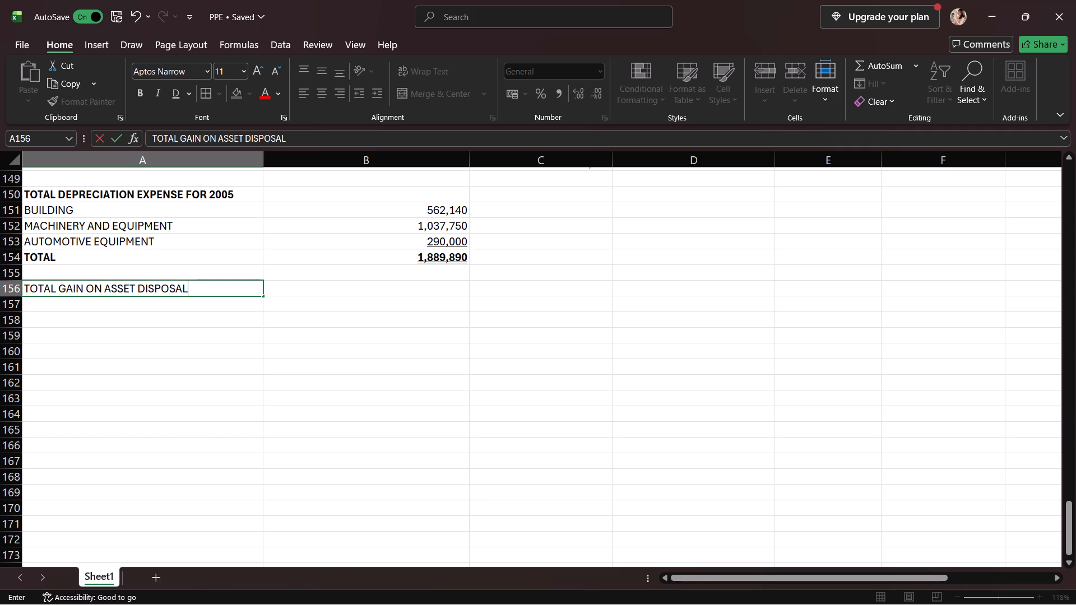
{"action": "left_click", "coordinate": [235, 313]}
{"action": "left_click", "coordinate": [234, 295]}
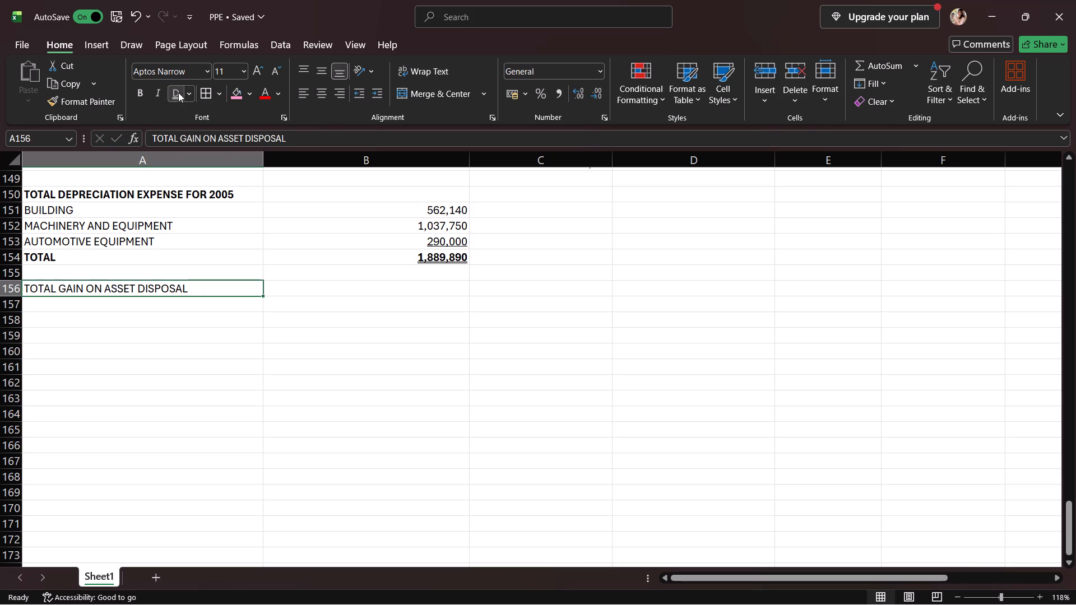
{"action": "left_click", "coordinate": [141, 94]}
{"action": "left_click", "coordinate": [147, 302]}
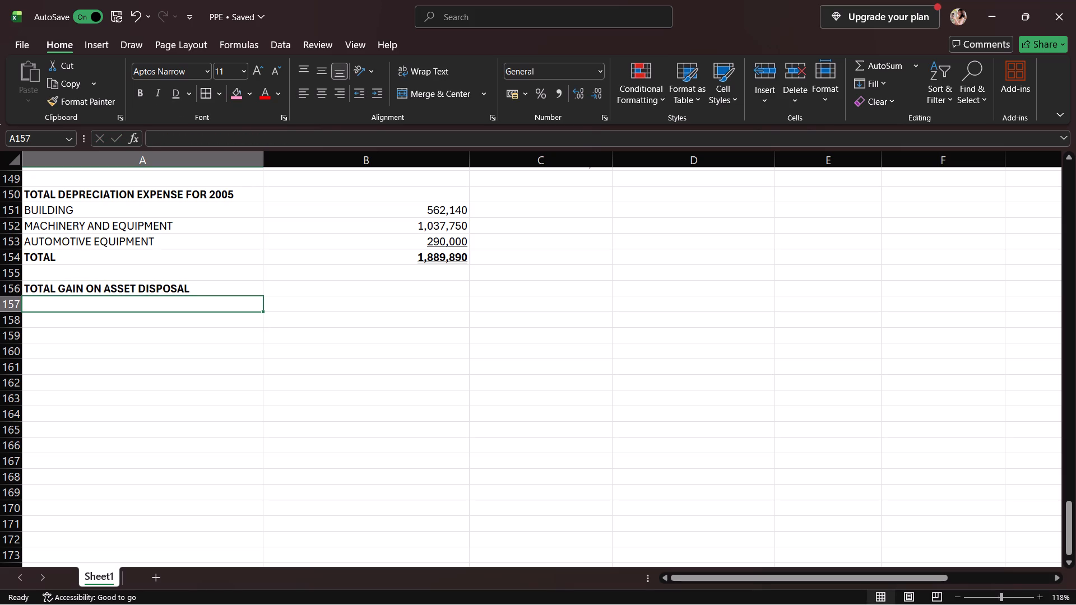
Append the year 2025 to the asset disposal gain heading in A156.
{"action": "left_click", "coordinate": [234, 288]}
{"action": "left_click", "coordinate": [234, 288]}
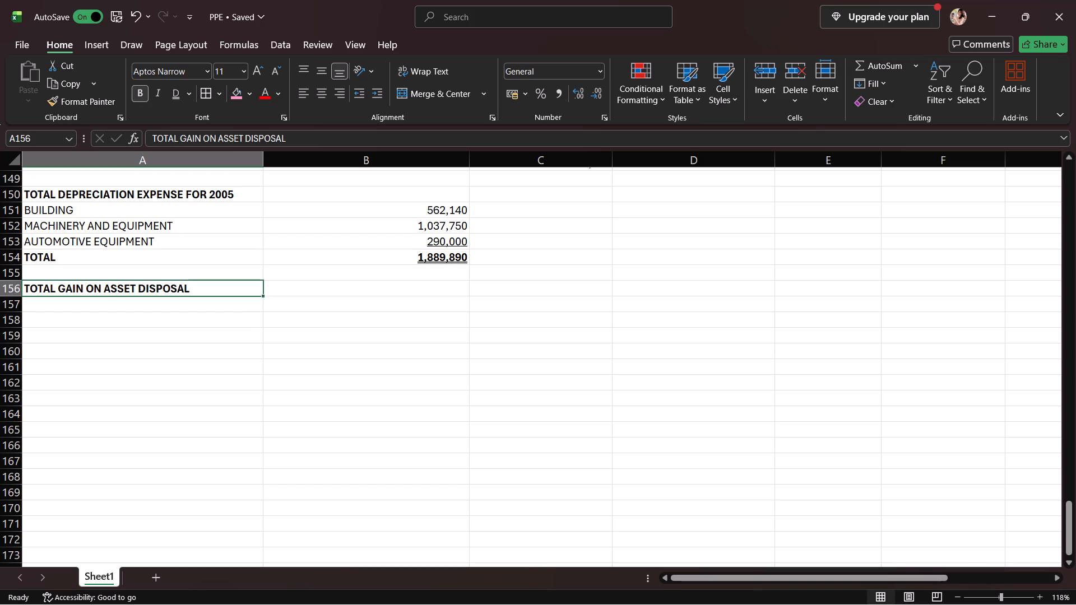
{"action": "left_click", "coordinate": [298, 138]}
{"action": "key", "text": "space"}
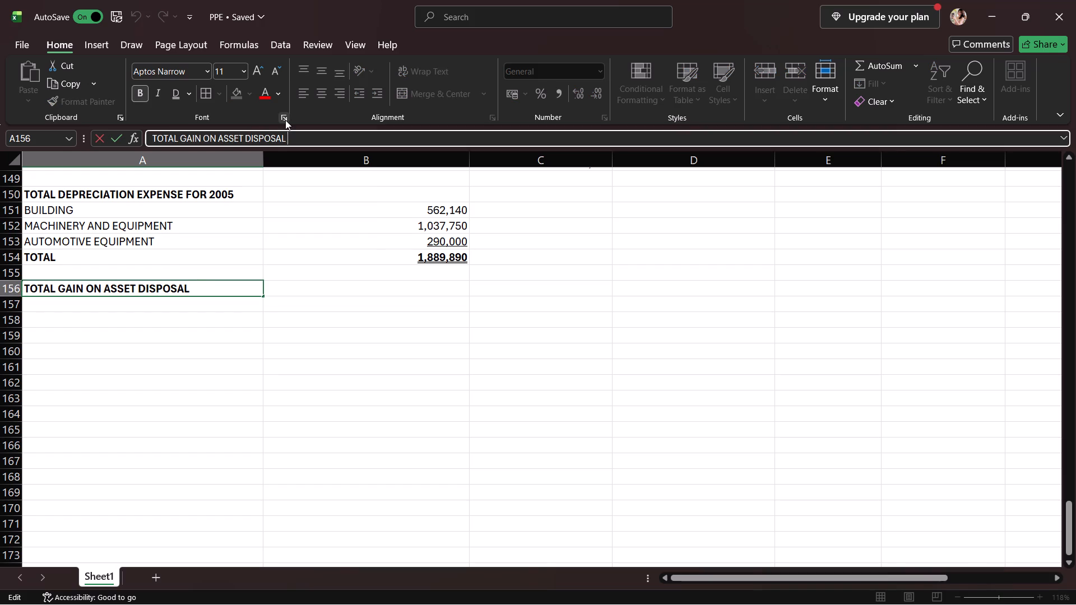
{"action": "type", "text": "202"}
{"action": "key", "text": "5"}
Enter the row label GAIN IN TRADE IN OF OLD CAR in A157, beneath the asset disposal heading.
{"action": "left_click", "coordinate": [188, 306]}
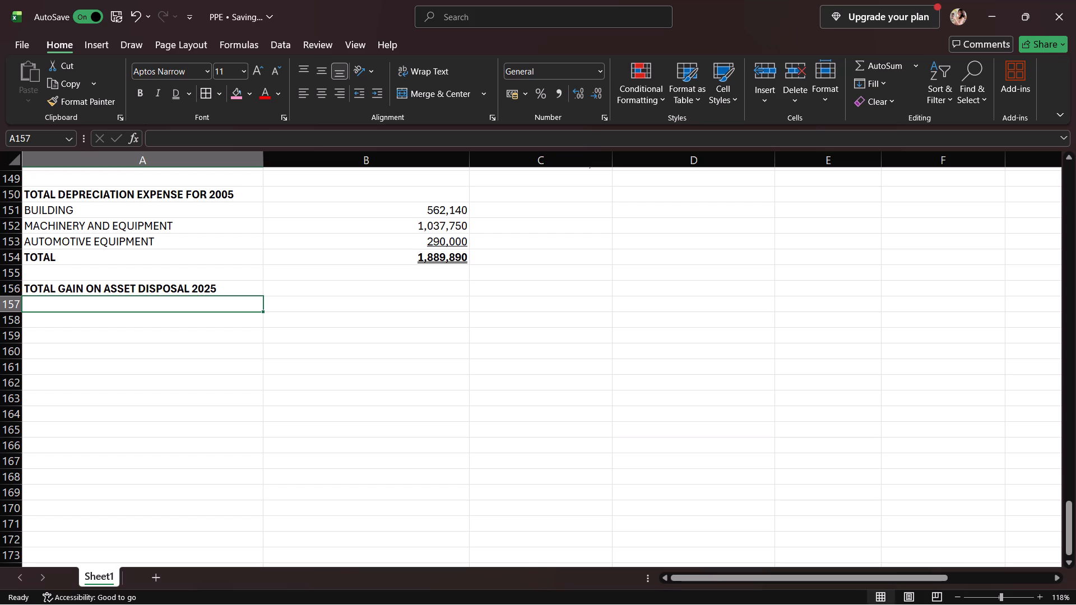
{"action": "type", "text": "GAIN IN"}
{"action": "key", "text": "space"}
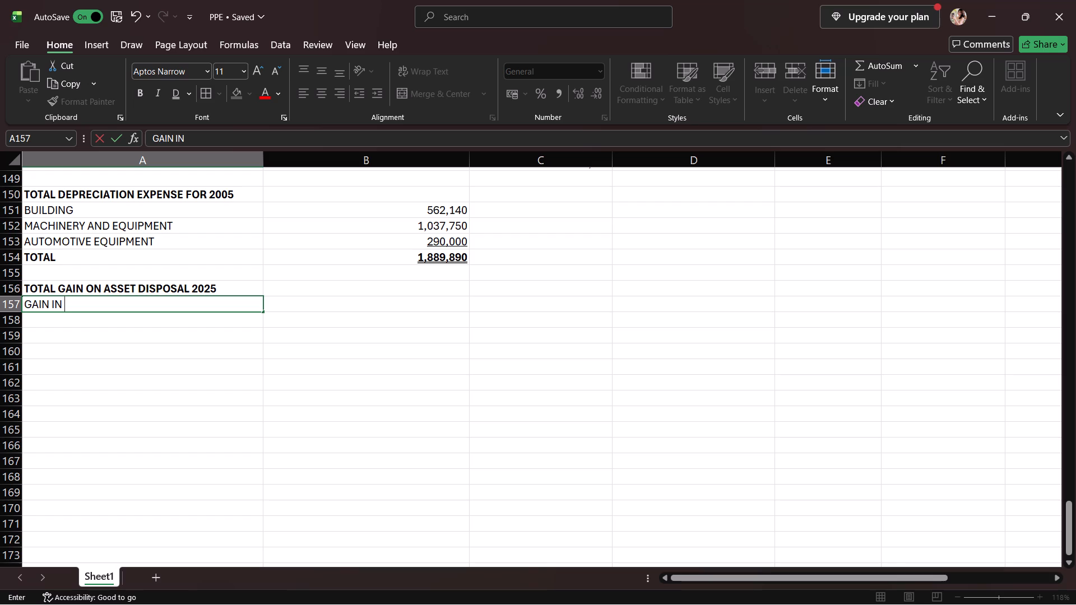
{"action": "type", "text": "TRADE IN"}
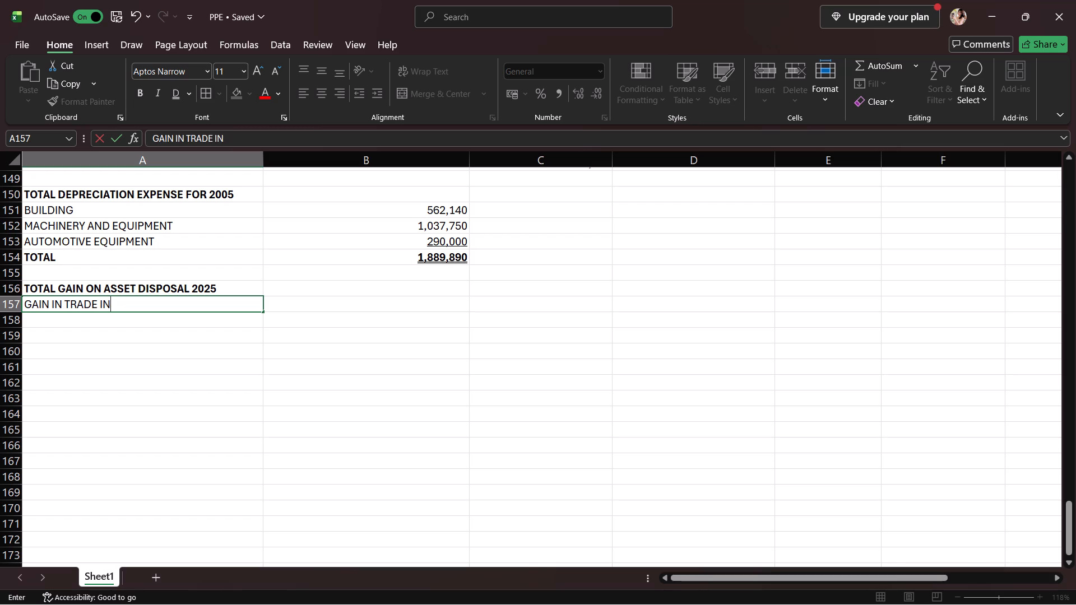
{"action": "key", "text": "space"}
{"action": "type", "text": "OD"}
{"action": "key", "text": "BackSpace"}
{"action": "type", "text": "F OF"}
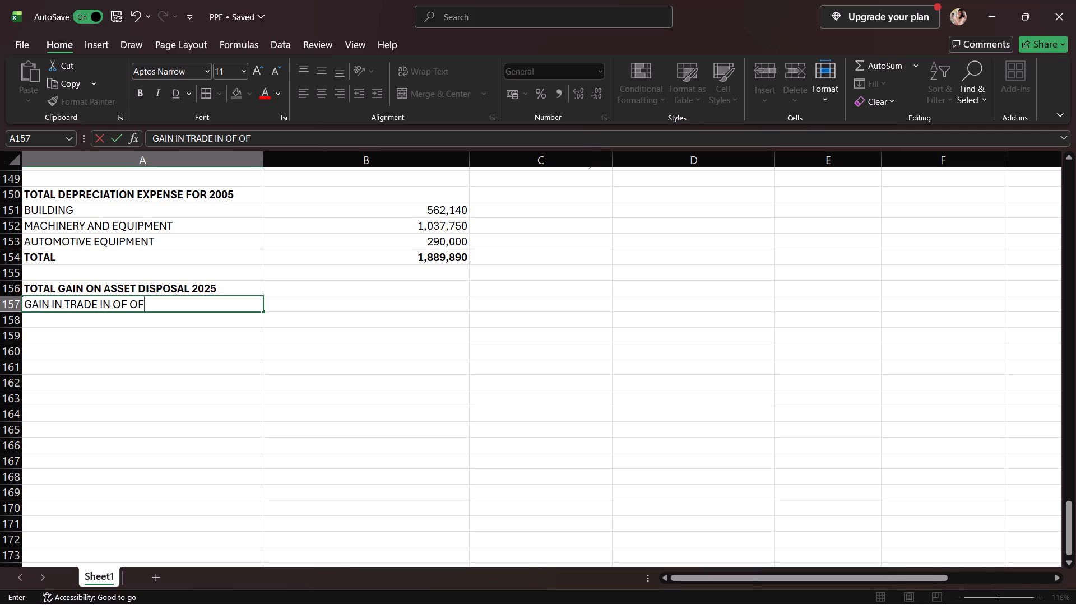
{"action": "key", "text": "BackSpace"}
{"action": "type", "text": "LF"}
{"action": "key", "text": "BackSpace"}
{"action": "type", "text": "D A"}
{"action": "key", "text": "BackSpace"}
{"action": "type", "text": "CAR"}
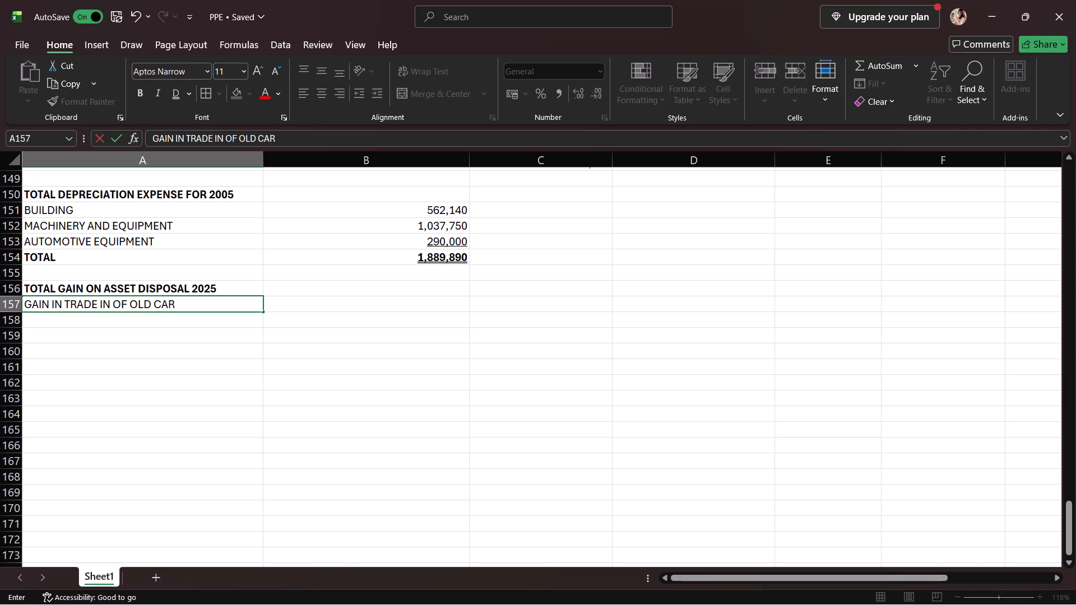
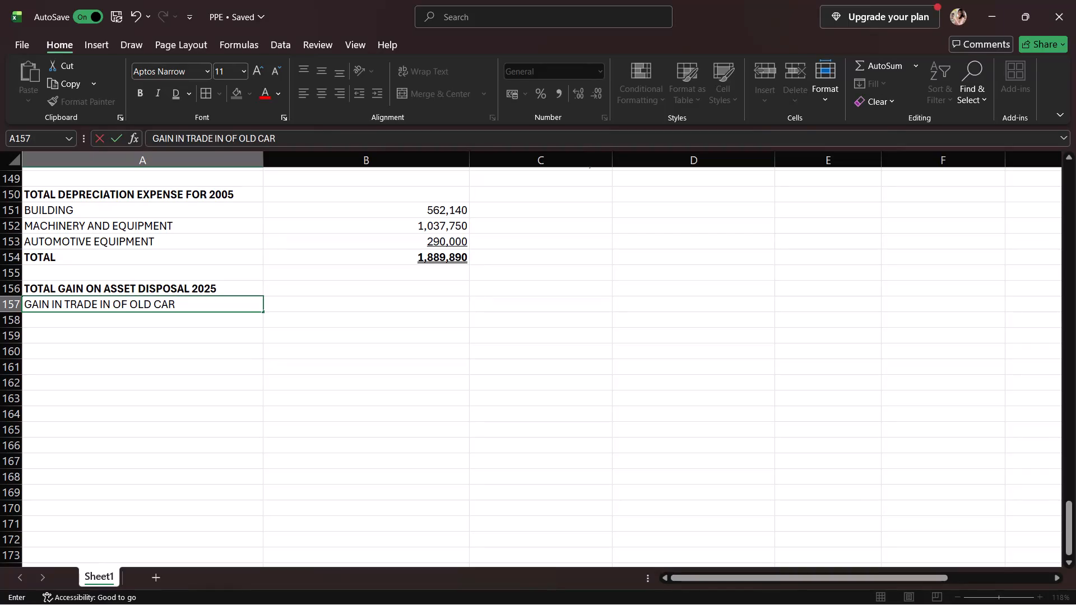
Enter 23,000 in B157 as the gain on the trade-in of the old car.
{"action": "left_click", "coordinate": [159, 336]}
{"action": "left_click", "coordinate": [231, 313]}
{"action": "left_click", "coordinate": [298, 309]}
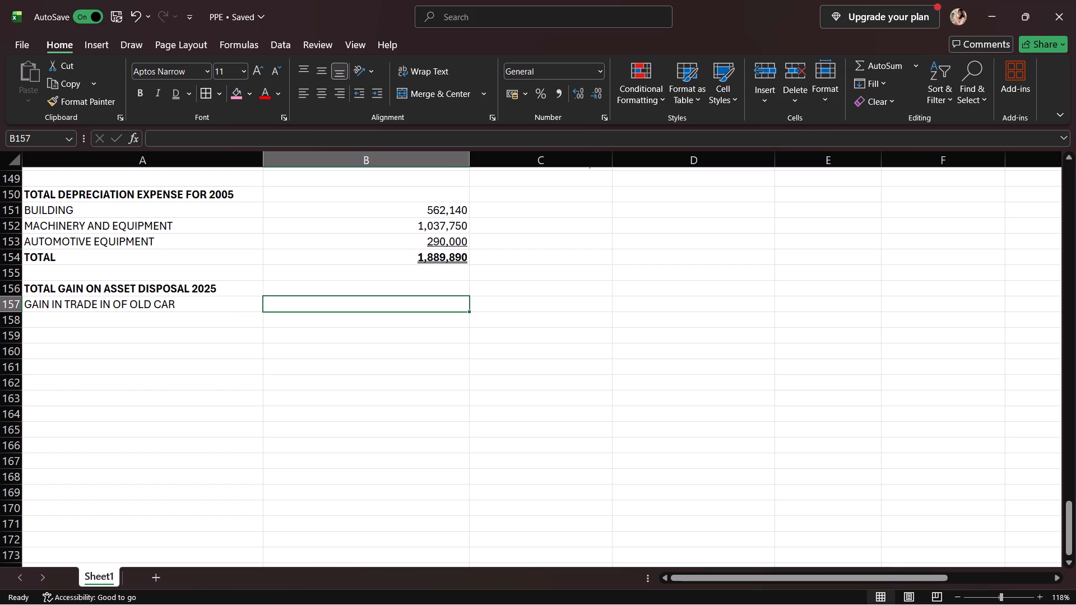
{"action": "type", "text": "23"}
{"action": "type", "text": ",000"}
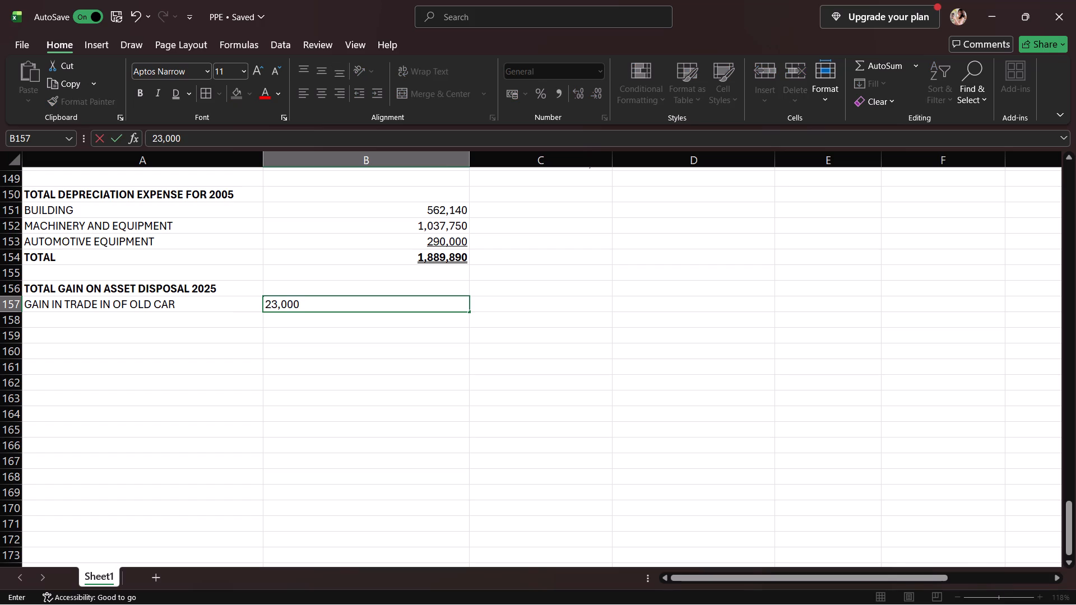
Enter the row label GAIN ON MACHINE DESTROYED BY FIRE in A158, beneath the trade-in row.
{"action": "left_click", "coordinate": [194, 324]}
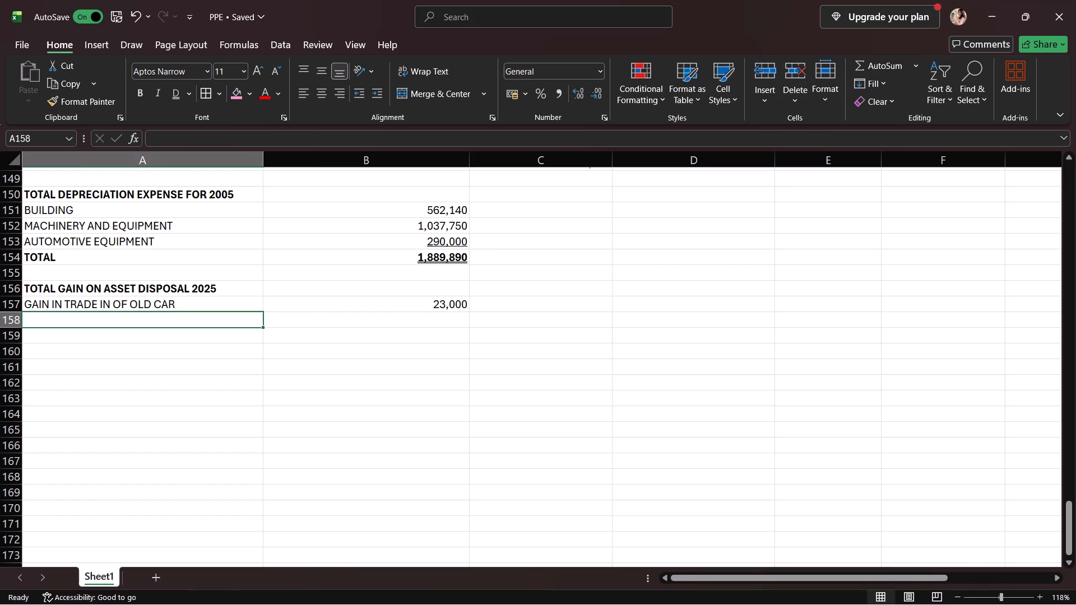
{"action": "type", "text": "GAIN"}
{"action": "key", "text": "space"}
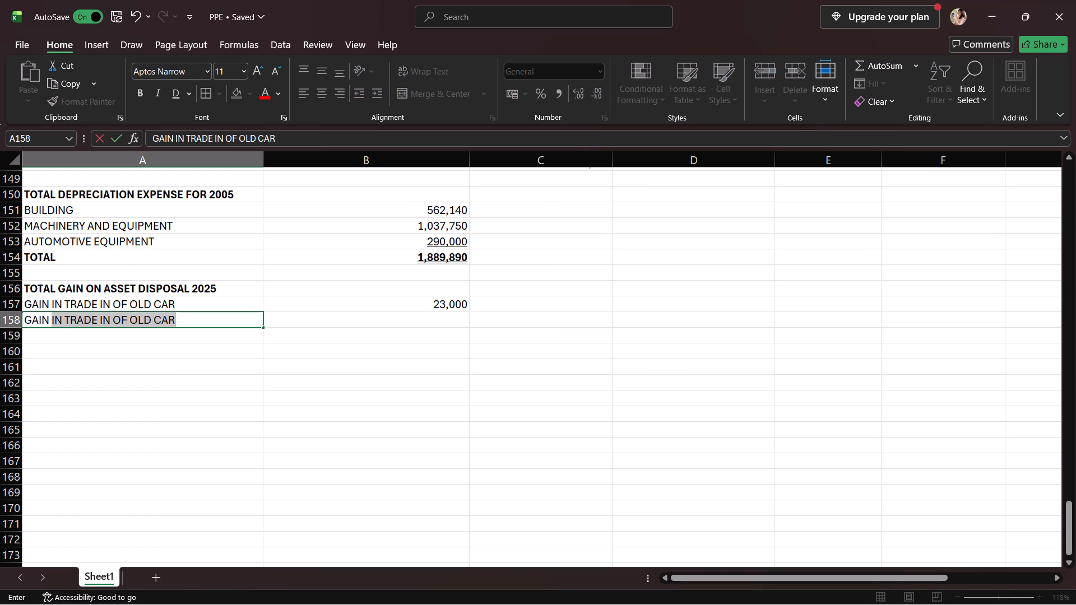
{"action": "type", "text": "ON MACHINE DEST"}
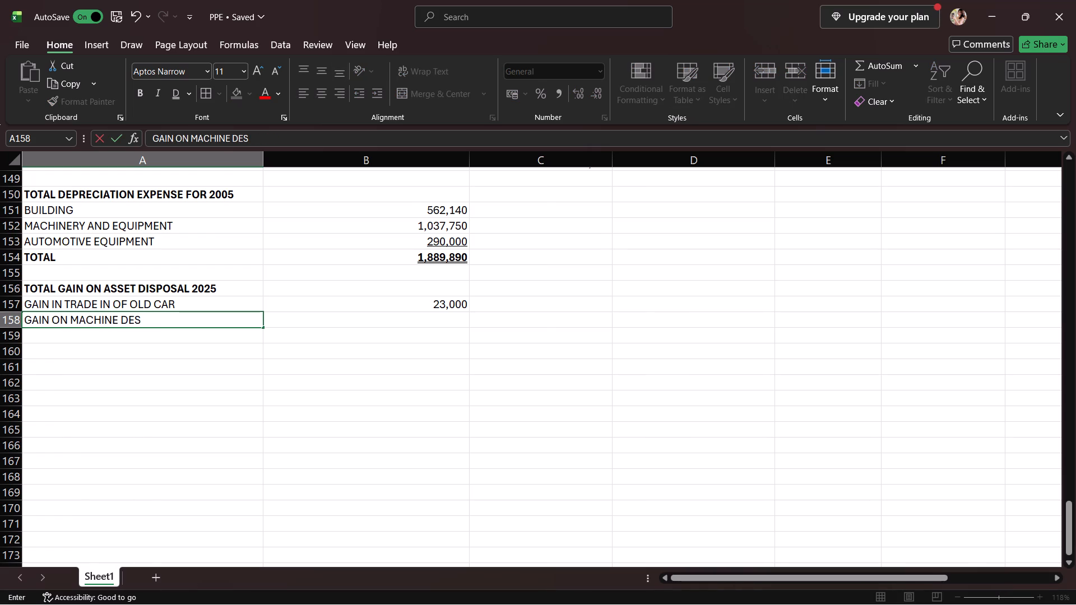
{"action": "key", "text": "r"}
{"action": "type", "text": "OYED BY FIRE"}
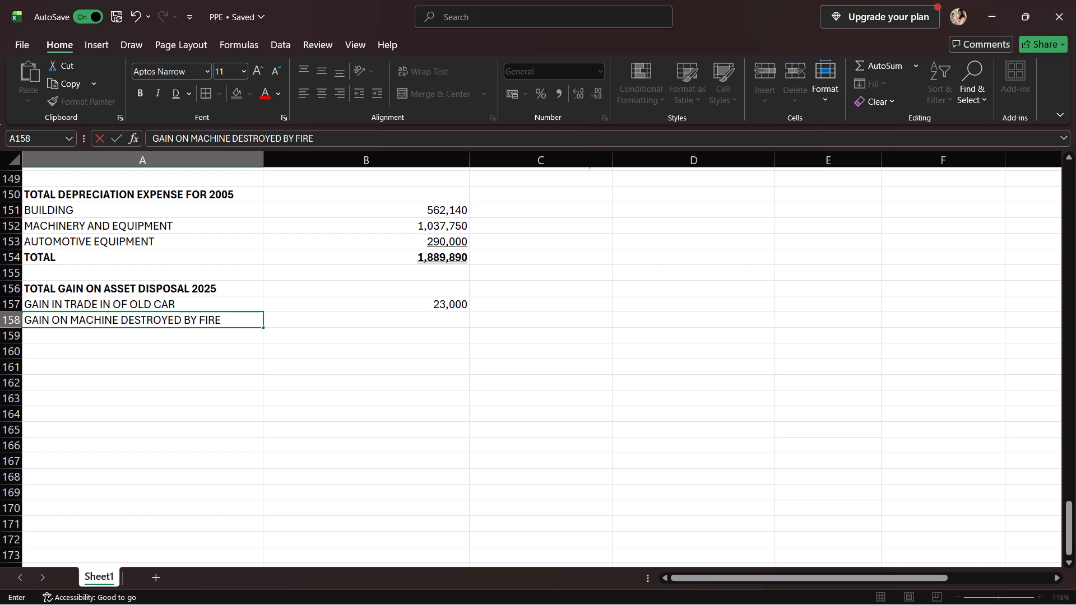
Enter the working figures 155,000 in C158 and 115,000 in D158 for the machine destroyed by fire.
{"action": "left_click", "coordinate": [505, 324]}
{"action": "type", "text": "155"}
{"action": "type", "text": ",000"}
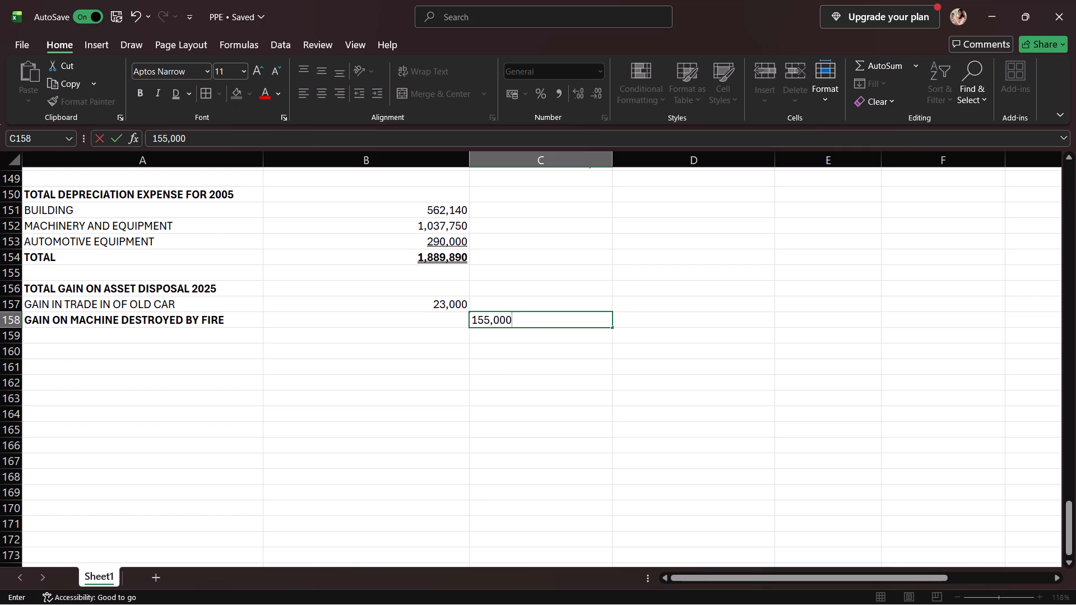
{"action": "left_click", "coordinate": [646, 318]}
{"action": "type", "text": "115,000"}
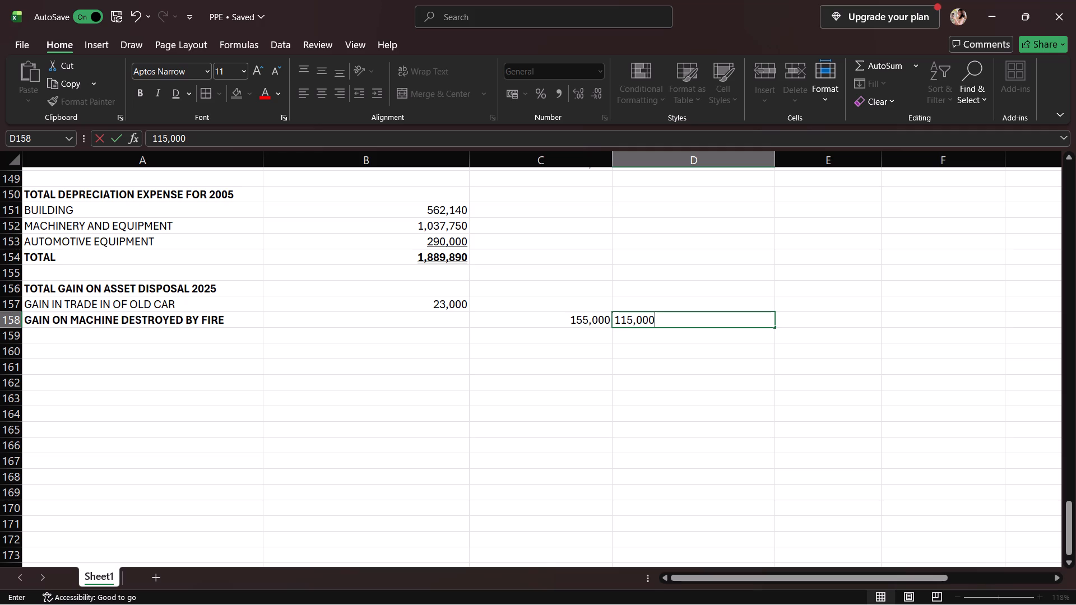
Begin a formula in B158 for the gain on the machine destroyed by fire.
{"action": "left_click", "coordinate": [461, 318]}
{"action": "key", "text": "equal"}
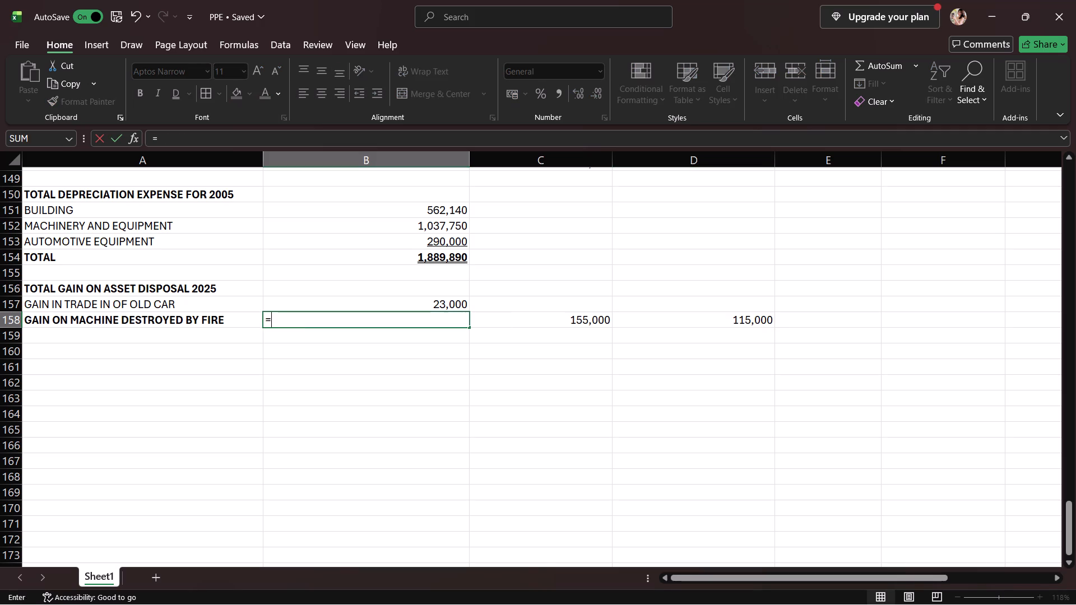
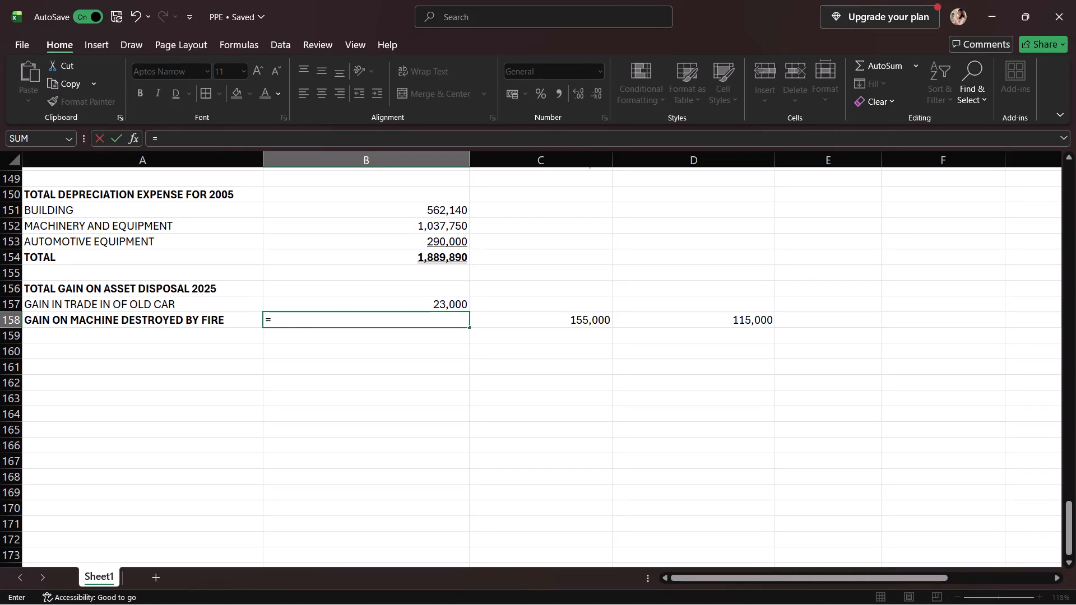
Continue the B158 formula with C158 as the amount to subtract from, followed by the minus operator.
{"action": "left_click", "coordinate": [554, 325]}
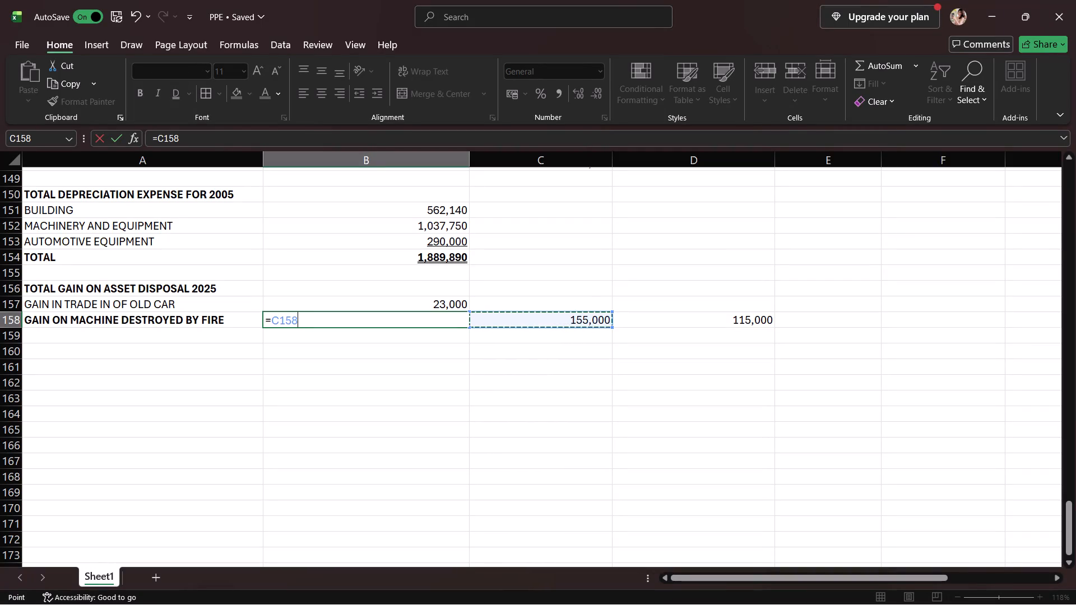
{"action": "key", "text": "minus"}
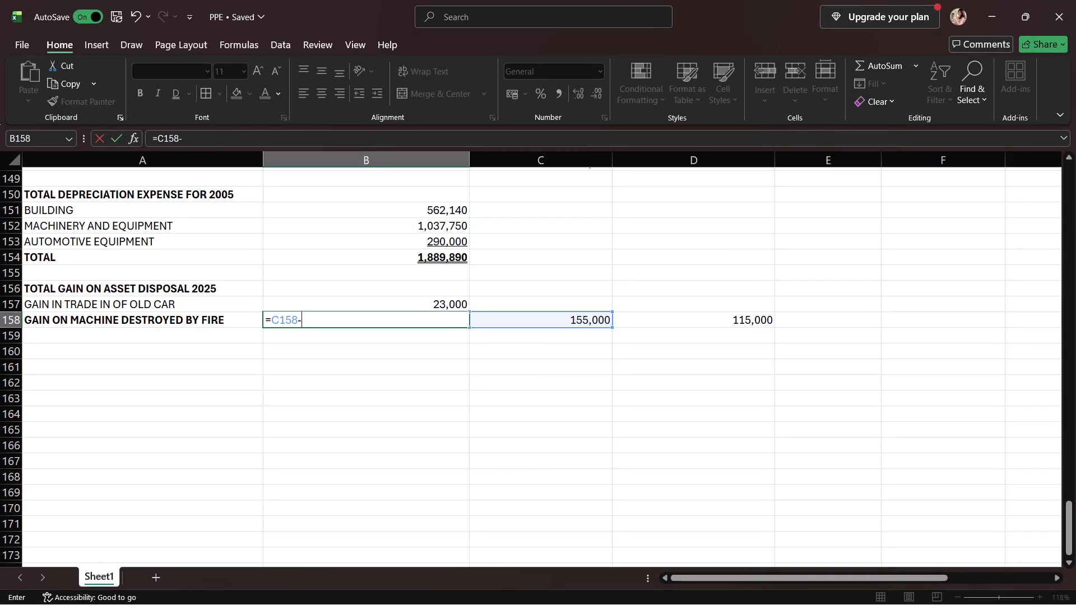
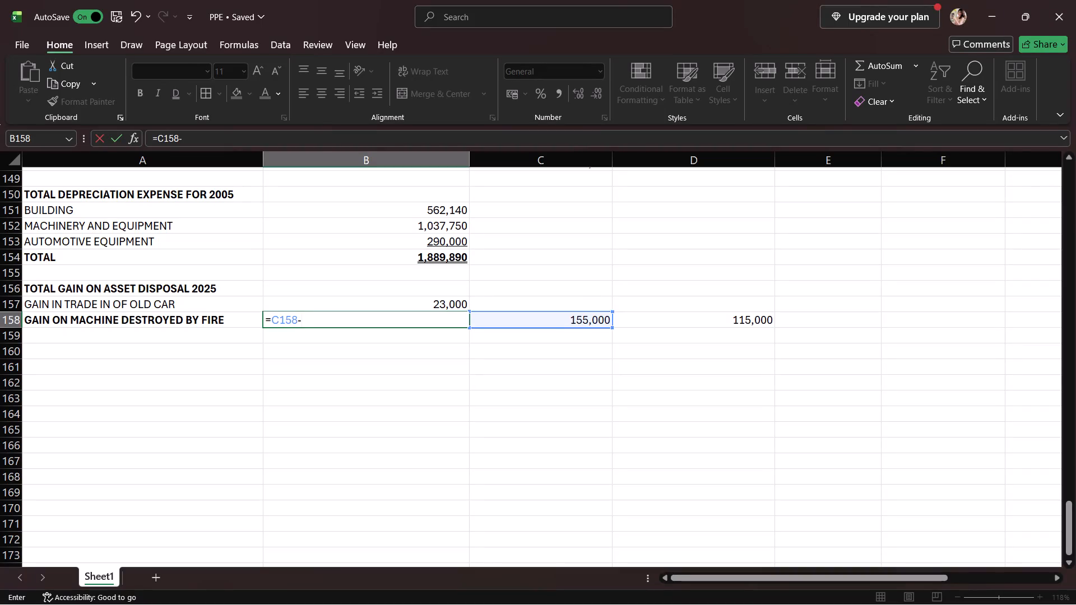
Complete the B158 gain on machine destroyed by fire formula by subtracting D158, giving =C158-D158.
{"action": "left_click", "coordinate": [666, 316]}
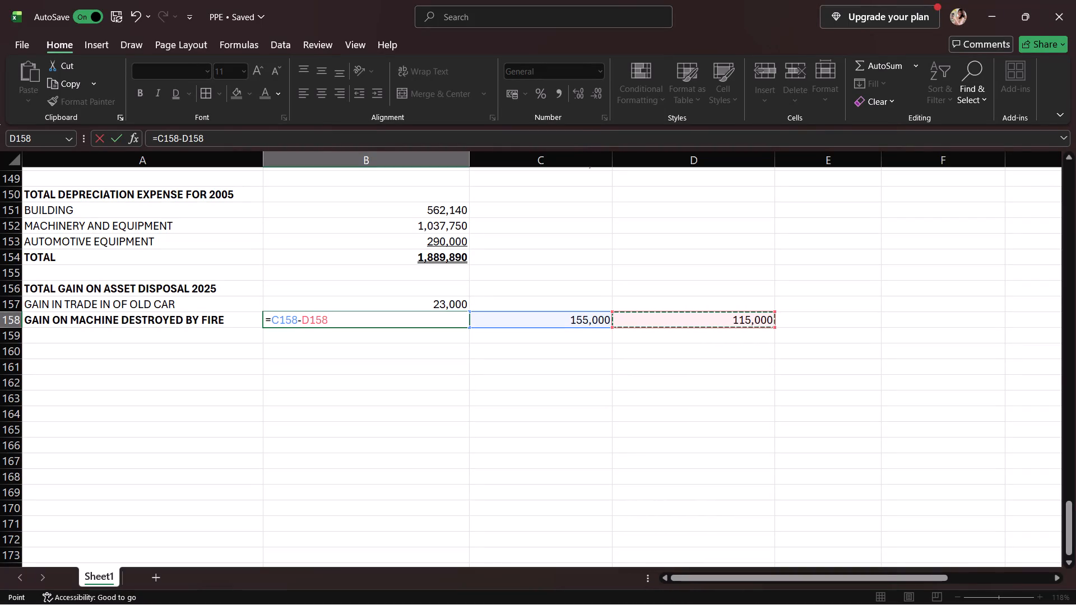
{"action": "key", "text": "Return"}
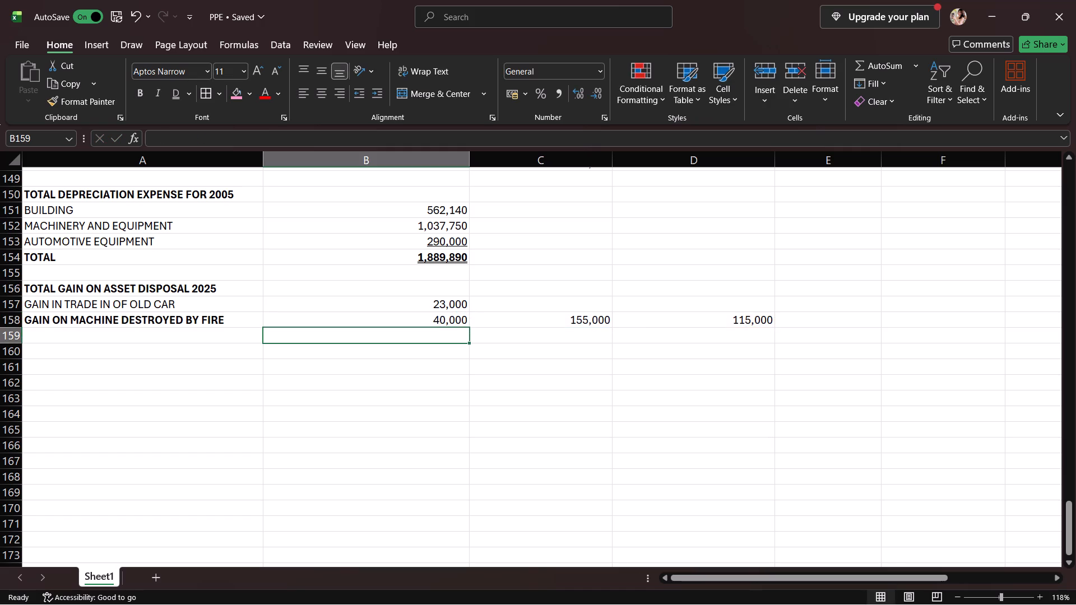
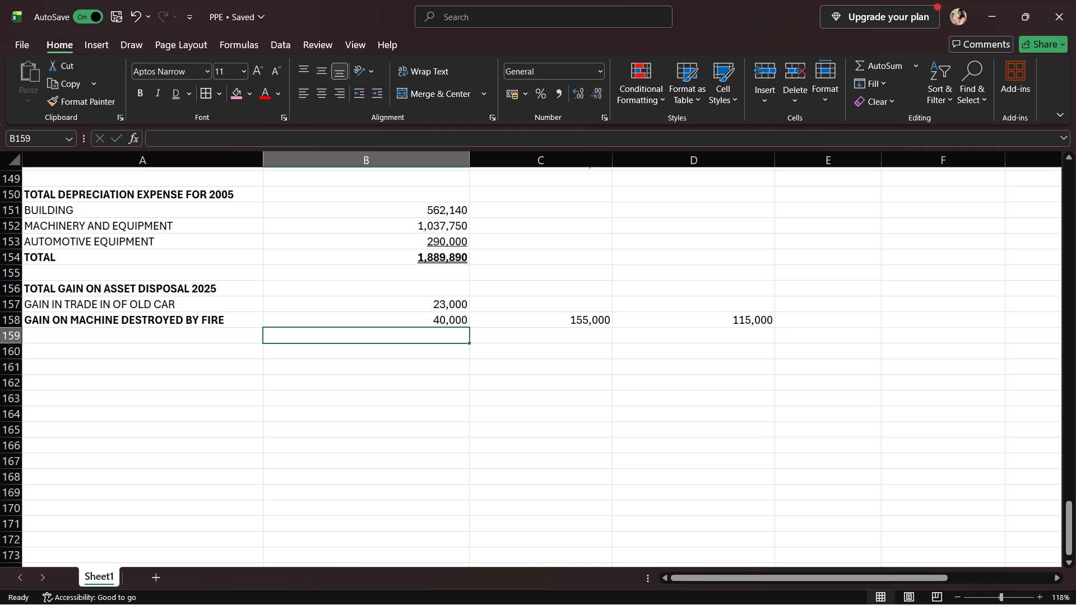
Enter the label TOTAL GAIN in A159, below the gain on machine destroyed by fire row.
{"action": "left_click", "coordinate": [430, 338]}
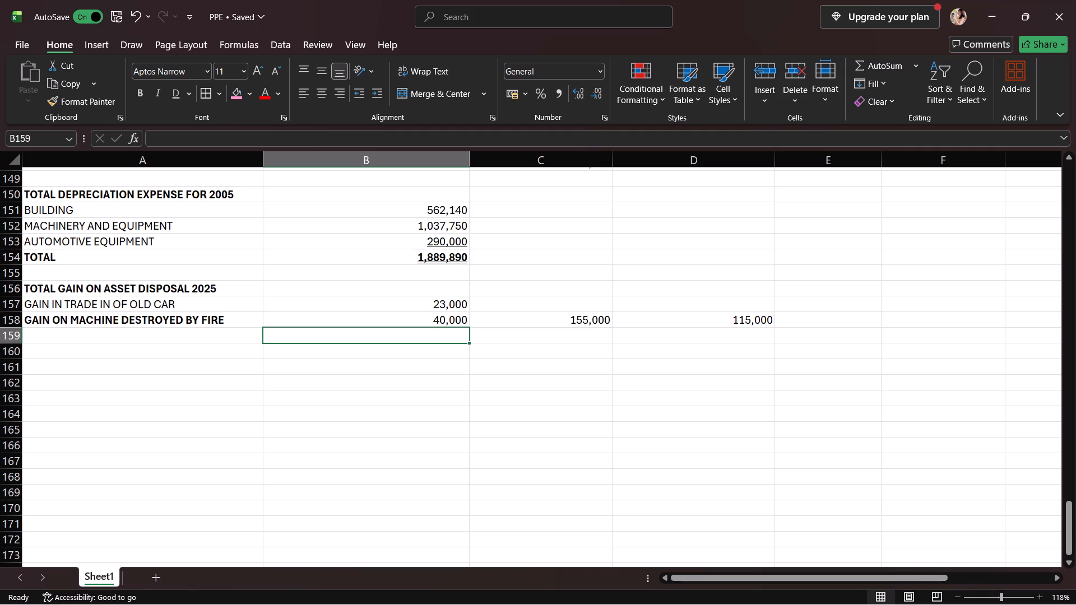
{"action": "left_click", "coordinate": [265, 328]}
{"action": "left_click", "coordinate": [254, 334]}
{"action": "left_click", "coordinate": [290, 337]}
{"action": "left_click", "coordinate": [253, 337]}
{"action": "type", "text": "TOT"}
{"action": "key", "text": "s"}
{"action": "key", "text": "BackSpace"}
{"action": "type", "text": "AL GAIN"}
{"action": "key", "text": "BackSpace"}
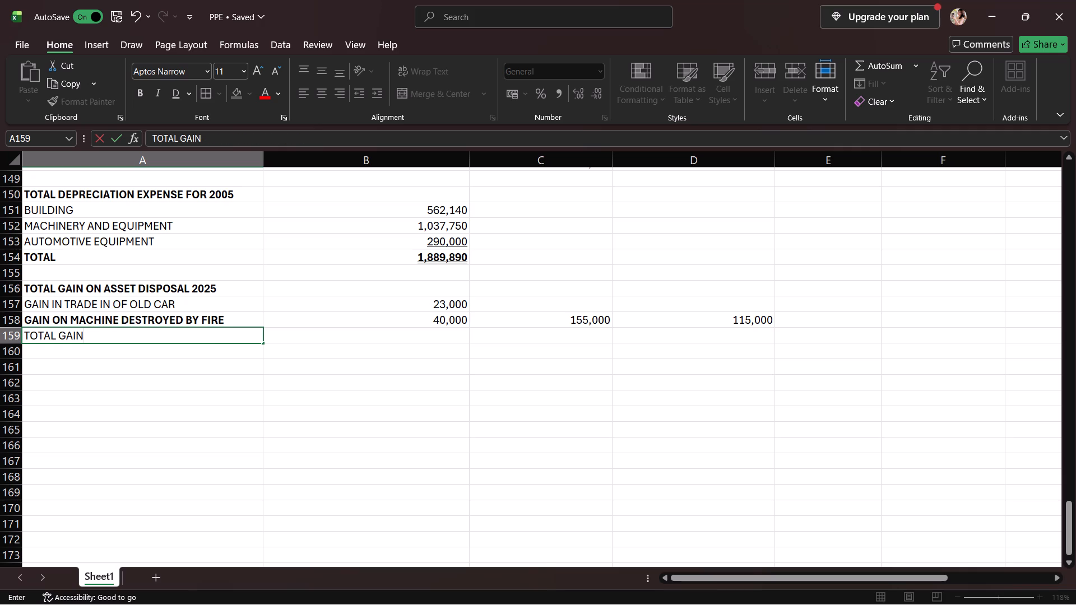
Remove the bold formatting from the GAIN ON MACHINE DESTROYED BY FIRE label in A158.
{"action": "left_click", "coordinate": [221, 321]}
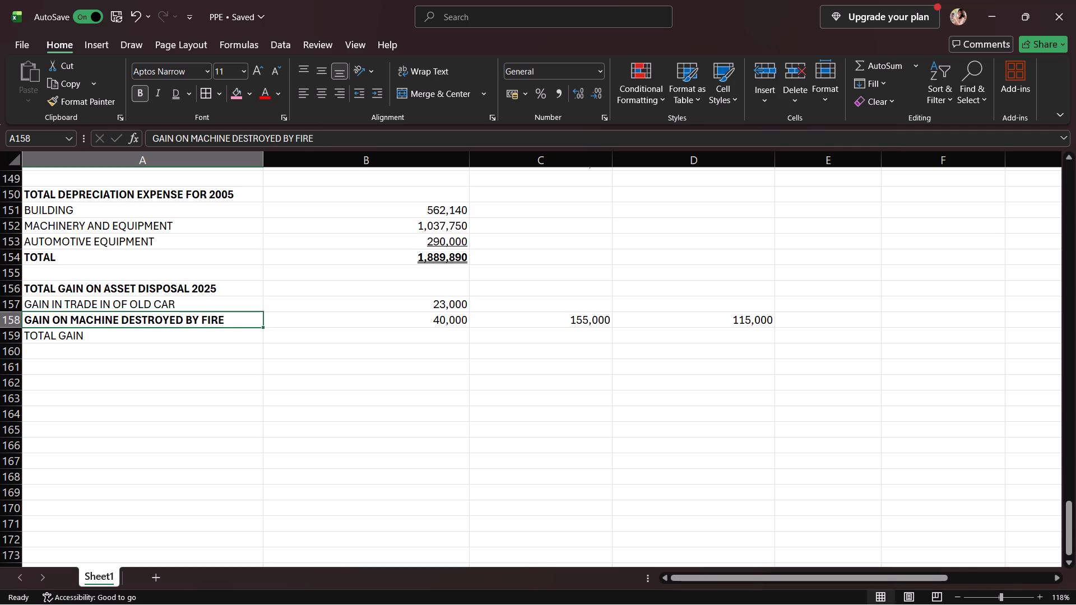
{"action": "left_click", "coordinate": [146, 91]}
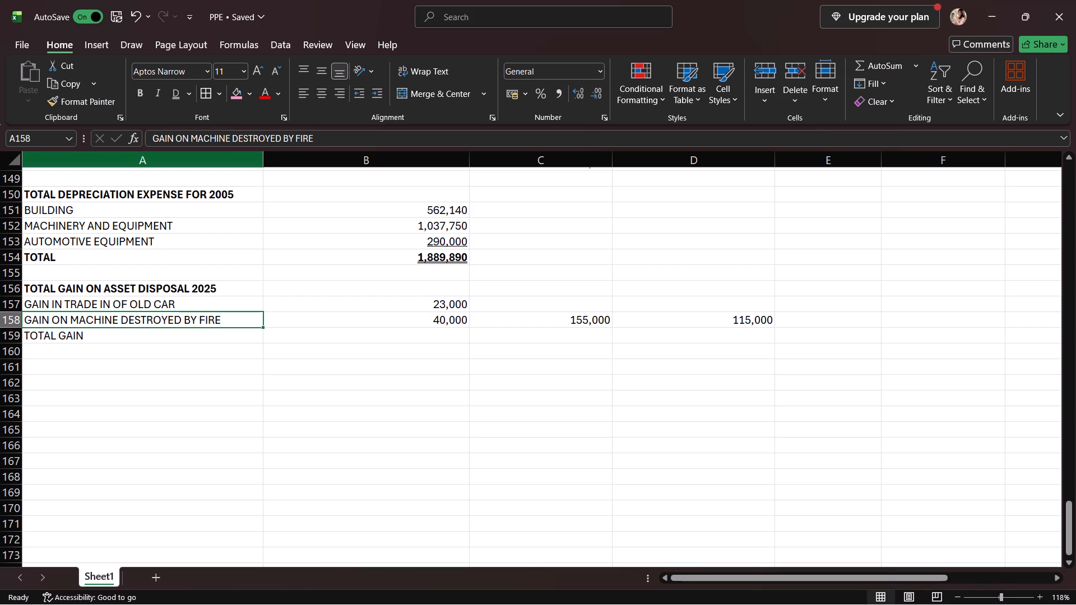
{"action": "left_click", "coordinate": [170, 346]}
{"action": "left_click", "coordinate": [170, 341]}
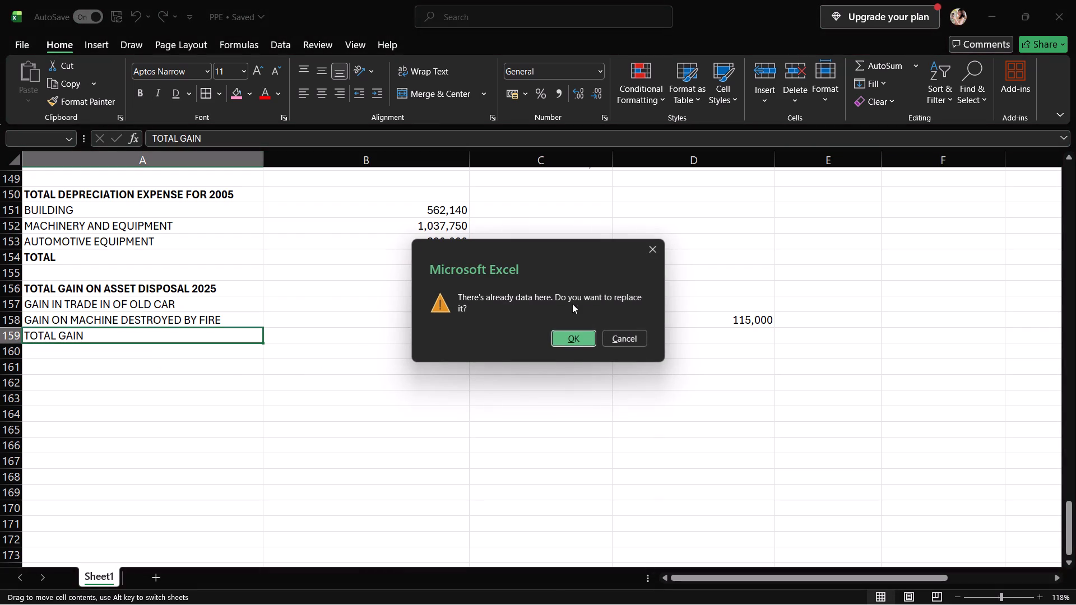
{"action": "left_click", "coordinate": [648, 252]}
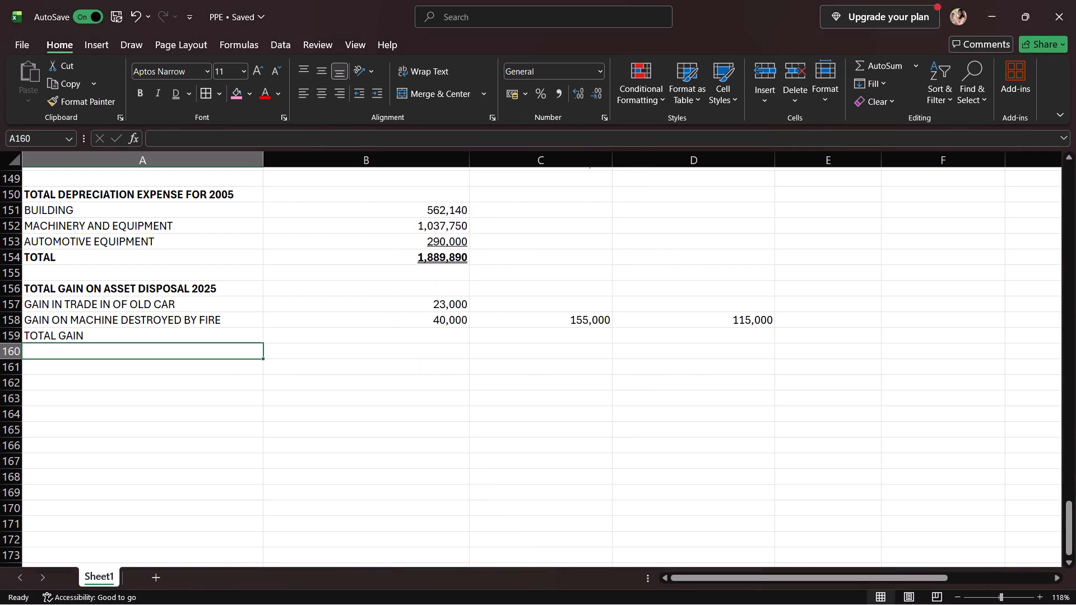
Make the TOTAL GAIN label in A159 bold.
{"action": "left_click", "coordinate": [428, 339]}
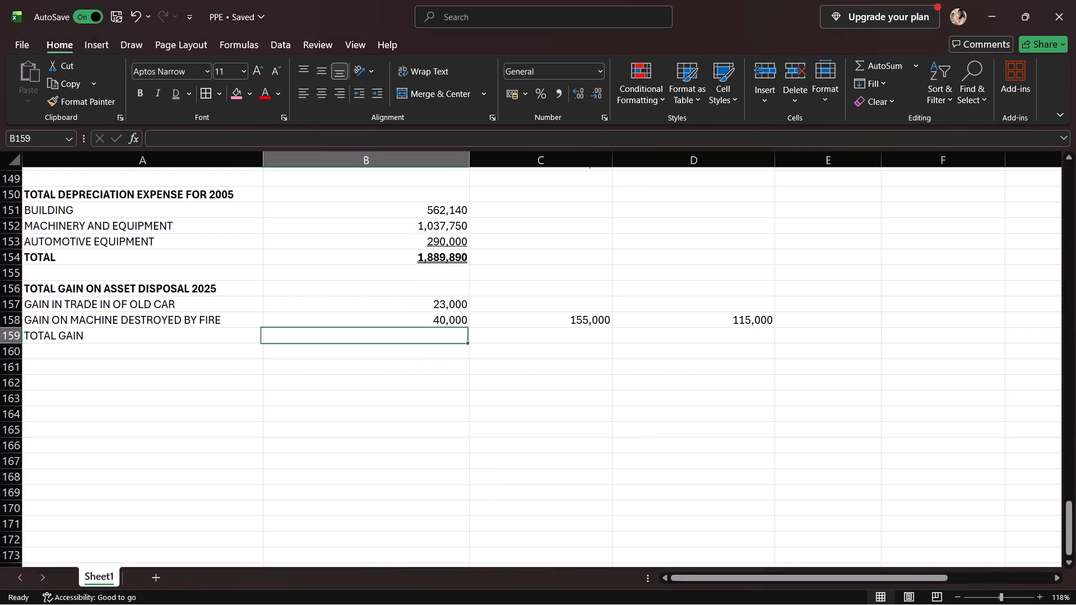
{"action": "left_click", "coordinate": [204, 343]}
{"action": "left_click", "coordinate": [204, 334]}
{"action": "left_click", "coordinate": [139, 94]}
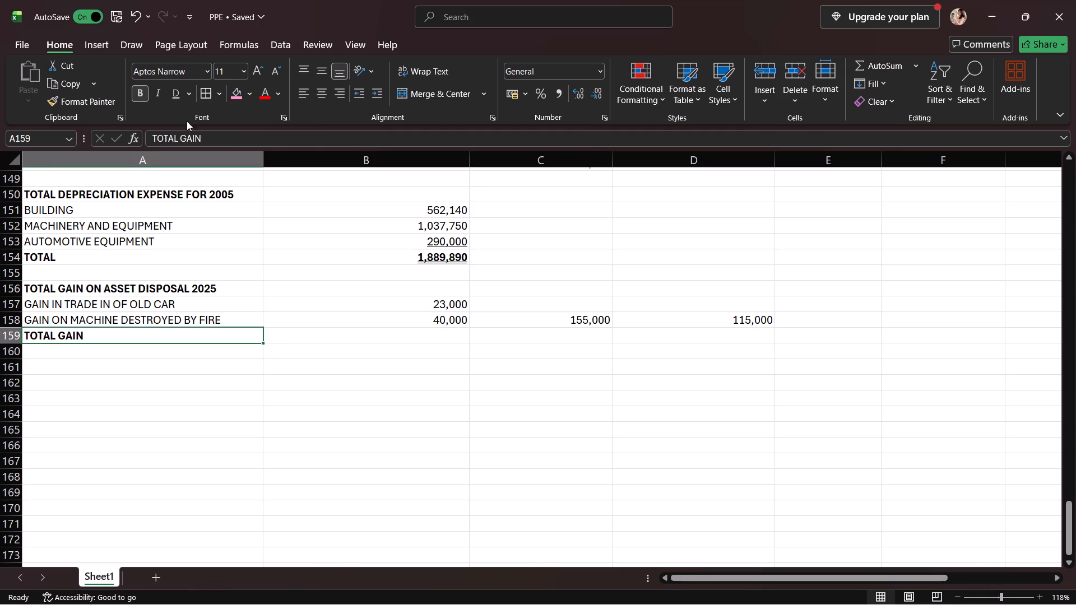
Start a formula in B159 for the total gain.
{"action": "left_click", "coordinate": [415, 335]}
{"action": "key", "text": "equal"}
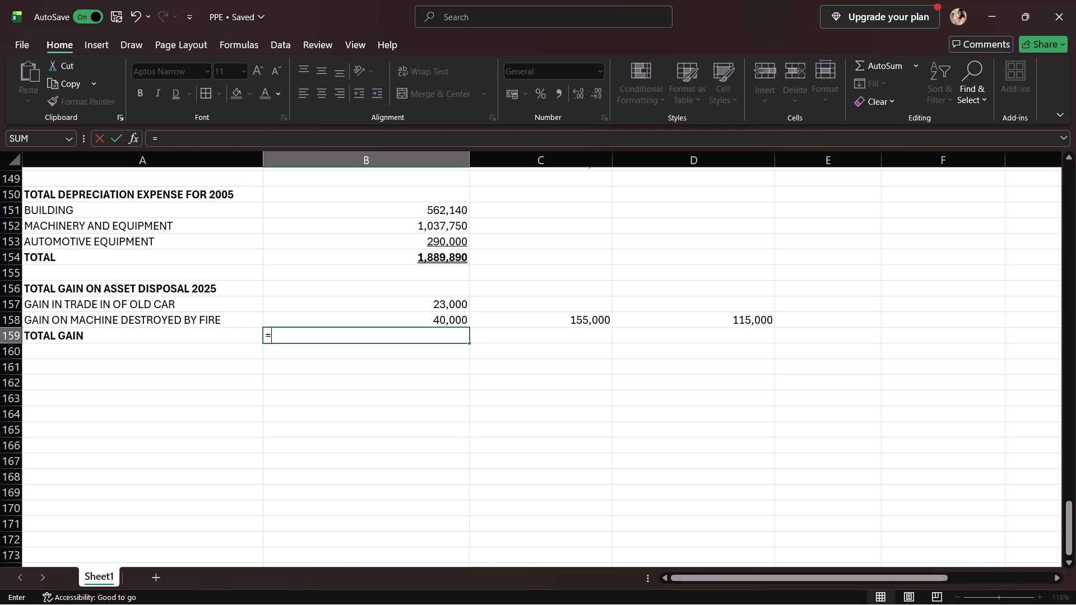
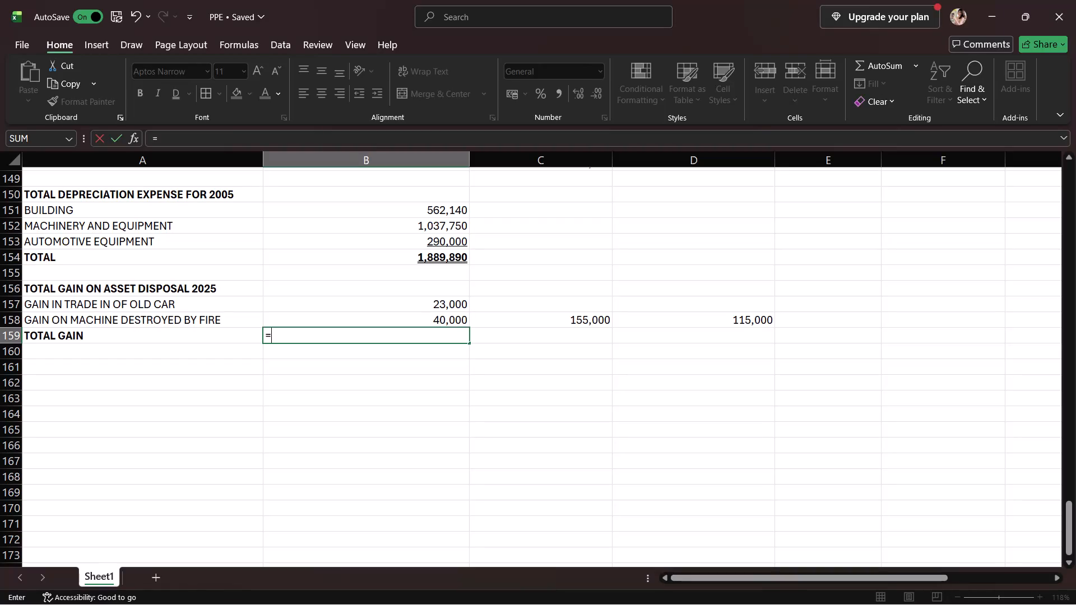
Reference the gain in trade in of old car, B157, as the first term of the total gain formula in B159.
{"action": "left_click", "coordinate": [419, 308]}
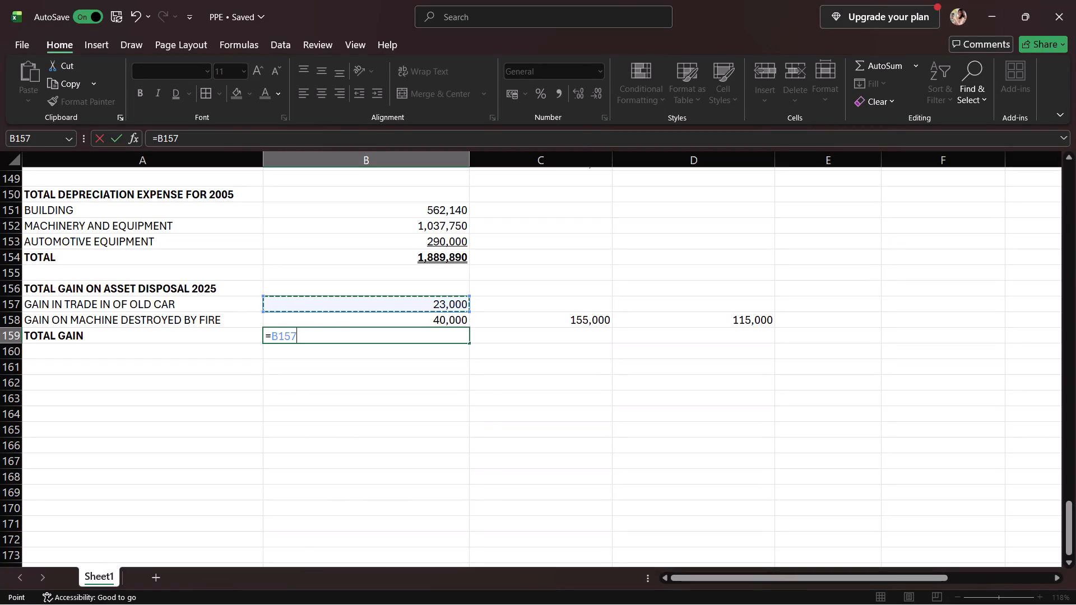
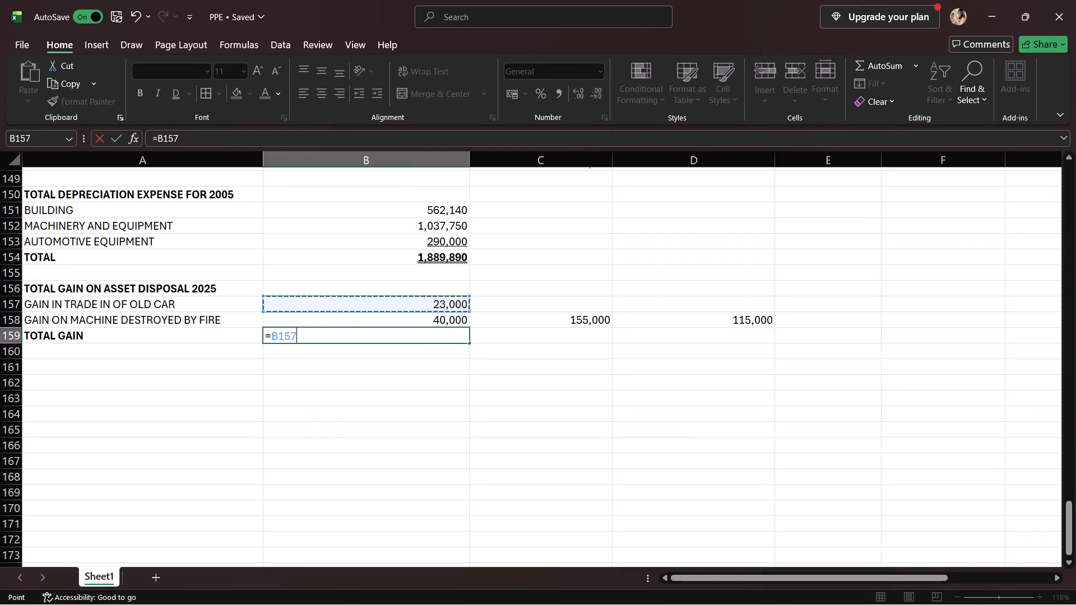
Complete the total gain formula in B159 by adding the gain on machine destroyed by fire, B158.
{"action": "key", "text": "plus"}
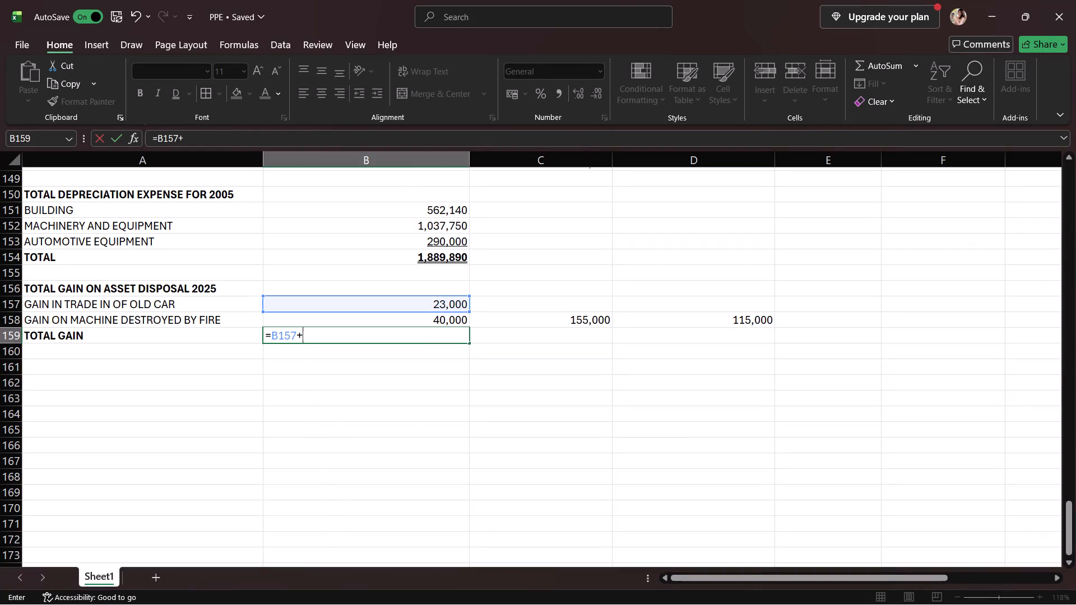
{"action": "left_click", "coordinate": [438, 323]}
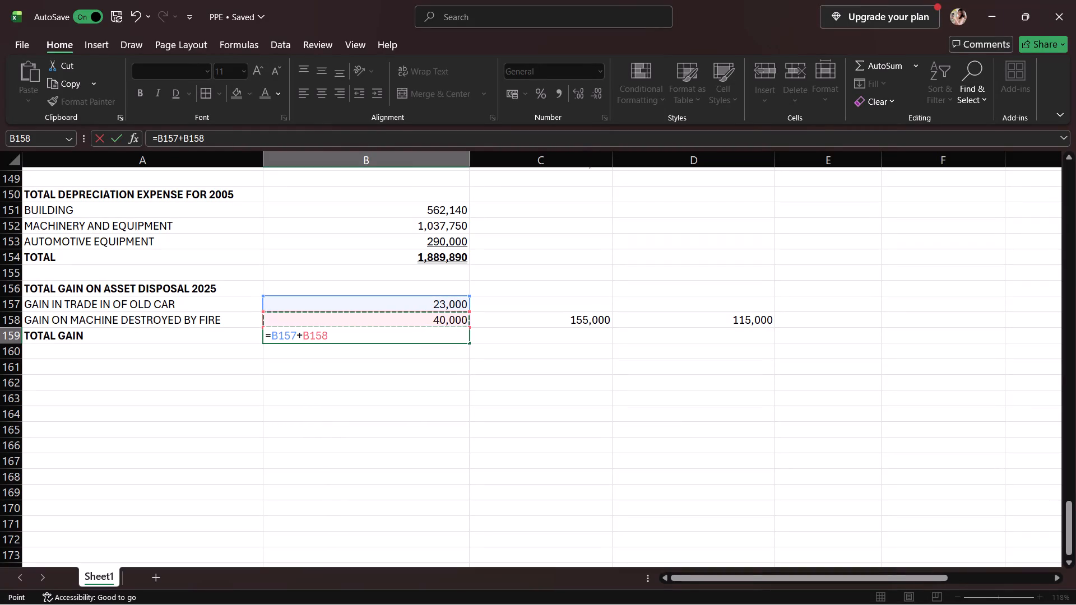
{"action": "key", "text": "Return"}
Make the total gain amount in B159 bold and underlined, keeping it in that cell.
{"action": "left_click", "coordinate": [460, 334]}
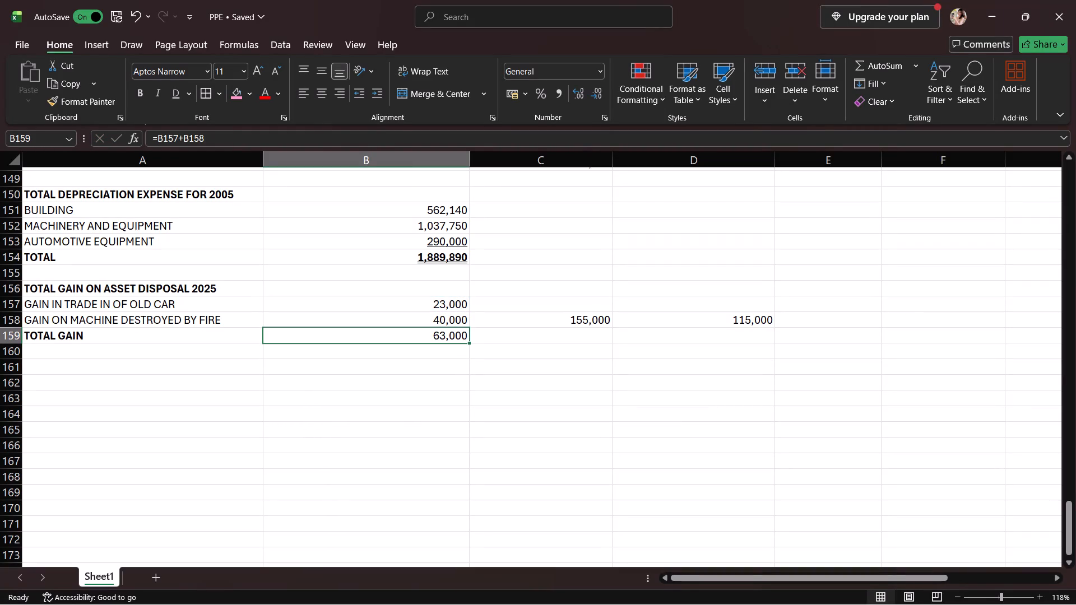
{"action": "left_click", "coordinate": [136, 96]}
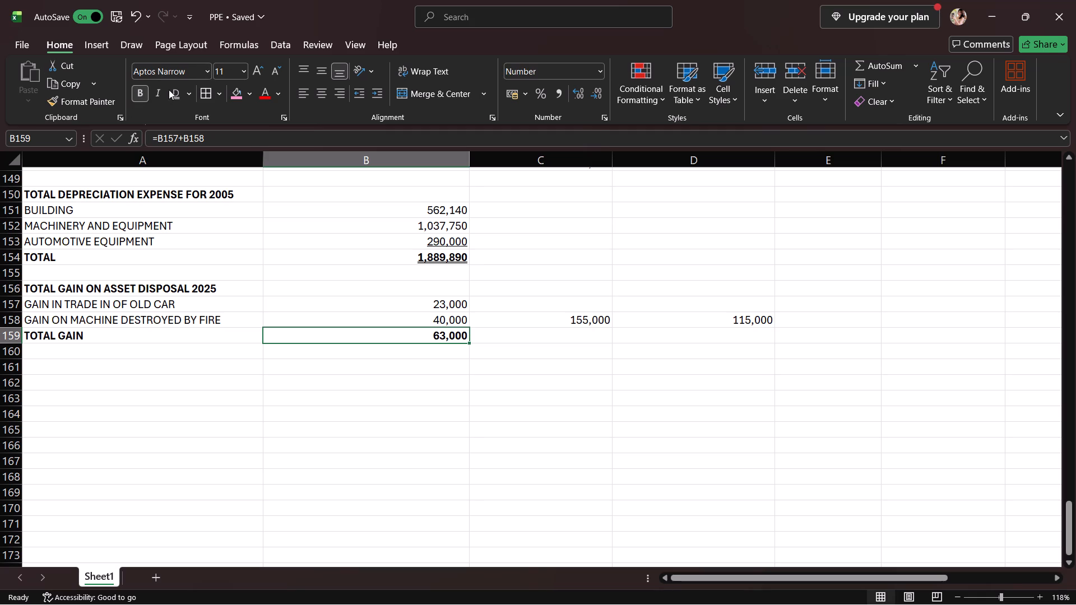
{"action": "left_click", "coordinate": [177, 91]}
{"action": "left_click", "coordinate": [304, 344]}
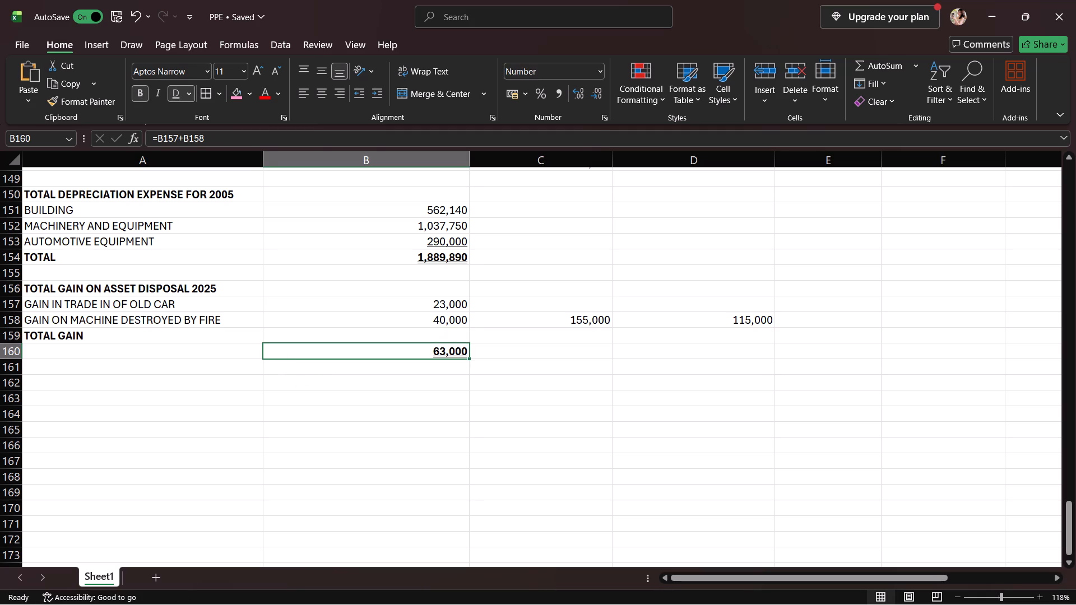
{"action": "left_click", "coordinate": [141, 17]}
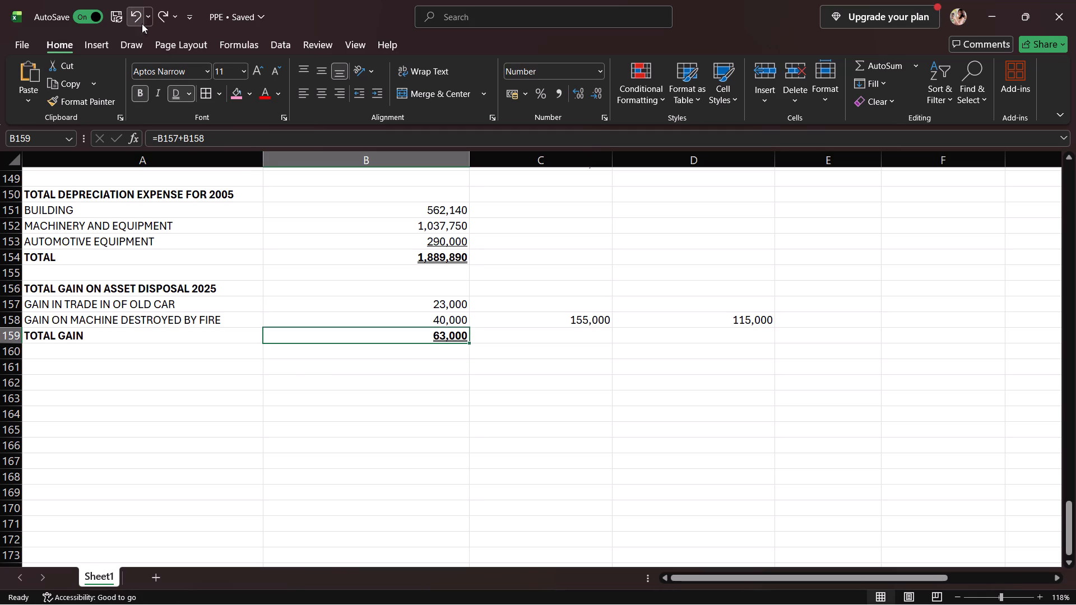
{"action": "left_click", "coordinate": [289, 369]}
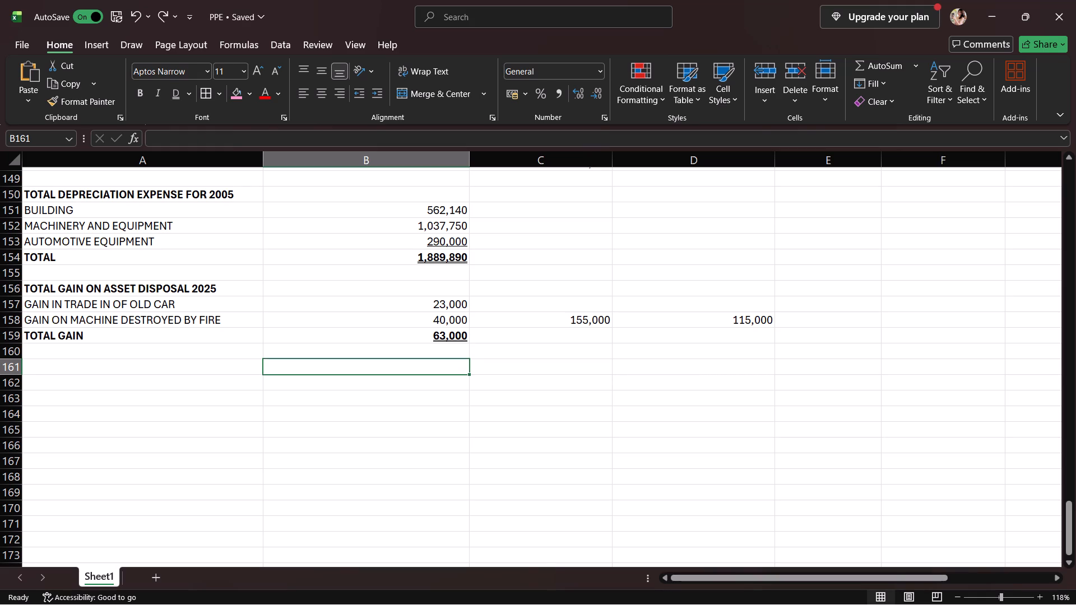
Enter the heading ACCUMULATED DEPRECIATION OF BUILDING in A161, below the total gain section.
{"action": "left_click", "coordinate": [194, 362]}
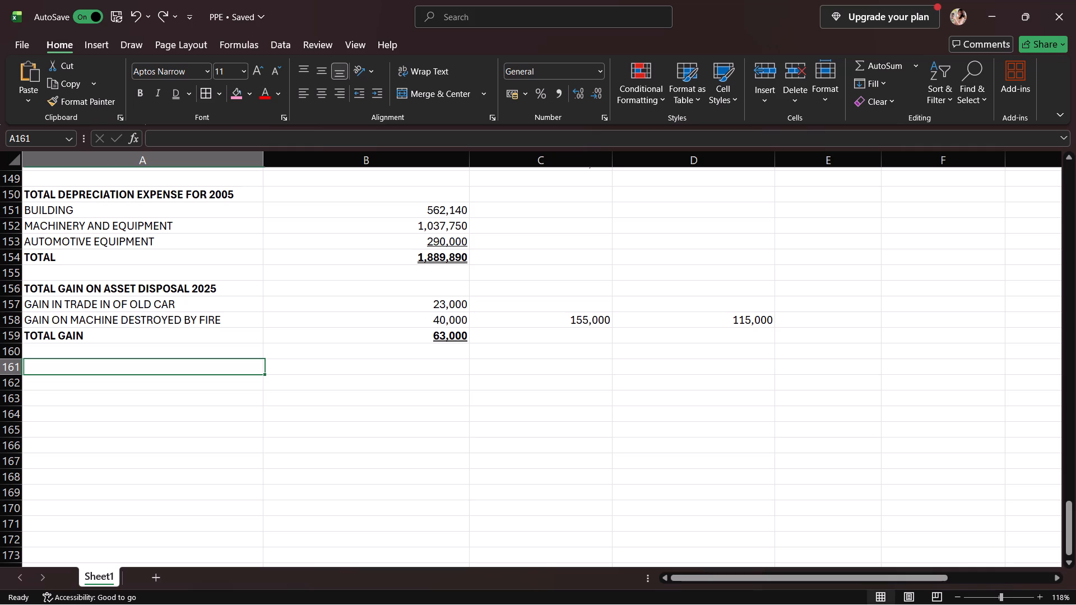
{"action": "scroll", "coordinate": [211, 361], "scroll_direction": "up", "scroll_amount": 1}
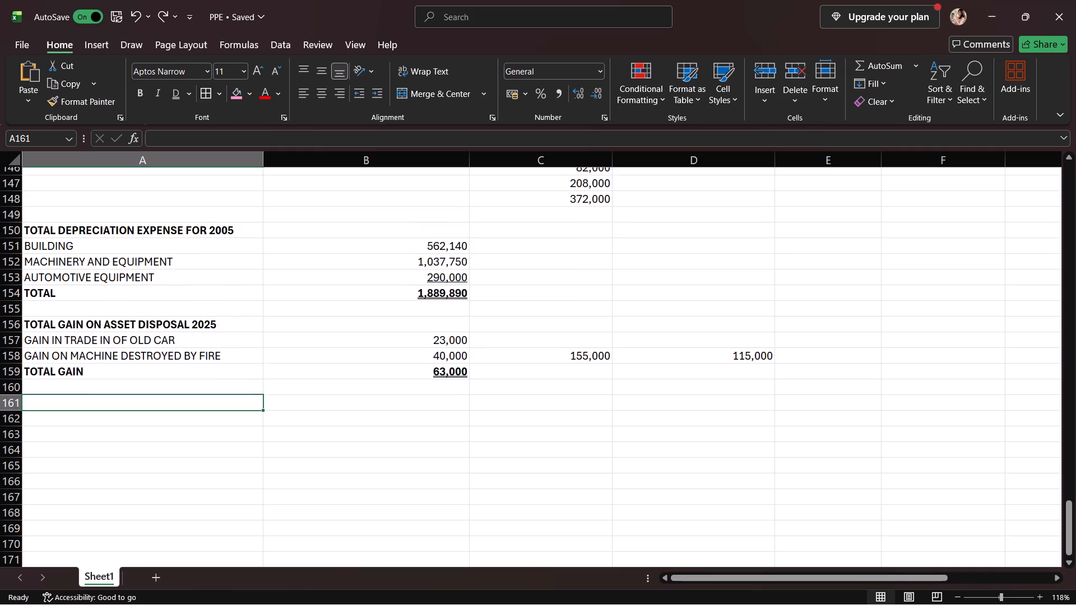
{"action": "scroll", "coordinate": [211, 361], "scroll_direction": "up", "scroll_amount": 2}
{"action": "scroll", "coordinate": [198, 369], "scroll_direction": "down", "scroll_amount": 2}
{"action": "scroll", "coordinate": [179, 430], "scroll_direction": "down", "scroll_amount": 1}
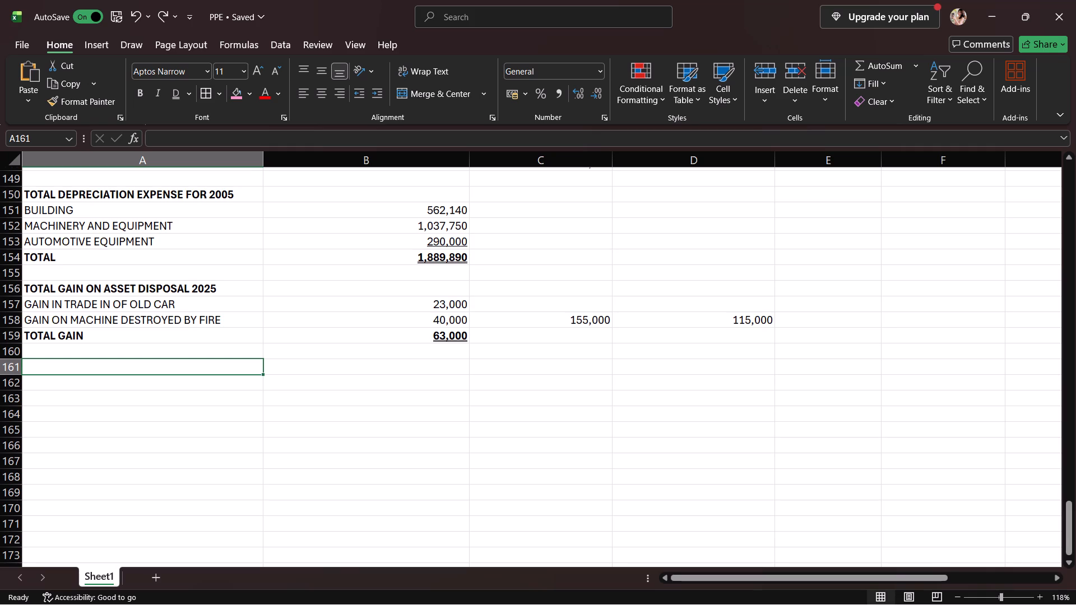
{"action": "type", "text": "ACCUMI"}
{"action": "key", "text": "BackSpace"}
{"action": "type", "text": "ULATED"}
{"action": "key", "text": "space"}
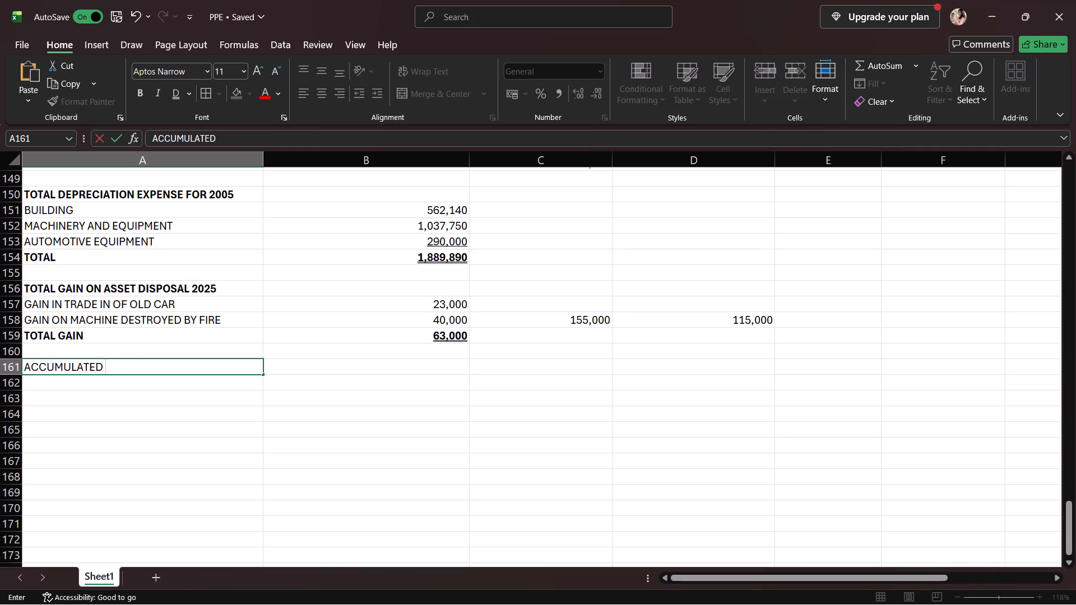
{"action": "type", "text": "DEPRECIATION"}
{"action": "key", "text": "space"}
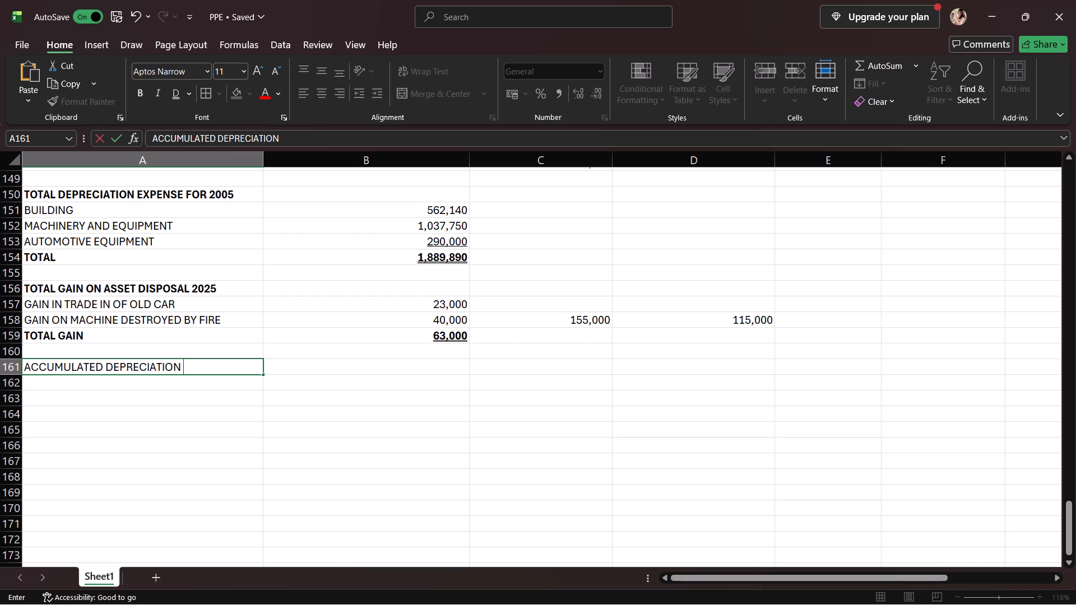
{"action": "type", "text": "OF BUILDING"}
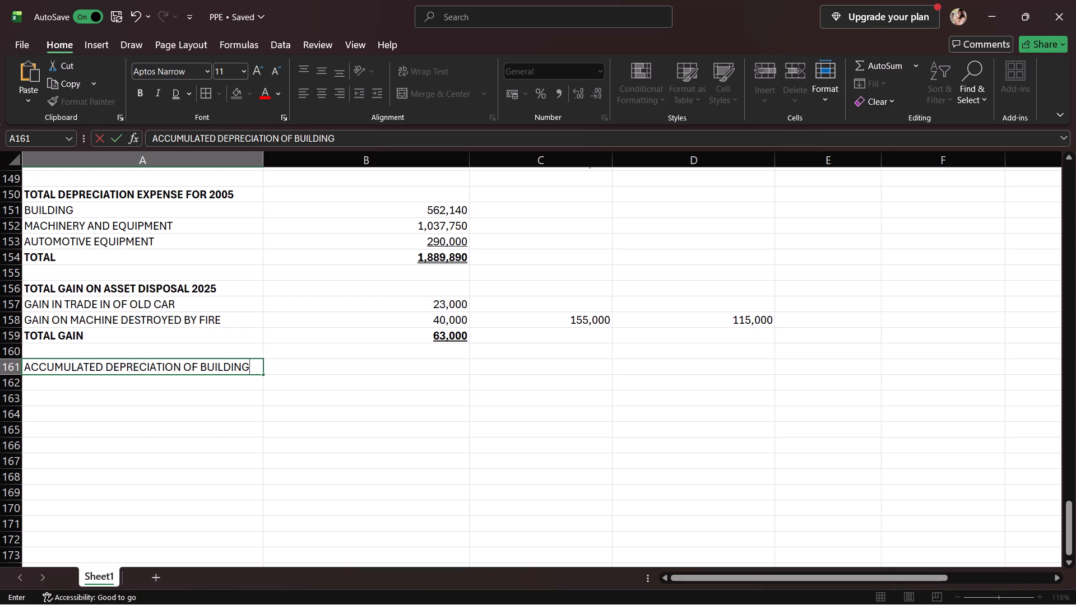
Widen columns A and B together to give the new heading more room.
{"action": "left_click_drag", "start_coordinate": [263, 162], "coordinate": [273, 165]}
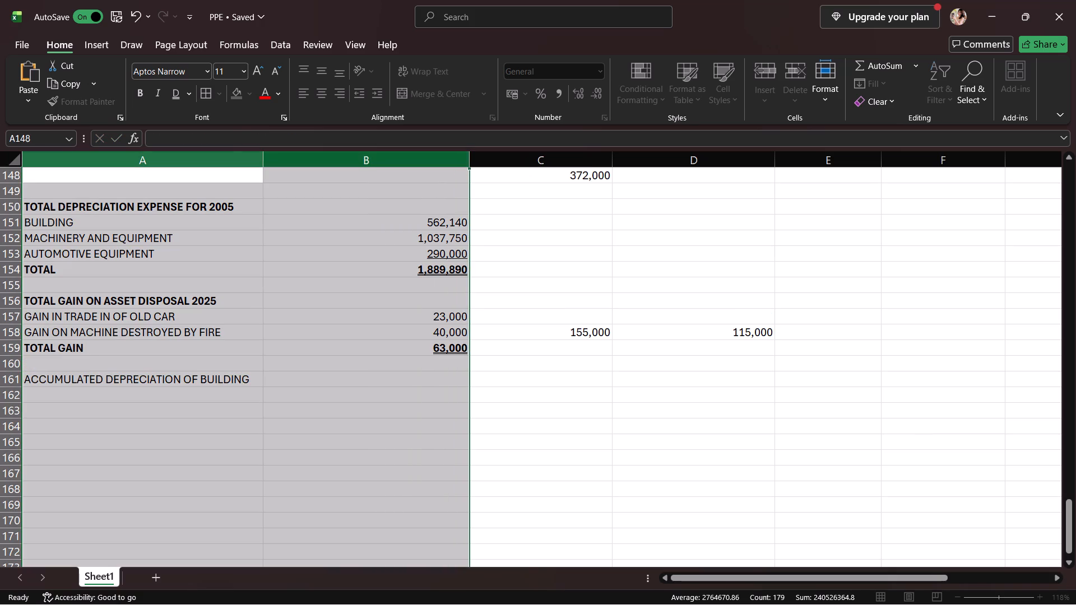
{"action": "left_click", "coordinate": [262, 165]}
{"action": "left_click_drag", "start_coordinate": [262, 165], "coordinate": [292, 171]}
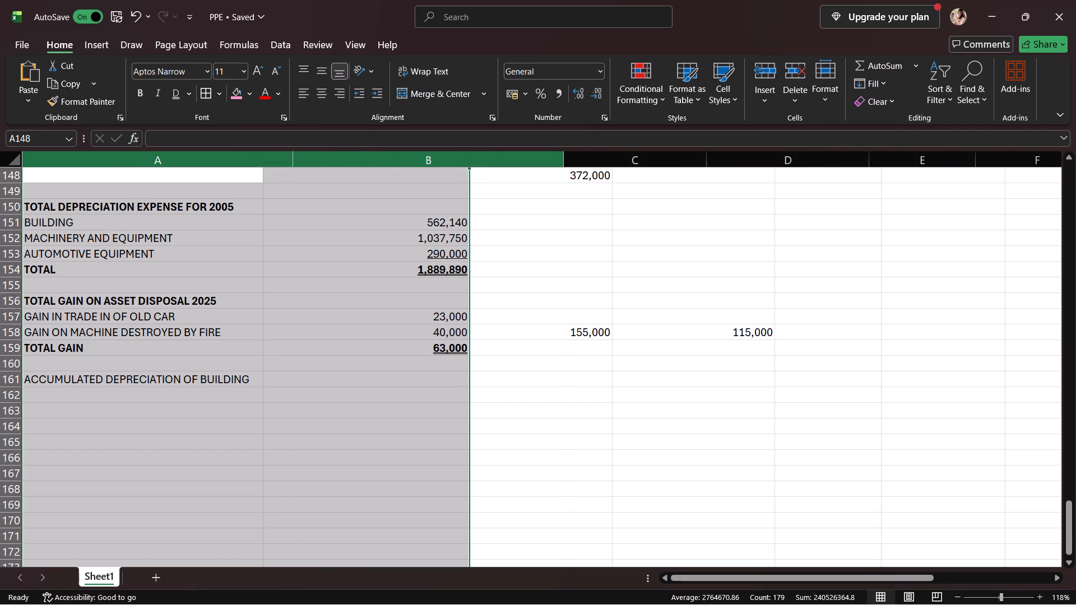
Append the year 2025 to the accumulated depreciation of building heading in A161.
{"action": "left_click", "coordinate": [265, 385]}
{"action": "left_click", "coordinate": [265, 382]}
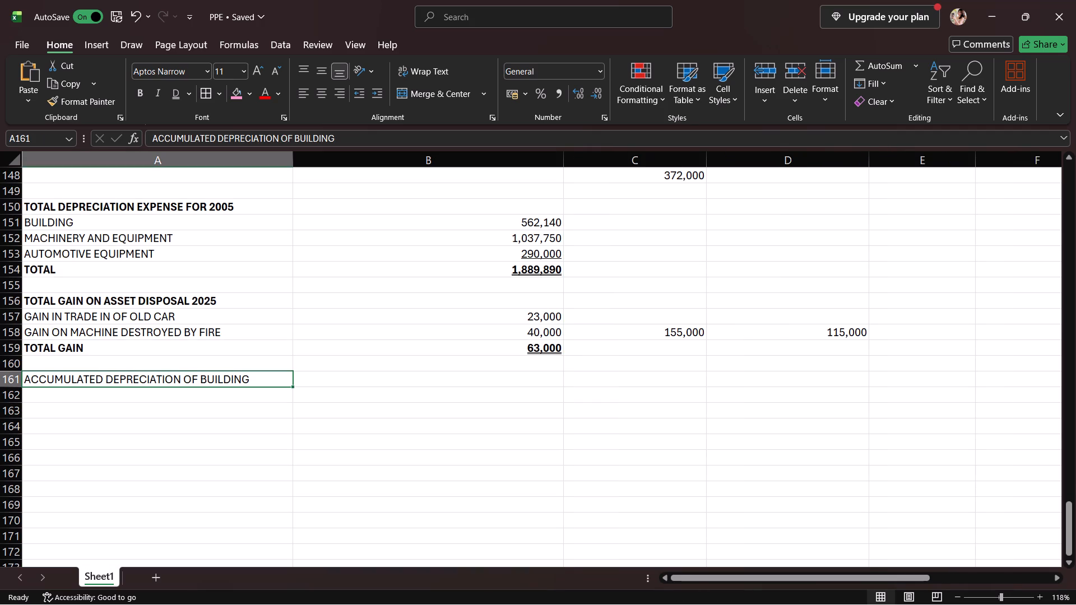
{"action": "left_click", "coordinate": [361, 142]}
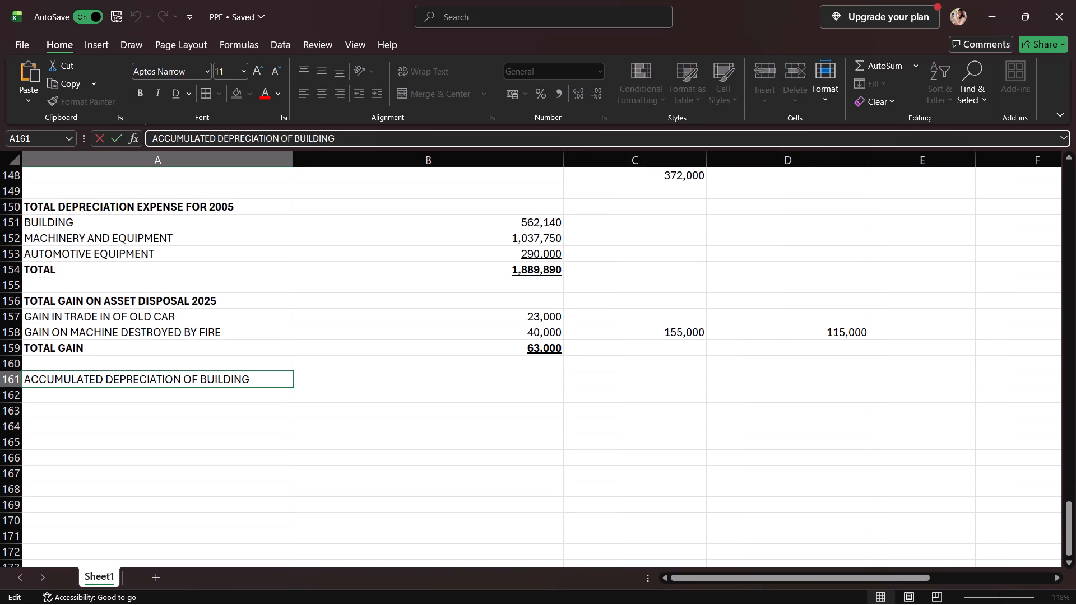
{"action": "key", "text": "space"}
{"action": "type", "text": "2025"}
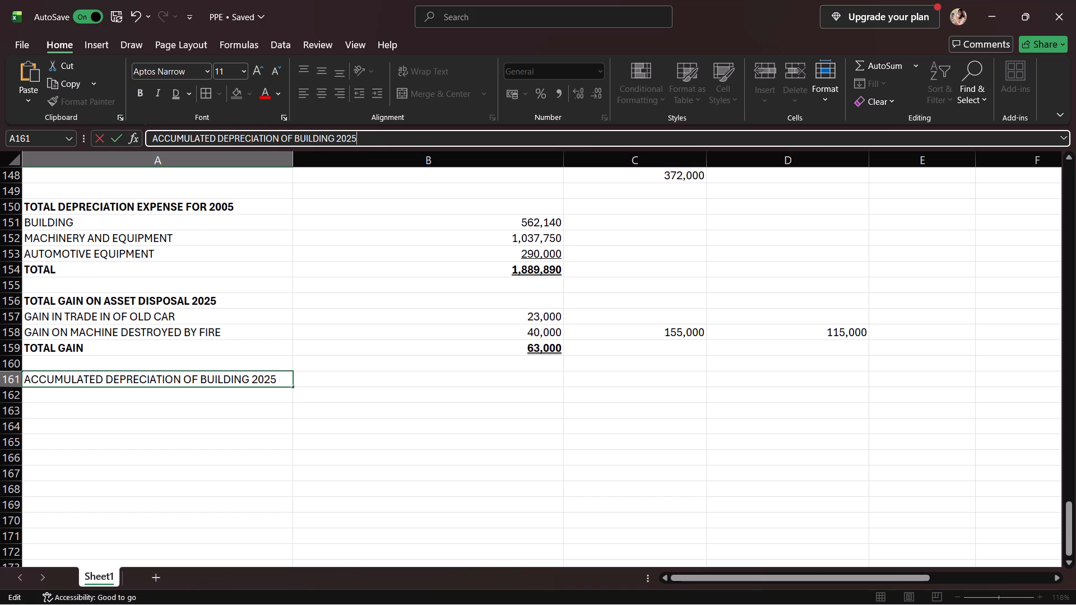
{"action": "left_click", "coordinate": [341, 384]}
Make the accumulated depreciation heading in A161 bold and go to the adjacent cell B161.
{"action": "left_click", "coordinate": [286, 380]}
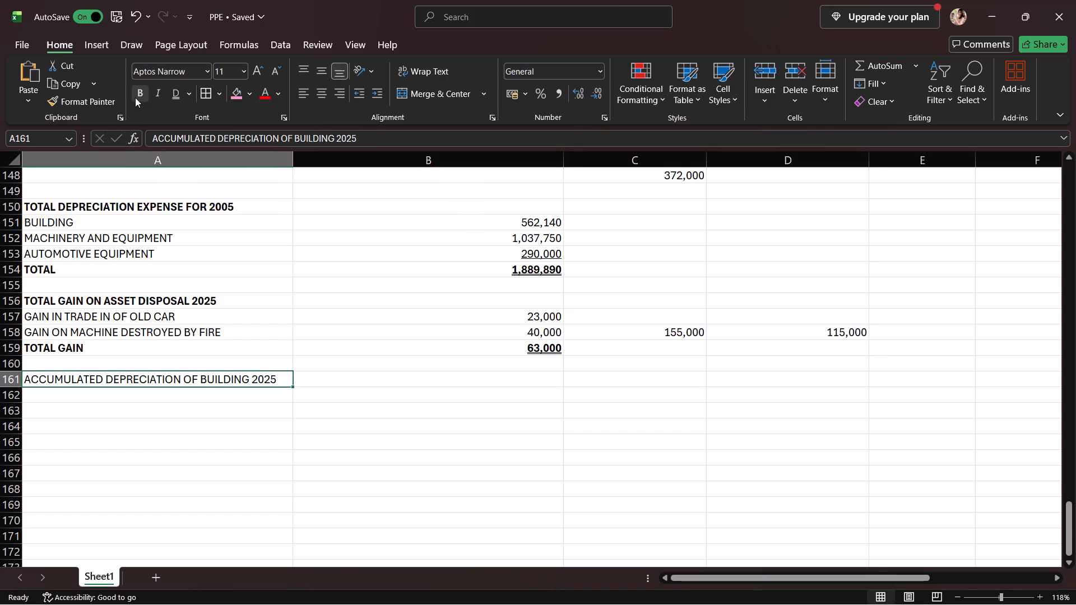
{"action": "left_click", "coordinate": [135, 97]}
{"action": "left_click", "coordinate": [328, 387]}
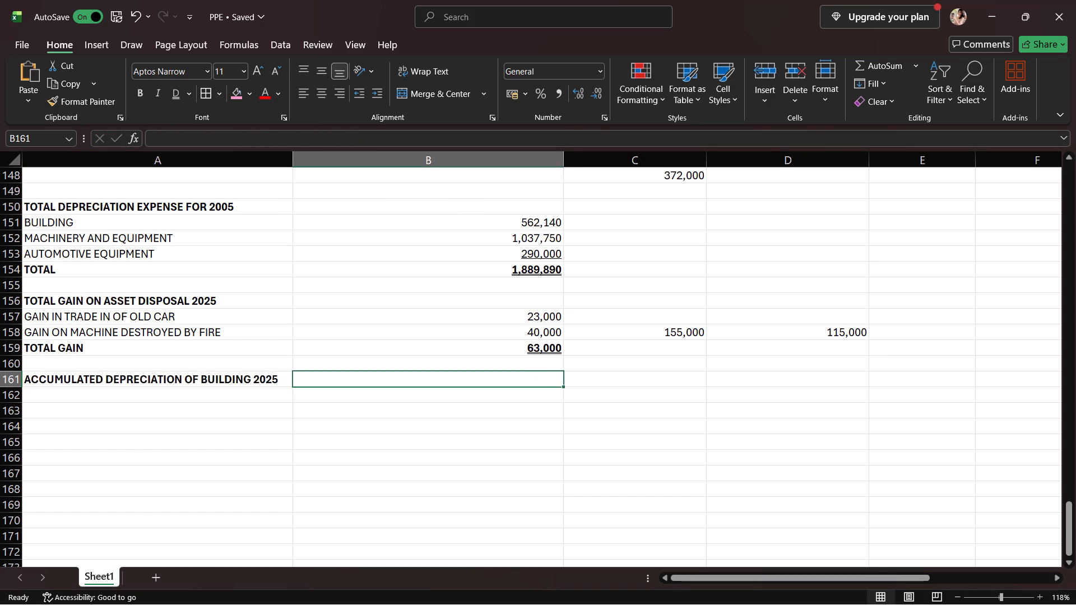
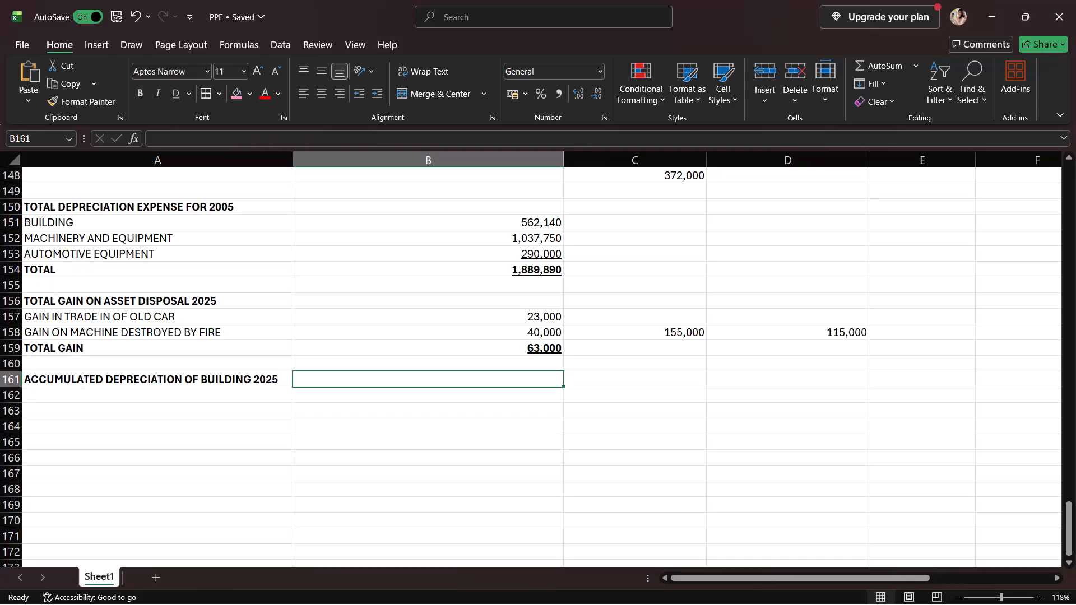
Review the automotive depreciation, total depreciation expense and asset disposal gain sections above the new accumulated depreciation heading.
{"action": "left_click", "coordinate": [333, 384]}
{"action": "scroll", "coordinate": [249, 398], "scroll_direction": "up", "scroll_amount": 2}
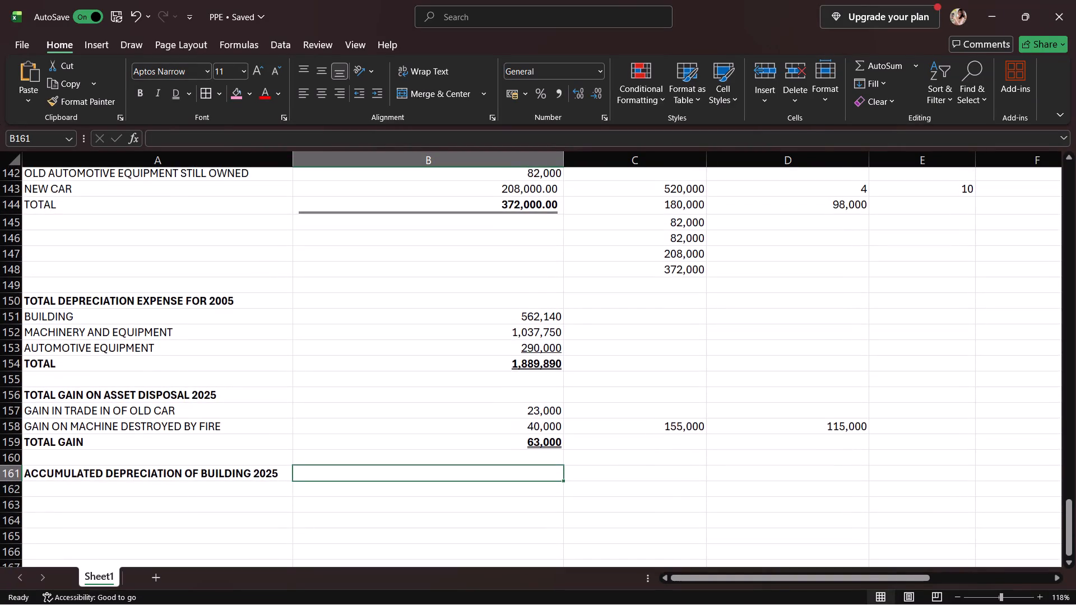
{"action": "scroll", "coordinate": [264, 384], "scroll_direction": "up", "scroll_amount": 2}
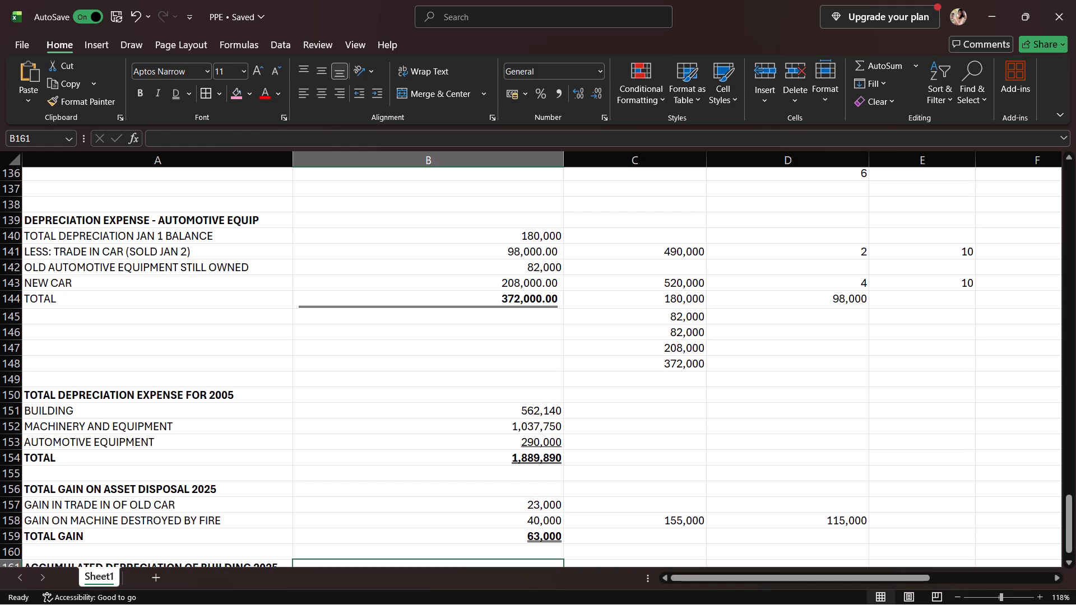
{"action": "scroll", "coordinate": [354, 383], "scroll_direction": "down", "scroll_amount": 1}
{"action": "scroll", "coordinate": [354, 384], "scroll_direction": "up", "scroll_amount": 1}
{"action": "scroll", "coordinate": [353, 386], "scroll_direction": "down", "scroll_amount": 1}
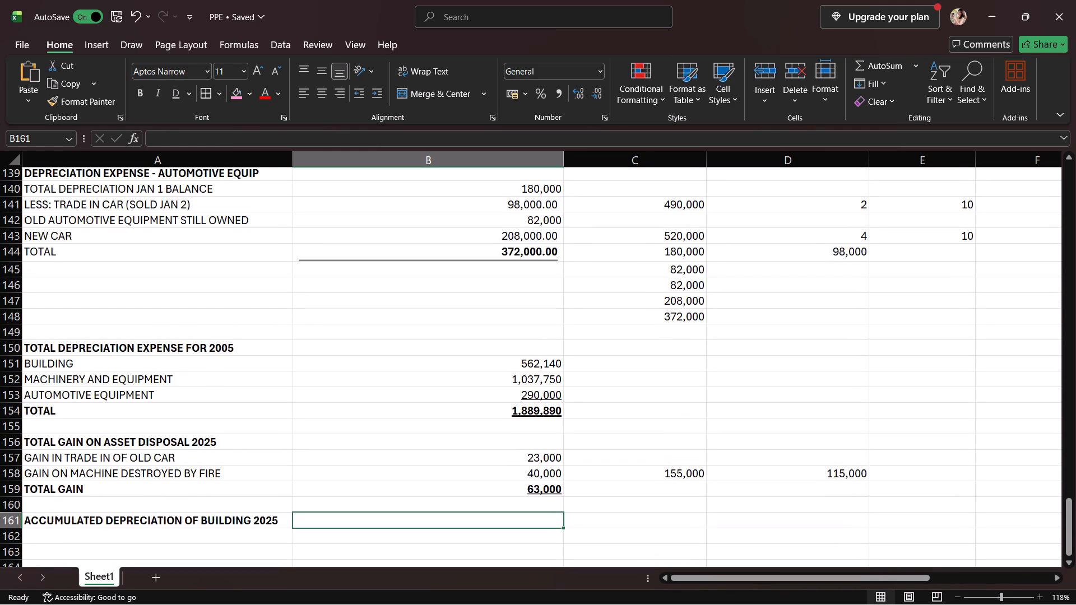
{"action": "left_click", "coordinate": [326, 522]}
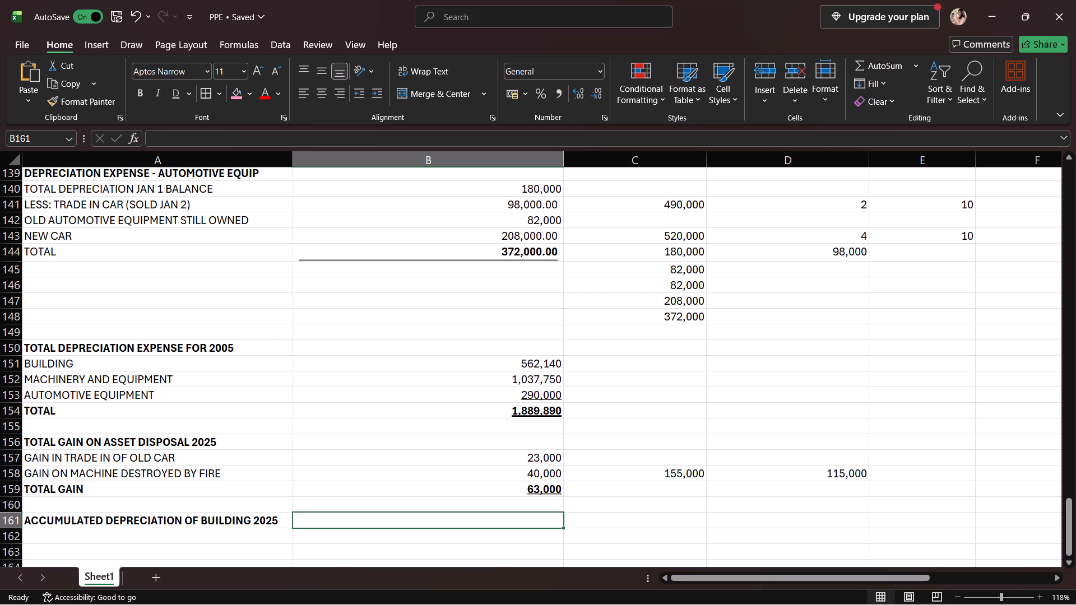
Enter the row label BALANCE JAN 1, 2025 in A162, under the accumulated depreciation of building heading.
{"action": "left_click", "coordinate": [146, 537]}
{"action": "scroll", "coordinate": [175, 538], "scroll_direction": "down", "scroll_amount": 2}
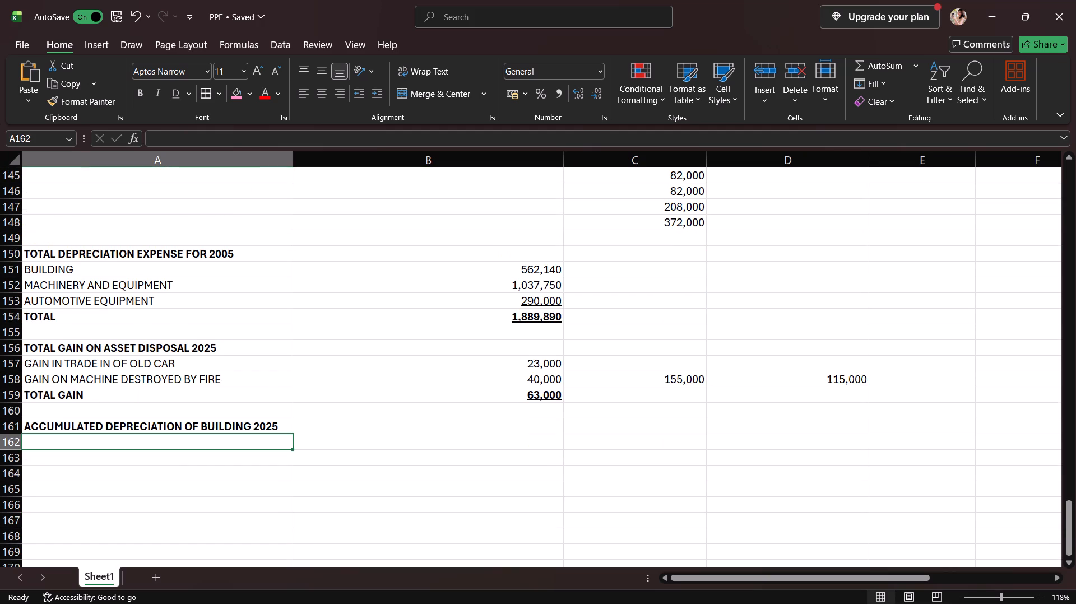
{"action": "scroll", "coordinate": [208, 484], "scroll_direction": "down", "scroll_amount": 1}
{"action": "type", "text": "BAA"}
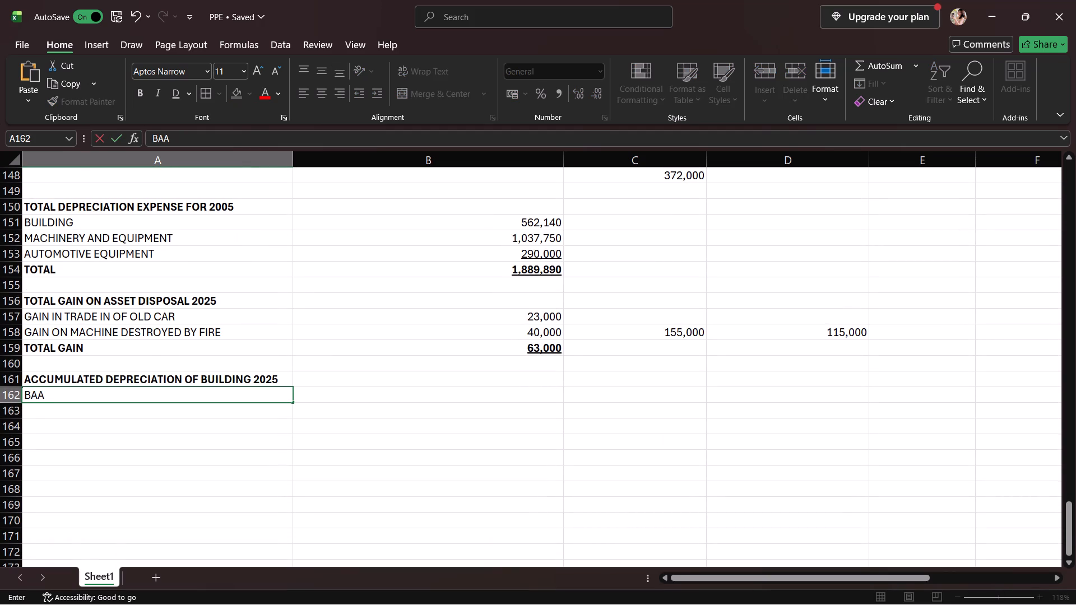
{"action": "key", "text": "BackSpace"}
{"action": "type", "text": "LANCE"}
{"action": "key", "text": "space"}
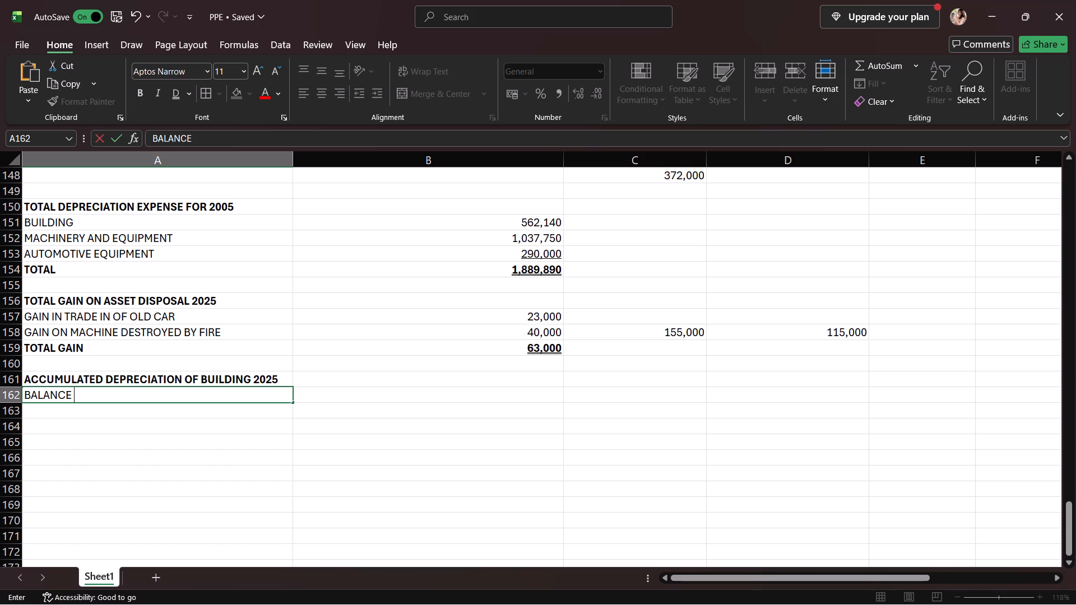
{"action": "type", "text": "JAN 1"}
{"action": "key", "text": "comma"}
{"action": "key", "text": "space"}
{"action": "type", "text": "200"}
{"action": "key", "text": "BackSpace"}
{"action": "type", "text": "25"}
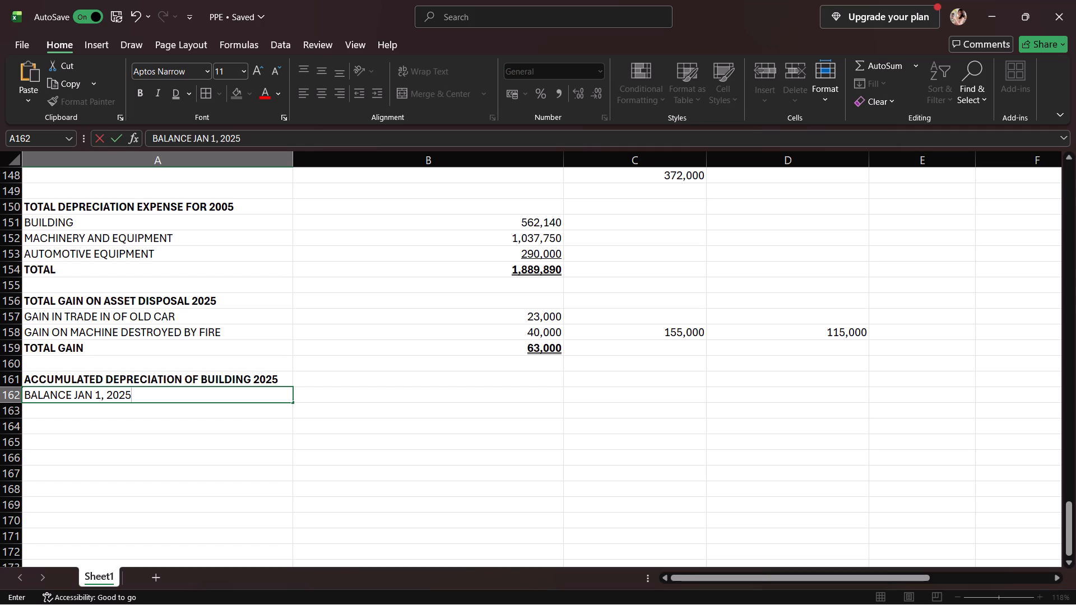
Enter 2,631,000 in B162 as the building's January 1 accumulated depreciation balance.
{"action": "left_click", "coordinate": [362, 395]}
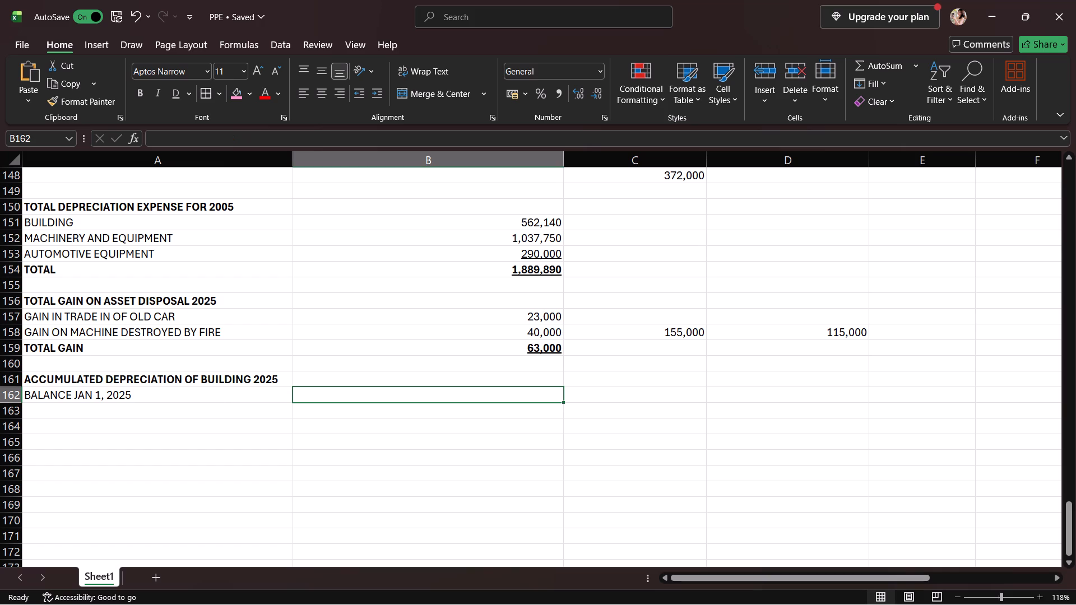
{"action": "type", "text": "2,631"}
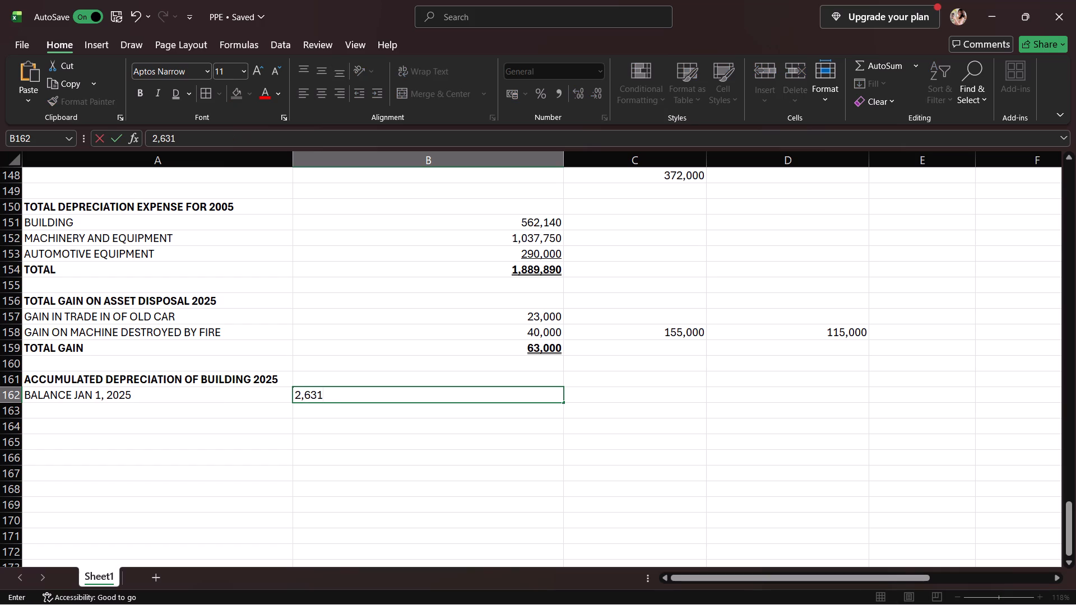
{"action": "type", "text": ",000"}
Enter the row label DEPRECIATION in A163, below the January 1 balance.
{"action": "left_click", "coordinate": [269, 407]}
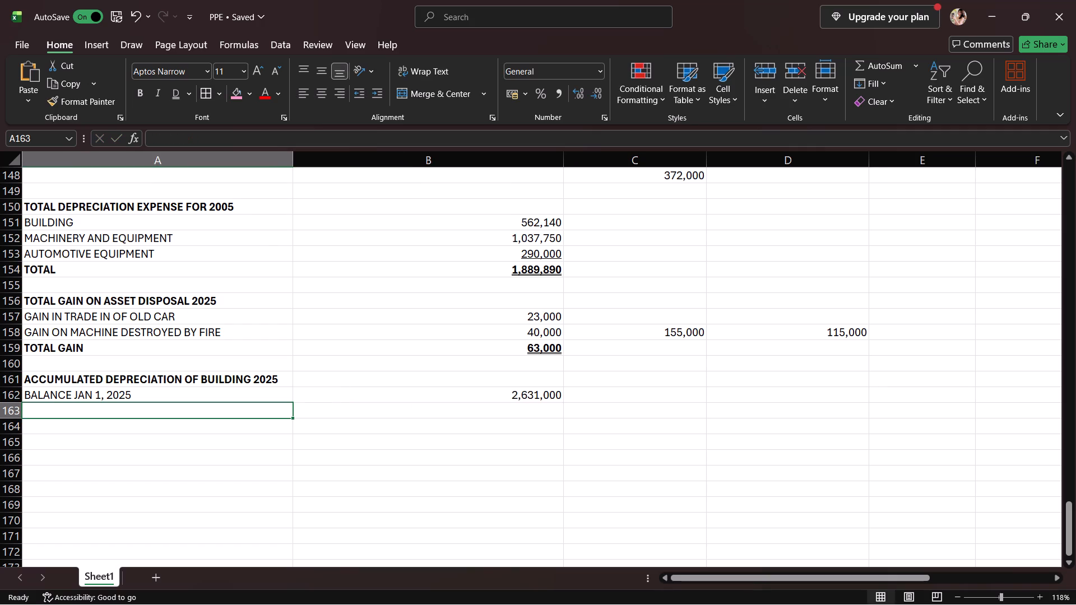
{"action": "type", "text": "DEPRECIAT"}
{"action": "type", "text": "ION"}
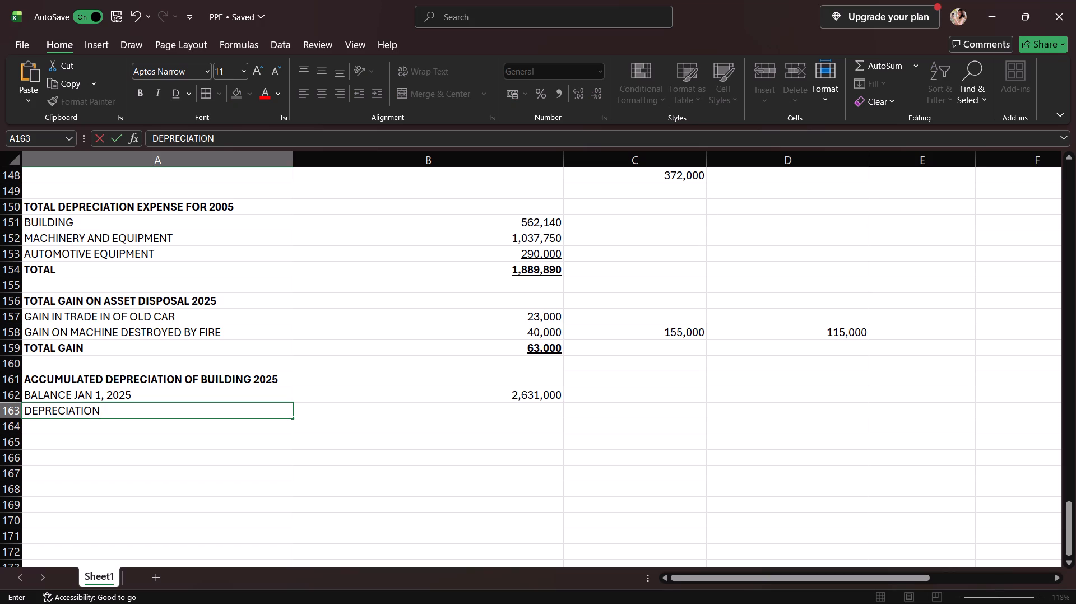
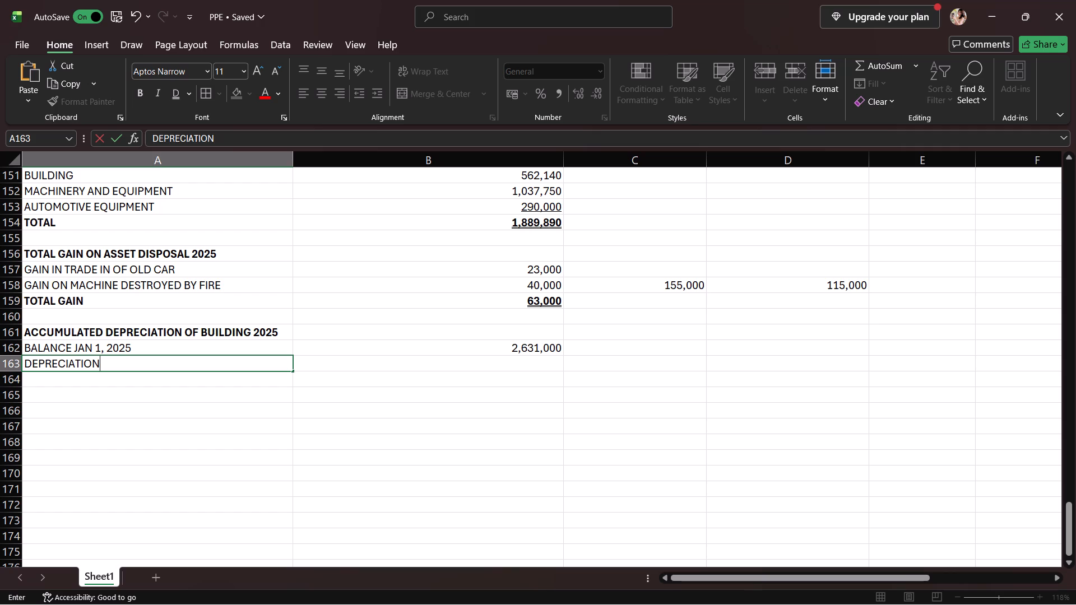
Complete the row label in A163 so it reads DEPRECIATION 2025.
{"action": "key", "text": "space"}
{"action": "type", "text": "2025"}
Enter 562,140 in B163 as the building's 2025 depreciation.
{"action": "left_click", "coordinate": [350, 364]}
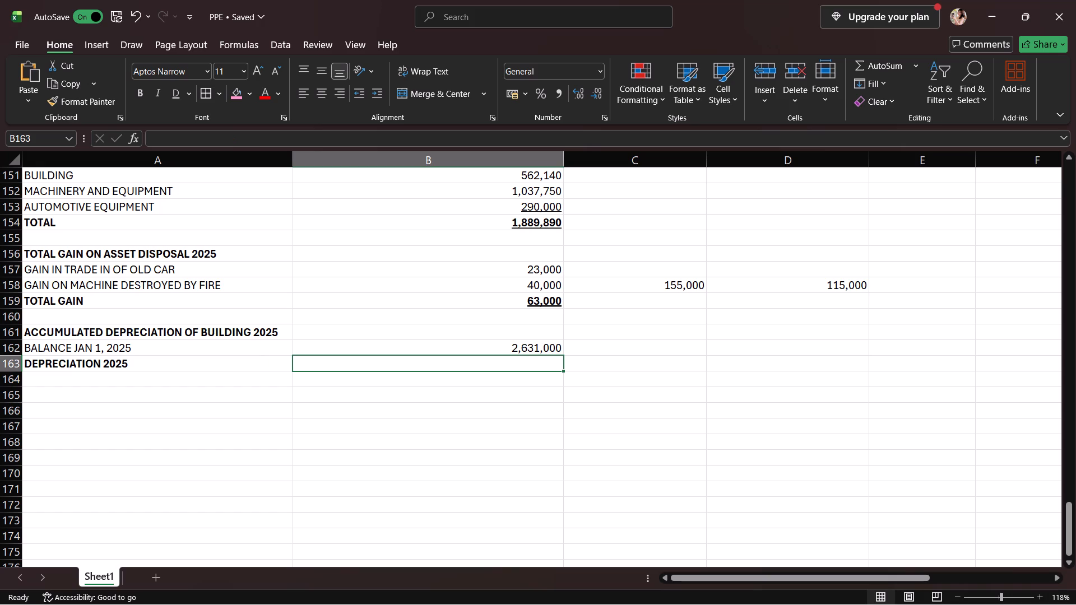
{"action": "type", "text": "562,140"}
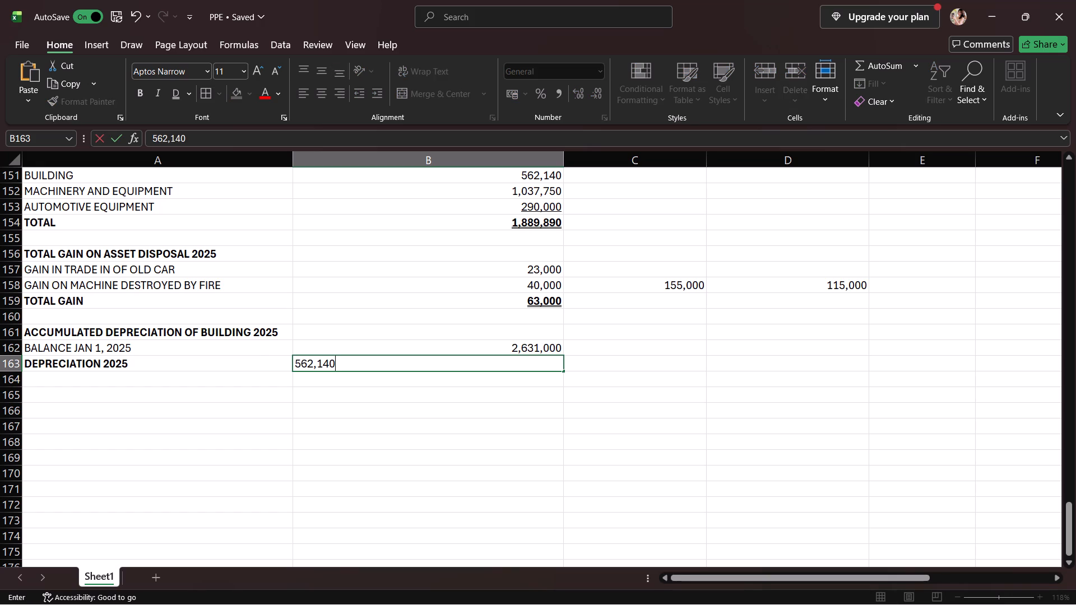
{"action": "left_click", "coordinate": [203, 389]}
{"action": "left_click", "coordinate": [203, 381]}
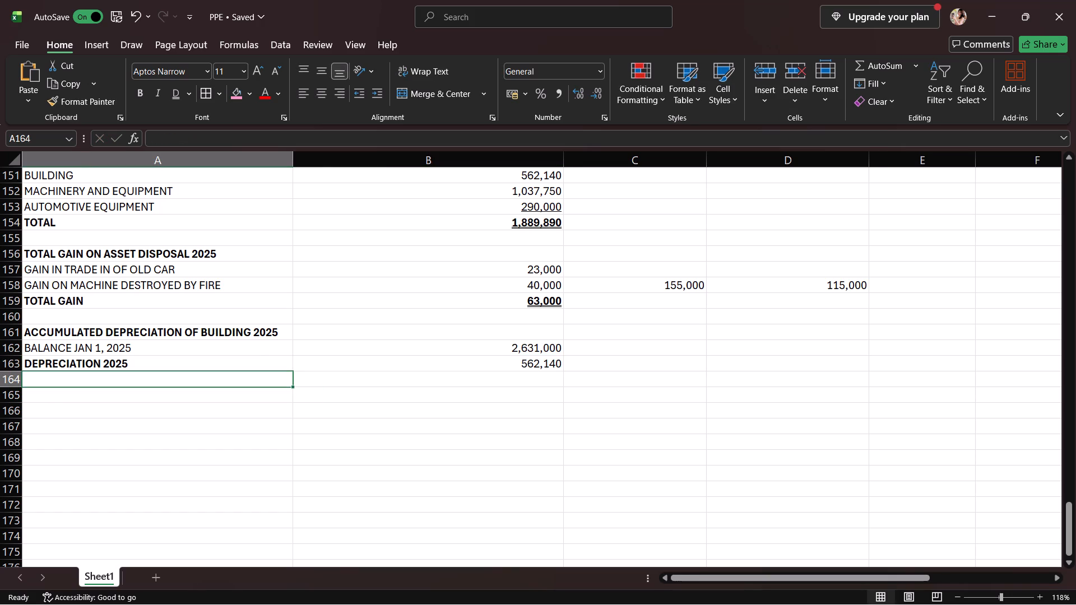
Remove the bold formatting from the DEPRECIATION 2025 label in A163.
{"action": "left_click", "coordinate": [207, 367]}
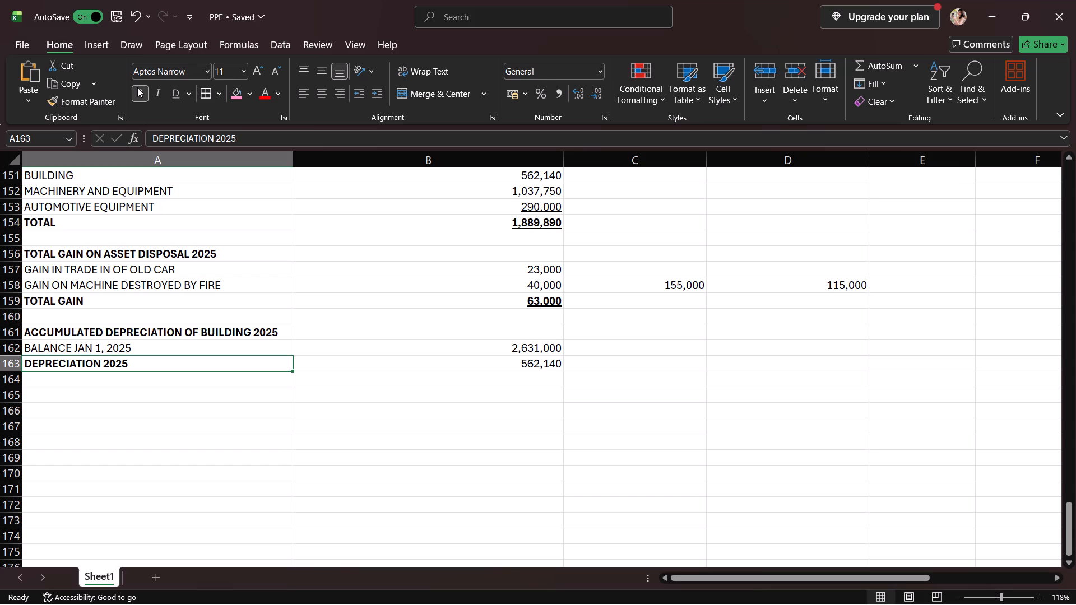
{"action": "left_click", "coordinate": [137, 87]}
Enter the row label BALANCE DEC 31, 2025 in A164, below the depreciation row.
{"action": "left_click", "coordinate": [171, 381]}
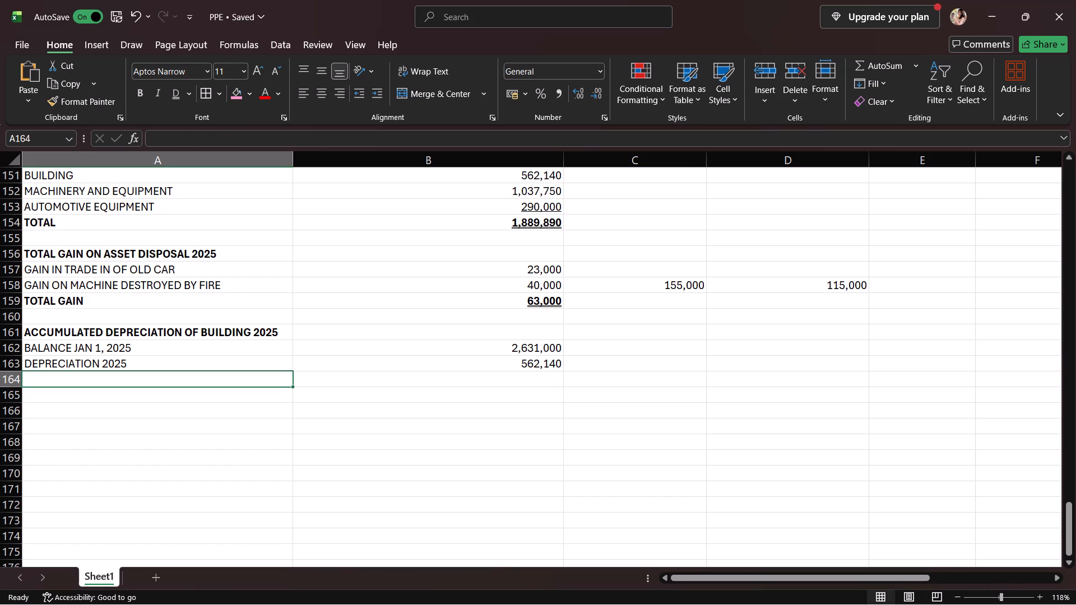
{"action": "type", "text": "BA"}
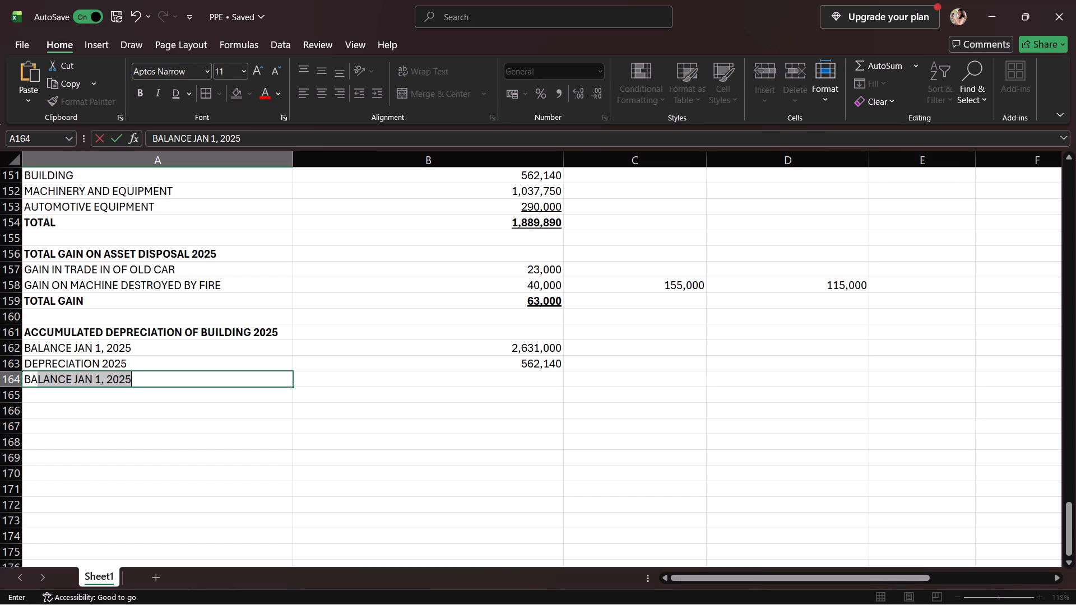
{"action": "type", "text": "LANCE DE"}
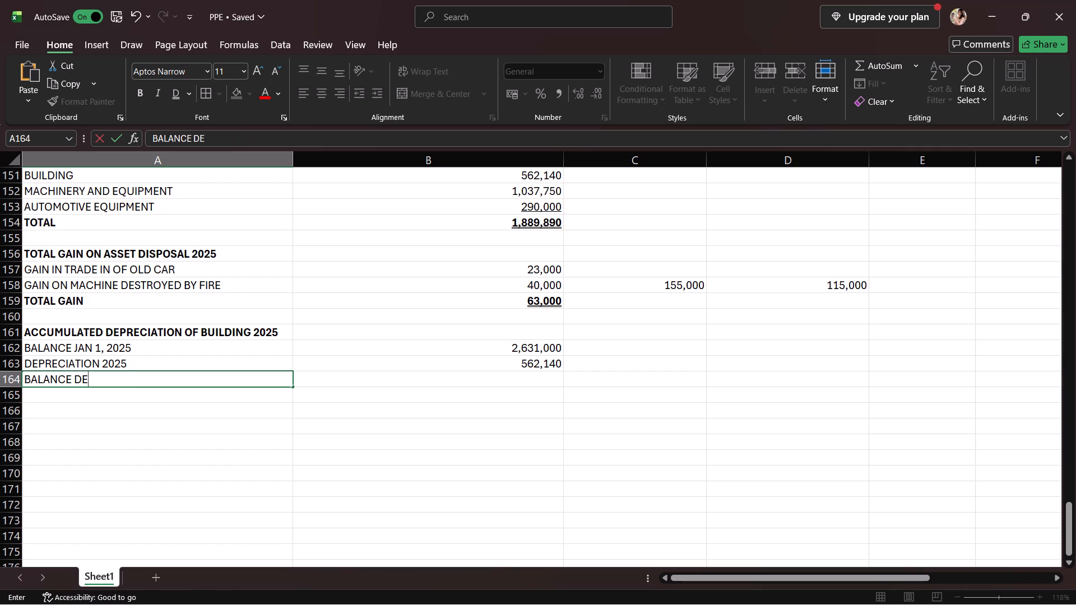
{"action": "type", "text": "C 31"}
{"action": "key", "text": "comma"}
{"action": "key", "text": "space"}
{"action": "type", "text": "2025"}
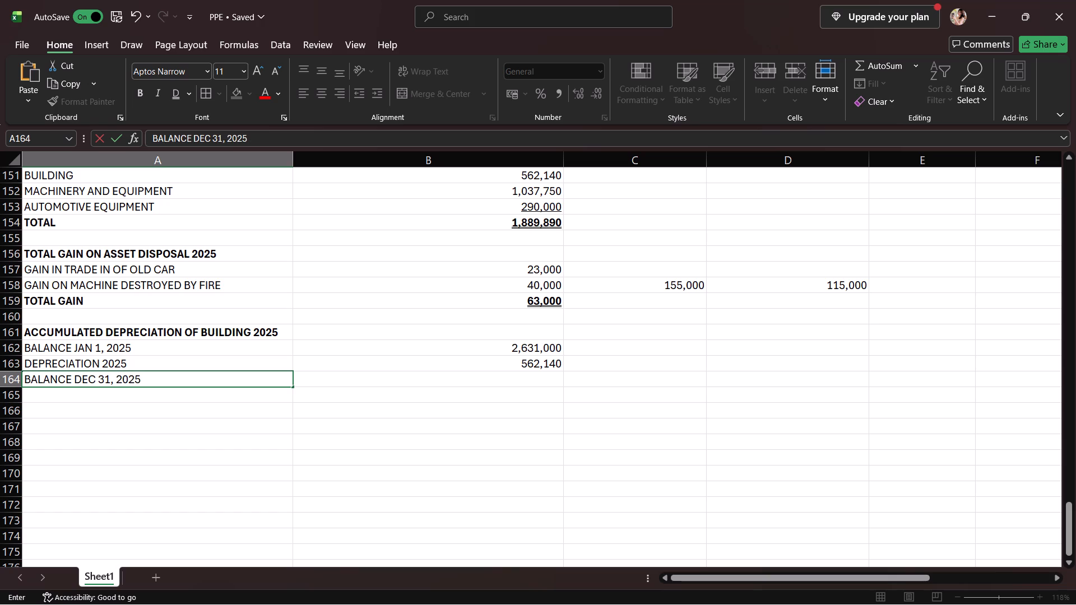
Start a formula in B164 for the building's December 31, 2025 accumulated depreciation balance.
{"action": "left_click", "coordinate": [434, 376]}
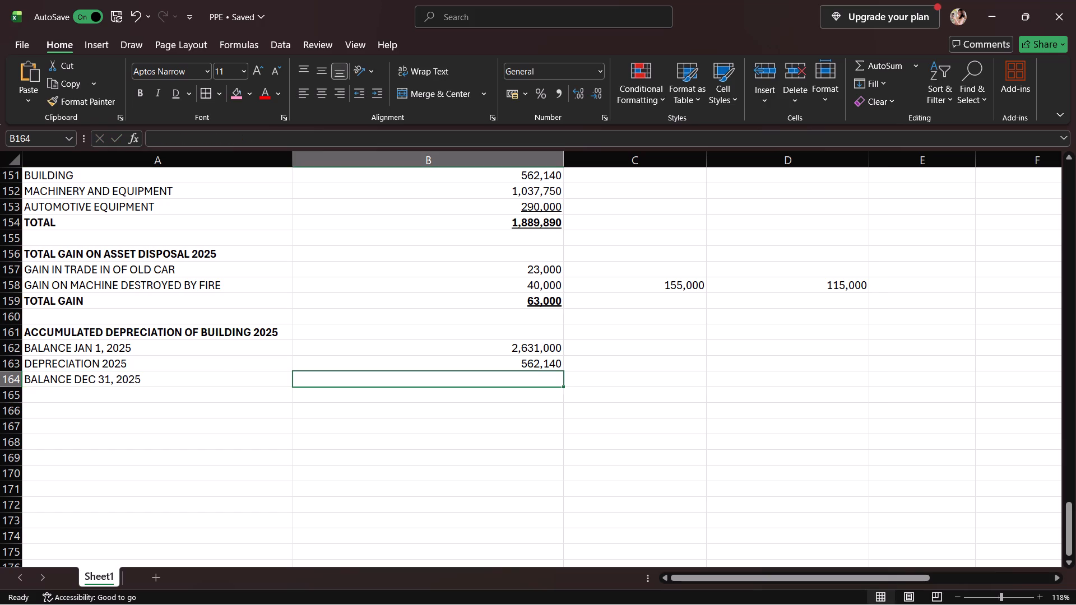
{"action": "left_click", "coordinate": [501, 351]}
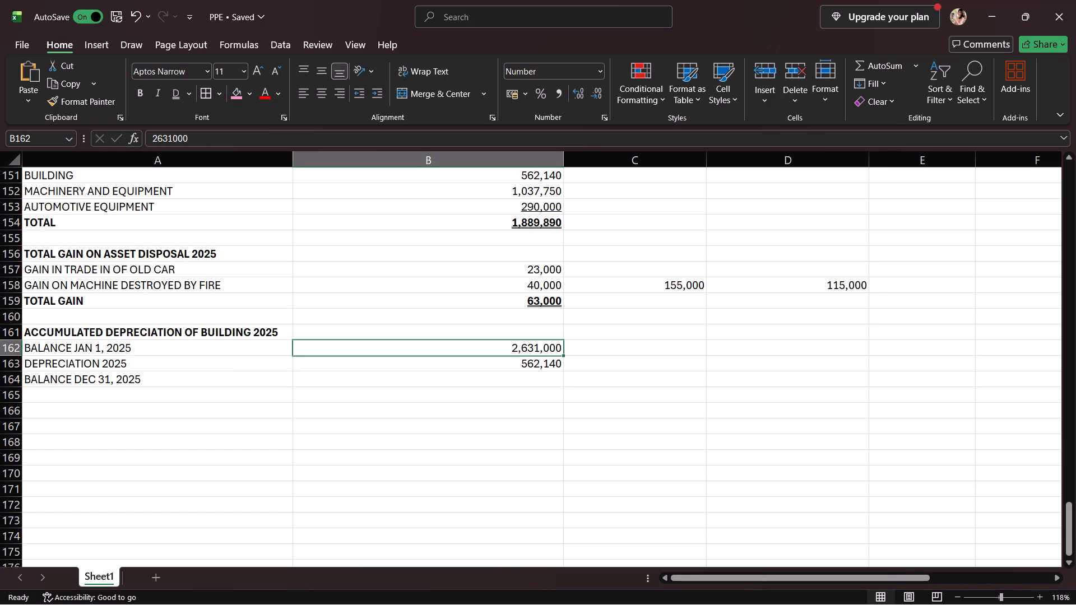
{"action": "left_click", "coordinate": [494, 375]}
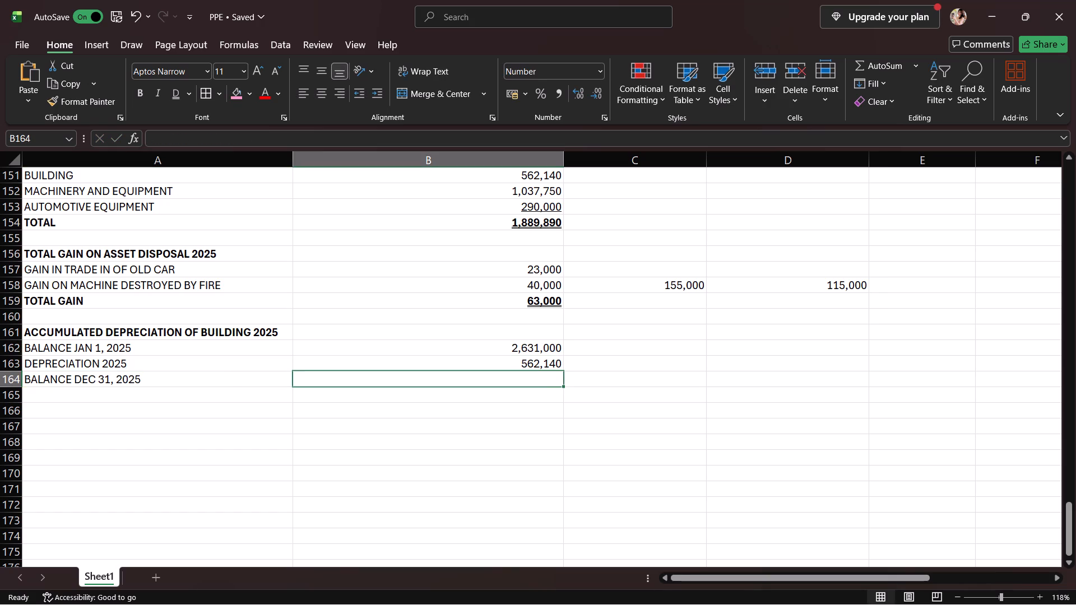
{"action": "key", "text": "equal"}
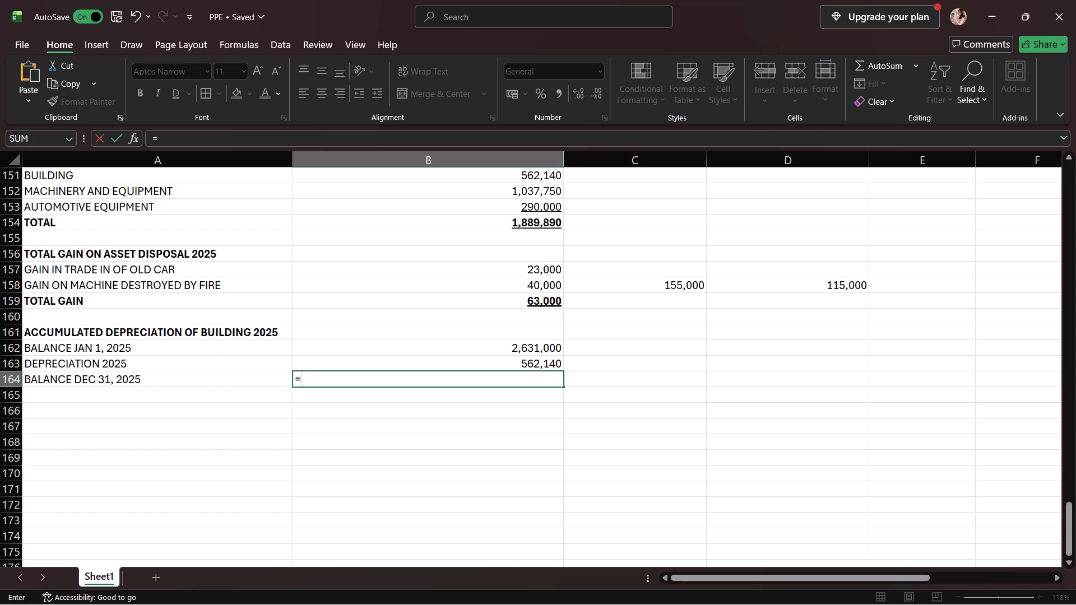
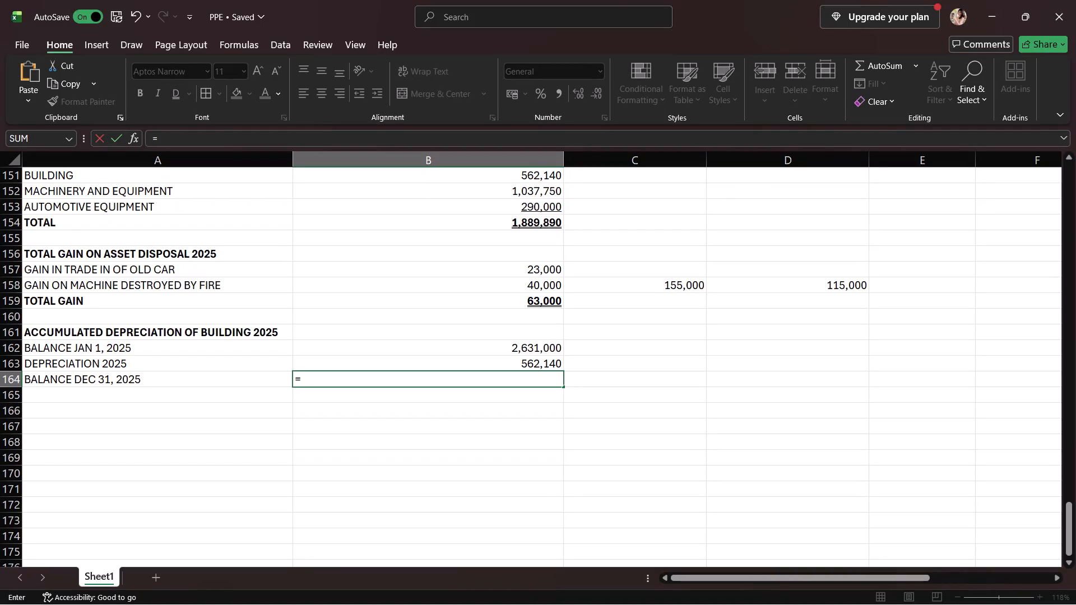
Complete the B164 formula by adding the January 1 balance in B162 and the 2025 depreciation in B163.
{"action": "left_click", "coordinate": [517, 354]}
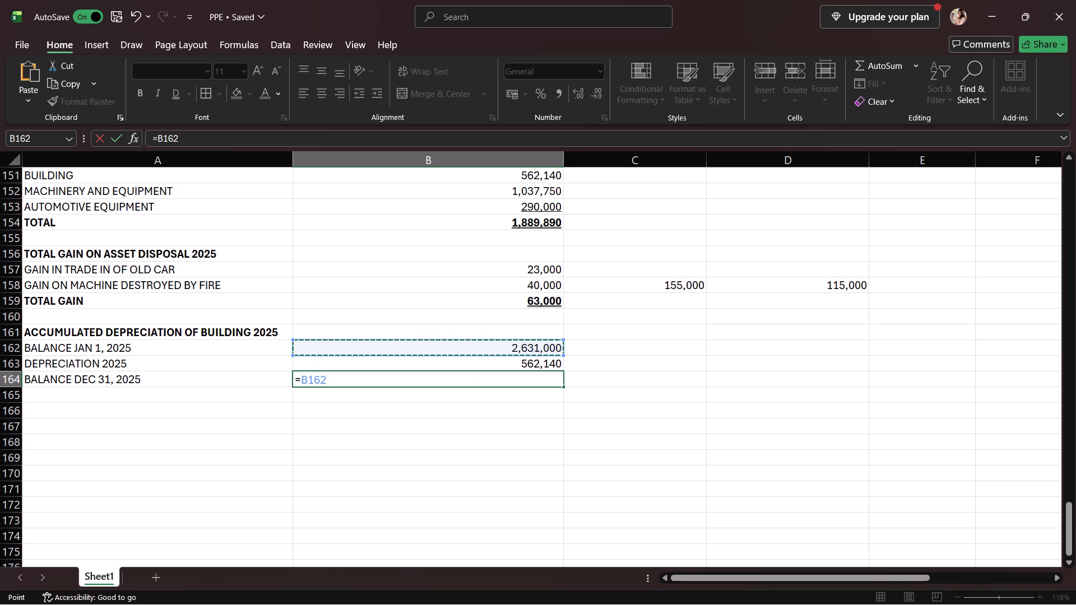
{"action": "key", "text": "plus"}
{"action": "left_click", "coordinate": [514, 362]}
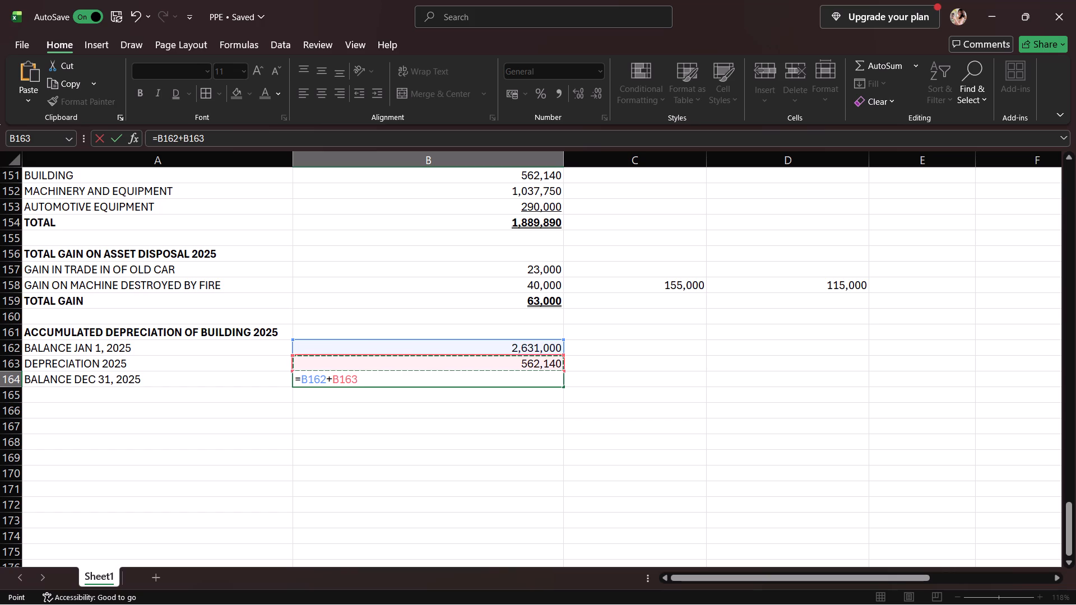
{"action": "key", "text": "Return"}
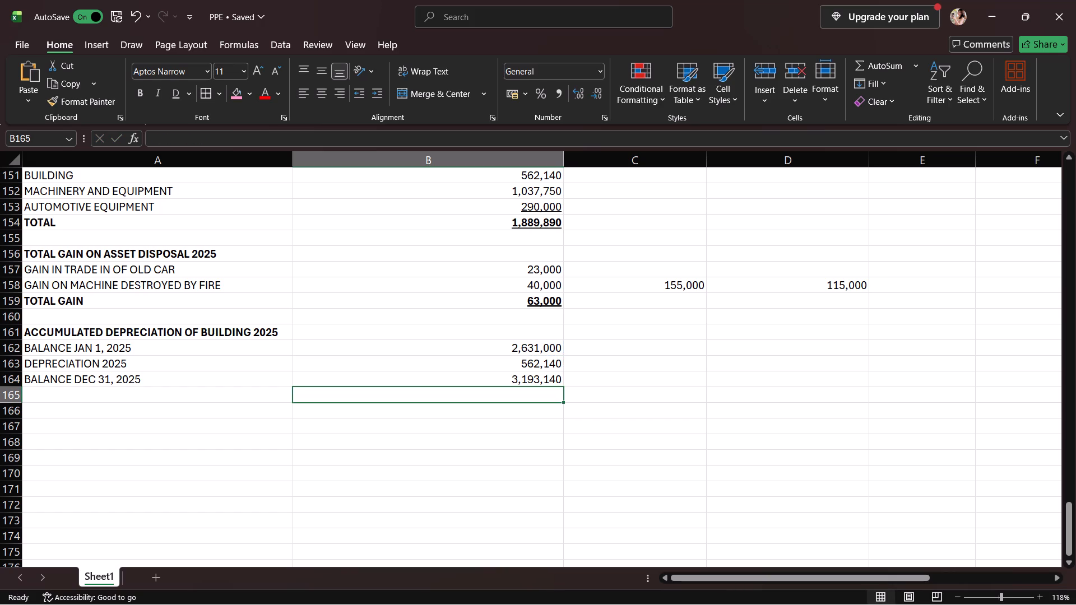
Make the BALANCE DEC 31, 2025 label in A164 bold, and its amount in B164 bold and underlined.
{"action": "left_click", "coordinate": [509, 380]}
{"action": "left_click", "coordinate": [173, 376]}
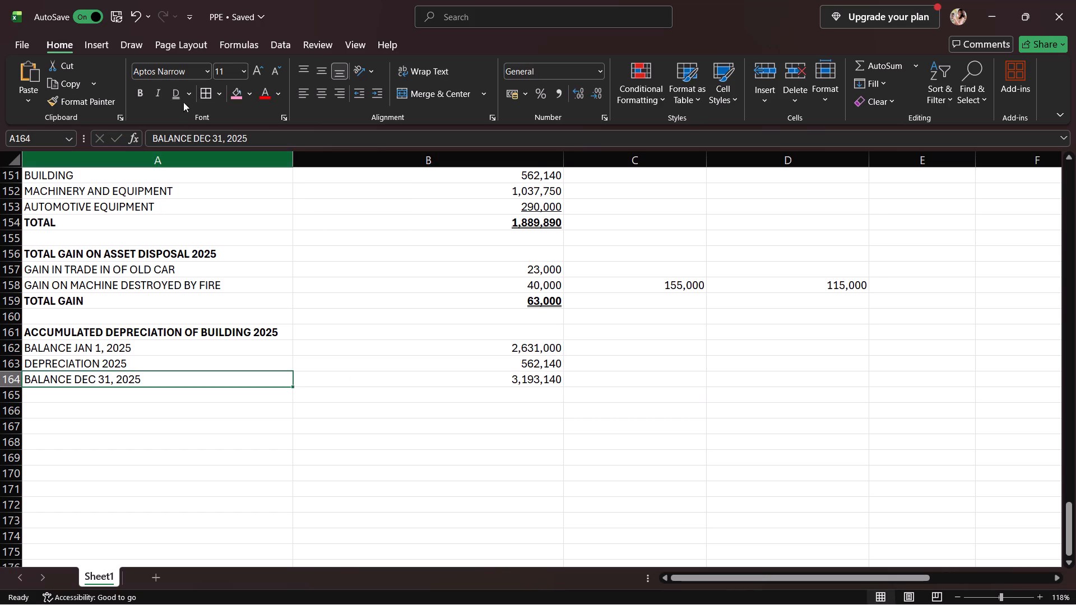
{"action": "left_click", "coordinate": [137, 88]}
{"action": "left_click", "coordinate": [173, 96]}
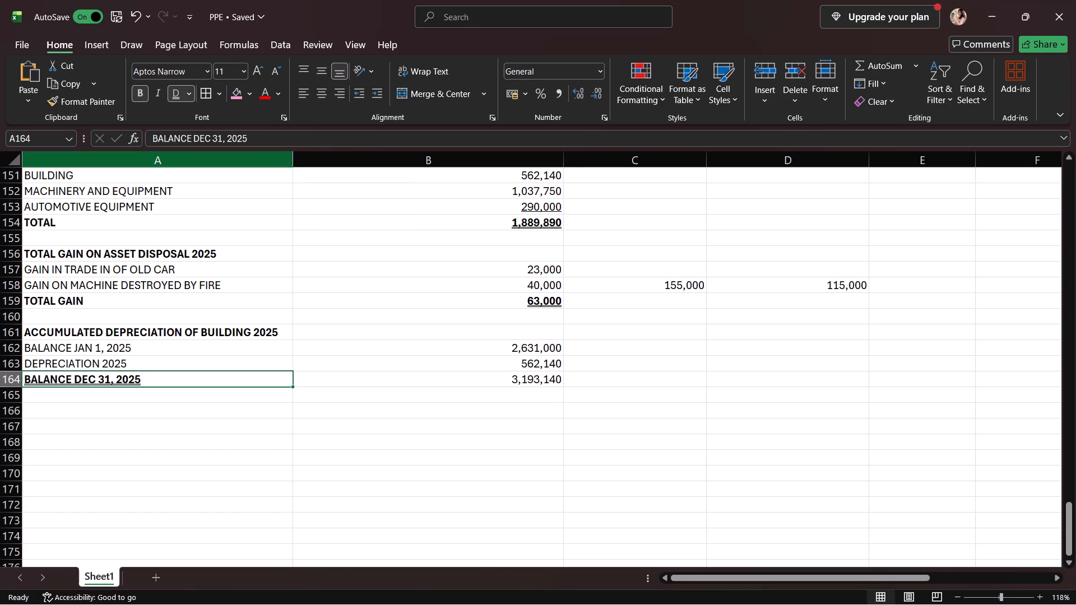
{"action": "left_click", "coordinate": [177, 94]}
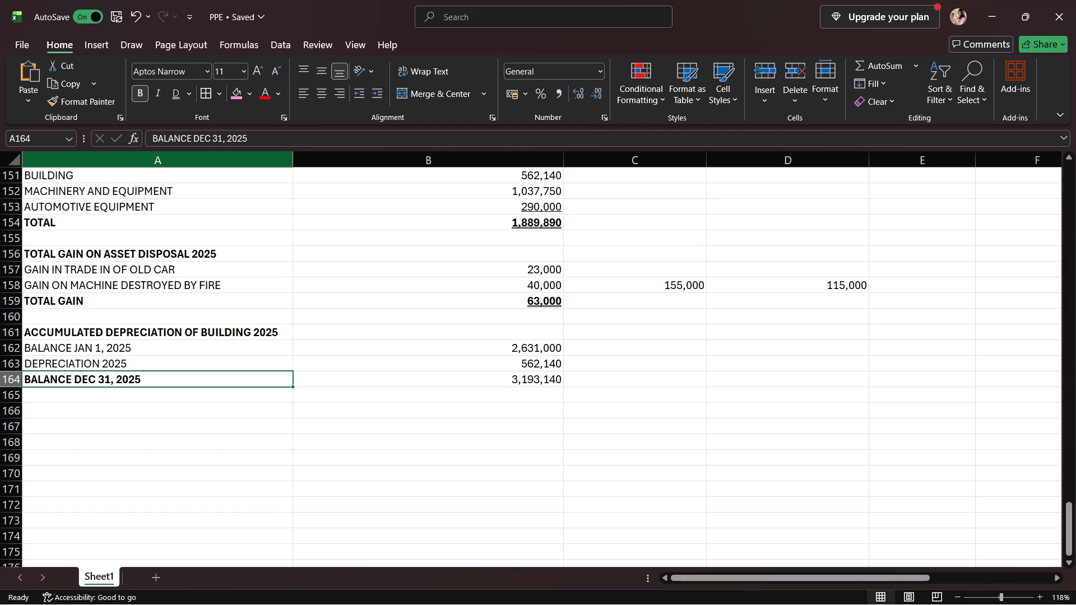
{"action": "left_click", "coordinate": [446, 380]}
{"action": "left_click", "coordinate": [137, 95]}
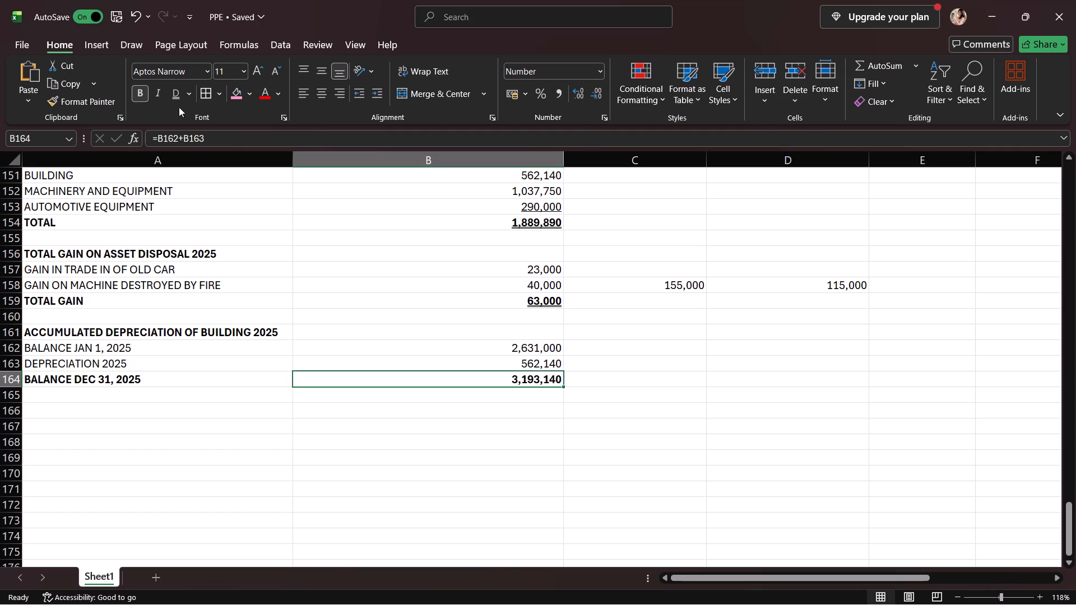
{"action": "left_click", "coordinate": [180, 96]}
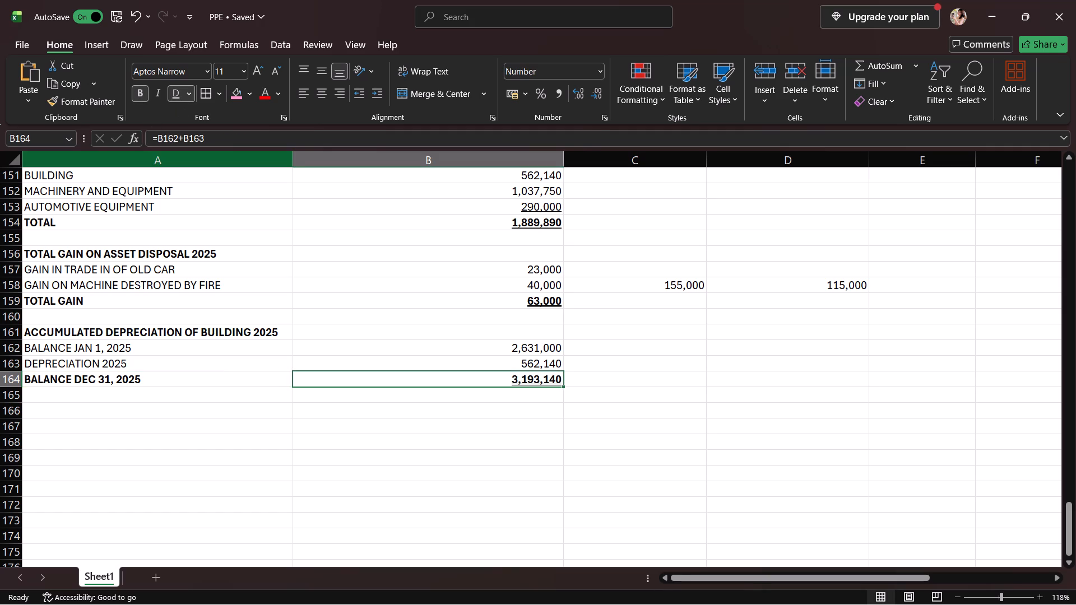
Enter the bold section heading TOTAL COST OF PPE DEC 31, 2025 in A166.
{"action": "left_click", "coordinate": [136, 410]}
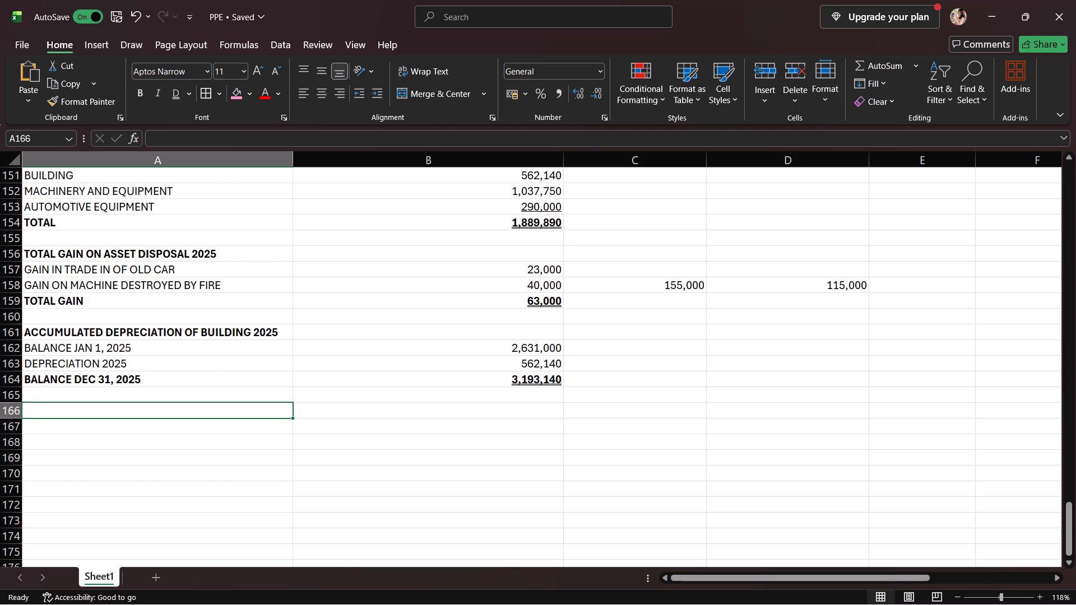
{"action": "type", "text": "TOTAL COST OF PPE"}
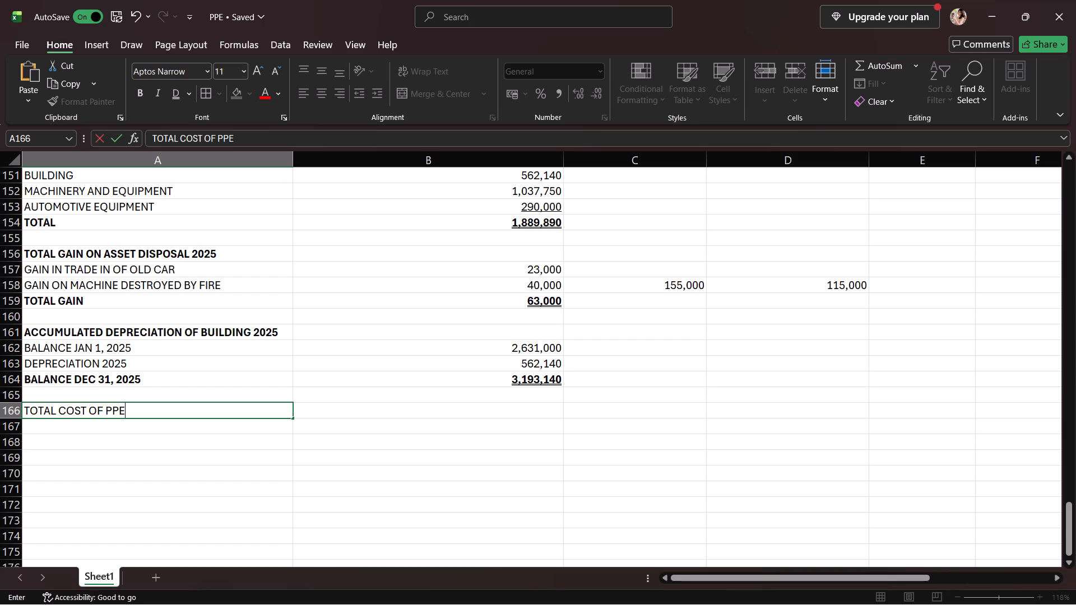
{"action": "key", "text": "space"}
{"action": "type", "text": "DEC 31, 2025"}
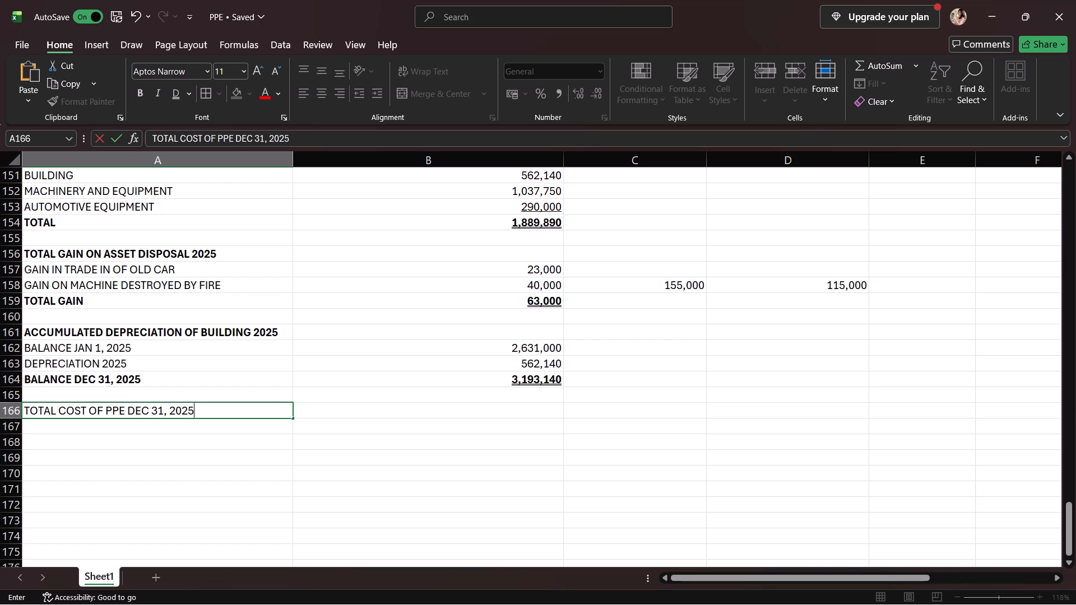
{"action": "left_click", "coordinate": [160, 408]}
{"action": "left_click_drag", "start_coordinate": [208, 404], "coordinate": [206, 413]}
{"action": "left_click", "coordinate": [141, 86]}
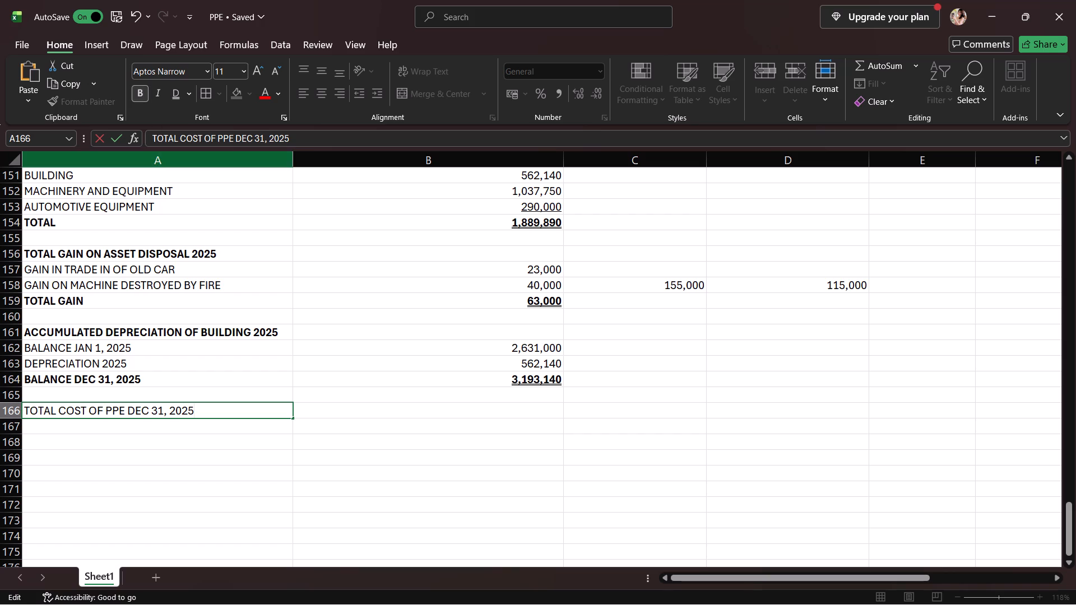
{"action": "left_click_drag", "start_coordinate": [267, 491], "coordinate": [264, 476]}
{"action": "left_click", "coordinate": [266, 411]}
{"action": "left_click", "coordinate": [141, 92]}
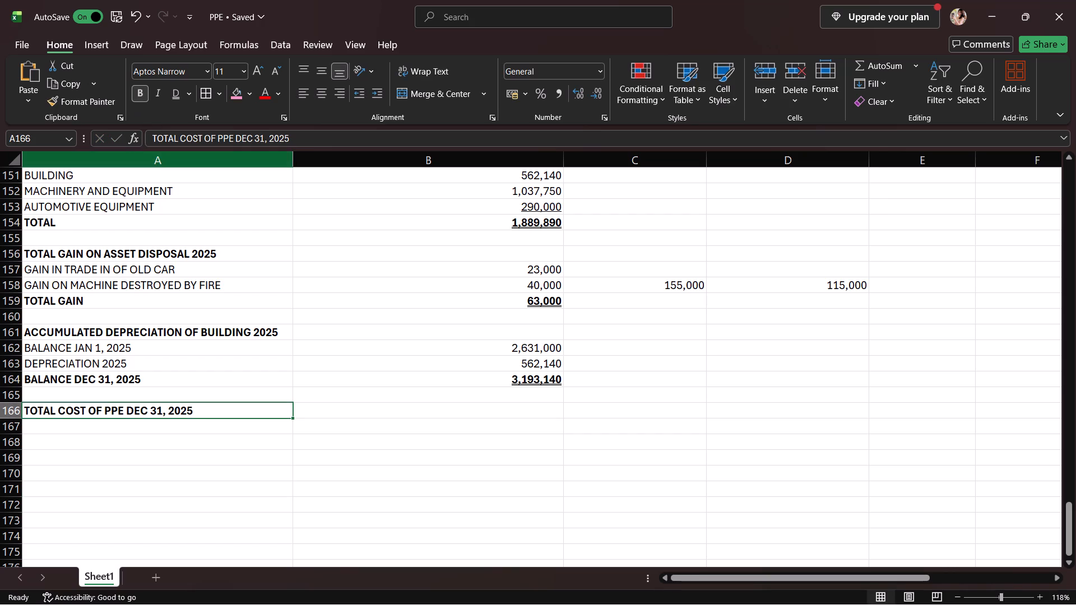
Enter the row label LAND in A167 under the total cost heading and open B167 for entry.
{"action": "left_click", "coordinate": [177, 434]}
{"action": "left_click", "coordinate": [177, 434]}
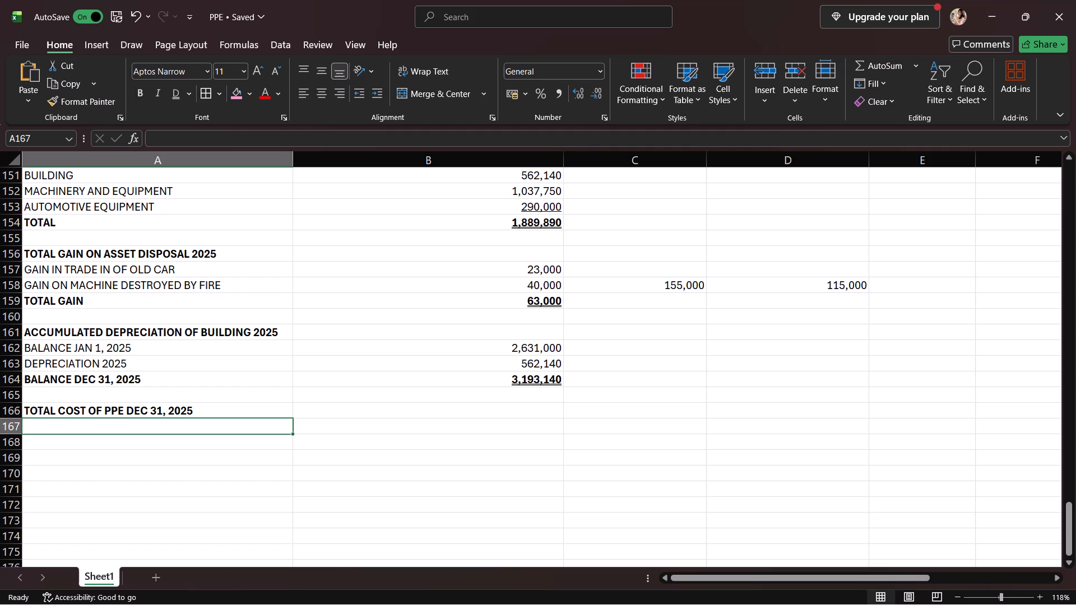
{"action": "type", "text": "LAND"}
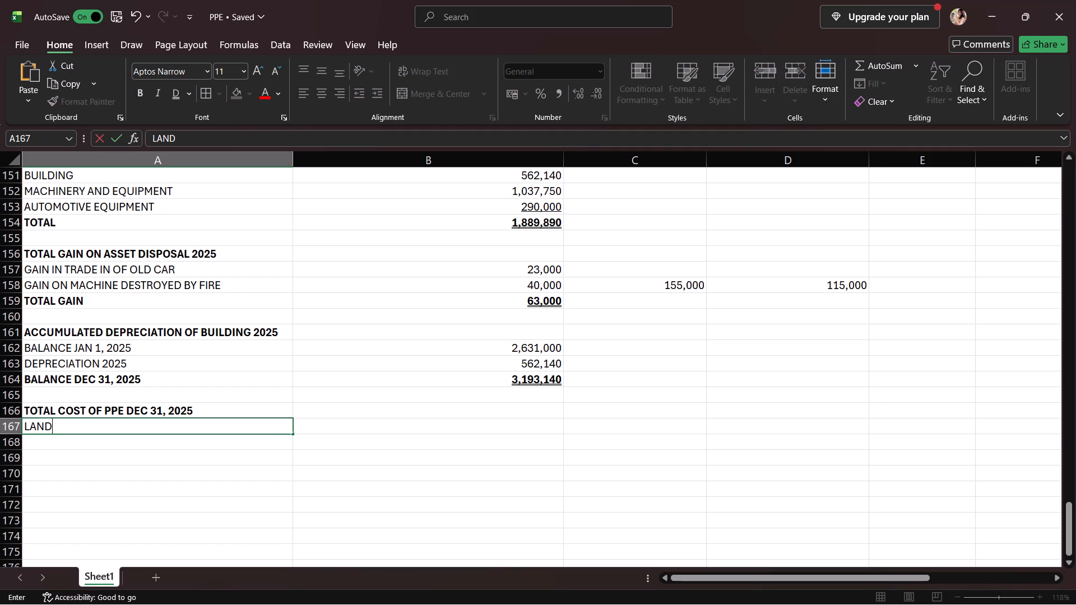
{"action": "double_click", "coordinate": [370, 427]}
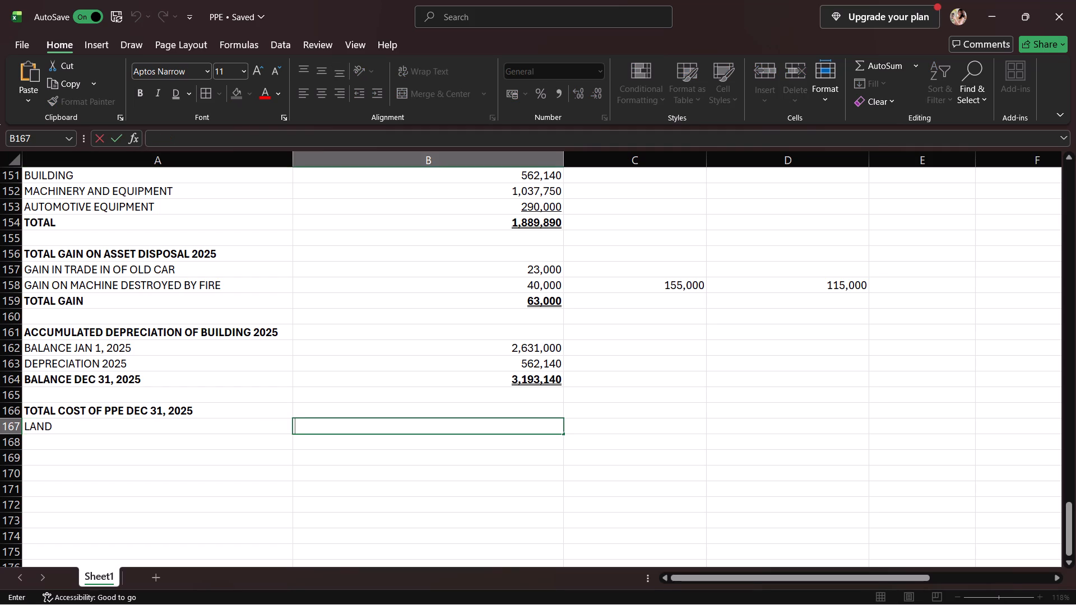
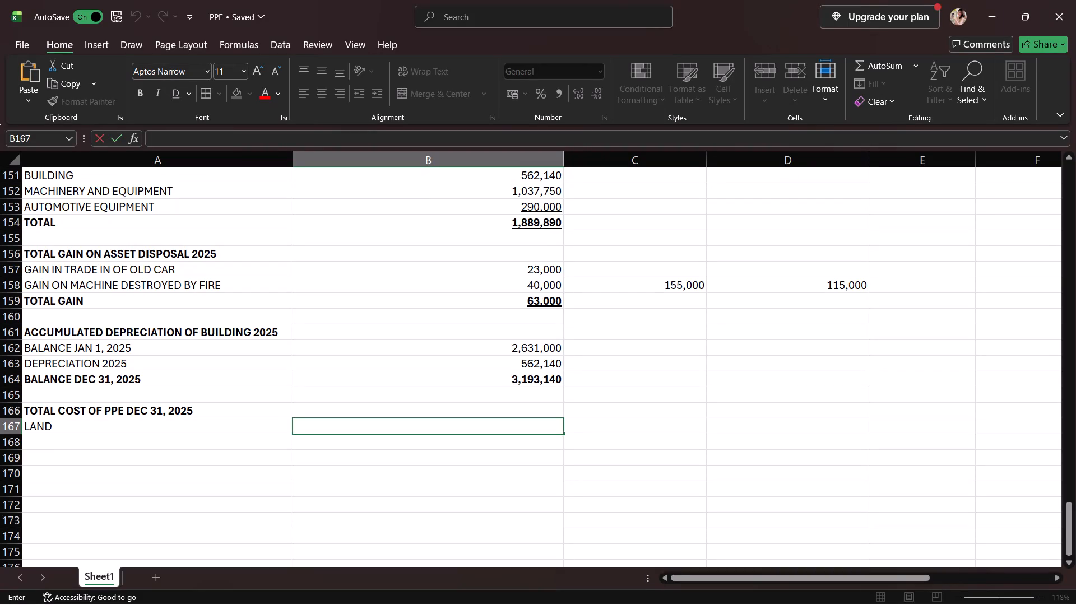
Enter the row label BUILDING in A168, below LAND in the total cost section.
{"action": "left_click", "coordinate": [114, 445]}
{"action": "type", "text": "BUILD"}
{"action": "type", "text": "ING"}
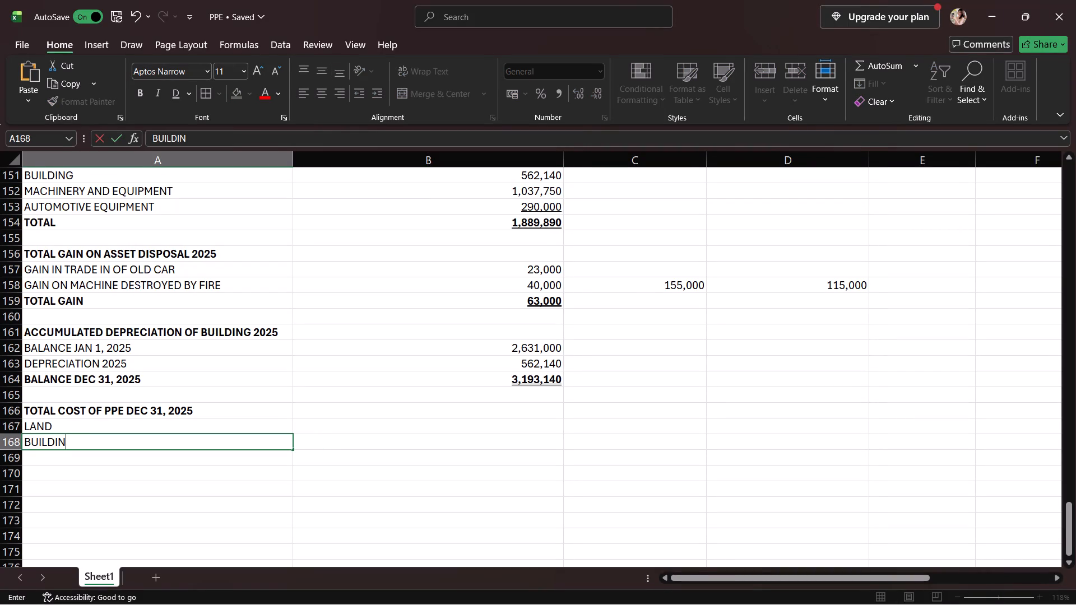
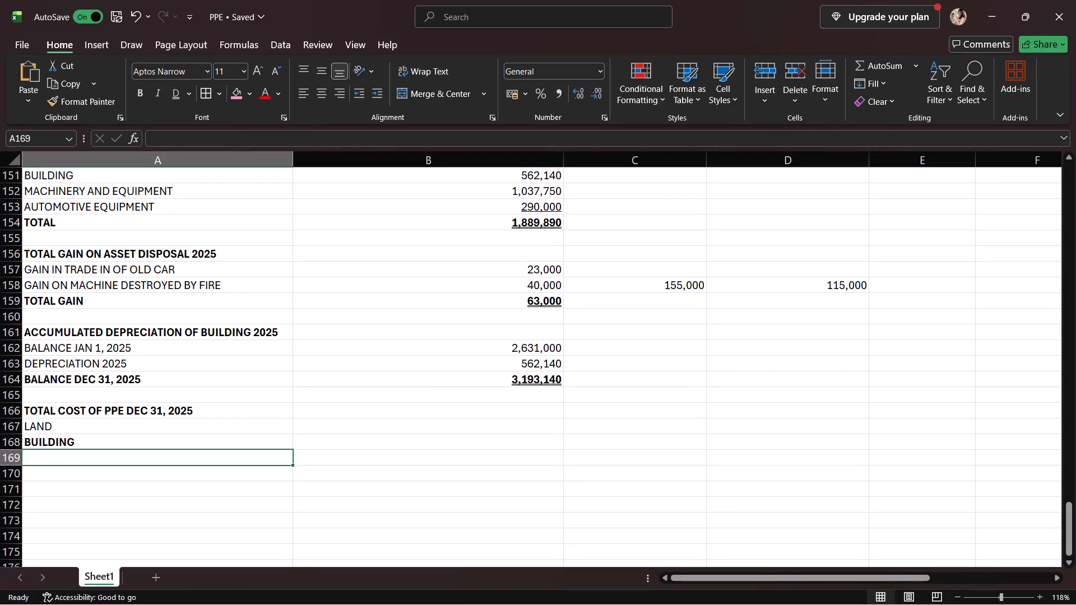
Remove the bold formatting from the BUILDING label in A168.
{"action": "left_click", "coordinate": [135, 449]}
{"action": "left_click", "coordinate": [138, 439]}
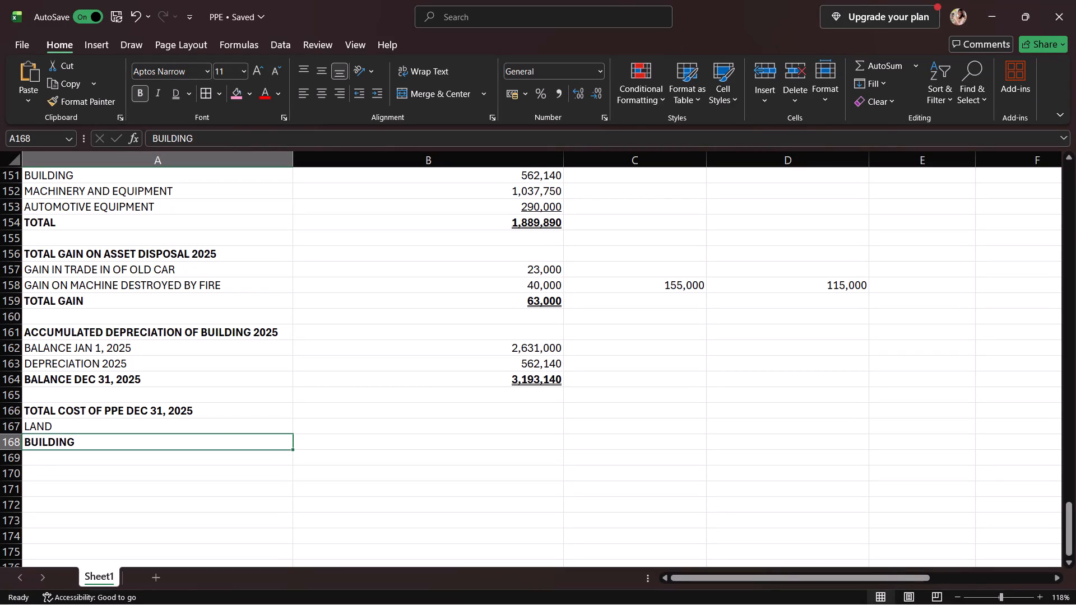
{"action": "left_click", "coordinate": [146, 92]}
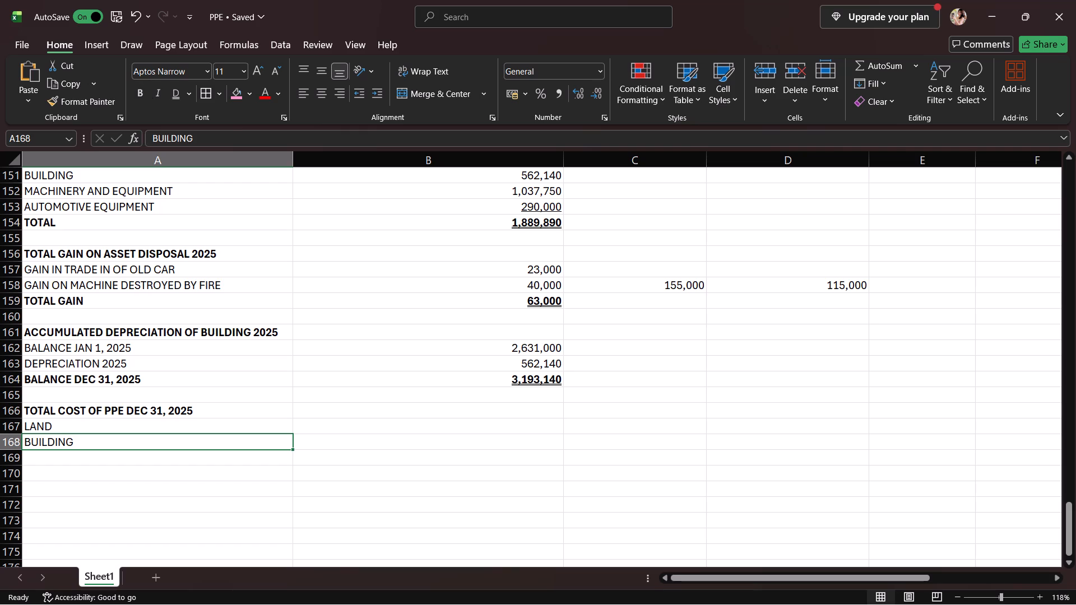
Enter the row label MACHINERY in A169, below BUILDING in the total cost section.
{"action": "left_click", "coordinate": [73, 463]}
{"action": "type", "text": "MACHINERY"}
{"action": "key", "text": "space"}
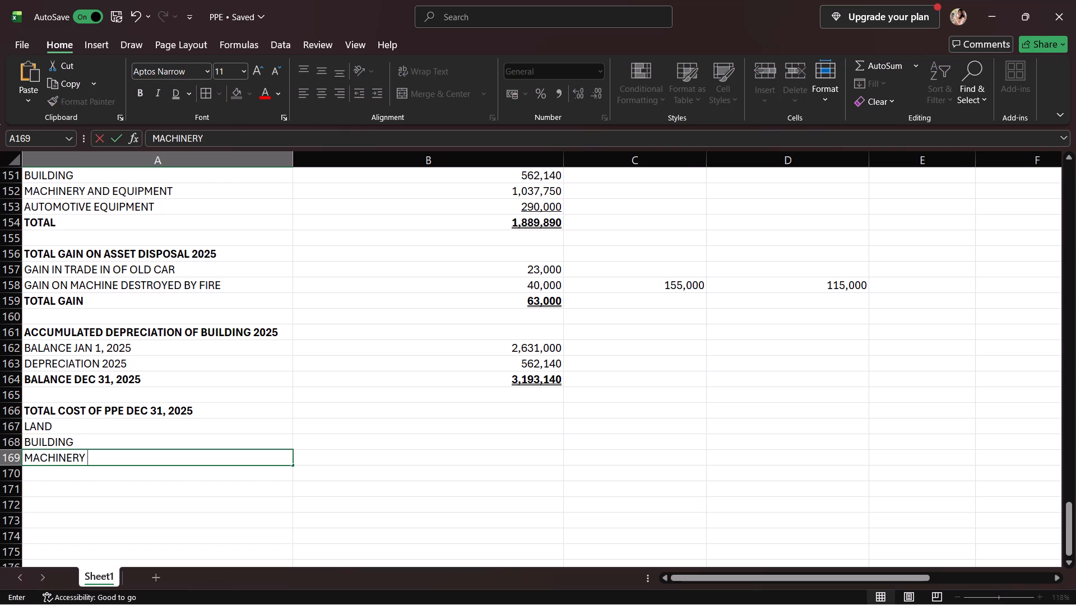
{"action": "left_click", "coordinate": [513, 453]}
Enter the costs in column B: 1,500,000 for LAND in B167 and 12,000,000 for BUILDING in B168.
{"action": "left_click", "coordinate": [488, 422]}
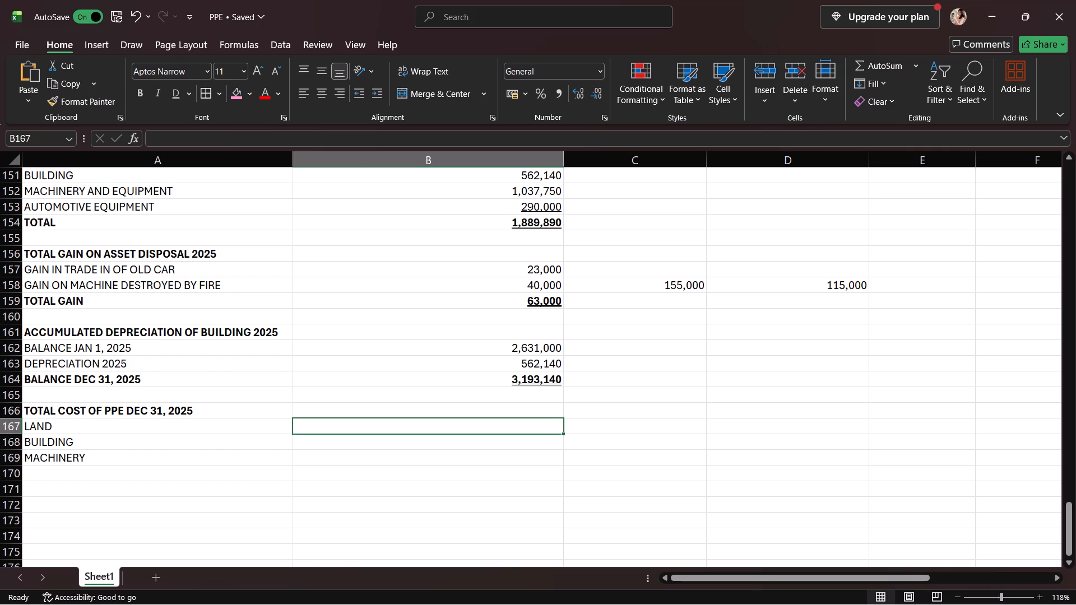
{"action": "type", "text": "1,500,000"}
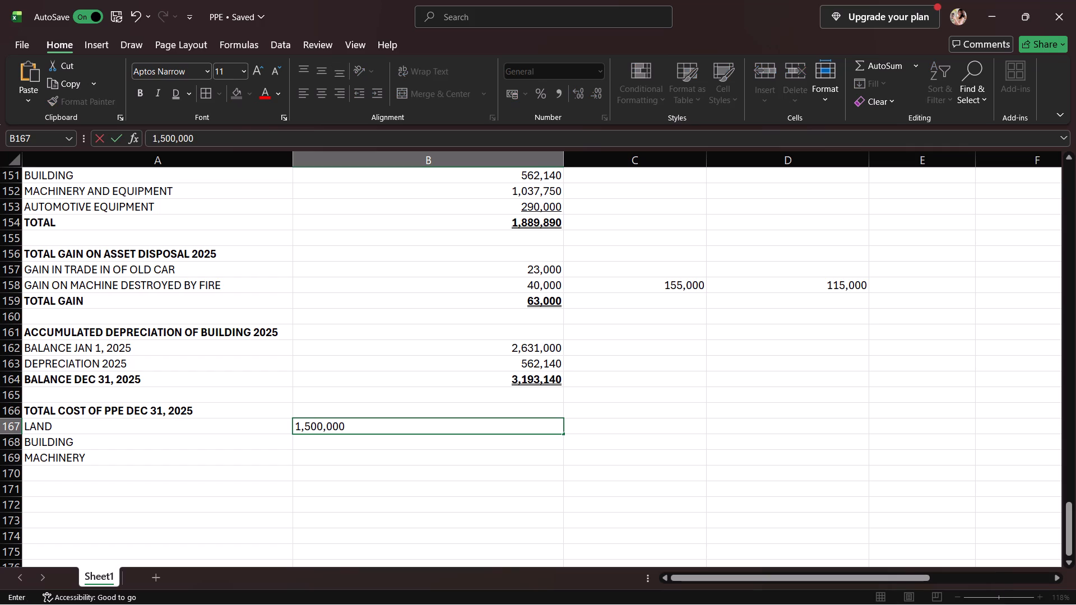
{"action": "left_click", "coordinate": [509, 450]}
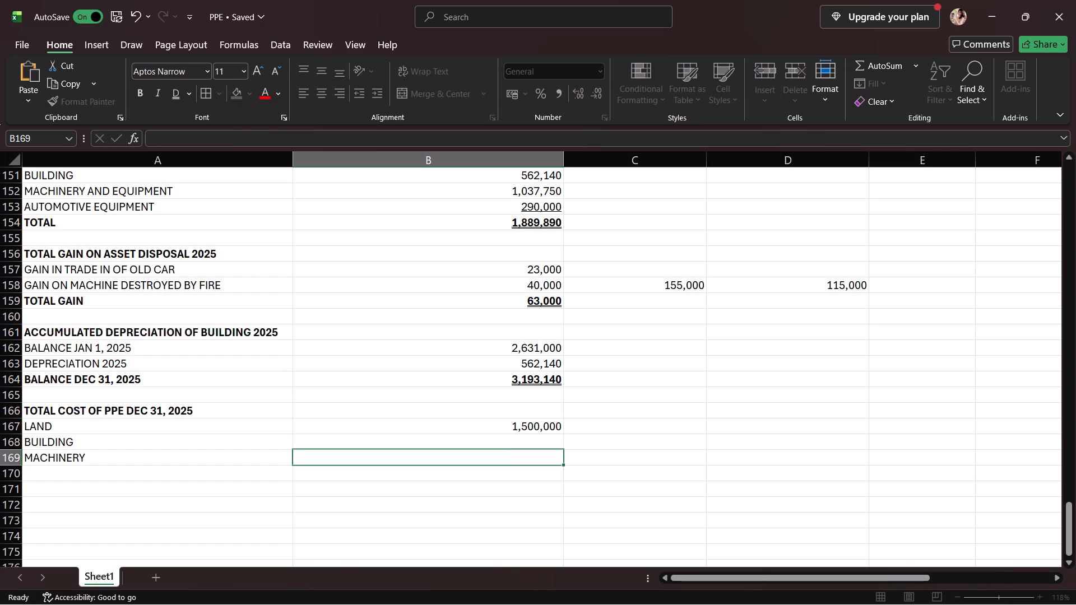
{"action": "left_click", "coordinate": [509, 450]}
{"action": "left_click", "coordinate": [516, 439]}
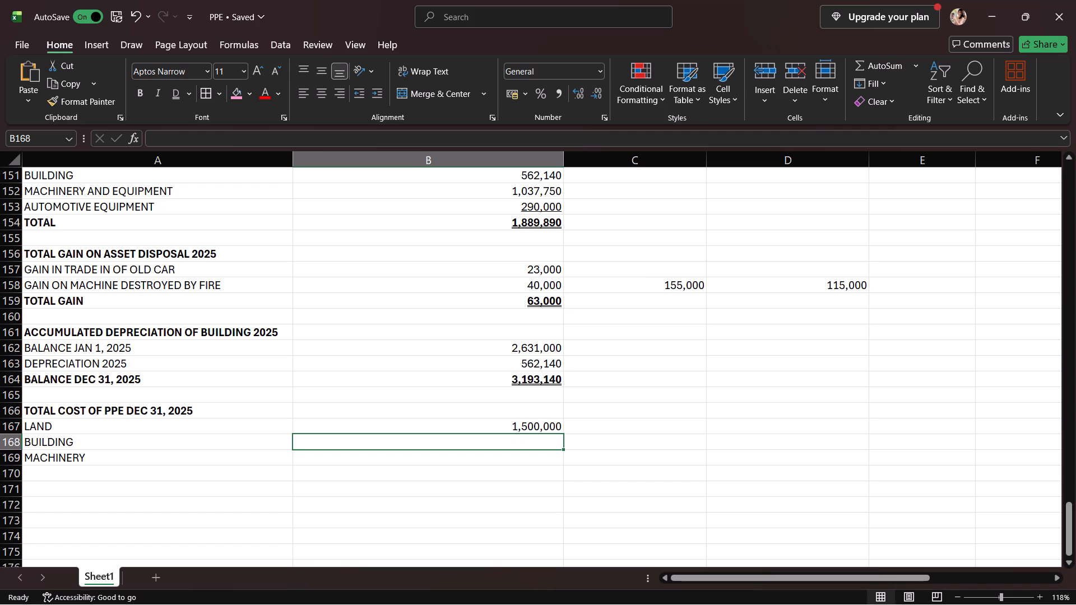
{"action": "type", "text": "12"}
{"action": "type", "text": ",000,000"}
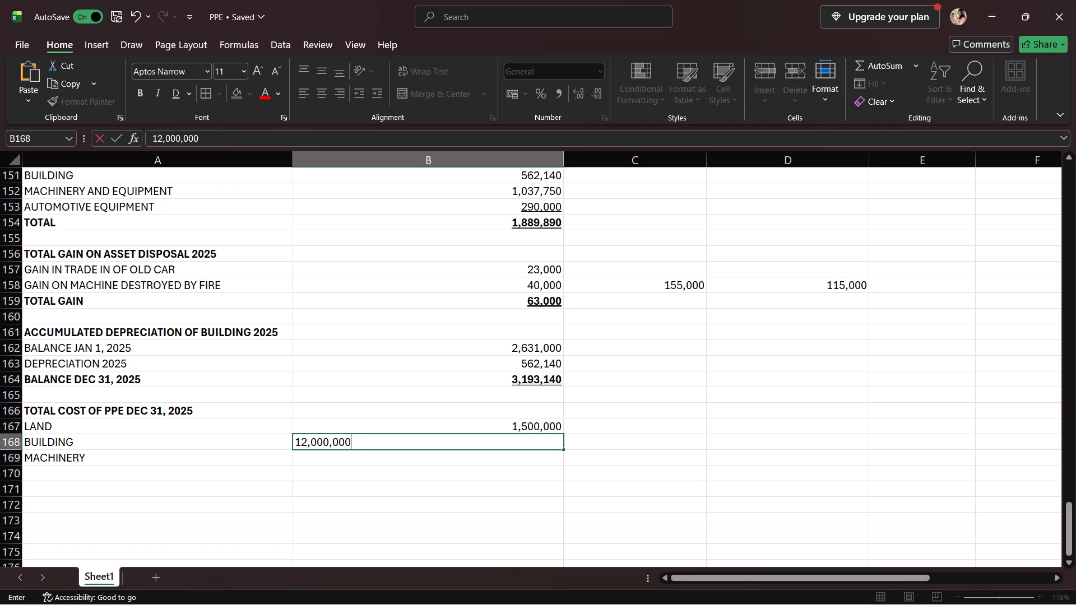
{"action": "left_click", "coordinate": [522, 452]}
Enter the machinery cost components across row 169: 9,000,000 in C169, 230,000 in D169 and 3,100,000 in E169.
{"action": "left_click", "coordinate": [573, 462]}
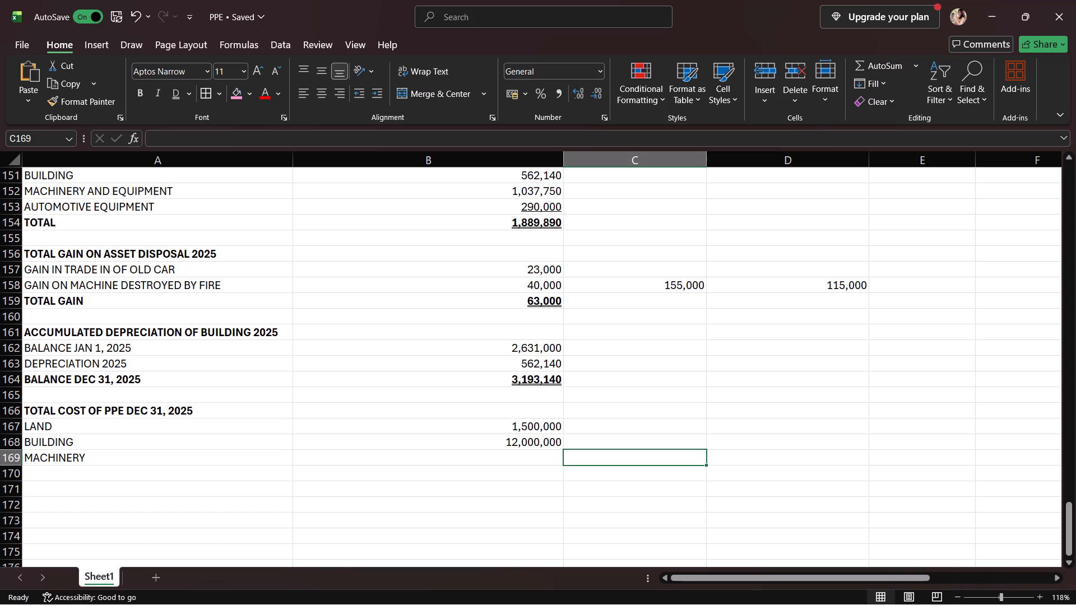
{"action": "type", "text": "9,000,000"}
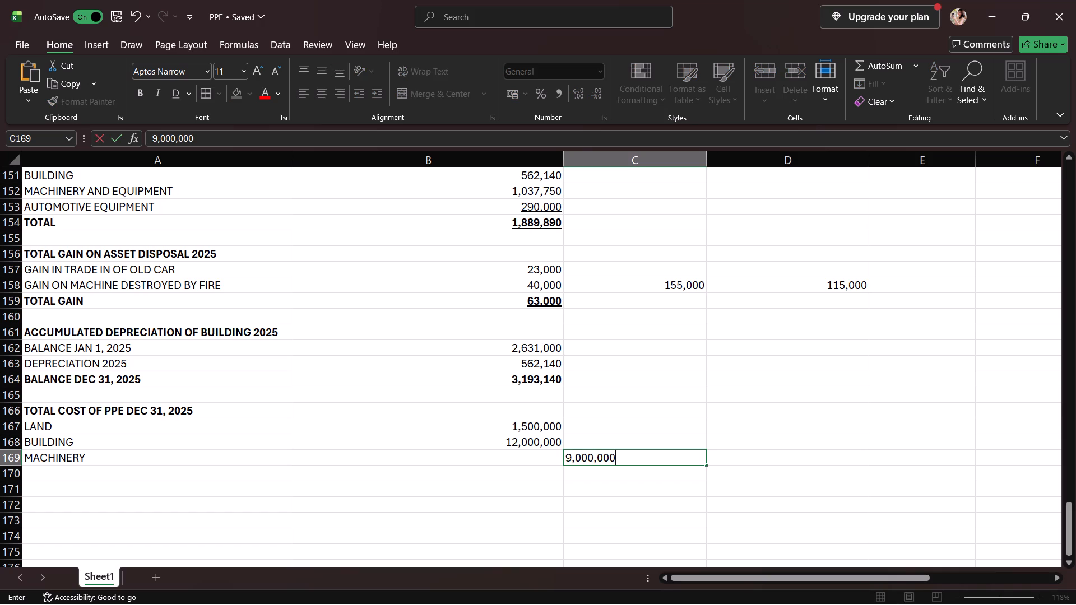
{"action": "left_click", "coordinate": [746, 461]}
{"action": "left_click", "coordinate": [675, 469]}
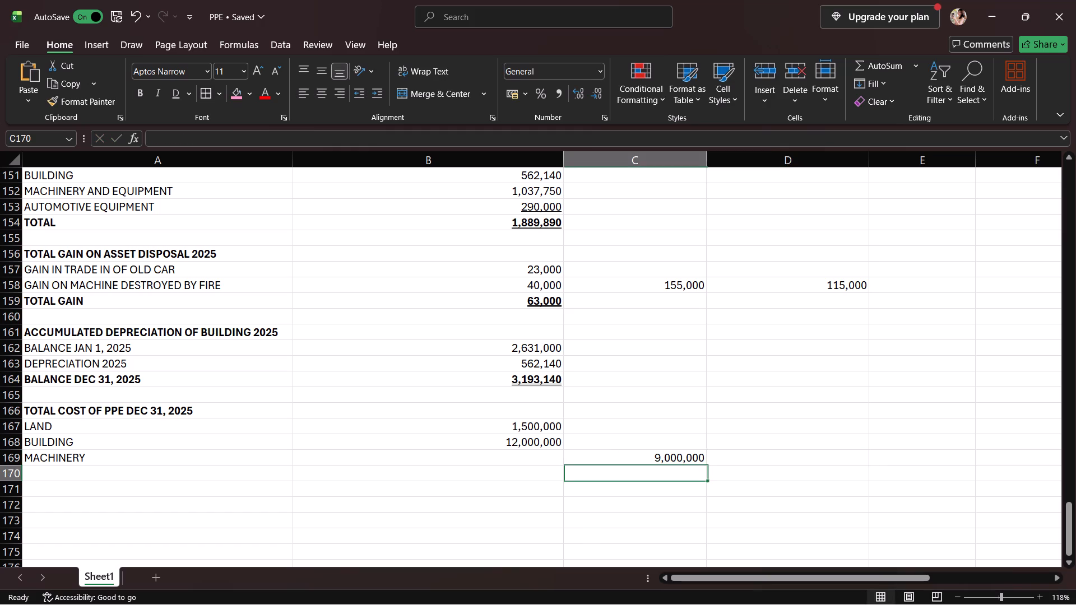
{"action": "left_click", "coordinate": [730, 454]}
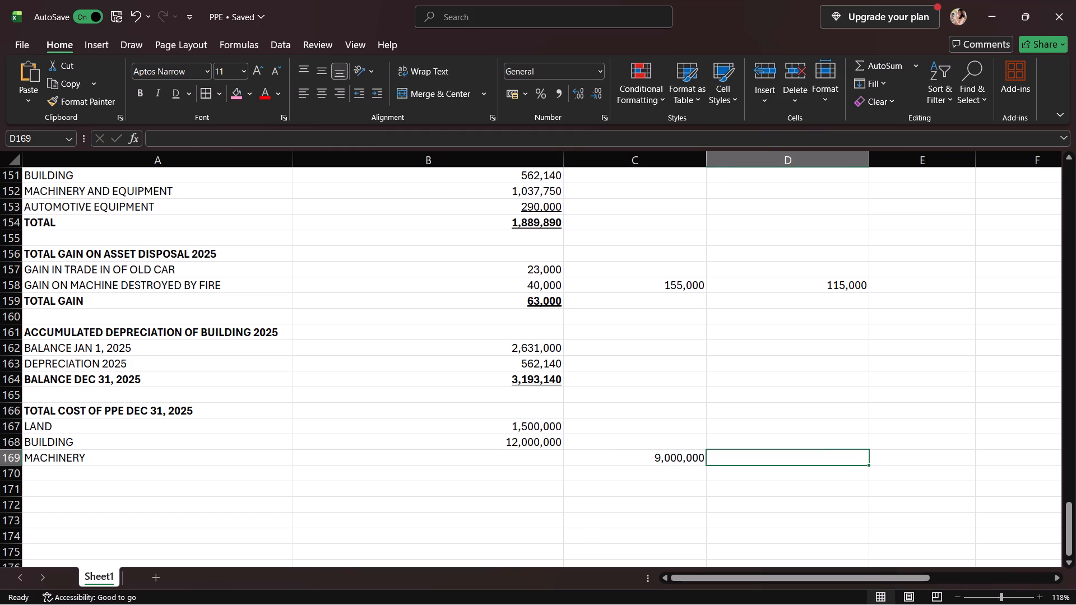
{"action": "type", "text": "230,000"}
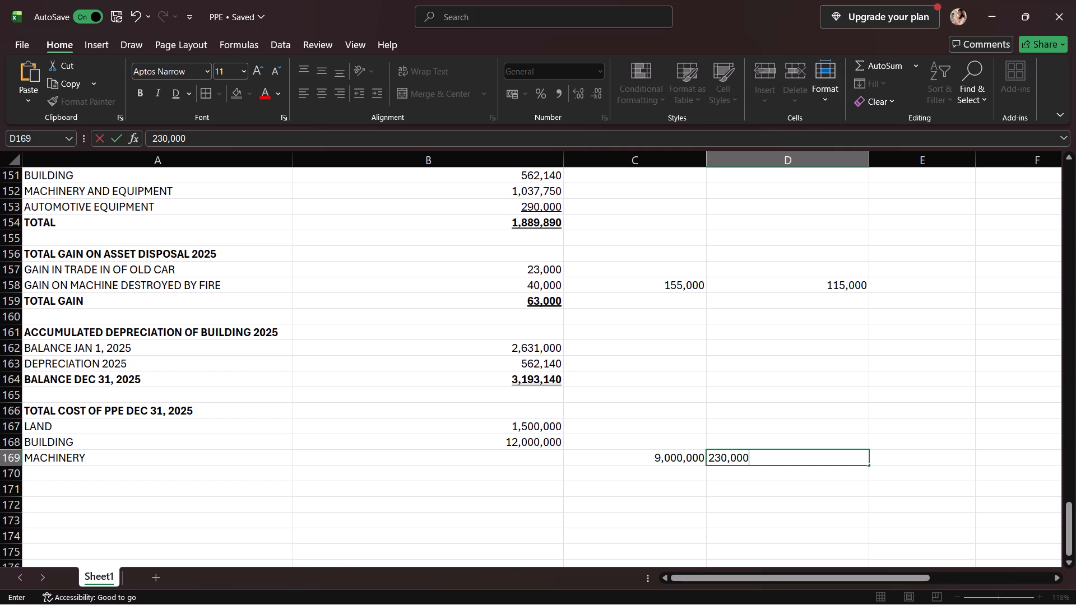
{"action": "left_click", "coordinate": [884, 455]}
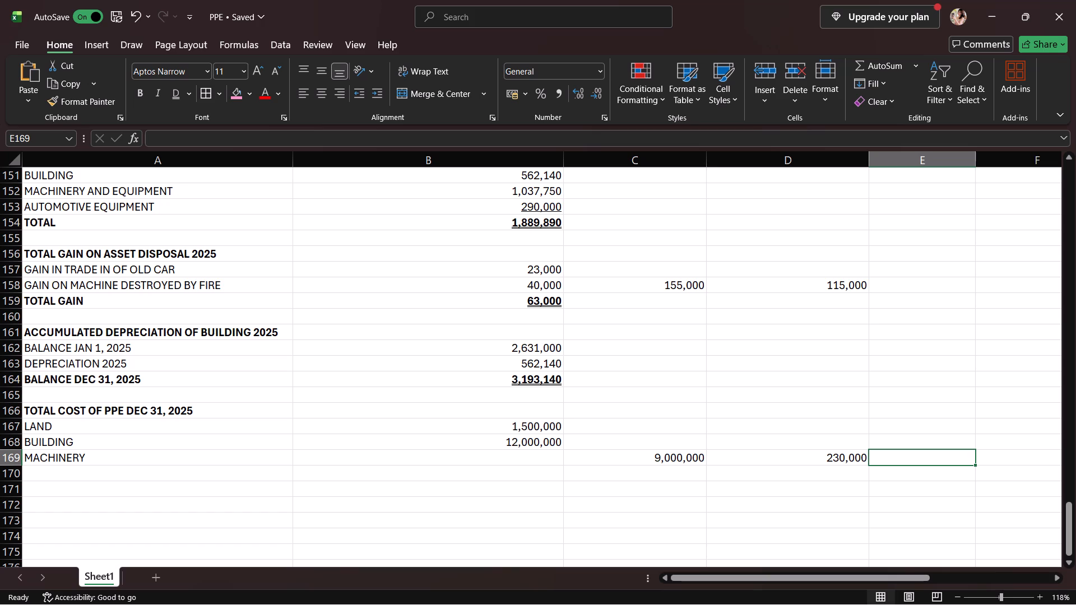
{"action": "type", "text": "3,100,000"}
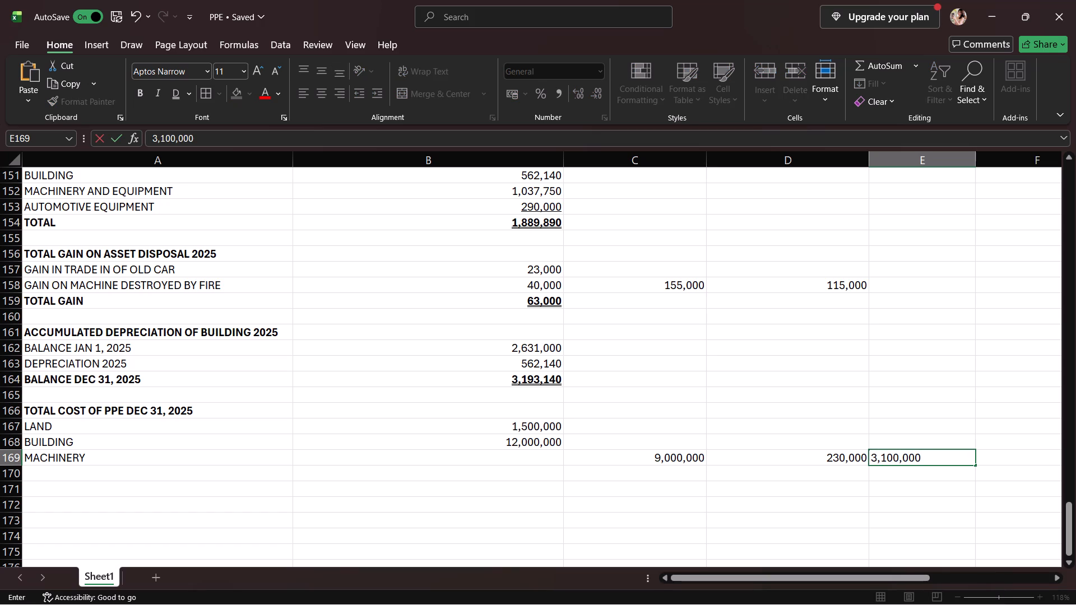
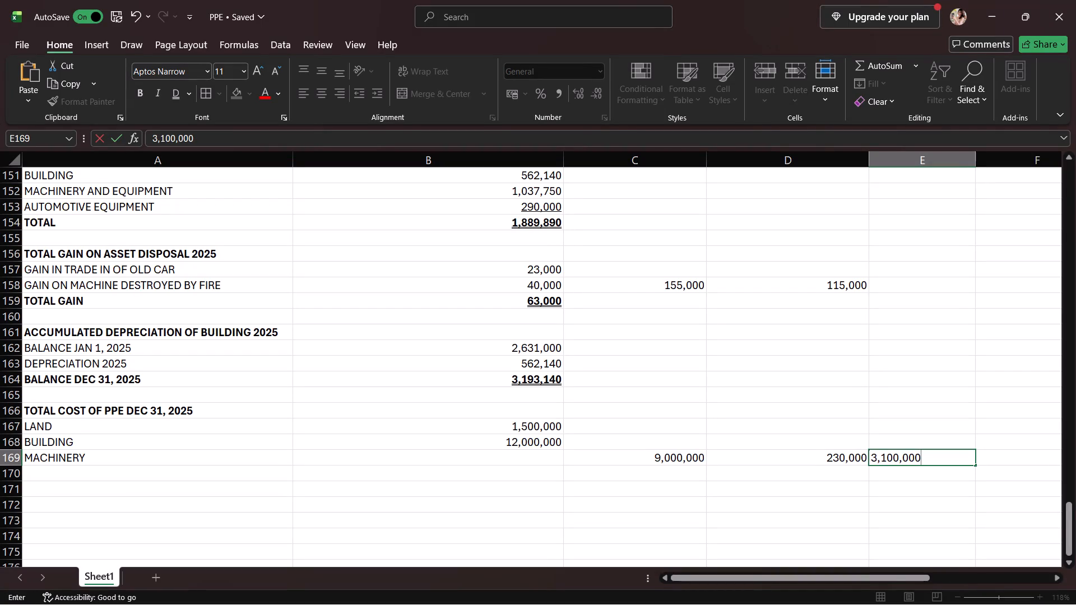
In F169, enter a formula that subtracts the 230,000 in D169 from the 9,000,000 machinery cost in C169.
{"action": "left_click", "coordinate": [1018, 455]}
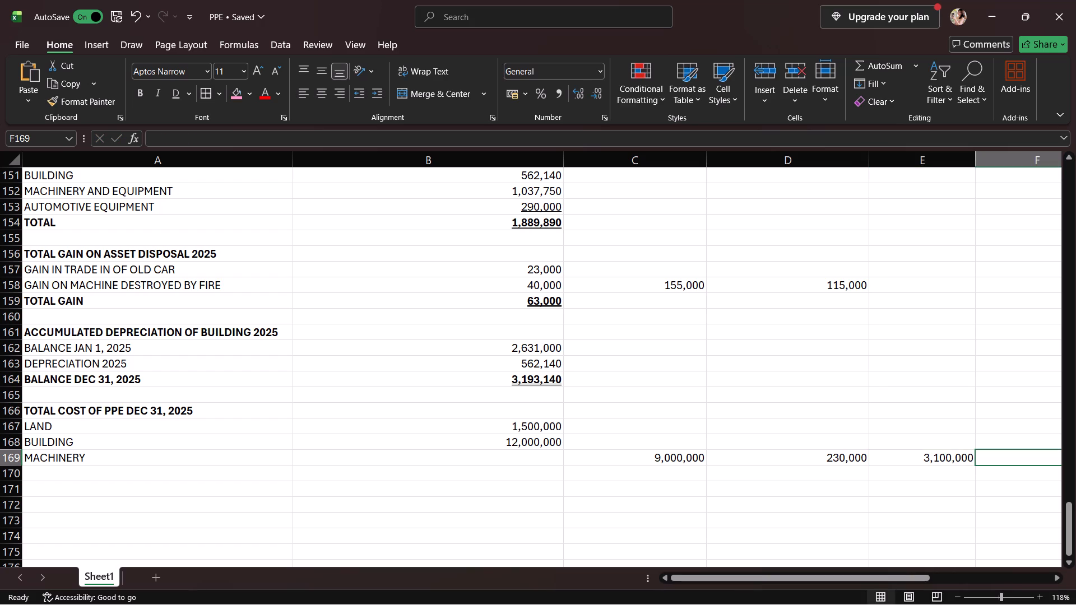
{"action": "key", "text": "equal"}
{"action": "left_click", "coordinate": [417, 455]}
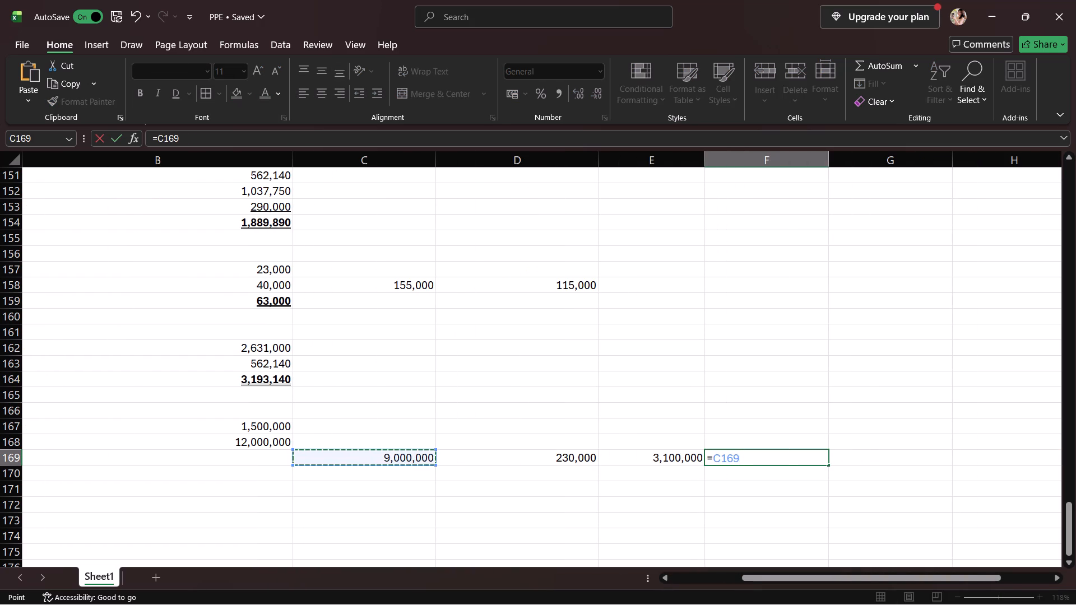
{"action": "key", "text": "minus"}
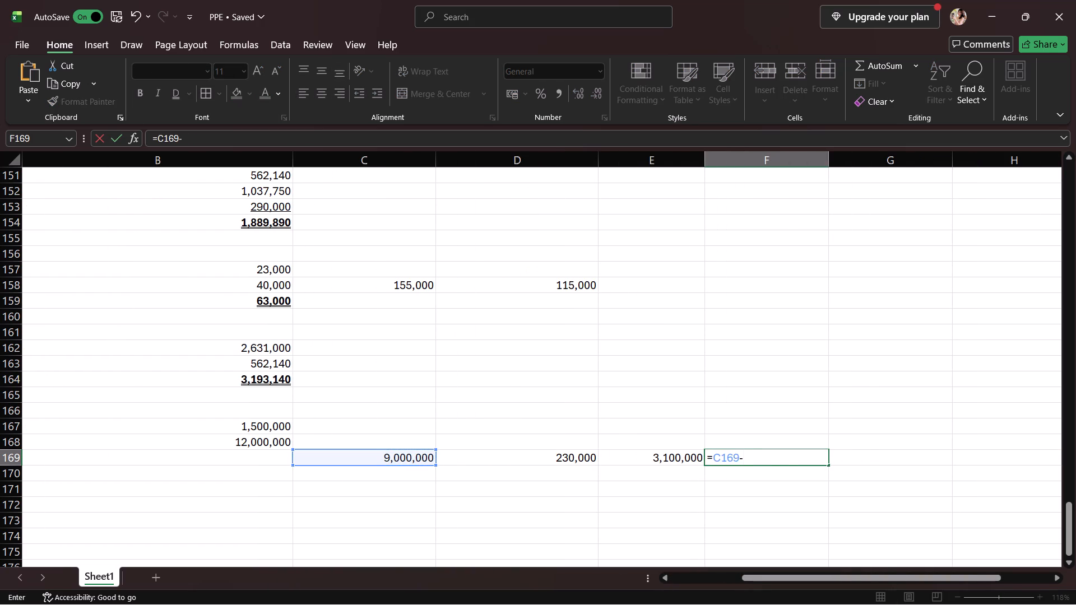
{"action": "left_click", "coordinate": [487, 406]}
{"action": "left_click", "coordinate": [513, 458]}
{"action": "key", "text": "Return"}
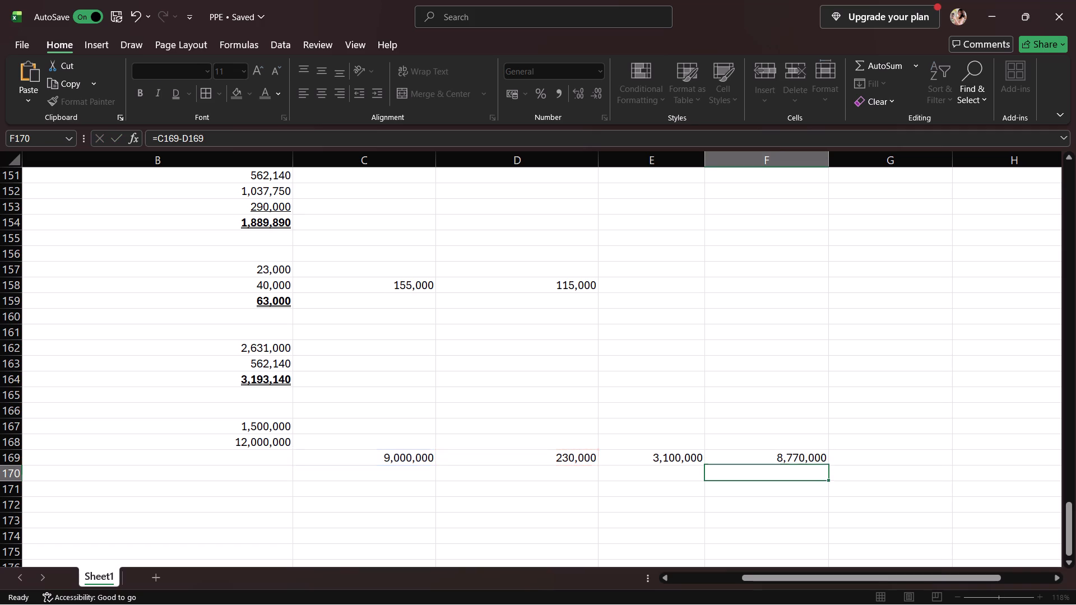
In F170, enter a formula that adds the 3,100,000 in E169 to the machinery subtotal in F169.
{"action": "left_click", "coordinate": [786, 457]}
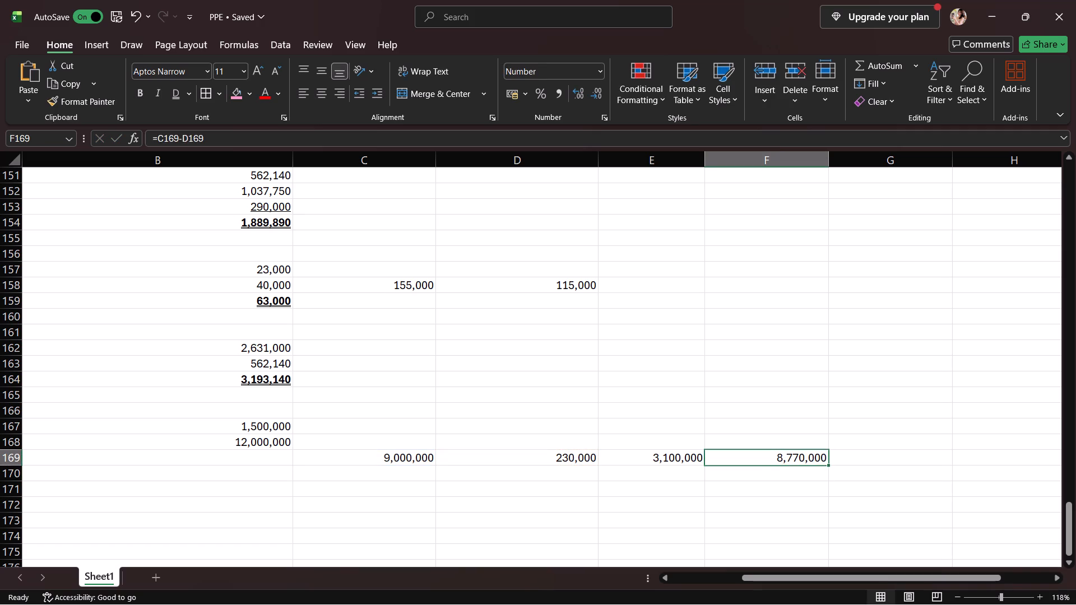
{"action": "left_click", "coordinate": [777, 476]}
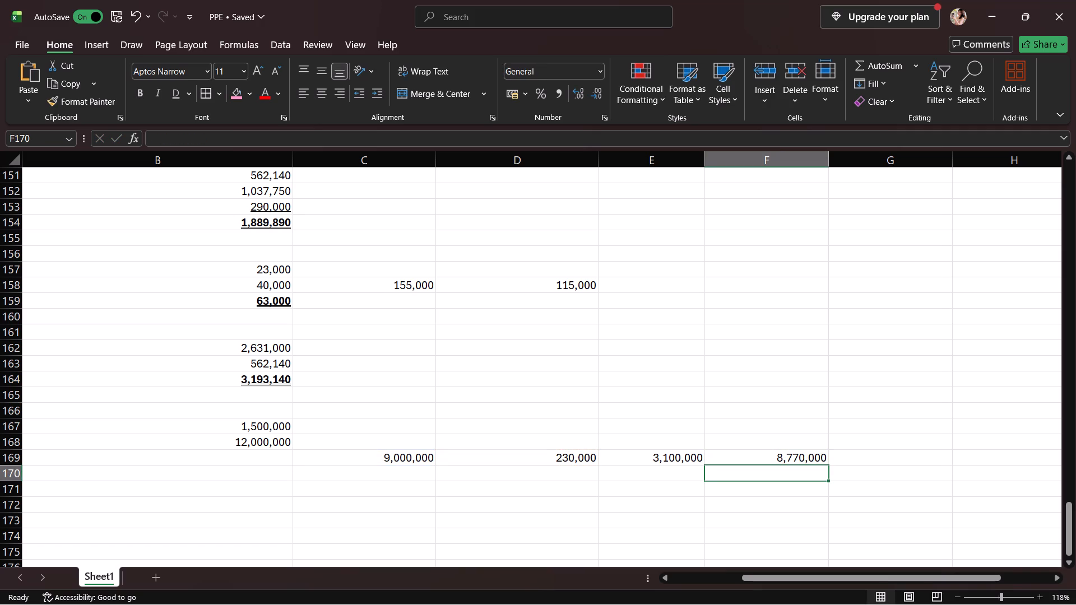
{"action": "key", "text": "equal"}
{"action": "left_click", "coordinate": [778, 459]}
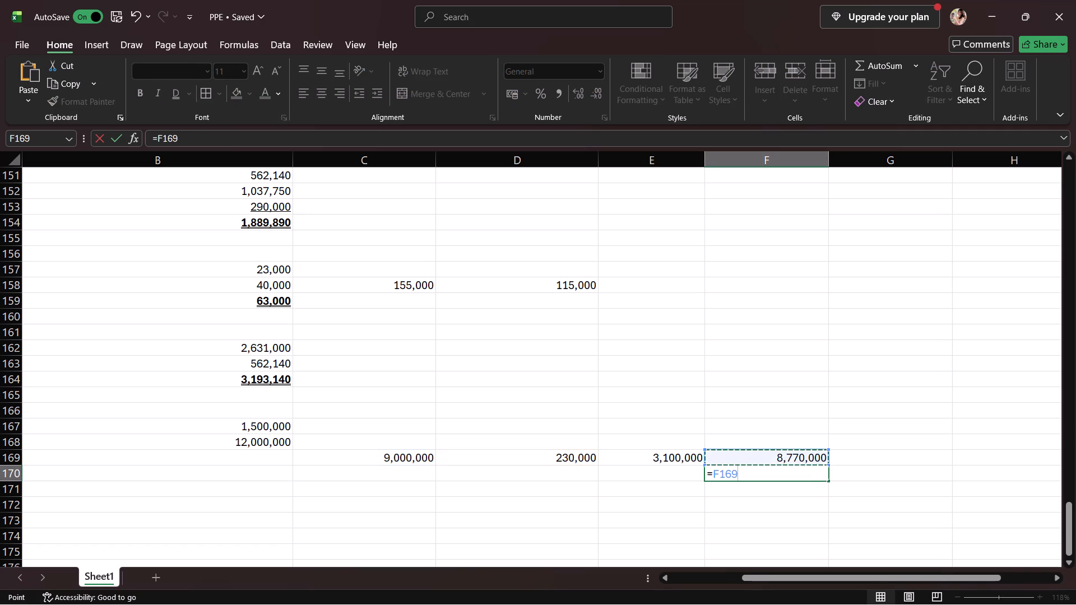
{"action": "key", "text": "plus"}
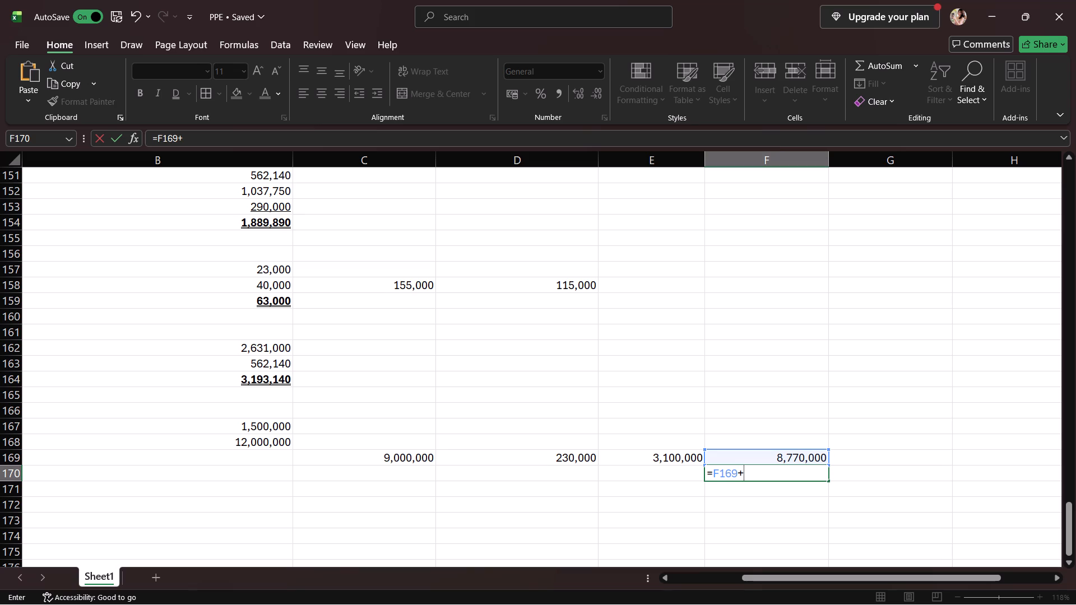
{"action": "left_click_drag", "start_coordinate": [689, 454], "coordinate": [687, 464]}
{"action": "key", "text": "Return"}
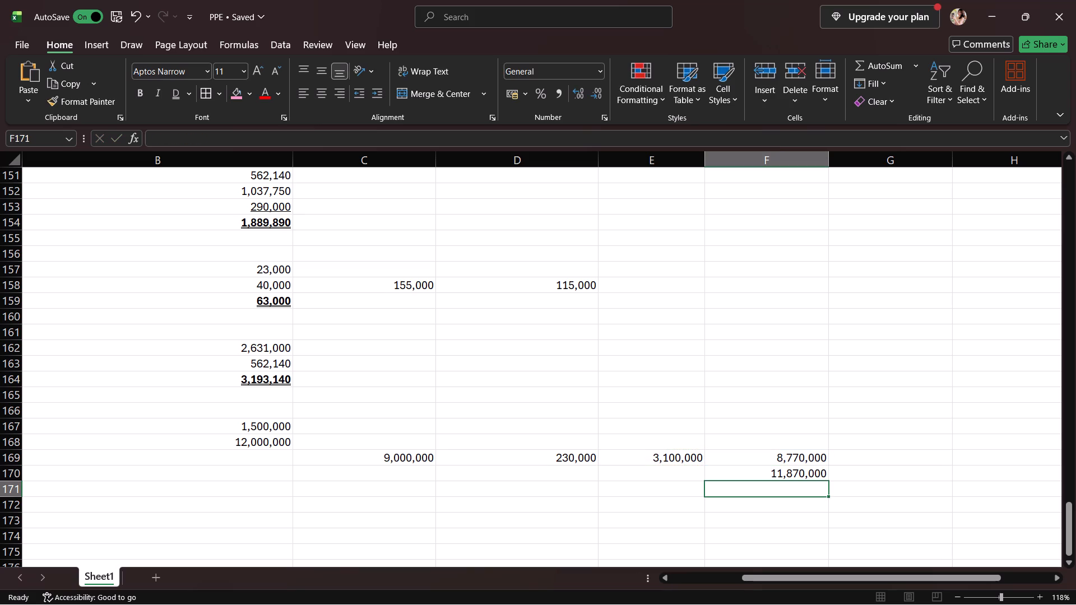
Enter the machinery cost 11,870,000 in B169, taken from the computation in F170.
{"action": "scroll", "coordinate": [687, 464], "scroll_direction": "right", "scroll_amount": 4}
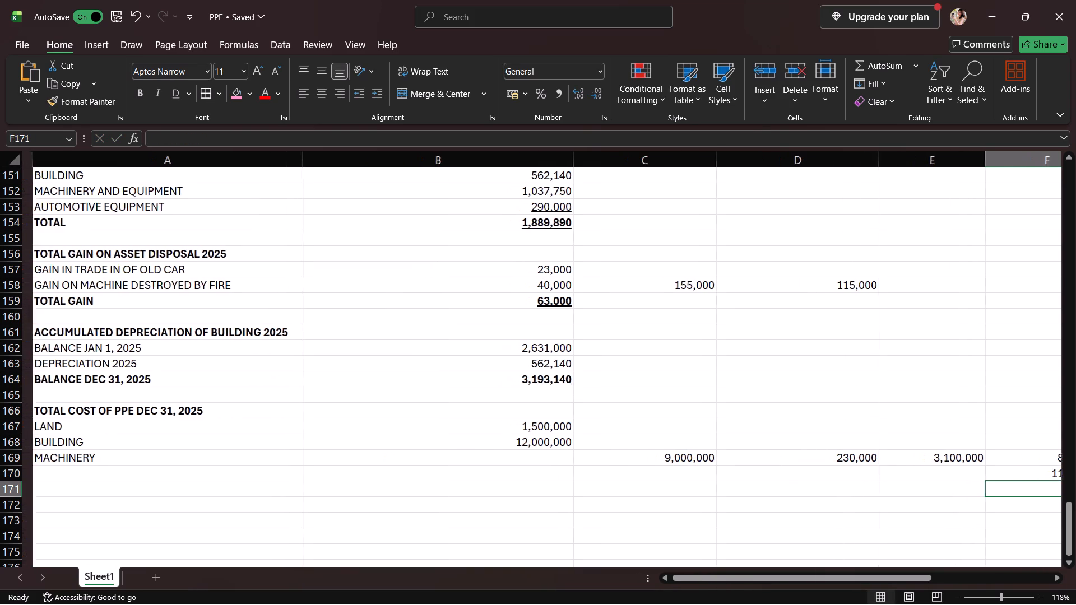
{"action": "scroll", "coordinate": [687, 464], "scroll_direction": "right", "scroll_amount": 1}
{"action": "double_click", "coordinate": [1049, 471]}
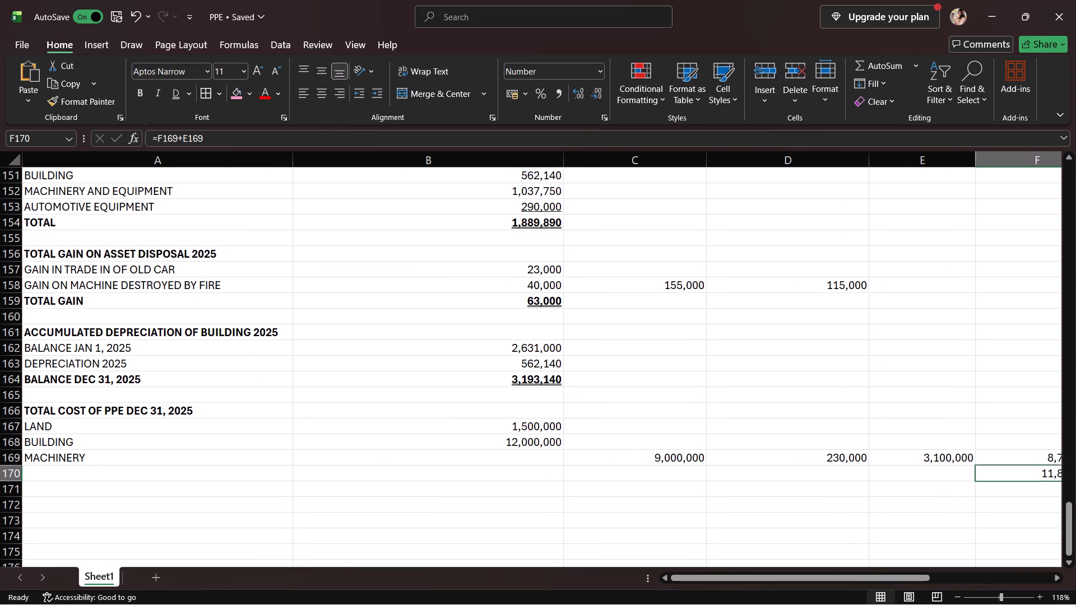
{"action": "left_click", "coordinate": [734, 471]}
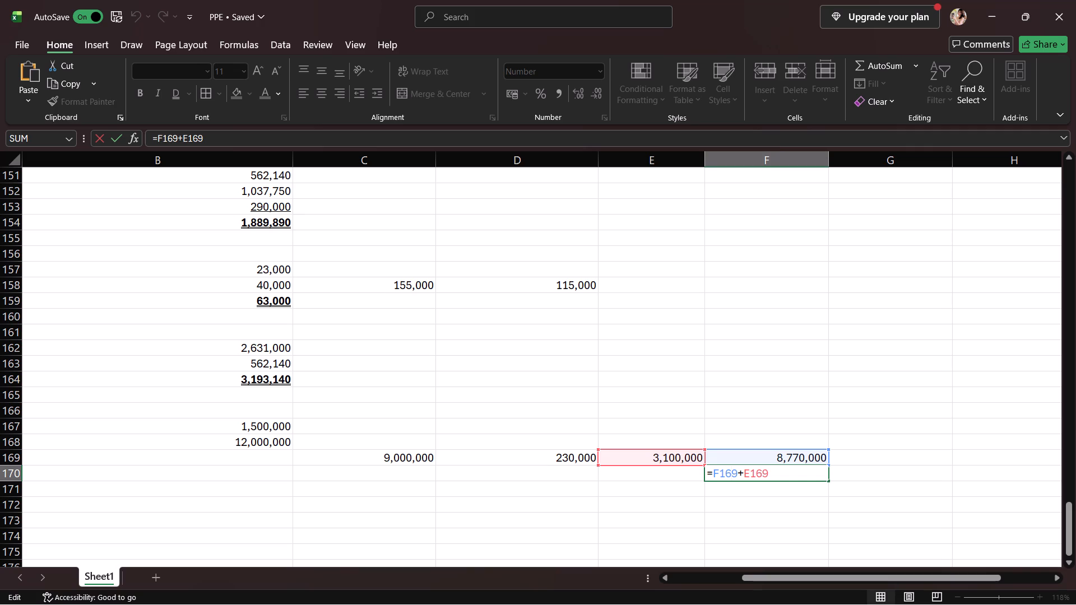
{"action": "left_click", "coordinate": [239, 471]}
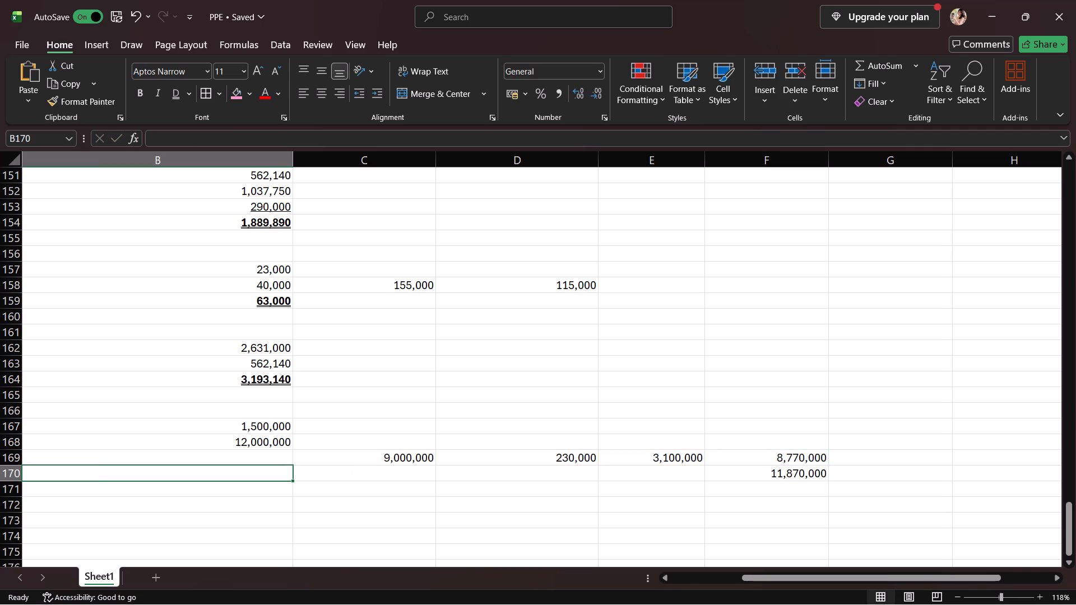
{"action": "scroll", "coordinate": [245, 463], "scroll_direction": "right", "scroll_amount": 3}
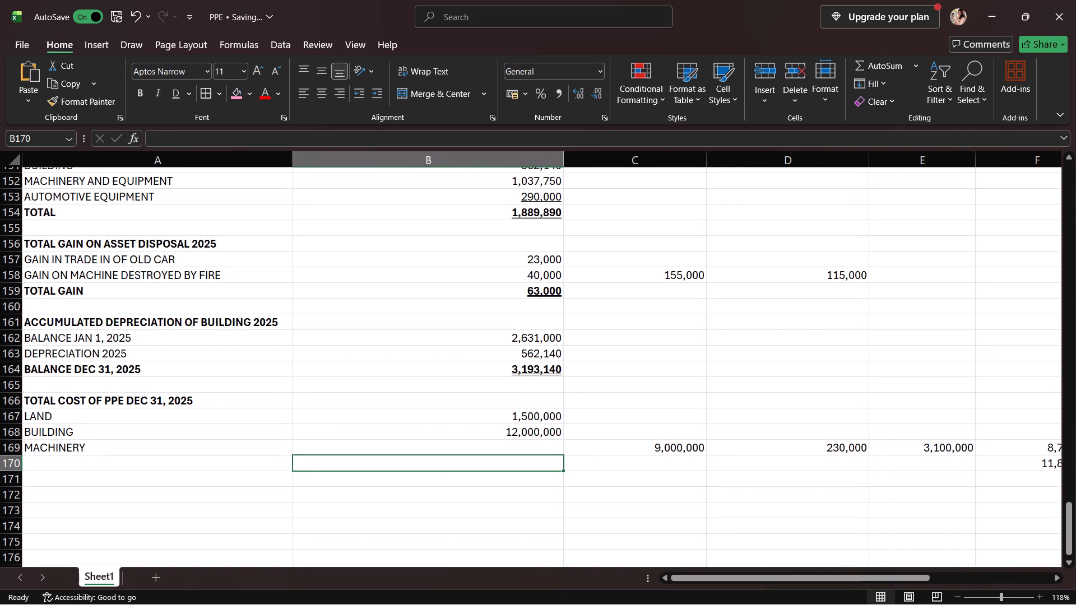
{"action": "left_click", "coordinate": [415, 448]}
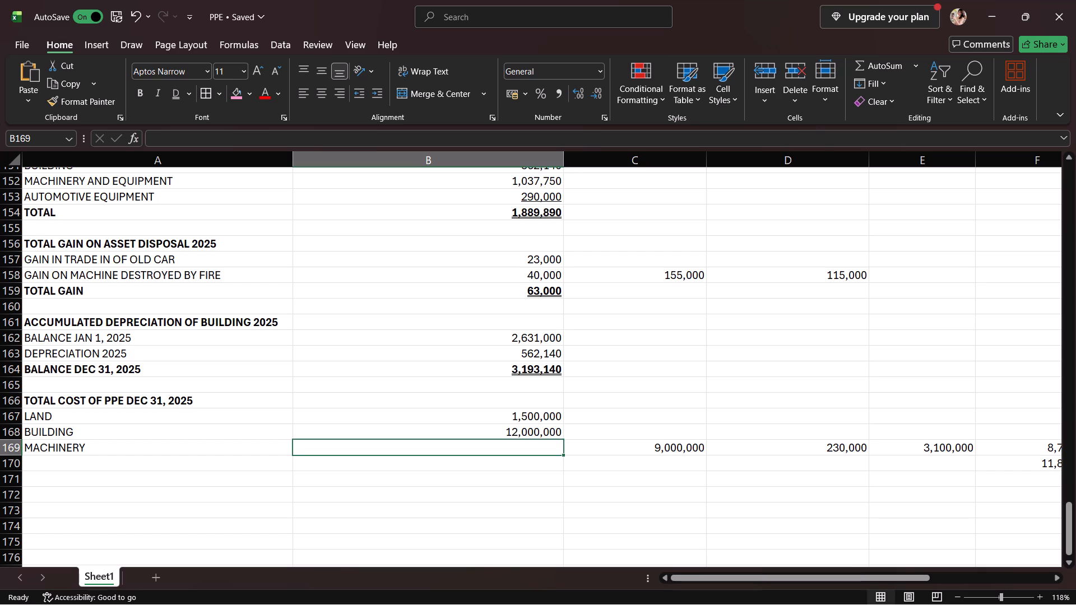
{"action": "type", "text": "11,"}
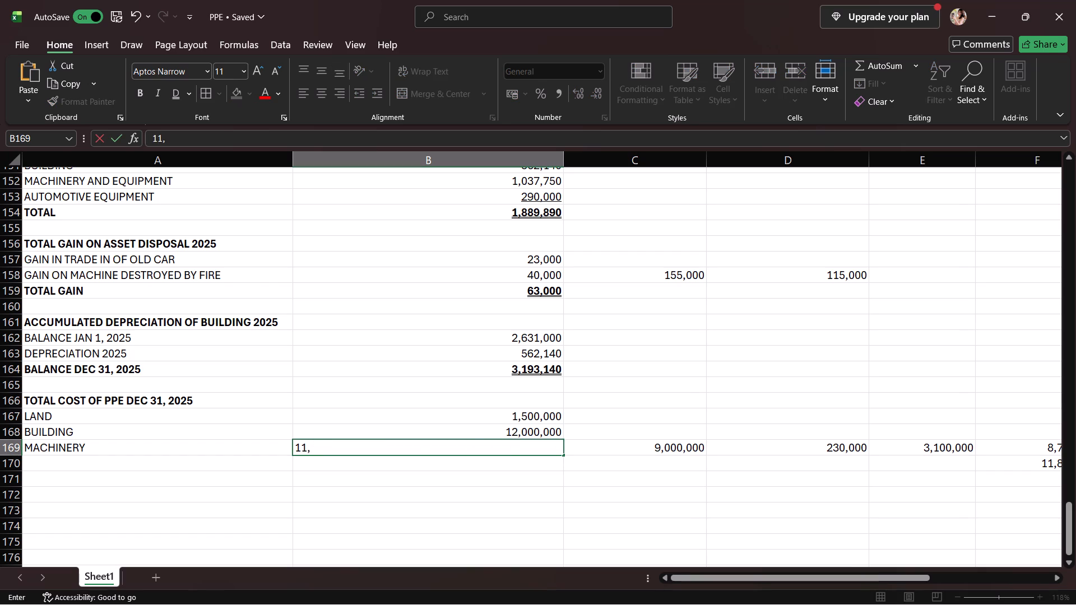
{"action": "type", "text": "870,000"}
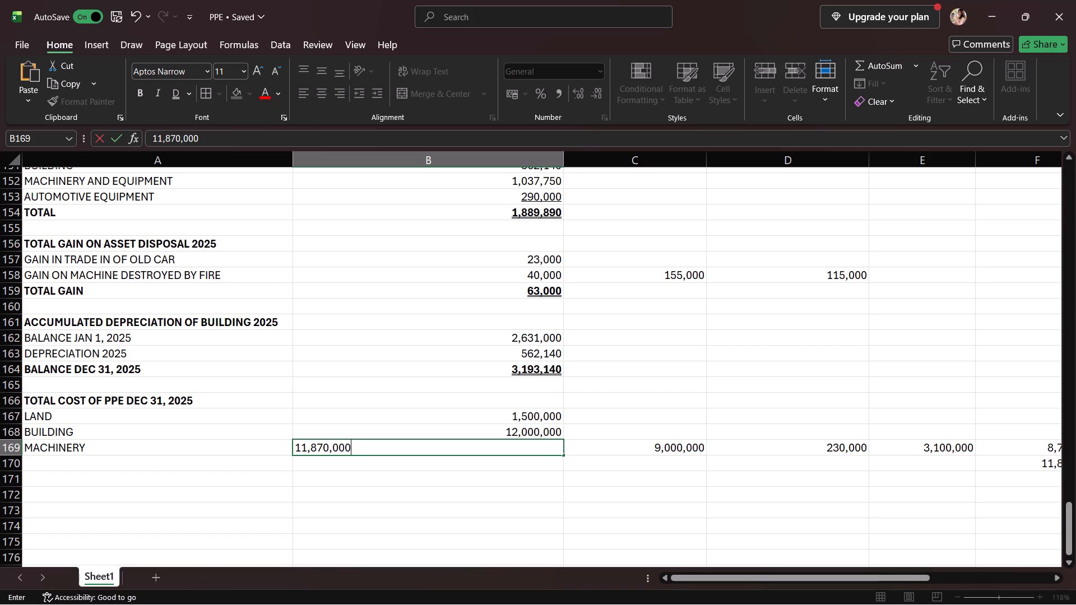
Enter the row label AUTOMOTIVE in A170, below MACHINERY in the total cost section.
{"action": "left_click", "coordinate": [122, 465]}
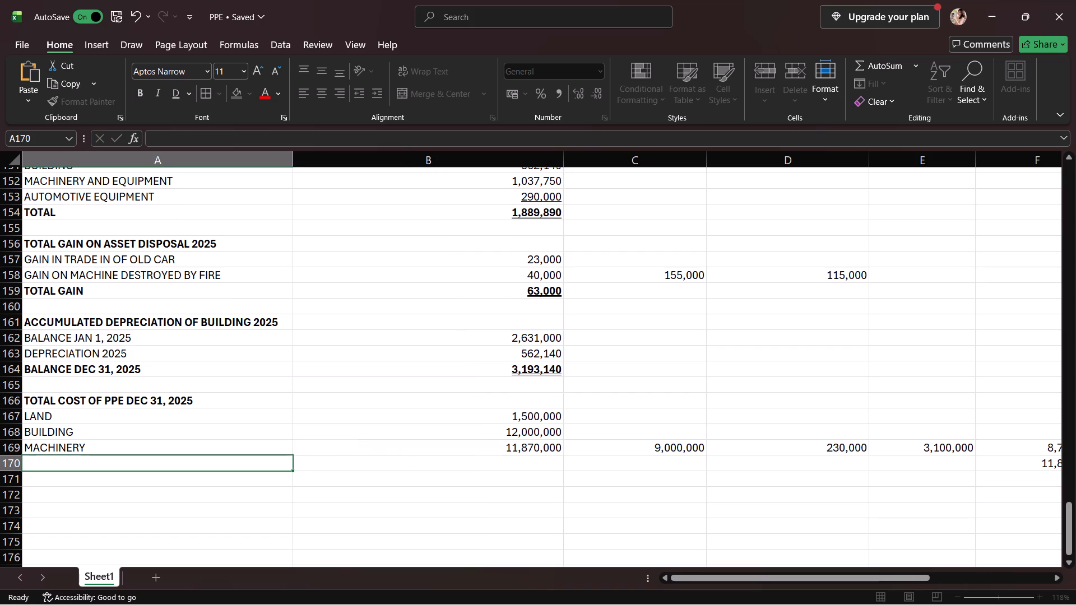
{"action": "scroll", "coordinate": [120, 464], "scroll_direction": "right", "scroll_amount": 1}
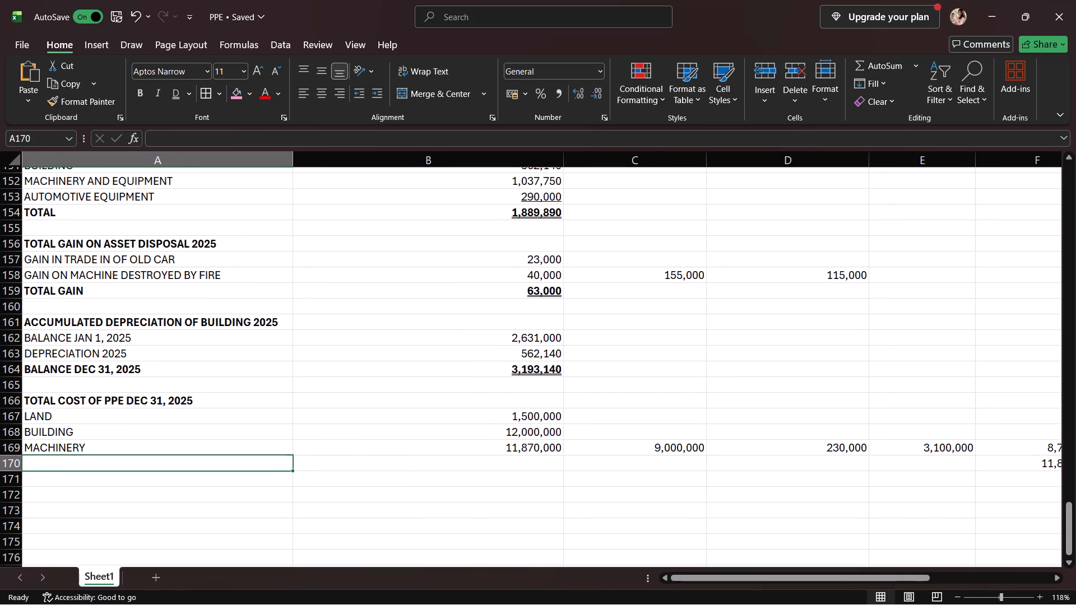
{"action": "type", "text": "AUTOMOTIVE"}
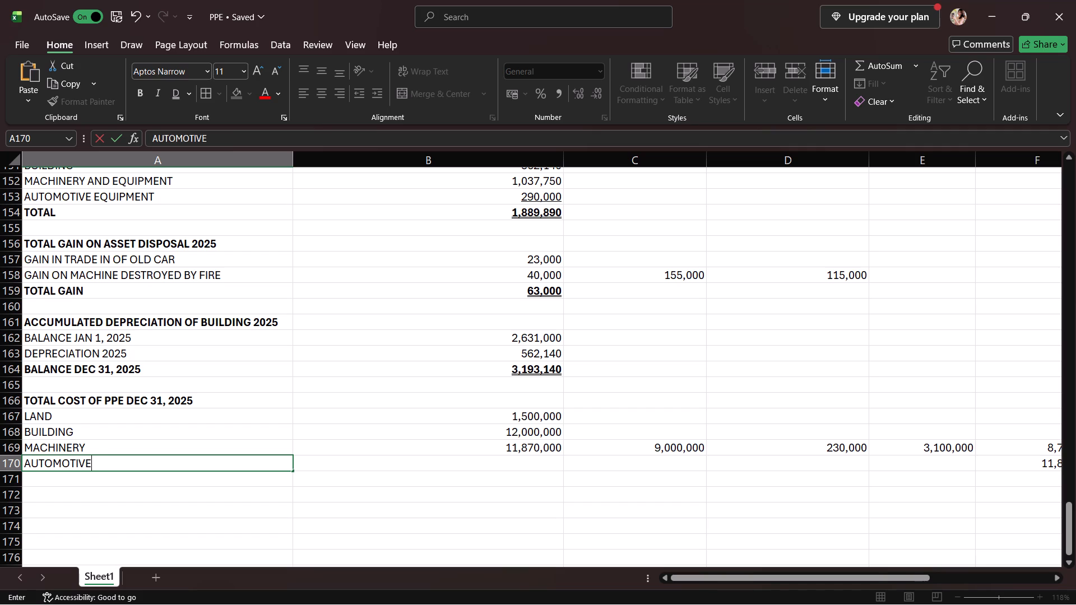
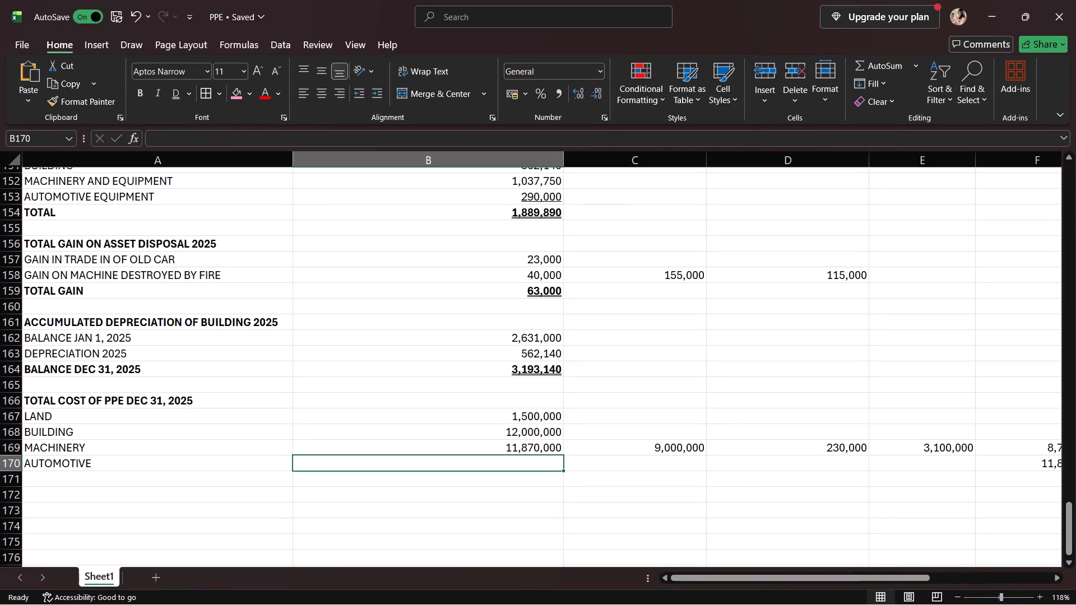
Enter the automotive cost figures in row 170: 1,150,000 in C170, 490,000 in D170 and 520,000 in E170.
{"action": "left_click", "coordinate": [694, 467]}
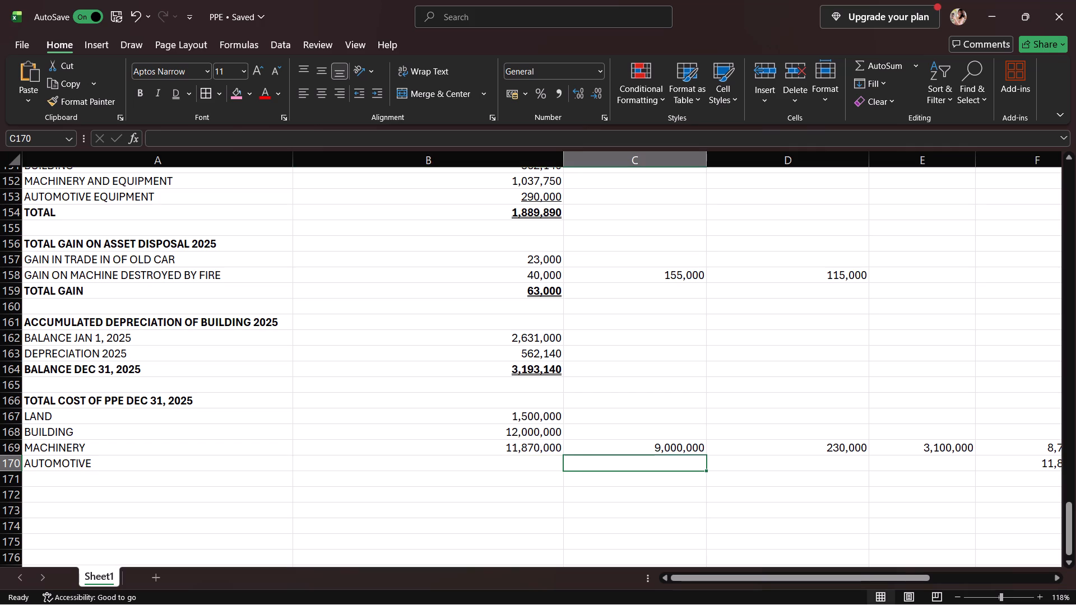
{"action": "type", "text": "1."}
{"action": "key", "text": "BackSpace"}
{"action": "type", "text": ",150,000"}
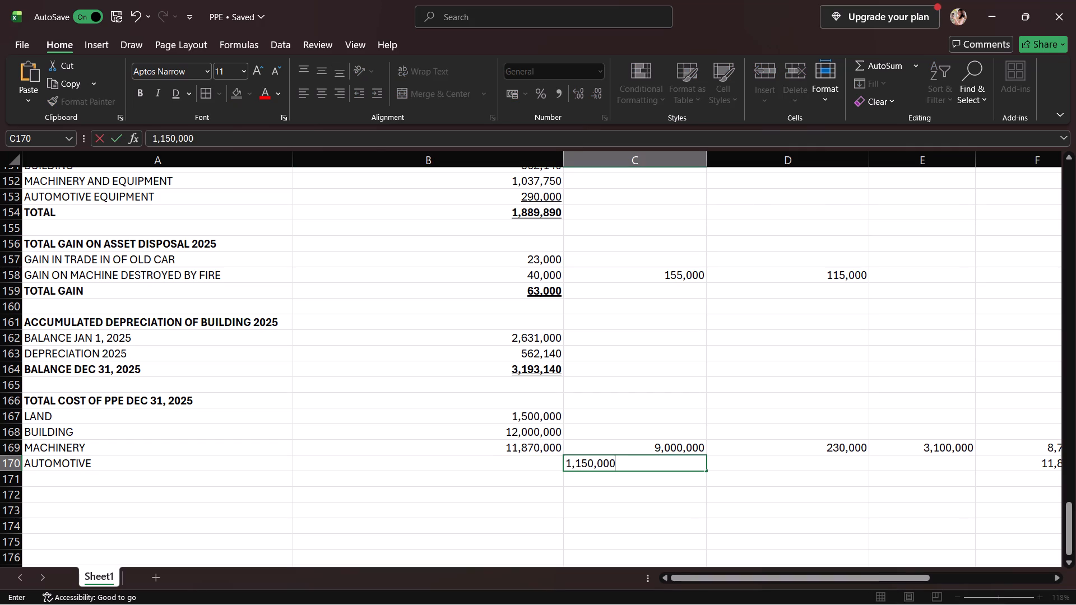
{"action": "left_click", "coordinate": [841, 462]}
{"action": "type", "text": "490"}
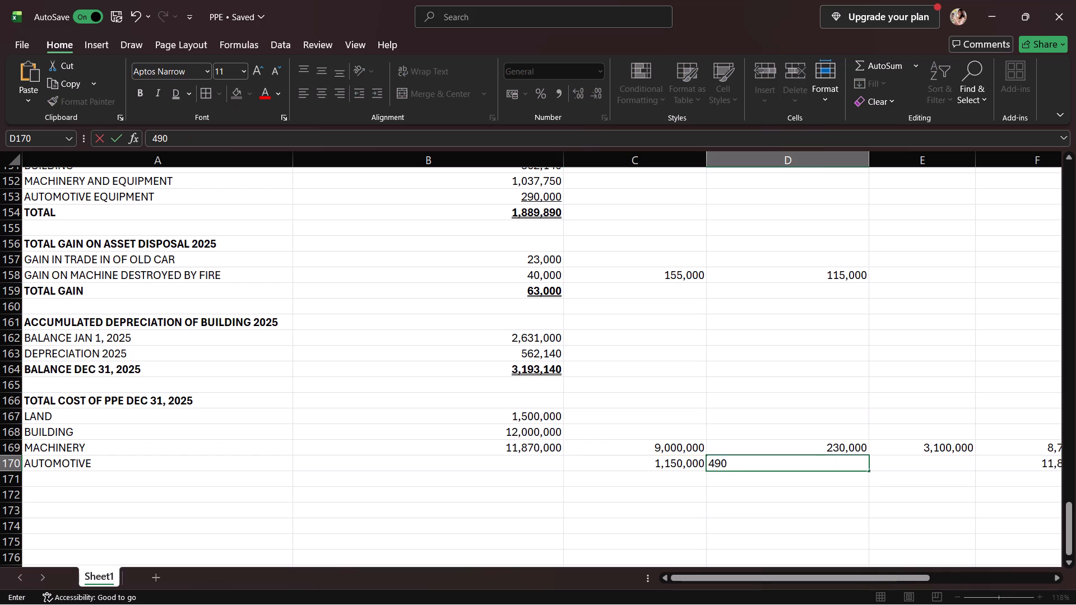
{"action": "type", "text": ",000"}
{"action": "left_click", "coordinate": [946, 460]}
{"action": "type", "text": "520,000"}
Begin a formula in F171 for the automotive cost computation, below the machinery computation in column F.
{"action": "scroll", "coordinate": [946, 460], "scroll_direction": "left", "scroll_amount": 1}
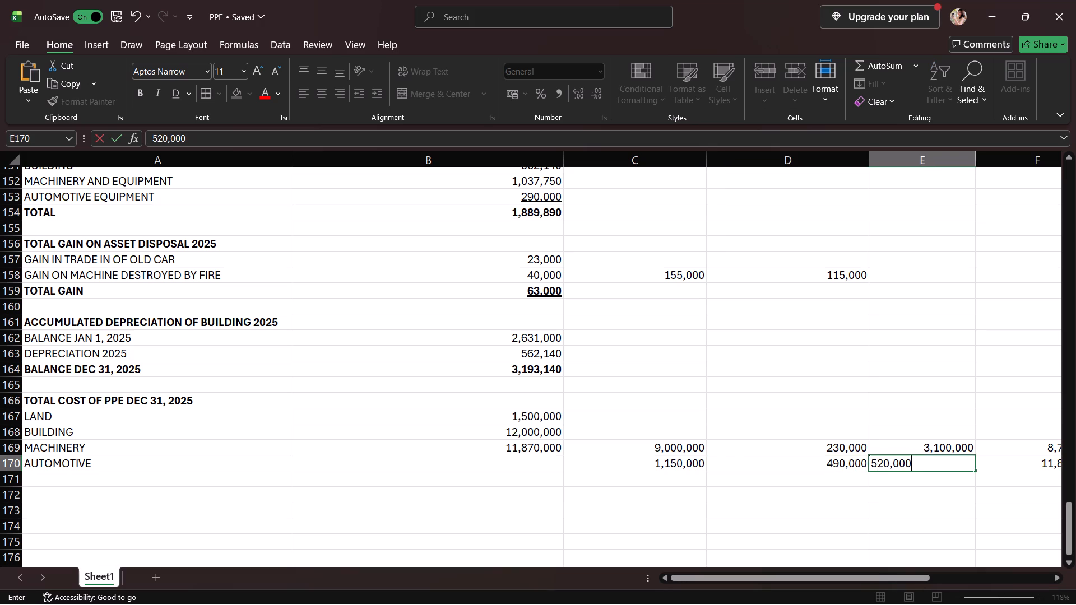
{"action": "scroll", "coordinate": [946, 460], "scroll_direction": "left", "scroll_amount": 1}
{"action": "left_click", "coordinate": [1009, 481]}
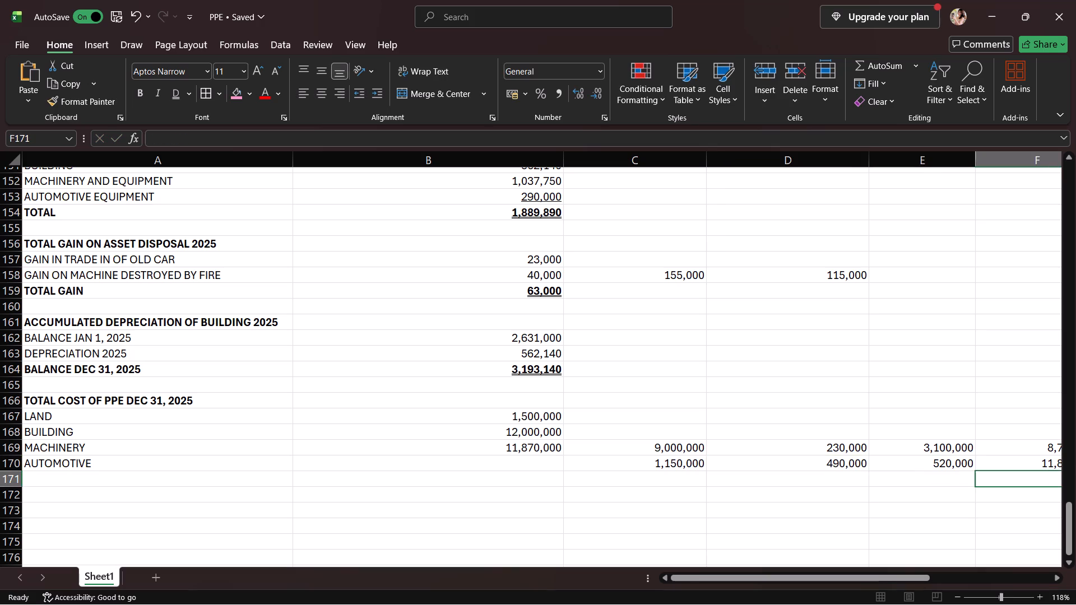
{"action": "scroll", "coordinate": [1008, 479], "scroll_direction": "left", "scroll_amount": 2}
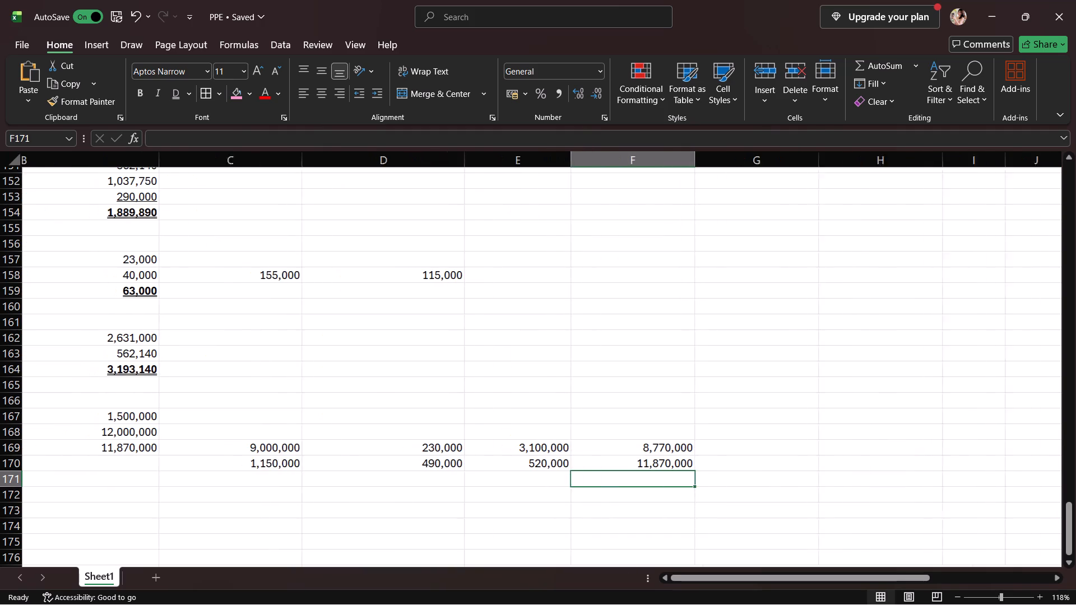
{"action": "scroll", "coordinate": [1008, 479], "scroll_direction": "left", "scroll_amount": 1}
{"action": "key", "text": "equal"}
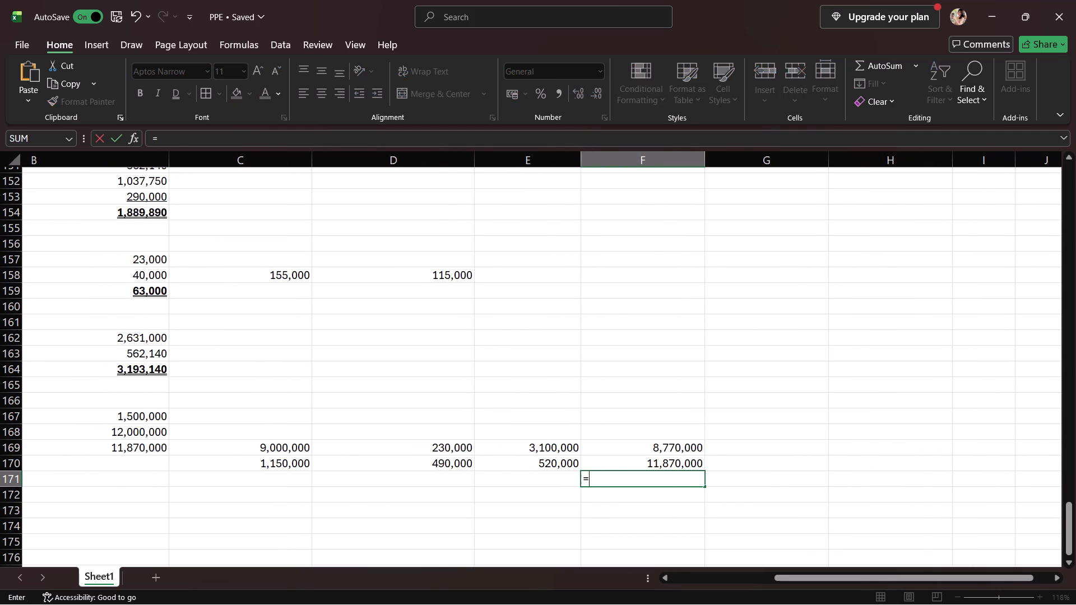
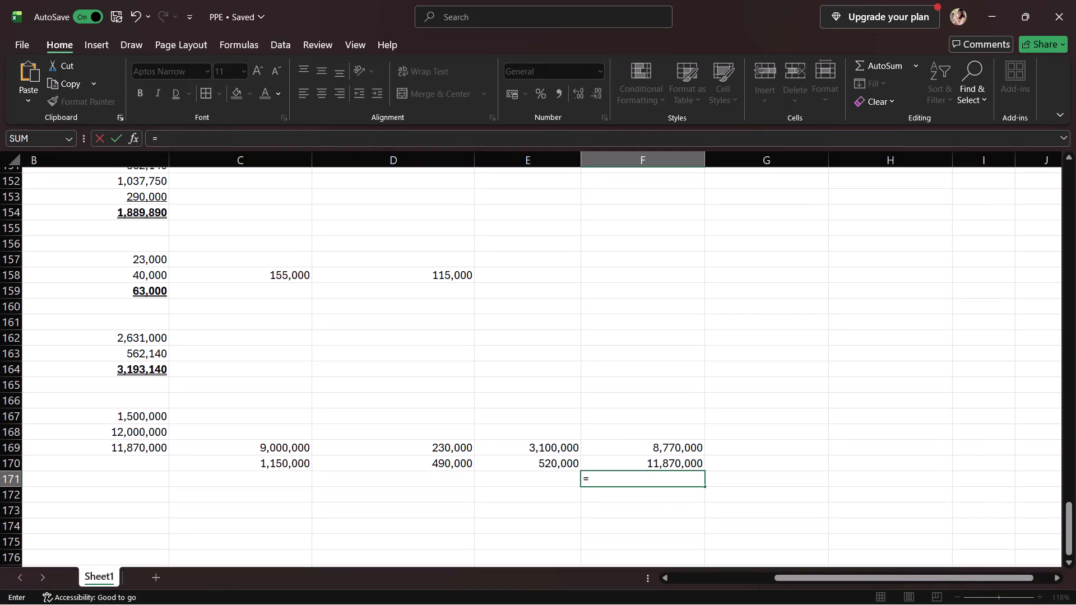
Reference the 490,000 automotive figure in D170 as the first term of the formula in F171.
{"action": "left_click", "coordinate": [446, 466]}
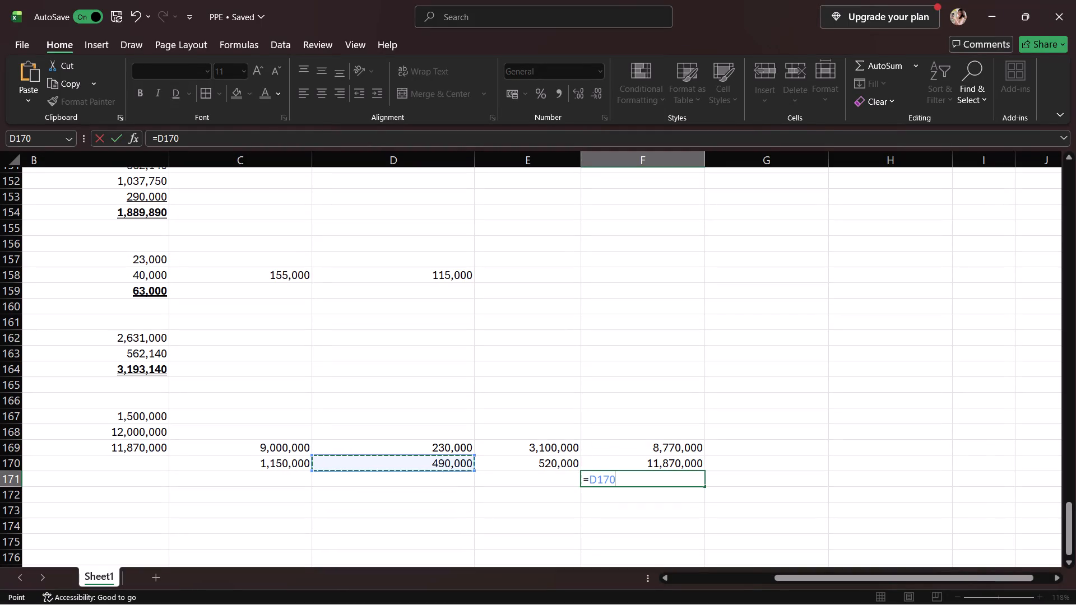
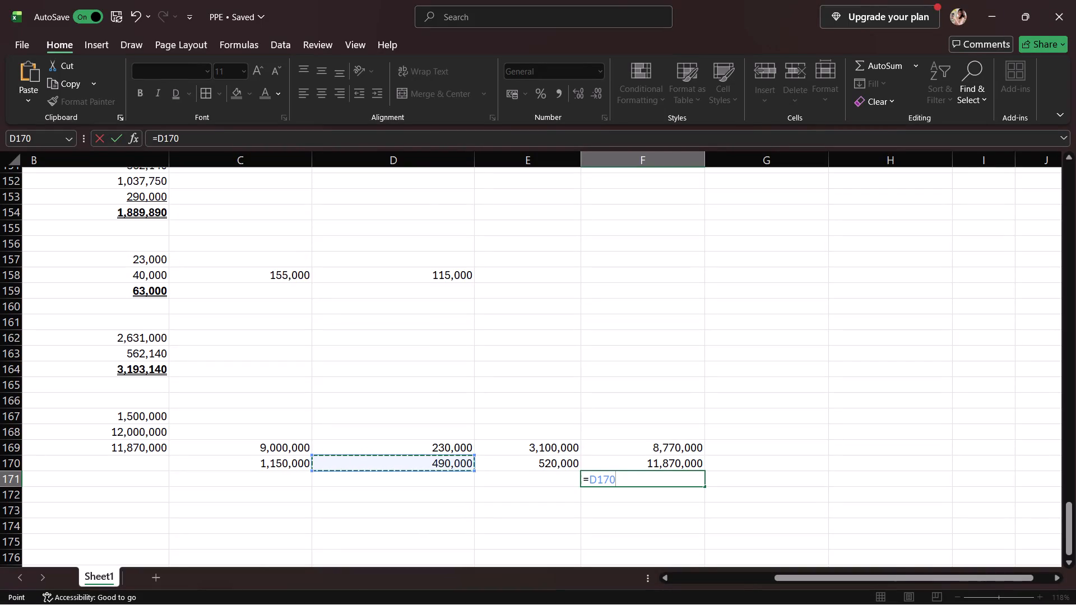
Subtract the 520,000 amount in E170 as the second term of the formula in F171.
{"action": "key", "text": "minus"}
{"action": "left_click", "coordinate": [532, 457]}
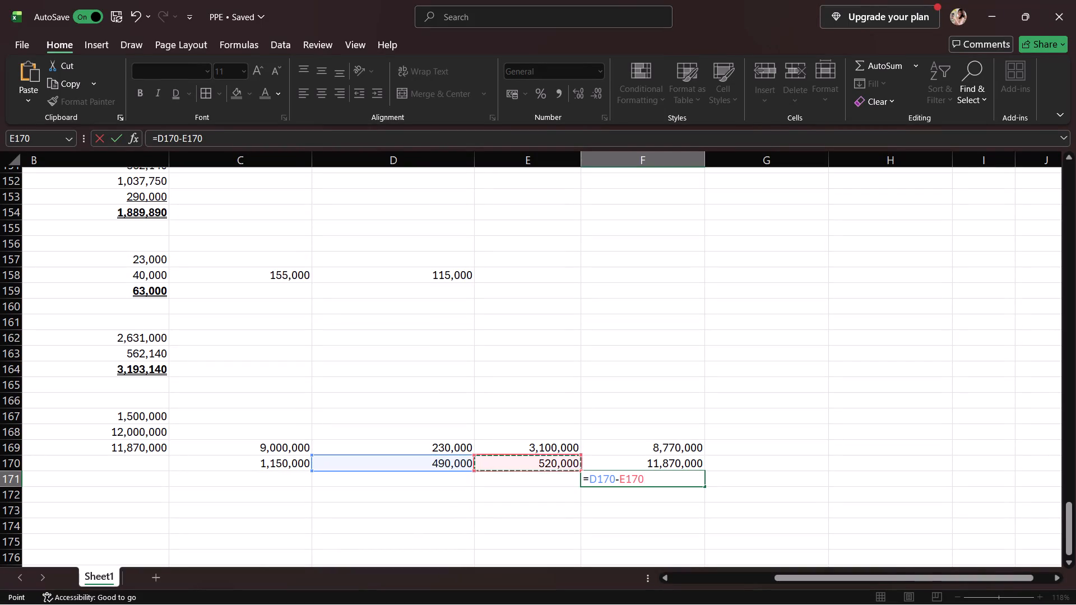
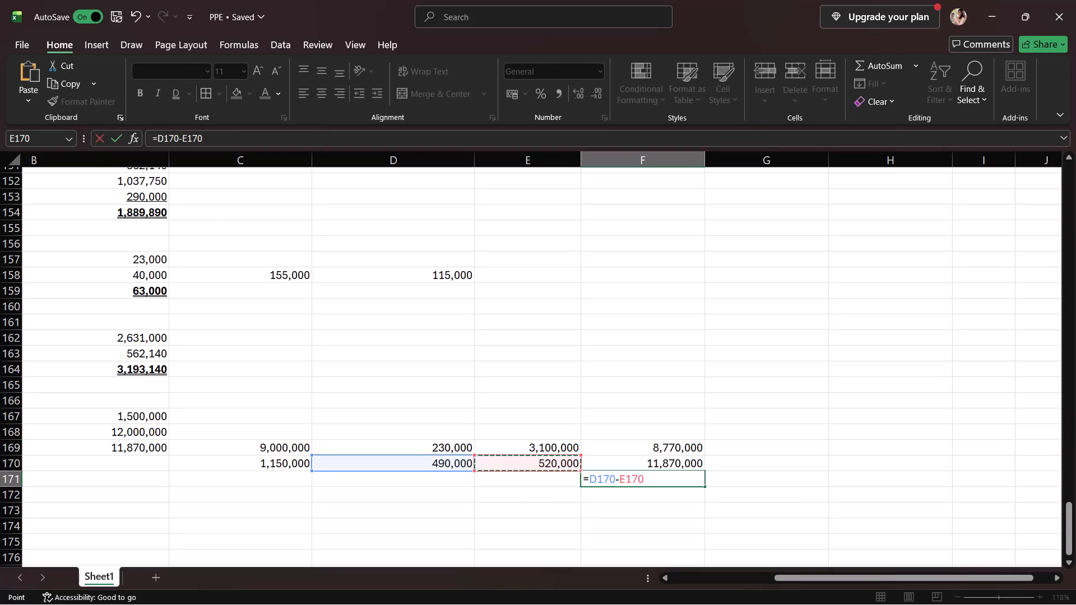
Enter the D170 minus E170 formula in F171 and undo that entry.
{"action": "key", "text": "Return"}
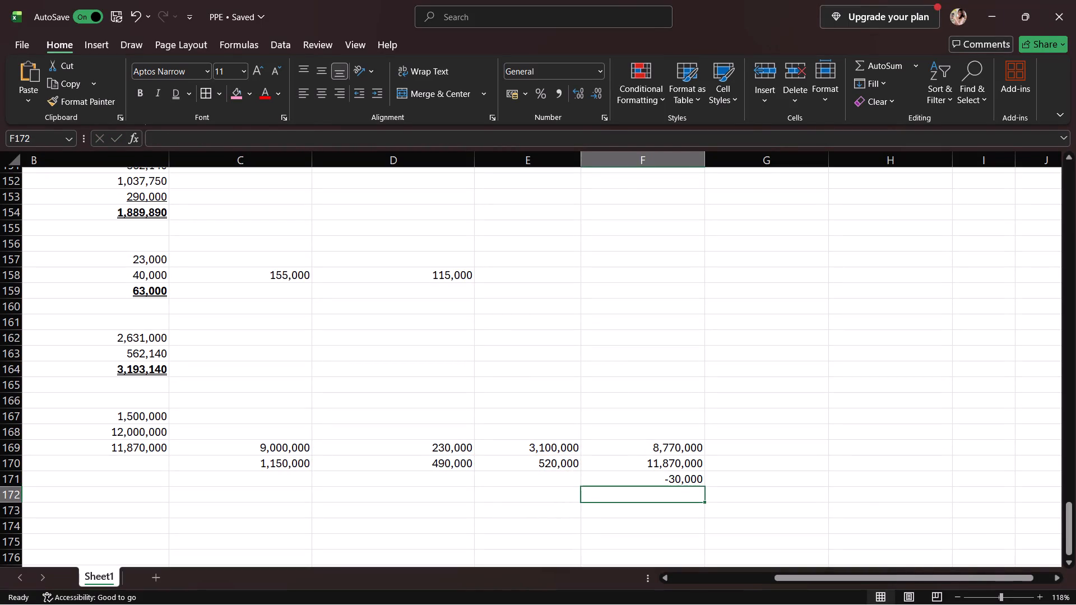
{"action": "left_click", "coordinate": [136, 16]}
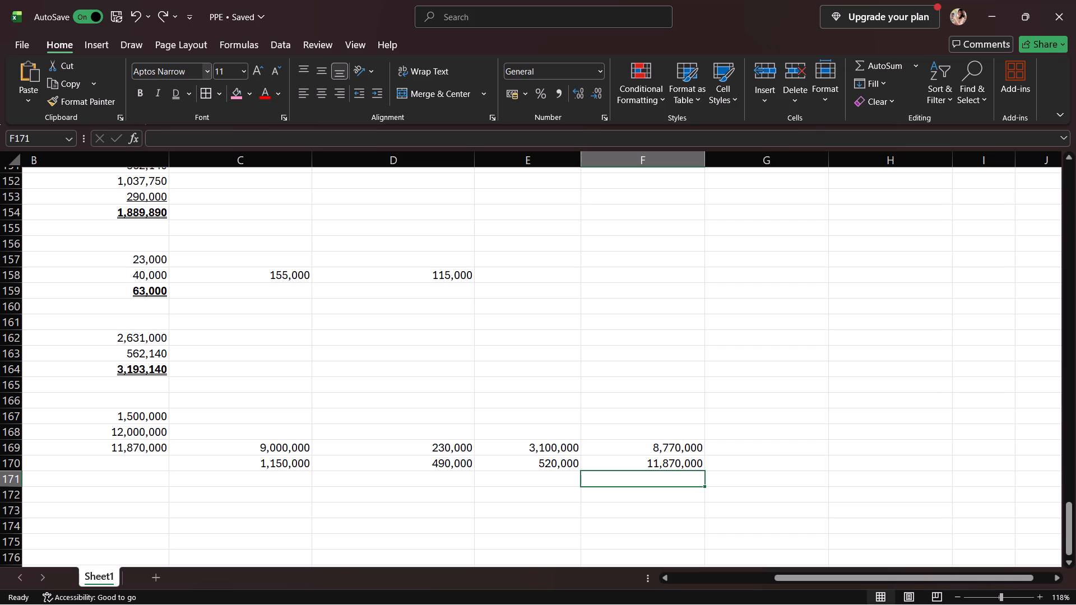
Compute the automotive difference in F171 by subtracting D170 (490,000) from E170 (520,000).
{"action": "key", "text": "equal"}
{"action": "left_click", "coordinate": [548, 460]}
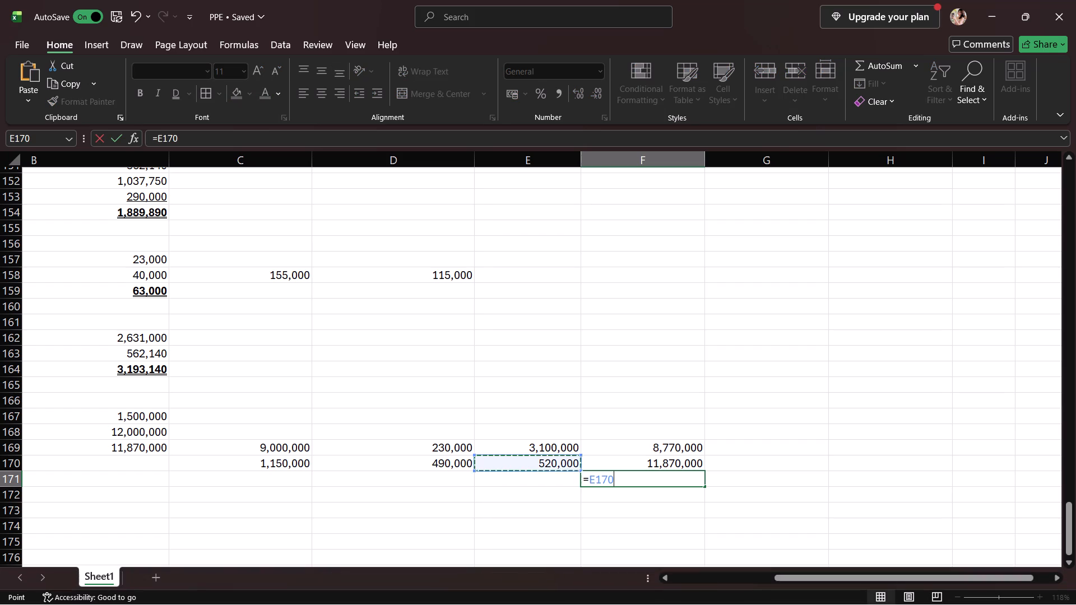
{"action": "key", "text": "minus"}
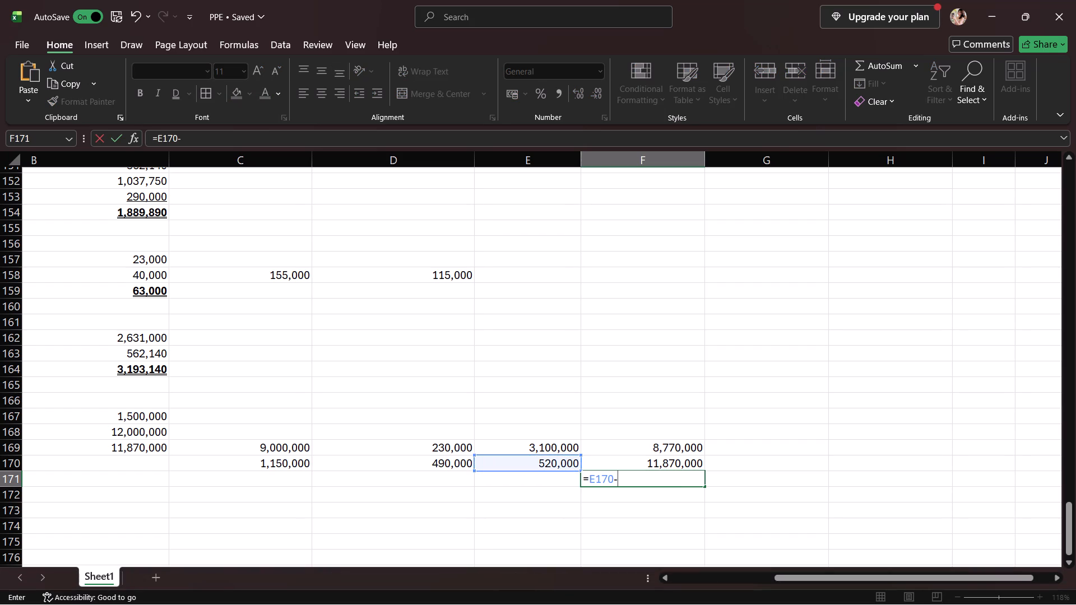
{"action": "left_click", "coordinate": [433, 463]}
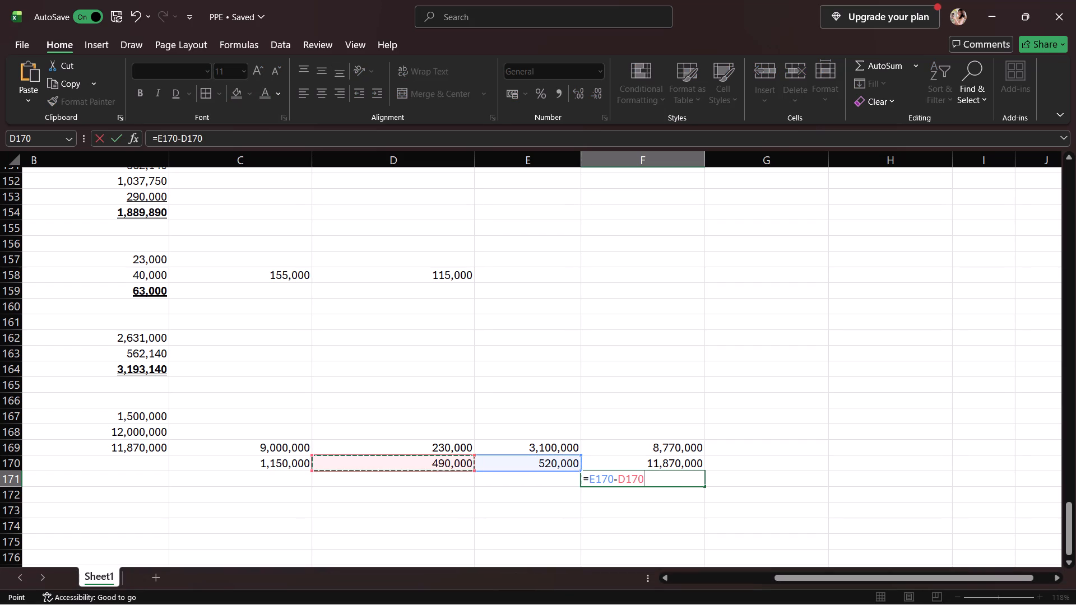
{"action": "key", "text": "Return"}
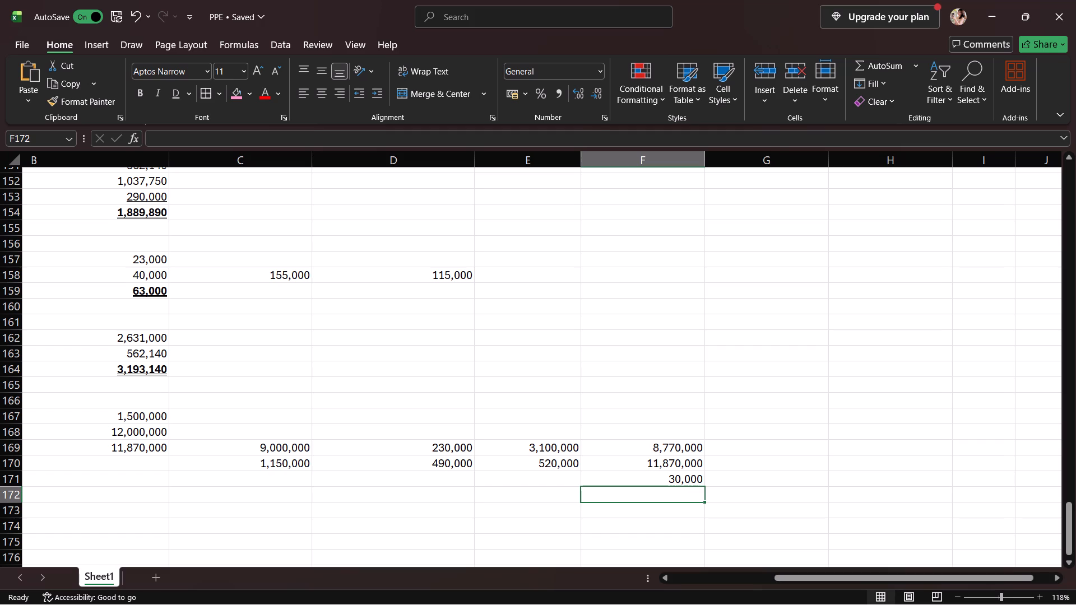
Build a formula in F172 that adds the 11,870,000 in F170 and the 30,000 difference in F171.
{"action": "key", "text": "equal"}
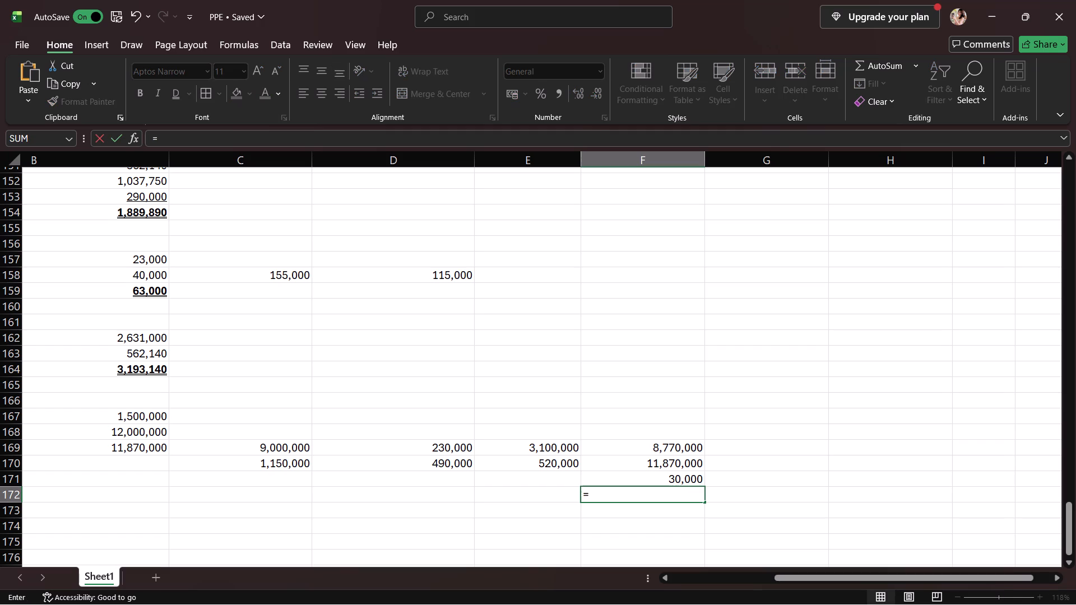
{"action": "left_click", "coordinate": [624, 458]}
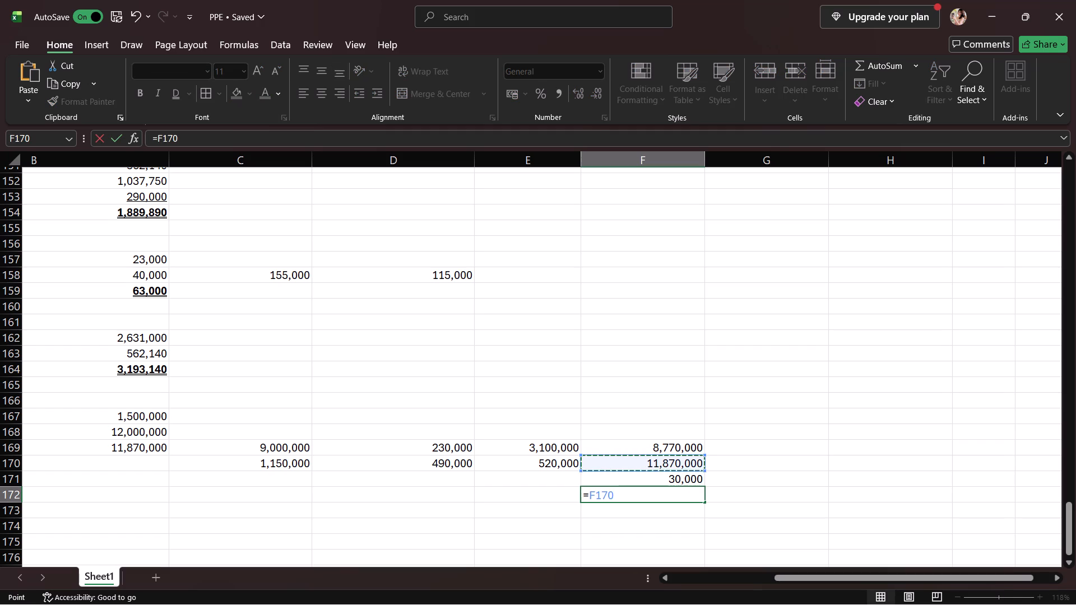
{"action": "key", "text": "plus"}
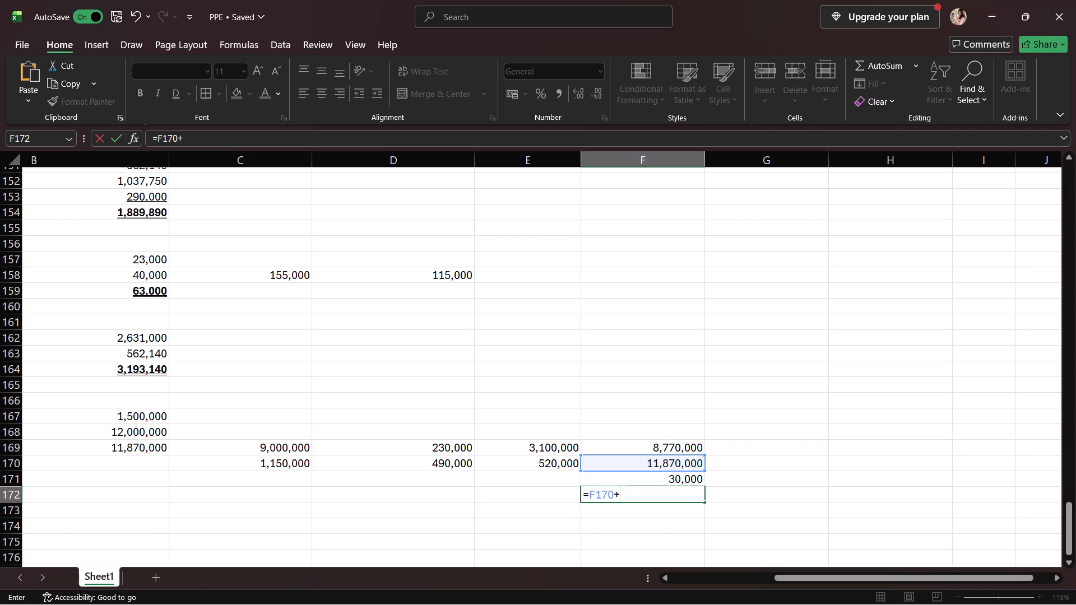
{"action": "left_click", "coordinate": [620, 475]}
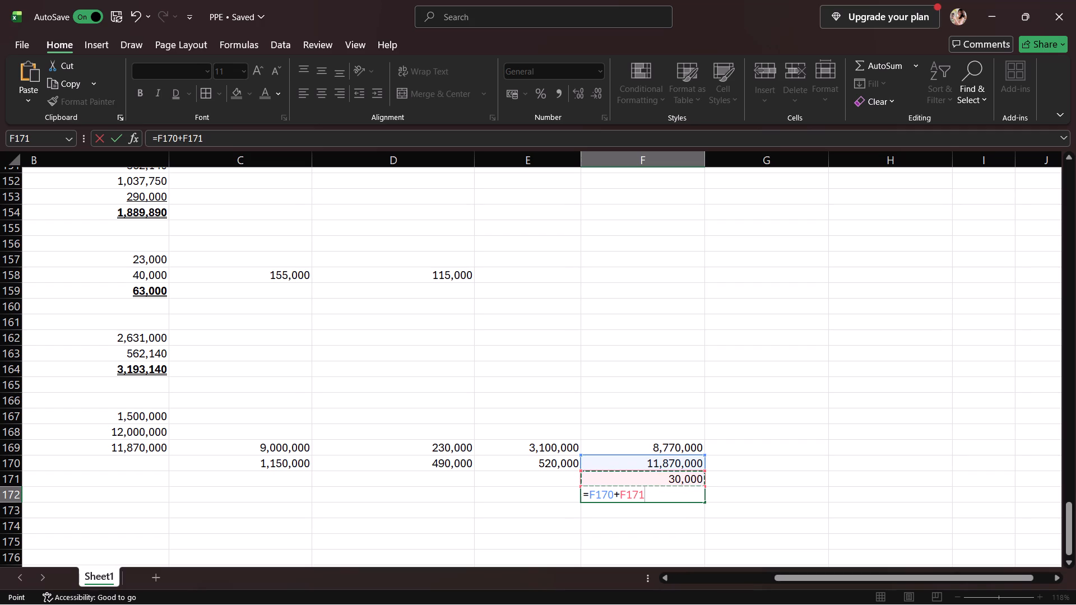
{"action": "left_click", "coordinate": [556, 462]}
{"action": "left_click", "coordinate": [600, 474]}
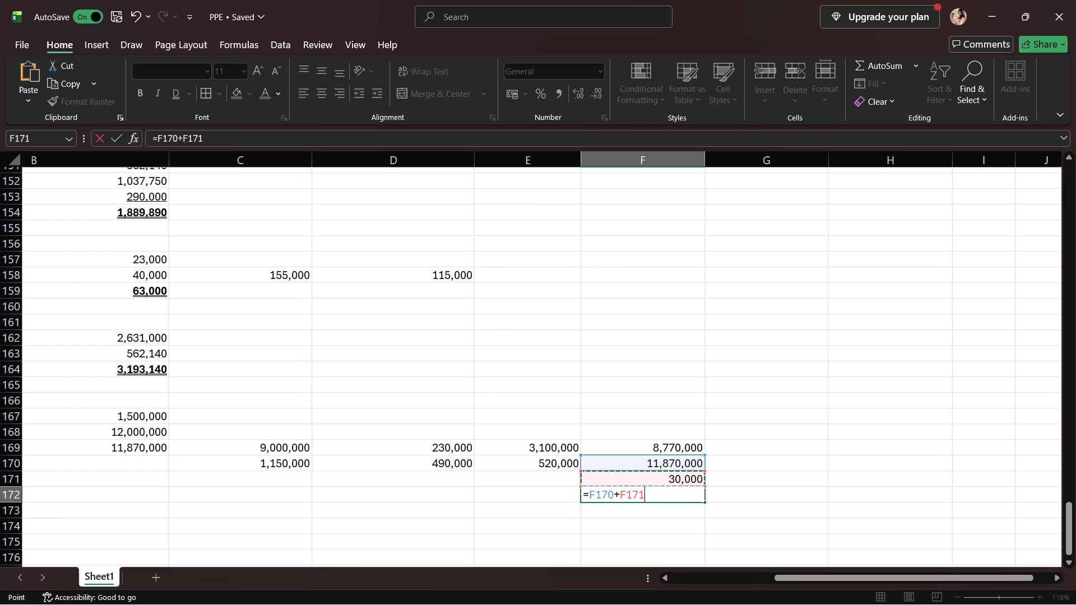
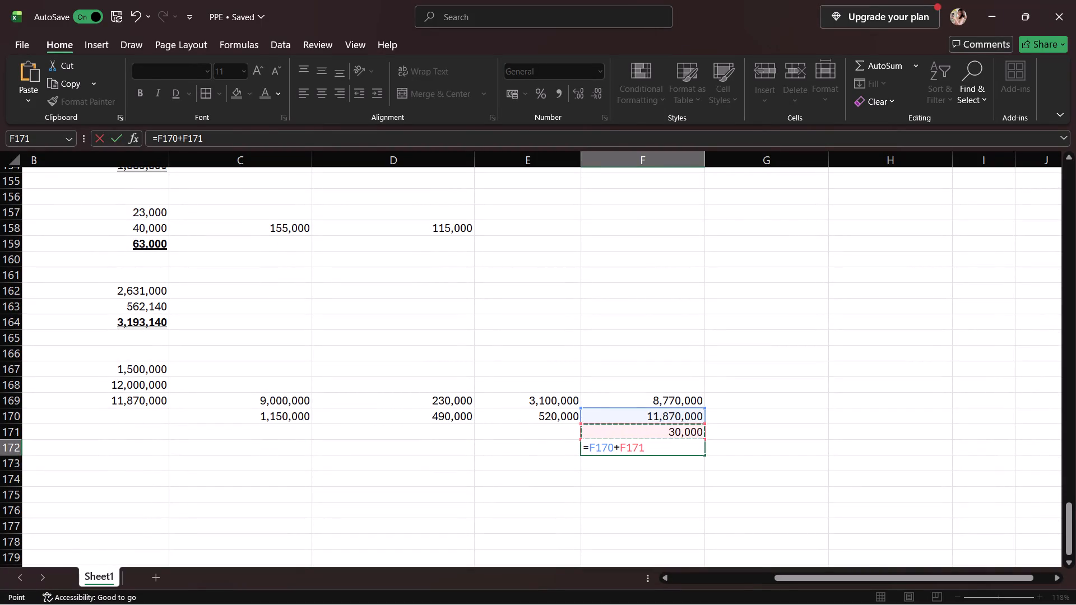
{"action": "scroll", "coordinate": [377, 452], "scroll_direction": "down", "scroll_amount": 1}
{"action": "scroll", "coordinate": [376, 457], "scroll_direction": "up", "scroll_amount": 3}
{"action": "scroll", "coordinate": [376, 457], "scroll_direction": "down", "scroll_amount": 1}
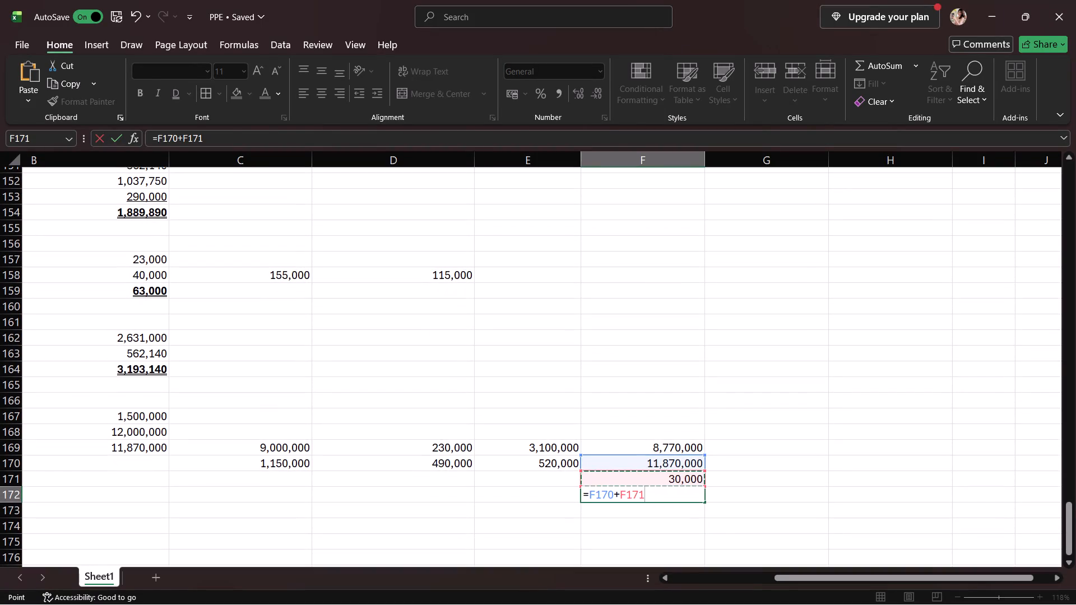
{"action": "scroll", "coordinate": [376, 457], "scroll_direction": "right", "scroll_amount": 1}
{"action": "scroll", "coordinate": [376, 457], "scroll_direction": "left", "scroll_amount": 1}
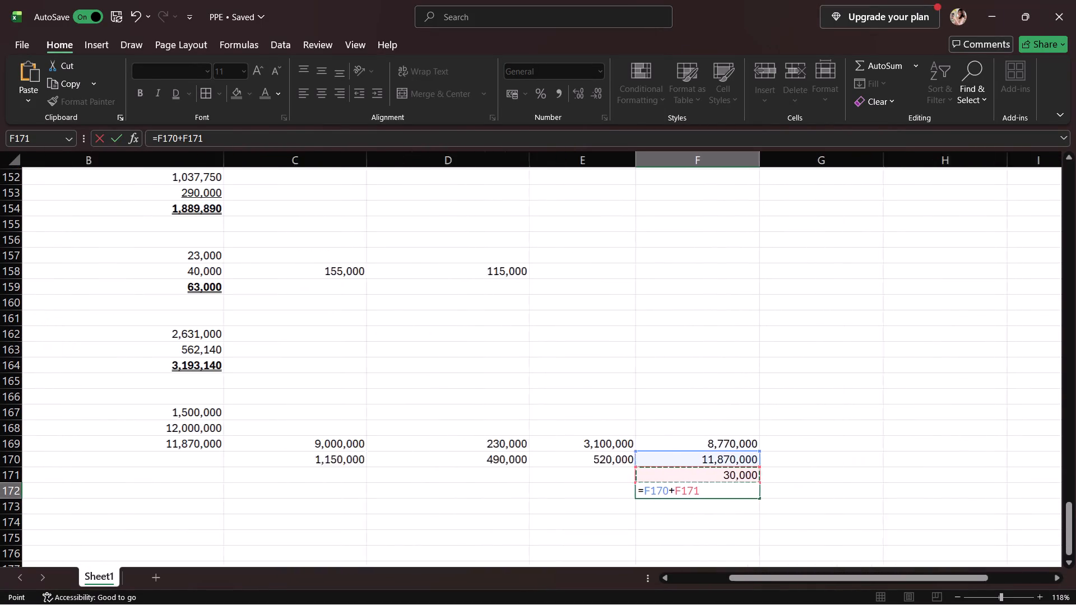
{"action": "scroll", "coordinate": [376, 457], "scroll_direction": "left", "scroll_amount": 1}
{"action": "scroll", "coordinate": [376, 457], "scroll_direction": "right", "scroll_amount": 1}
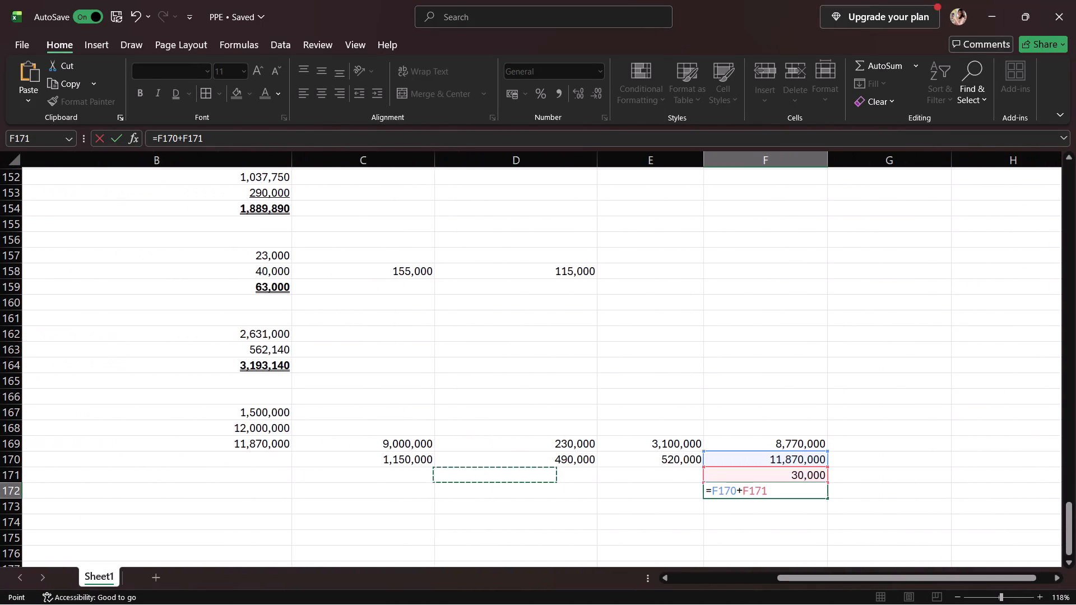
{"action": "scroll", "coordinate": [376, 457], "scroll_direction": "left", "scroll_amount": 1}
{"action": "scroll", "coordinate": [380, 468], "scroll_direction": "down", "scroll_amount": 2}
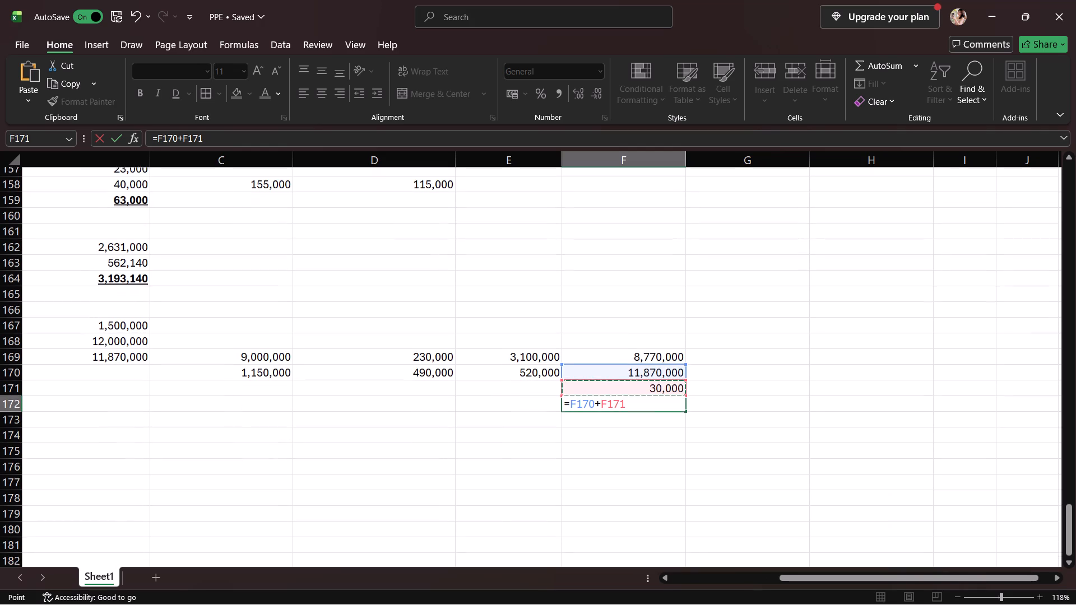
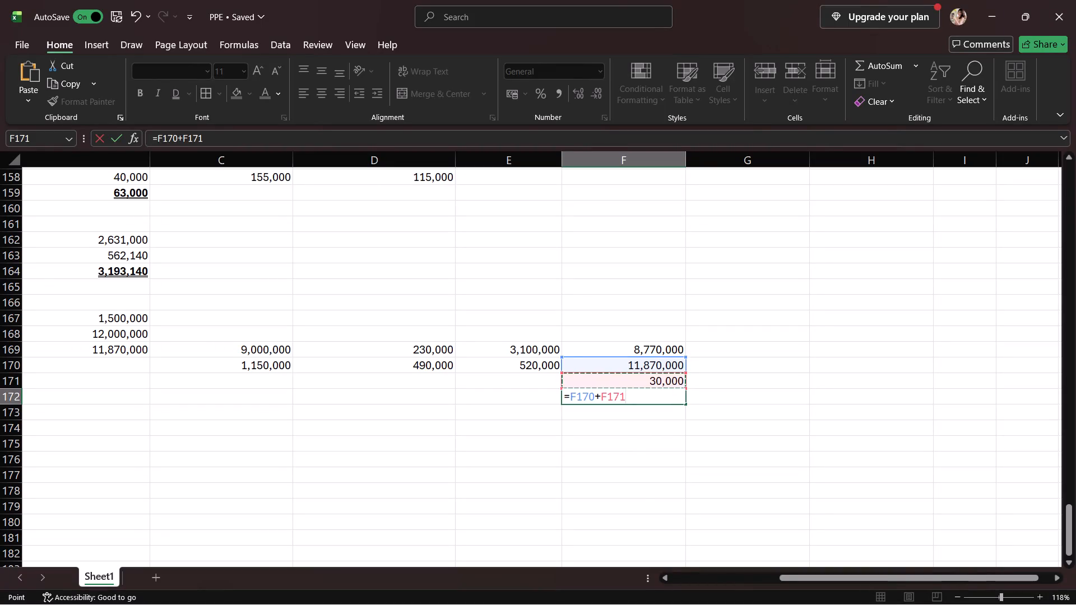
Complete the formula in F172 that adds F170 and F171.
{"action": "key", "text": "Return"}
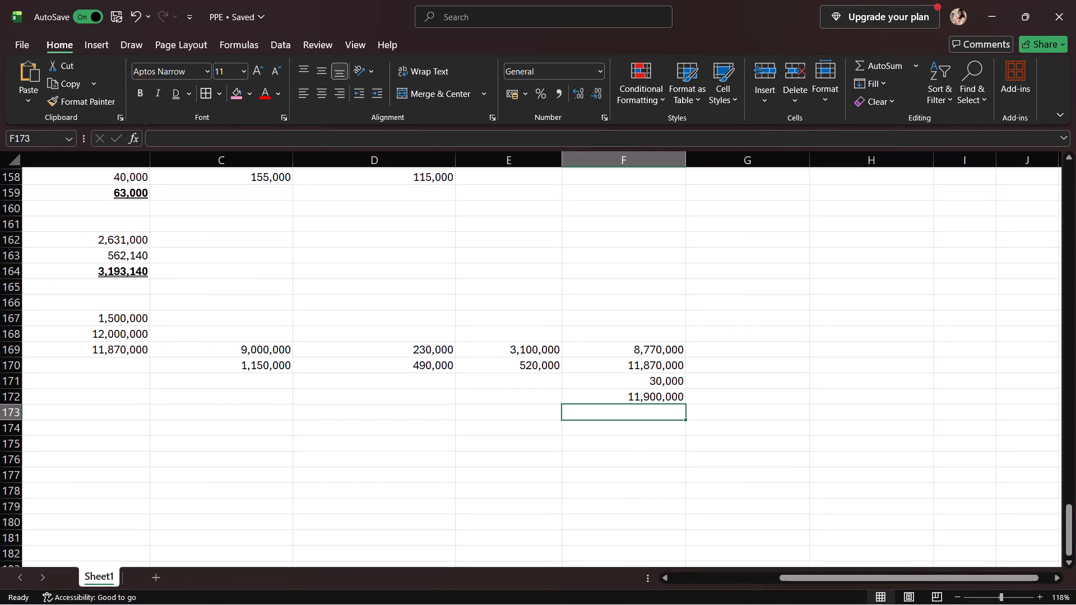
Apply a single underline to the computed results in cells F170 and F172.
{"action": "left_click", "coordinate": [113, 366]}
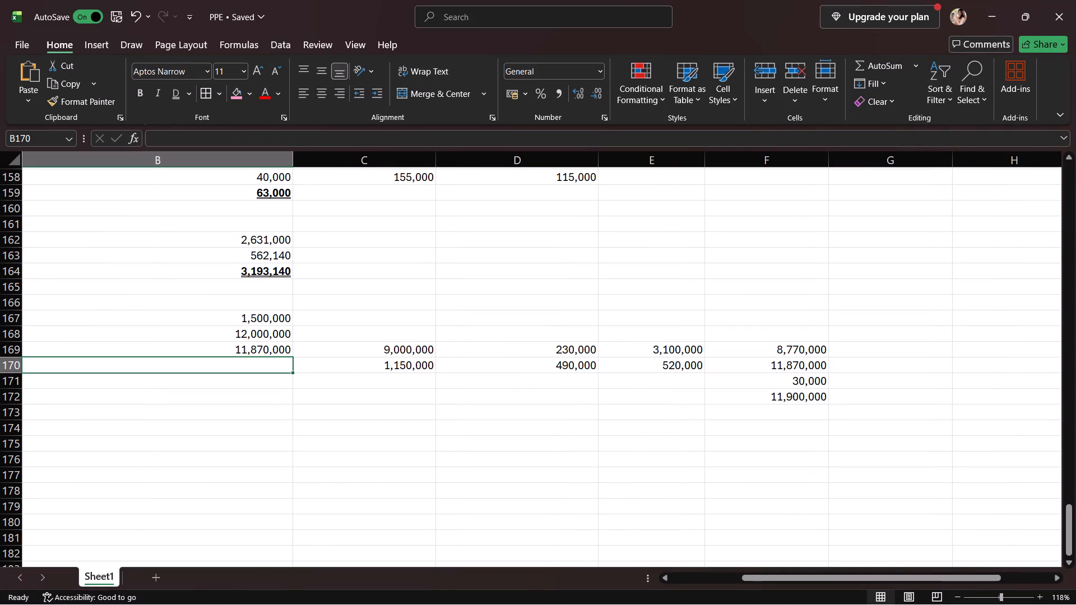
{"action": "left_click", "coordinate": [282, 364]}
{"action": "left_click", "coordinate": [766, 362]}
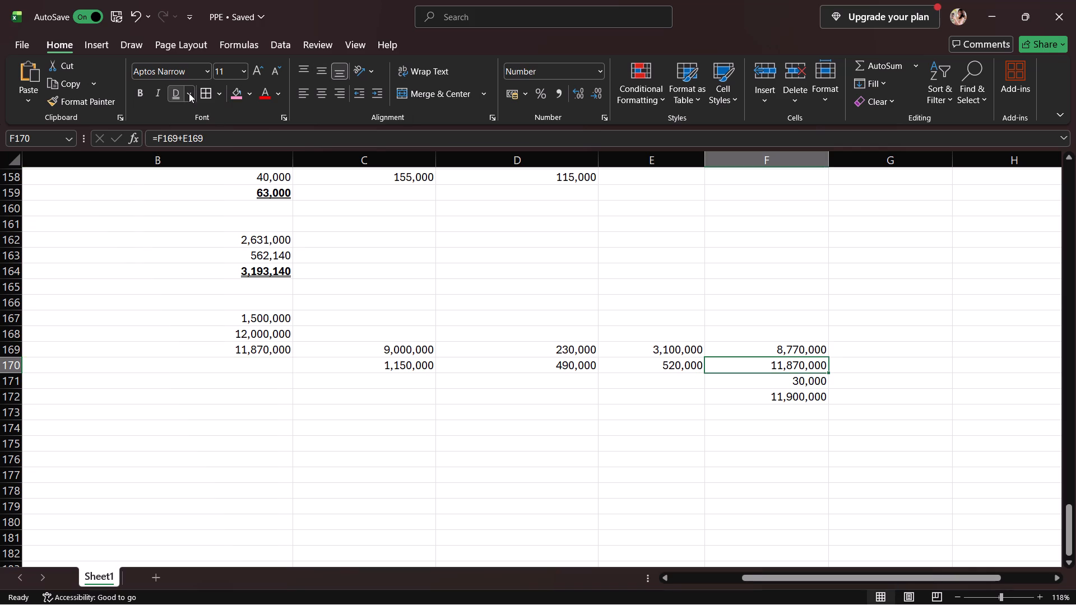
{"action": "left_click", "coordinate": [188, 92]}
{"action": "left_click", "coordinate": [197, 111]}
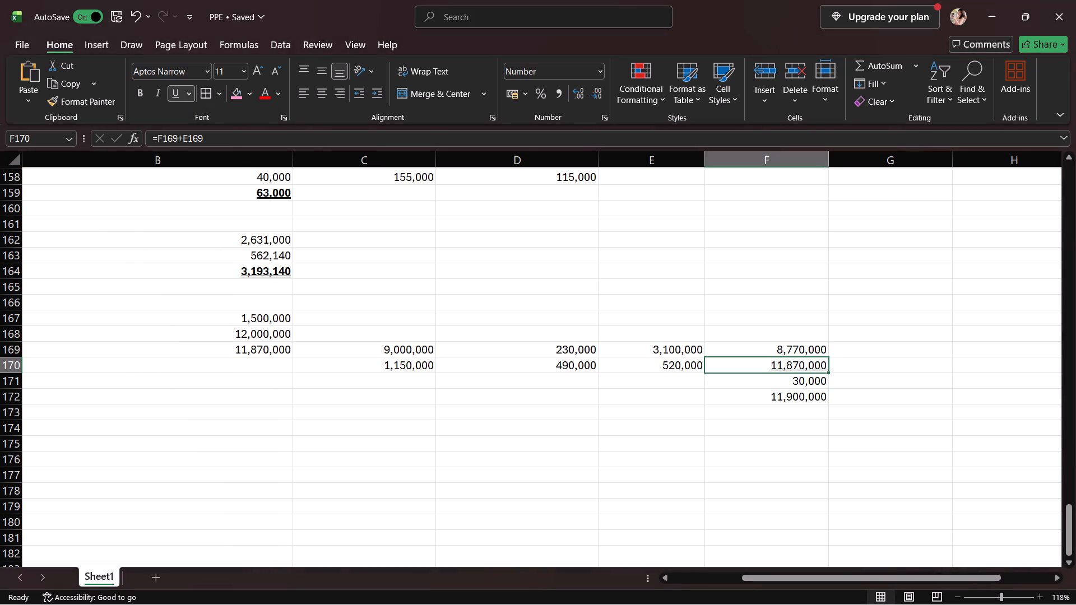
{"action": "left_click", "coordinate": [815, 397]}
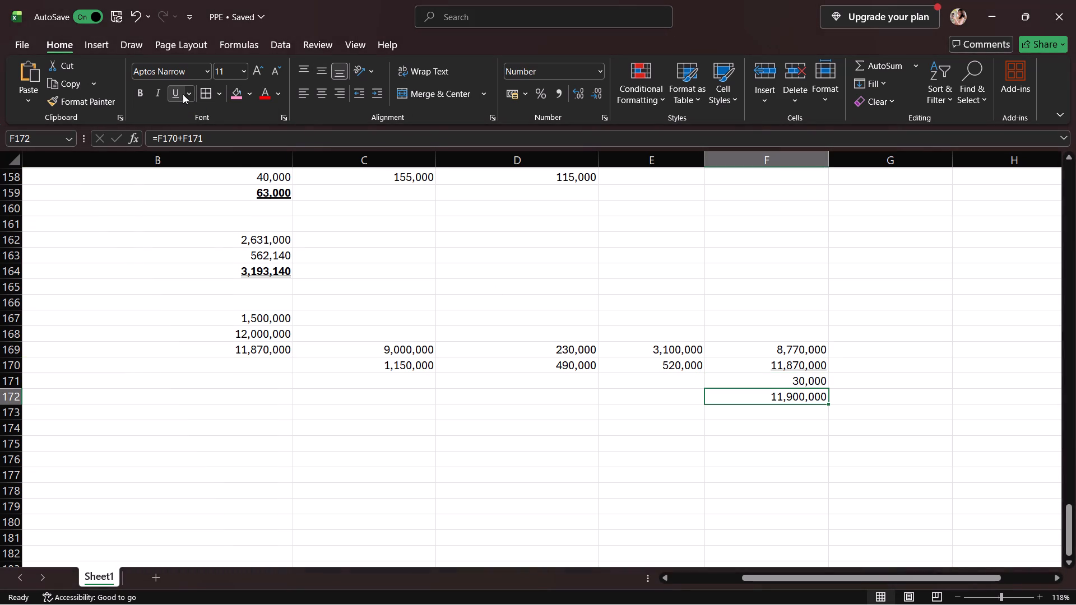
{"action": "left_click", "coordinate": [180, 95]}
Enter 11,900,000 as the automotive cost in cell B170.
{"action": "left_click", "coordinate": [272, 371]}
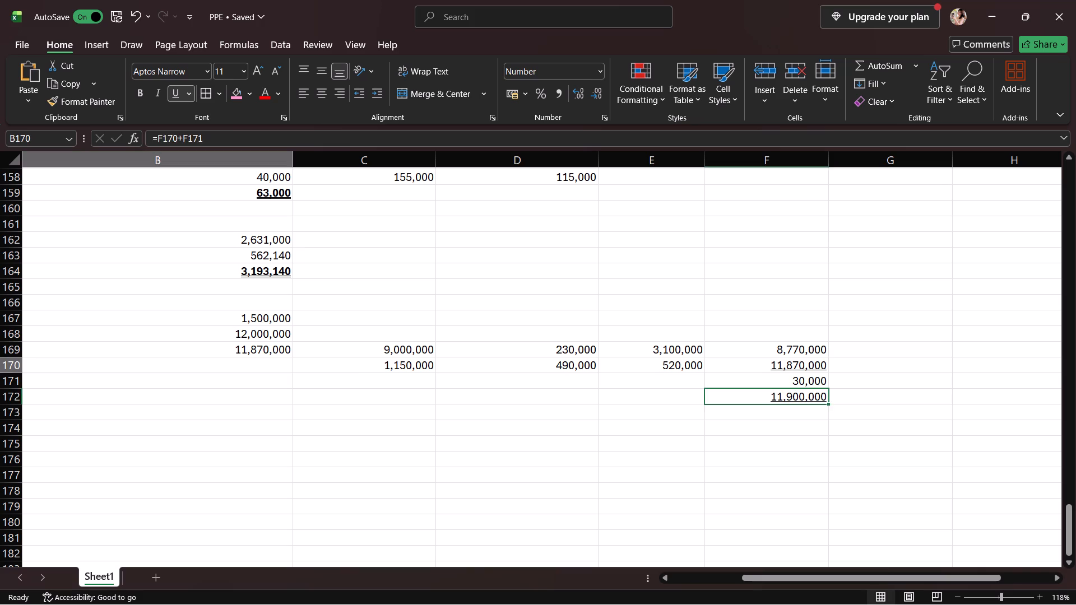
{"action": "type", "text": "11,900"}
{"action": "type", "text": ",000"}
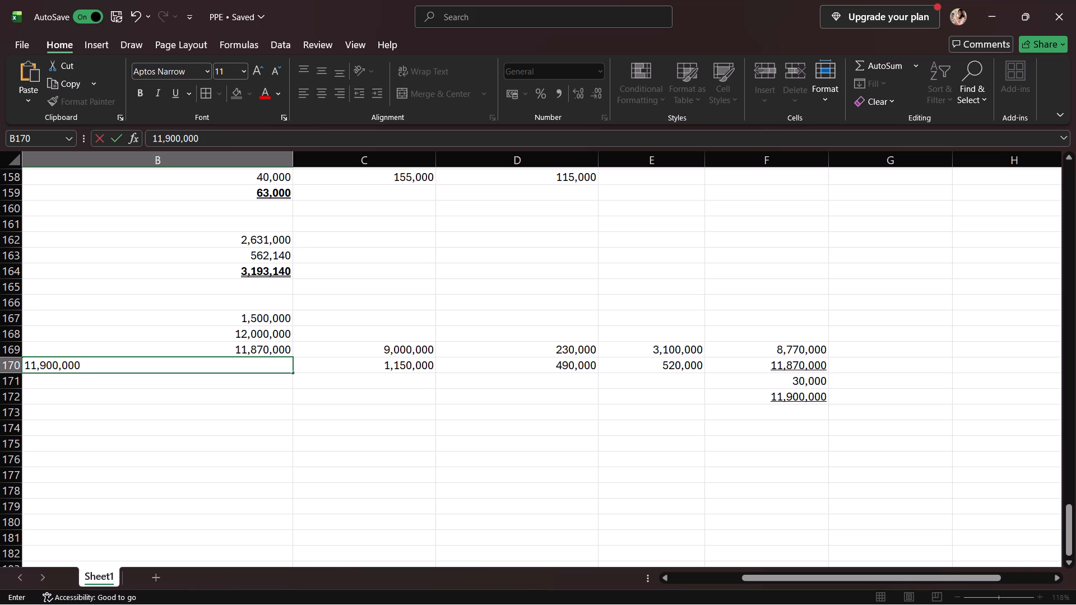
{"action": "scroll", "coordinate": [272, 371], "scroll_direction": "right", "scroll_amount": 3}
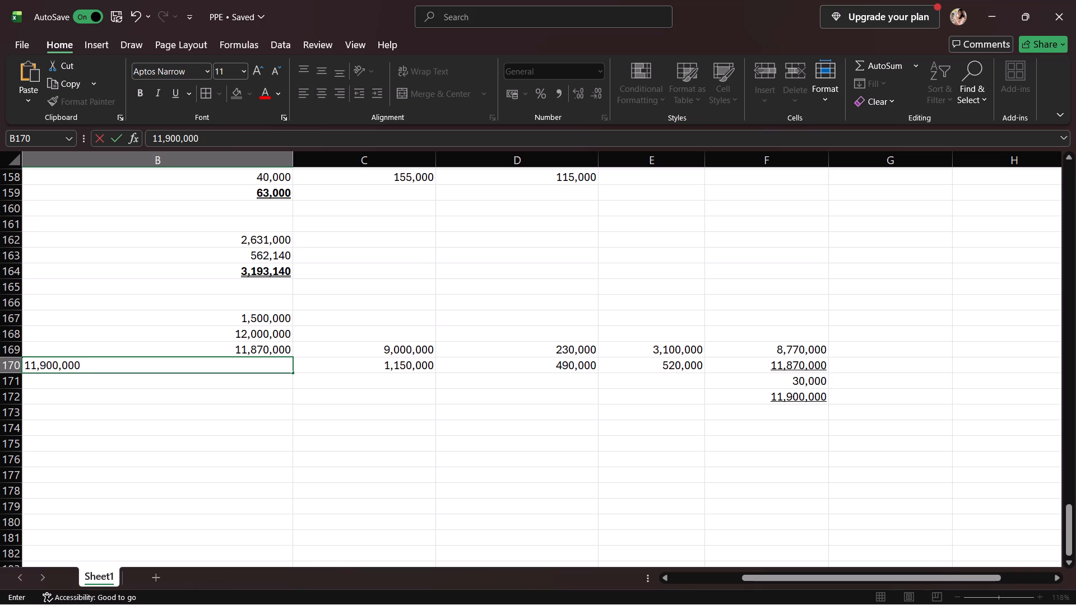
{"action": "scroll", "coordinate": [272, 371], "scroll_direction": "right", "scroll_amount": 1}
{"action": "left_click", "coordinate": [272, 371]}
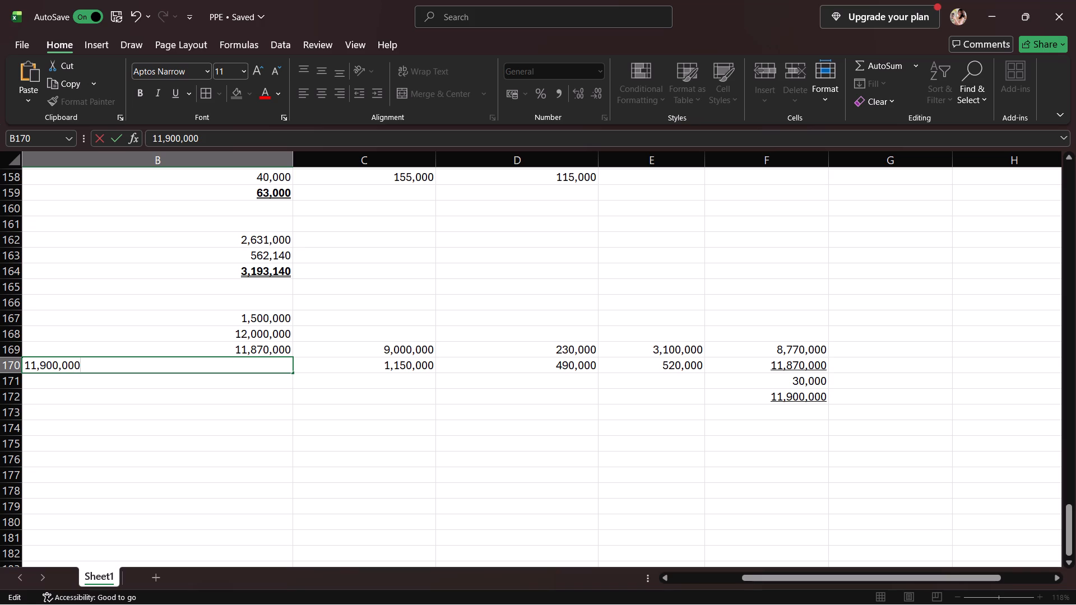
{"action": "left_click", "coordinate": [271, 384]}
In C171, enter a formula subtracting D170 from C170 for the automotive computation.
{"action": "scroll", "coordinate": [271, 384], "scroll_direction": "right", "scroll_amount": 4}
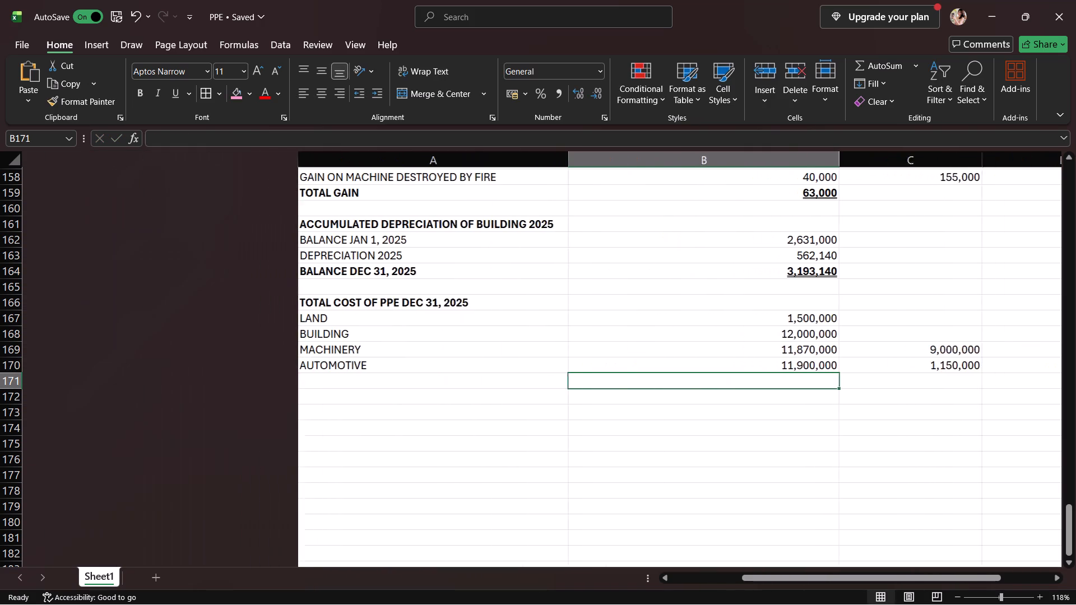
{"action": "scroll", "coordinate": [271, 384], "scroll_direction": "left", "scroll_amount": 2}
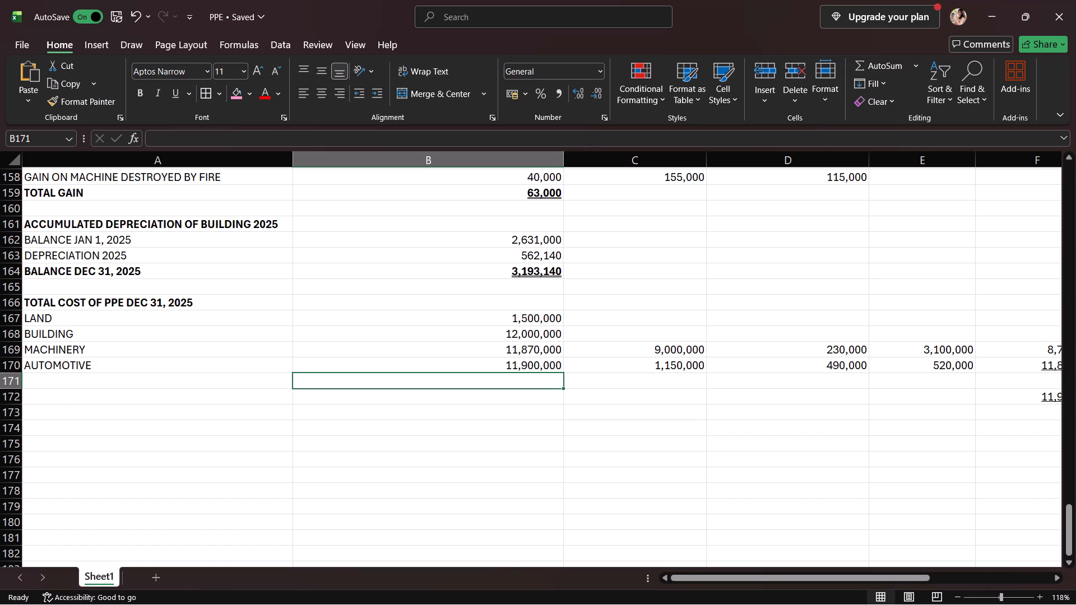
{"action": "scroll", "coordinate": [271, 384], "scroll_direction": "left", "scroll_amount": 1}
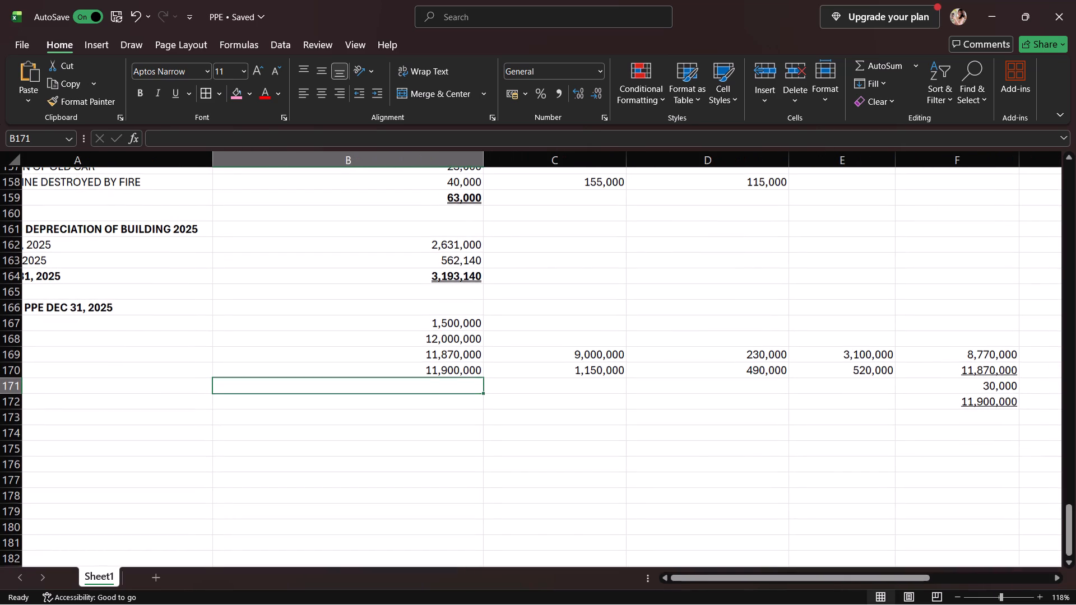
{"action": "left_click", "coordinate": [967, 389]}
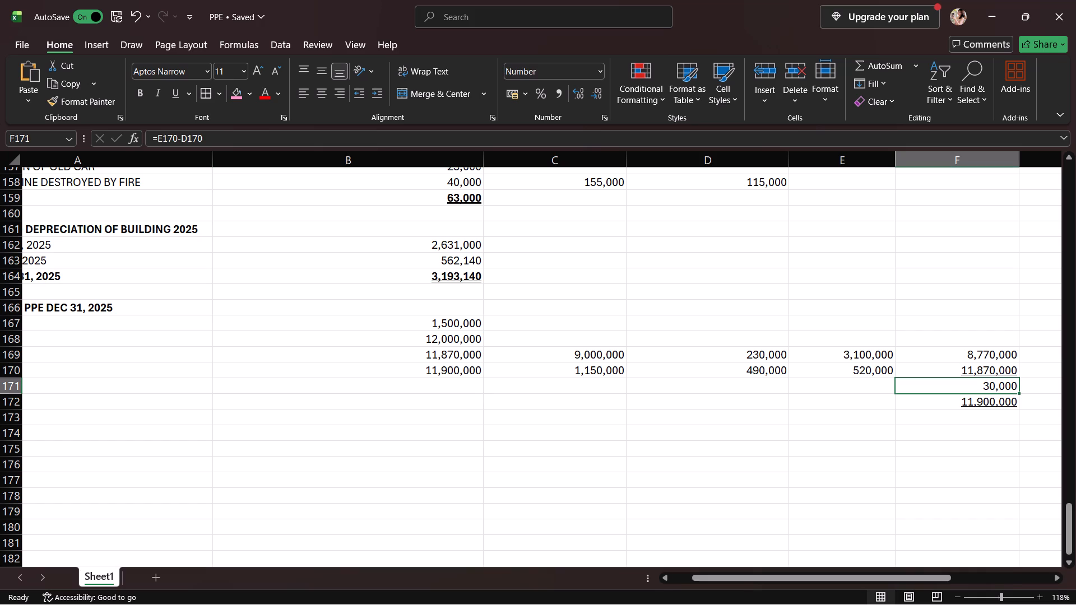
{"action": "left_click", "coordinate": [593, 373]}
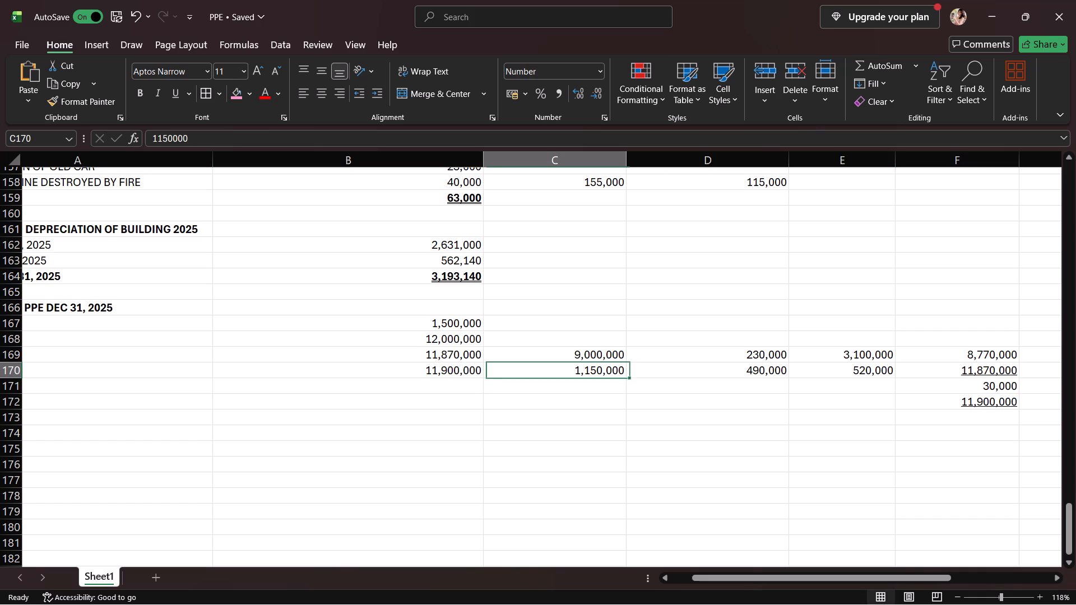
{"action": "left_click", "coordinate": [617, 385]}
{"action": "key", "text": "equal"}
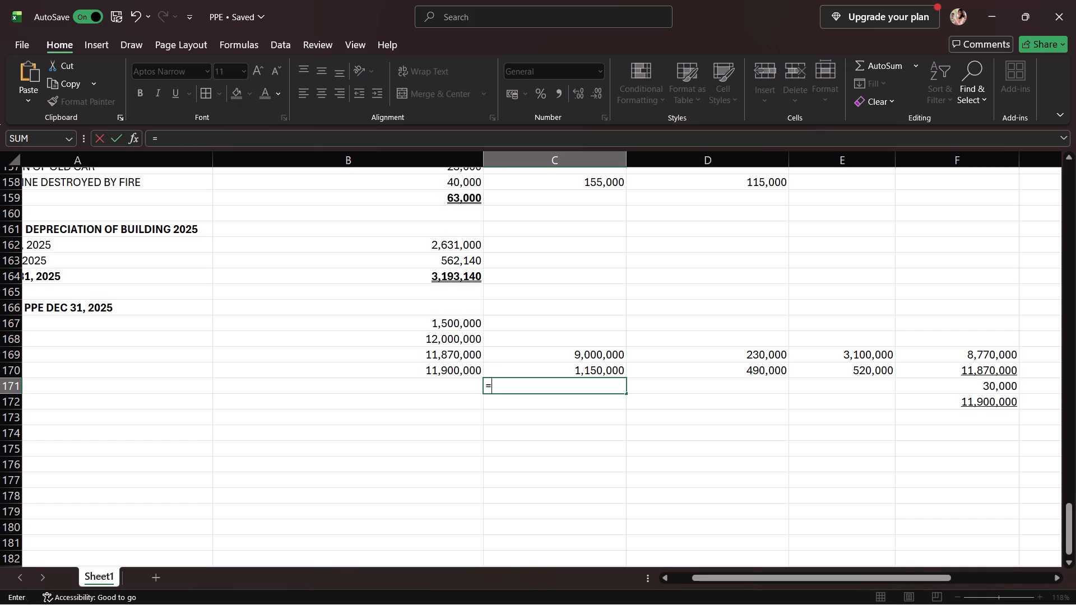
{"action": "left_click", "coordinate": [613, 370]}
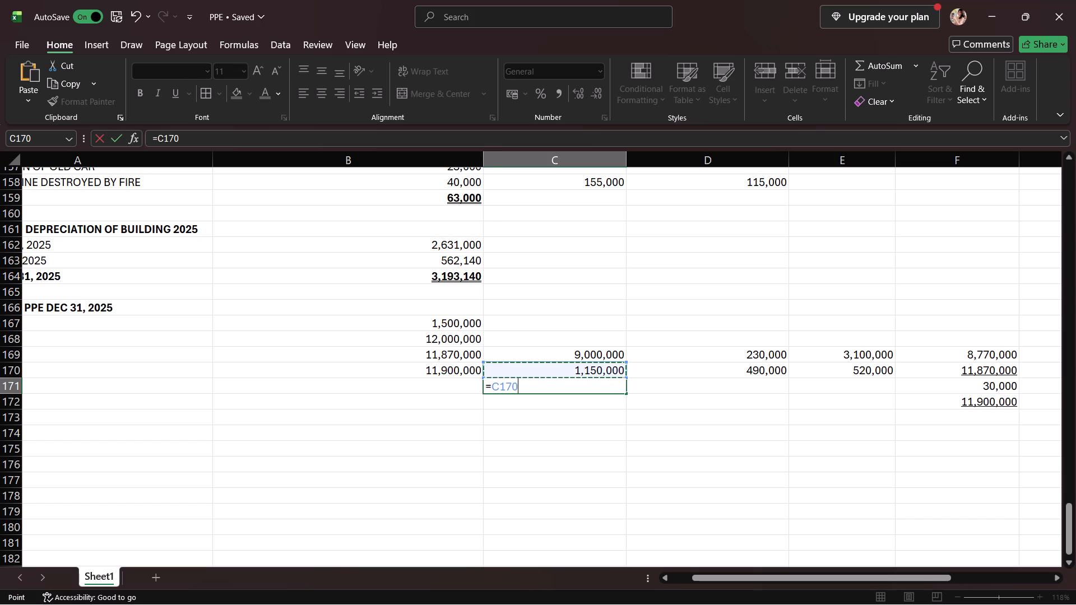
{"action": "key", "text": "minus"}
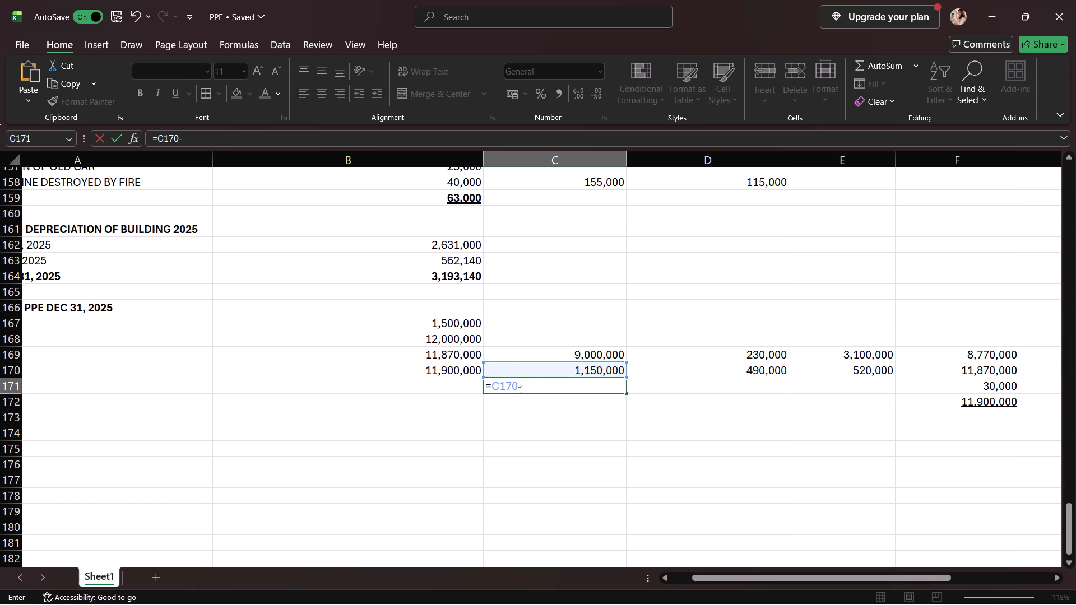
{"action": "left_click", "coordinate": [721, 375]}
{"action": "key", "text": "Return"}
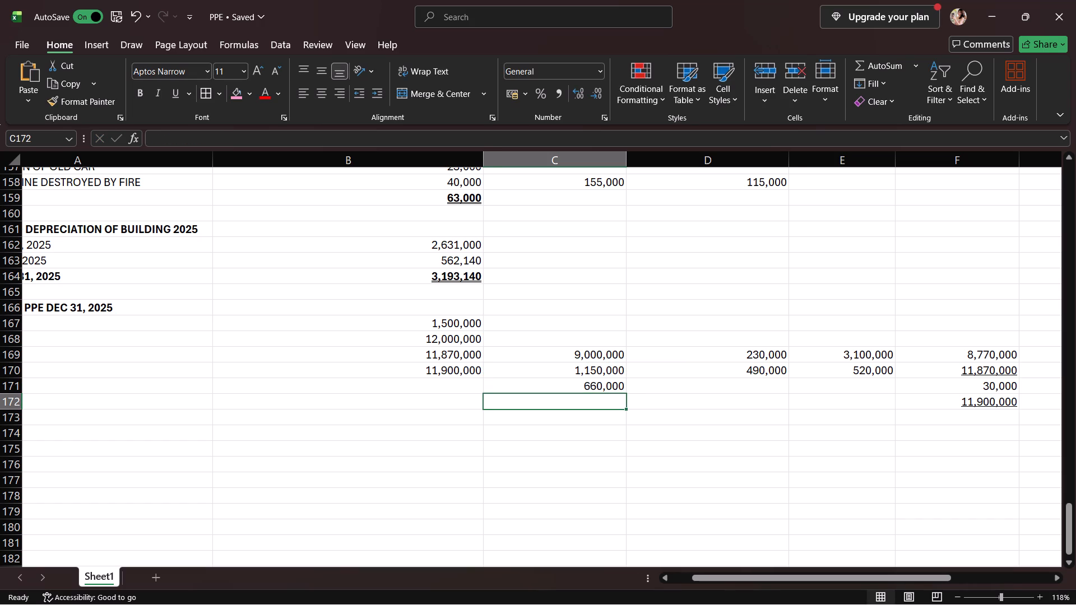
Delete the formulas in cells F172 and F171.
{"action": "left_click", "coordinate": [998, 409]}
{"action": "left_click", "coordinate": [999, 405]}
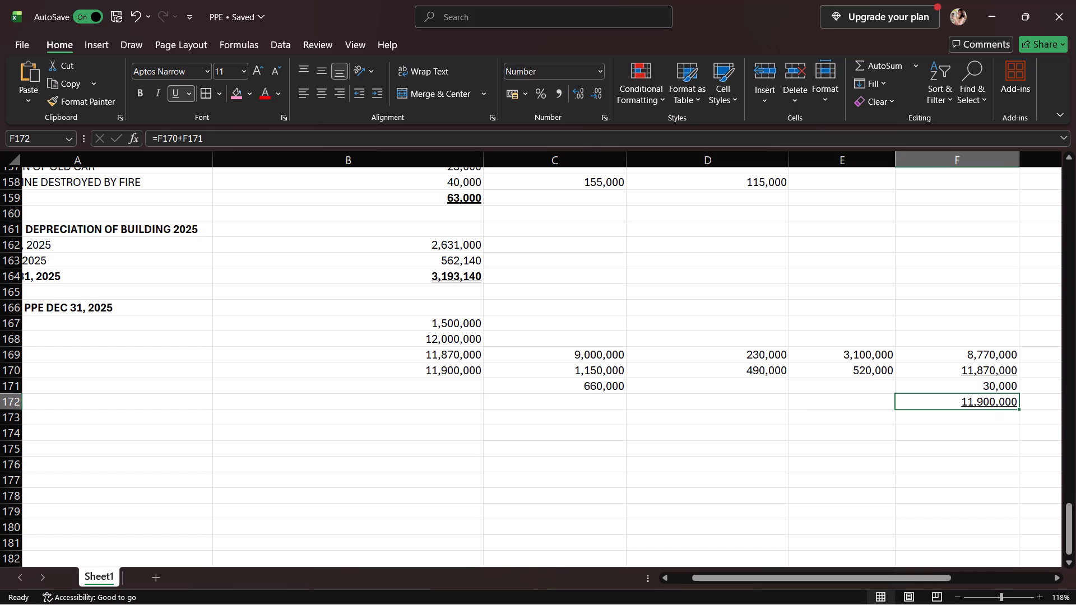
{"action": "key", "text": "BackSpace"}
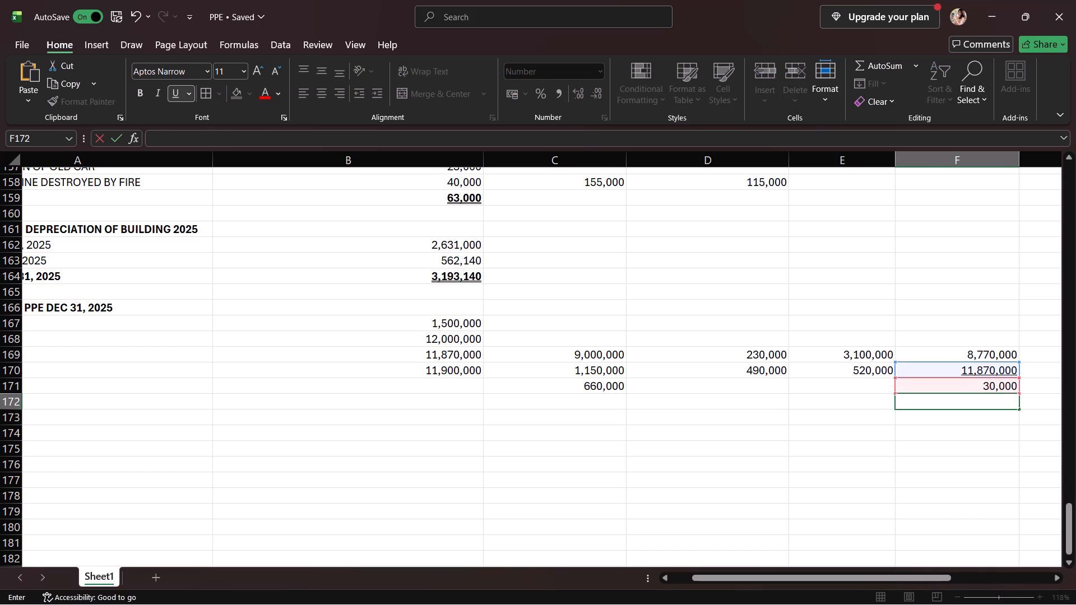
{"action": "left_click", "coordinate": [999, 389]}
{"action": "key", "text": "BackSpace"}
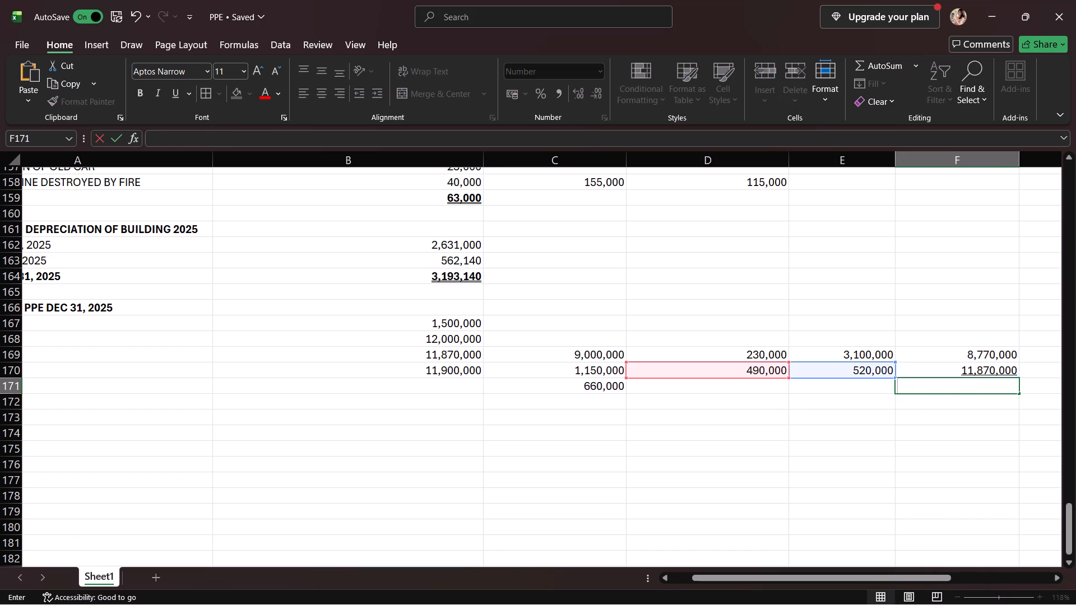
{"action": "left_click", "coordinate": [851, 385]}
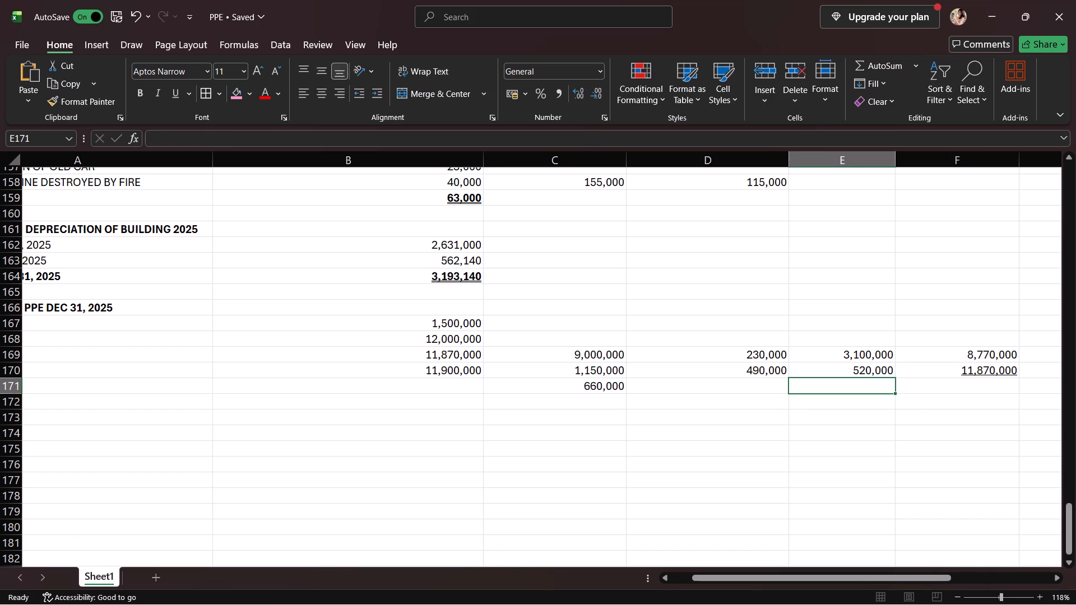
In D171, enter a formula adding C171 and E170 for the total automotive cost.
{"action": "left_click", "coordinate": [601, 391]}
{"action": "left_click", "coordinate": [667, 390]}
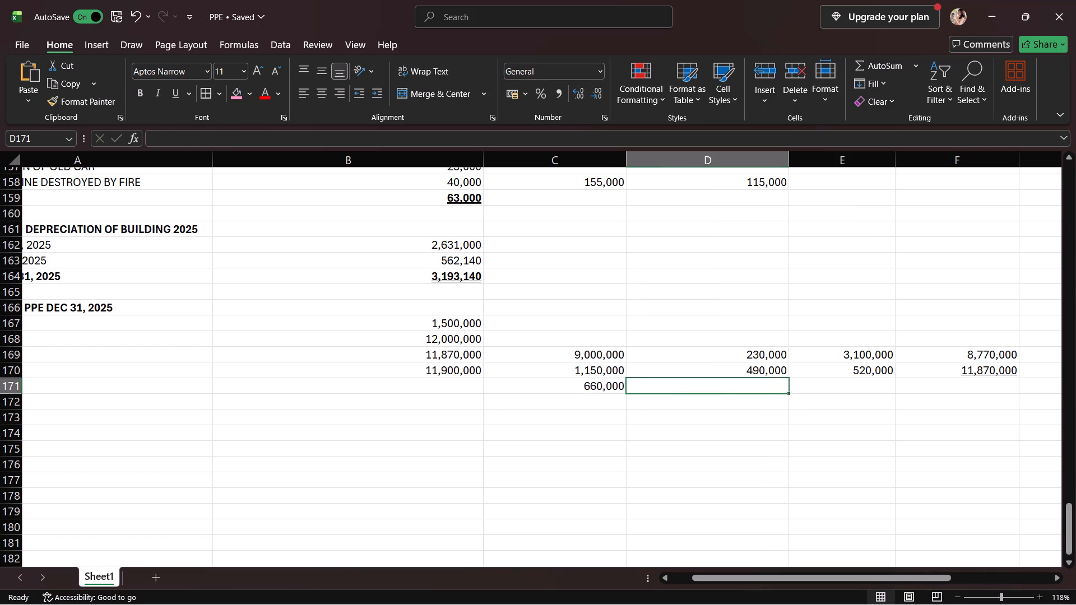
{"action": "key", "text": "equal"}
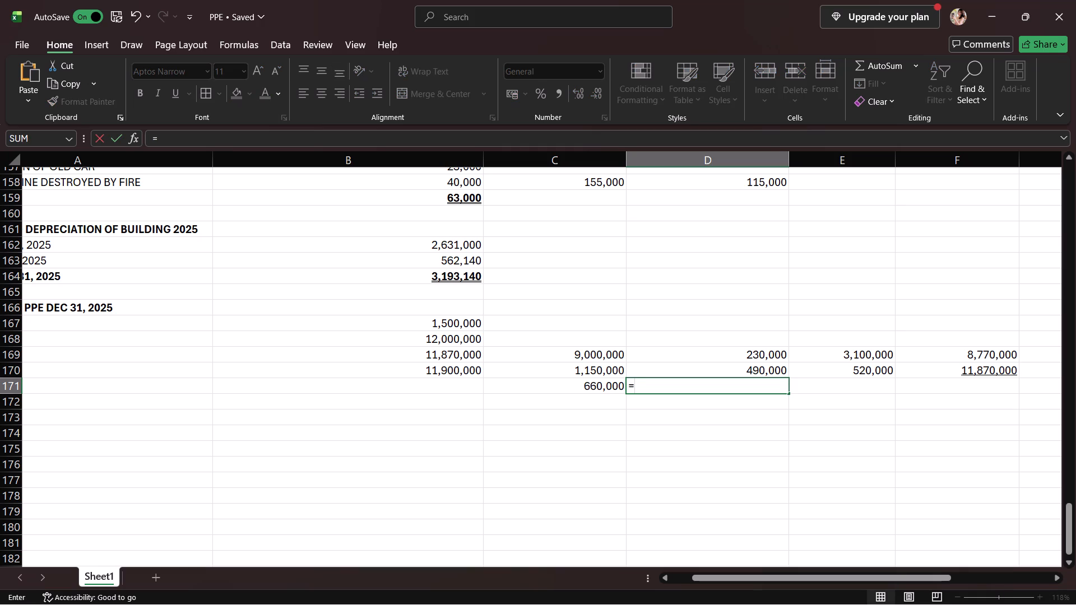
{"action": "left_click", "coordinate": [587, 391]}
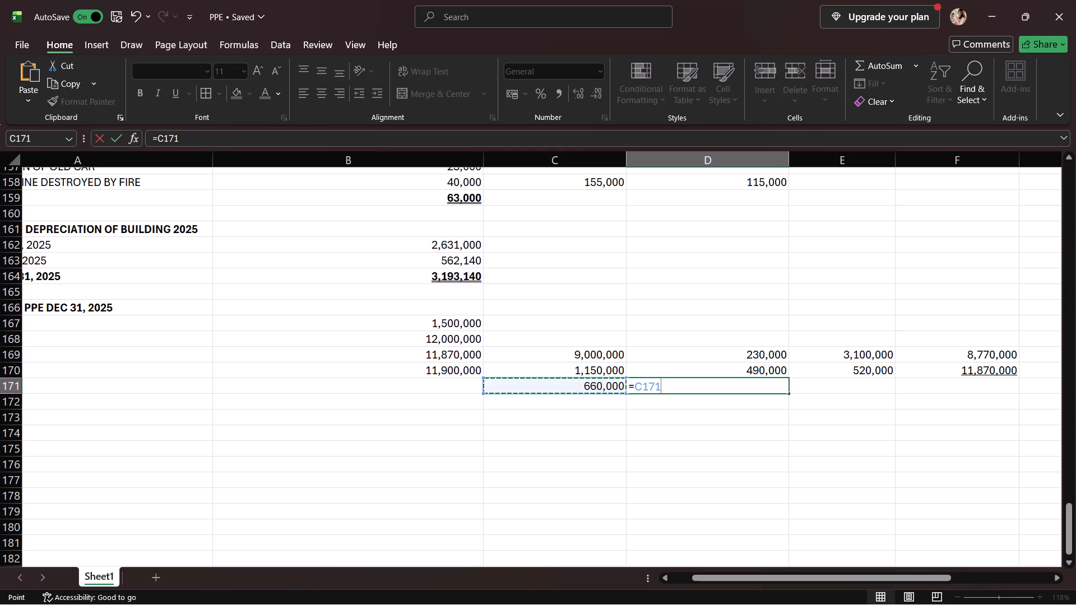
{"action": "key", "text": "plus"}
{"action": "left_click", "coordinate": [871, 363]}
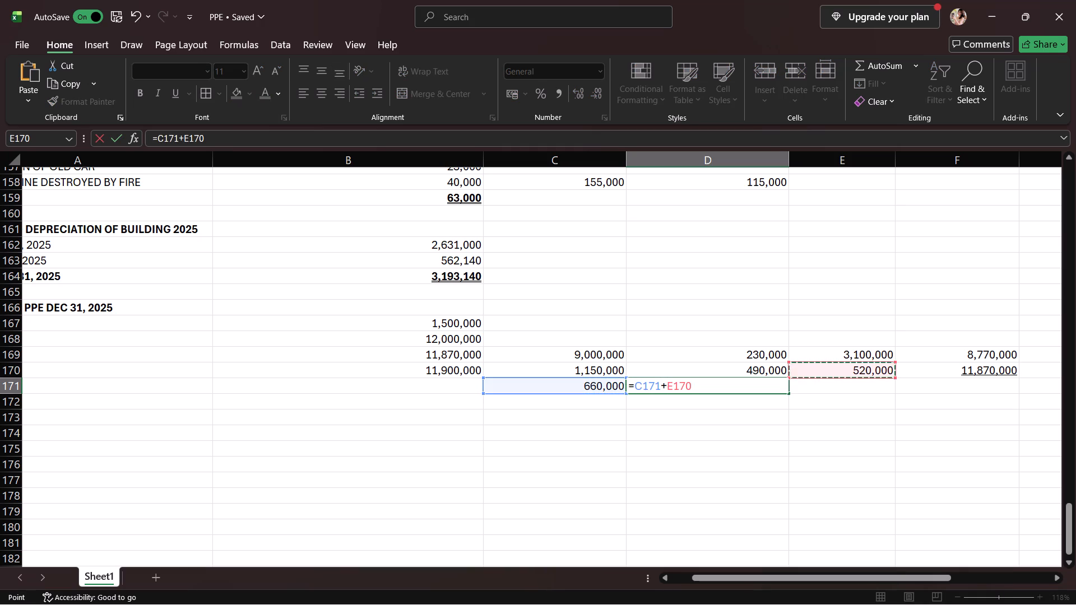
{"action": "key", "text": "Return"}
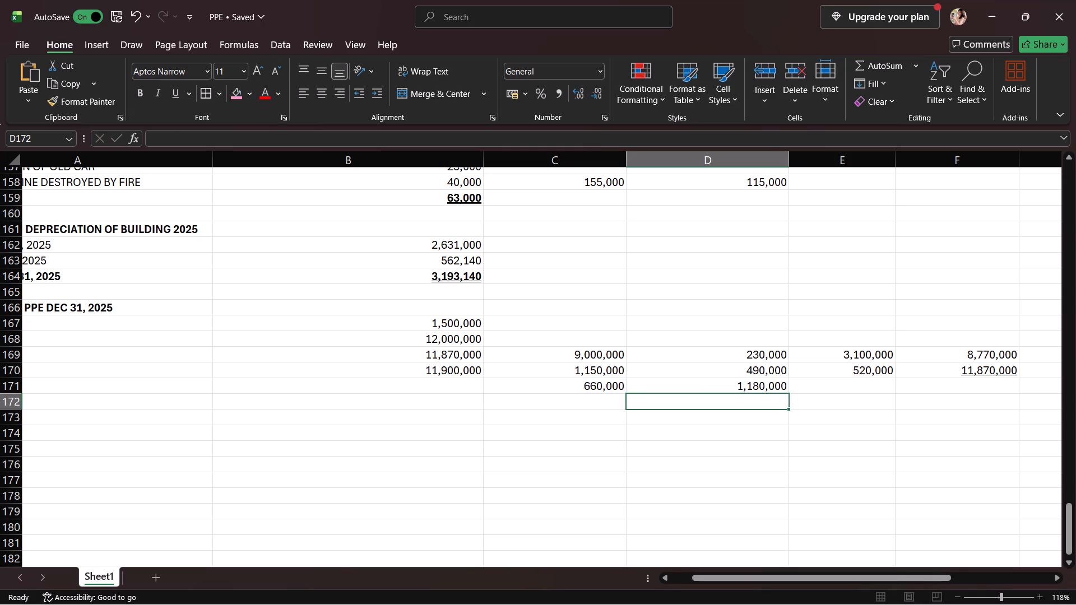
Set the automotive cost in cell B170 to 1,180,000.
{"action": "left_click", "coordinate": [479, 374]}
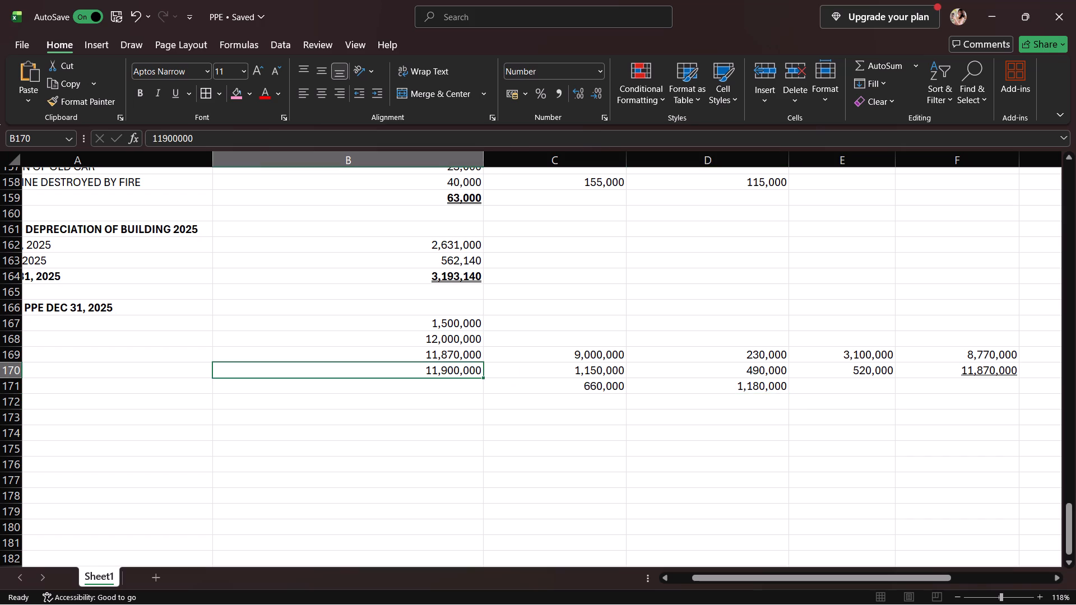
{"action": "key", "text": "BackSpace"}
{"action": "type", "text": "1,180,000"}
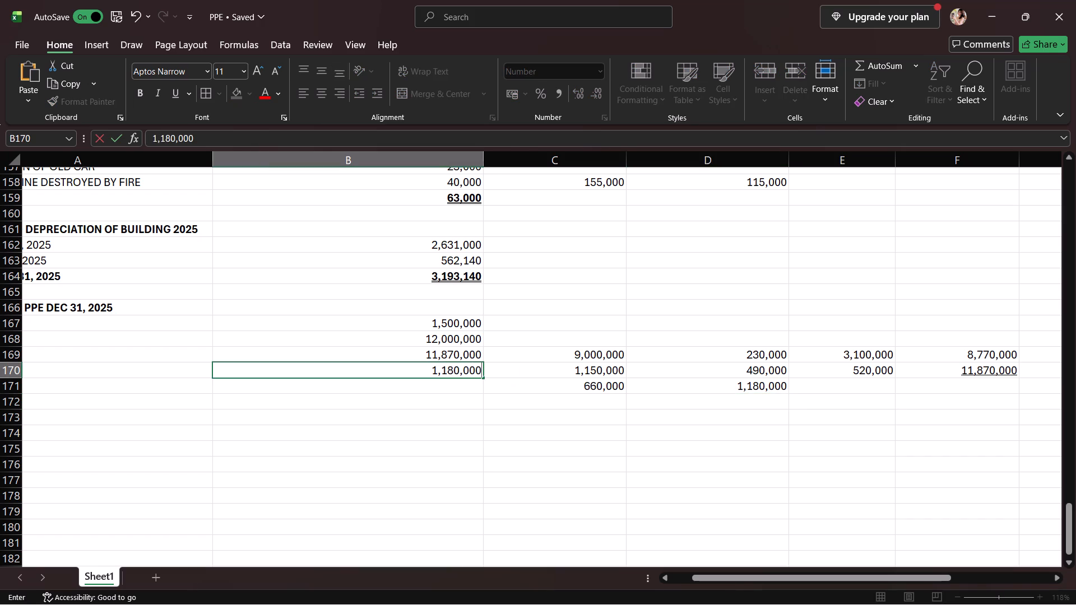
Underline the automotive result in D171 and the automotive cost in B170.
{"action": "left_click", "coordinate": [672, 390]}
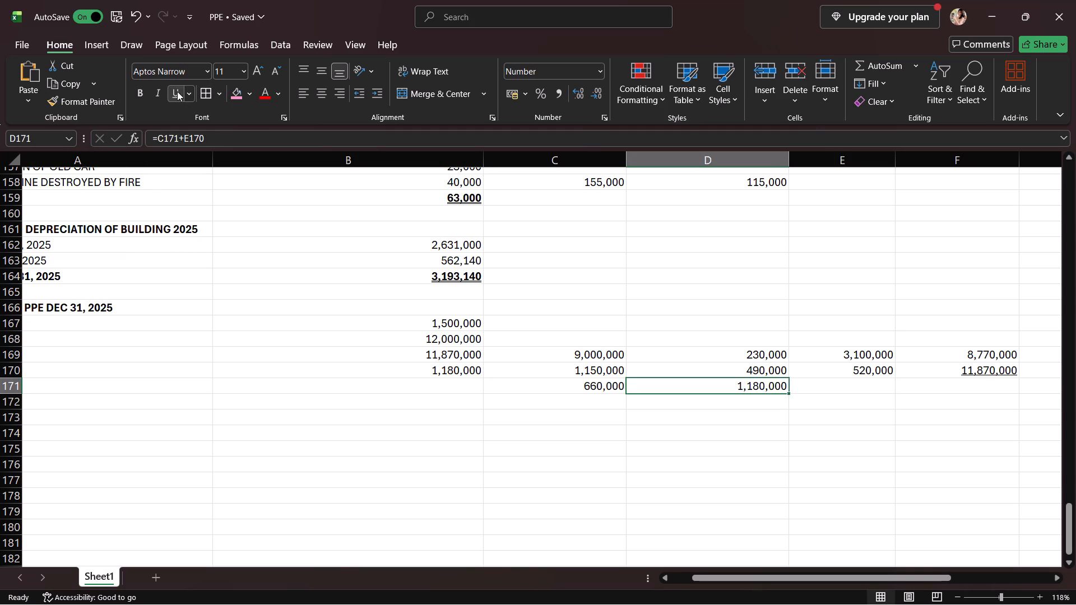
{"action": "left_click", "coordinate": [177, 90]}
{"action": "left_click", "coordinate": [372, 341]}
{"action": "left_click", "coordinate": [394, 385]}
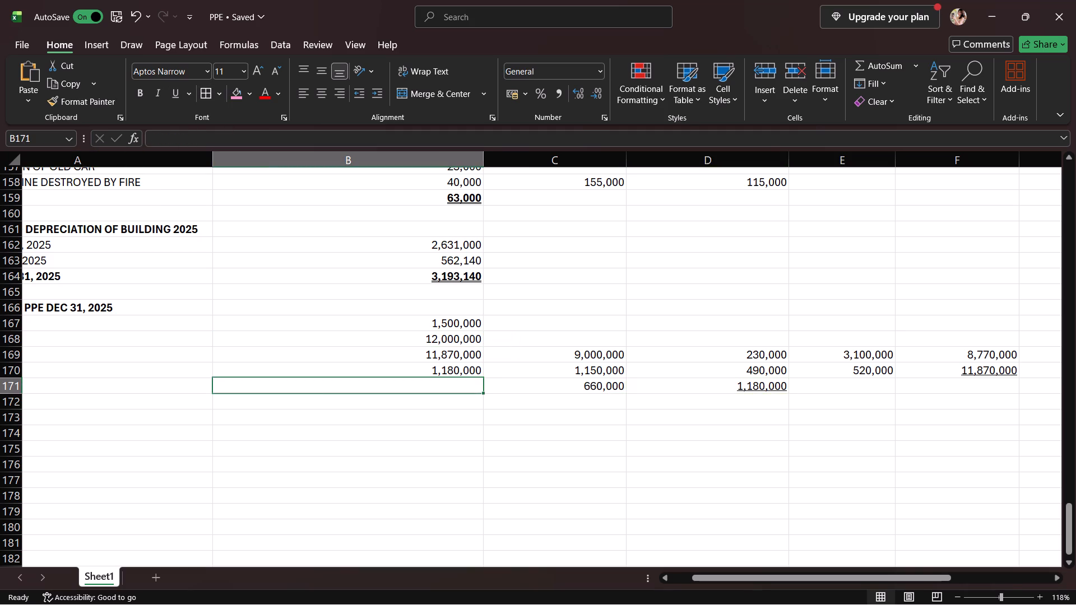
{"action": "scroll", "coordinate": [394, 381], "scroll_direction": "right", "scroll_amount": 3}
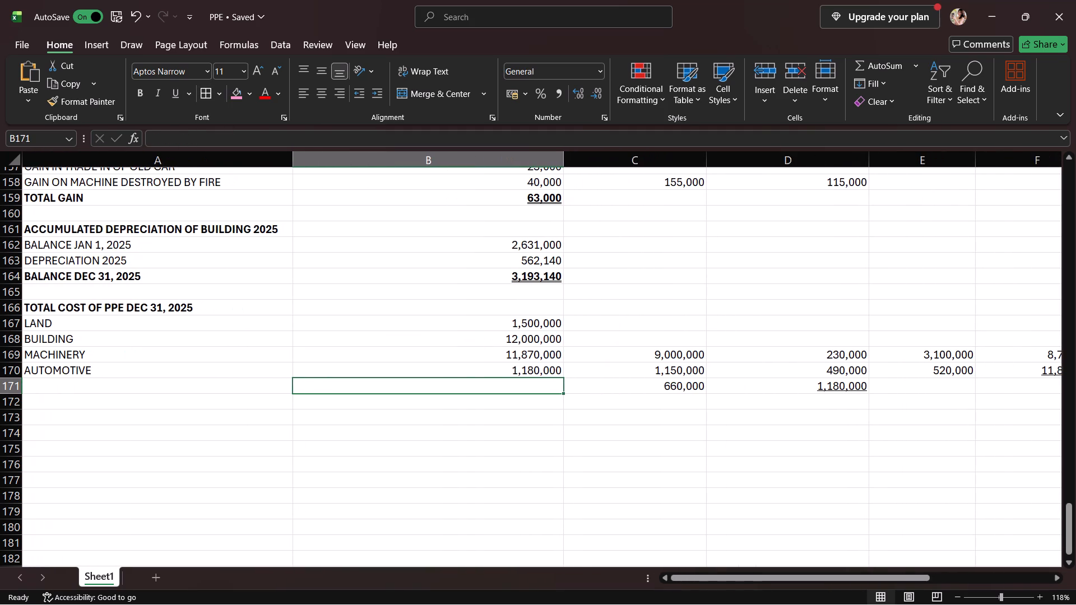
{"action": "left_click", "coordinate": [374, 369]}
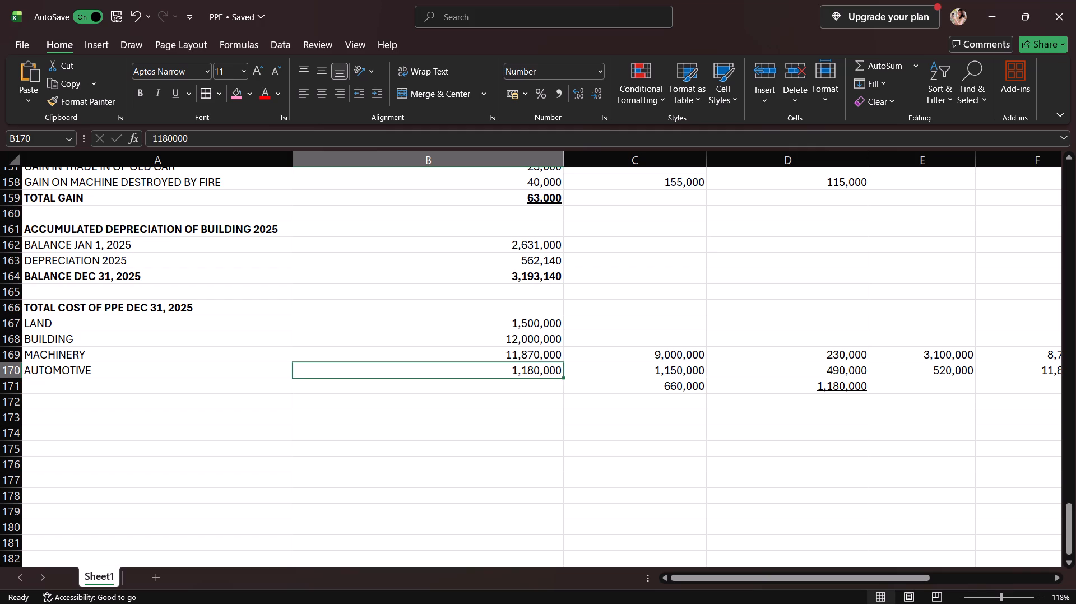
{"action": "left_click", "coordinate": [171, 95]}
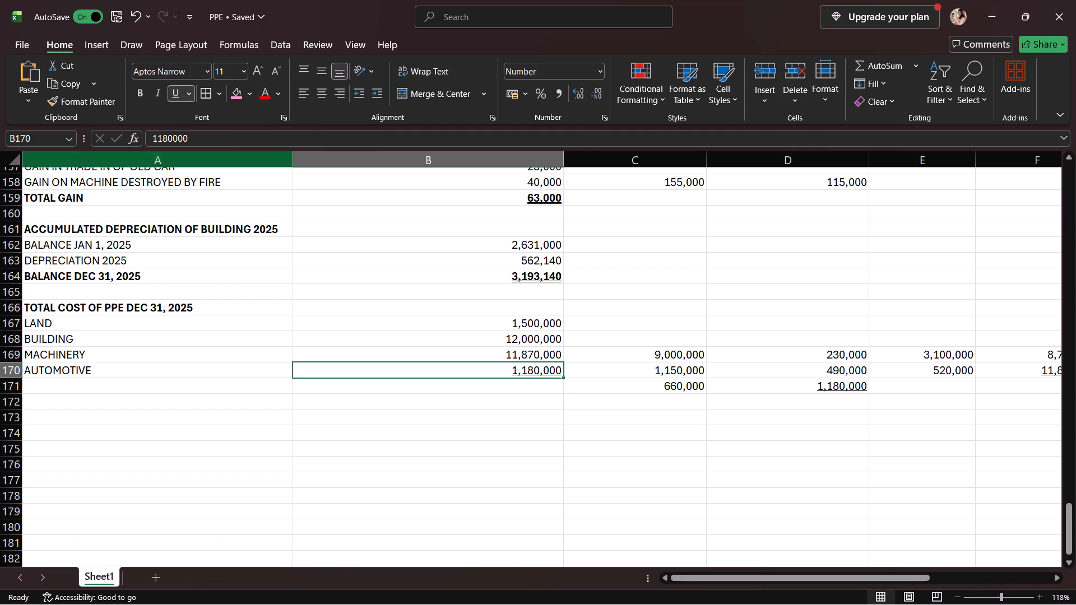
Enter the label TOTAL COST in cell A171 below AUTOMOTIVE and make it bold.
{"action": "left_click", "coordinate": [430, 386]}
{"action": "left_click_drag", "start_coordinate": [200, 392], "coordinate": [205, 392]}
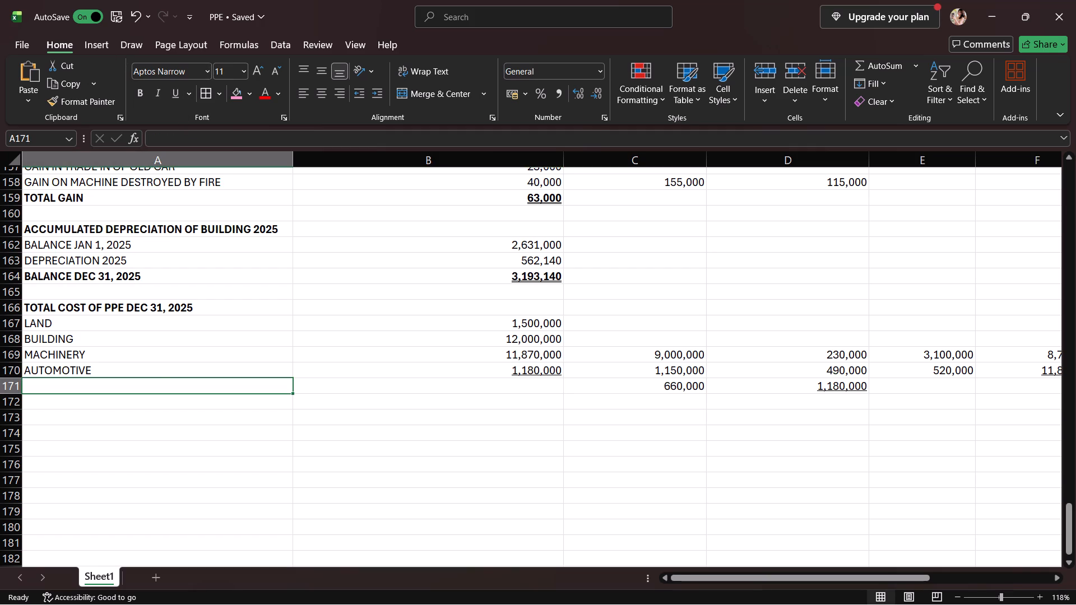
{"action": "type", "text": "TOT"}
{"action": "type", "text": "ALC"}
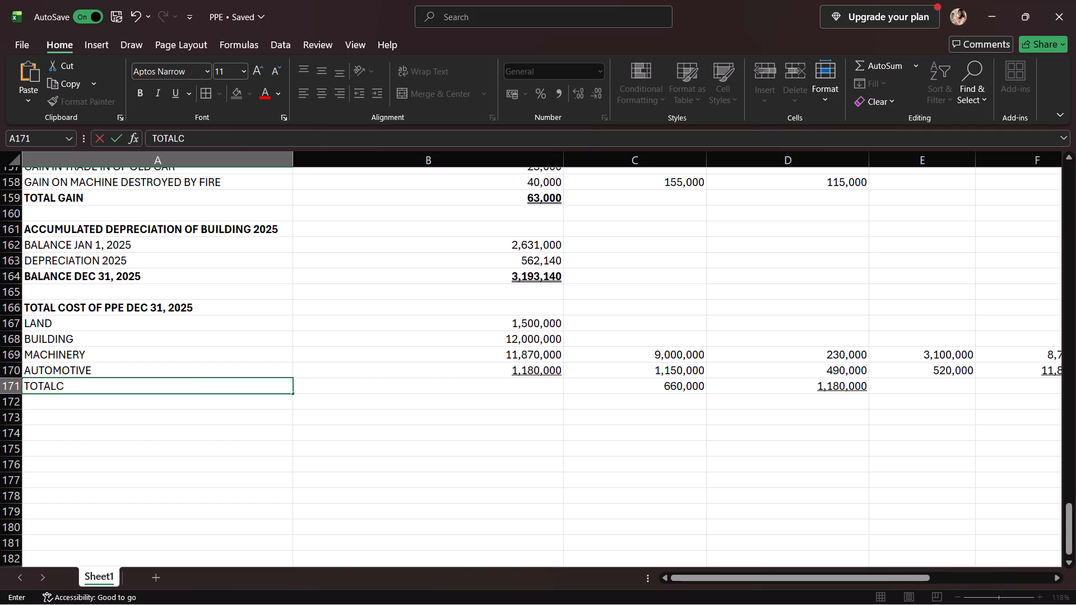
{"action": "key", "text": "BackSpace"}
{"action": "key", "text": "space"}
{"action": "type", "text": "COST"}
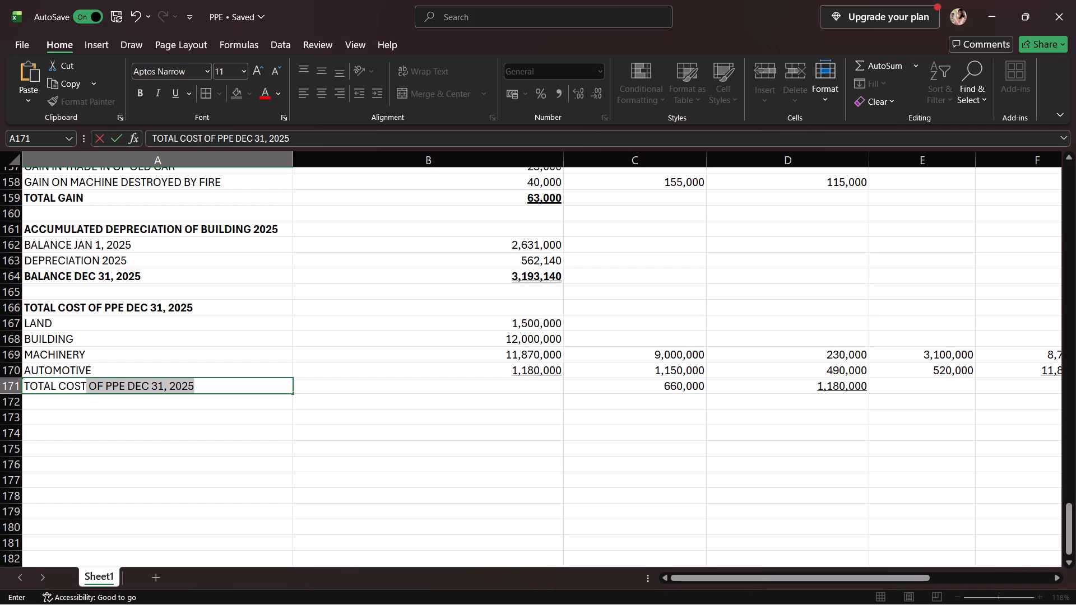
{"action": "key", "text": "space"}
{"action": "key", "text": "BackSpace"}
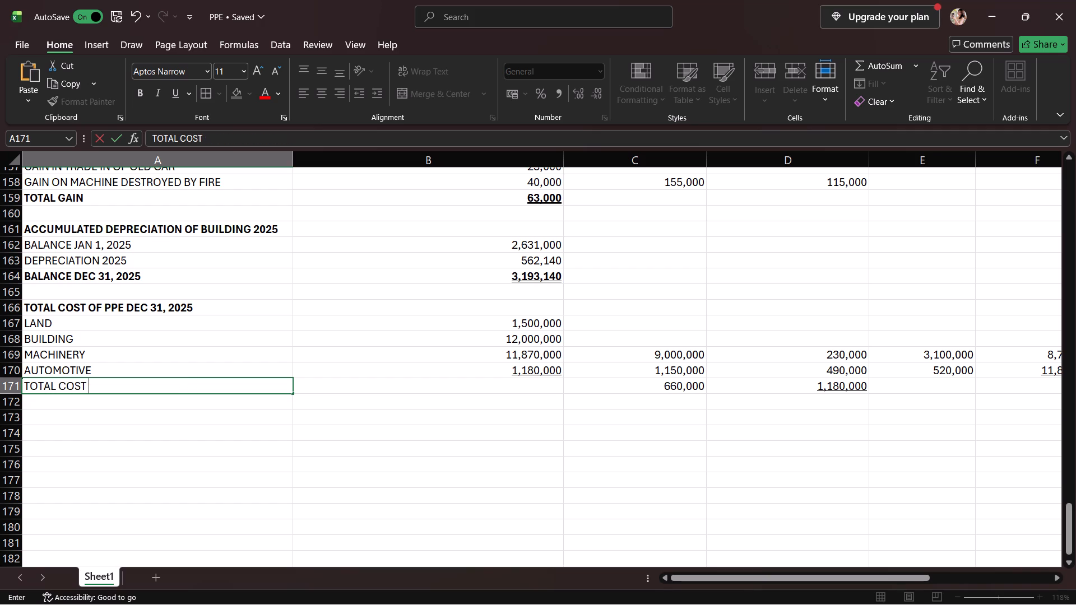
{"action": "left_click", "coordinate": [142, 94]}
{"action": "left_click", "coordinate": [161, 349]}
{"action": "left_click", "coordinate": [149, 392]}
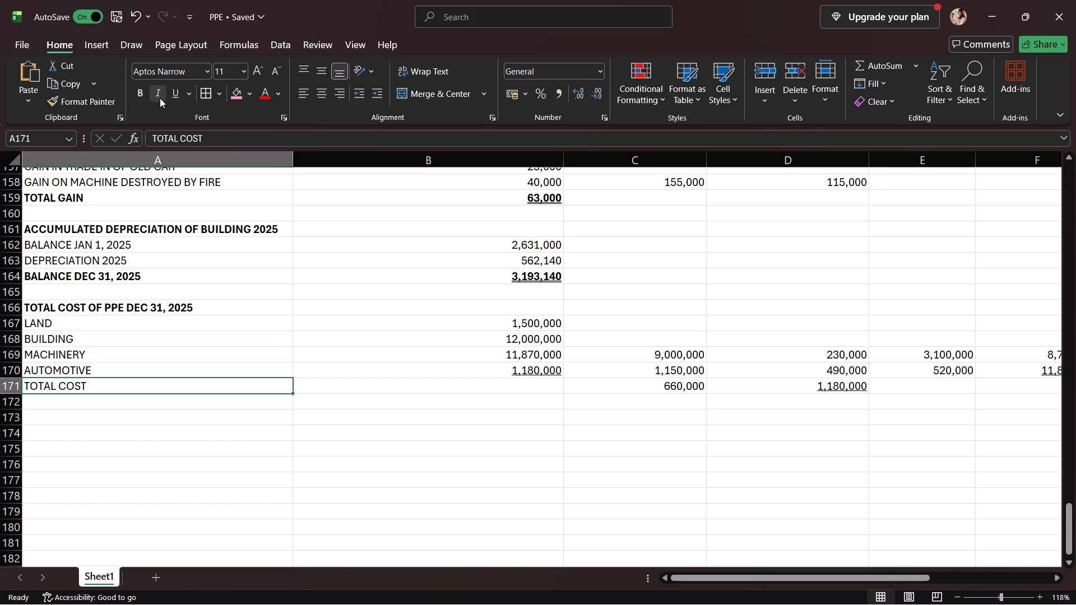
{"action": "left_click", "coordinate": [143, 90]}
Select cell B171 beside the TOTAL COST label.
{"action": "left_click", "coordinate": [416, 387]}
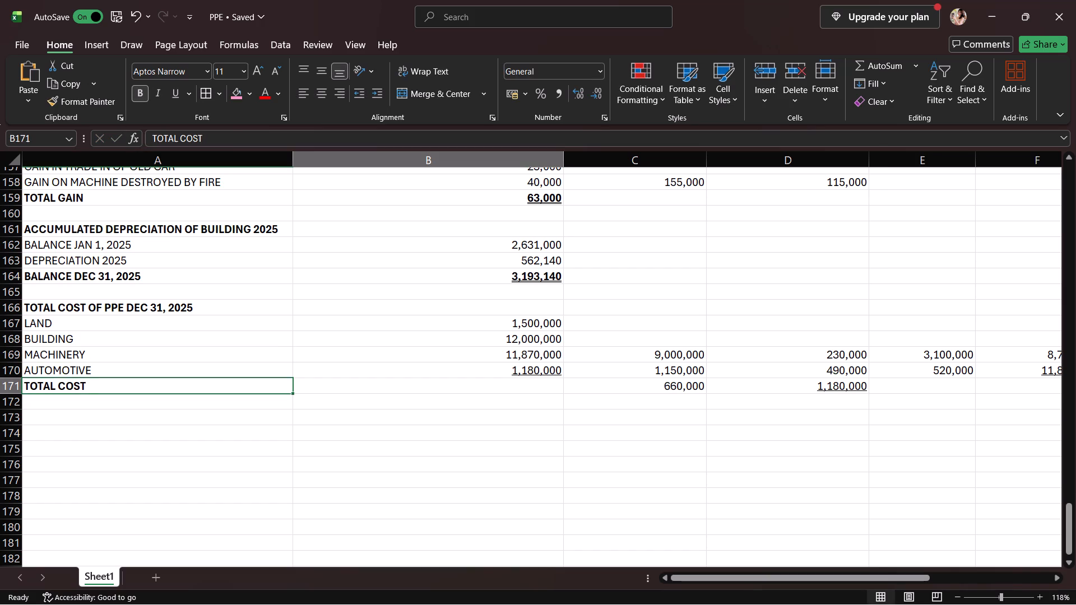
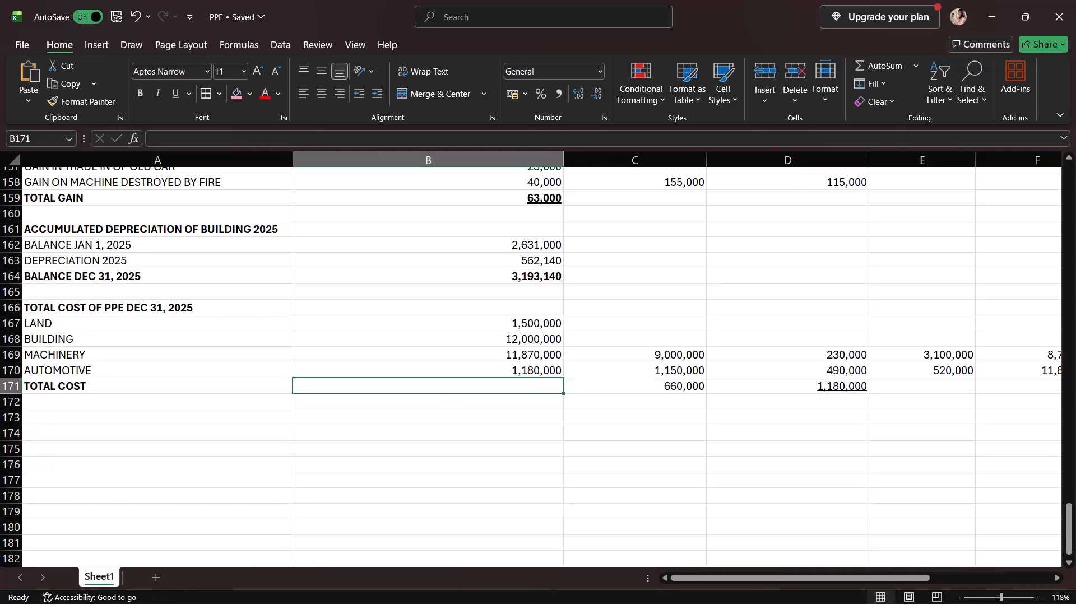
Build an addition formula for the total cost in cell B171, starting with the land cost in B167.
{"action": "key", "text": "equal"}
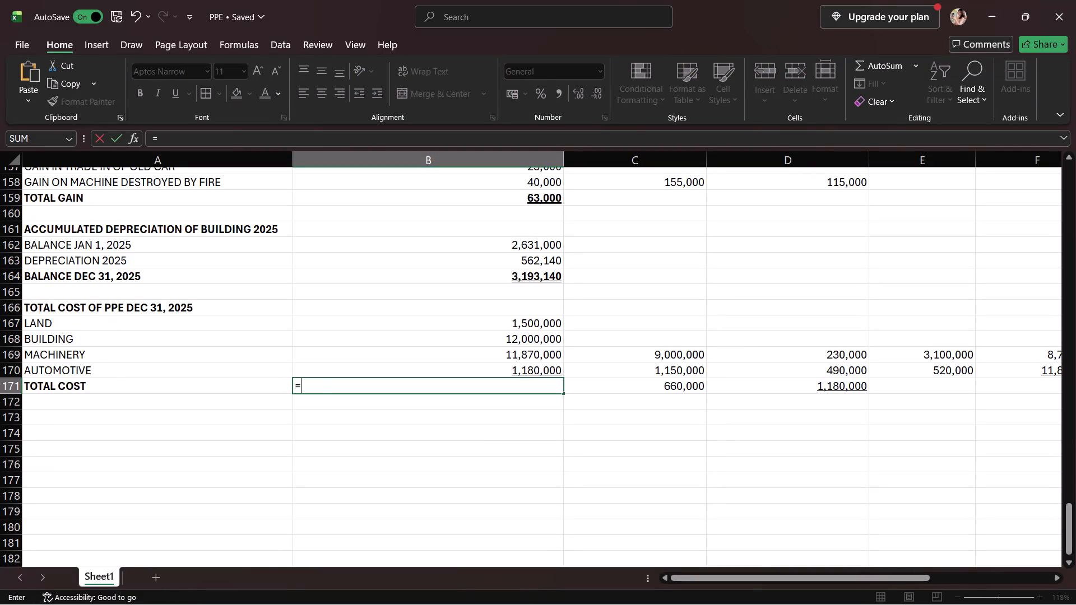
{"action": "left_click", "coordinate": [510, 331]}
{"action": "key", "text": "plus"}
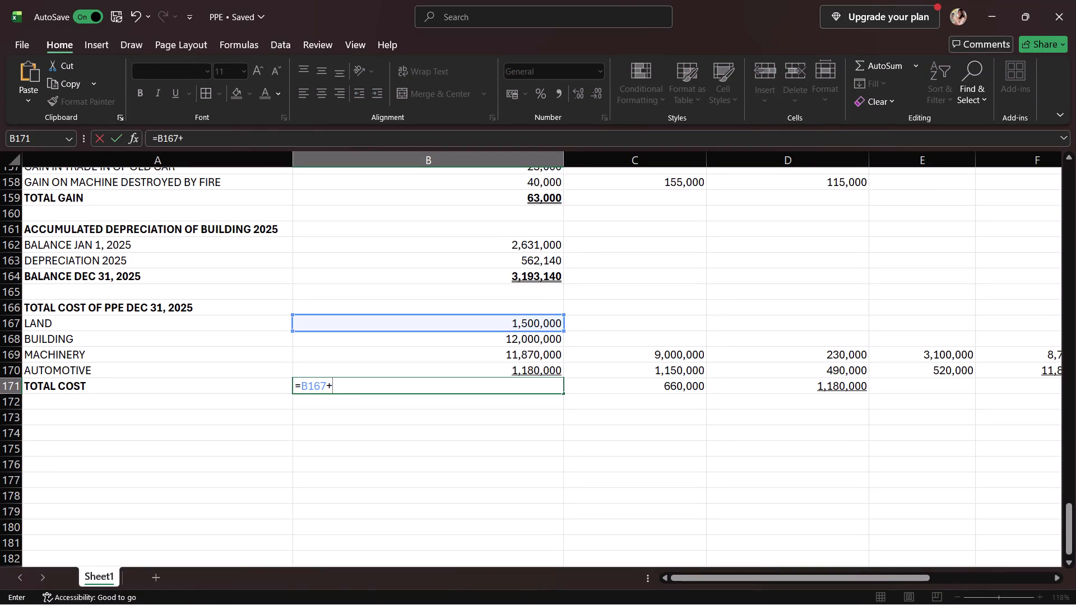
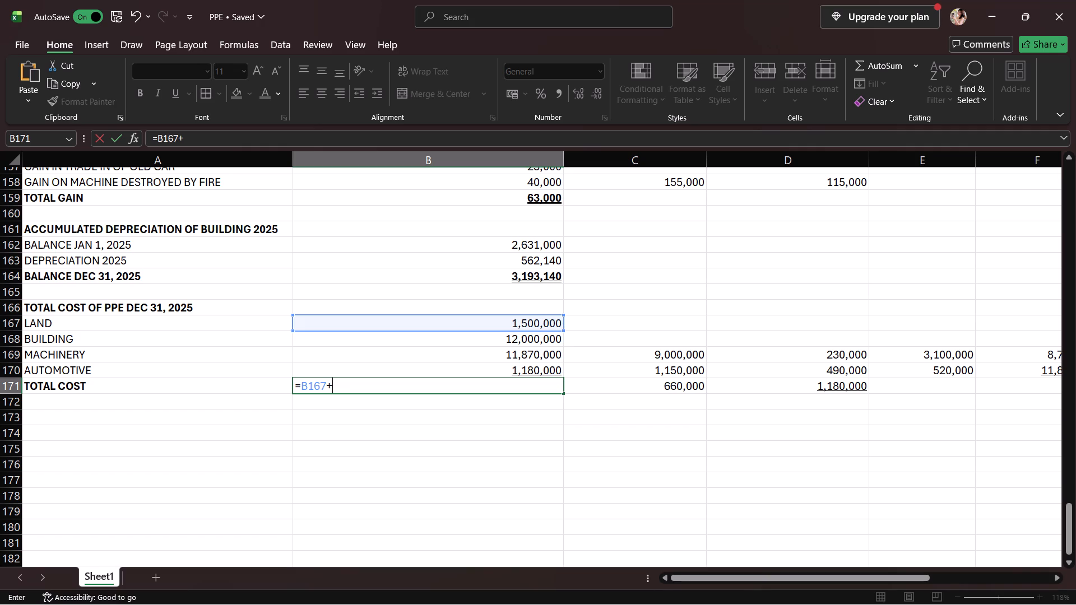
Add the building cost in B168 as the next term of the total cost formula in B171.
{"action": "left_click", "coordinate": [477, 347]}
{"action": "left_click", "coordinate": [481, 335]}
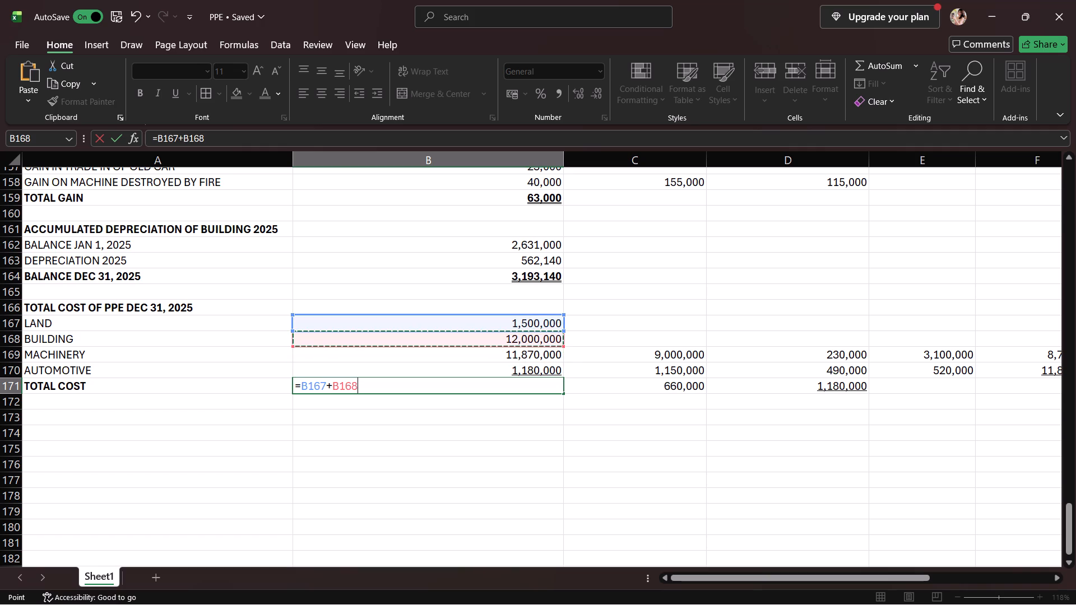
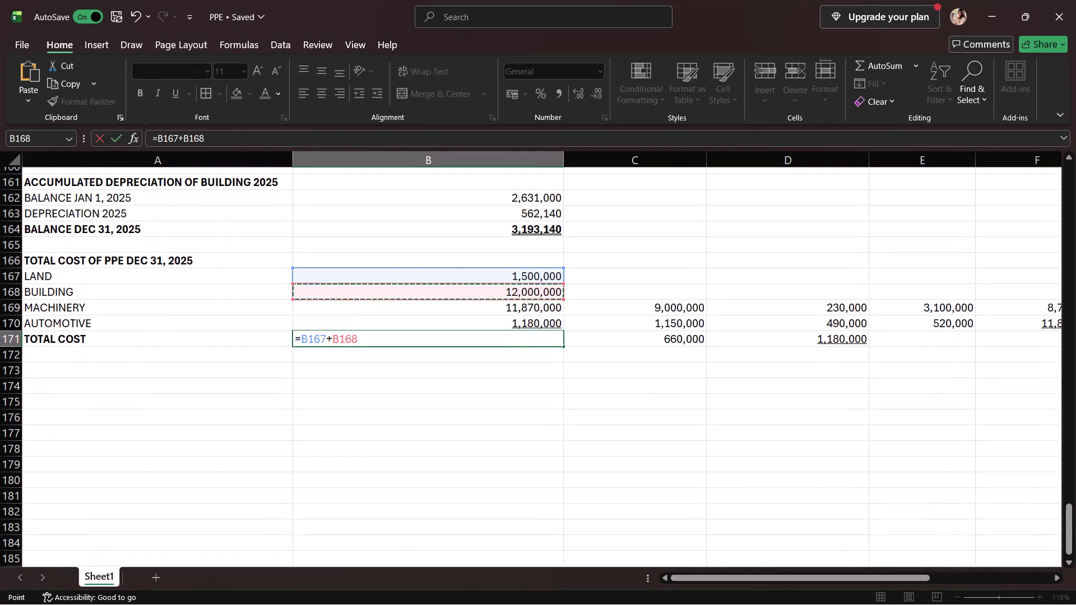
Continue the total cost formula in B171 with a plus sign after the building cost, making it =B167+B168+.
{"action": "scroll", "coordinate": [480, 358], "scroll_direction": "up", "scroll_amount": 3}
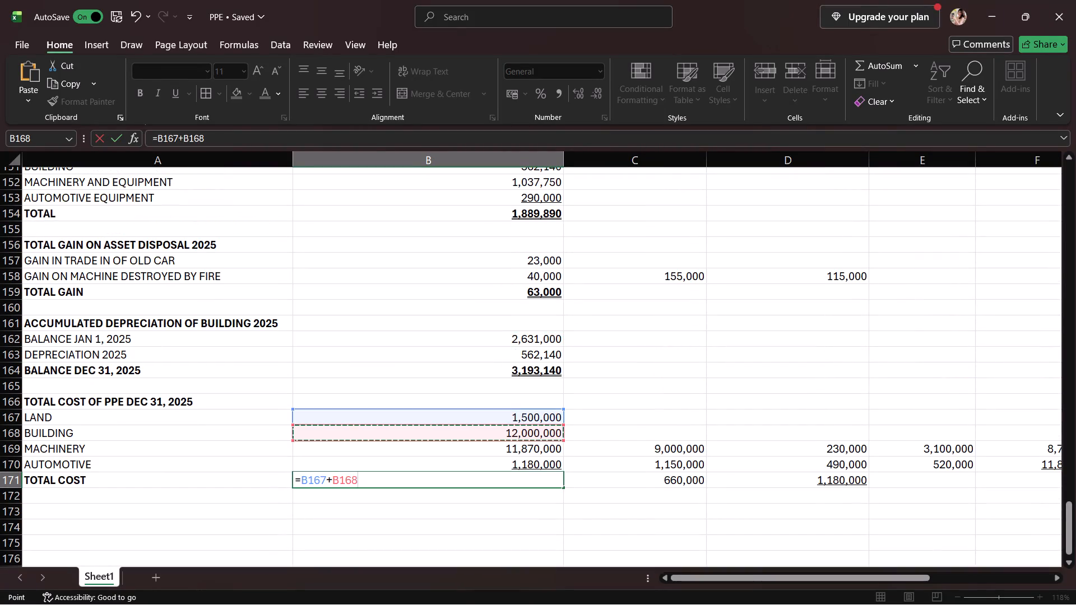
{"action": "scroll", "coordinate": [480, 357], "scroll_direction": "down", "scroll_amount": 1}
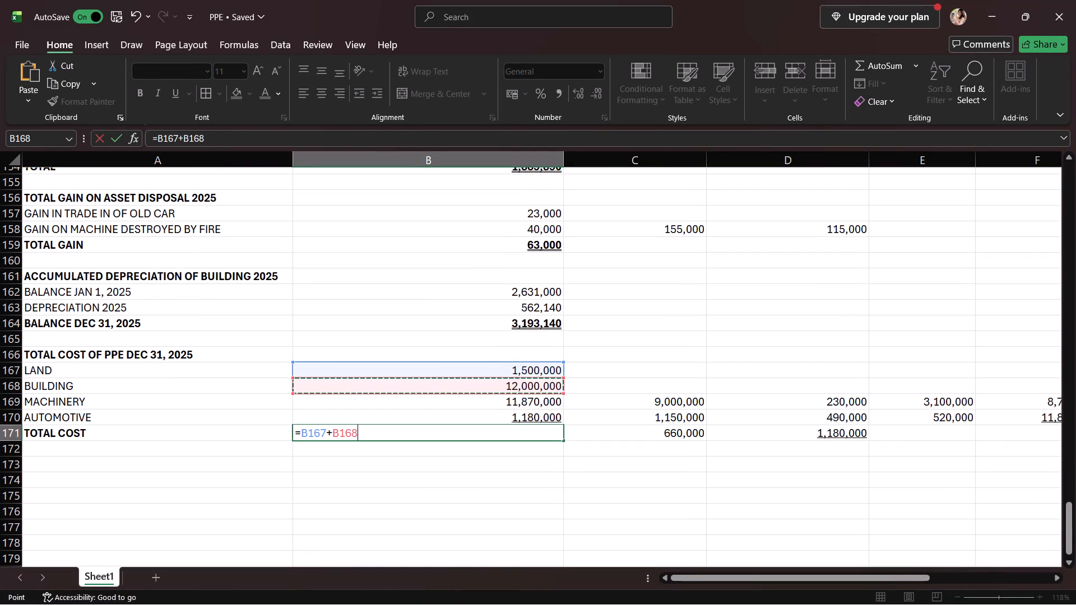
{"action": "left_click", "coordinate": [556, 402]}
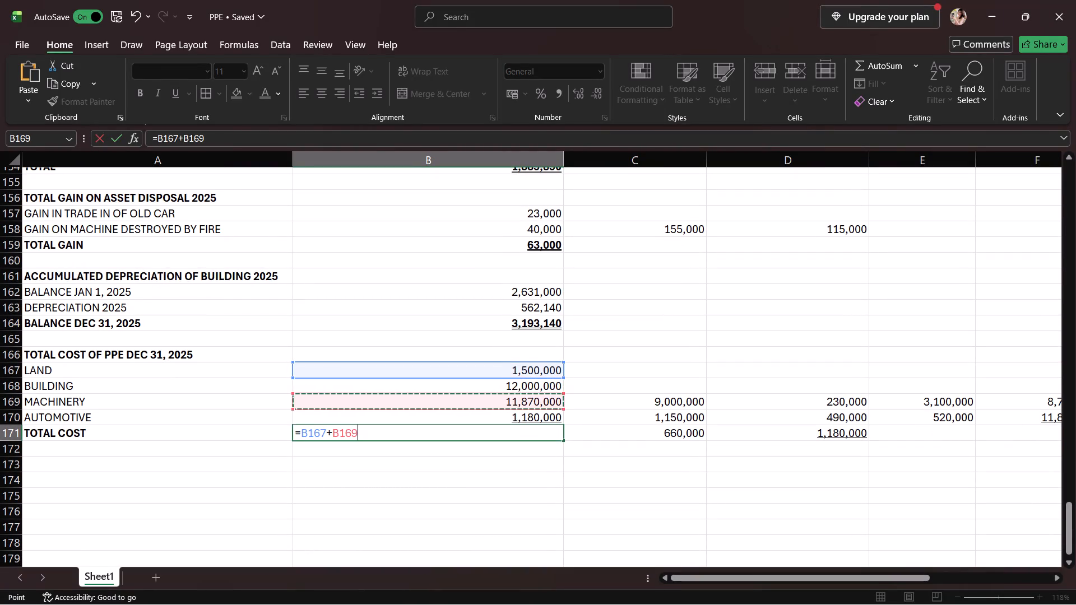
{"action": "left_click", "coordinate": [545, 383]}
{"action": "key", "text": "equal"}
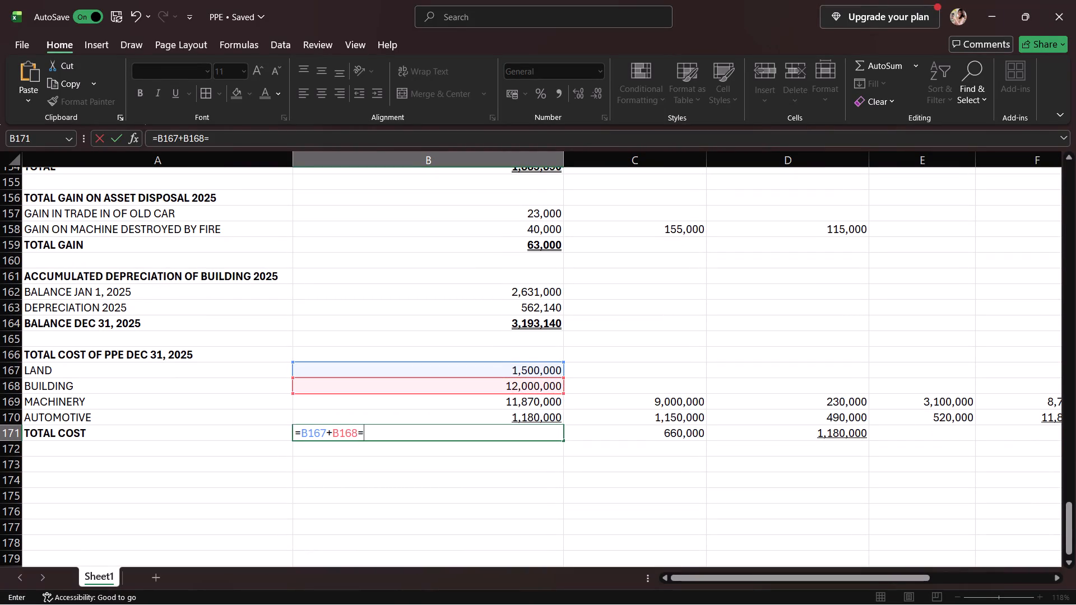
{"action": "key", "text": "BackSpace"}
{"action": "key", "text": "plus"}
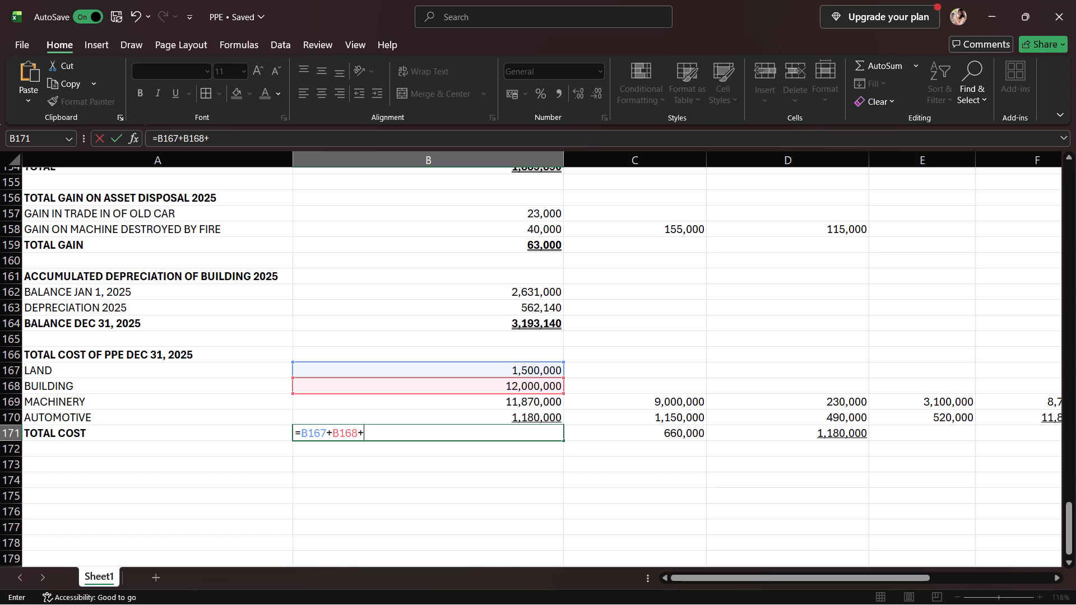
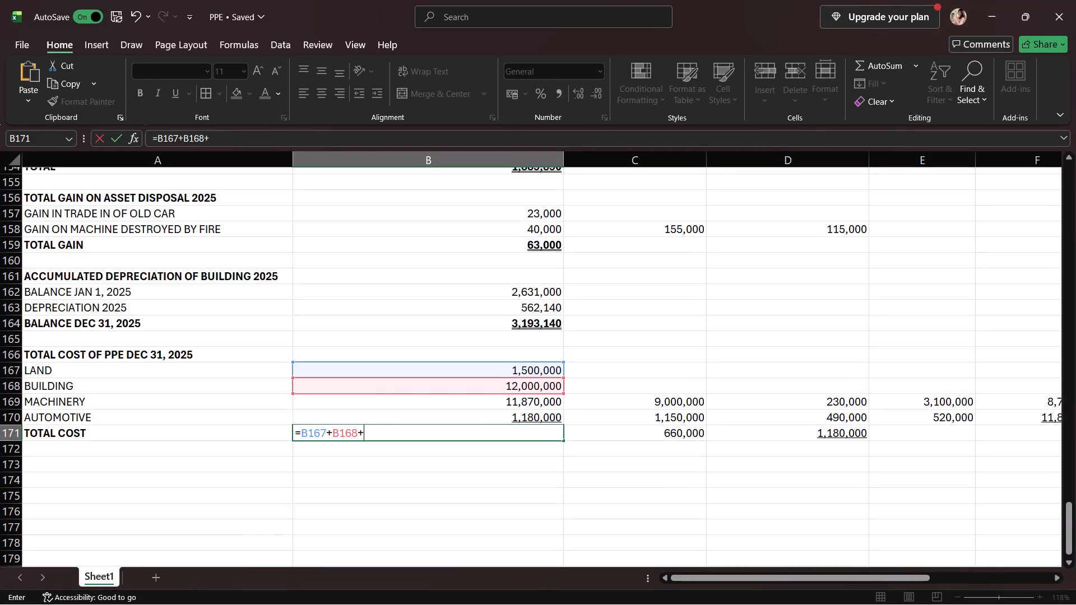
Complete the total cost formula in B171 by adding the machinery and automotive costs, making it =B167+B168+B169+B170.
{"action": "left_click", "coordinate": [507, 402]}
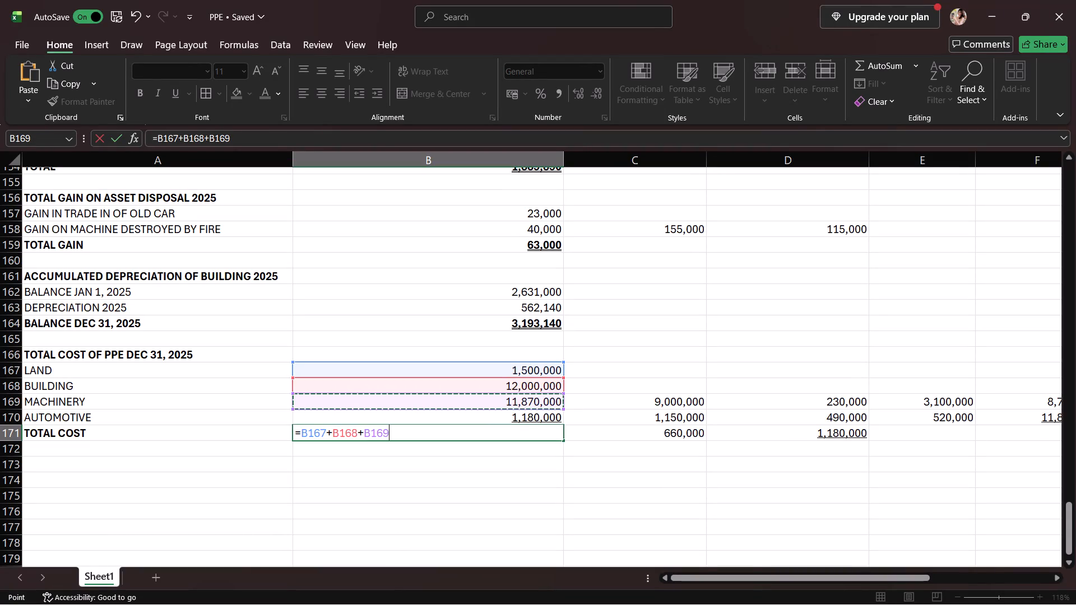
{"action": "key", "text": "plus"}
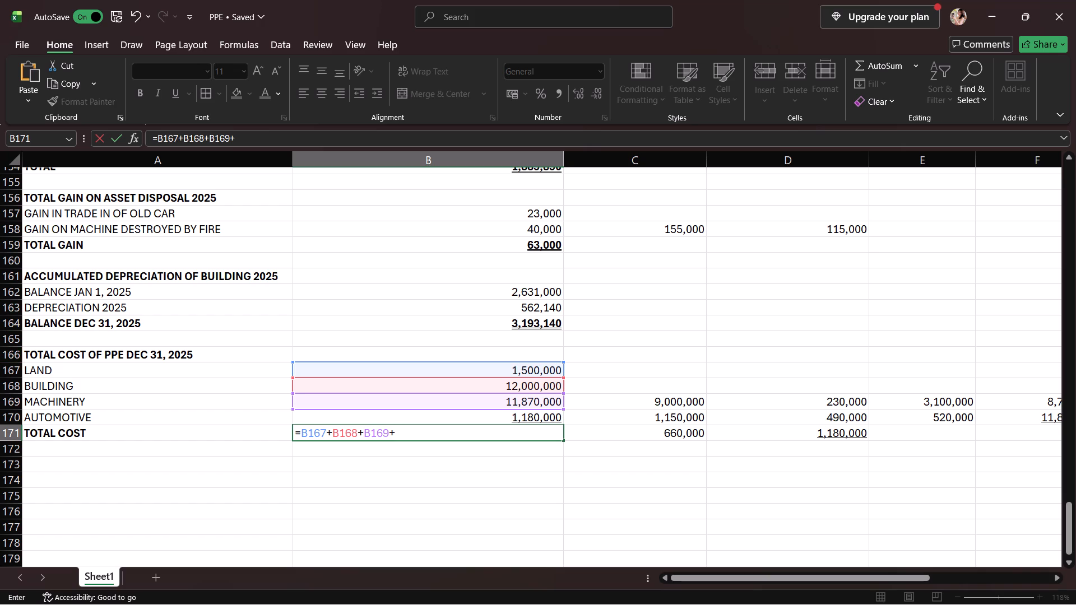
{"action": "left_click", "coordinate": [474, 420]}
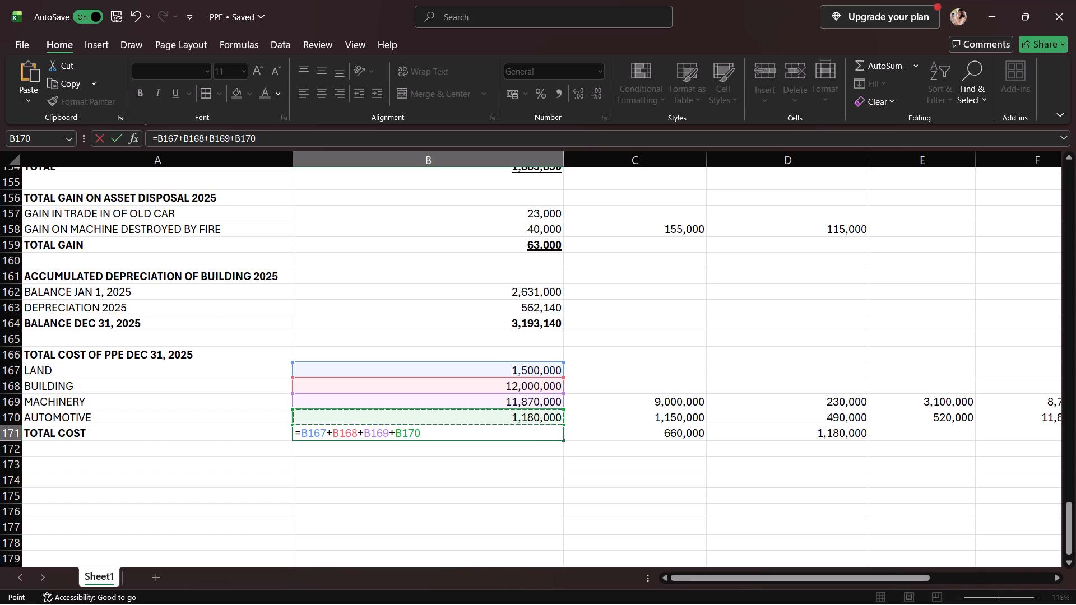
{"action": "key", "text": "Return"}
Format the total cost in B171 as bold with a double underline.
{"action": "left_click", "coordinate": [485, 433]}
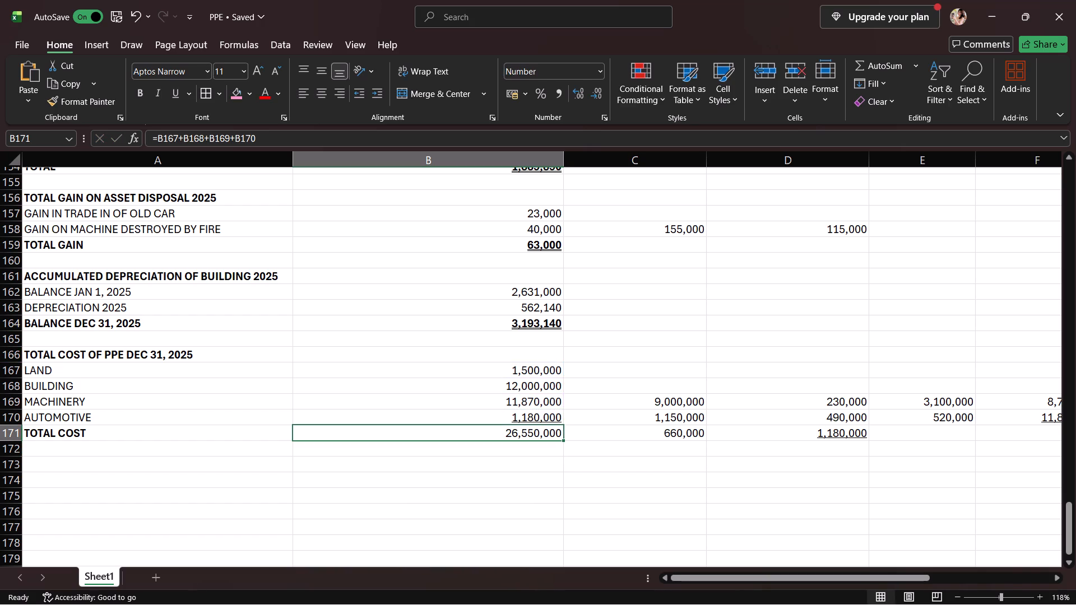
{"action": "left_click", "coordinate": [132, 85]}
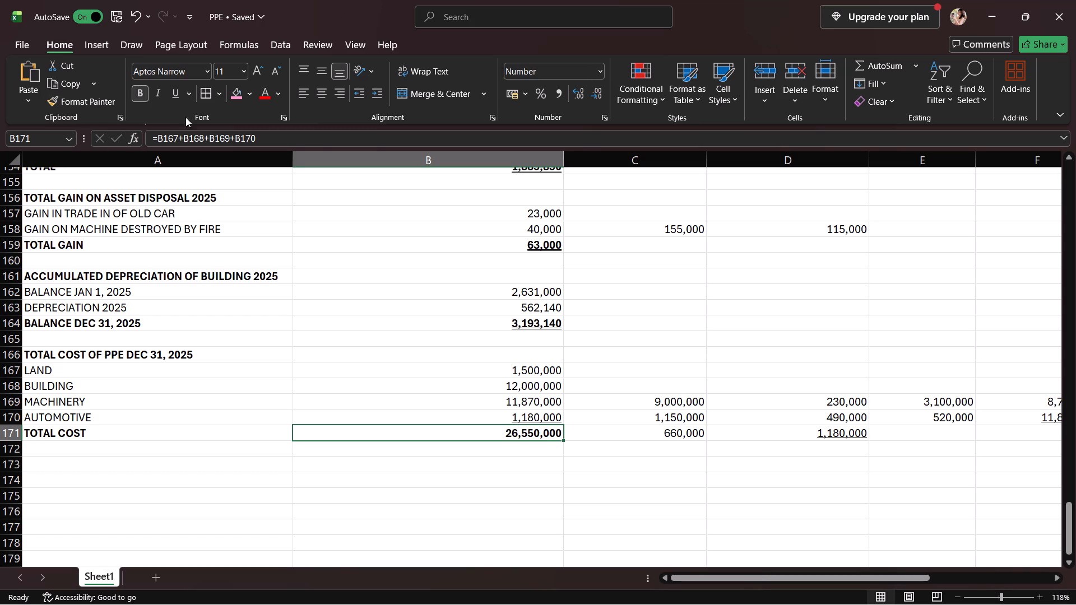
{"action": "left_click", "coordinate": [188, 95]}
{"action": "left_click", "coordinate": [187, 127]}
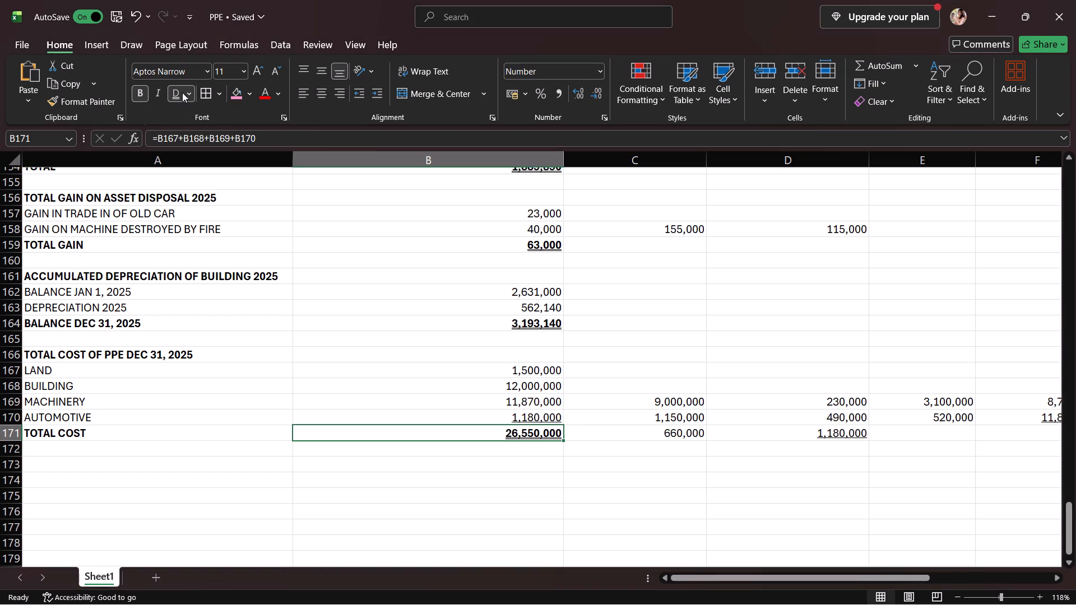
{"action": "left_click", "coordinate": [182, 92]}
{"action": "left_click", "coordinate": [183, 90]}
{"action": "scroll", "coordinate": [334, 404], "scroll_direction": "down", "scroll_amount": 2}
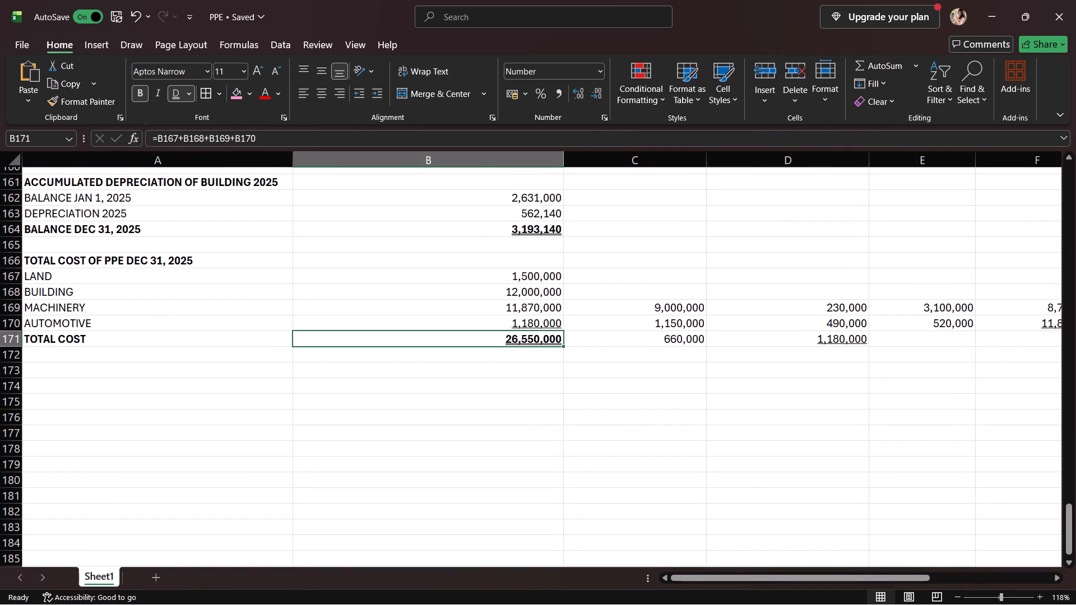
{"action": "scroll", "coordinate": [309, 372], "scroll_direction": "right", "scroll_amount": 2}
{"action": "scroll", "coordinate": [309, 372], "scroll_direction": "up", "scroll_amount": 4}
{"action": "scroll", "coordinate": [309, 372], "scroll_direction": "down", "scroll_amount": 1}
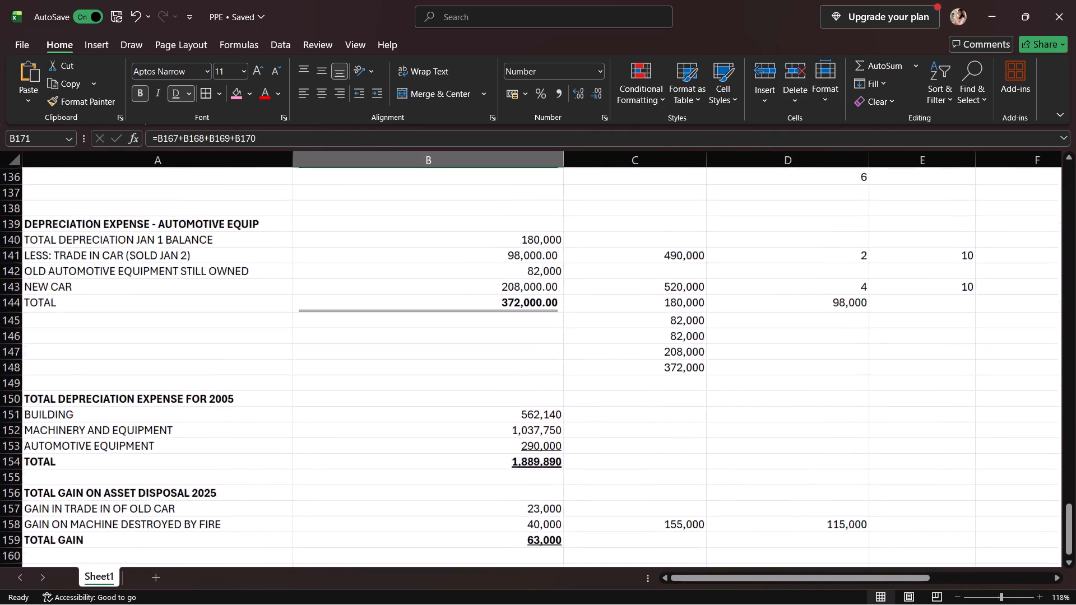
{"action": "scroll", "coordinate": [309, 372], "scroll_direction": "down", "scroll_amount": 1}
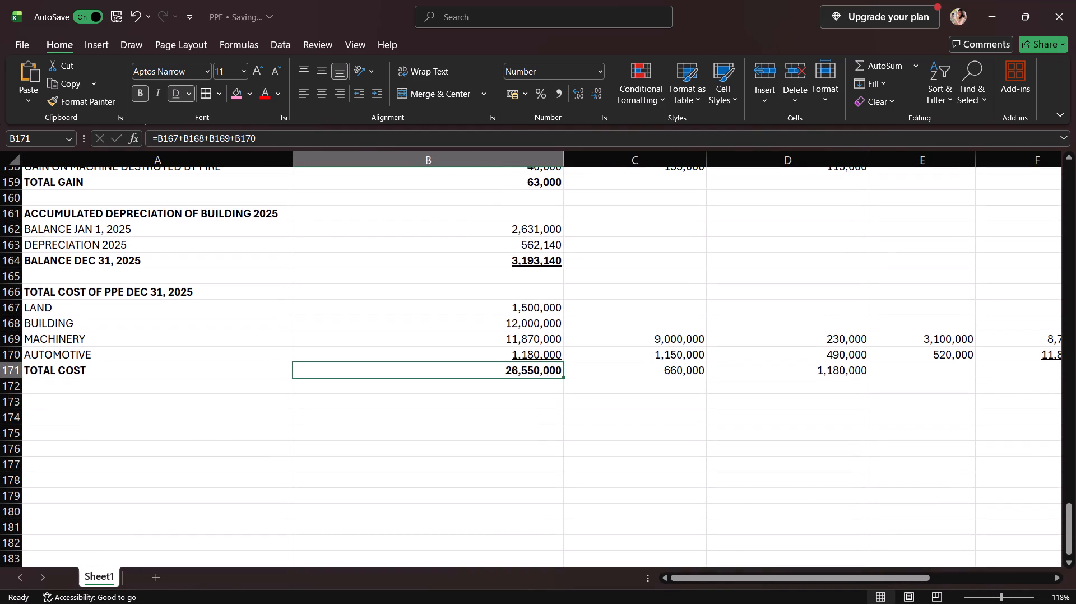
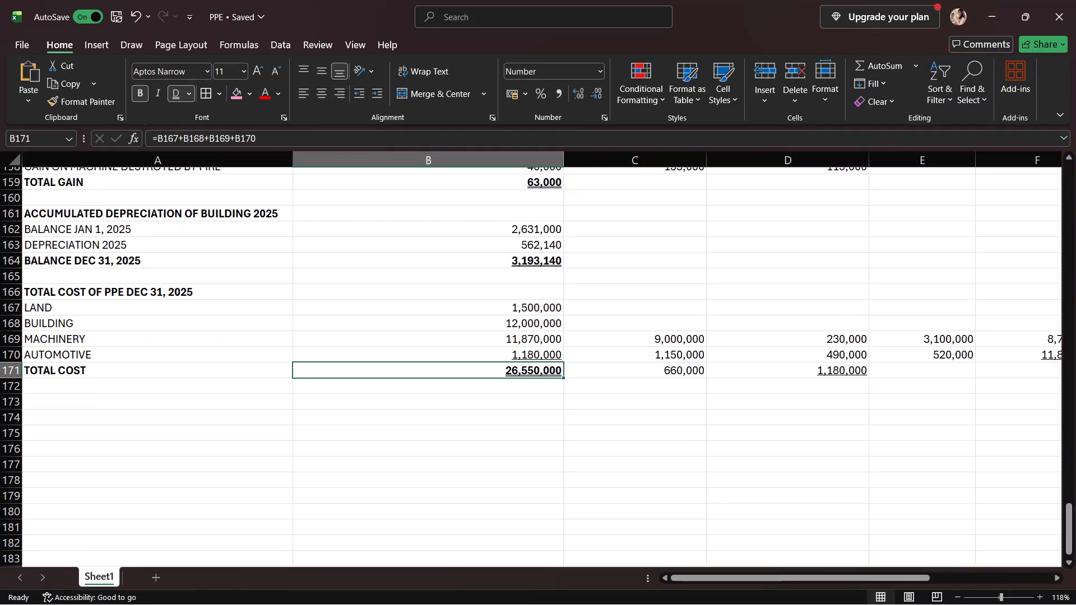
Add the bold heading TOTAL ACCUMULATED DEPRECIATION in A173, below the total cost section.
{"action": "scroll", "coordinate": [99, 434], "scroll_direction": "down", "scroll_amount": 1}
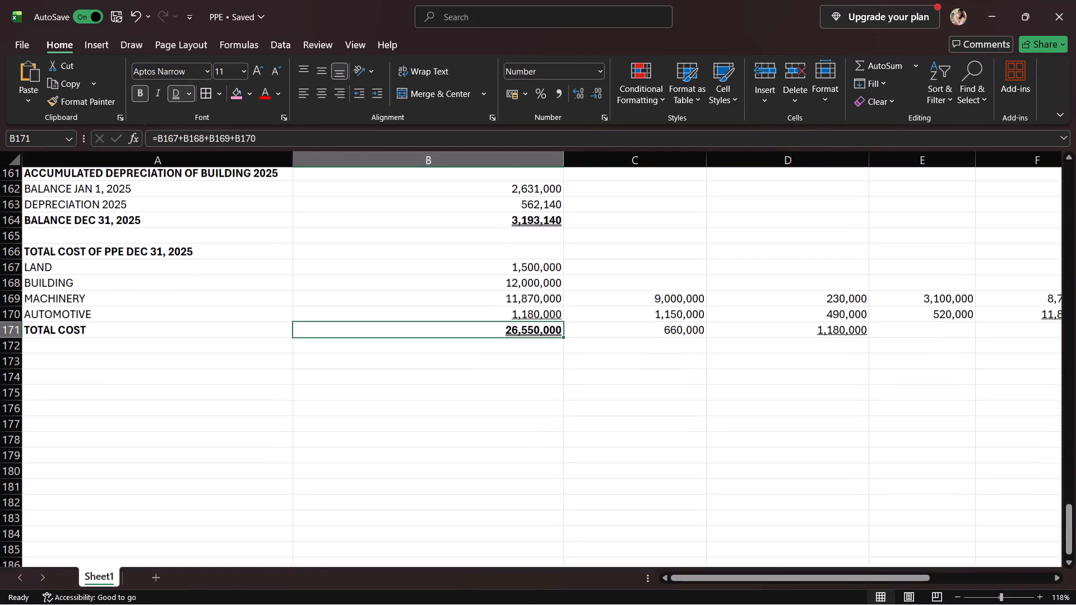
{"action": "left_click", "coordinate": [77, 358]}
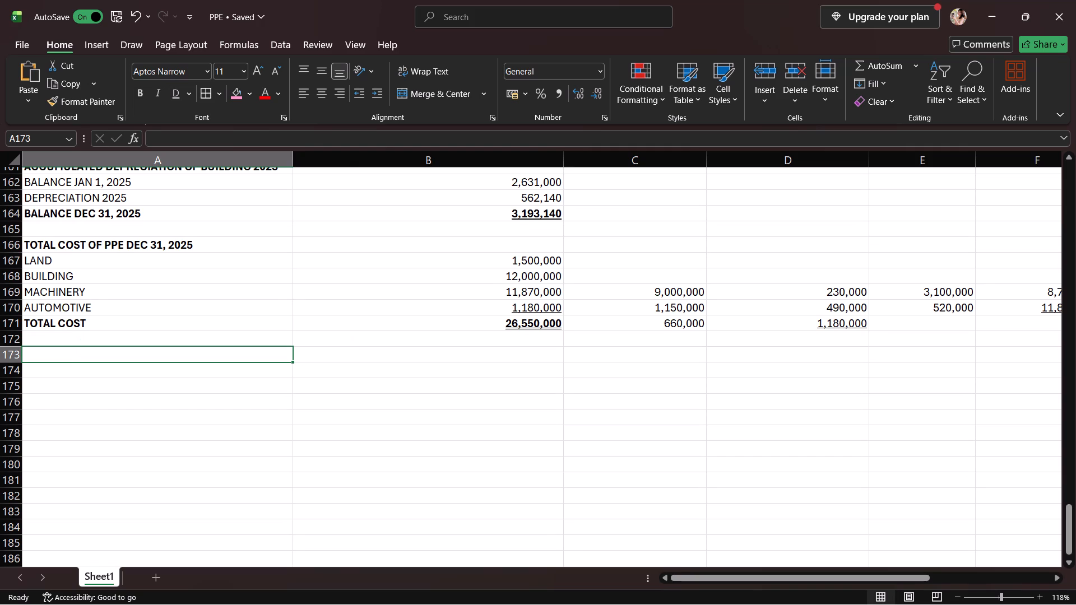
{"action": "type", "text": "TOT"}
{"action": "type", "text": "AL ACCUMULAYE"}
{"action": "key", "text": "BackSpace"}
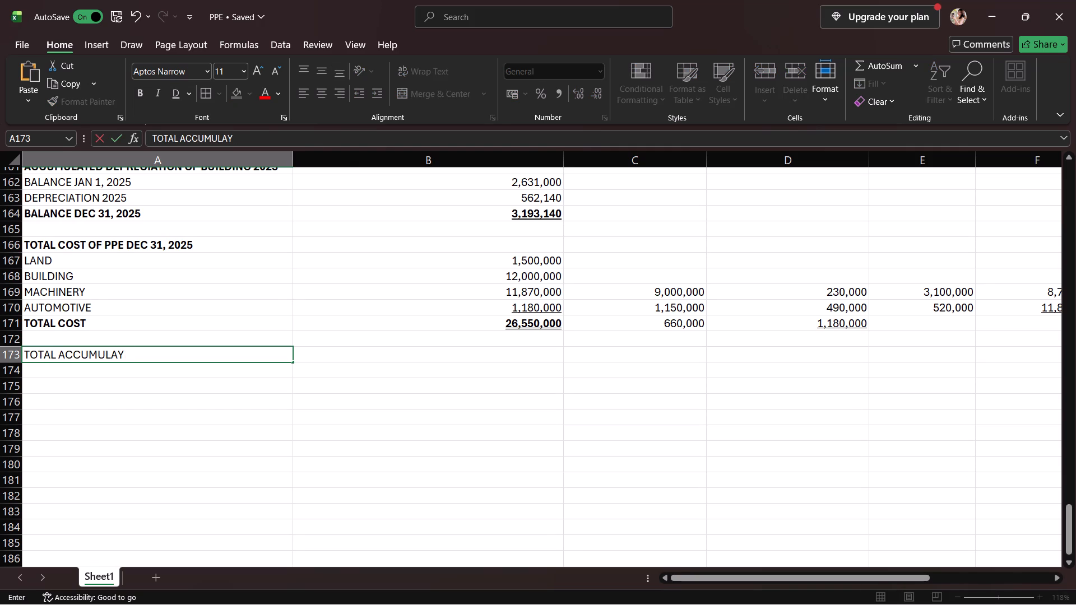
{"action": "key", "text": "BackSpace"}
{"action": "type", "text": "TED DEPRECIATION"}
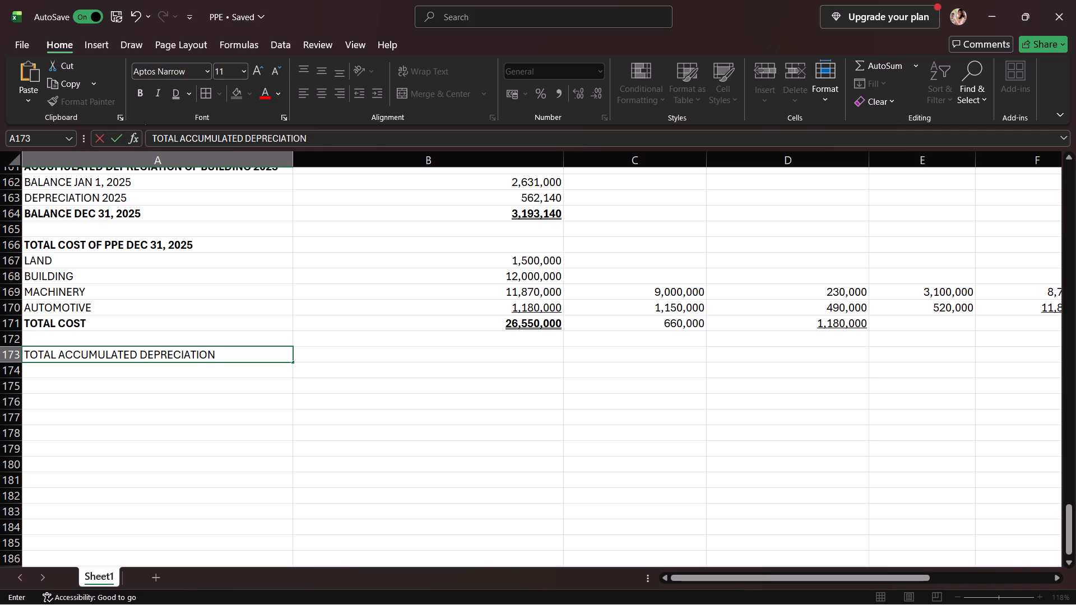
{"action": "left_click", "coordinate": [208, 374]}
{"action": "left_click", "coordinate": [220, 357]}
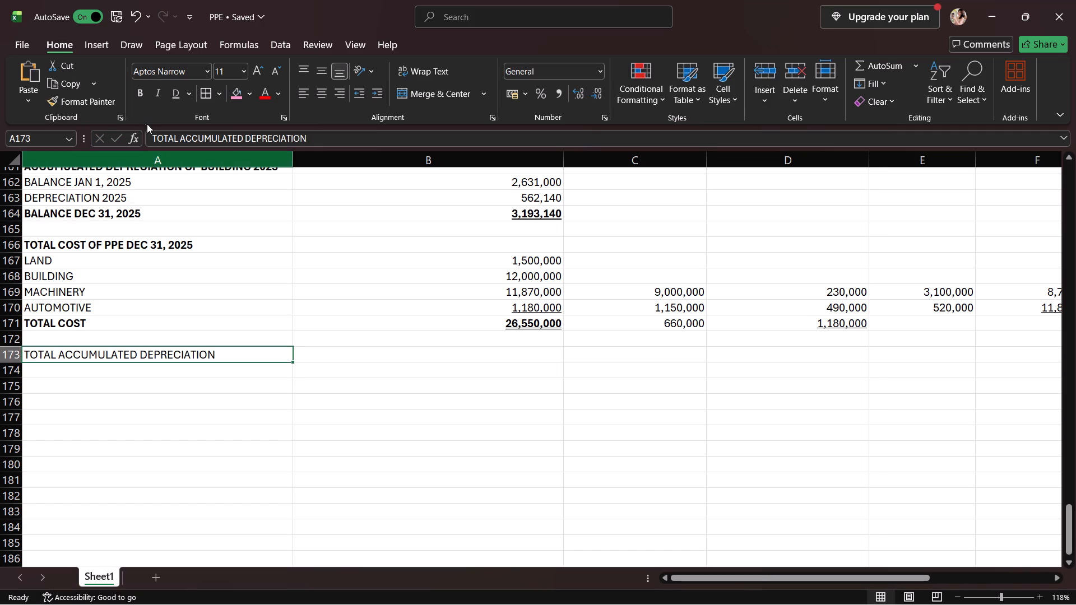
{"action": "left_click", "coordinate": [136, 87]}
Enter the row label BUILDING in A174 under the accumulated depreciation heading.
{"action": "left_click", "coordinate": [168, 369]}
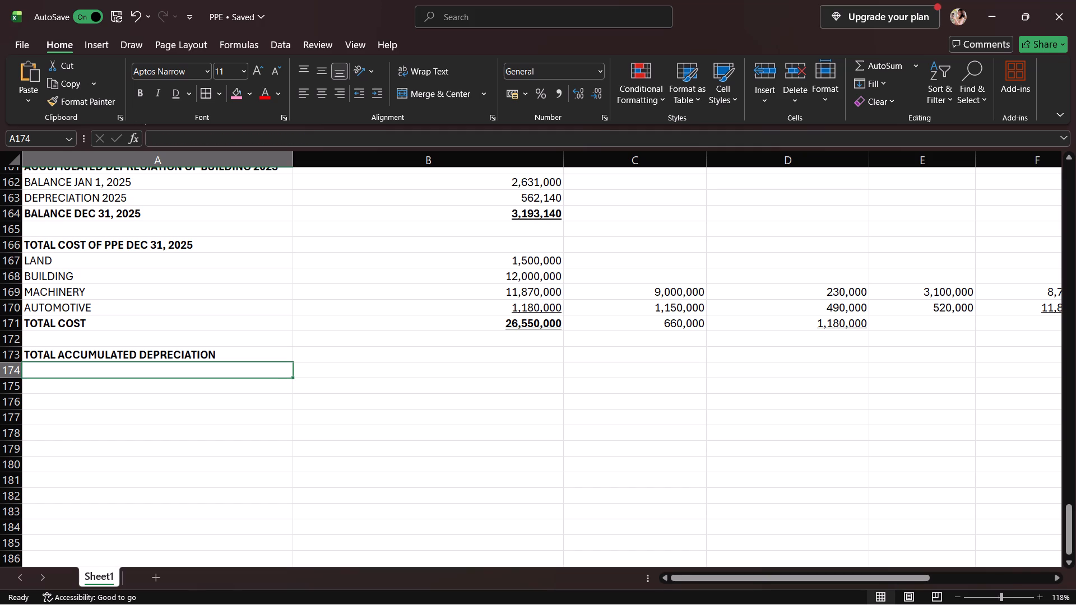
{"action": "type", "text": "BUILSIN"}
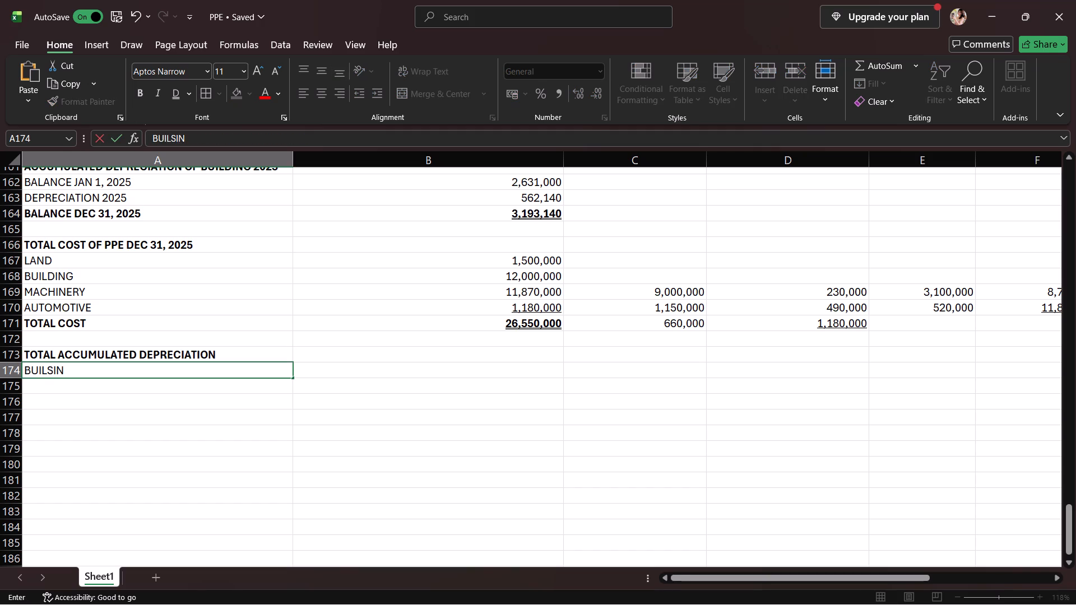
{"action": "key", "text": "BackSpace"}
{"action": "key", "text": "BackSpace"}
{"action": "key", "text": "d"}
{"action": "key", "text": "BackSpace"}
{"action": "key", "text": "BackSpace"}
{"action": "type", "text": "DING"}
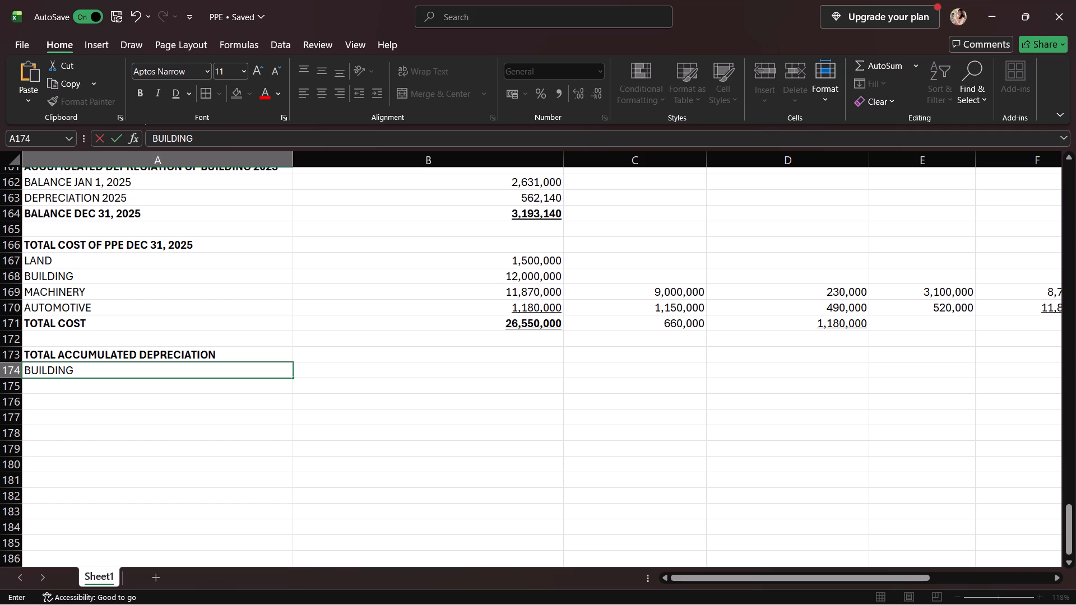
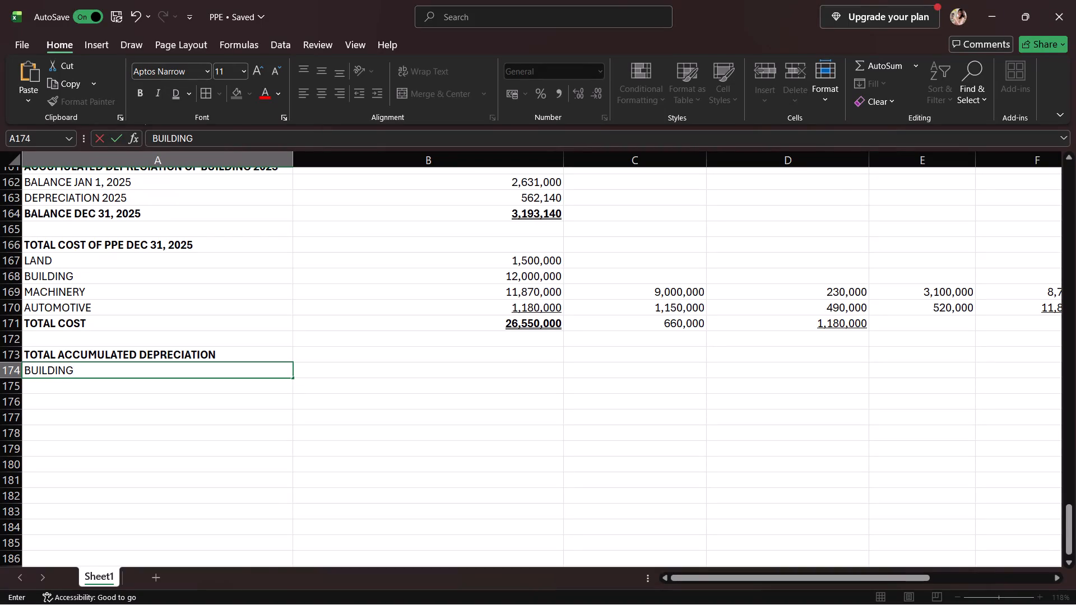
Enter the row label MACHINERY in A175, below BUILDING in the accumulated depreciation section.
{"action": "left_click", "coordinate": [151, 385]}
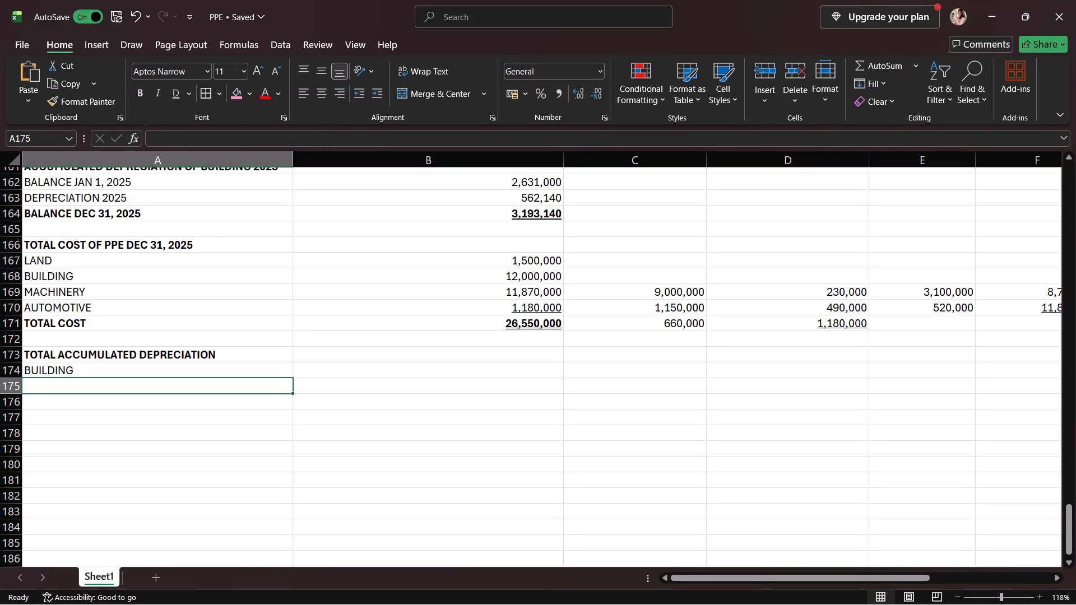
{"action": "type", "text": "MACHINERY"}
{"action": "left_click", "coordinate": [604, 375]}
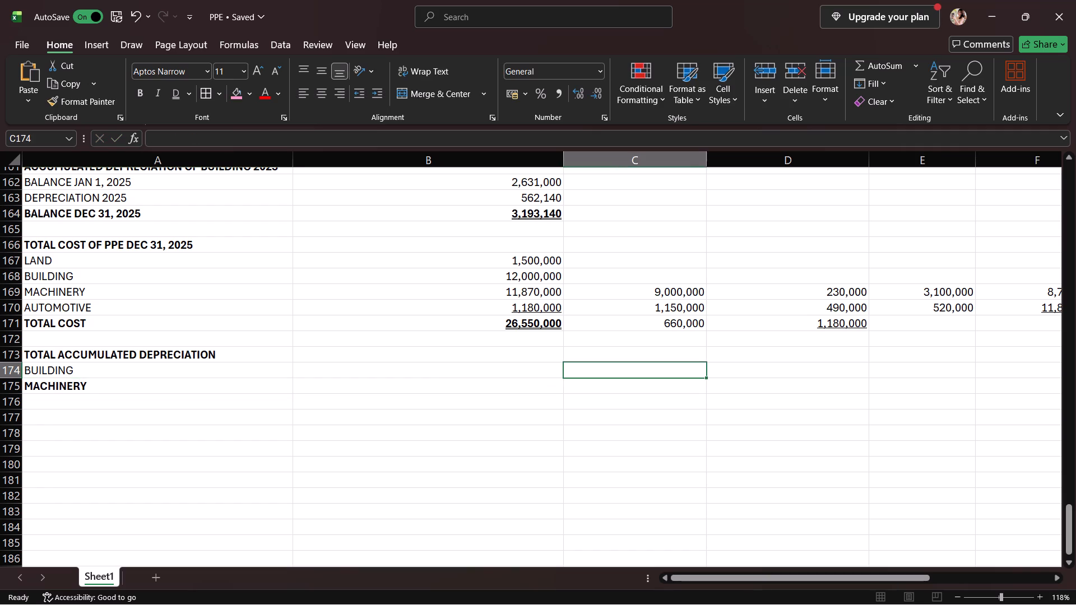
Enter the machinery accumulated depreciation component amounts across row 175: 2,500,000 in C175, 1,037,750 in D175 and 115 in E175.
{"action": "left_click", "coordinate": [648, 383]}
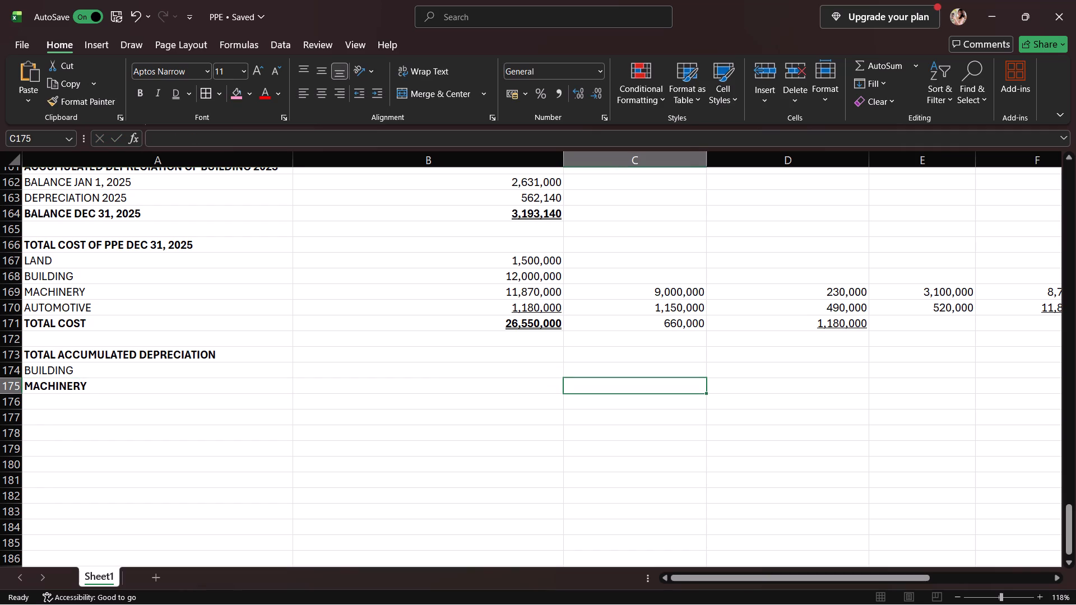
{"action": "type", "text": "2,500,000"}
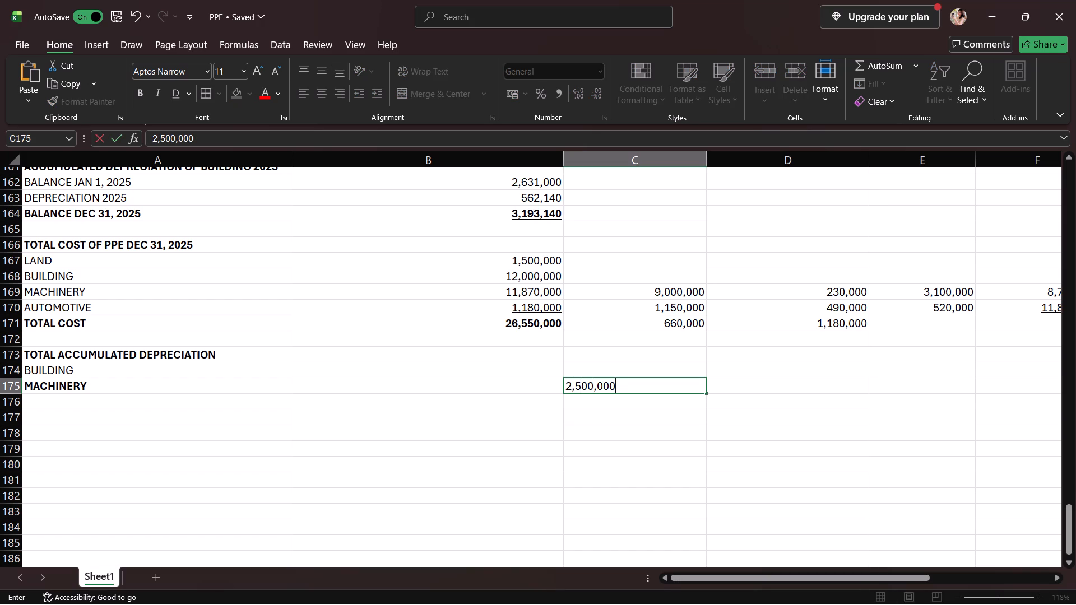
{"action": "left_click", "coordinate": [764, 379]}
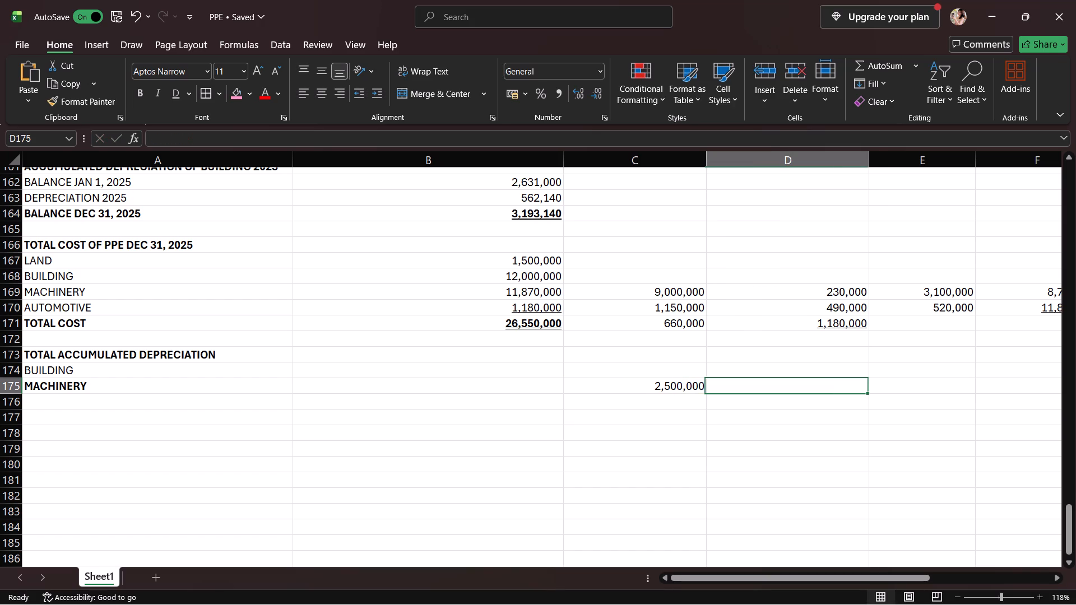
{"action": "type", "text": "10"}
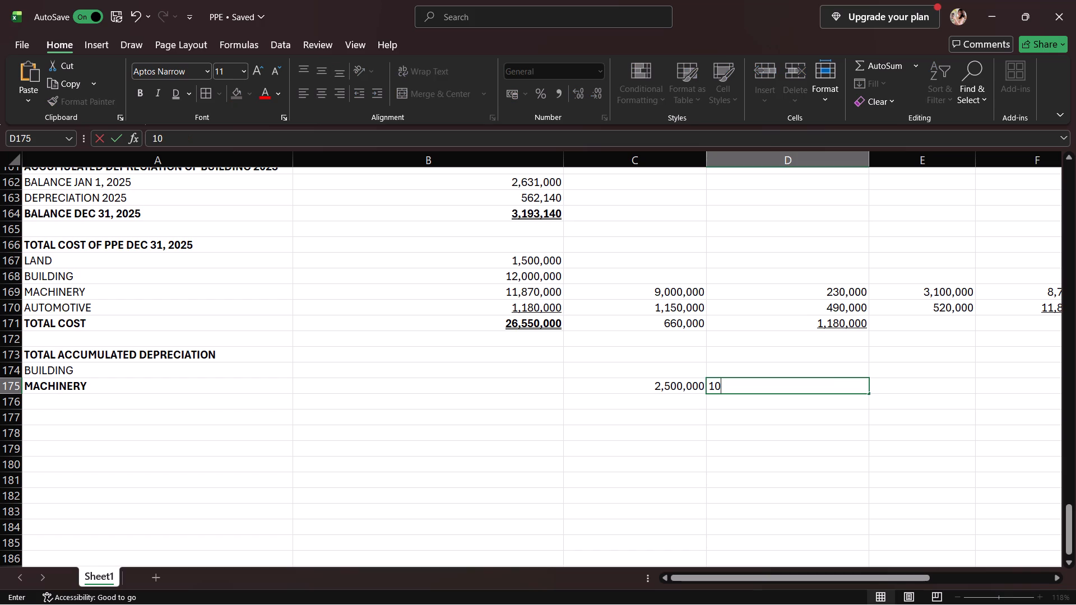
{"action": "key", "text": "BackSpace"}
{"action": "type", "text": ",037,750"}
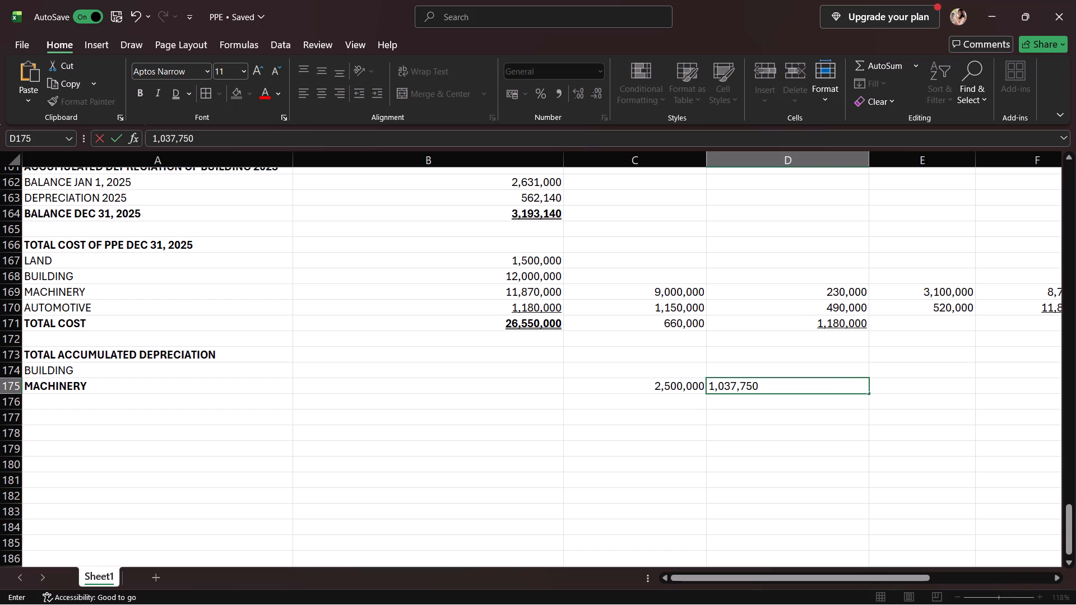
{"action": "scroll", "coordinate": [755, 387], "scroll_direction": "down", "scroll_amount": 1}
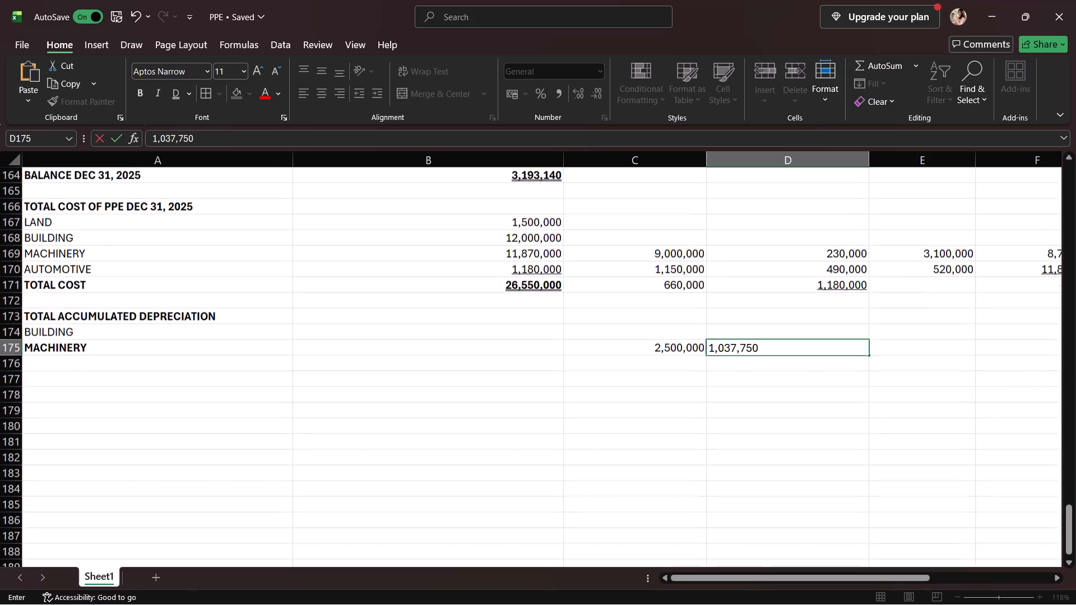
{"action": "scroll", "coordinate": [755, 387], "scroll_direction": "up", "scroll_amount": 1}
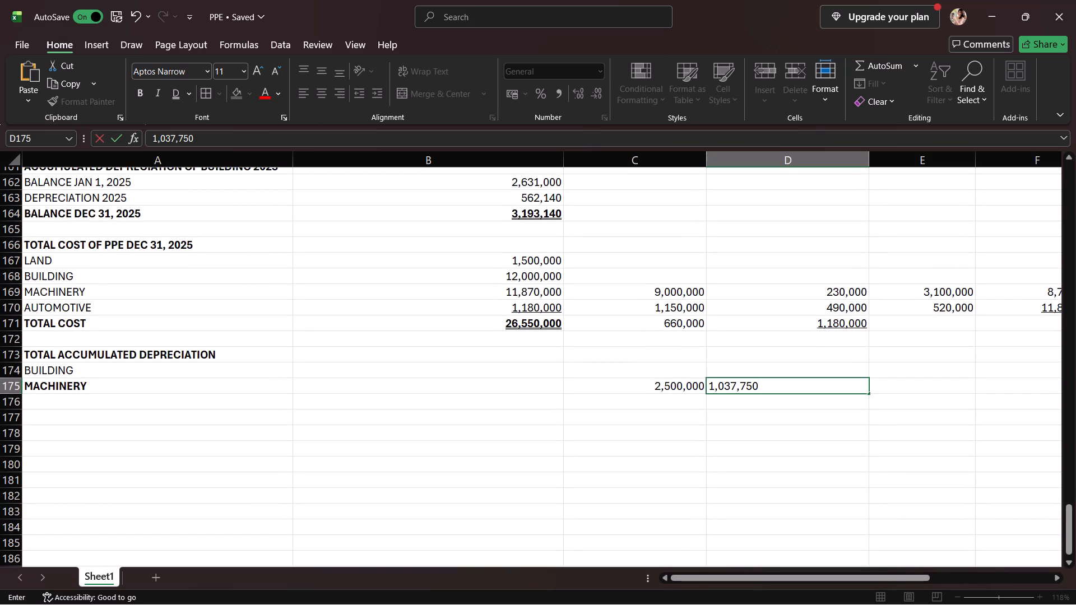
{"action": "left_click", "coordinate": [878, 388]}
{"action": "type", "text": "115"}
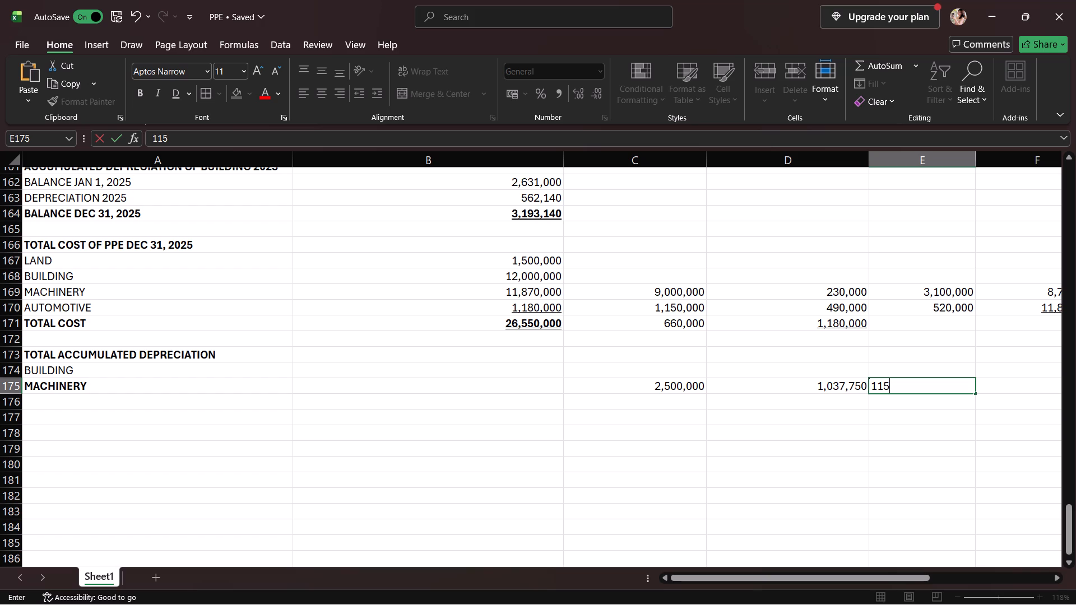
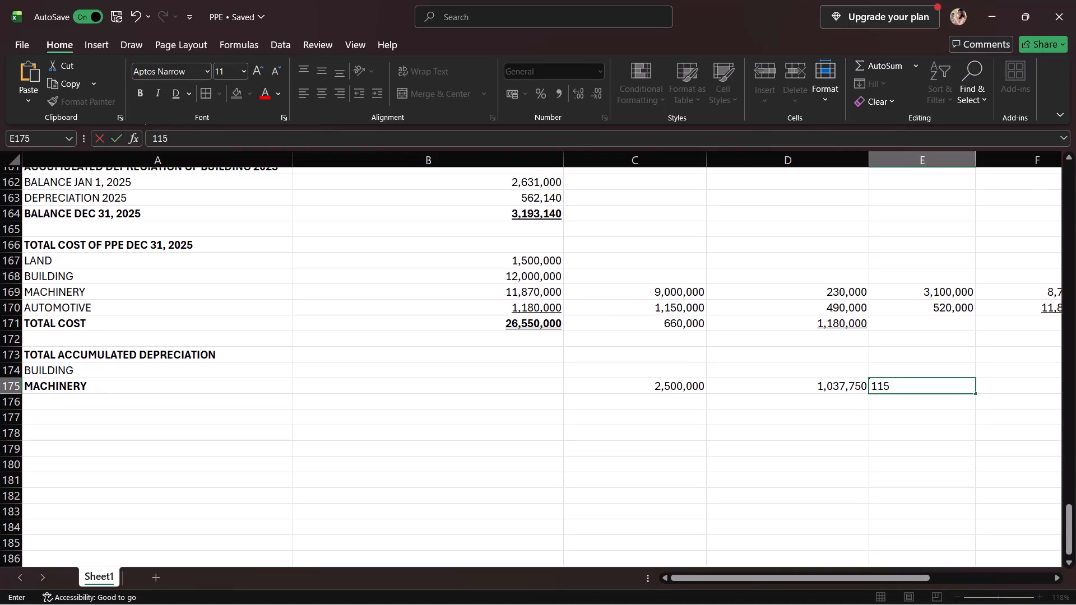
Complete the machinery accumulated depreciation component in E175 as 115,000.
{"action": "type", "text": ",00"}
{"action": "key", "text": "0"}
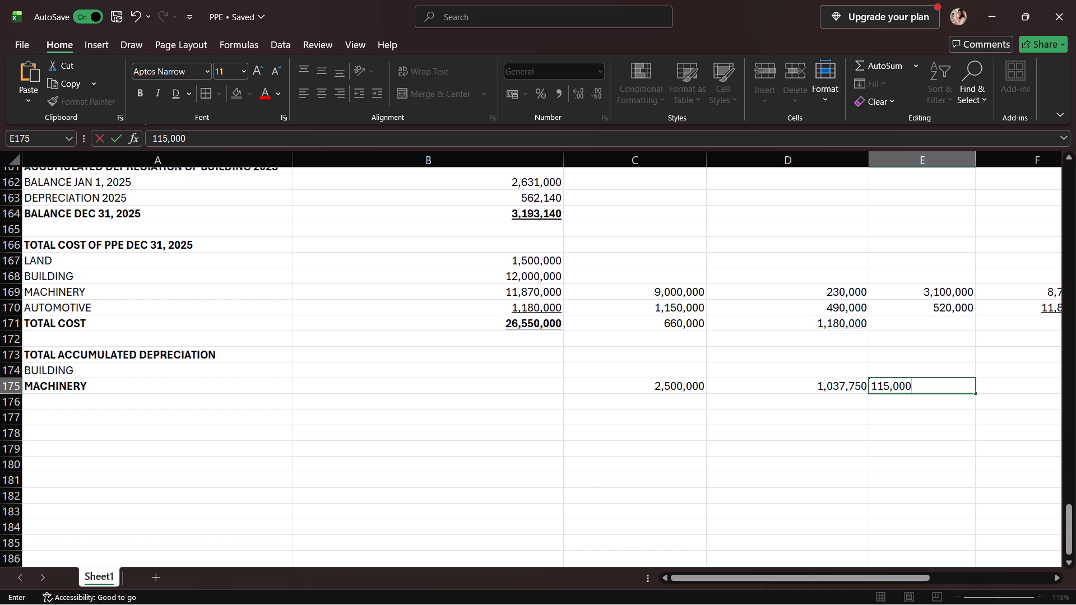
Build an addition formula in C176, below the machinery components, starting with the 2,500,000 amount in C175.
{"action": "left_click", "coordinate": [675, 398]}
{"action": "key", "text": "equal"}
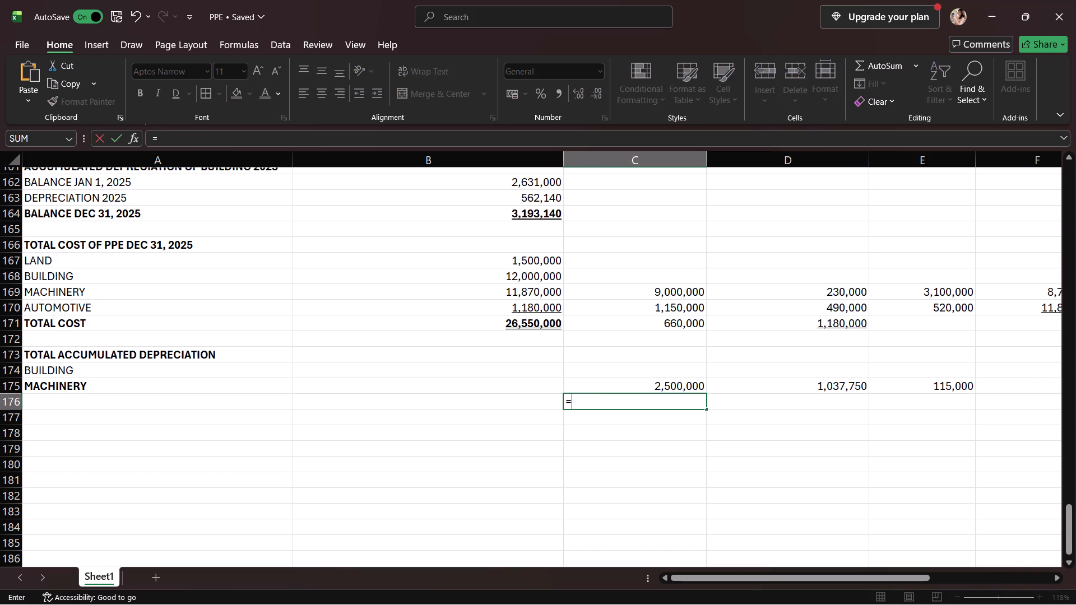
{"action": "left_click", "coordinate": [683, 379]}
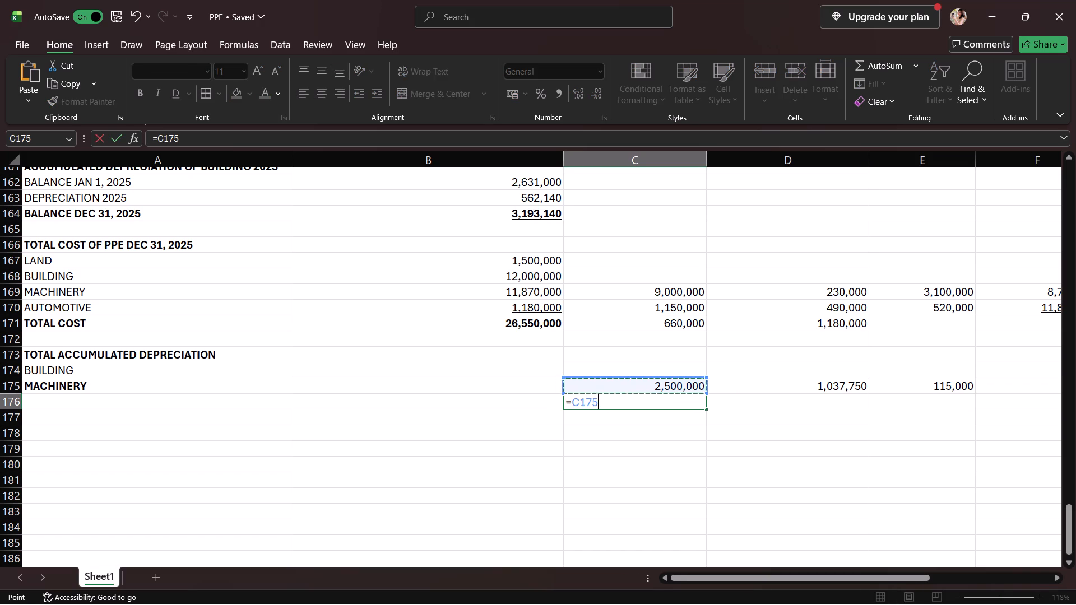
{"action": "key", "text": "plus"}
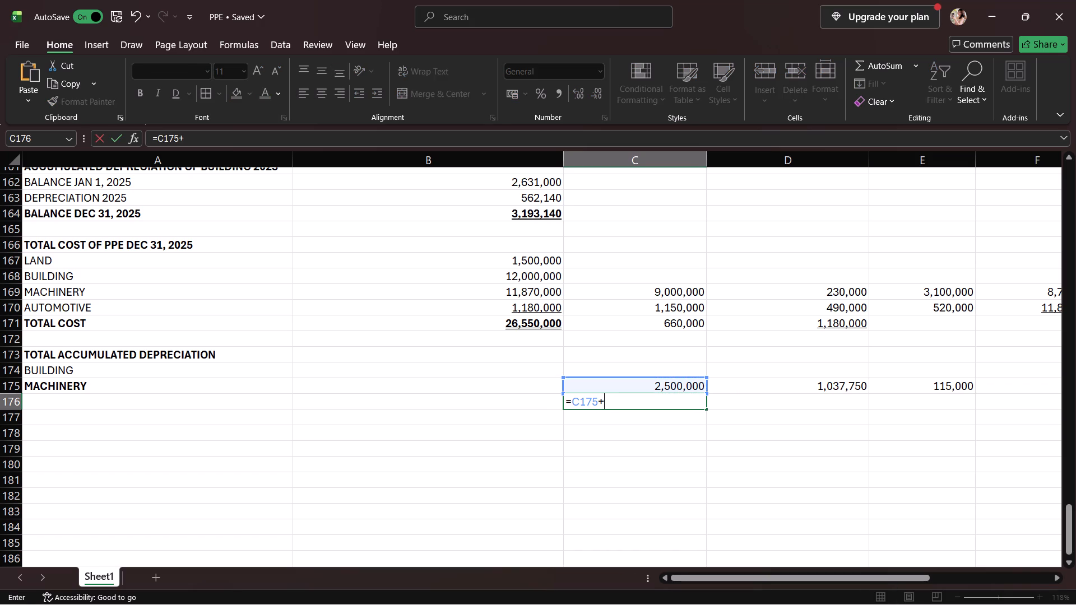
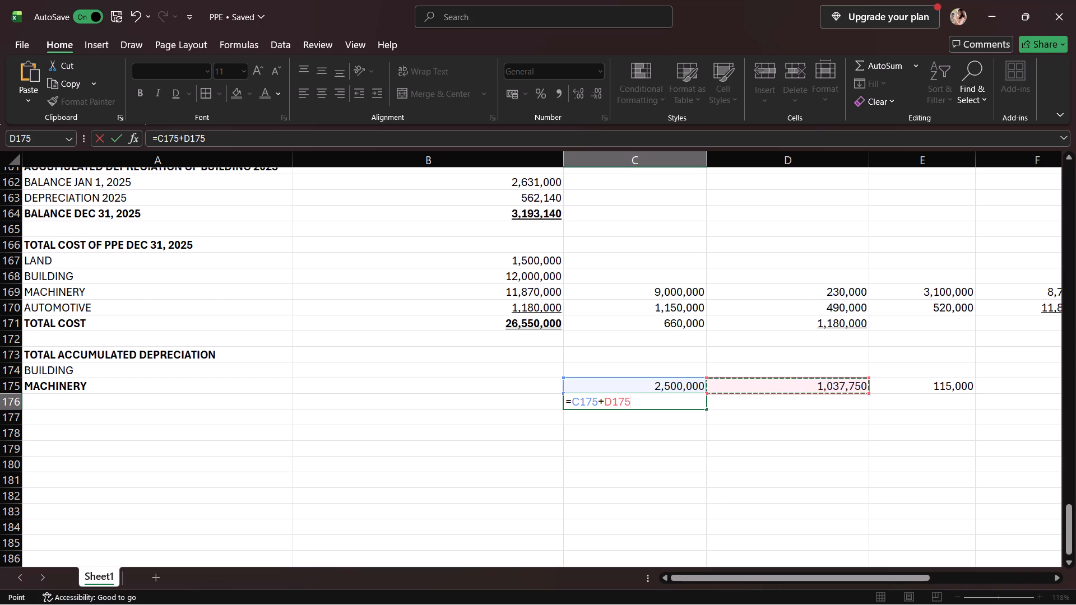
Complete the C176 formula by adding the 1,037,750 amount in D175 to C175.
{"action": "key", "text": "Return"}
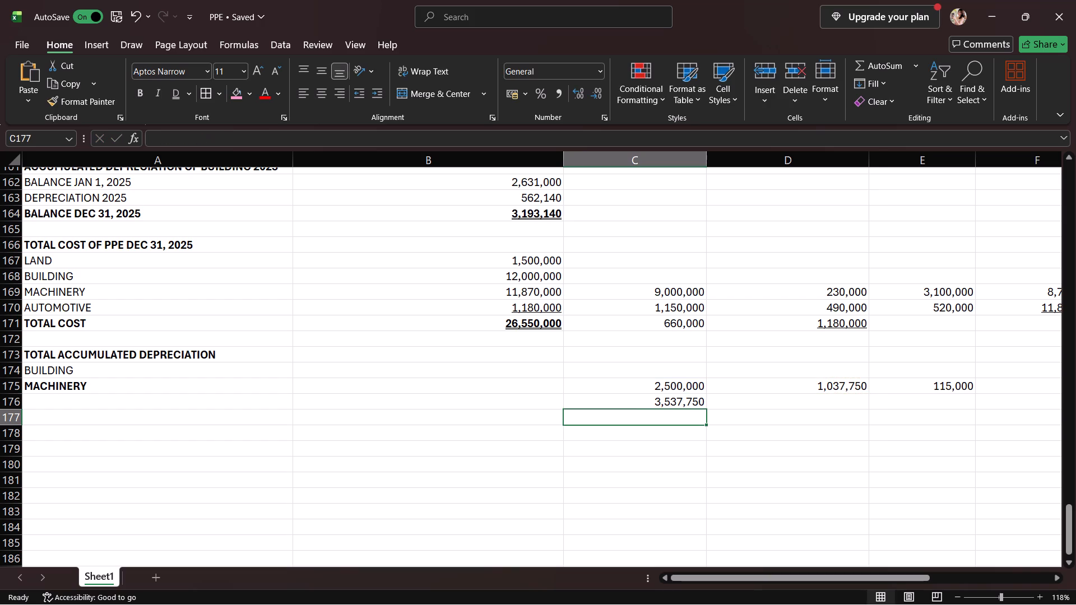
{"action": "left_click", "coordinate": [660, 403]}
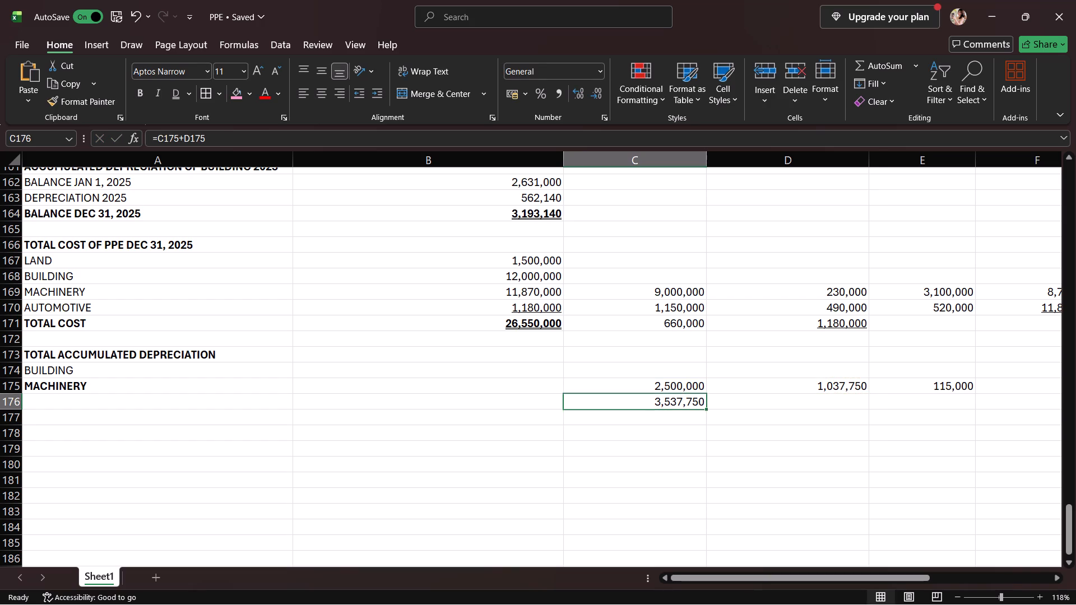
Enter a formula in C177 that subtracts the 115,000 amount in E175 from the subtotal in C176.
{"action": "left_click", "coordinate": [656, 418]}
{"action": "key", "text": "equal"}
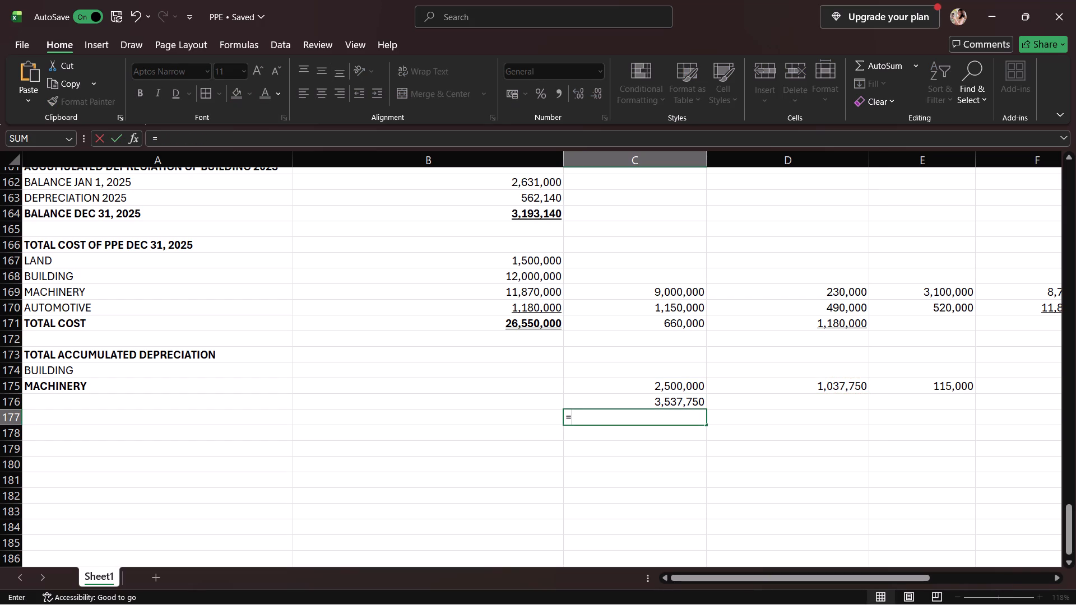
{"action": "left_click", "coordinate": [684, 399]}
{"action": "key", "text": "minus"}
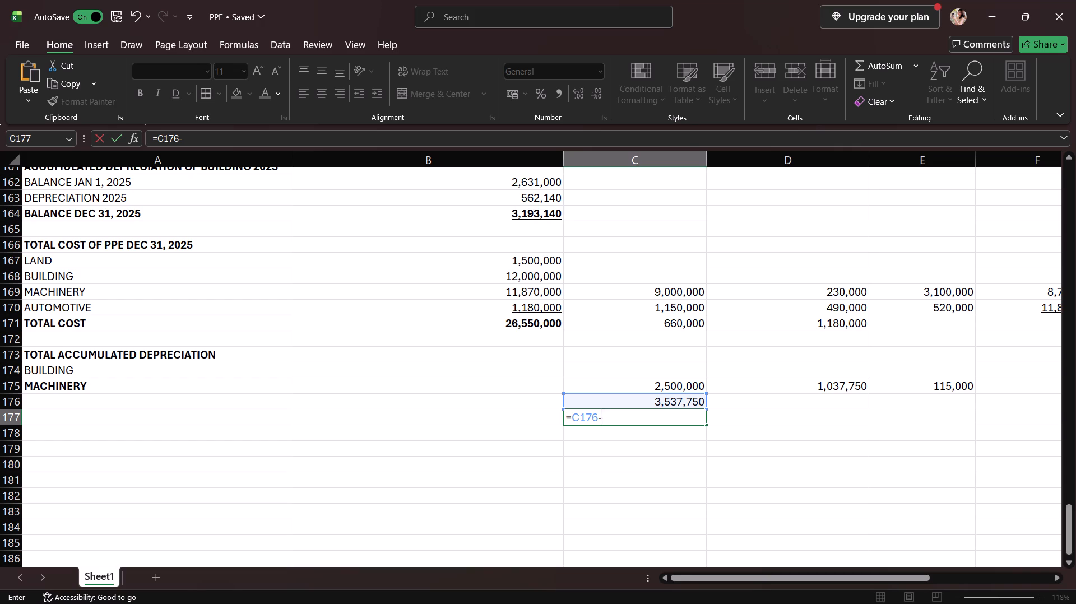
{"action": "left_click", "coordinate": [886, 390]}
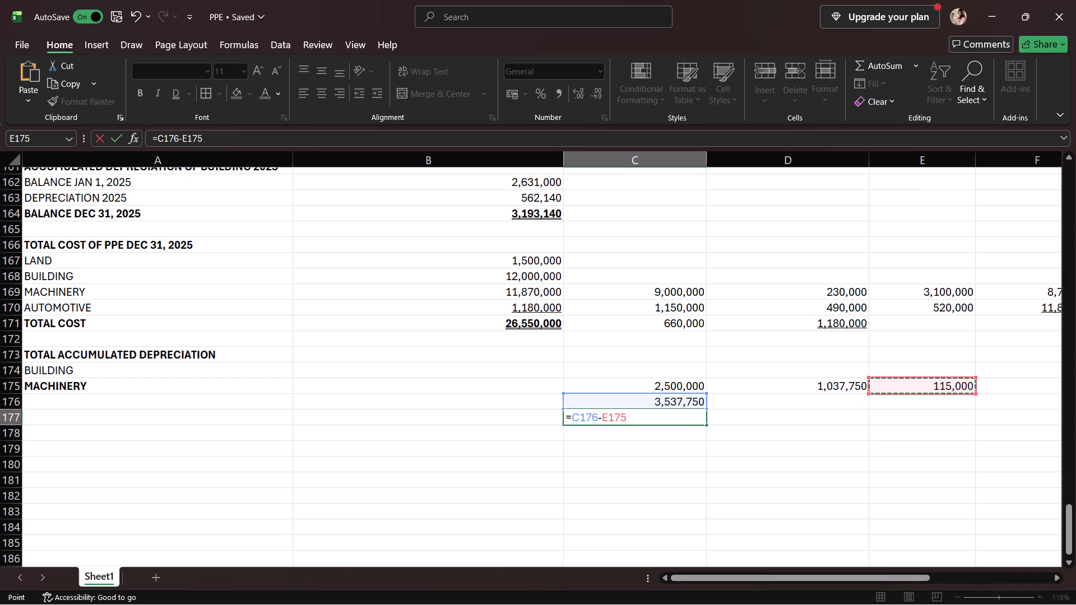
{"action": "scroll", "coordinate": [879, 380], "scroll_direction": "up", "scroll_amount": 1}
{"action": "scroll", "coordinate": [767, 399], "scroll_direction": "up", "scroll_amount": 2}
{"action": "scroll", "coordinate": [759, 417], "scroll_direction": "down", "scroll_amount": 2}
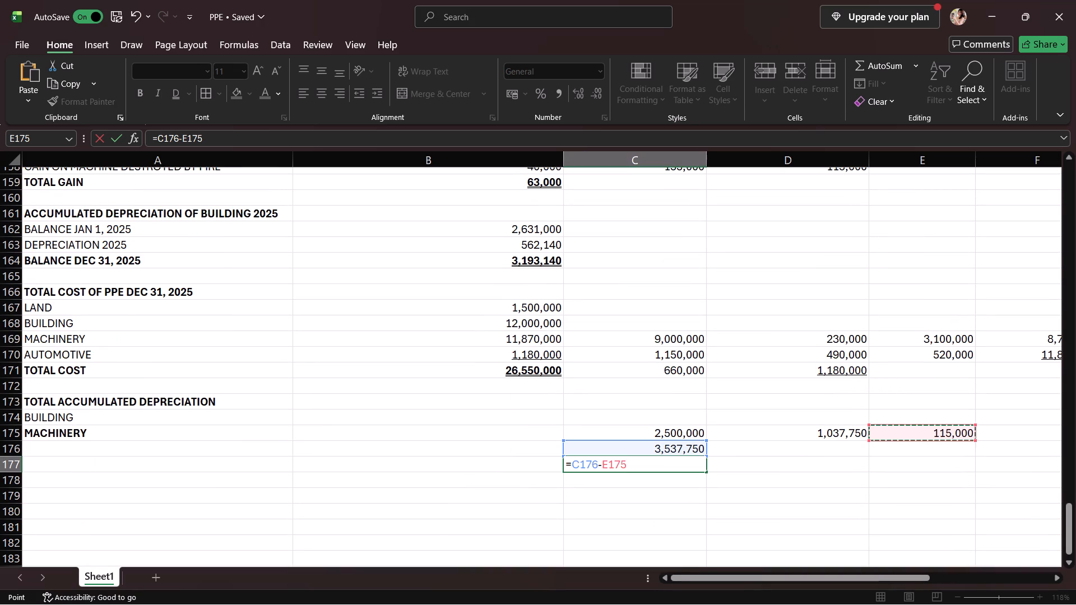
{"action": "scroll", "coordinate": [746, 417], "scroll_direction": "down", "scroll_amount": 1}
{"action": "scroll", "coordinate": [746, 417], "scroll_direction": "up", "scroll_amount": 2}
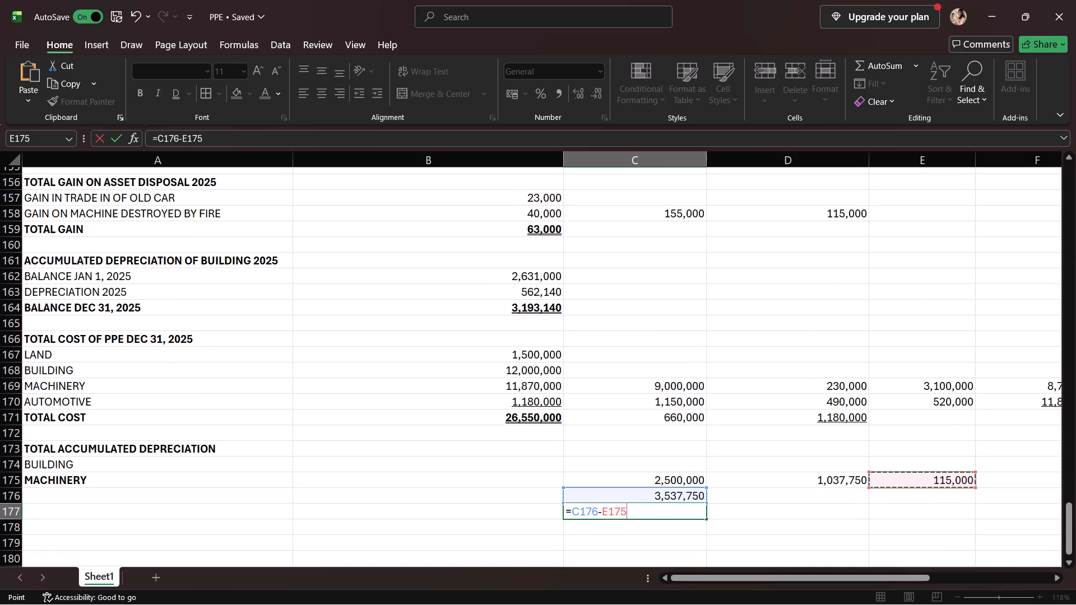
{"action": "scroll", "coordinate": [746, 419], "scroll_direction": "up", "scroll_amount": 1}
{"action": "scroll", "coordinate": [746, 420], "scroll_direction": "down", "scroll_amount": 2}
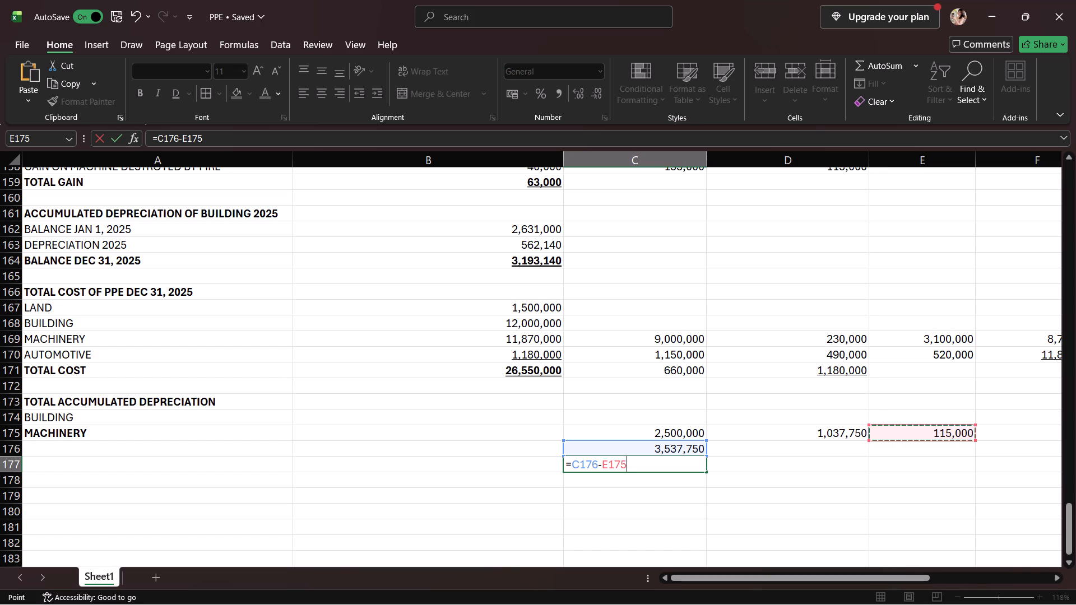
{"action": "scroll", "coordinate": [746, 421], "scroll_direction": "up", "scroll_amount": 2}
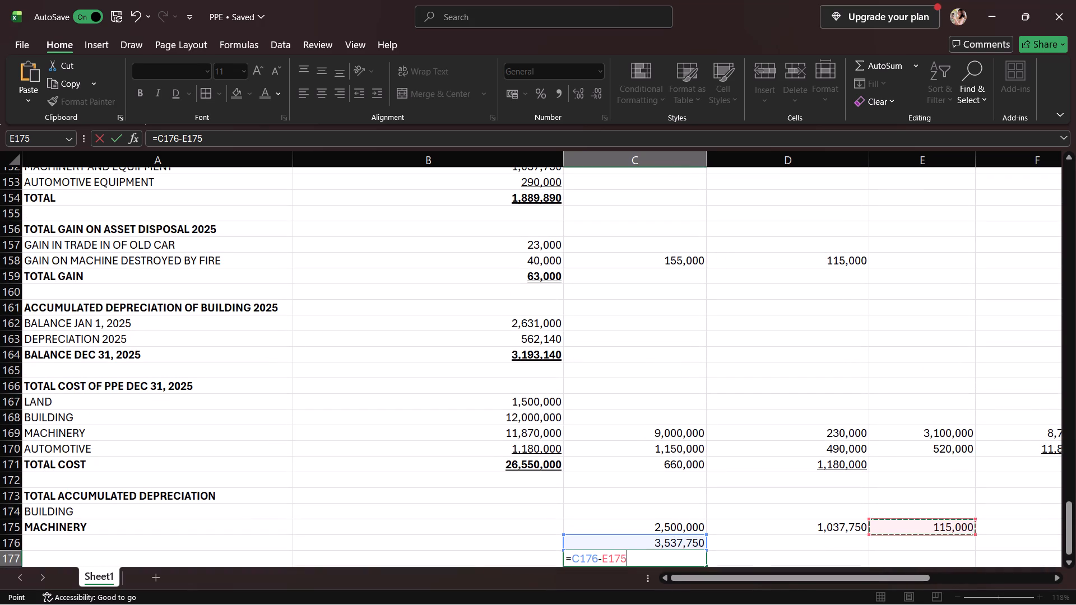
{"action": "scroll", "coordinate": [745, 421], "scroll_direction": "down", "scroll_amount": 2}
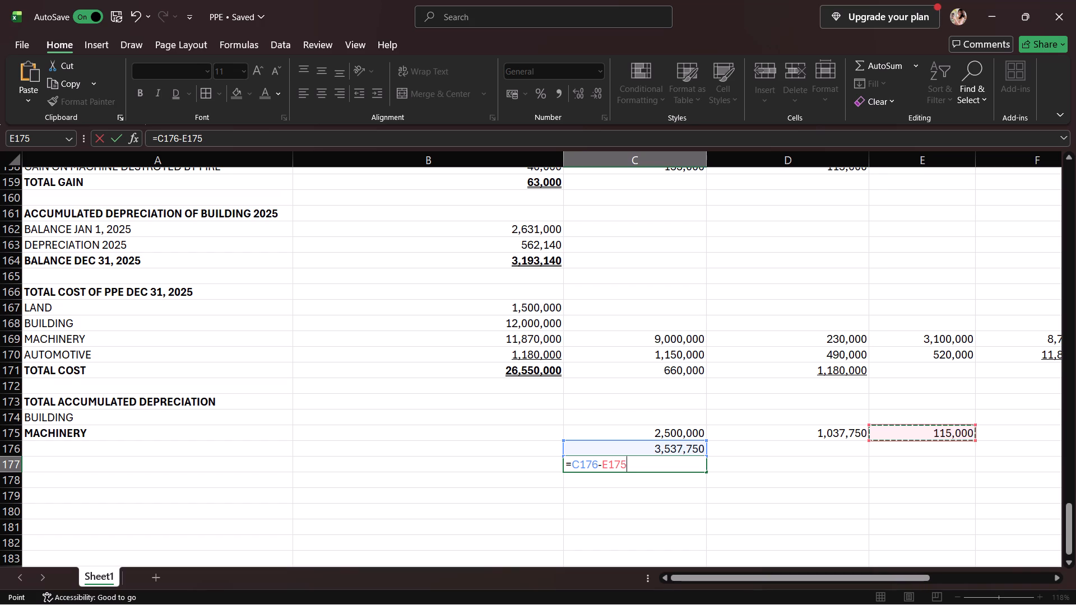
{"action": "scroll", "coordinate": [744, 422], "scroll_direction": "down", "scroll_amount": 2}
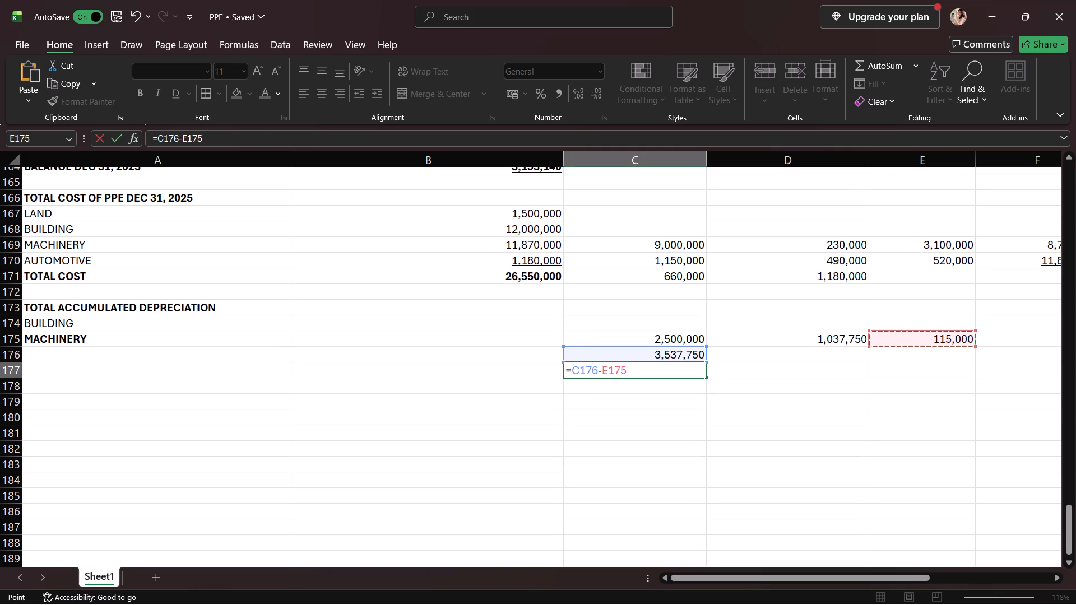
{"action": "key", "text": "Return"}
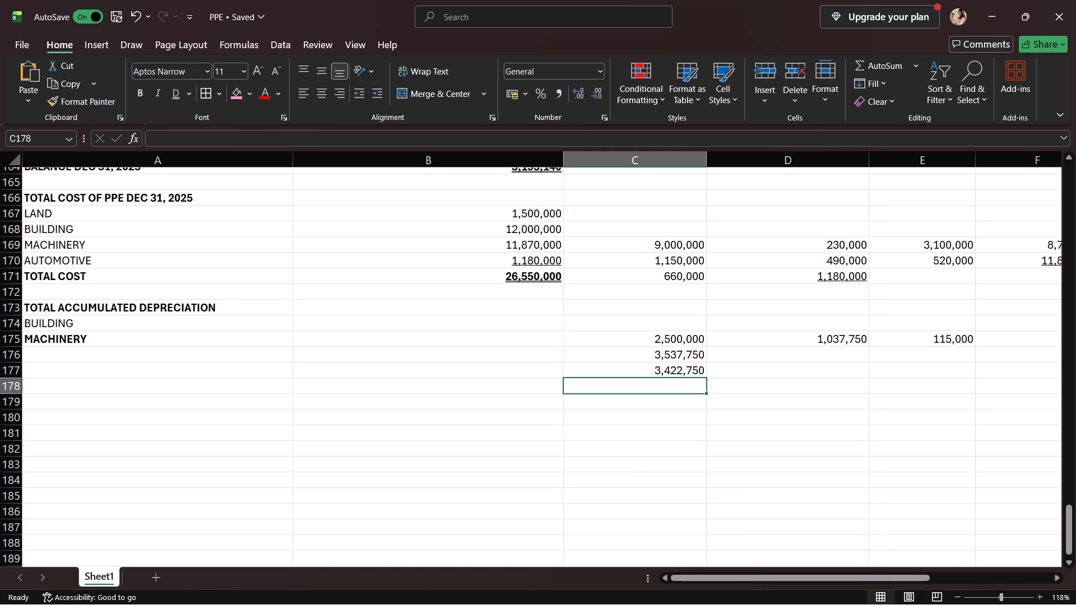
Apply a single underline to the machinery accumulated depreciation result in C177.
{"action": "left_click", "coordinate": [672, 375]}
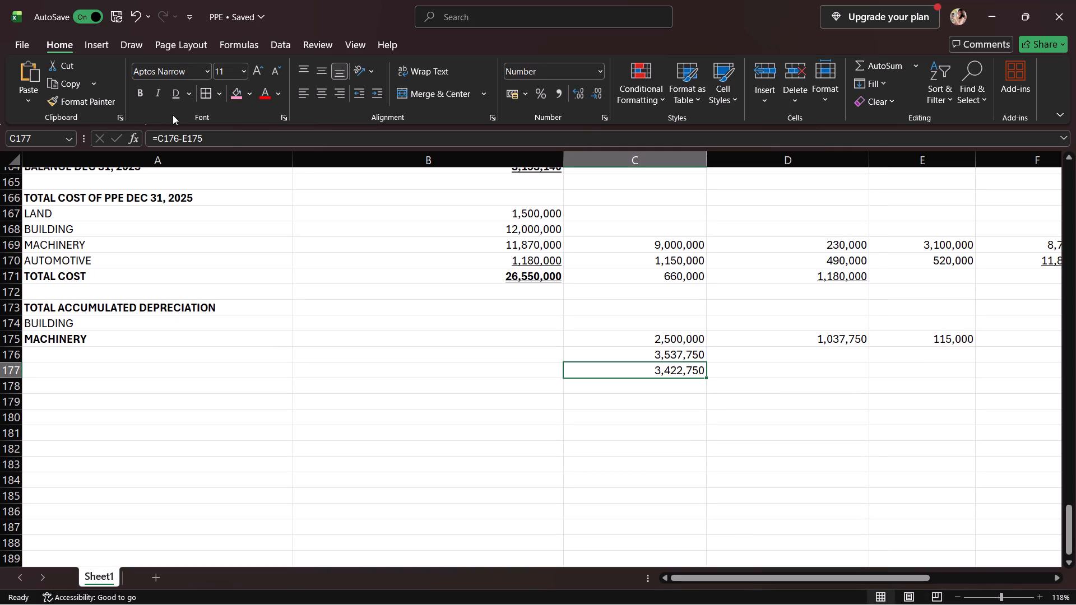
{"action": "left_click", "coordinate": [189, 89]}
{"action": "left_click", "coordinate": [181, 117]}
Remove the bold formatting from the MACHINERY label in A175 under TOTAL ACCUMULATED DEPRECIATION.
{"action": "left_click", "coordinate": [430, 338]}
{"action": "left_click", "coordinate": [371, 309]}
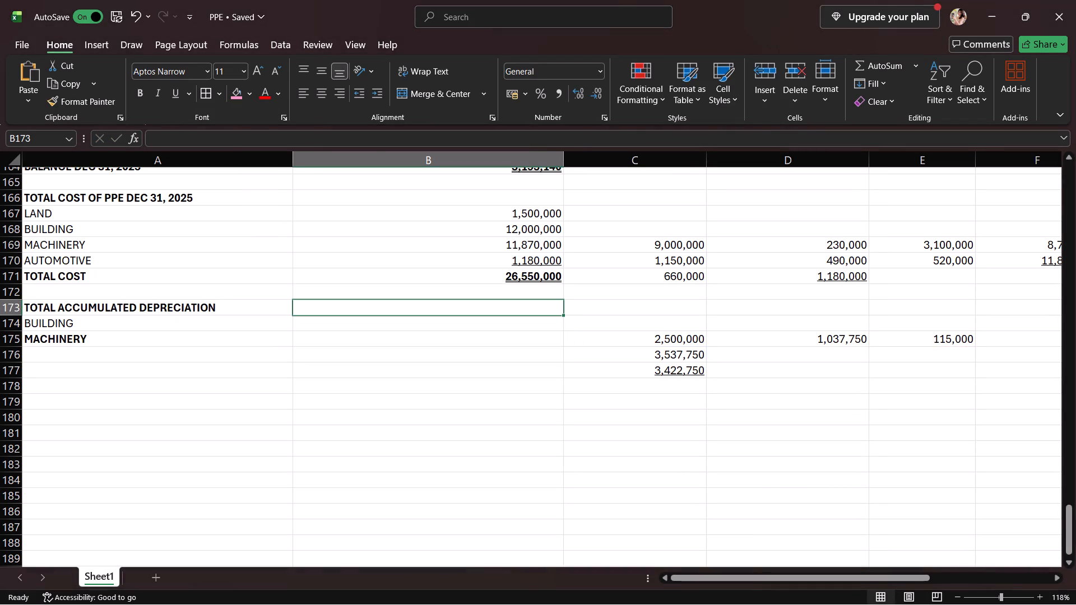
{"action": "left_click", "coordinate": [375, 330]}
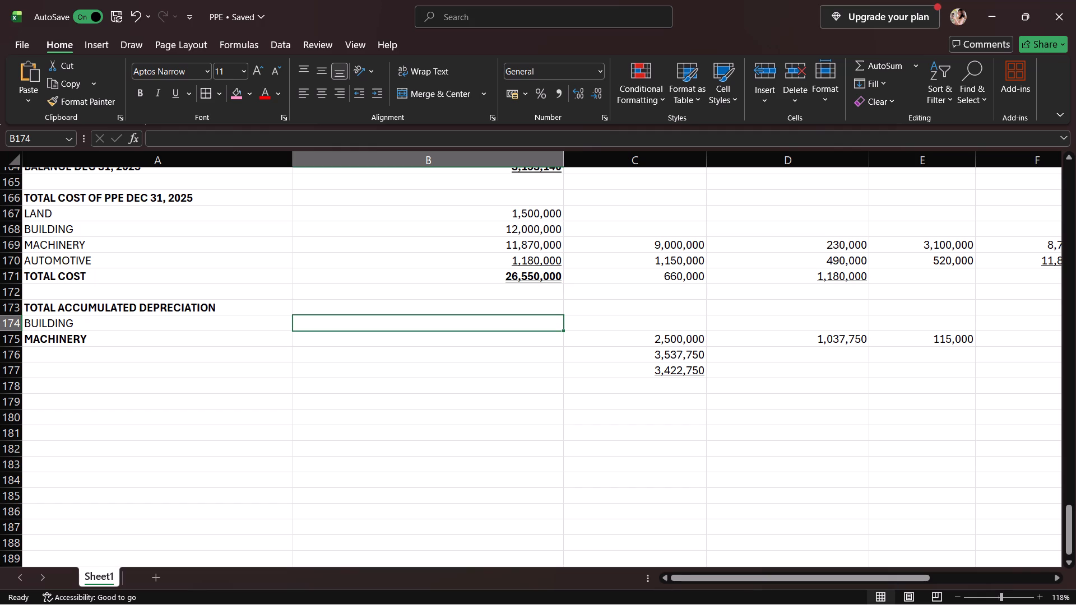
{"action": "left_click", "coordinate": [387, 330]}
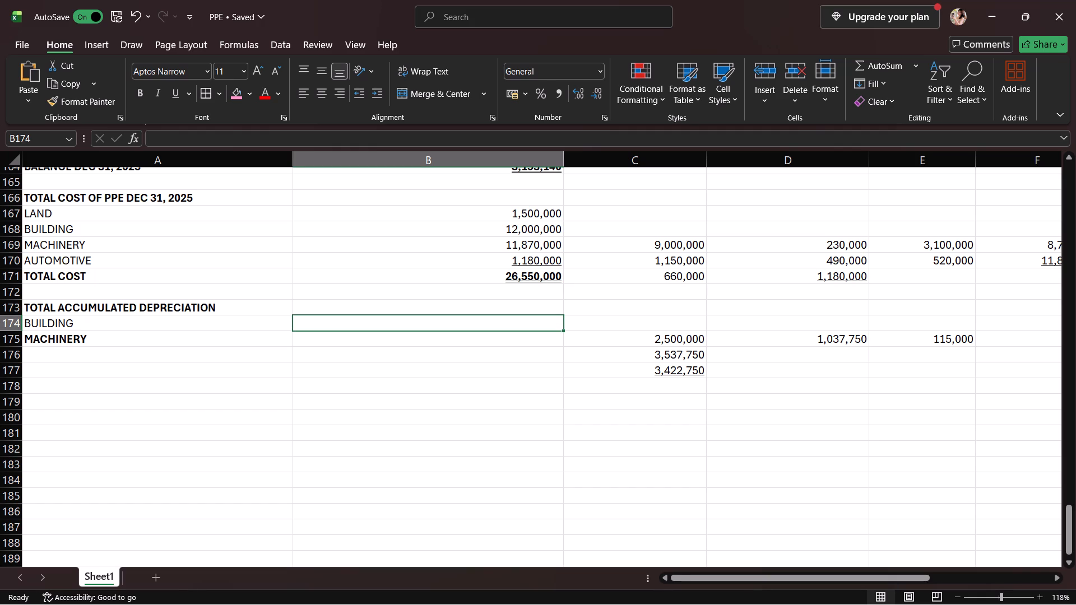
{"action": "left_click", "coordinate": [272, 337]}
{"action": "left_click", "coordinate": [138, 97]}
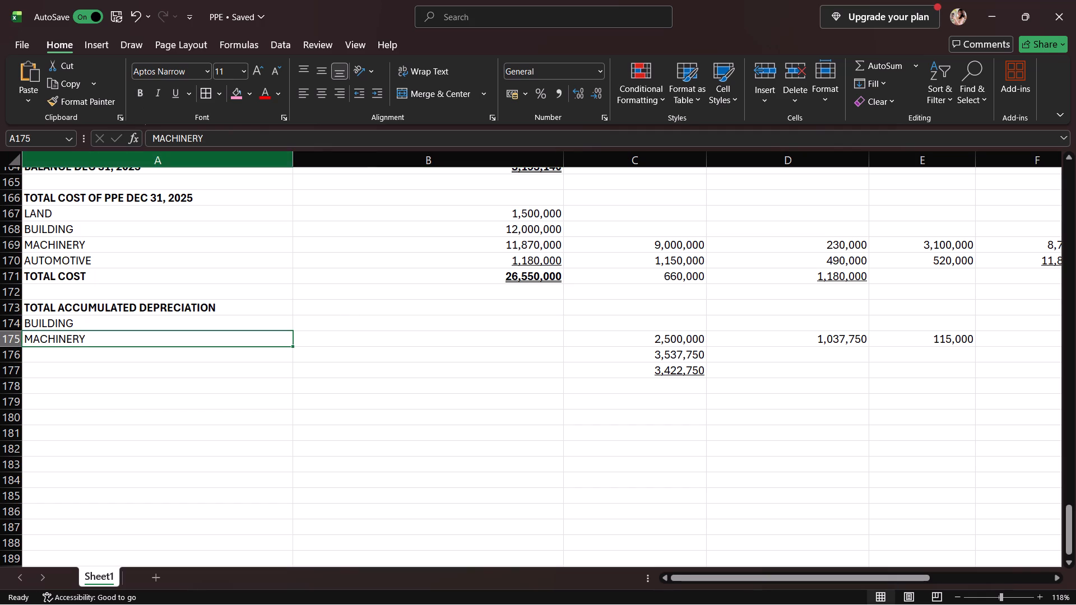
Enter 3,193,140 as the building's accumulated depreciation in B174.
{"action": "left_click_drag", "start_coordinate": [277, 299], "coordinate": [281, 307]}
{"action": "left_click", "coordinate": [341, 323]}
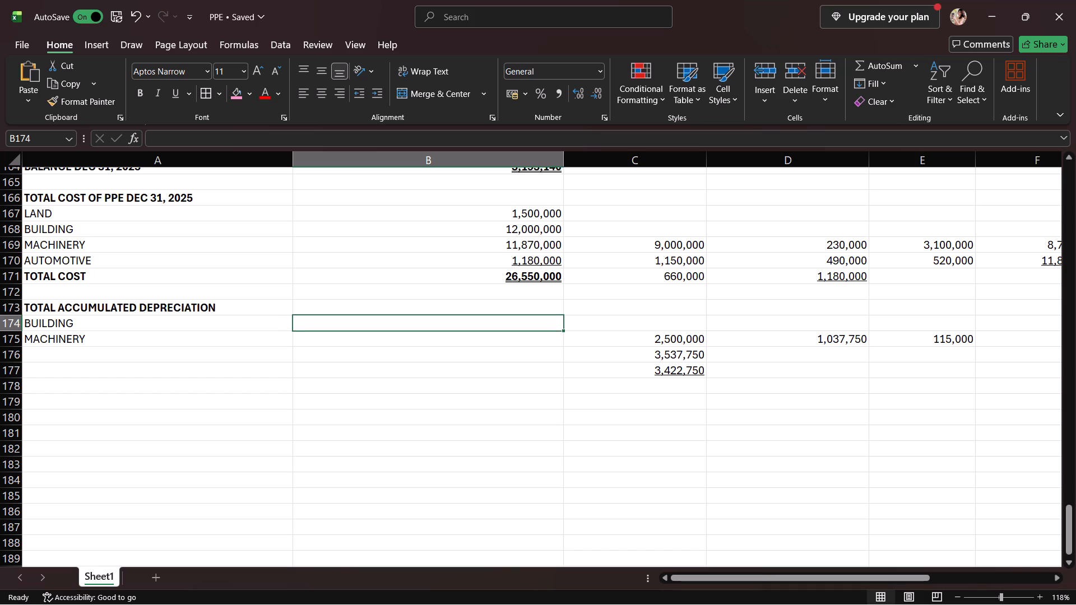
{"action": "type", "text": "3,19"}
{"action": "type", "text": "3,140"}
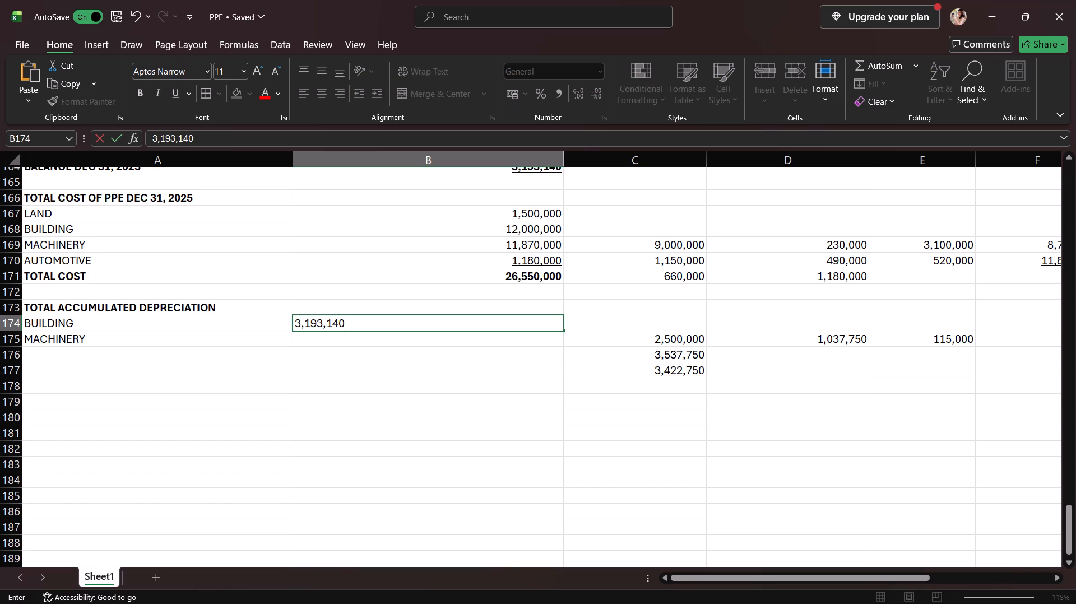
{"action": "left_click", "coordinate": [479, 338]}
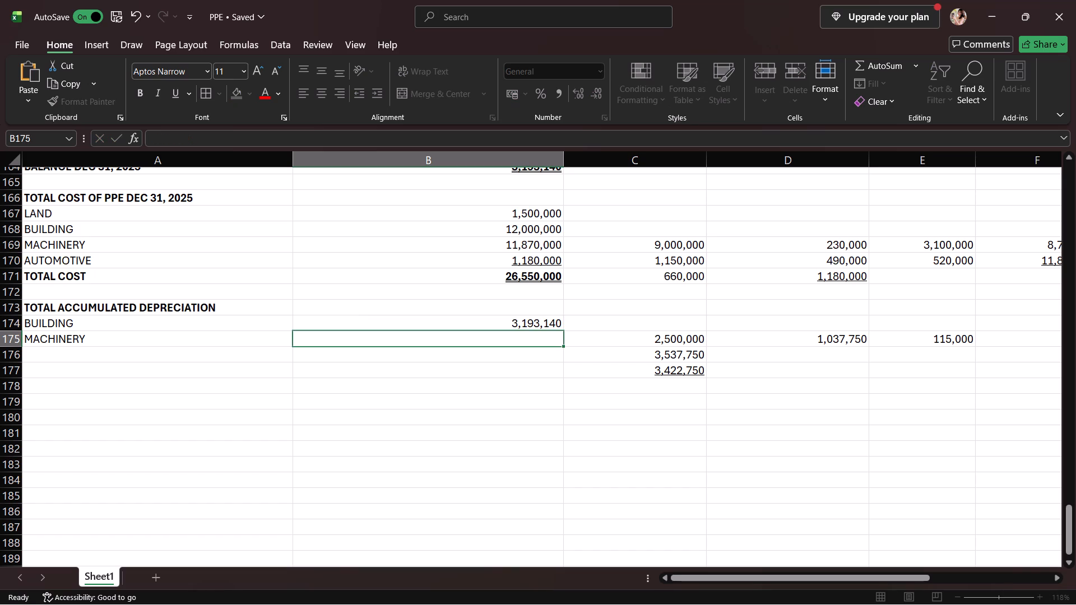
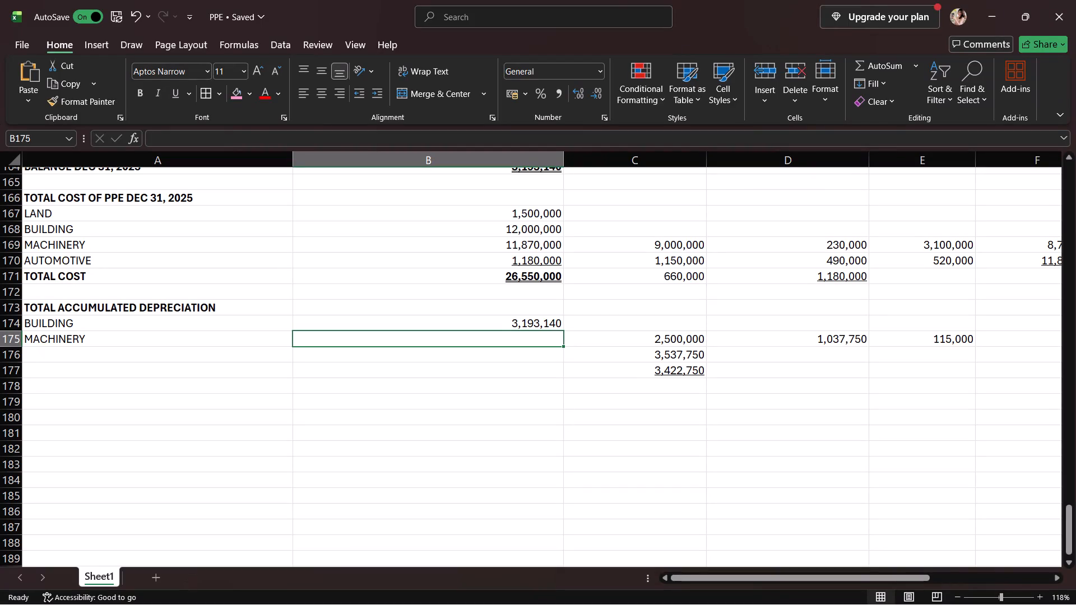
Enter 3,422,750 as the machinery's accumulated depreciation in B175.
{"action": "type", "text": "3,"}
{"action": "type", "text": "422"}
{"action": "type", "text": ",750"}
{"action": "left_click", "coordinate": [513, 347]}
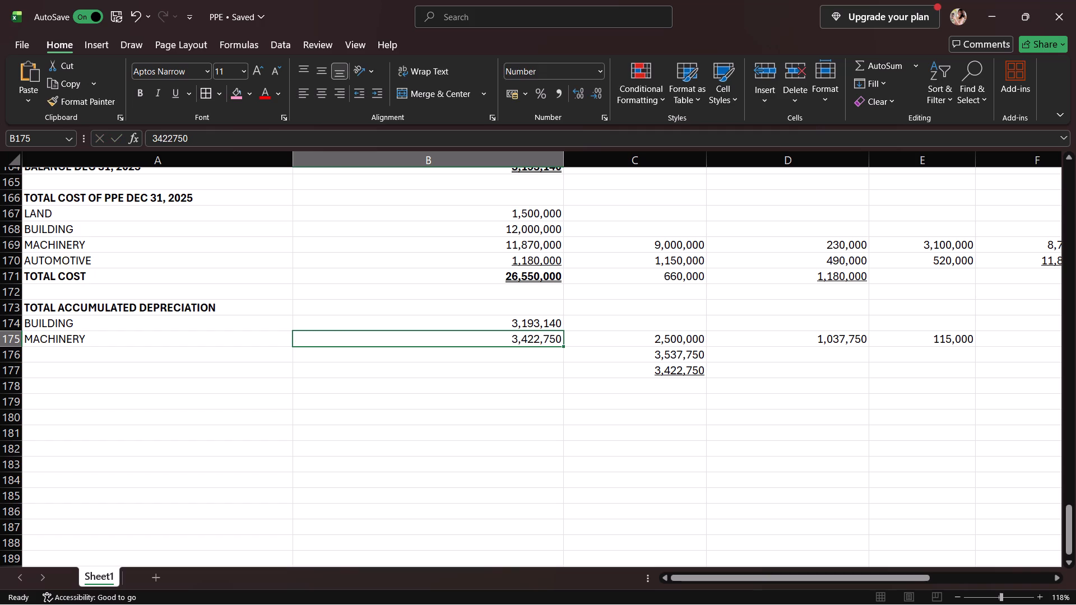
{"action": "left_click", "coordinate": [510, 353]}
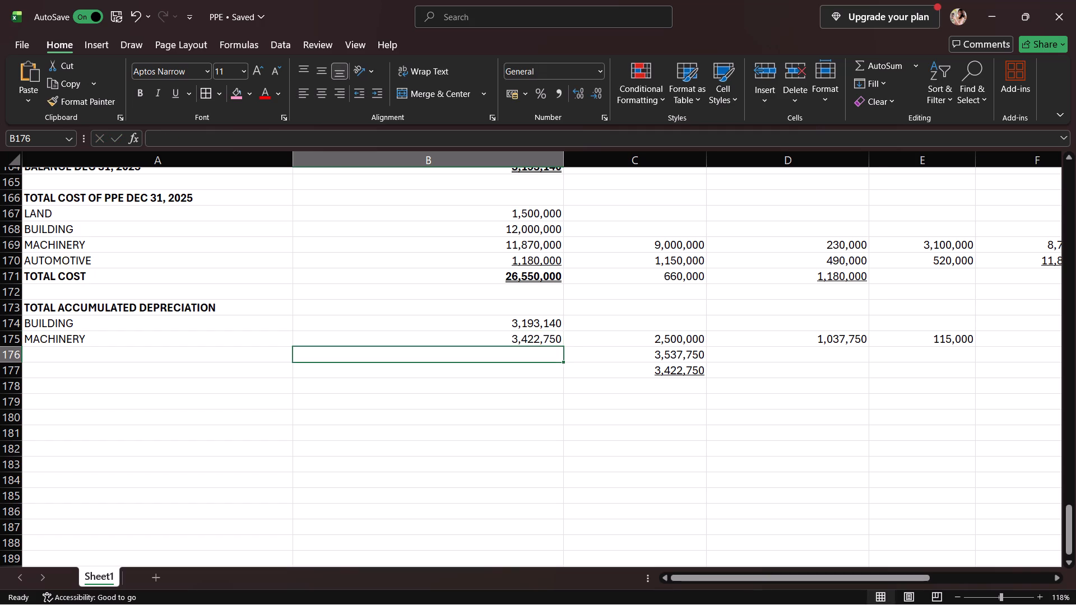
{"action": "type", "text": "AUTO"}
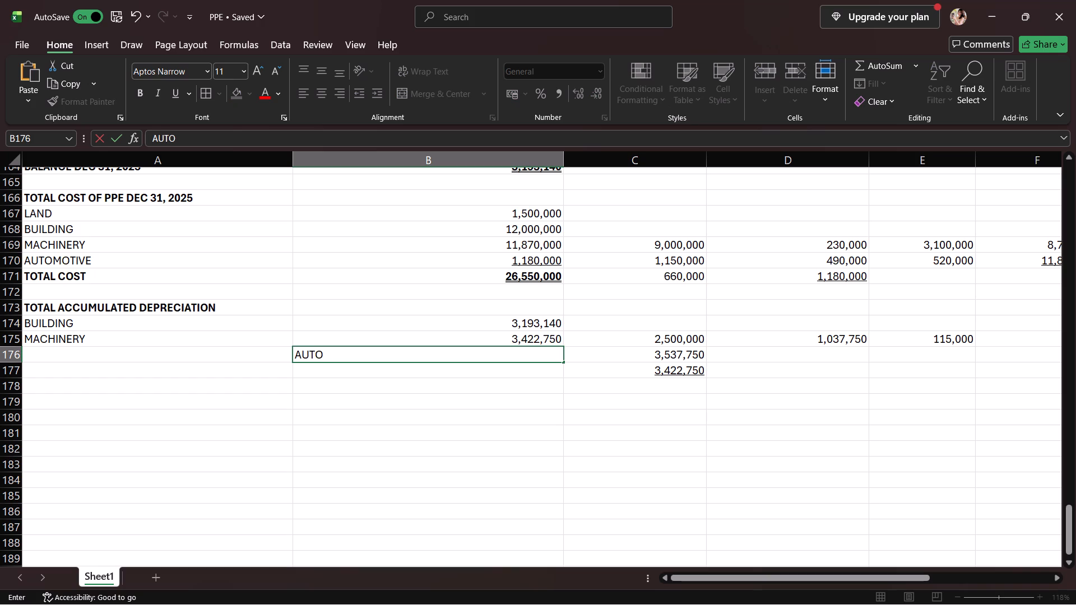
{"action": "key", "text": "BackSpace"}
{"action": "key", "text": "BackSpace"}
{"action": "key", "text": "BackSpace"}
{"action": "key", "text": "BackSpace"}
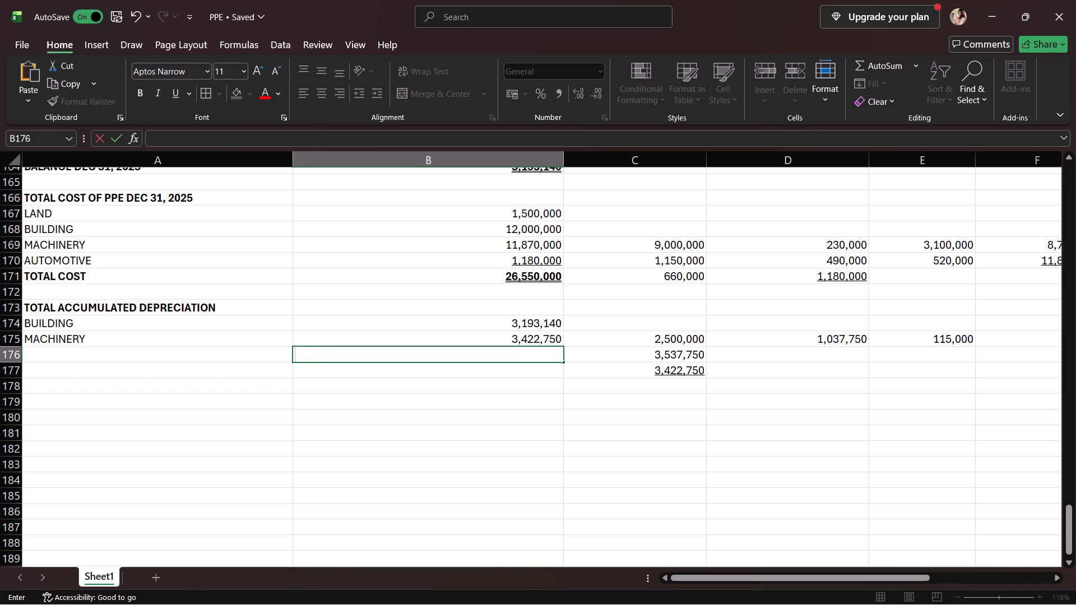
Add the label AUTOMOTIVE in A176, below MACHINERY under TOTAL ACCUMULATED DEPRECIATION.
{"action": "left_click", "coordinate": [163, 350]}
{"action": "type", "text": "AUTOMOTIVE"}
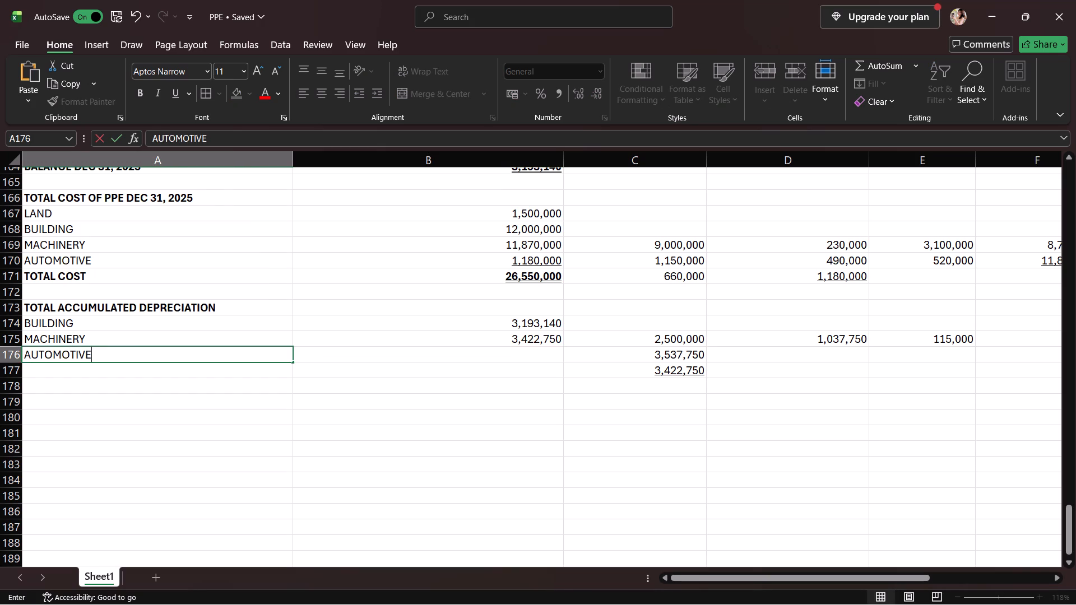
Enter the automotive depreciation amounts 846,000 in C179, 290,000 in D179 and 343,000 in E179.
{"action": "left_click", "coordinate": [601, 400]}
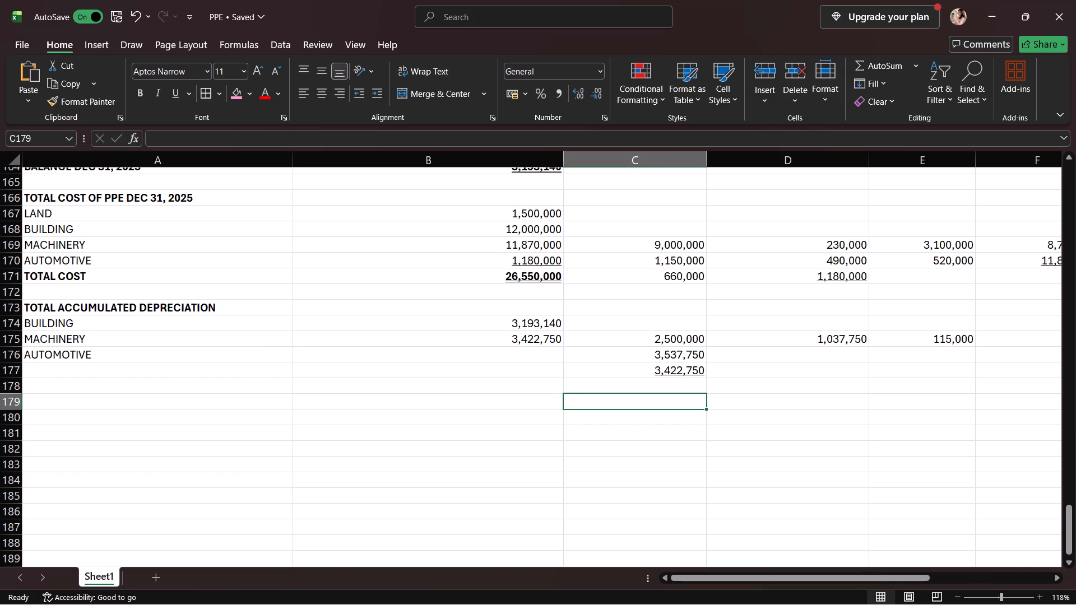
{"action": "type", "text": "846,000"}
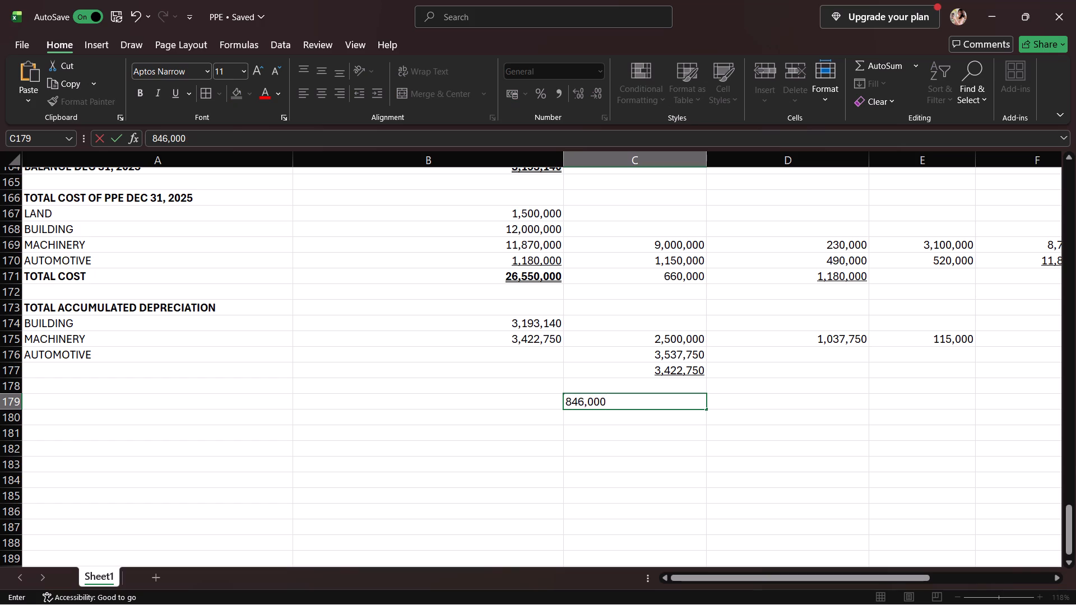
{"action": "left_click", "coordinate": [744, 404]}
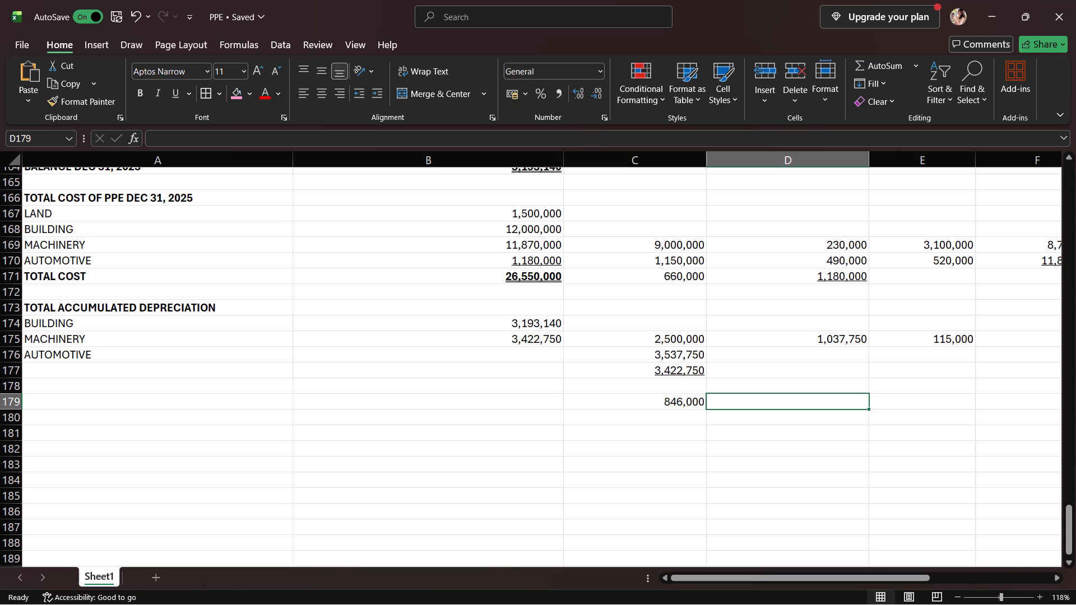
{"action": "type", "text": "290,000"}
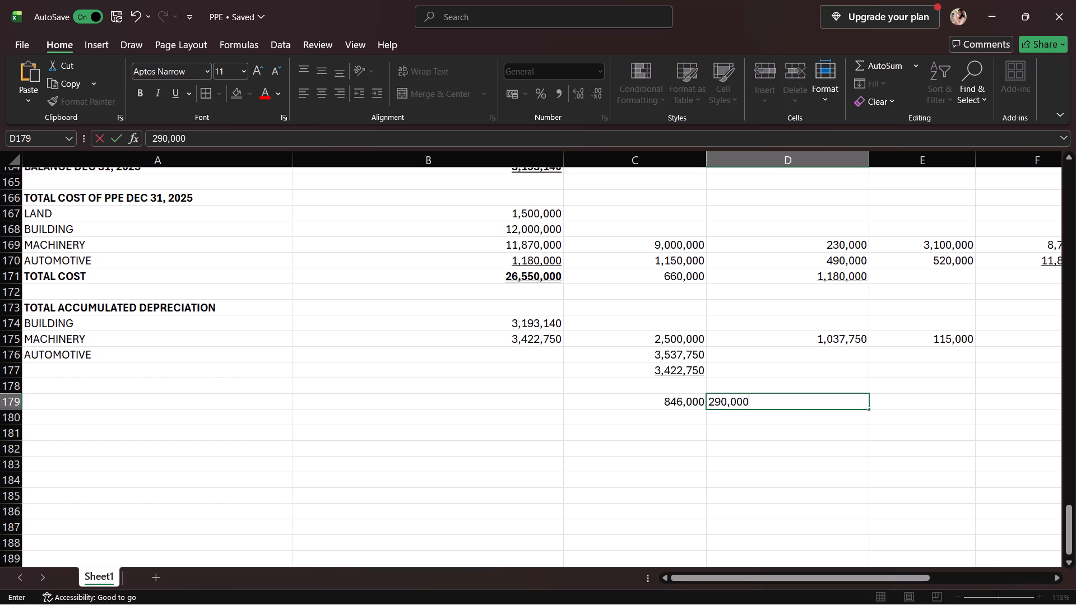
{"action": "left_click", "coordinate": [911, 400]}
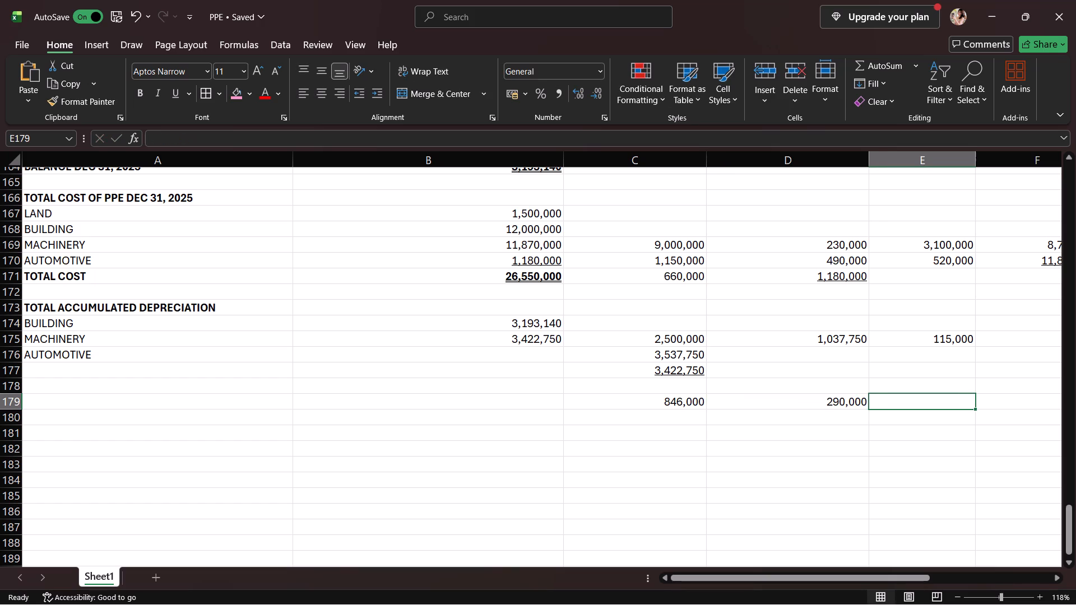
{"action": "type", "text": "343"}
{"action": "type", "text": ",000"}
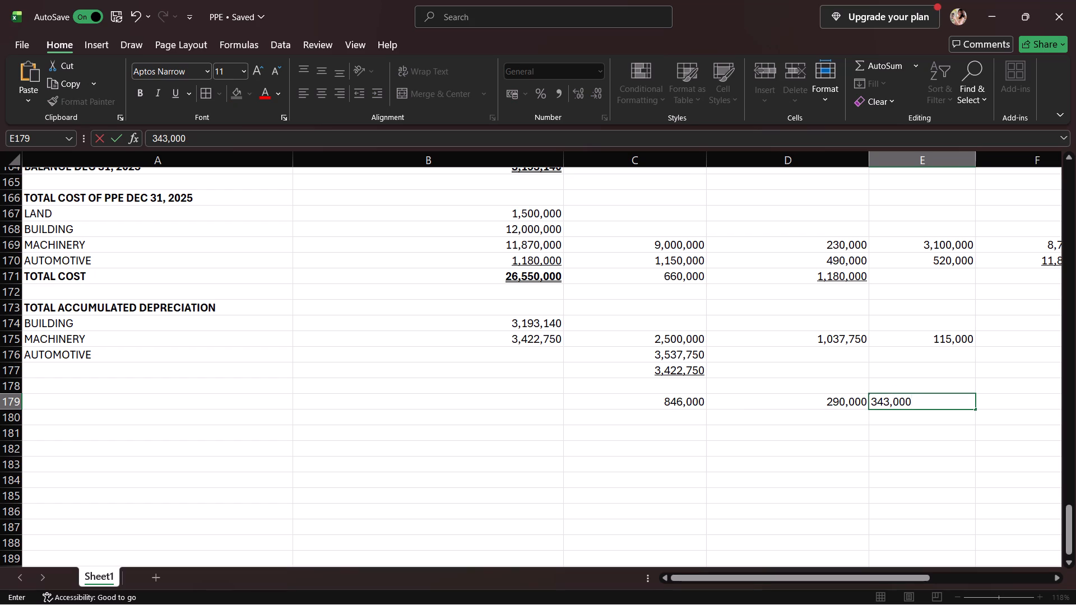
Build the automotive accumulated depreciation formula in B176 with C179 and D179 summed inside parentheses.
{"action": "left_click", "coordinate": [544, 352]}
{"action": "key", "text": "equal"}
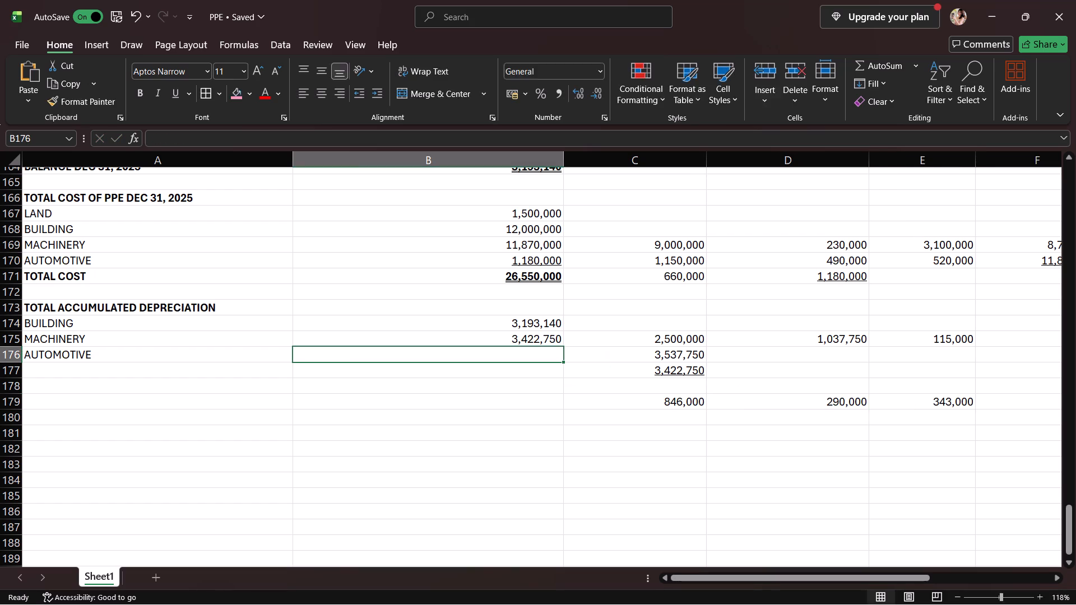
{"action": "left_click", "coordinate": [662, 402]}
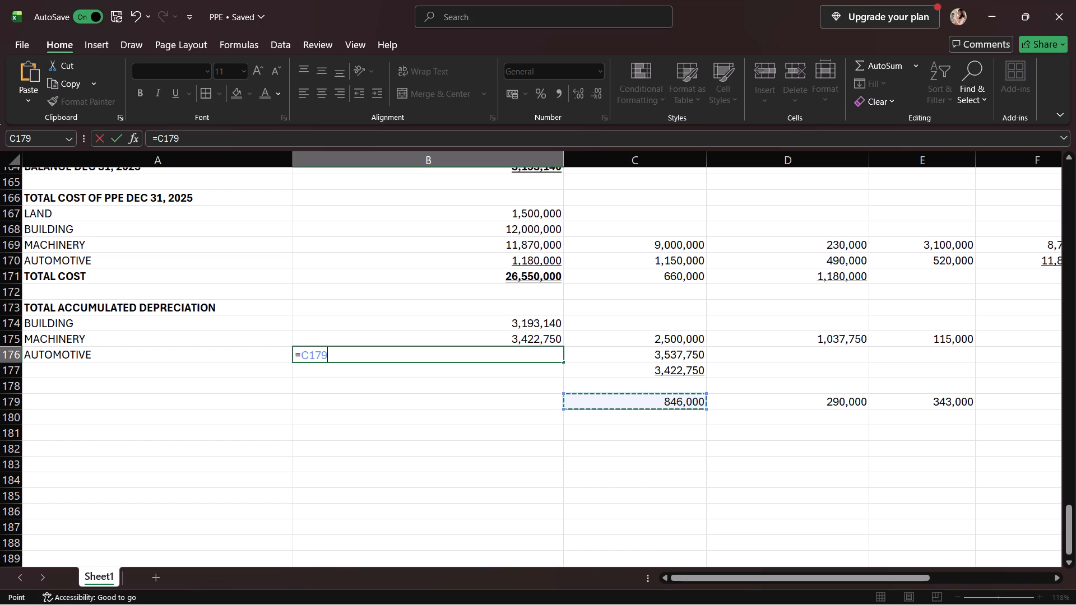
{"action": "left_click", "coordinate": [301, 356]}
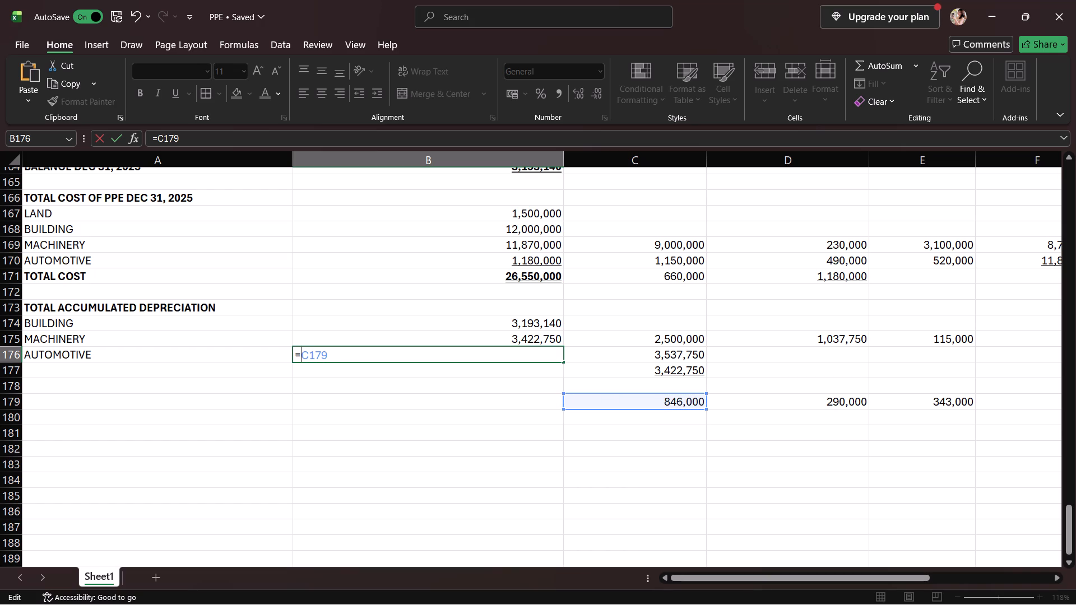
{"action": "key", "text": "shift+parenleft"}
{"action": "left_click", "coordinate": [356, 359]}
{"action": "key", "text": "plus"}
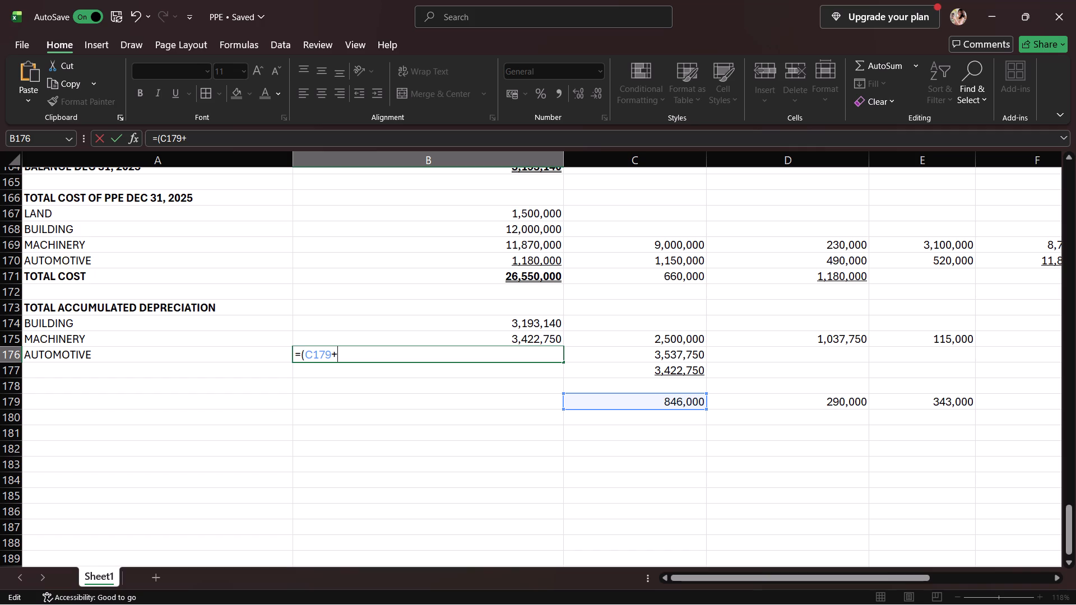
{"action": "left_click", "coordinate": [822, 402]}
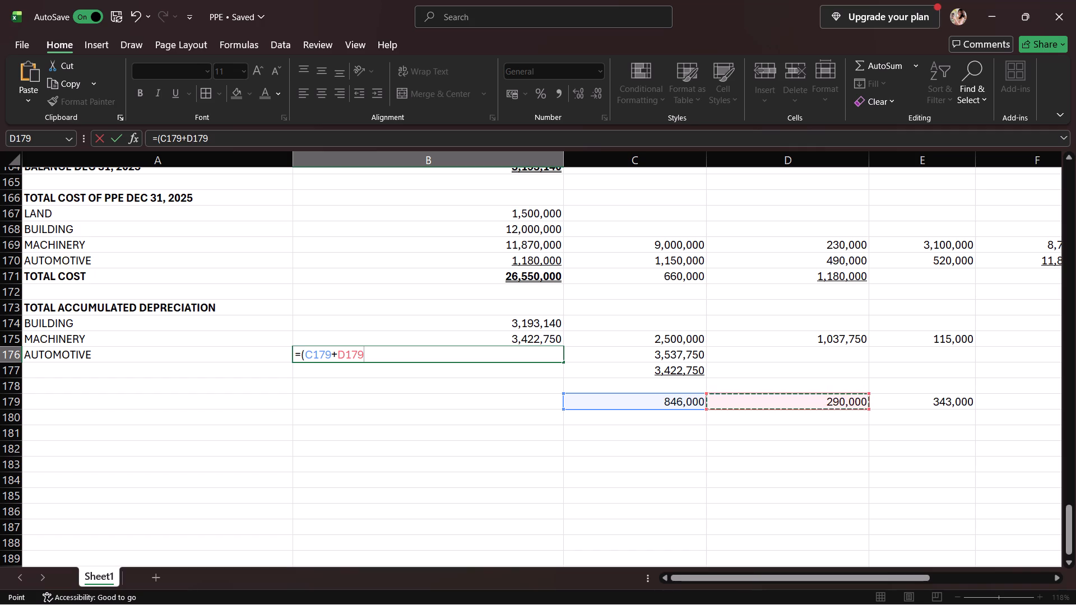
{"action": "key", "text": "shift+parenright"}
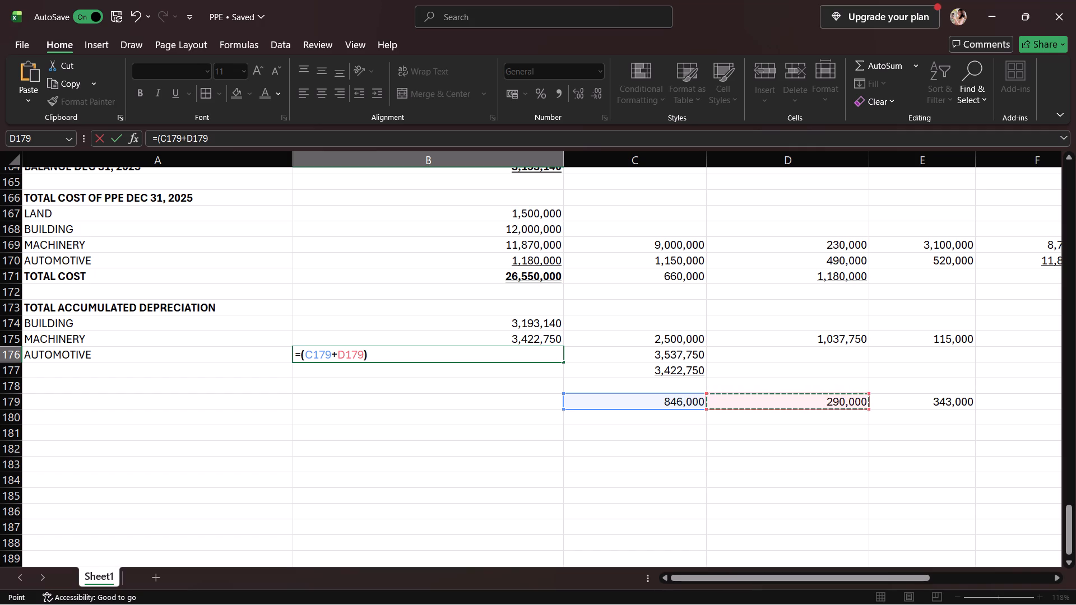
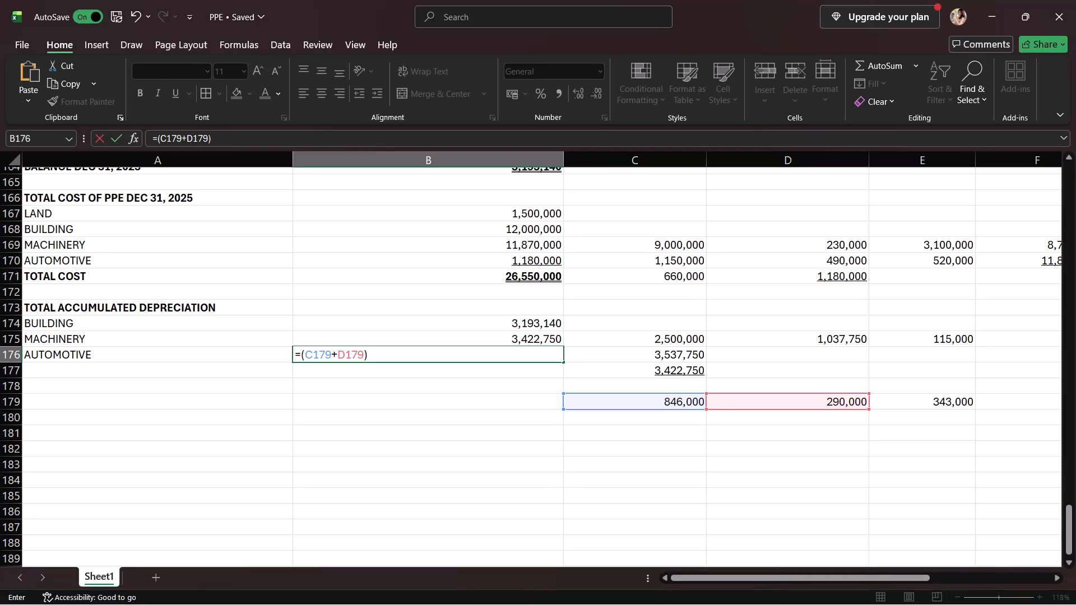
Extend the automotive accumulated depreciation formula in B176 by subtracting E179 from the parenthesised sum.
{"action": "key", "text": "minus"}
{"action": "left_click", "coordinate": [919, 401]}
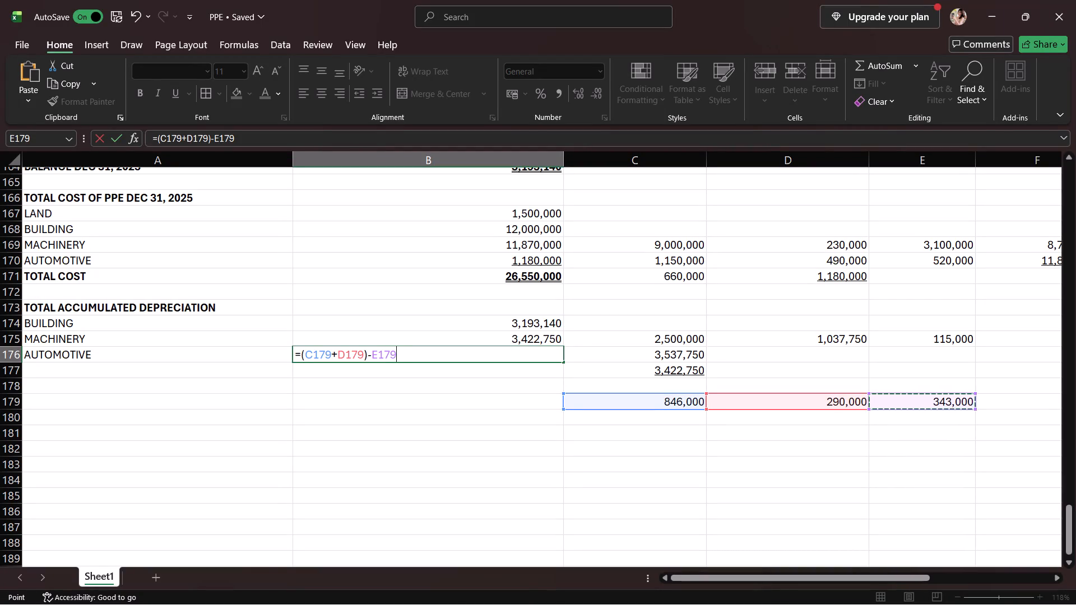
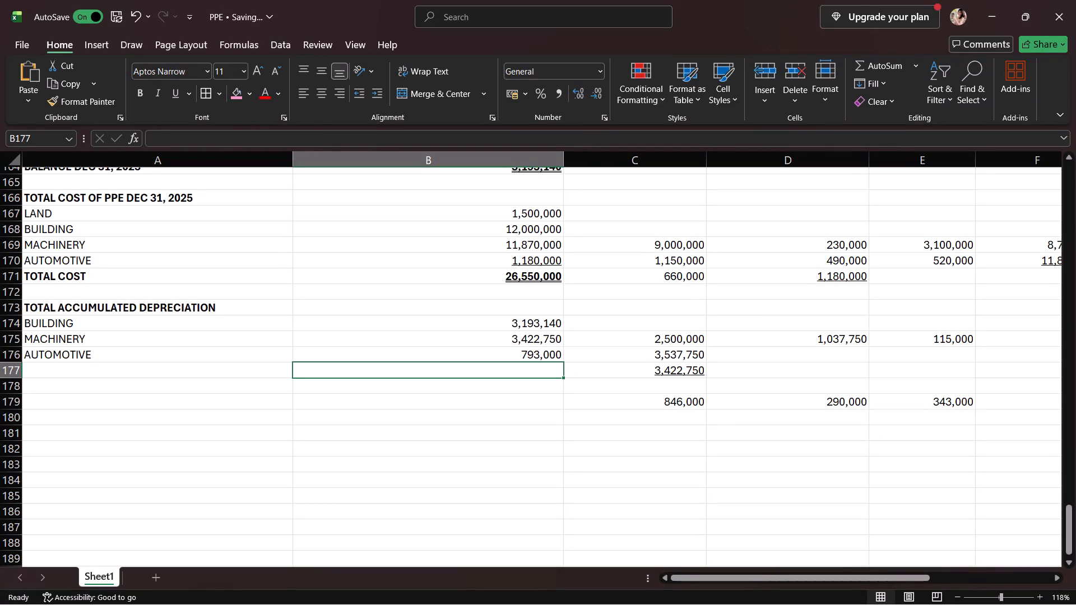
Add the label TOTAL ACCUMULATED DEPRECIATION in A177 below AUTOMOTIVE and make it bold.
{"action": "left_click", "coordinate": [550, 357]}
{"action": "left_click", "coordinate": [149, 371]}
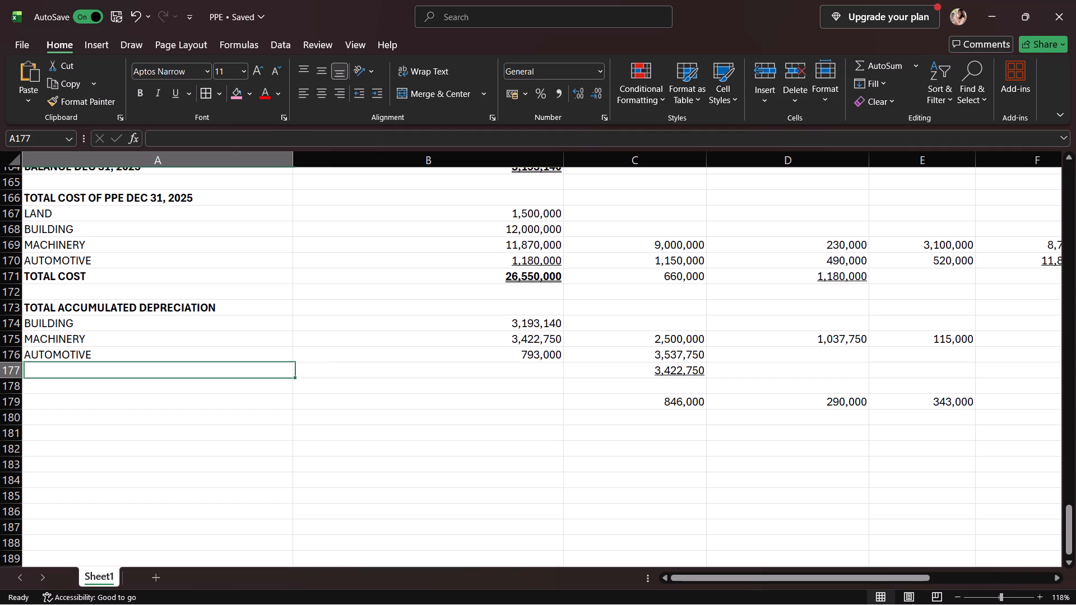
{"action": "type", "text": "TOT"}
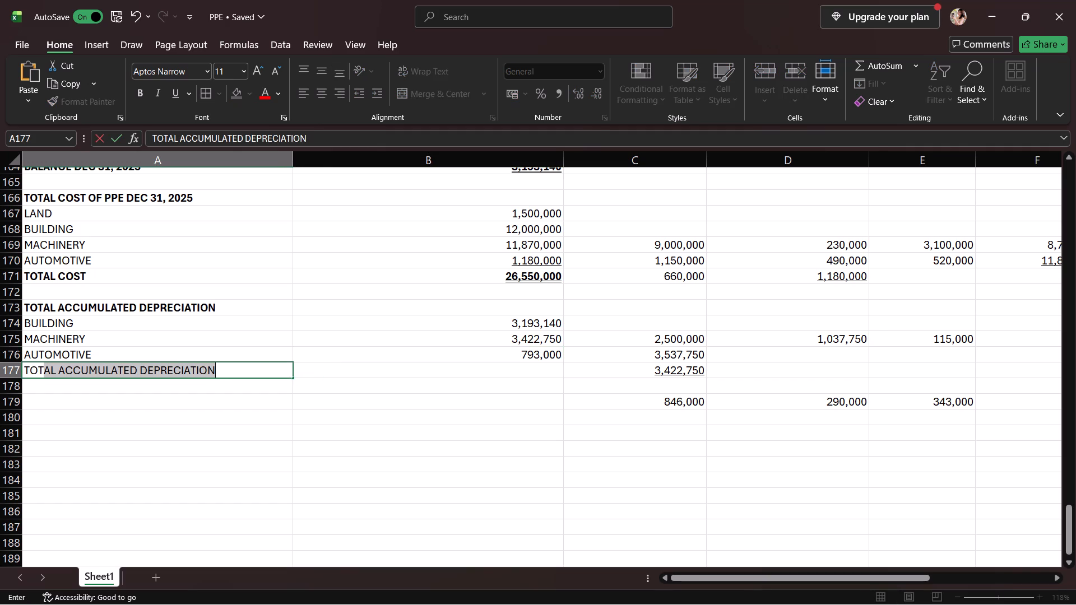
{"action": "key", "text": "Return"}
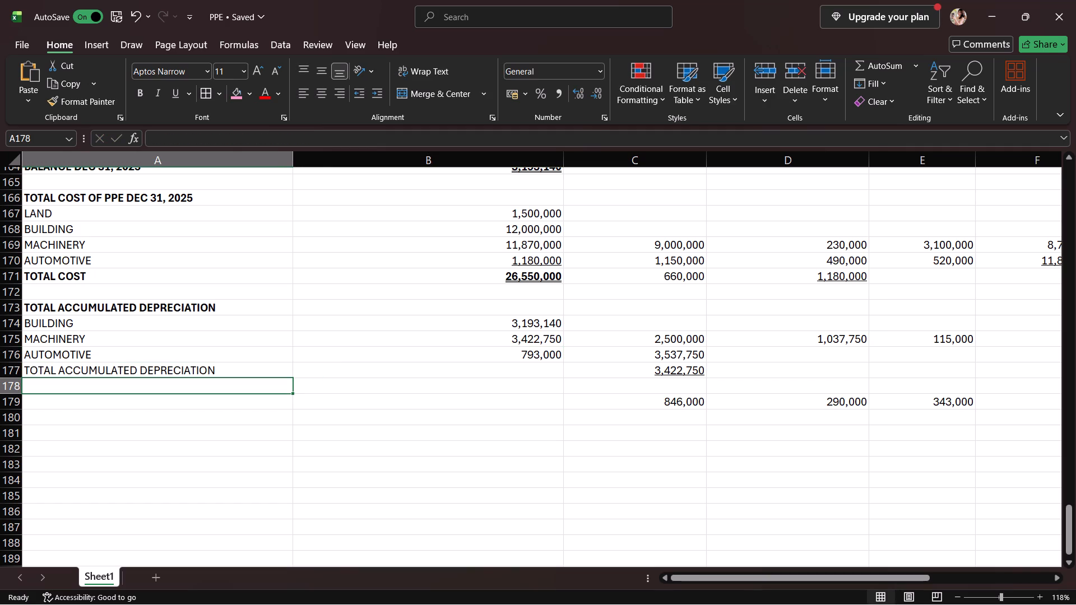
{"action": "left_click", "coordinate": [137, 370]}
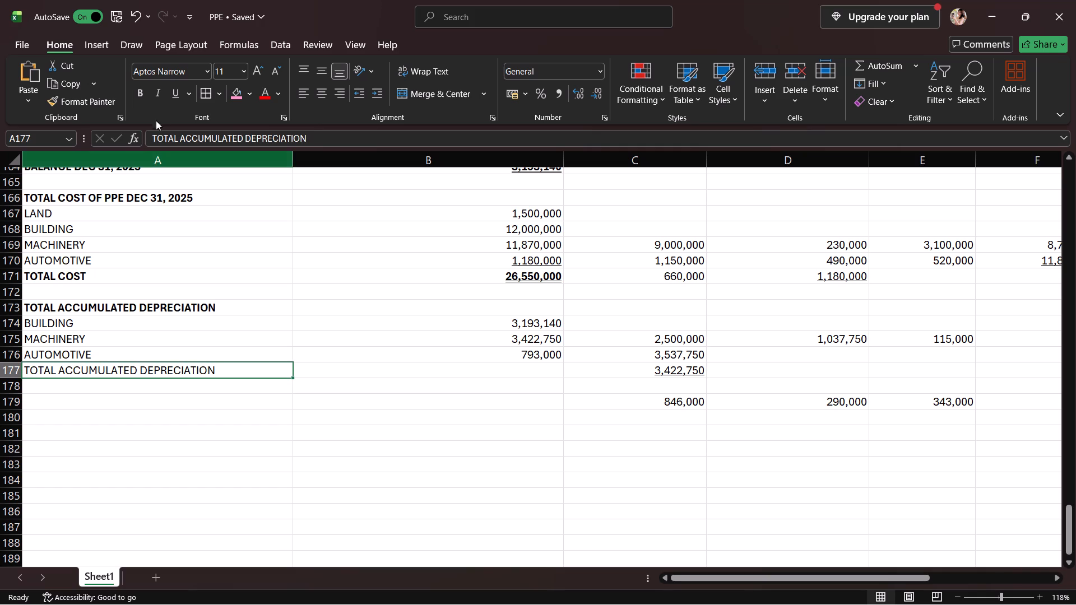
{"action": "left_click", "coordinate": [143, 86]}
Begin the total accumulated depreciation sum in B177 with the building amount from B174 as its first addend.
{"action": "left_click", "coordinate": [338, 371]}
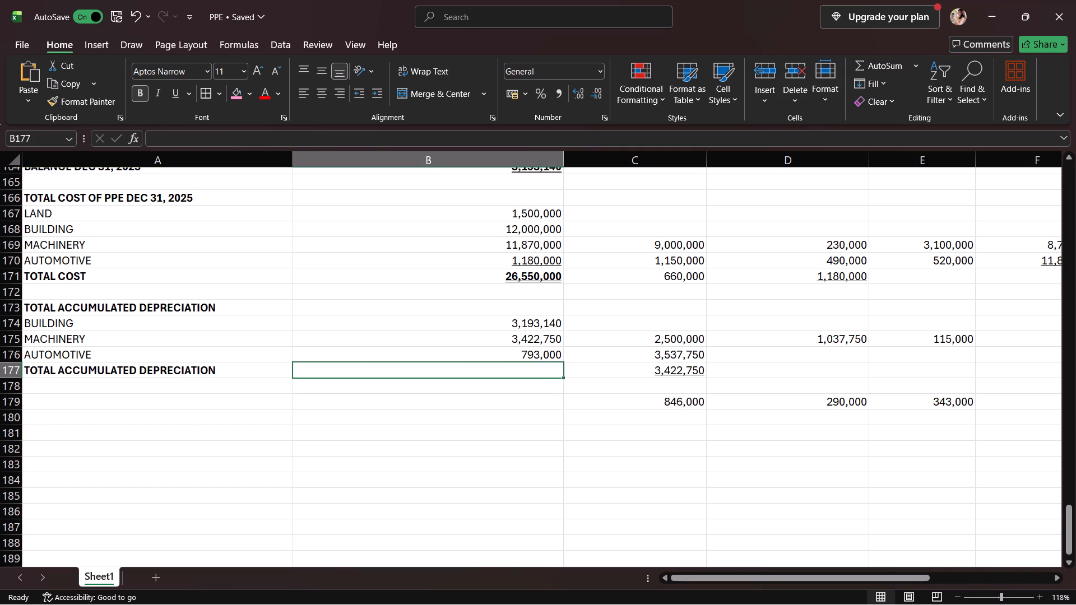
{"action": "key", "text": "equal"}
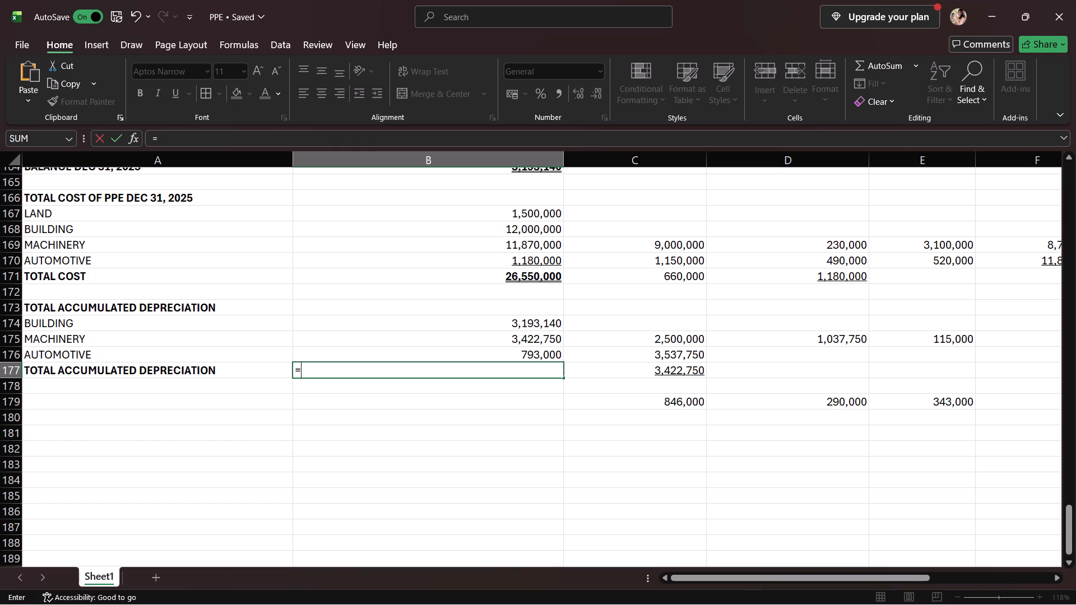
{"action": "left_click_drag", "start_coordinate": [520, 319], "coordinate": [528, 342]}
{"action": "left_click", "coordinate": [530, 328]}
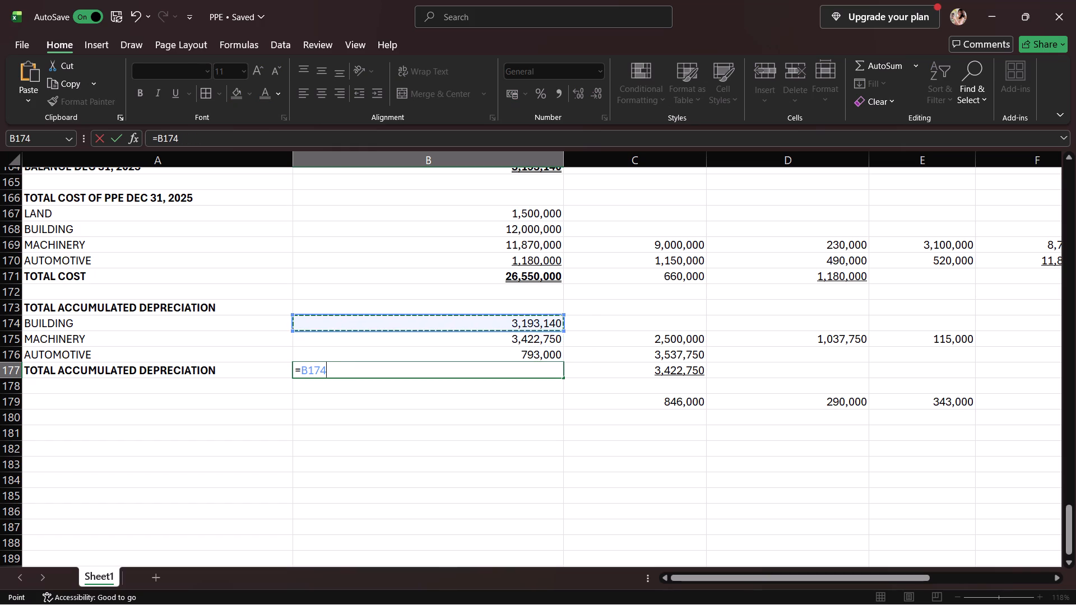
{"action": "key", "text": "plus"}
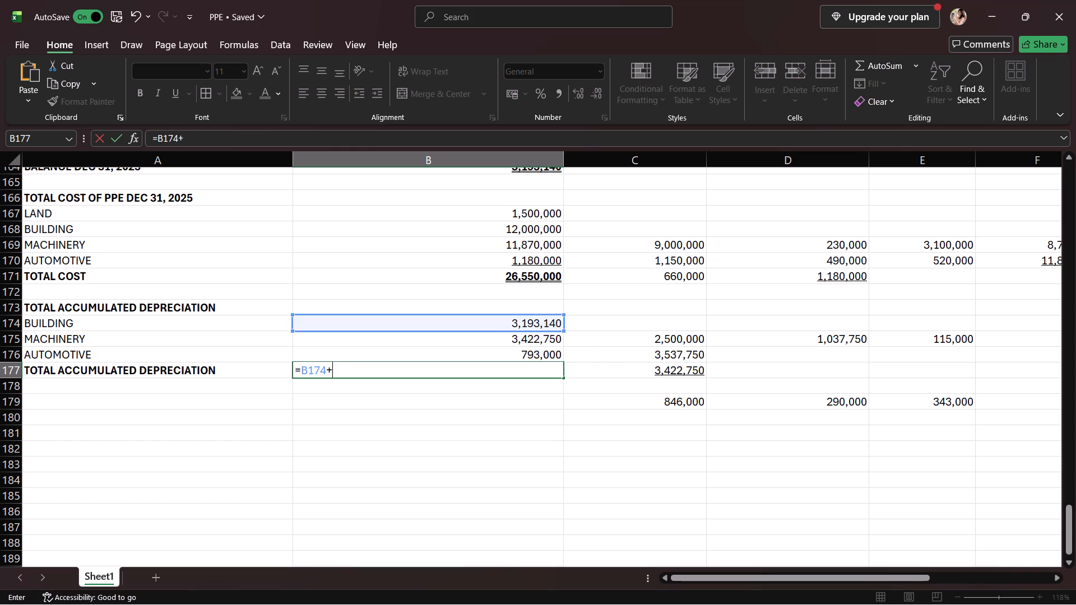
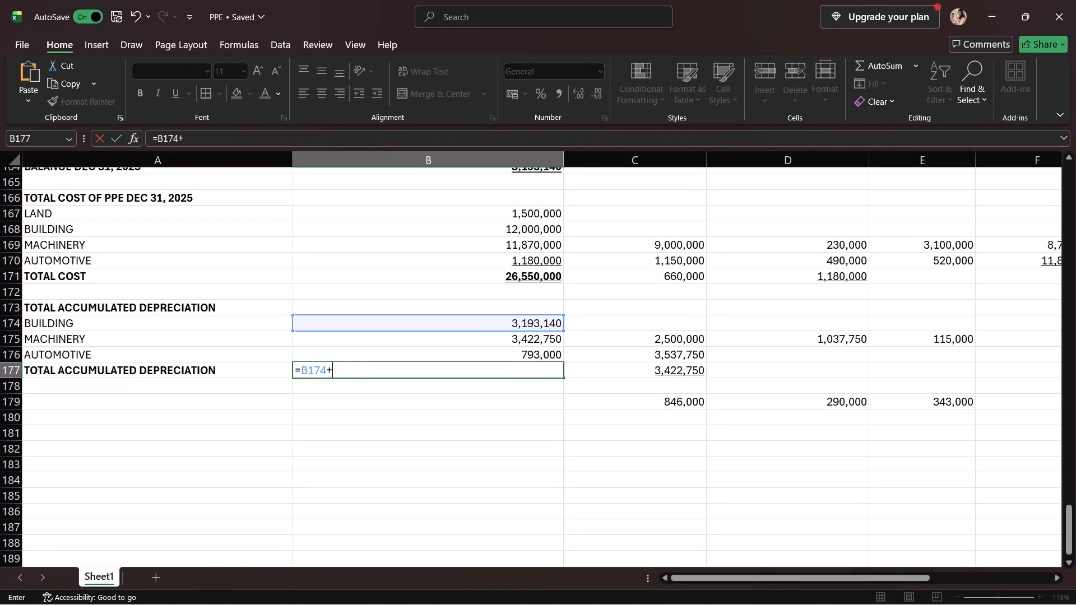
Add the machinery amount from B175 as the second addend of the total accumulated depreciation sum in B177.
{"action": "left_click", "coordinate": [541, 345]}
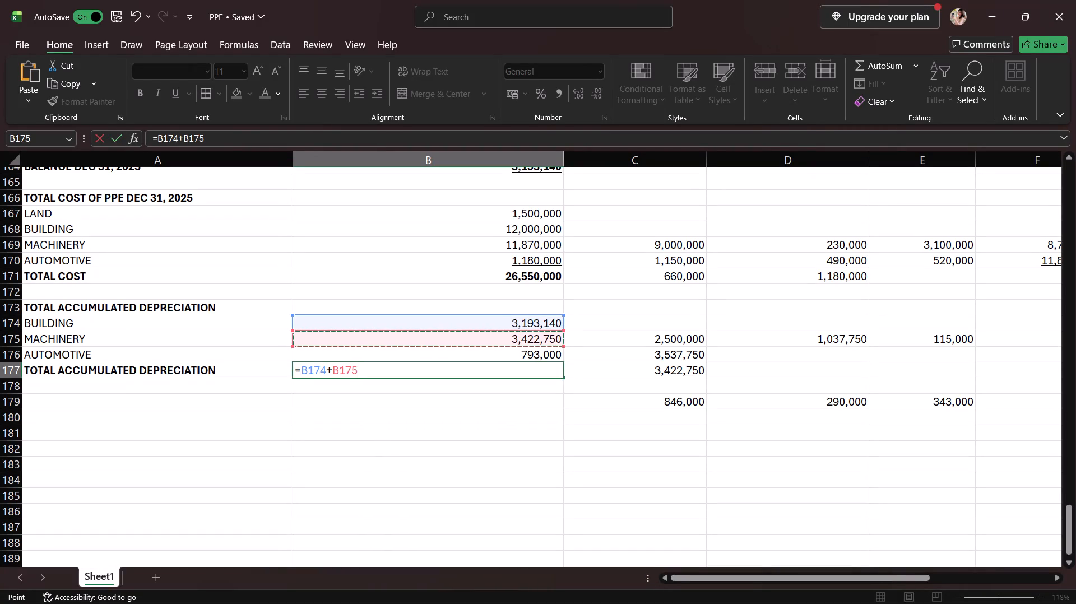
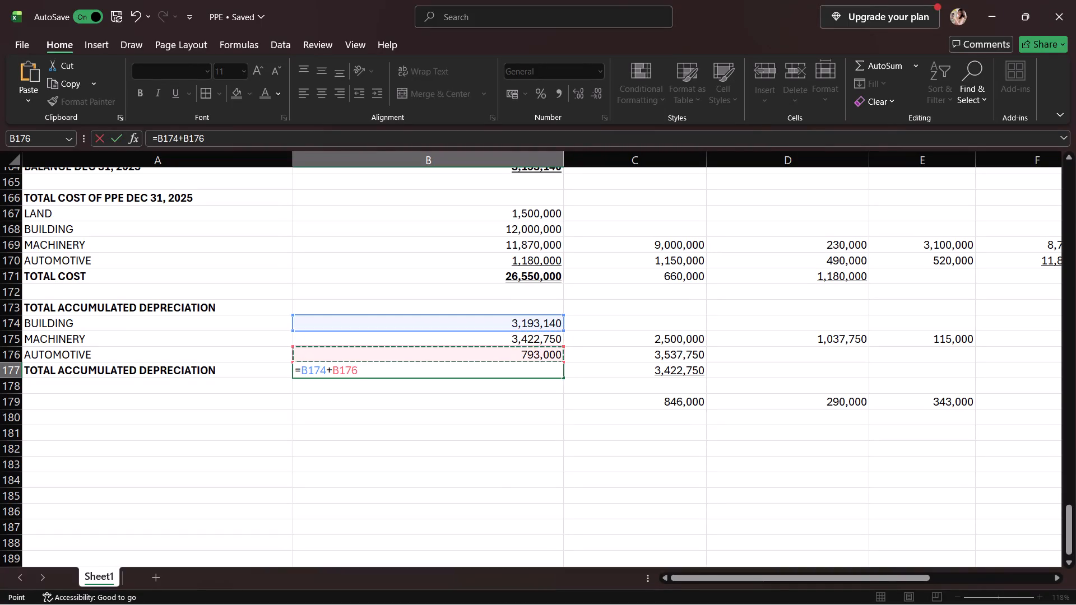
Make machinery in B175 the second addend of the total accumulated depreciation formula in B177 and add automotive from B176 as the third.
{"action": "left_click", "coordinate": [538, 333]}
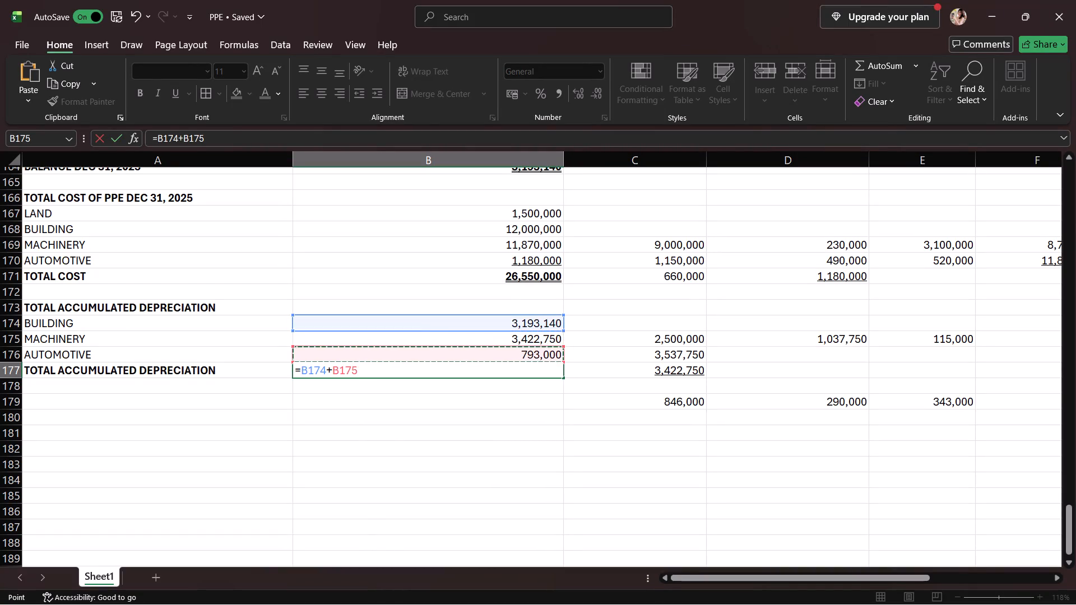
{"action": "key", "text": "plus"}
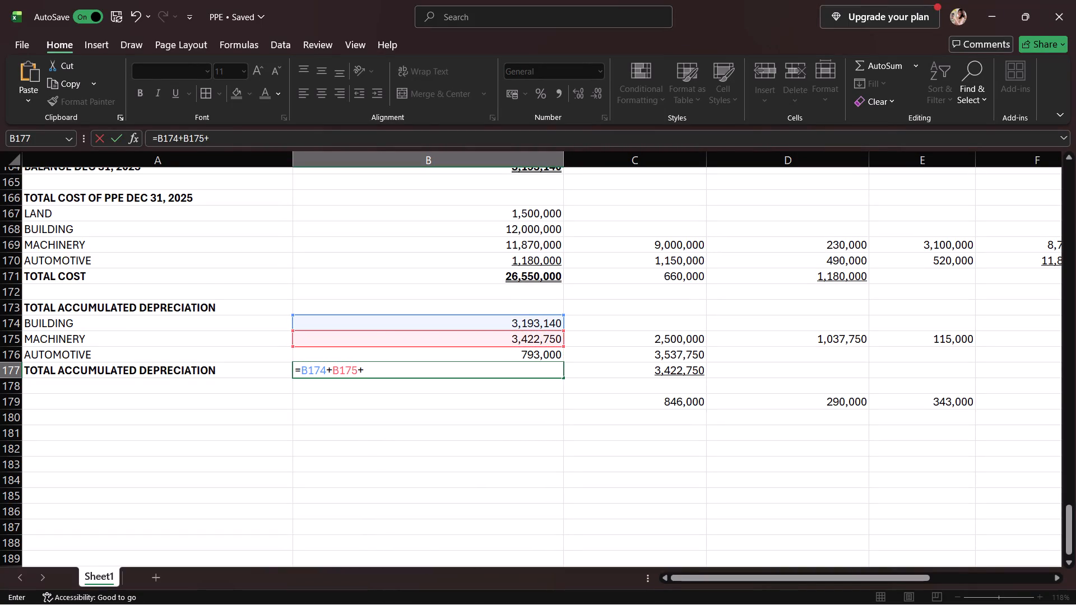
{"action": "left_click", "coordinate": [519, 357]}
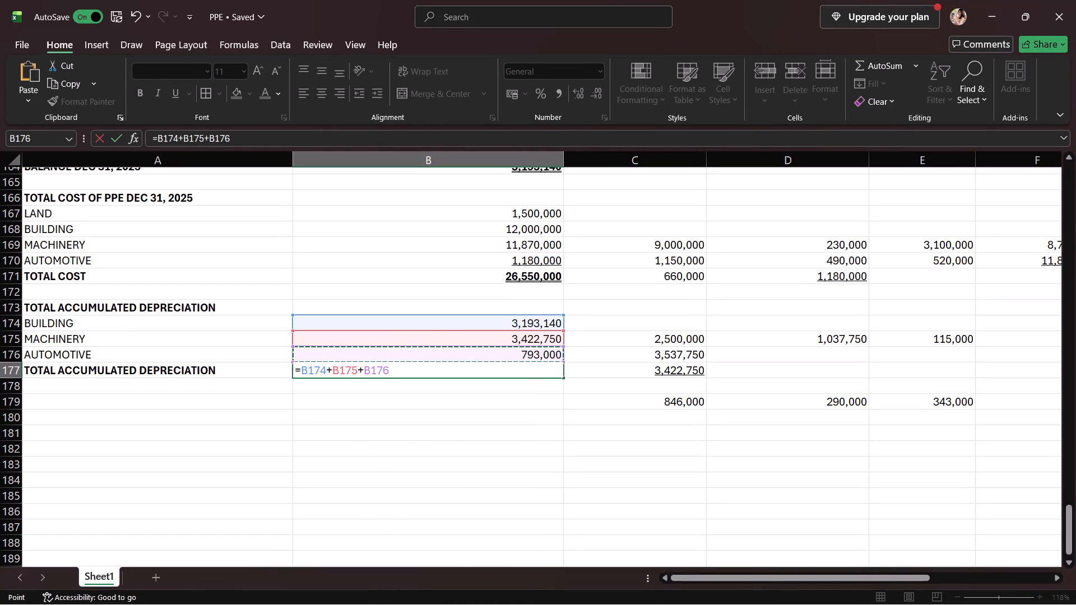
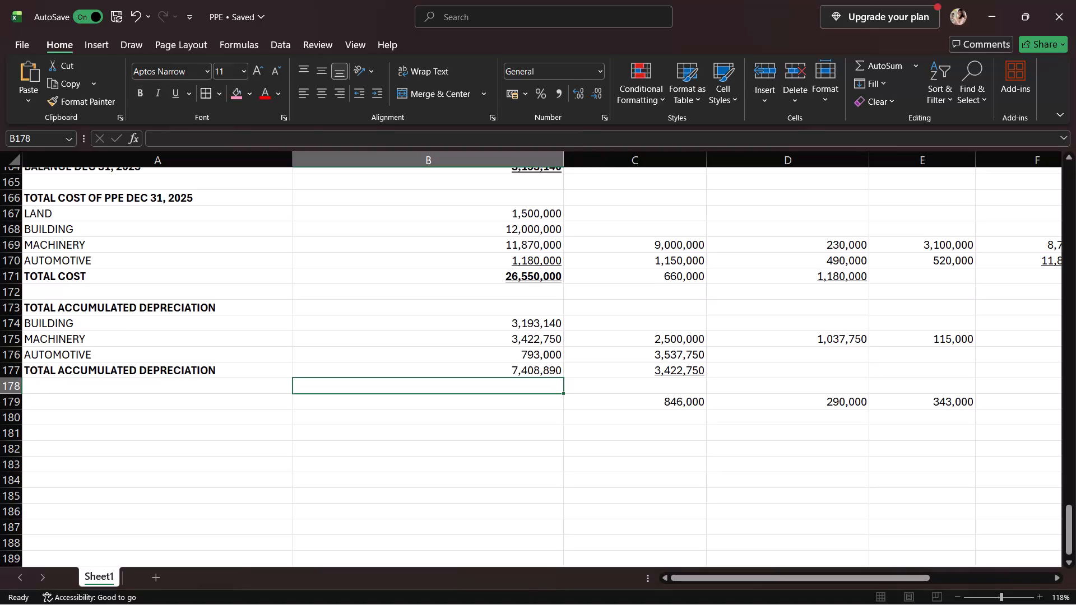
Format the total accumulated depreciation amount in B177 as bold with a double underline.
{"action": "left_click", "coordinate": [509, 375]}
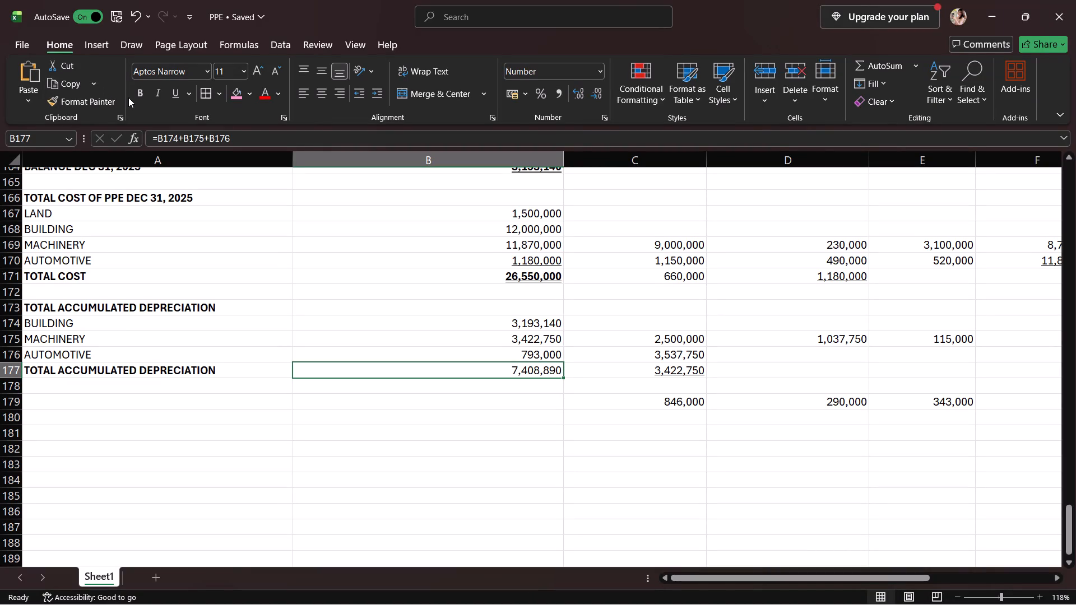
{"action": "left_click", "coordinate": [133, 97]}
{"action": "left_click", "coordinate": [187, 91]}
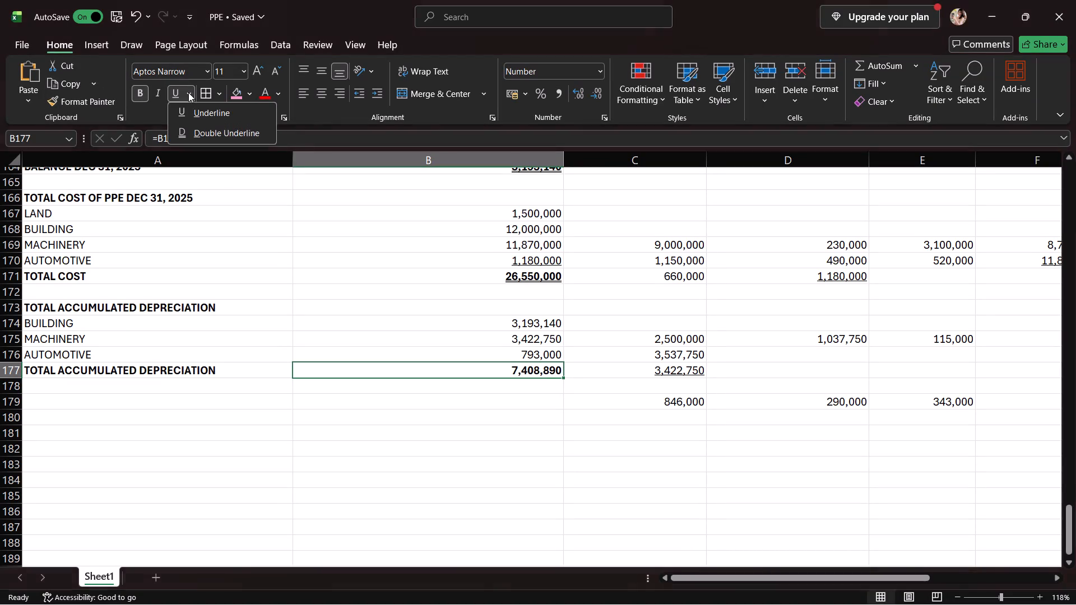
{"action": "left_click", "coordinate": [198, 131]}
Enter the section heading "TOTAL BOOK VALUE OF PPE, DEC 31, 2025" in A181.
{"action": "scroll", "coordinate": [309, 385], "scroll_direction": "down", "scroll_amount": 1}
{"action": "left_click", "coordinate": [168, 381]}
{"action": "left_click", "coordinate": [173, 356]}
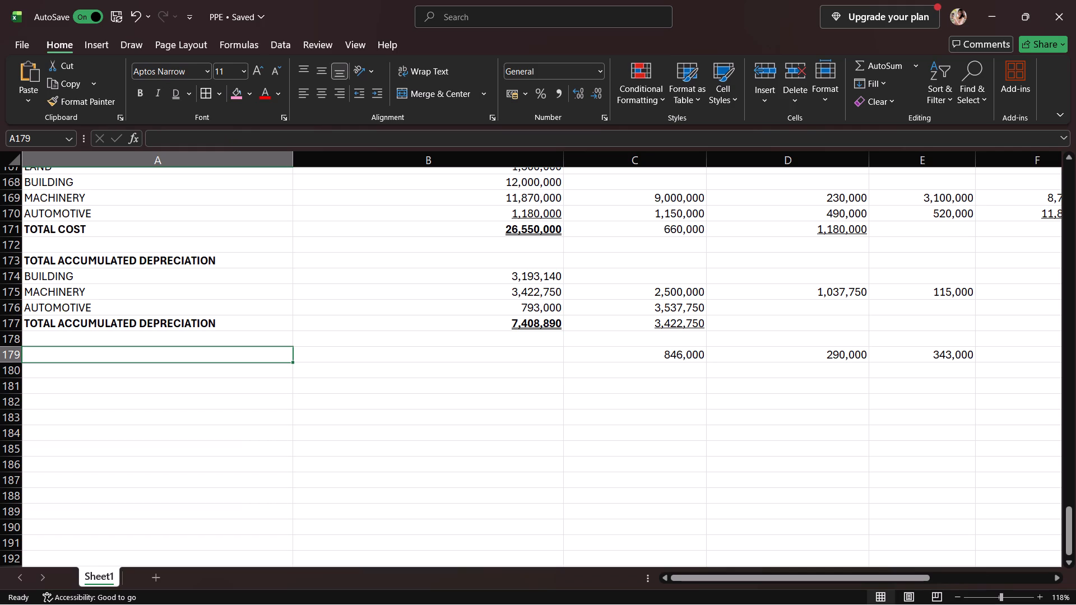
{"action": "left_click", "coordinate": [177, 362]}
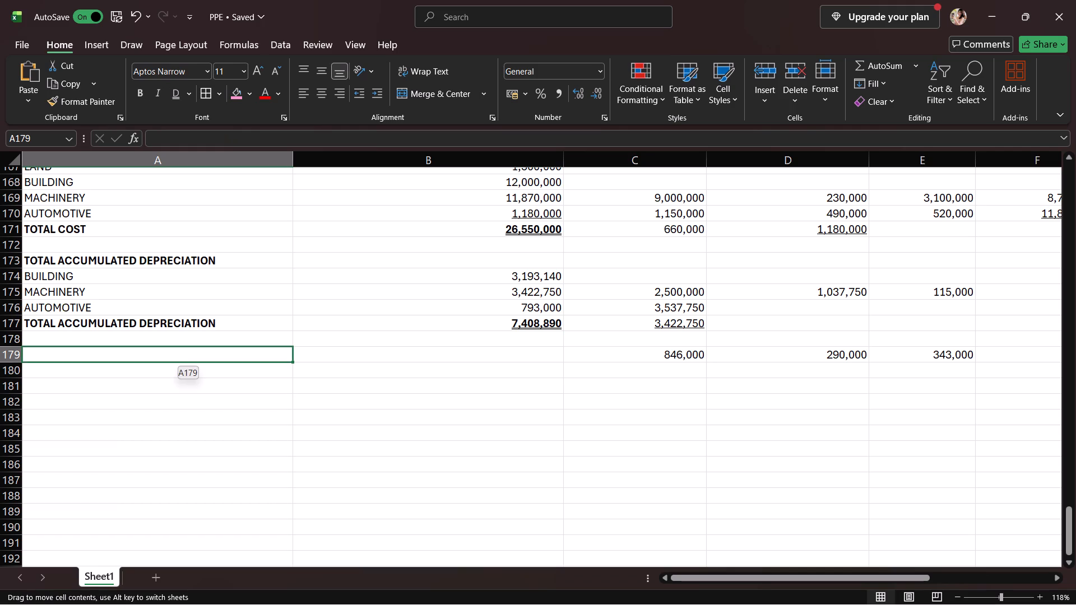
{"action": "left_click", "coordinate": [168, 377]}
{"action": "left_click", "coordinate": [164, 393]}
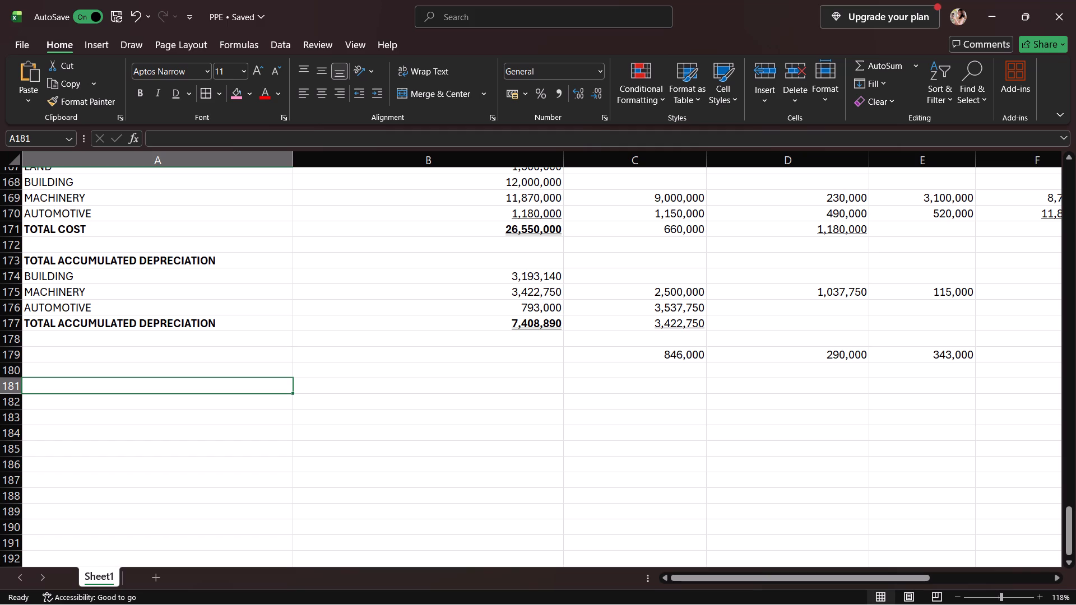
{"action": "type", "text": "TOT"}
{"action": "type", "text": "AL BOOK"}
{"action": "key", "text": "space"}
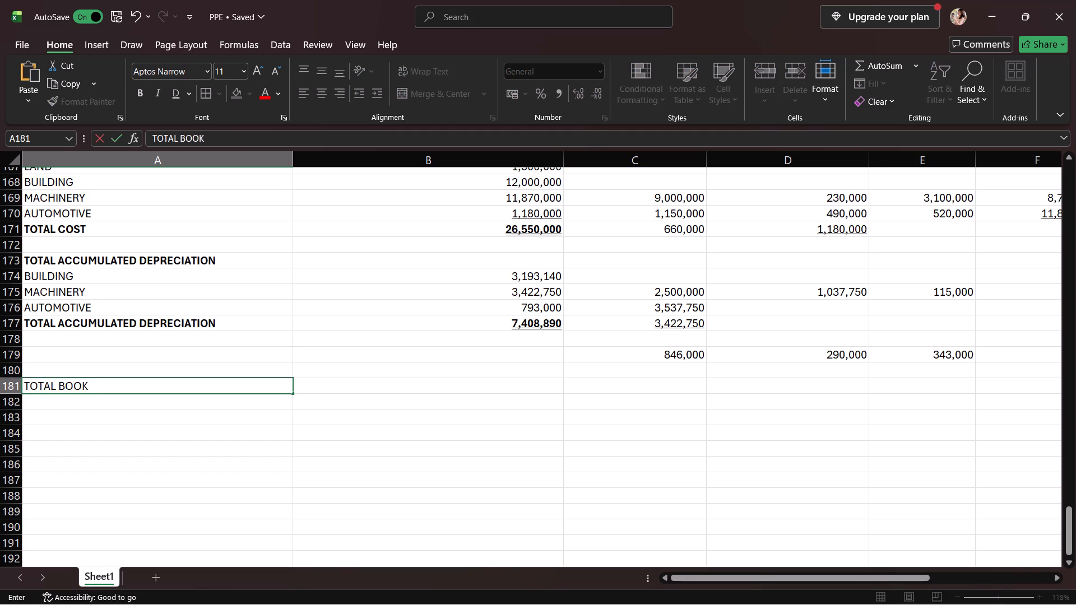
{"action": "type", "text": "VALUE"}
{"action": "key", "text": "space"}
{"action": "type", "text": "OF PPE"}
{"action": "type", "text": ", DEC31"}
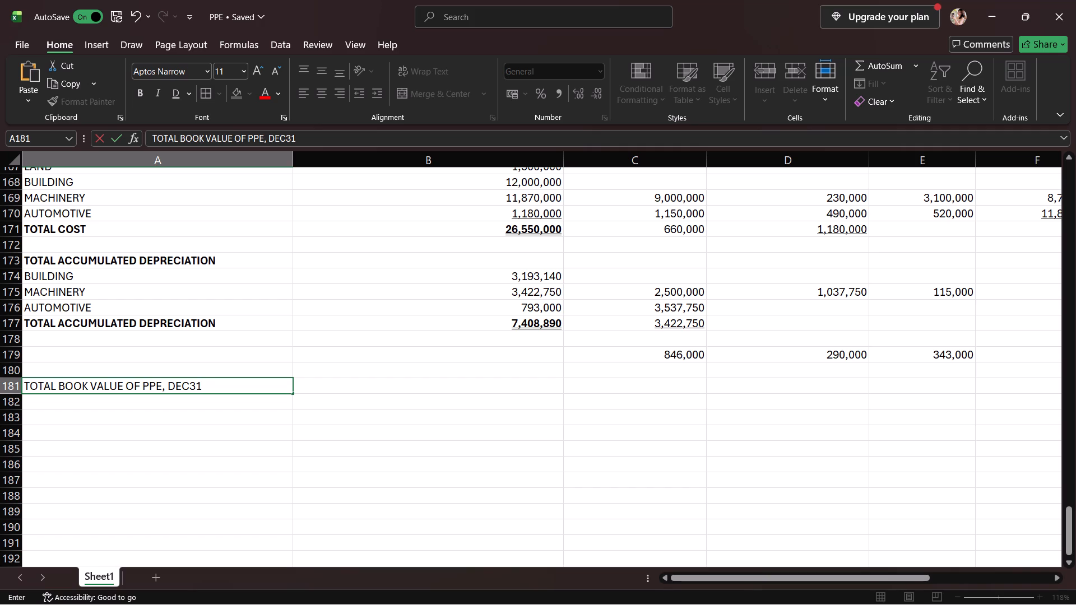
{"action": "key", "text": "BackSpace"}
{"action": "key", "text": "BackSpace"}
{"action": "key", "text": "space"}
{"action": "type", "text": "31"}
{"action": "key", "text": "comma"}
{"action": "key", "text": "space"}
{"action": "type", "text": "2025"}
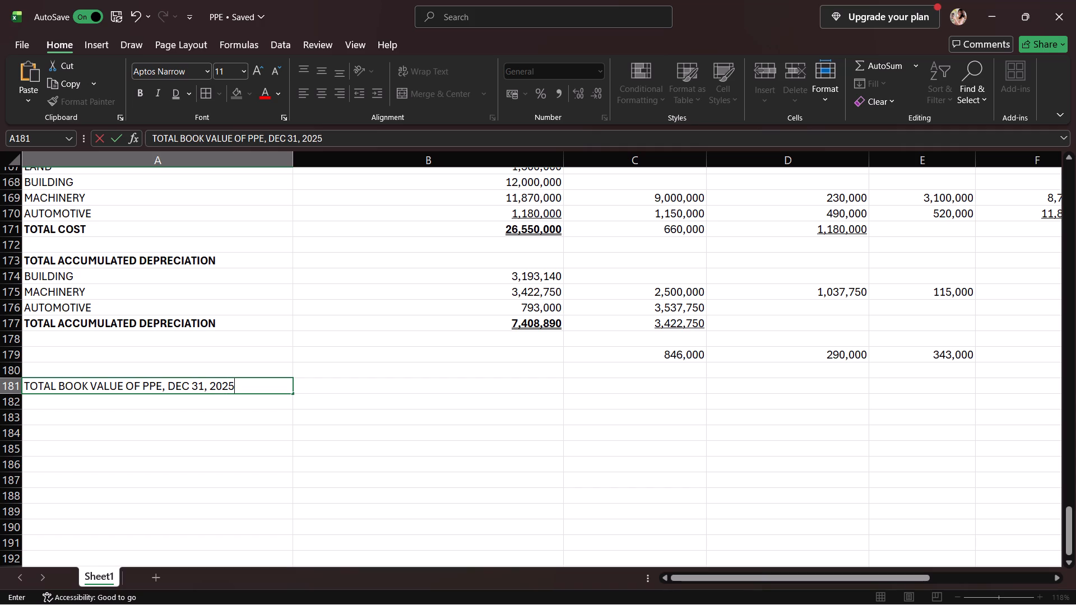
{"action": "left_click", "coordinate": [319, 385]}
Make the total book value heading in A181 bold.
{"action": "left_click", "coordinate": [279, 383]}
{"action": "left_click", "coordinate": [142, 95]}
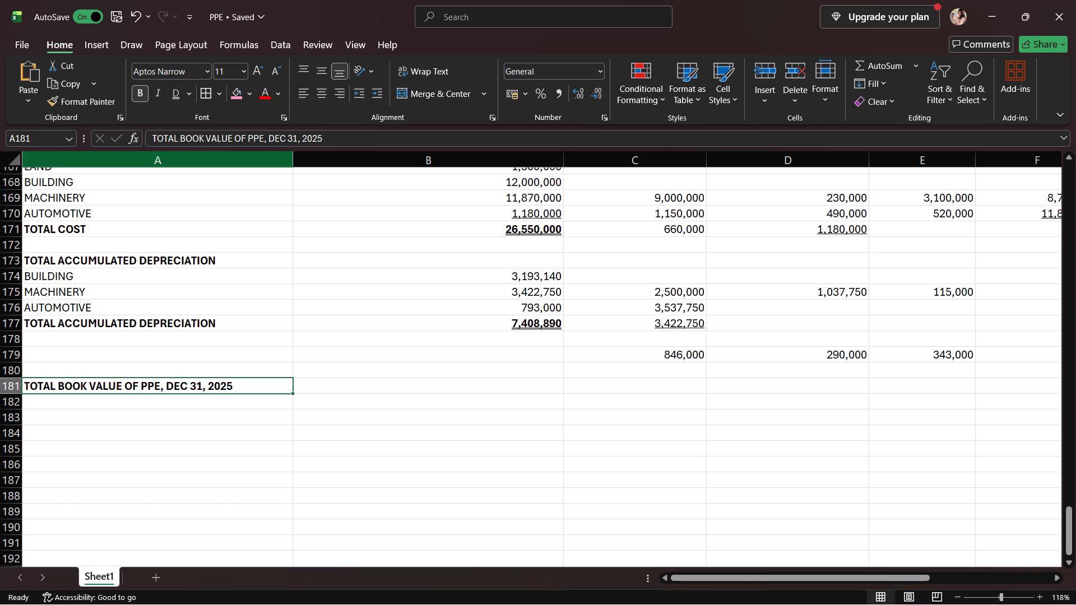
Enter the row label "TOTAL COST" in A182 under the total book value heading.
{"action": "left_click", "coordinate": [250, 402]}
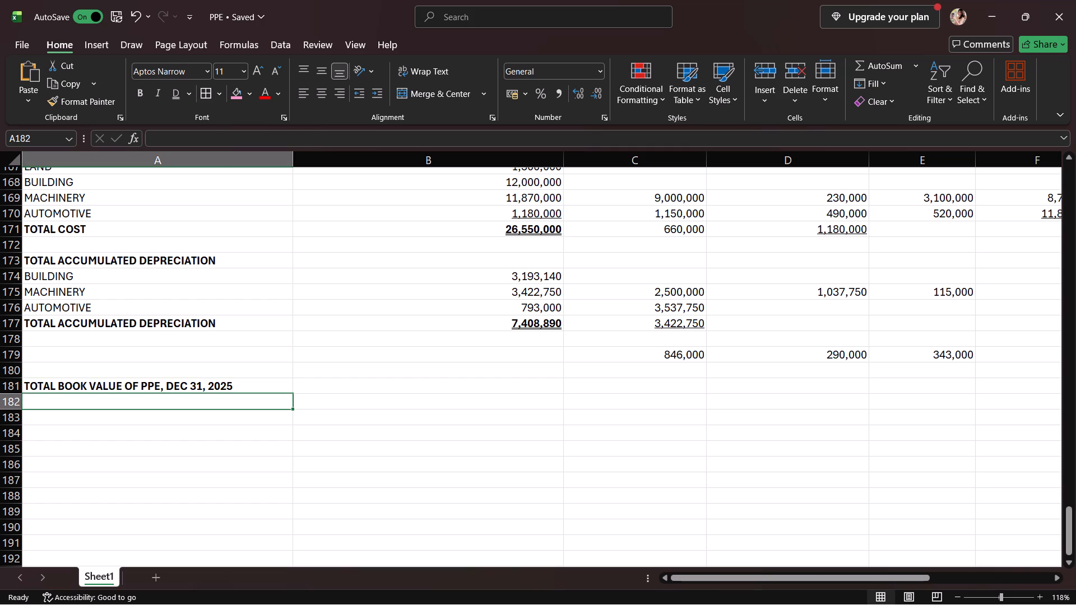
{"action": "type", "text": "TOT"}
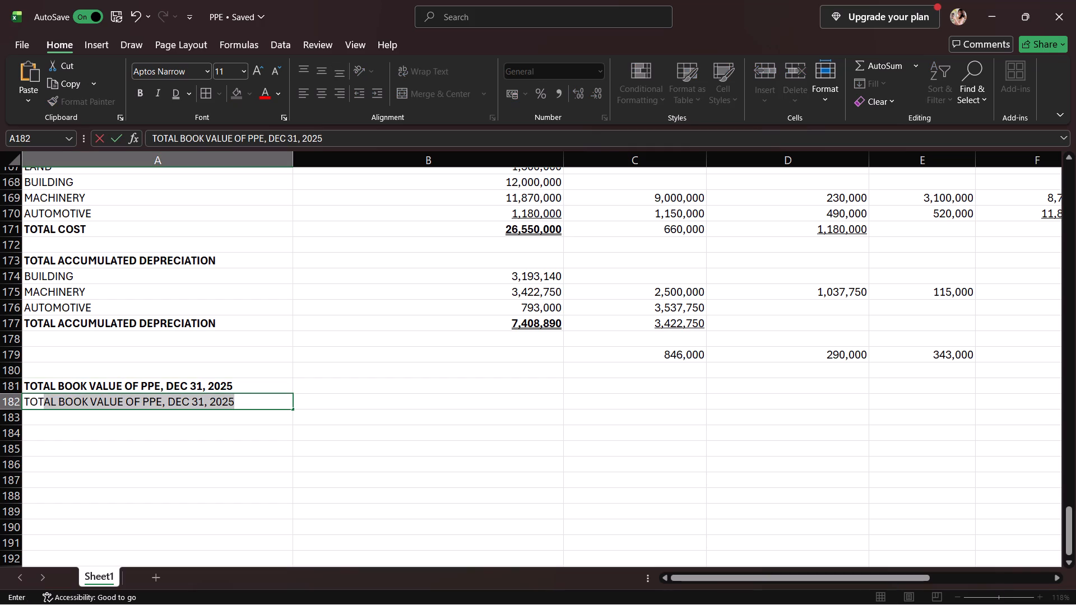
{"action": "type", "text": "A;"}
{"action": "key", "text": "BackSpace"}
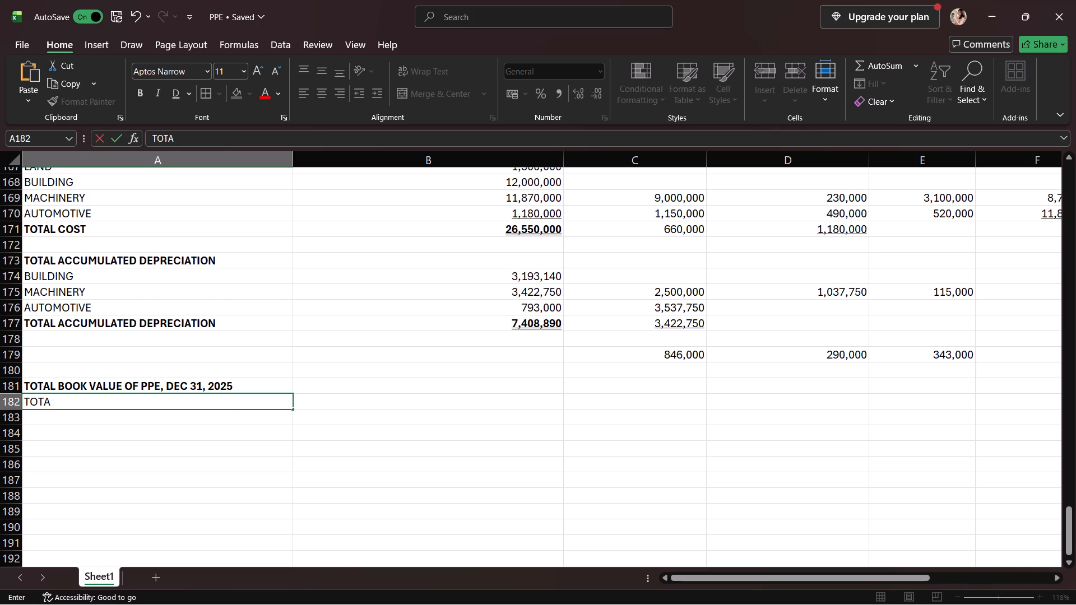
{"action": "type", "text": "L"}
{"action": "key", "text": "space"}
{"action": "type", "text": "COST"}
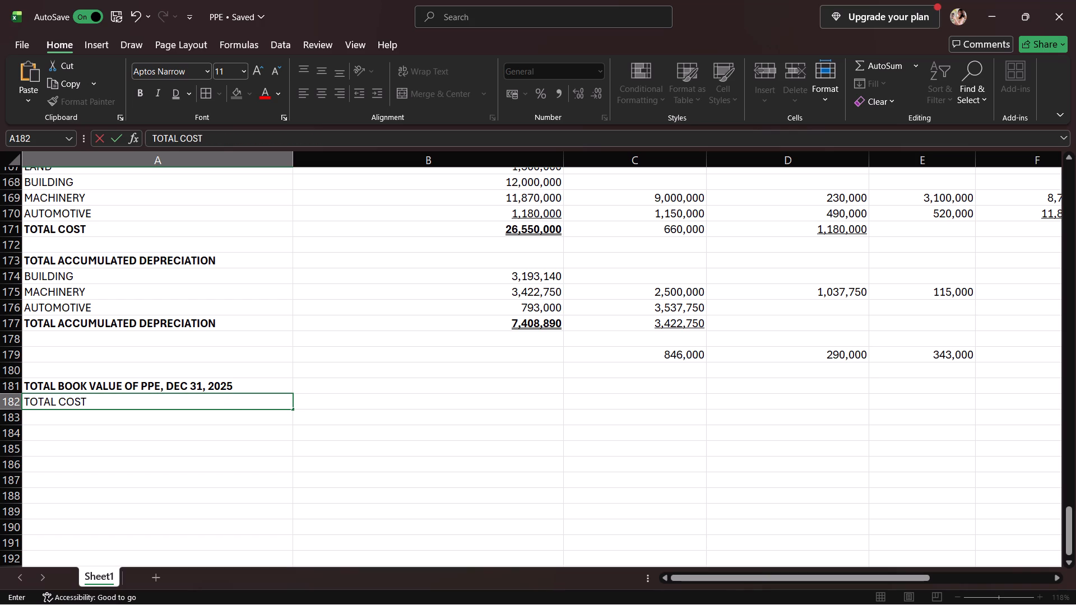
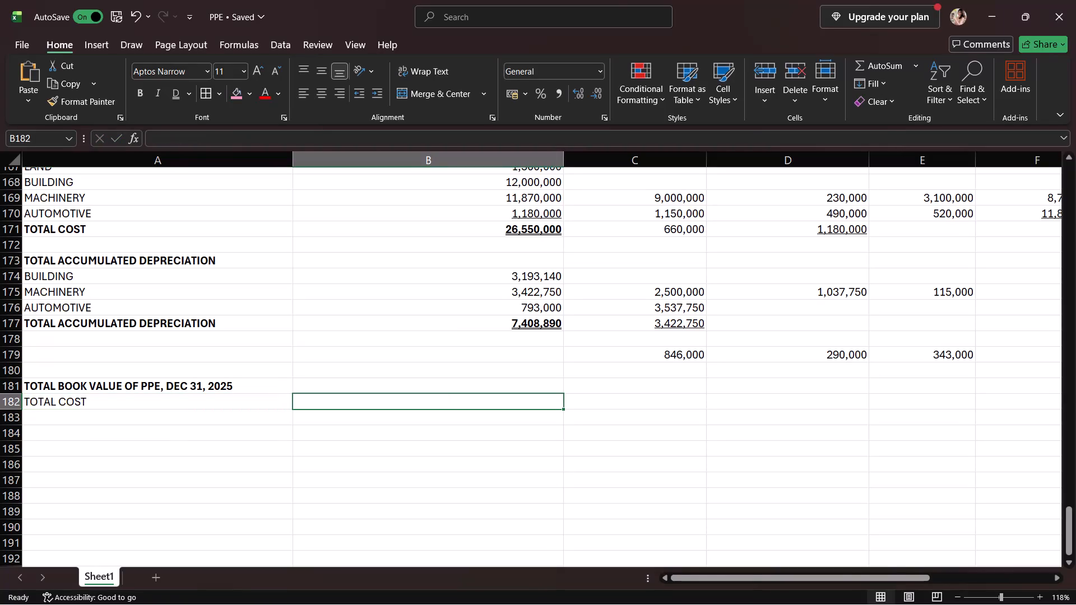
Enter 26,550,000 in B182 as the total cost amount.
{"action": "type", "text": "26,550,00"}
{"action": "key", "text": "BackSpace"}
{"action": "key", "text": "BackSpace"}
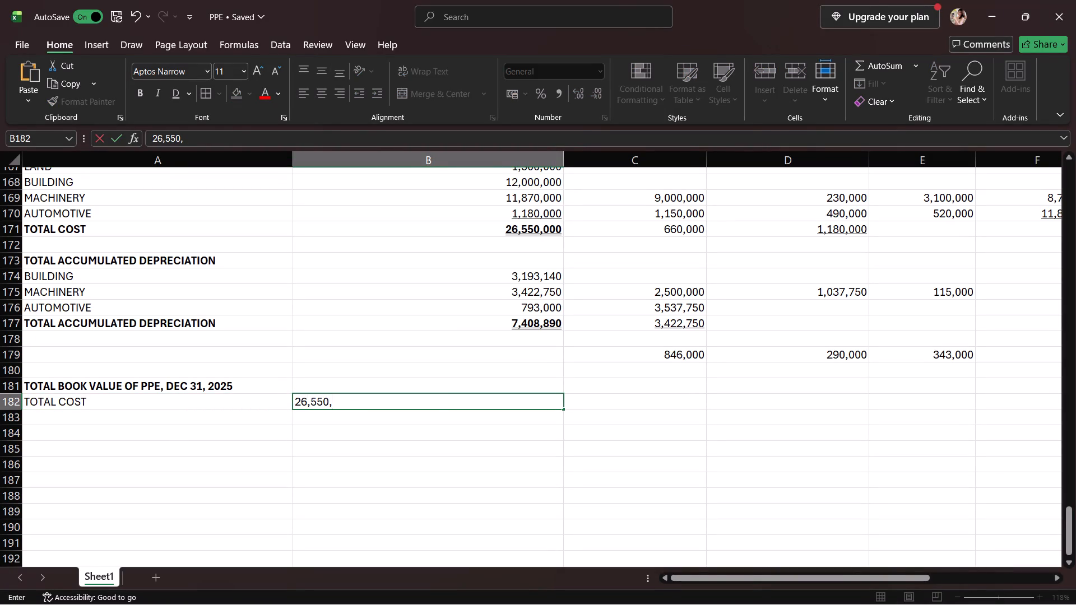
{"action": "type", "text": "000"}
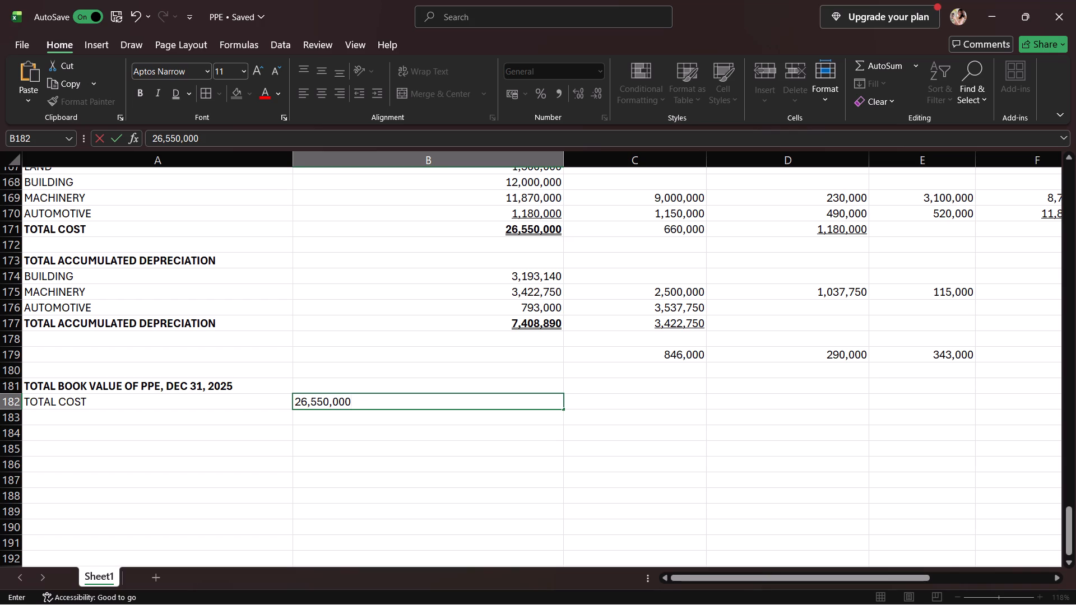
{"action": "left_click", "coordinate": [196, 409]}
Add the row "LESS: TOTAL AD" in A183 with the amount 7,408,890 in B183.
{"action": "left_click", "coordinate": [201, 420]}
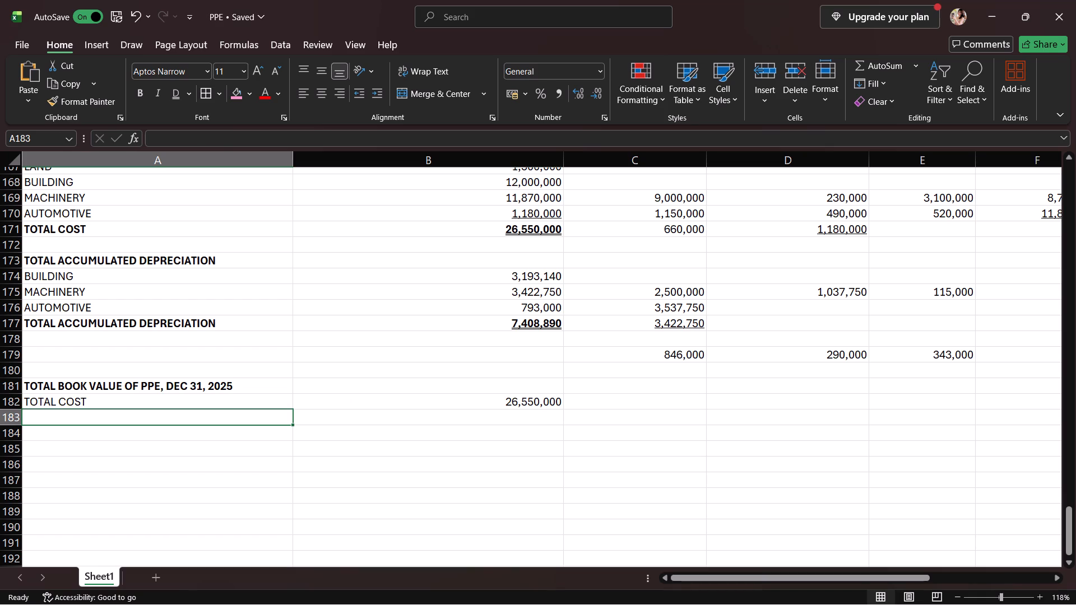
{"action": "type", "text": "LESS"}
{"action": "type", "text": ": TOTAL AD"}
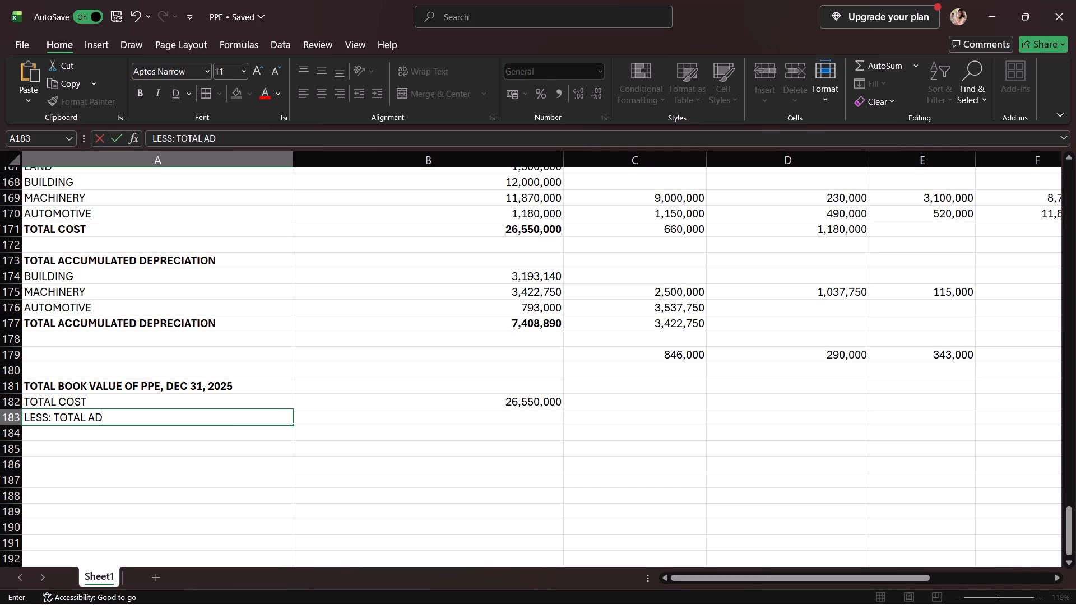
{"action": "left_click", "coordinate": [506, 411]}
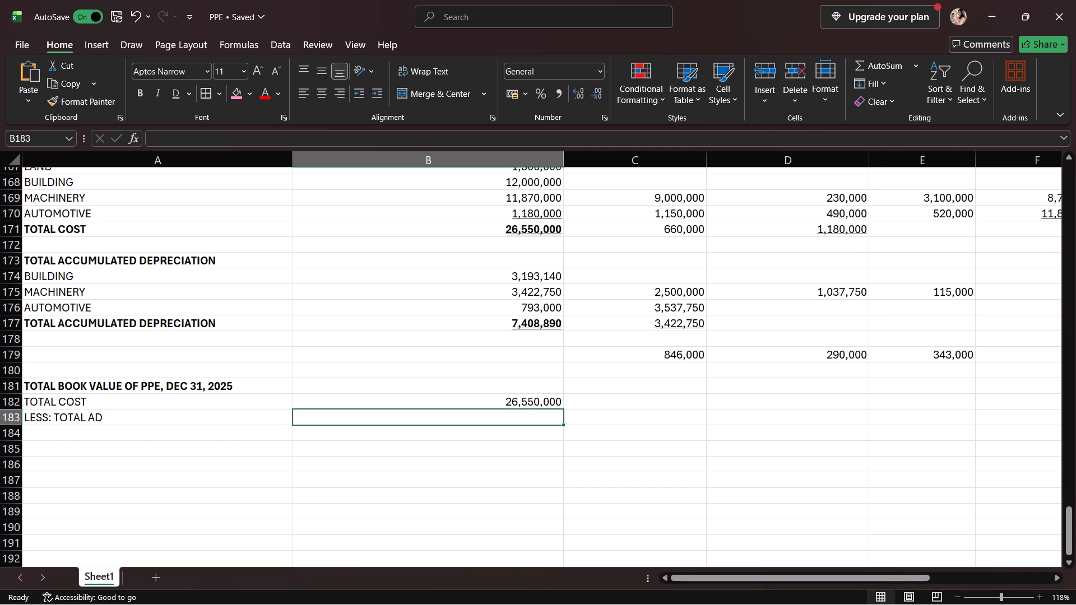
{"action": "type", "text": "7,"}
{"action": "type", "text": "408"}
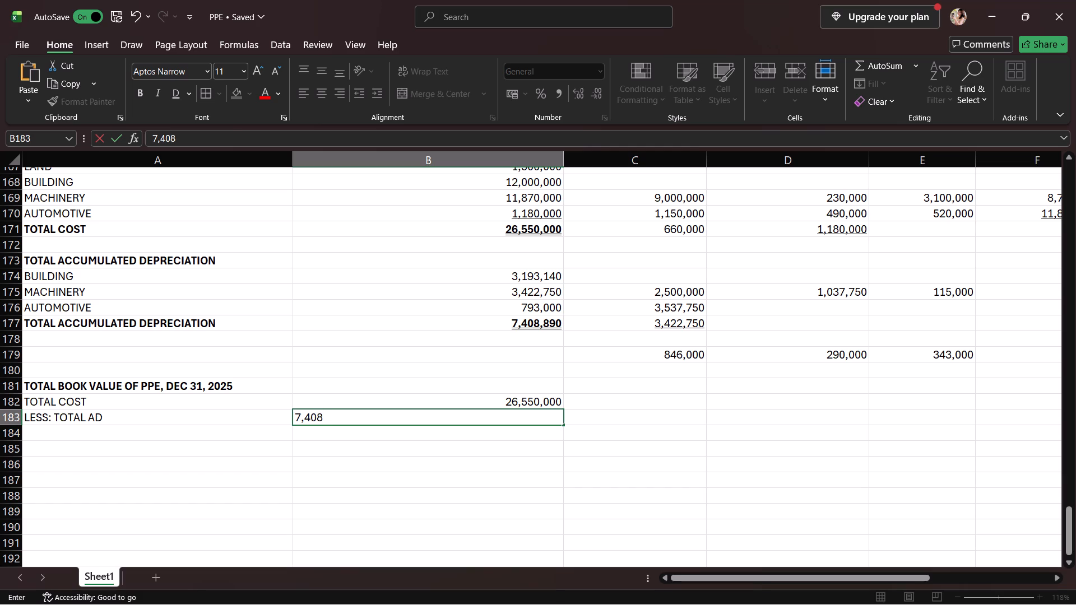
{"action": "key", "text": "comma"}
{"action": "type", "text": "890"}
{"action": "key", "text": "Return"}
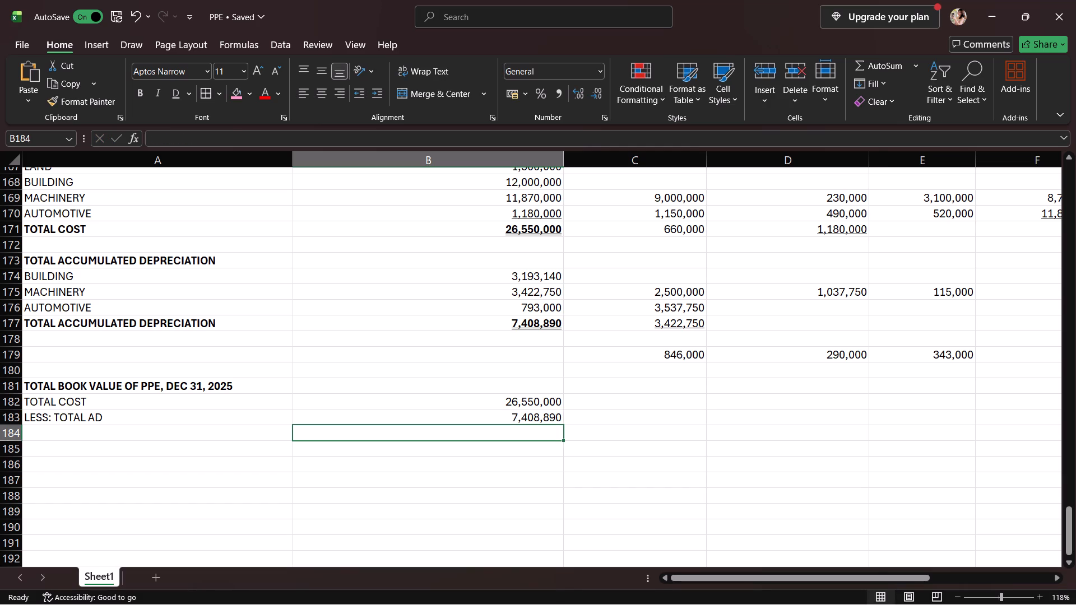
Enter the row label "BOOK VALUE" in A184 under the total AD row.
{"action": "left_click", "coordinate": [236, 434]}
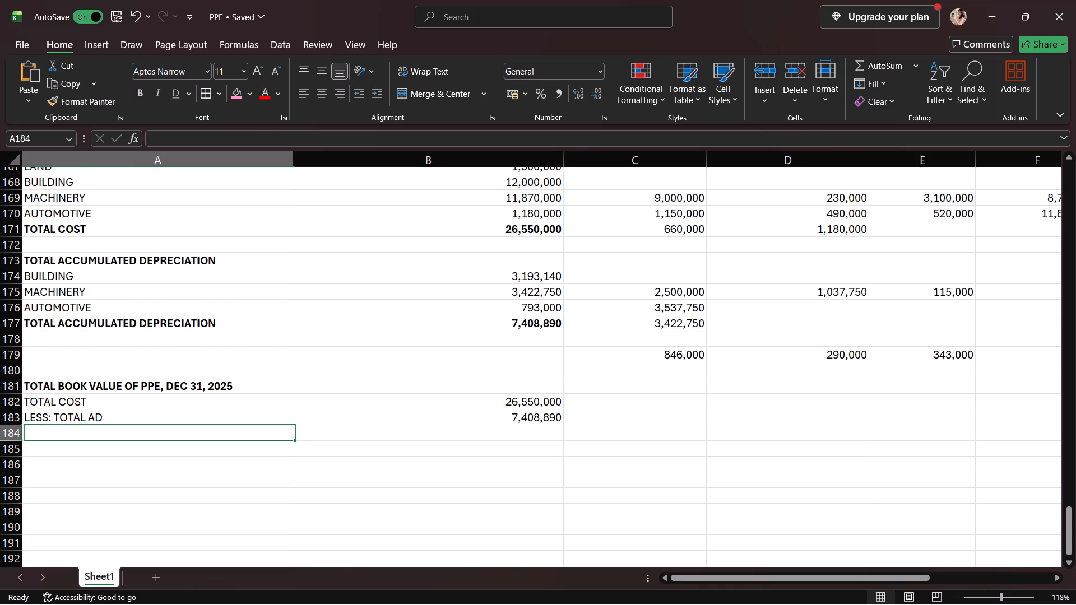
{"action": "type", "text": "BOOK"}
{"action": "key", "text": "space"}
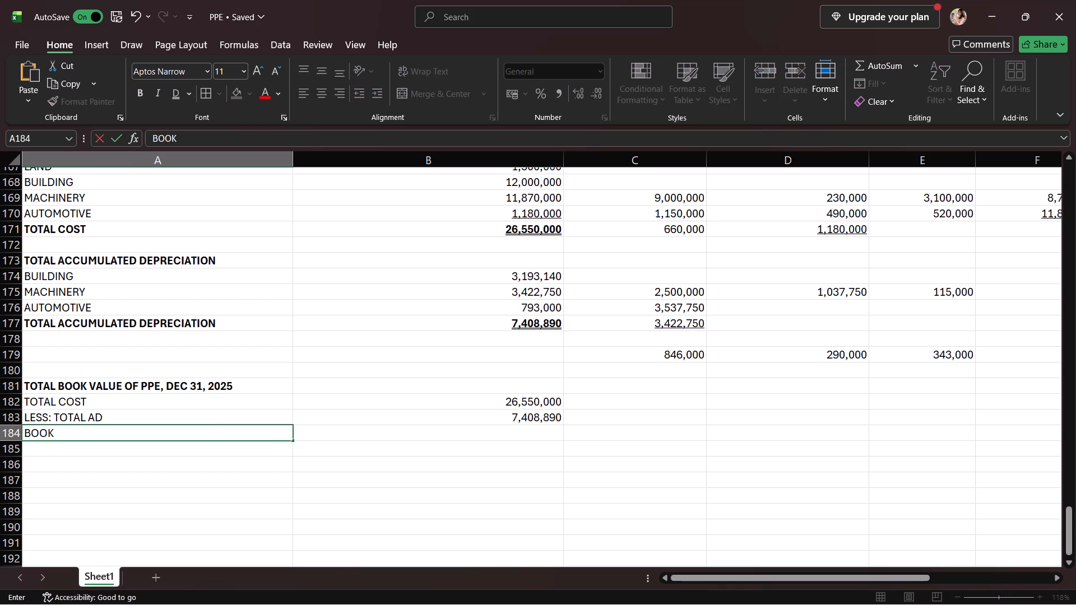
{"action": "type", "text": "VALUE"}
Begin the book value formula in B184 with a reference to the total cost in B182.
{"action": "left_click", "coordinate": [312, 433]}
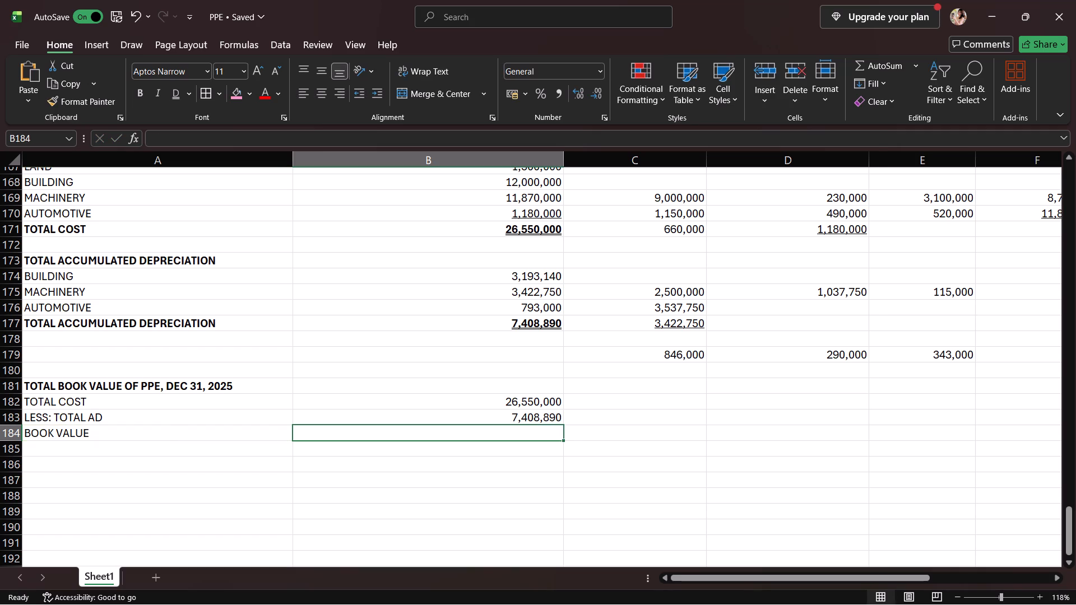
{"action": "key", "text": "equal"}
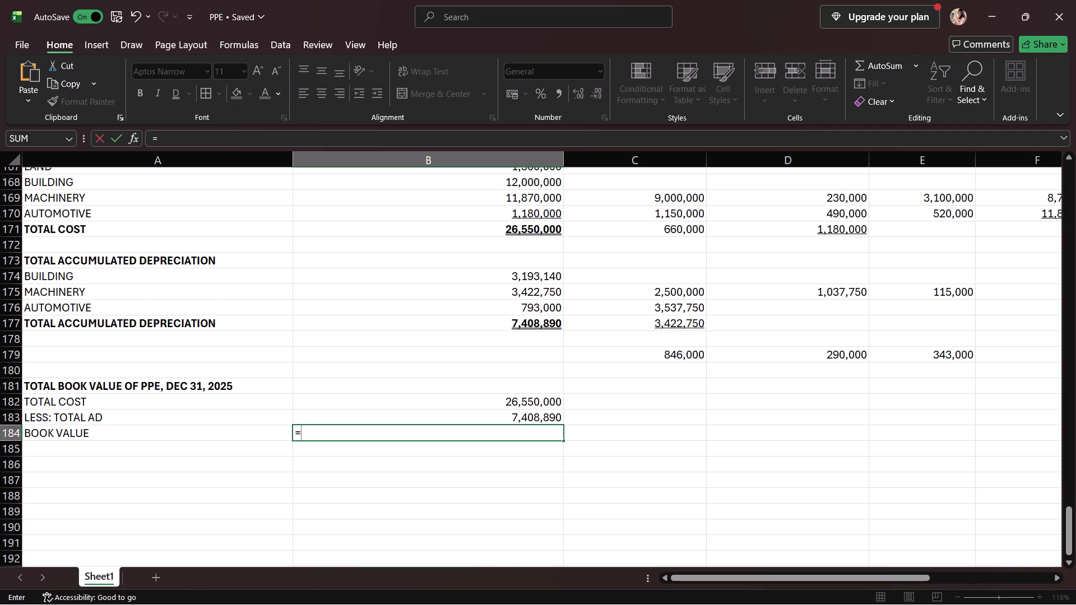
{"action": "left_click", "coordinate": [518, 407]}
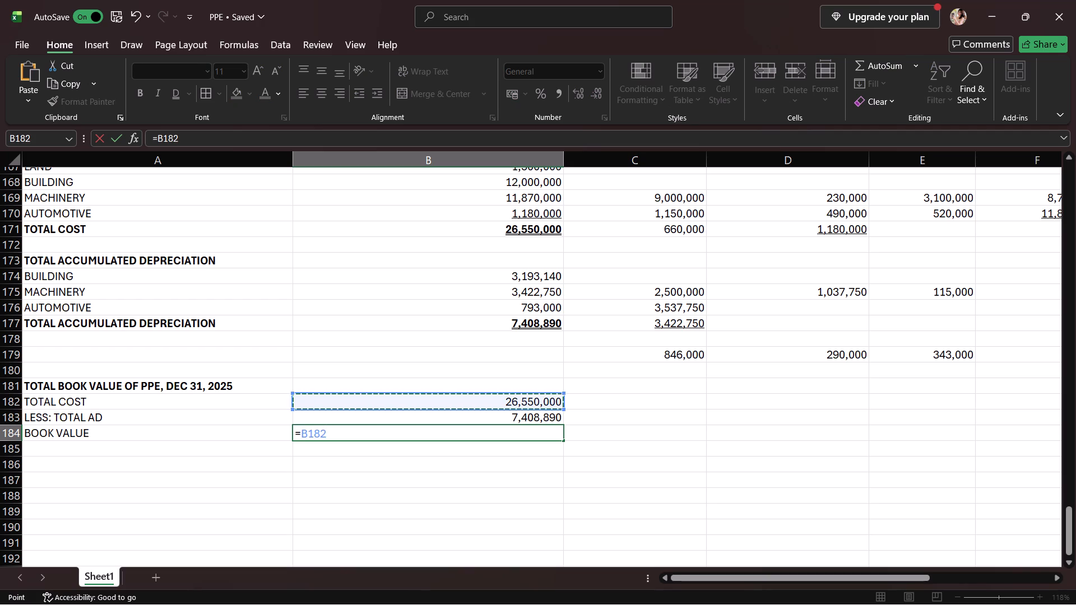
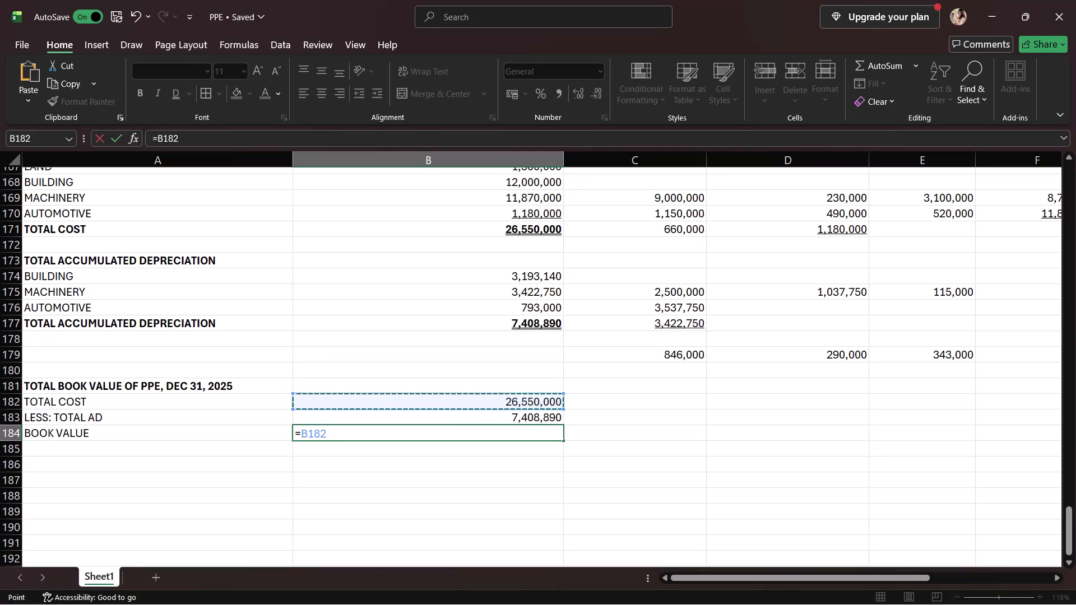
Extend the book value formula in B184 to subtract the total AD in B183 from the total cost.
{"action": "key", "text": "minus"}
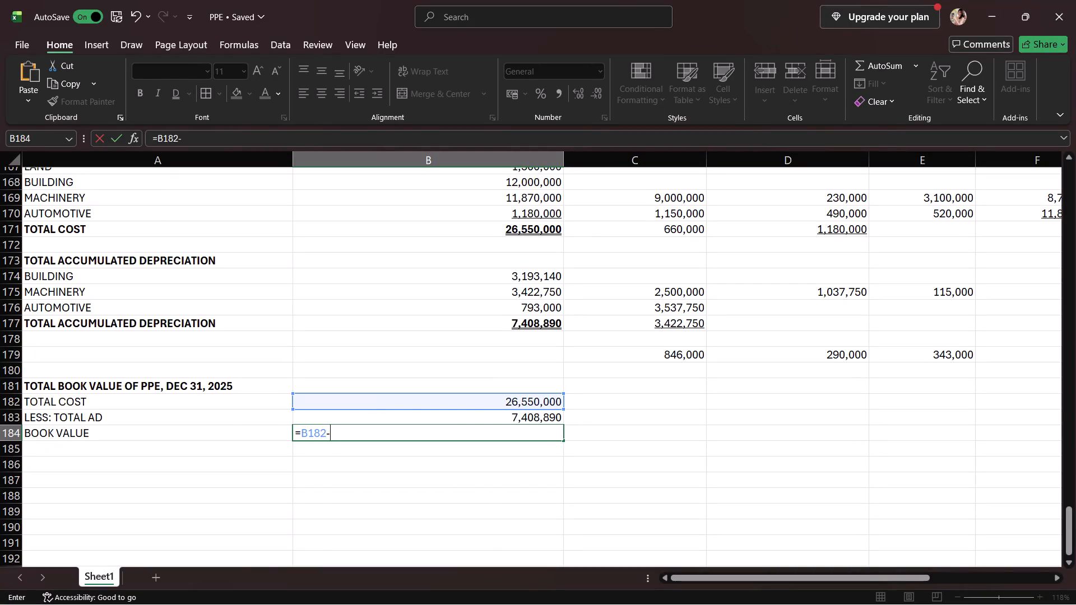
{"action": "left_click", "coordinate": [544, 418]}
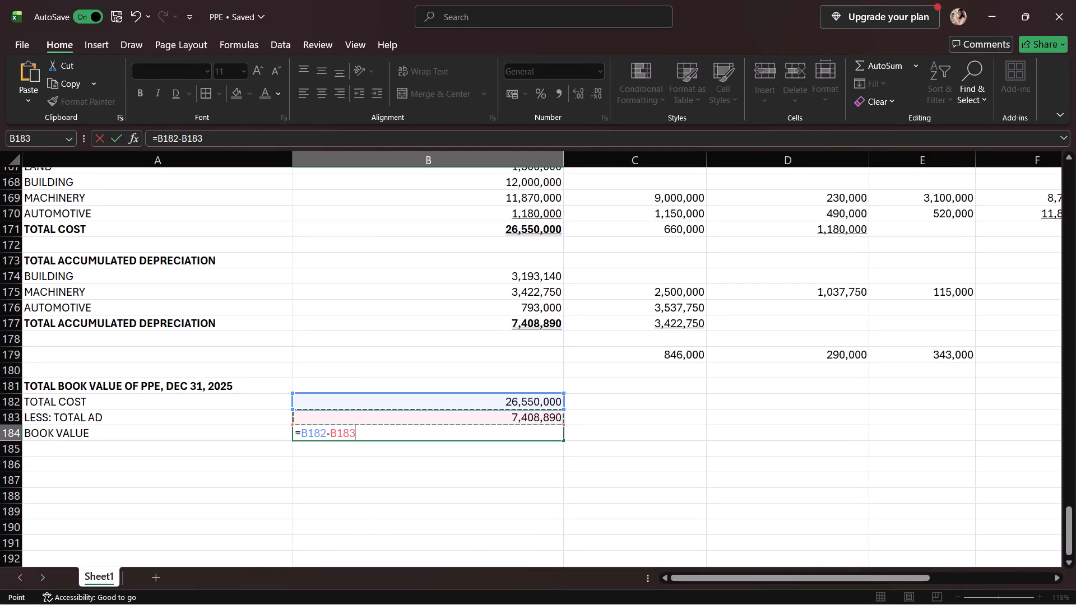
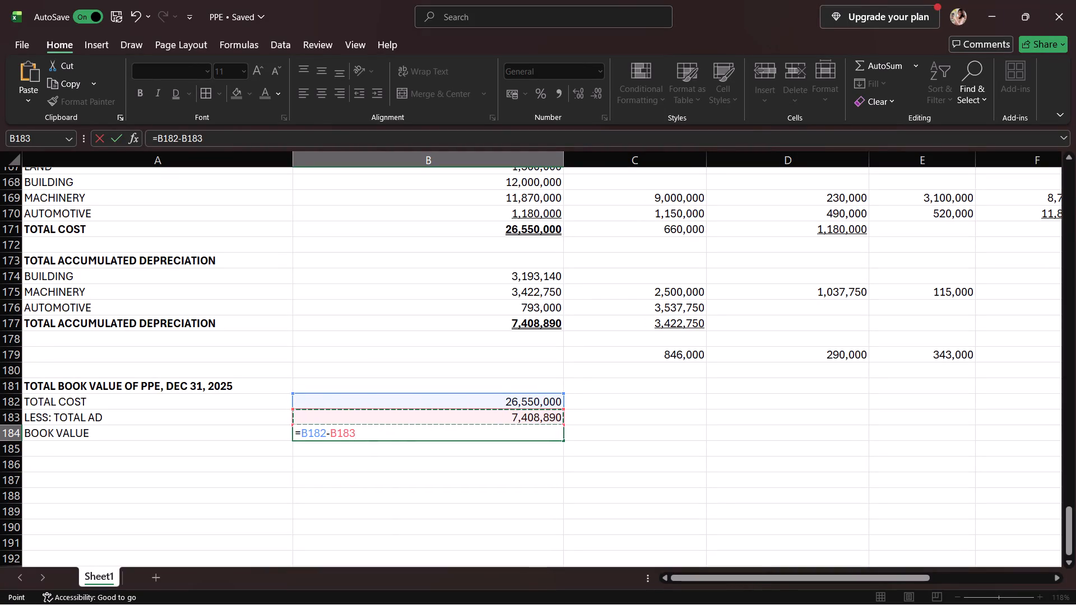
Complete the =B182-B183 formula in B184 and format the book value as bold with a double underline.
{"action": "key", "text": "Return"}
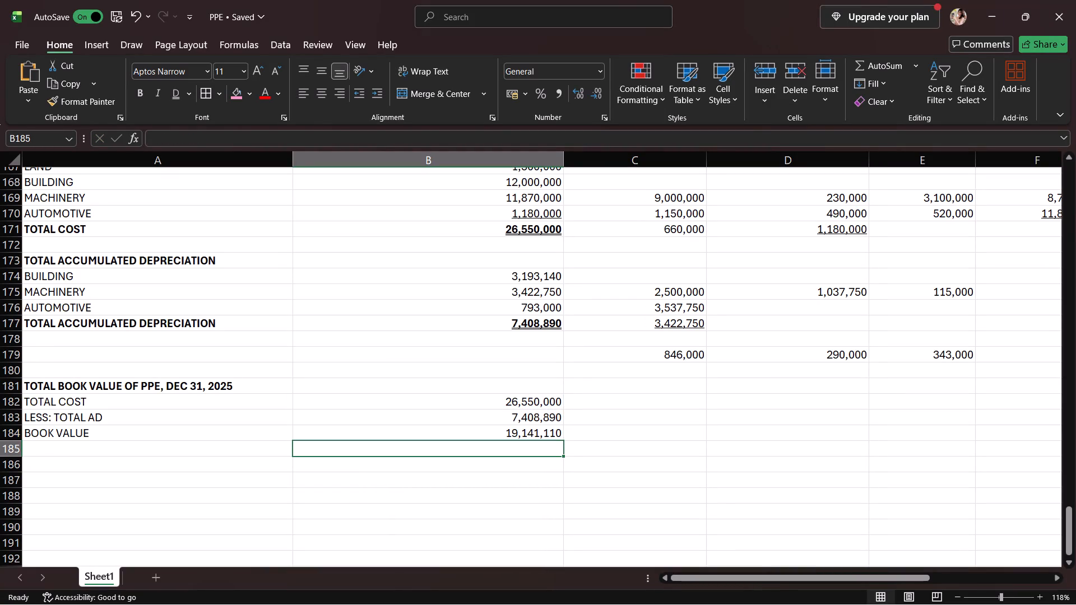
{"action": "left_click", "coordinate": [494, 439]}
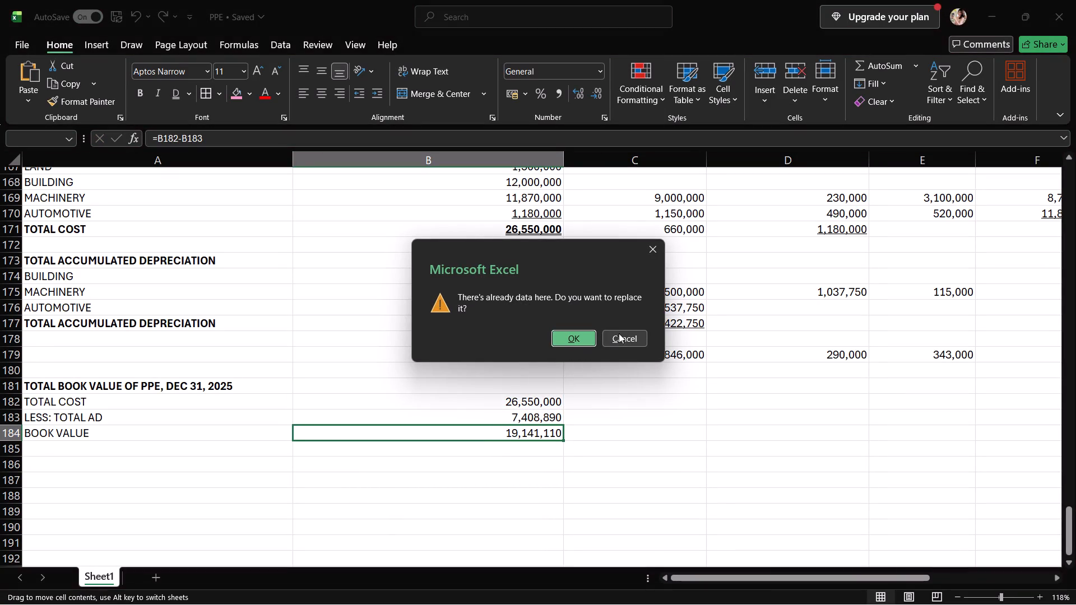
{"action": "left_click", "coordinate": [646, 249]}
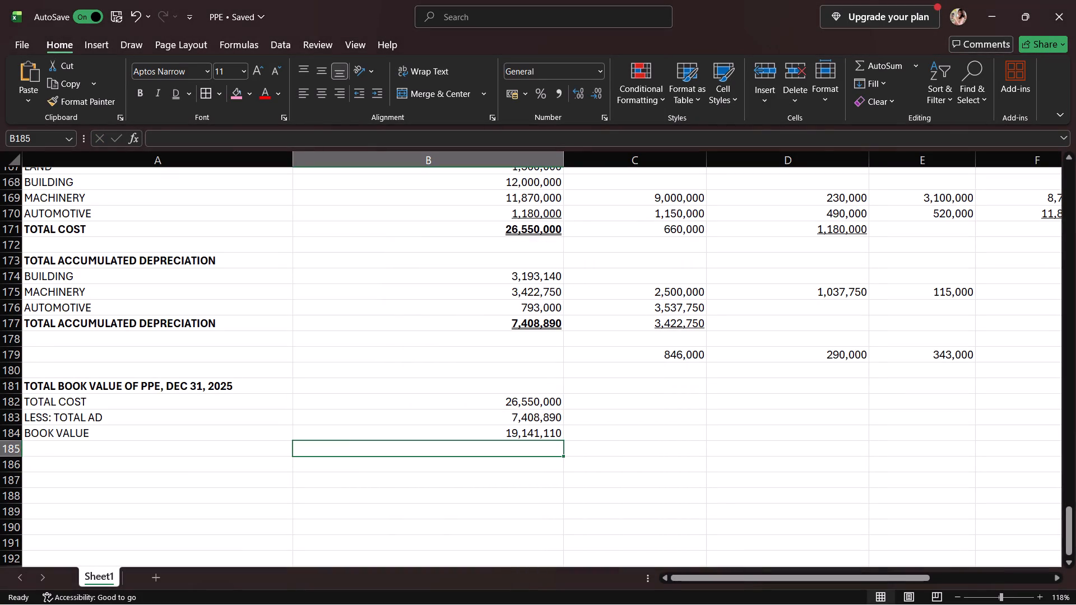
{"action": "left_click", "coordinate": [534, 432]}
{"action": "left_click", "coordinate": [137, 97]}
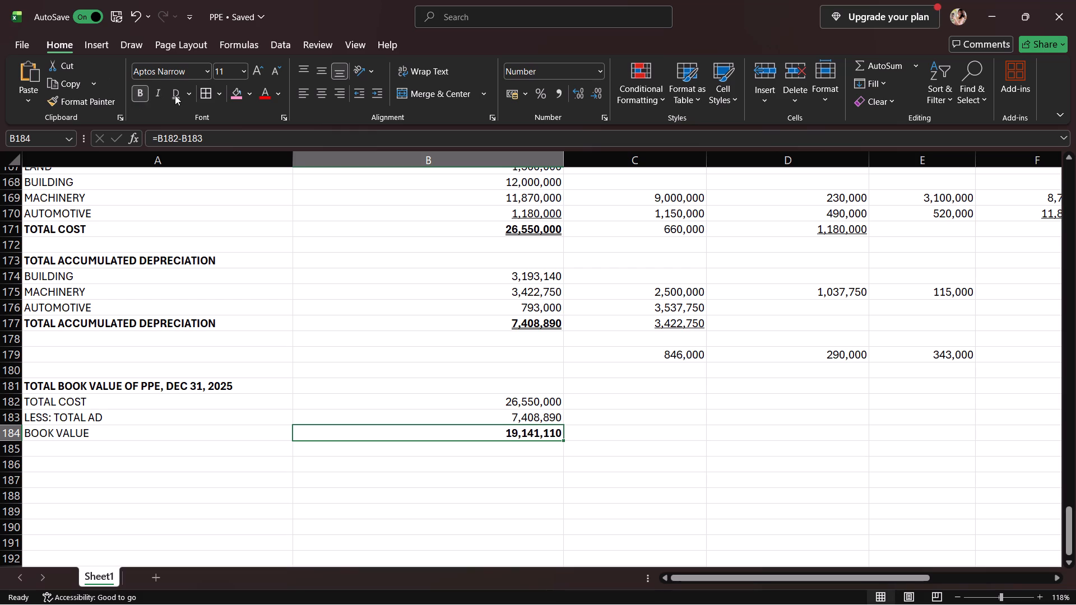
{"action": "left_click", "coordinate": [175, 95]}
Start a new label in A186, below the book value computation, with the text "PROPERTY, ".
{"action": "left_click", "coordinate": [185, 480]}
{"action": "left_click", "coordinate": [187, 470]}
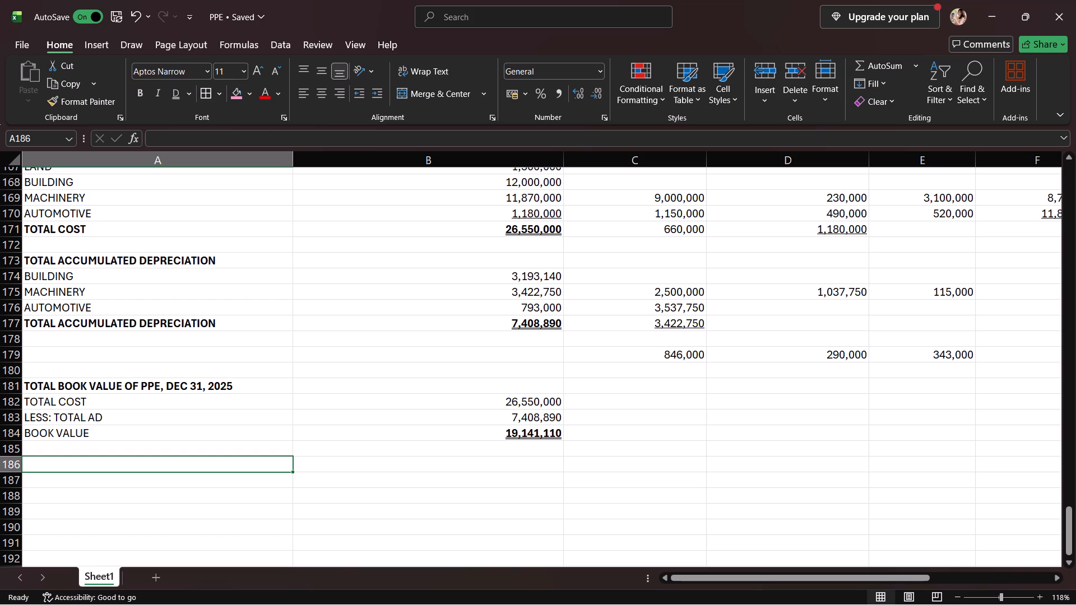
{"action": "type", "text": "PROPERTY"}
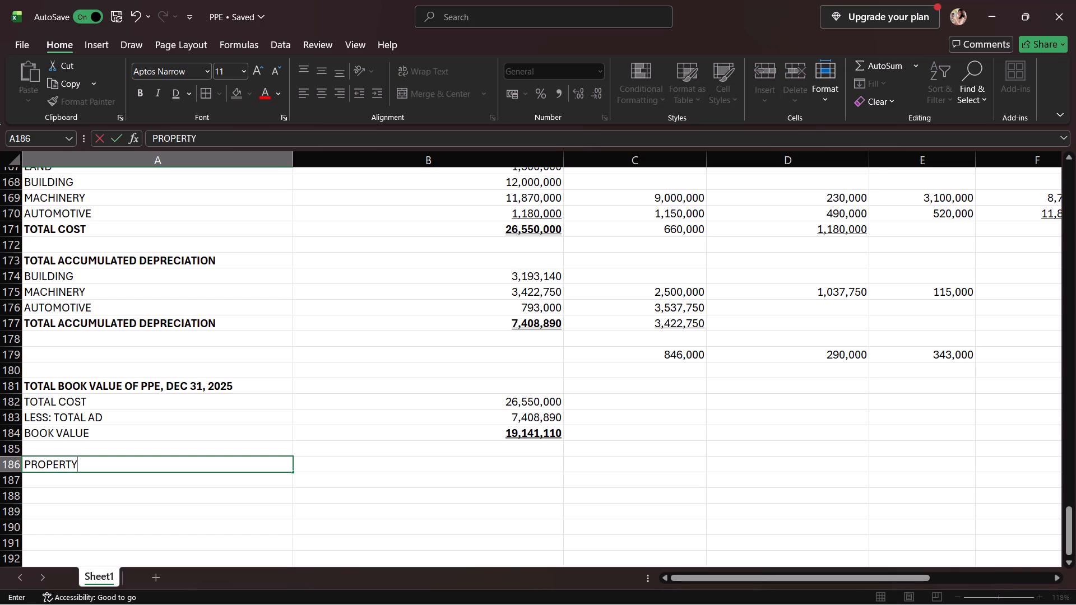
{"action": "type", "text": ","}
{"action": "key", "text": "space"}
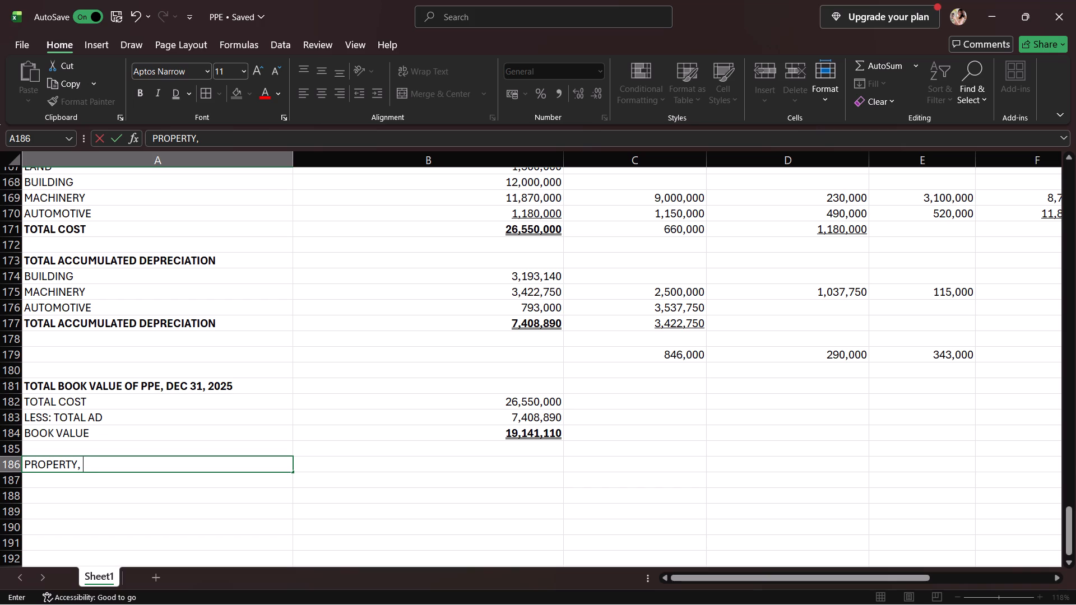
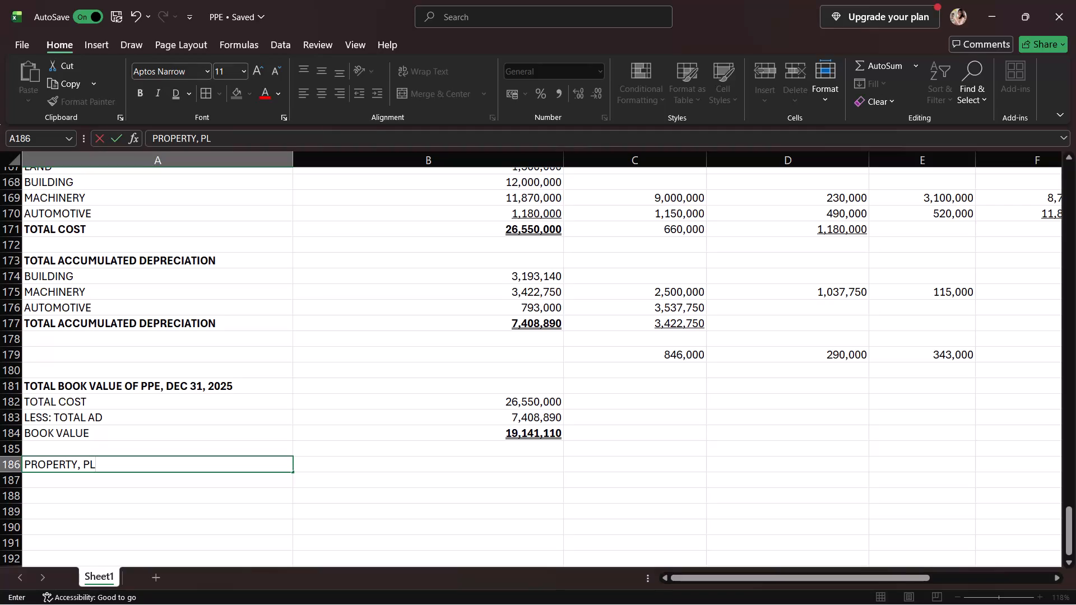
Continue the label in A186 so that it reads "PROPERTY, PLANT ".
{"action": "type", "text": "ANT"}
{"action": "key", "text": "space"}
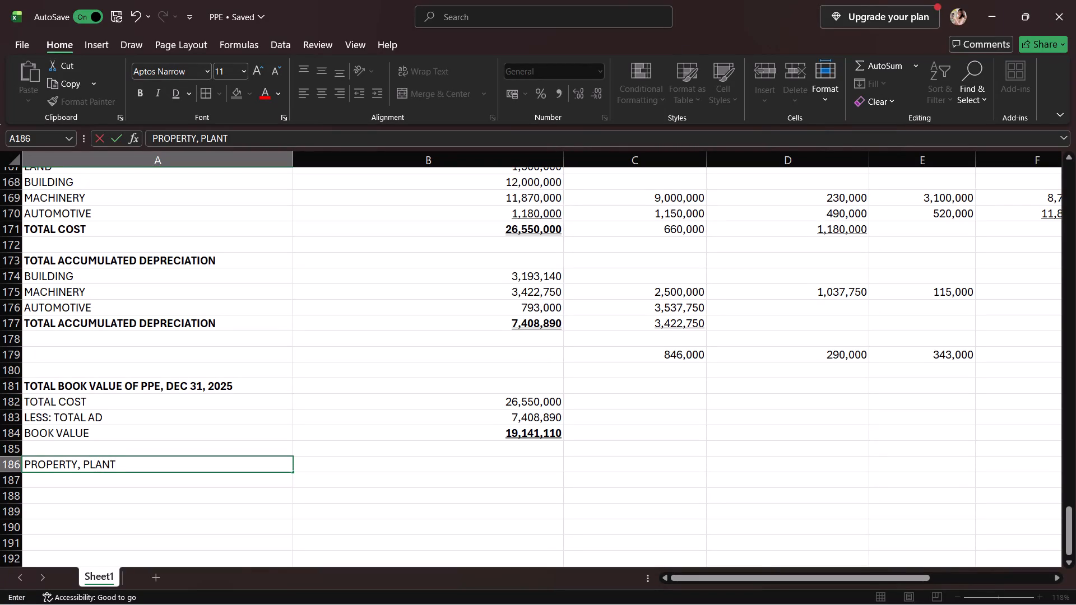
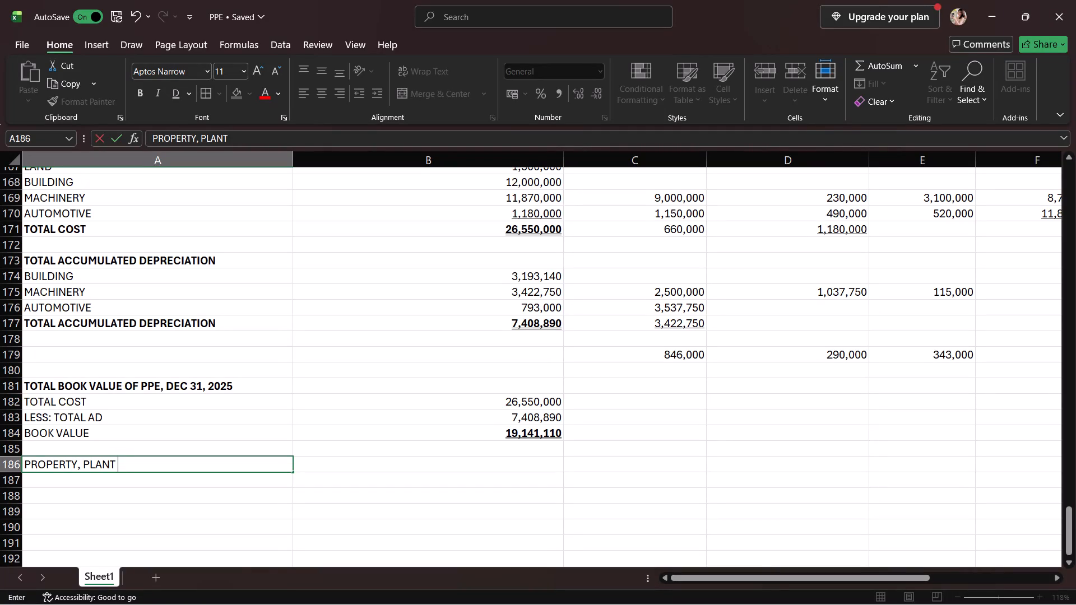
Complete the label in A186 so that it reads "PROPERTY, PLANT & EQUIPMENT DEC 31, 2025".
{"action": "key", "text": "shift+ampersand"}
{"action": "key", "text": "space"}
{"action": "type", "text": "EQUIP"}
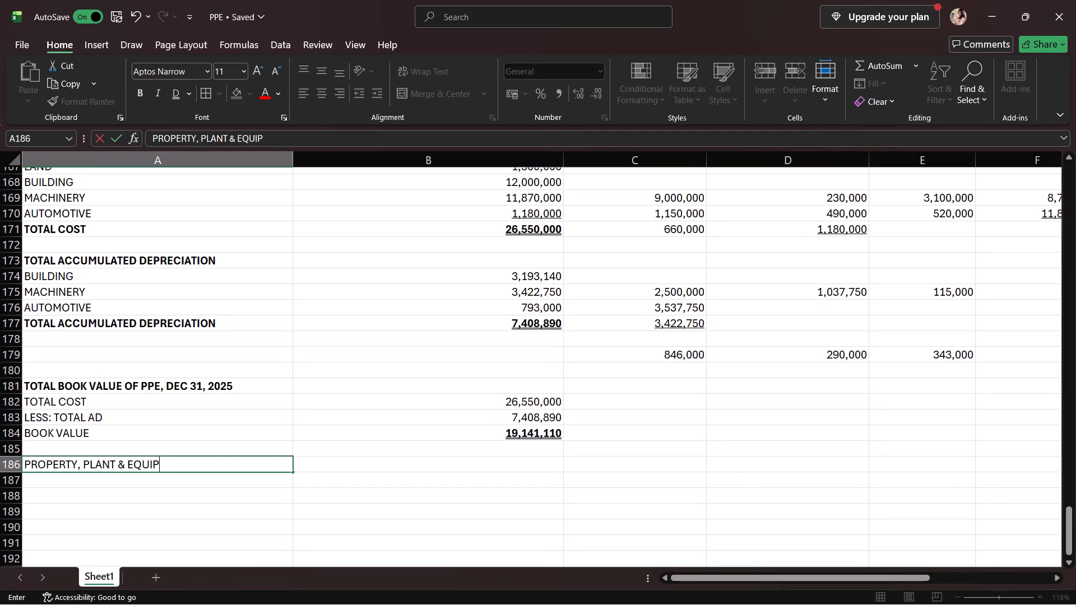
{"action": "type", "text": "MENT"}
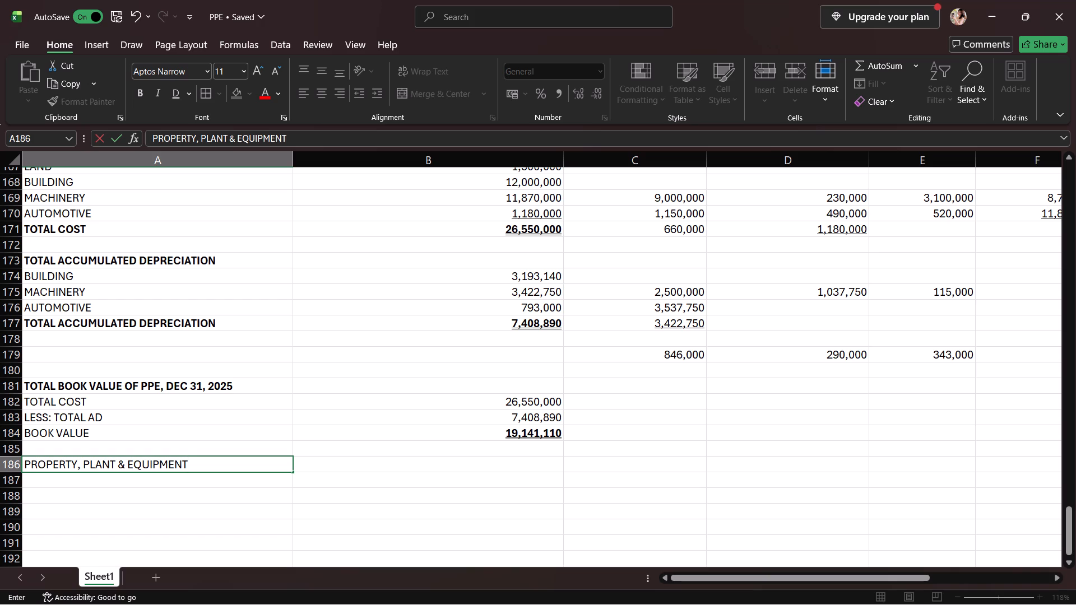
{"action": "key", "text": "space"}
{"action": "type", "text": "DEC 31"}
{"action": "type", "text": ","}
{"action": "key", "text": "space"}
{"action": "type", "text": "2025"}
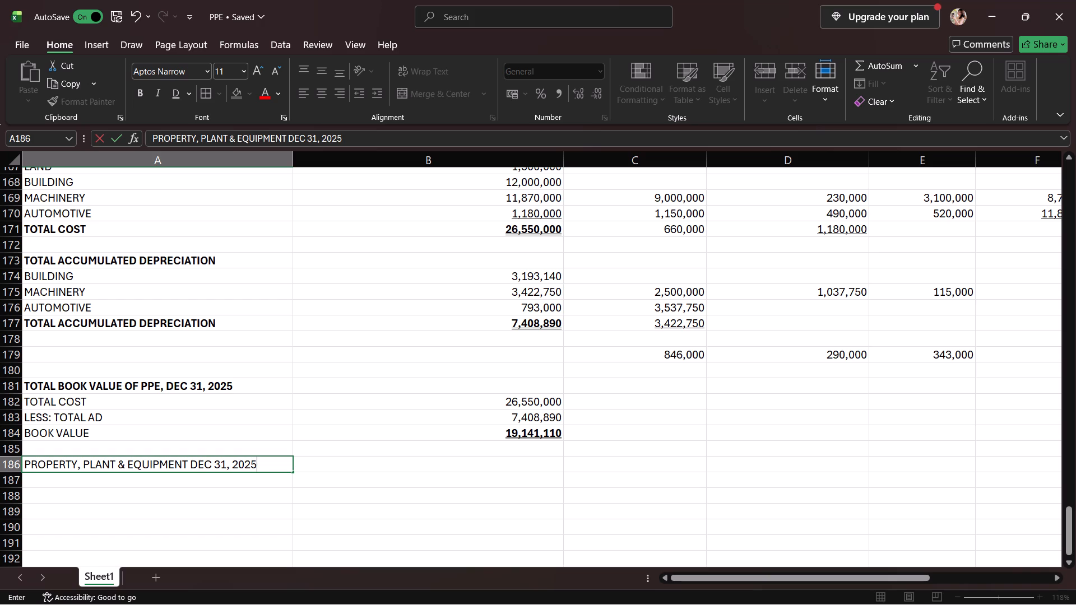
{"action": "left_click", "coordinate": [184, 482]}
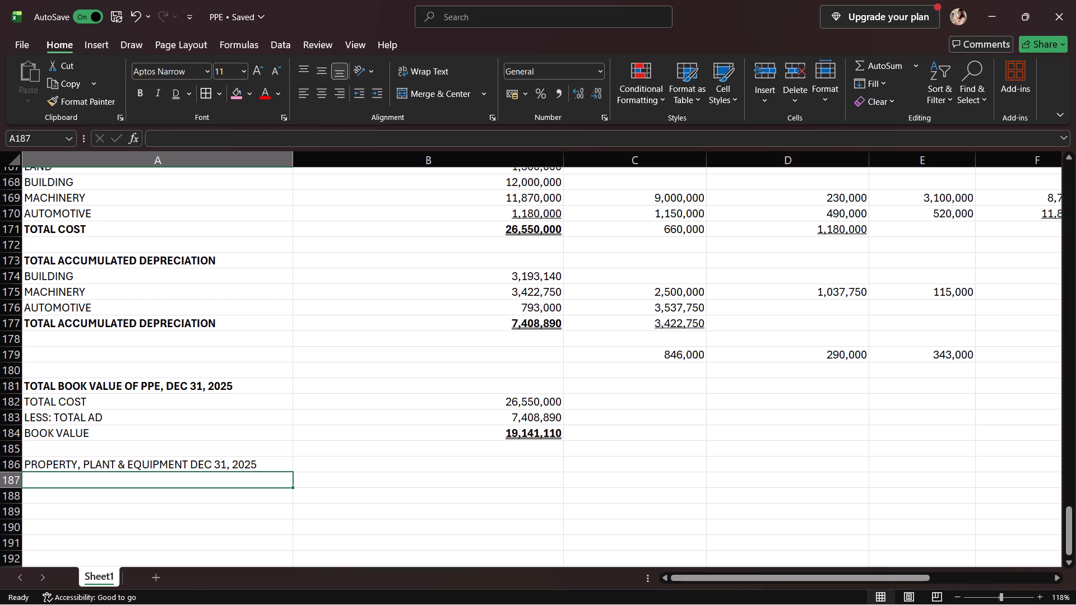
Make the property, plant and equipment heading in A186 bold.
{"action": "left_click", "coordinate": [187, 477]}
{"action": "left_click", "coordinate": [197, 462]}
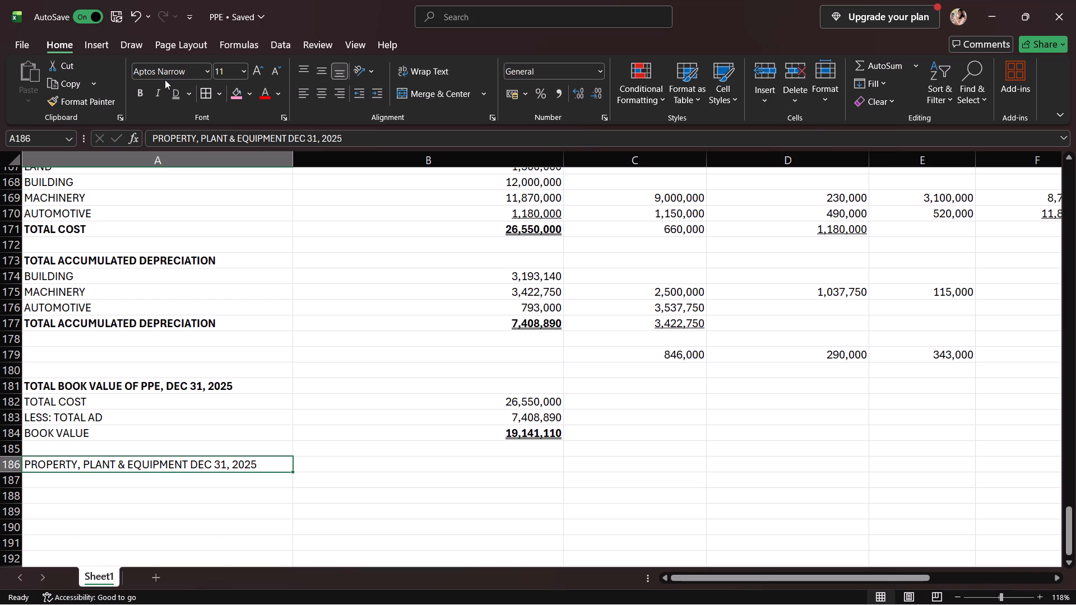
{"action": "left_click", "coordinate": [145, 87]}
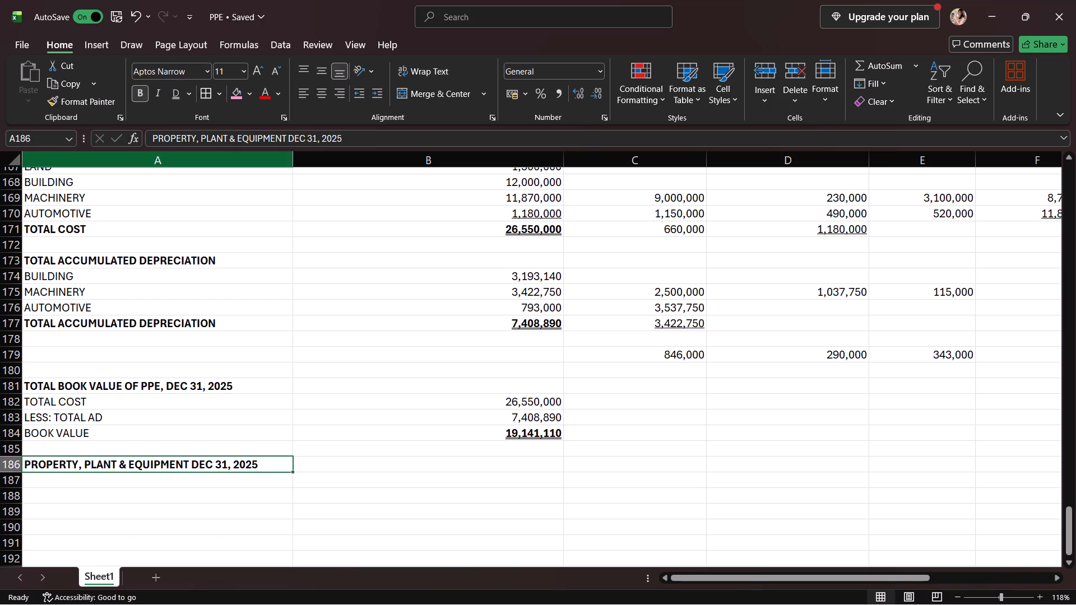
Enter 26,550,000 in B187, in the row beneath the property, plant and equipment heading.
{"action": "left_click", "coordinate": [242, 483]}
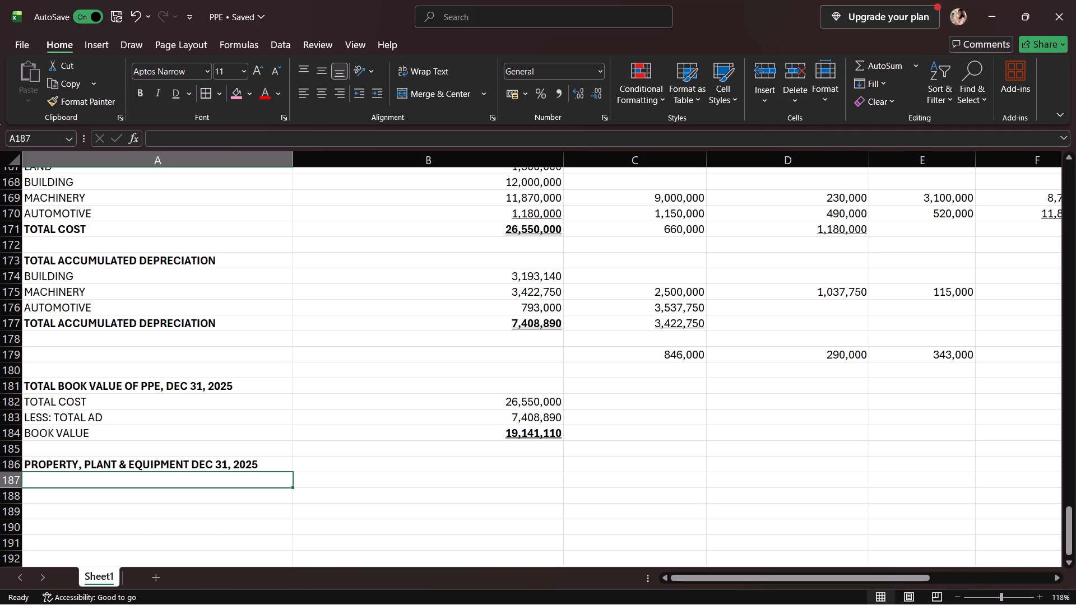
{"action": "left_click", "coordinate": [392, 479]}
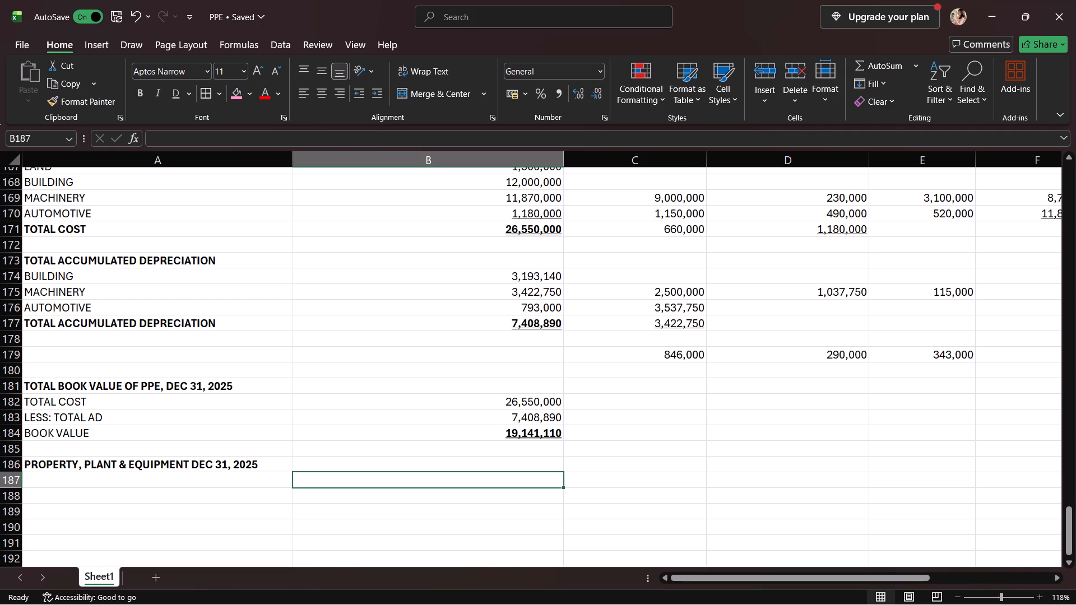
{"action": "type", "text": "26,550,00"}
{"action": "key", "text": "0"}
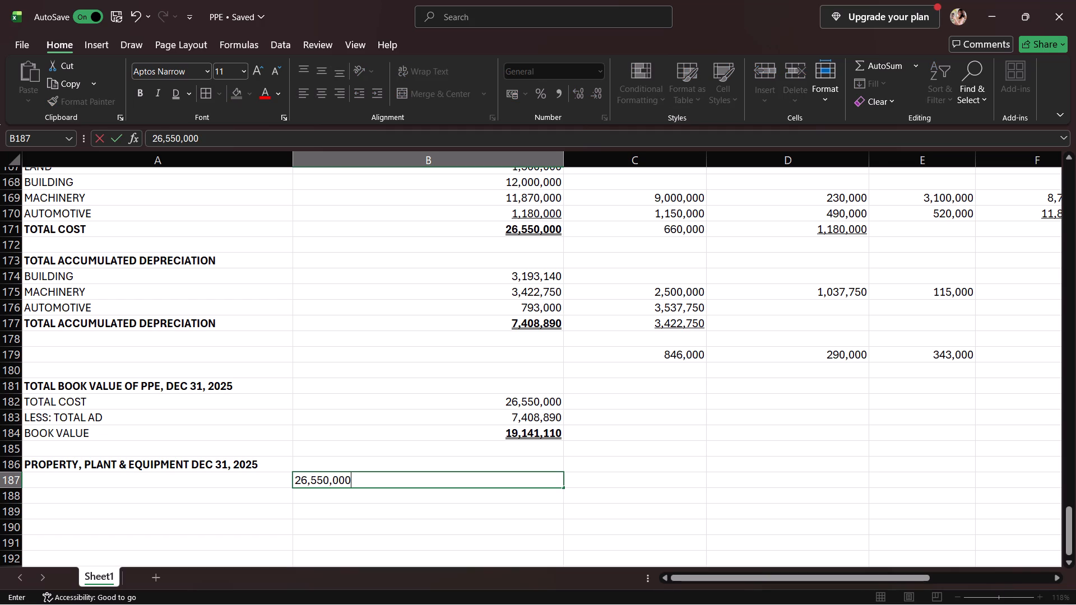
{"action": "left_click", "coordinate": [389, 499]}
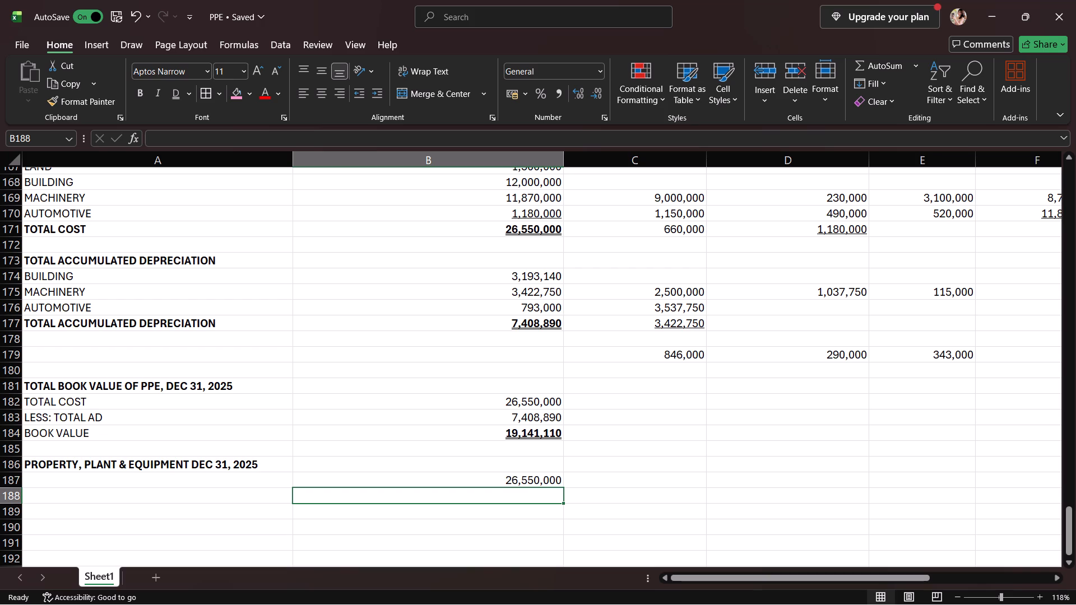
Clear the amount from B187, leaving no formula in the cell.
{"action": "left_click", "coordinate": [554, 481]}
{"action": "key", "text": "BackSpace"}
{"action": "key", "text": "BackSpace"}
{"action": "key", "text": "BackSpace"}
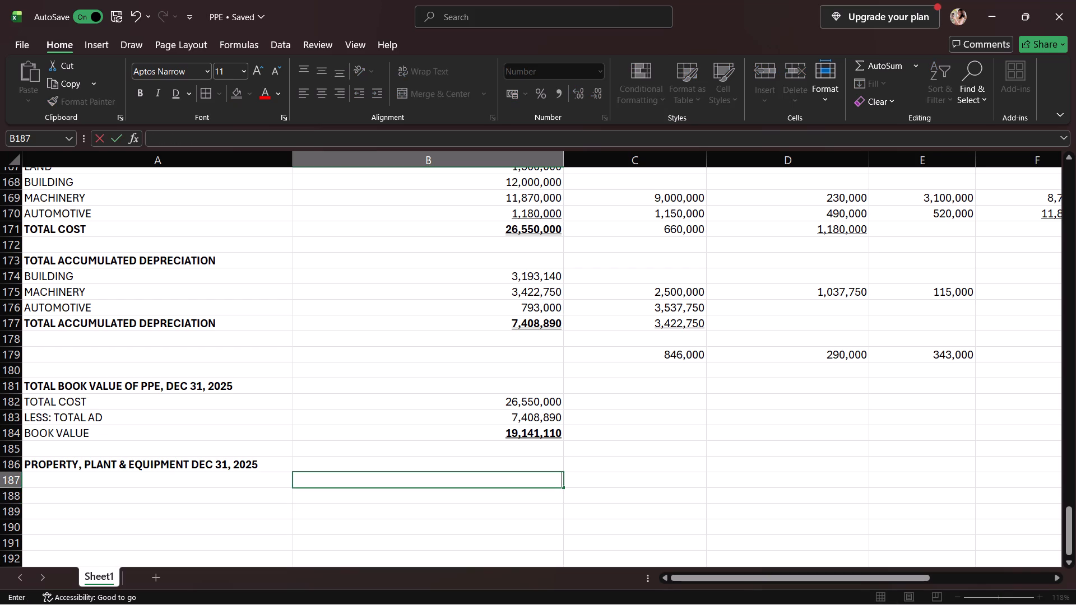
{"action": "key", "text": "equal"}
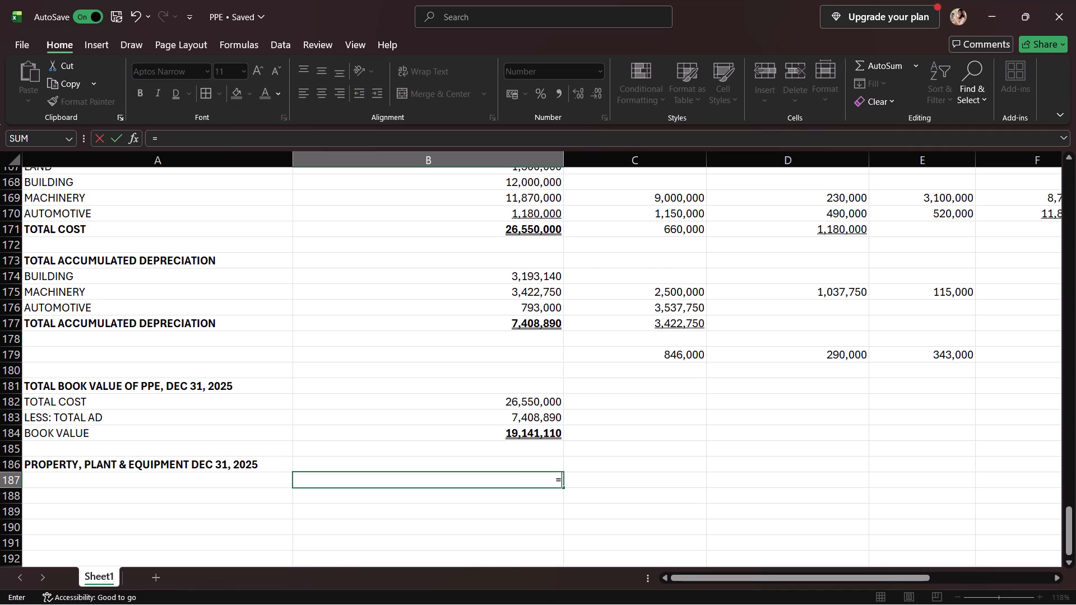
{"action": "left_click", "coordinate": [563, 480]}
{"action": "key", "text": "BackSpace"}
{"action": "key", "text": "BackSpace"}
Start a formula in B186 that references the total cost in B182.
{"action": "left_click", "coordinate": [504, 466]}
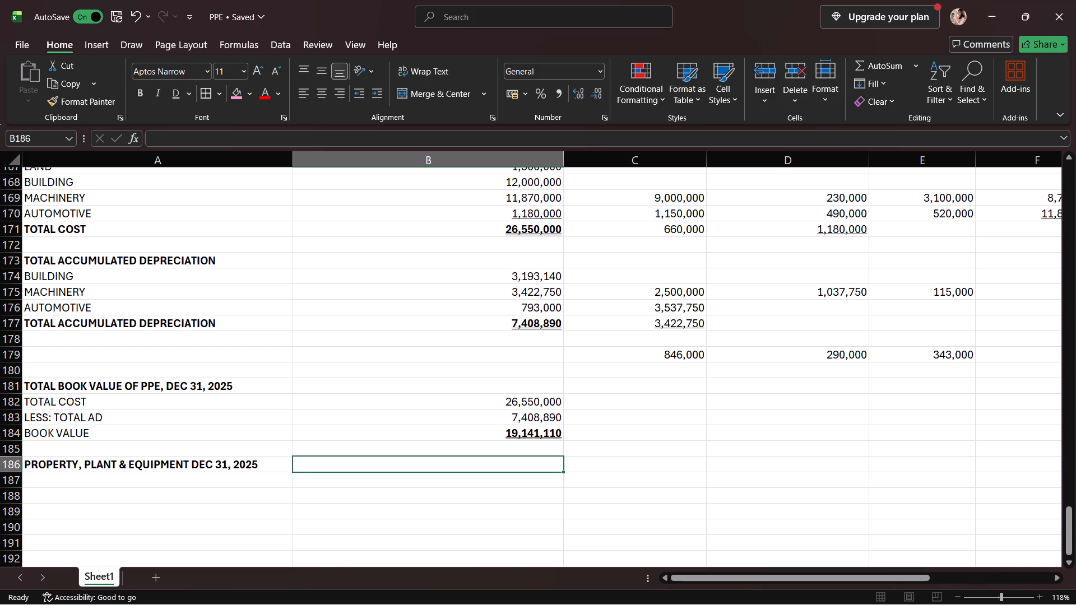
{"action": "key", "text": "equal"}
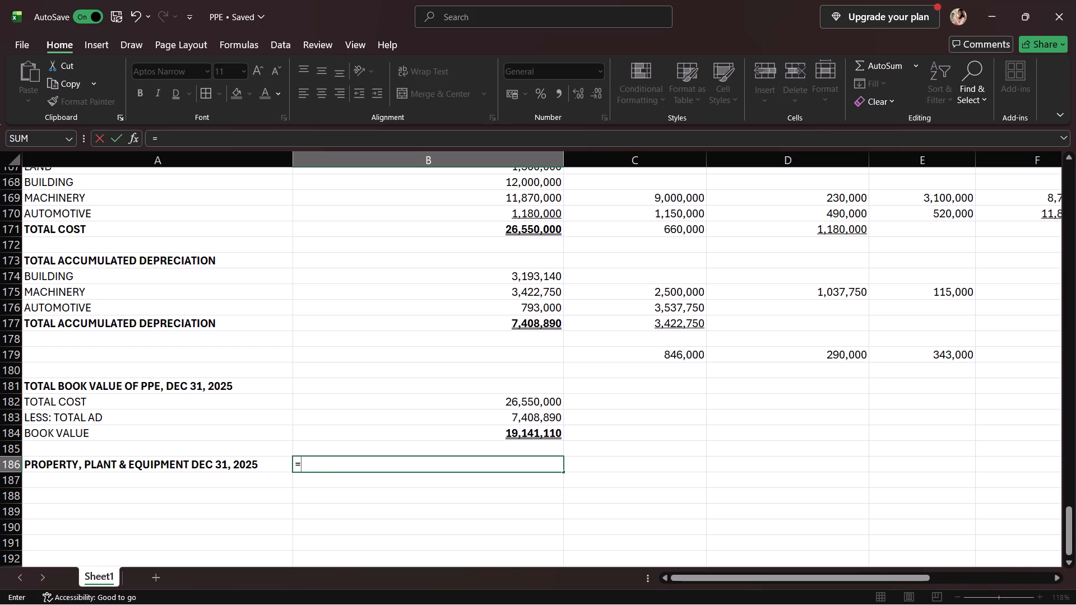
{"action": "left_click", "coordinate": [505, 397]}
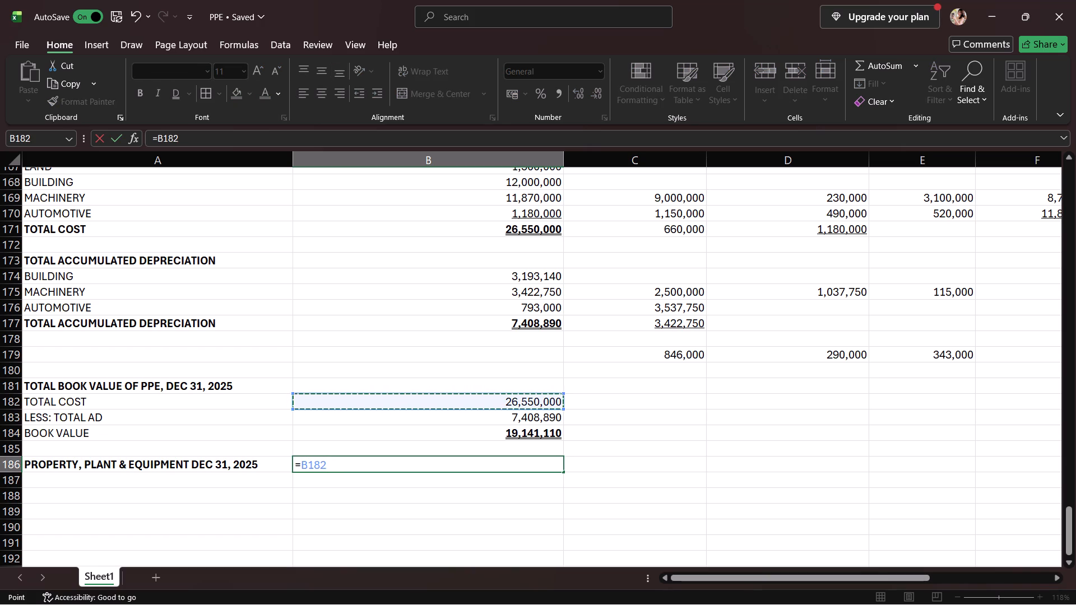
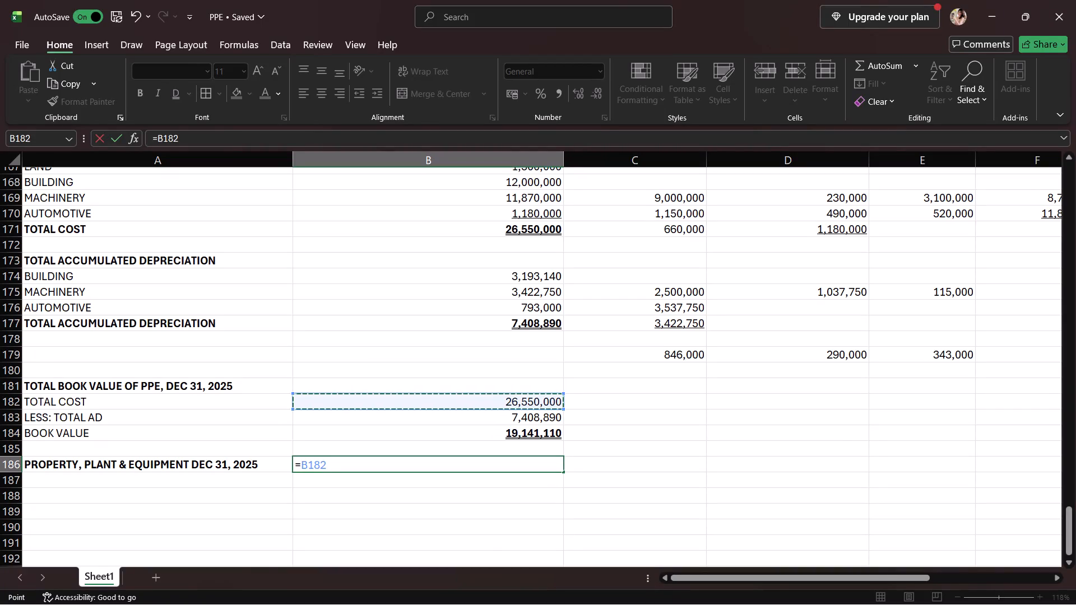
Continue the formula in B186 with a subtraction operator after the total cost reference, making it =B182-.
{"action": "key", "text": "plus"}
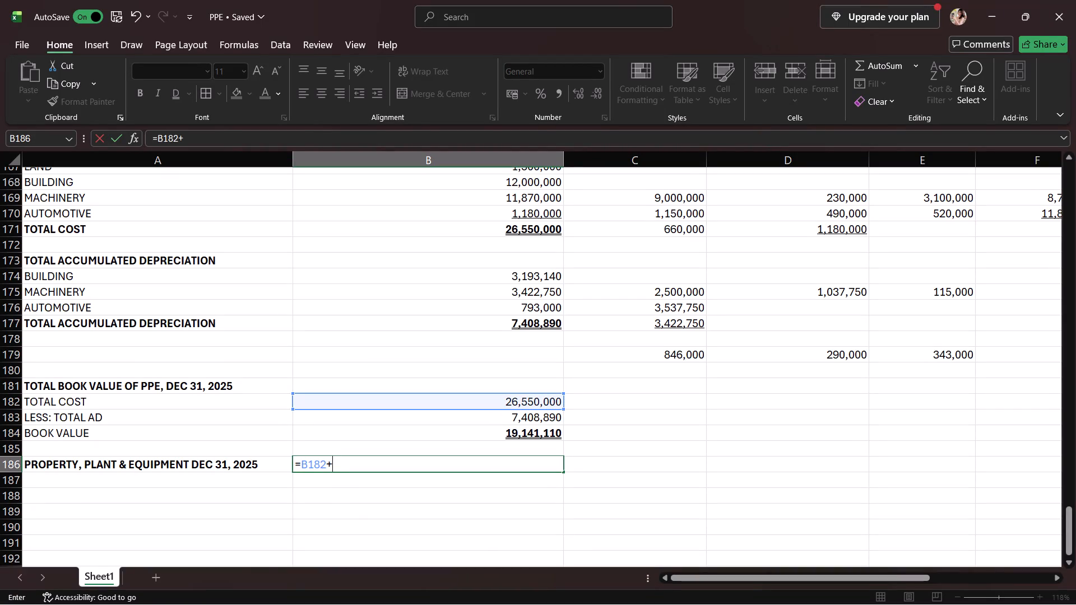
{"action": "key", "text": "BackSpace"}
{"action": "key", "text": "minus"}
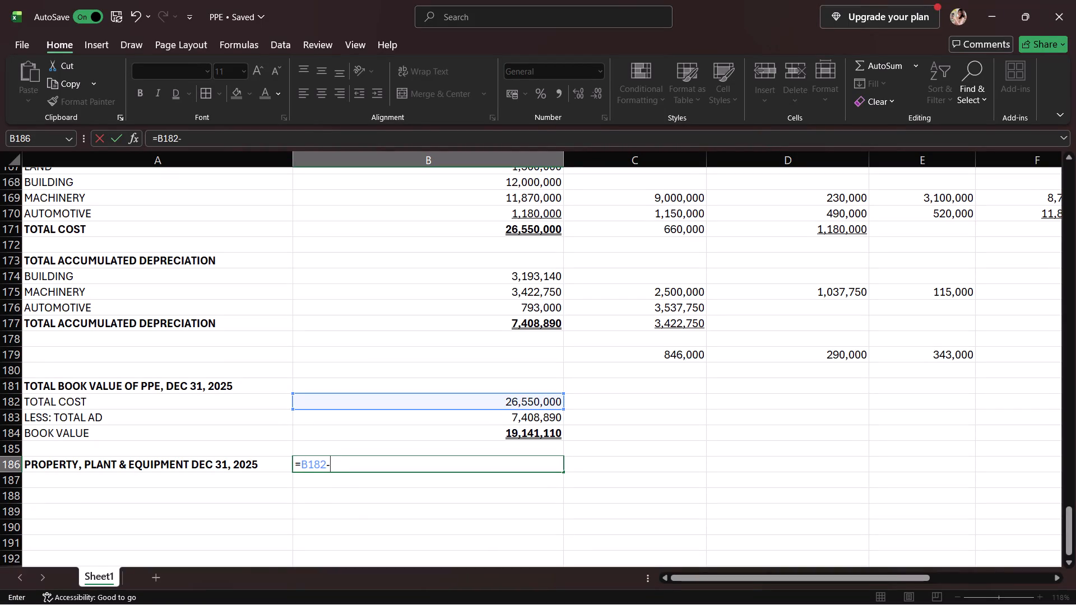
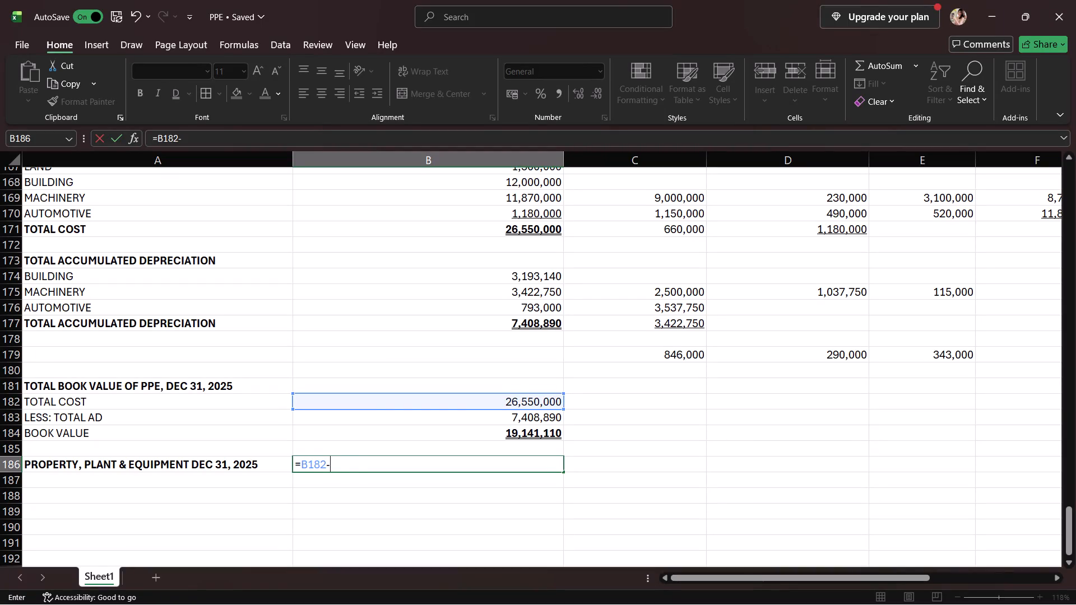
Reference the total accumulated depreciation in B183 as the subtracted amount in the B186 formula, making it =B182-B183.
{"action": "left_click", "coordinate": [477, 415]}
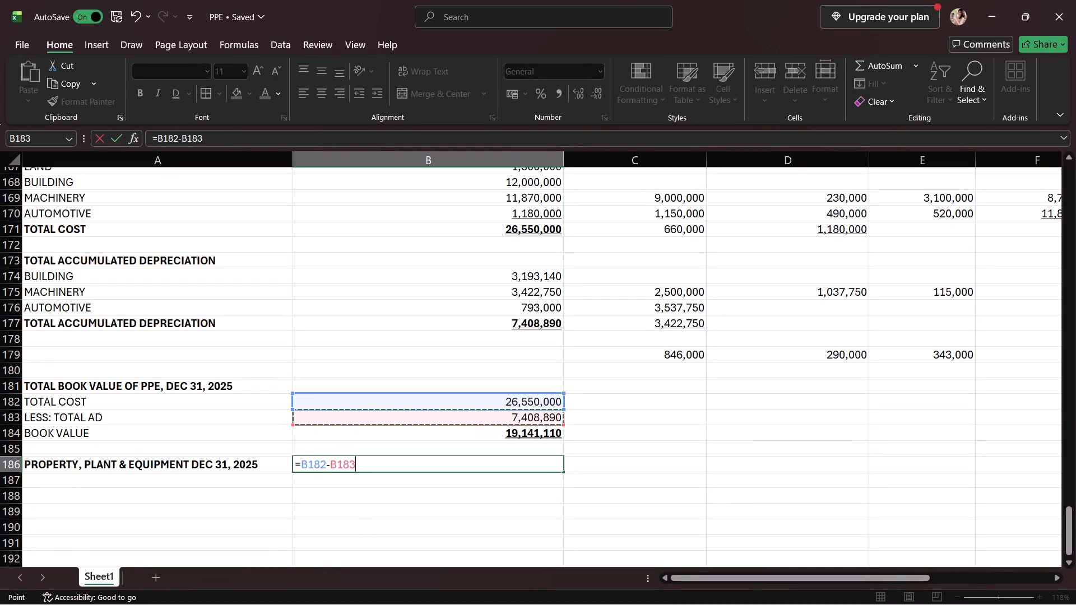
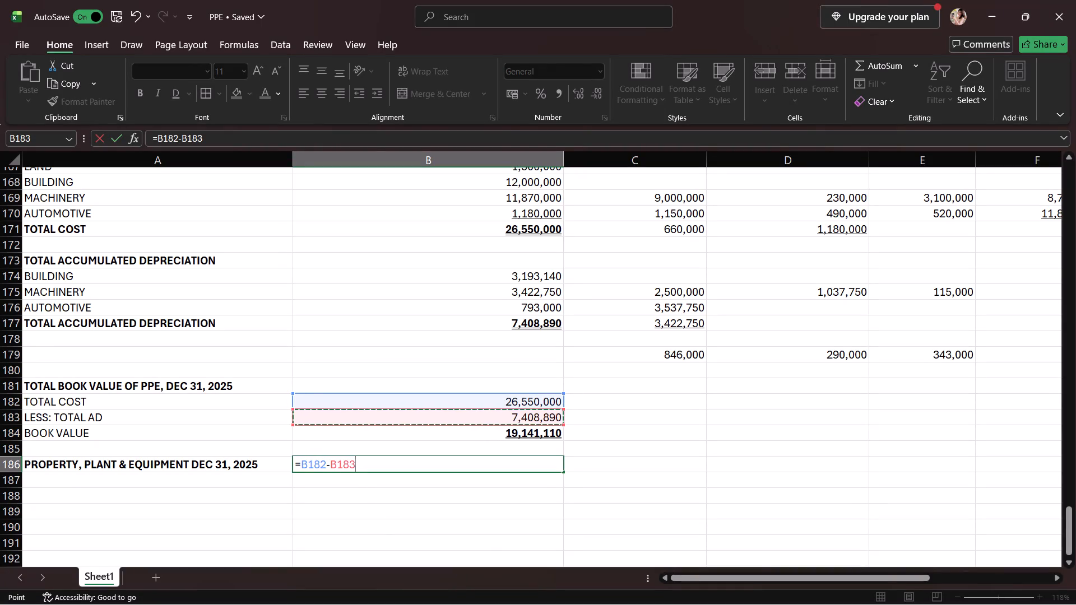
Complete the B186 formula and format its result in bold with a double underline.
{"action": "key", "text": "Return"}
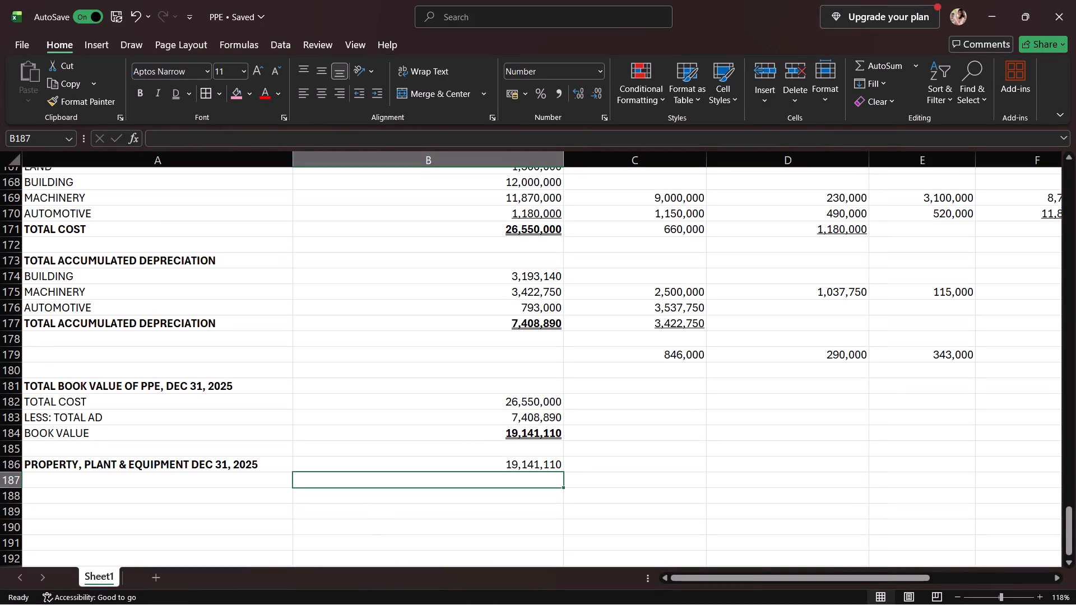
{"action": "left_click", "coordinate": [490, 469]}
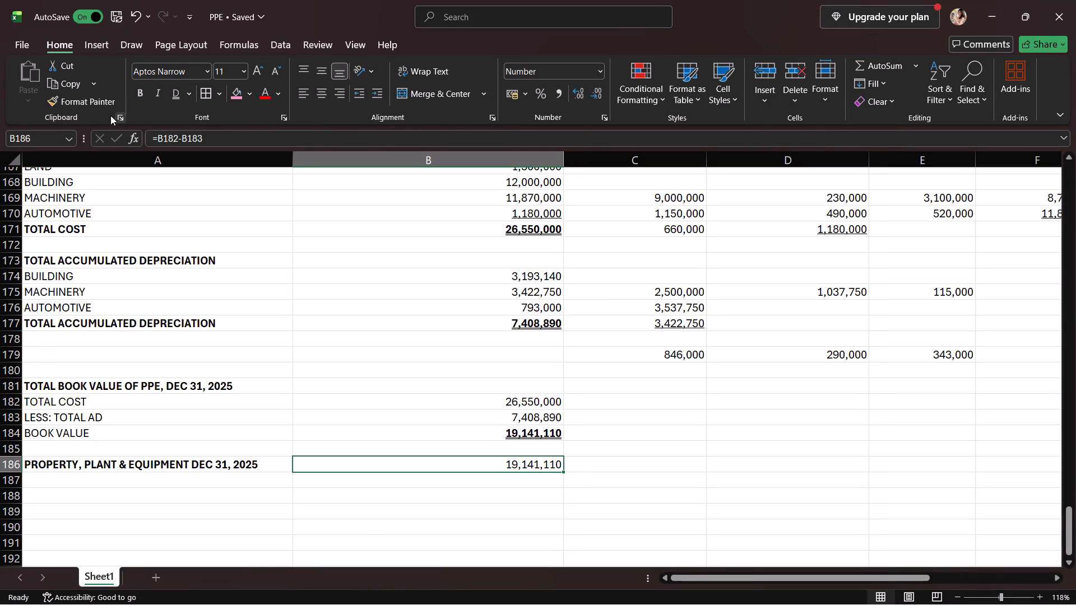
{"action": "left_click", "coordinate": [132, 94]}
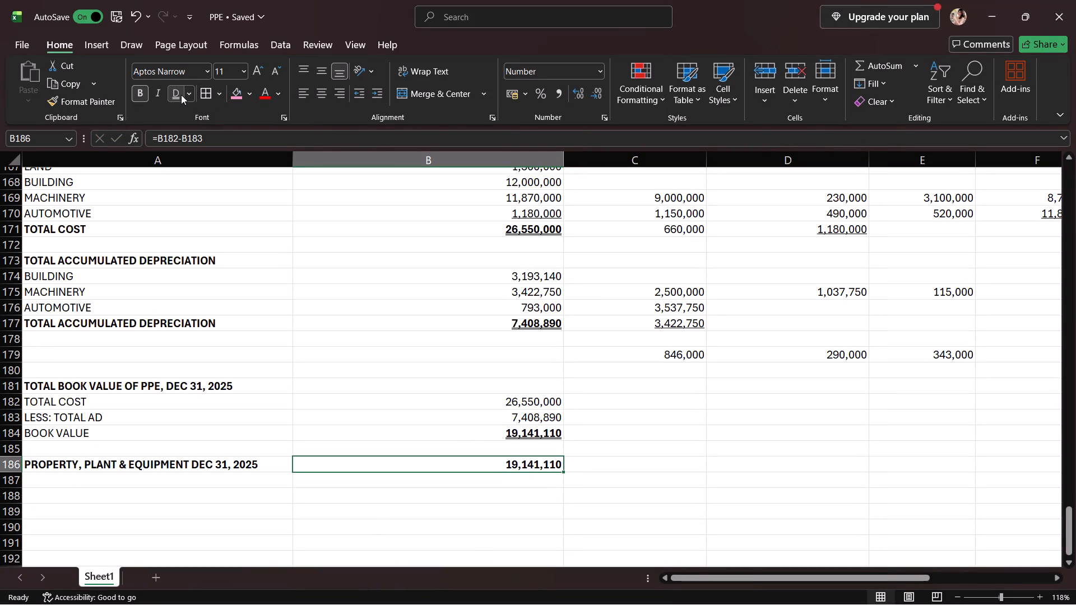
{"action": "left_click", "coordinate": [181, 95]}
Review the worksheet's computations from the loss on sale problem through the Dec 31, 2025 PPE balance.
{"action": "scroll", "coordinate": [201, 466], "scroll_direction": "down", "scroll_amount": 2}
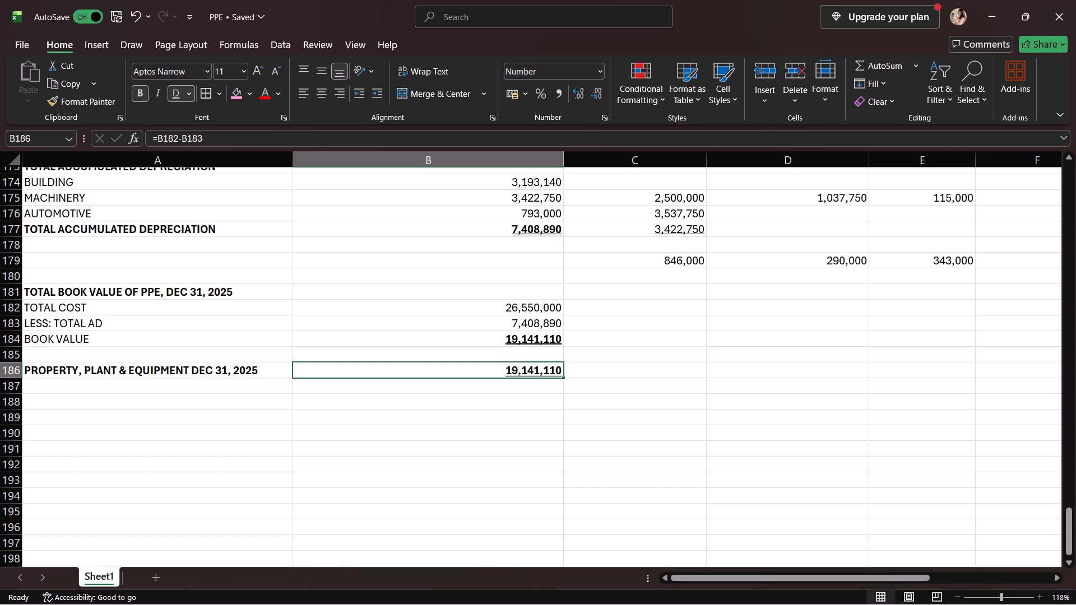
{"action": "scroll", "coordinate": [180, 413], "scroll_direction": "down", "scroll_amount": 1}
{"action": "scroll", "coordinate": [180, 412], "scroll_direction": "up", "scroll_amount": 5}
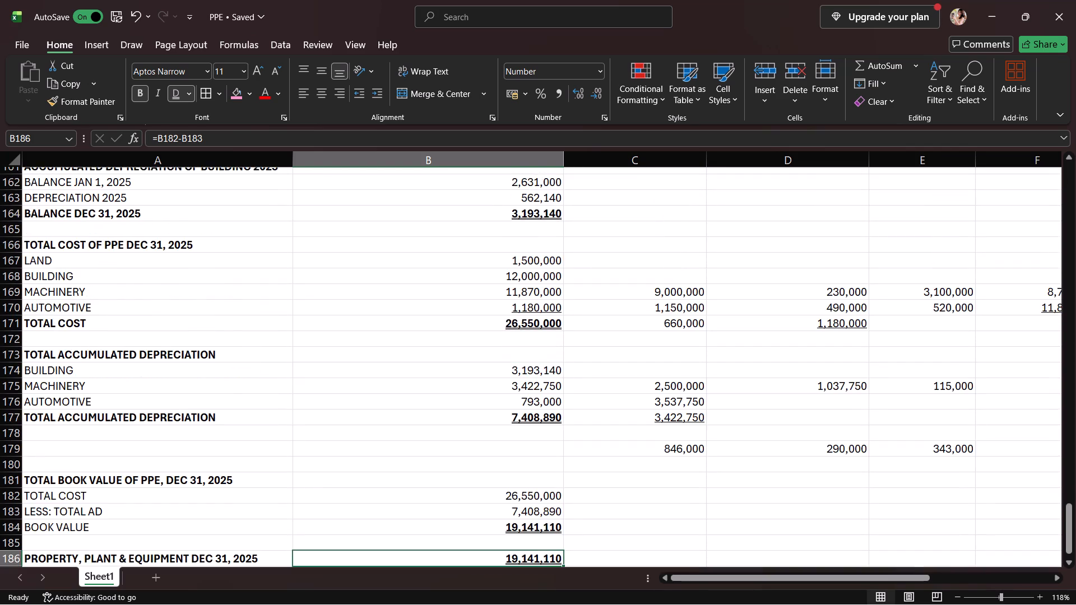
{"action": "scroll", "coordinate": [181, 413], "scroll_direction": "up", "scroll_amount": 1}
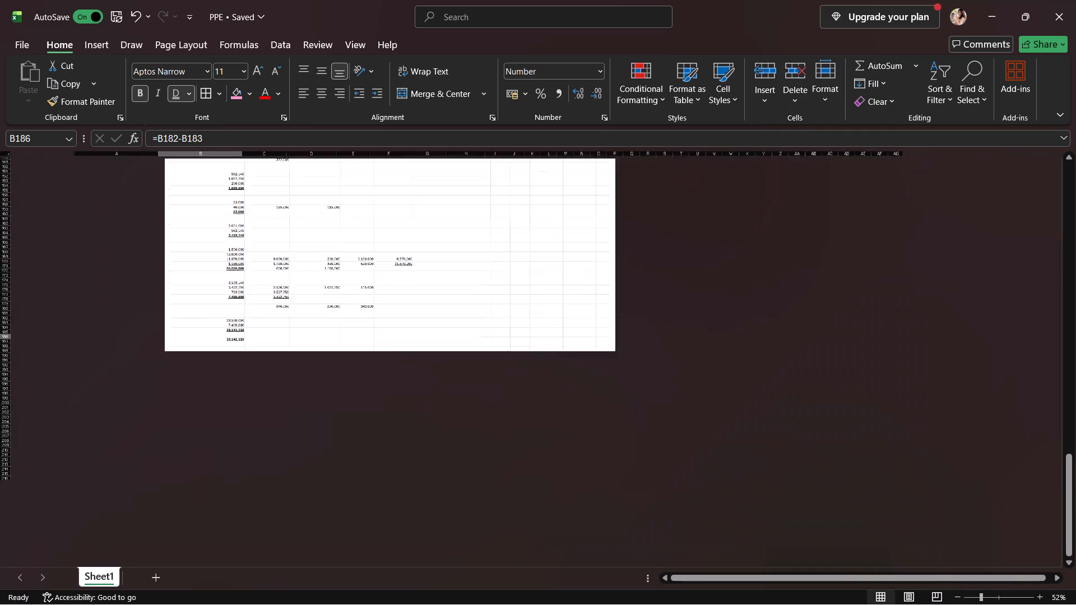
{"action": "scroll", "coordinate": [181, 416], "scroll_direction": "left", "scroll_amount": 1}
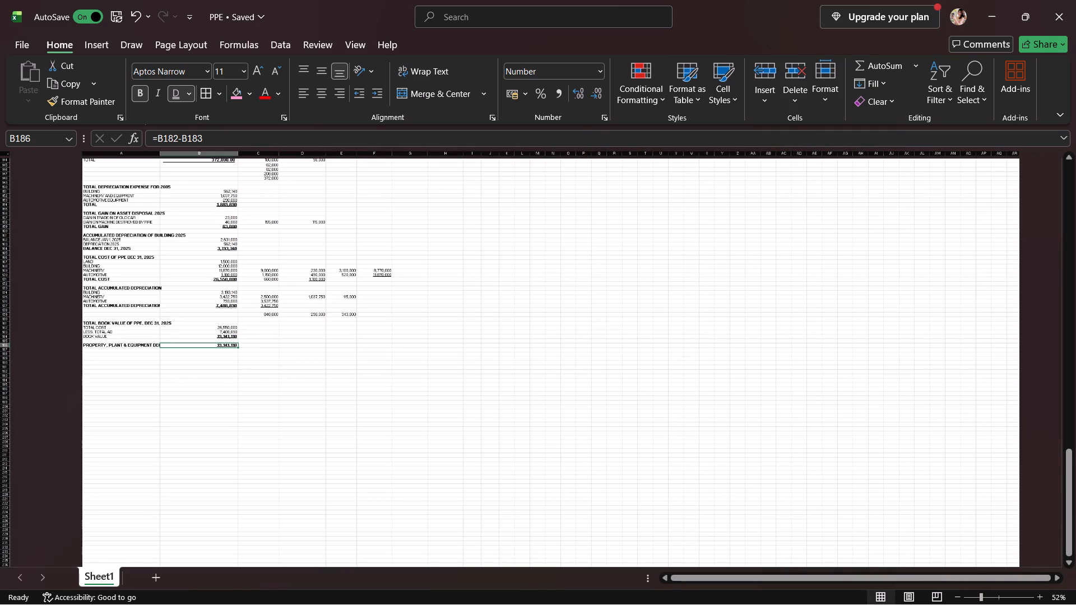
{"action": "scroll", "coordinate": [219, 343], "scroll_direction": "left", "scroll_amount": 1}
{"action": "scroll", "coordinate": [219, 343], "scroll_direction": "up", "scroll_amount": 2}
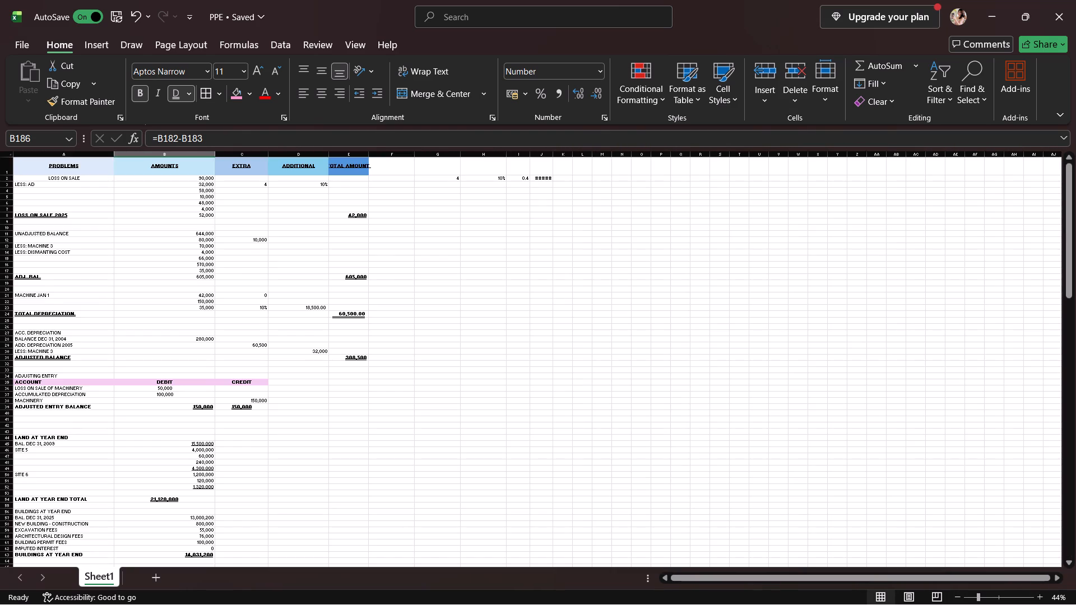
{"action": "scroll", "coordinate": [219, 343], "scroll_direction": "right", "scroll_amount": 2}
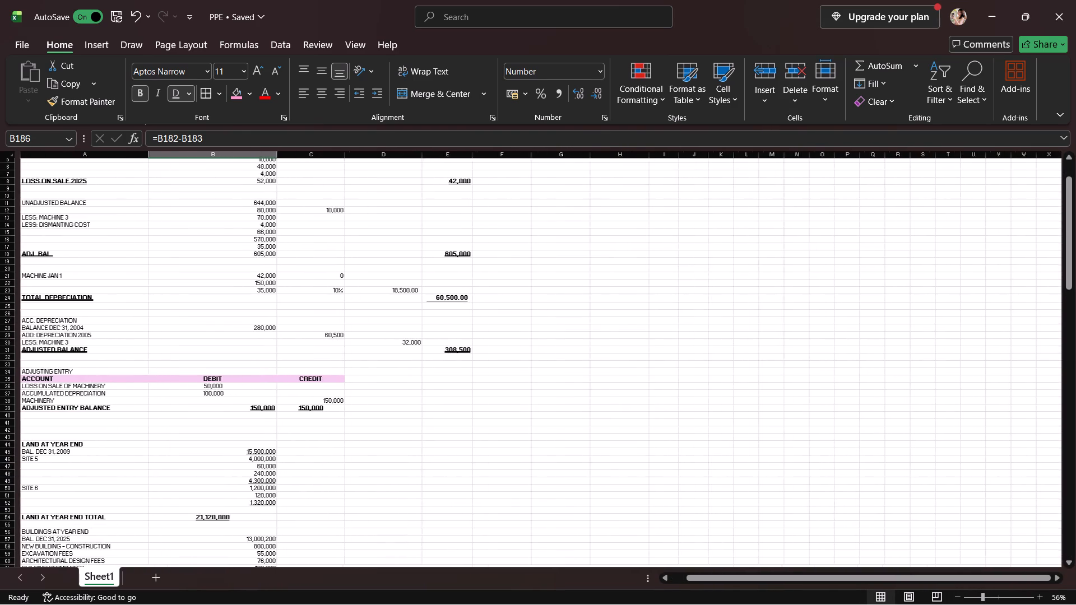
{"action": "scroll", "coordinate": [219, 343], "scroll_direction": "up", "scroll_amount": 1}
{"action": "scroll", "coordinate": [219, 343], "scroll_direction": "down", "scroll_amount": 5}
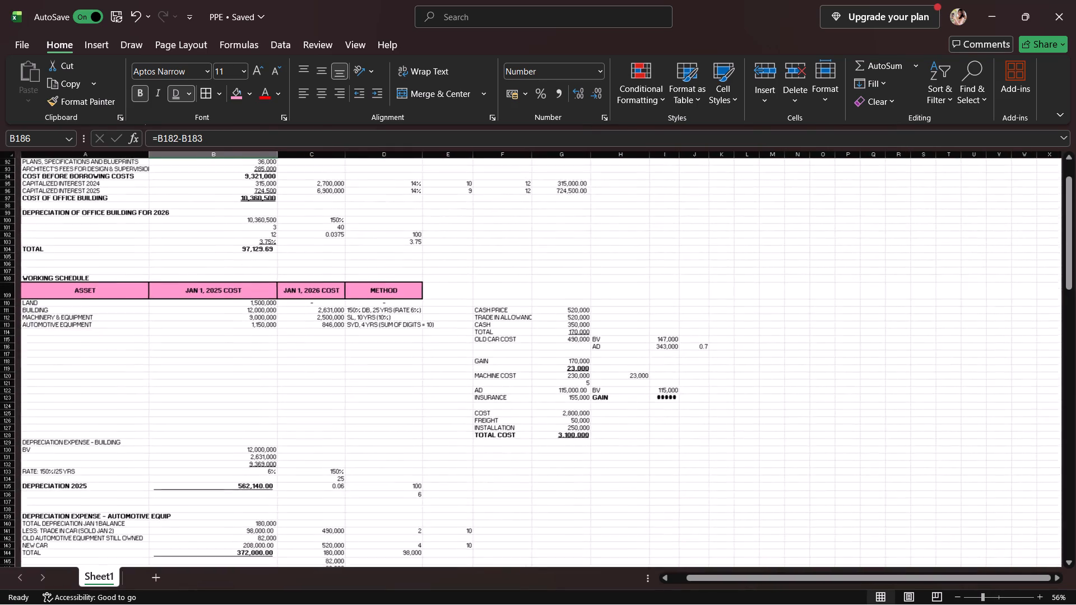
{"action": "scroll", "coordinate": [219, 343], "scroll_direction": "down", "scroll_amount": 5}
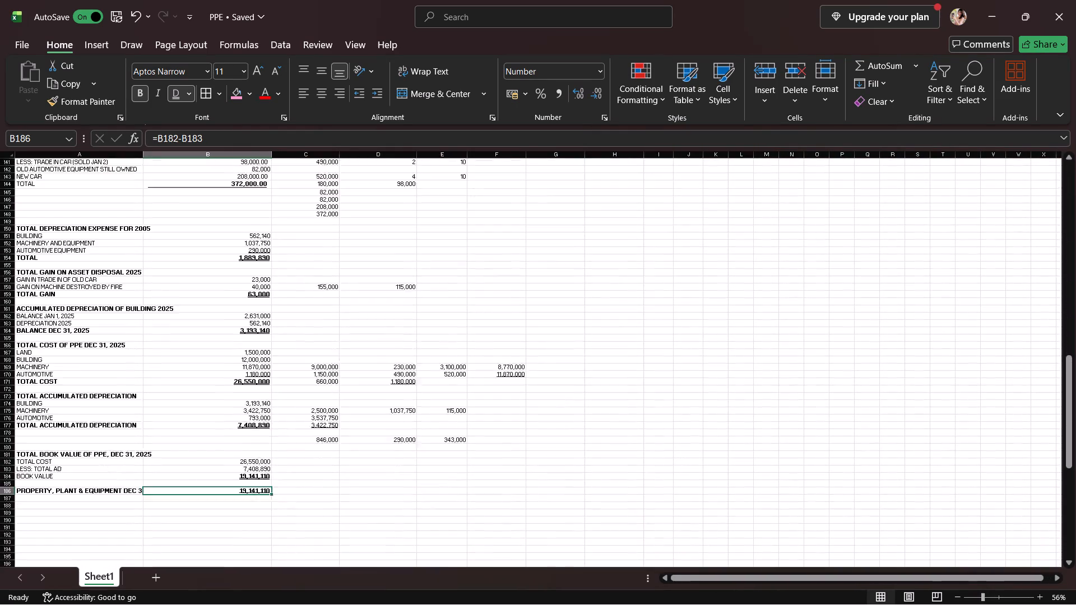
{"action": "scroll", "coordinate": [219, 343], "scroll_direction": "down", "scroll_amount": 1}
{"action": "scroll", "coordinate": [219, 343], "scroll_direction": "up", "scroll_amount": 3}
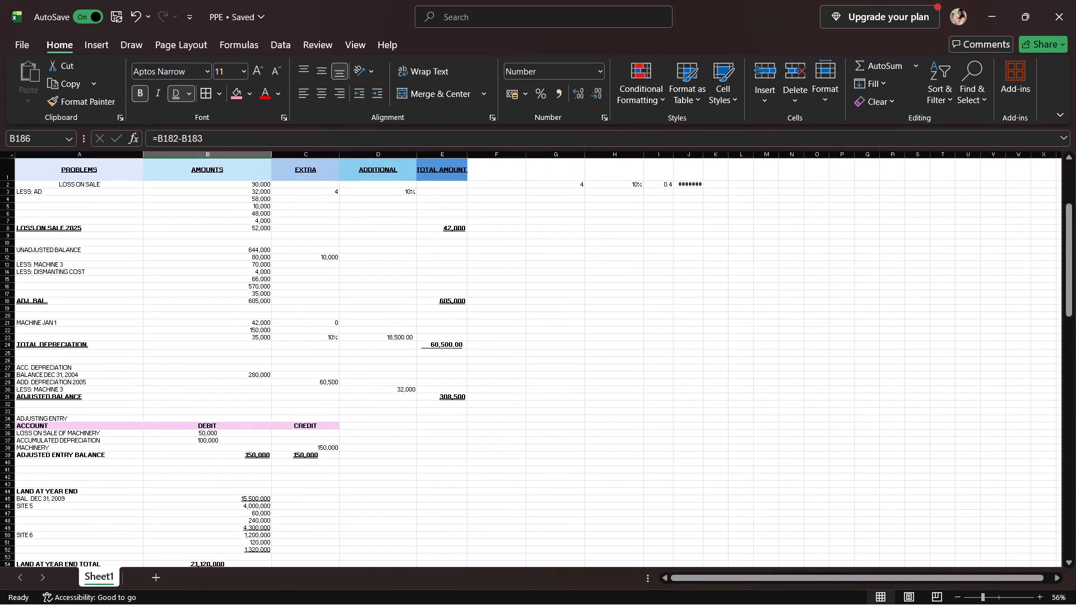
{"action": "scroll", "coordinate": [219, 343], "scroll_direction": "down", "scroll_amount": 8}
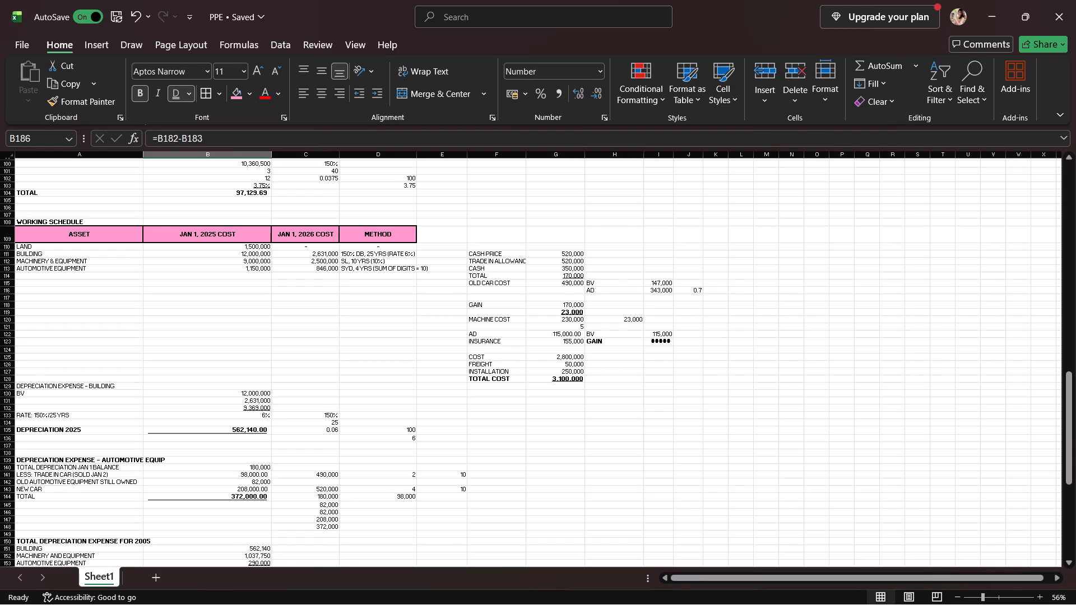
{"action": "scroll", "coordinate": [219, 343], "scroll_direction": "down", "scroll_amount": 5}
{"action": "scroll", "coordinate": [219, 343], "scroll_direction": "up", "scroll_amount": 4}
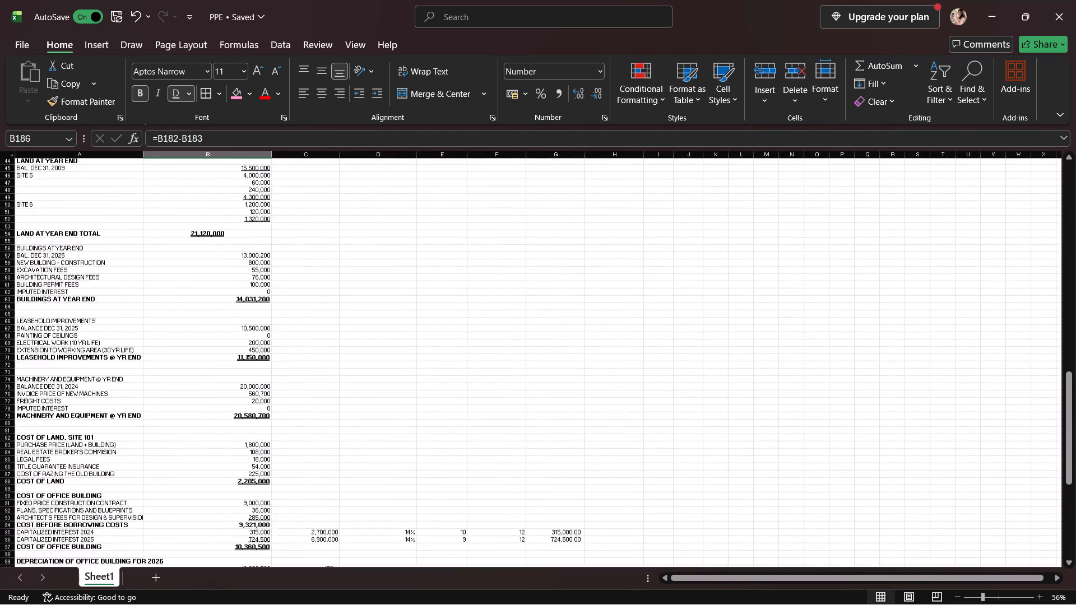
{"action": "scroll", "coordinate": [219, 343], "scroll_direction": "up", "scroll_amount": 2}
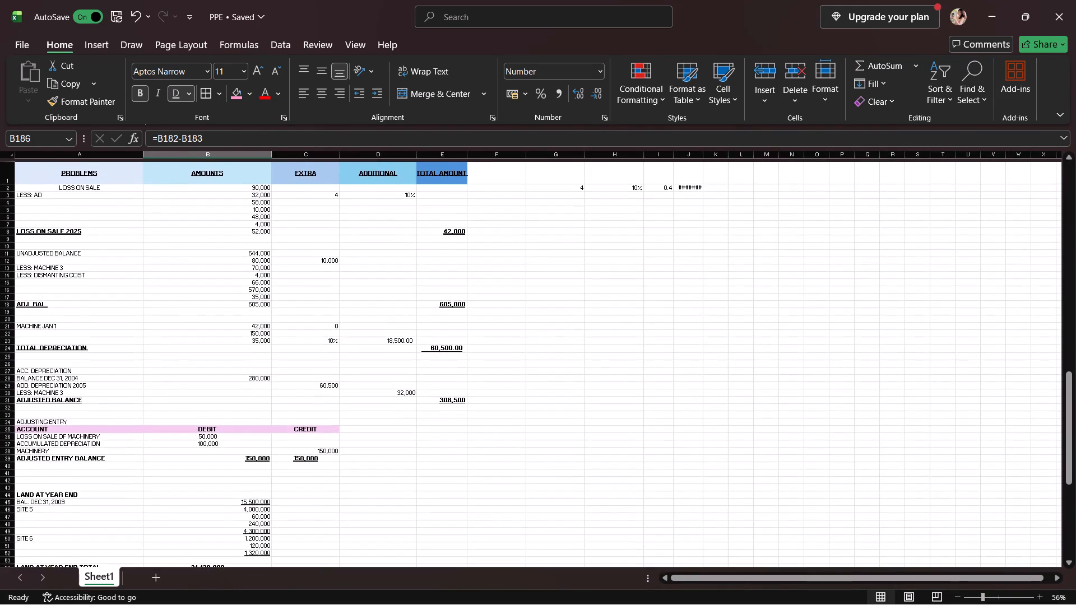
{"action": "scroll", "coordinate": [219, 343], "scroll_direction": "up", "scroll_amount": 1}
{"action": "scroll", "coordinate": [219, 343], "scroll_direction": "down", "scroll_amount": 10}
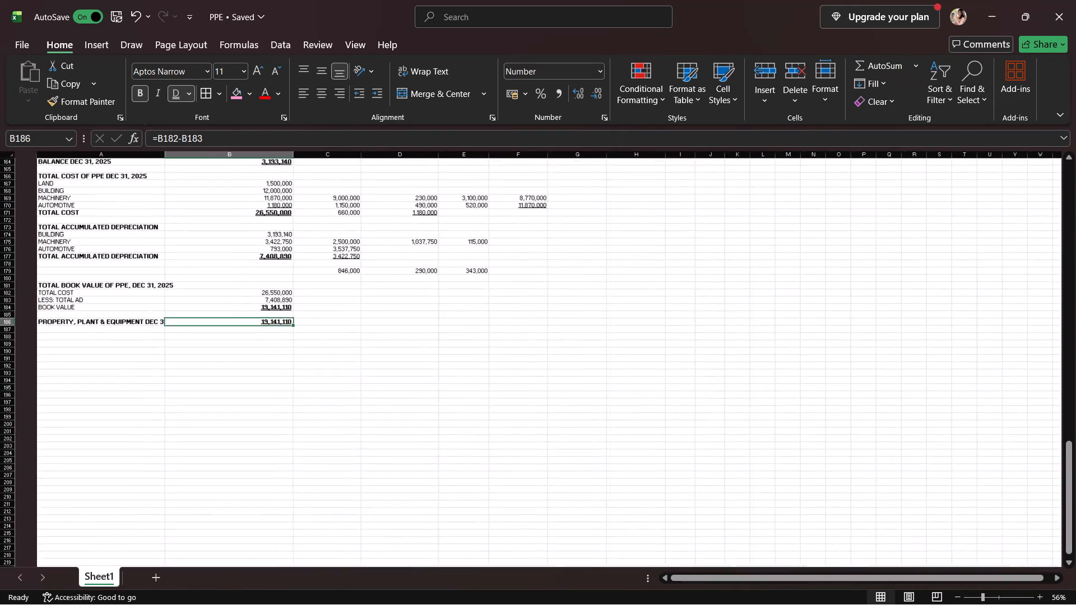
Enter the heading ROSE CORPORATION (FIXED ASSET SCHEDULE) in A189, below the PPE balance.
{"action": "scroll", "coordinate": [219, 343], "scroll_direction": "right", "scroll_amount": 1}
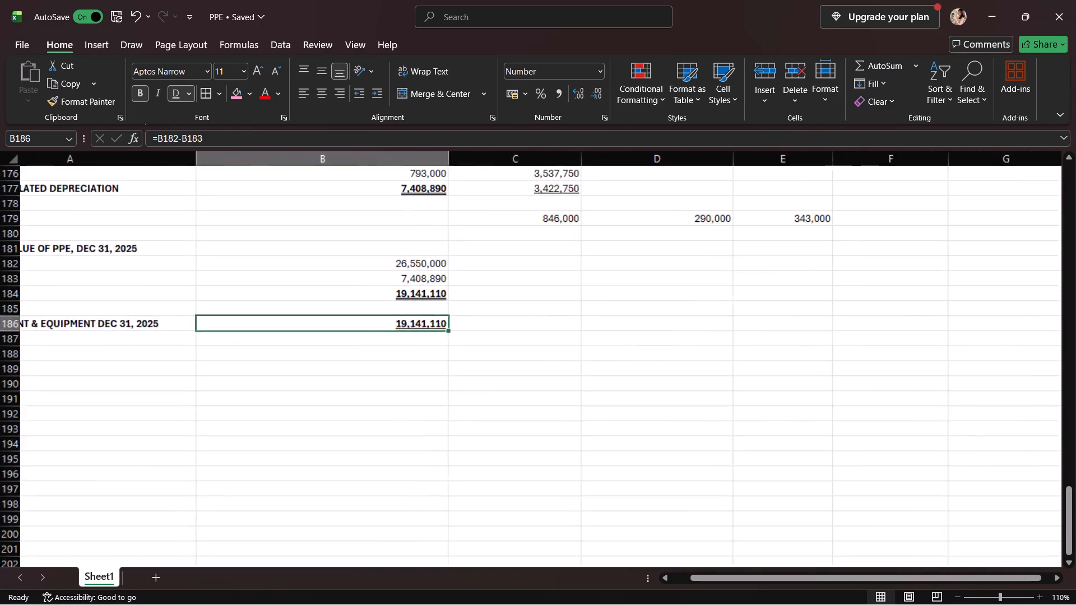
{"action": "scroll", "coordinate": [219, 343], "scroll_direction": "right", "scroll_amount": 2}
{"action": "left_click", "coordinate": [127, 325]}
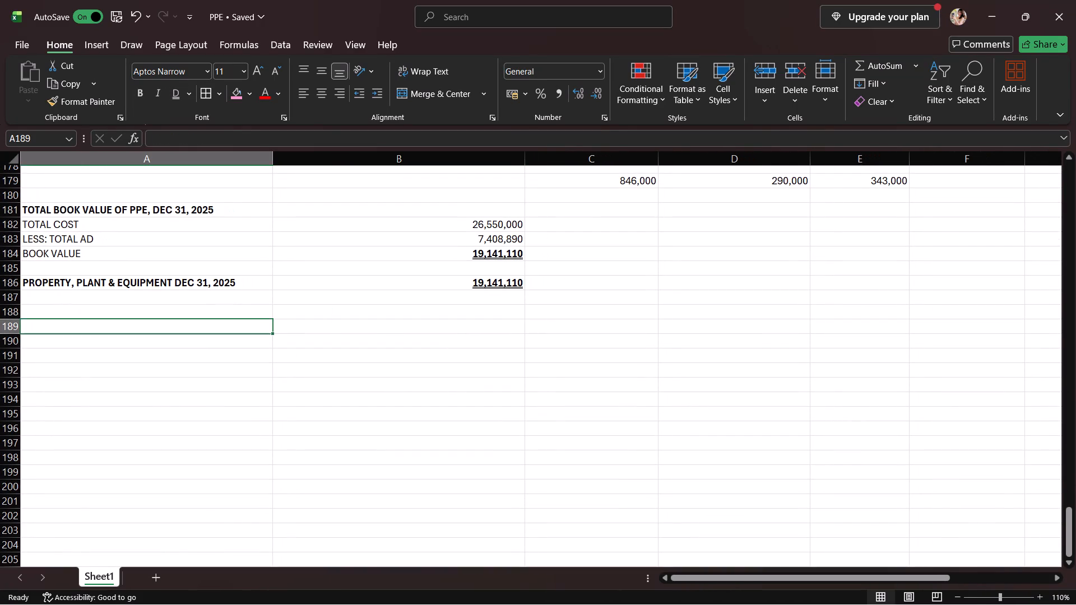
{"action": "type", "text": "ROSE"}
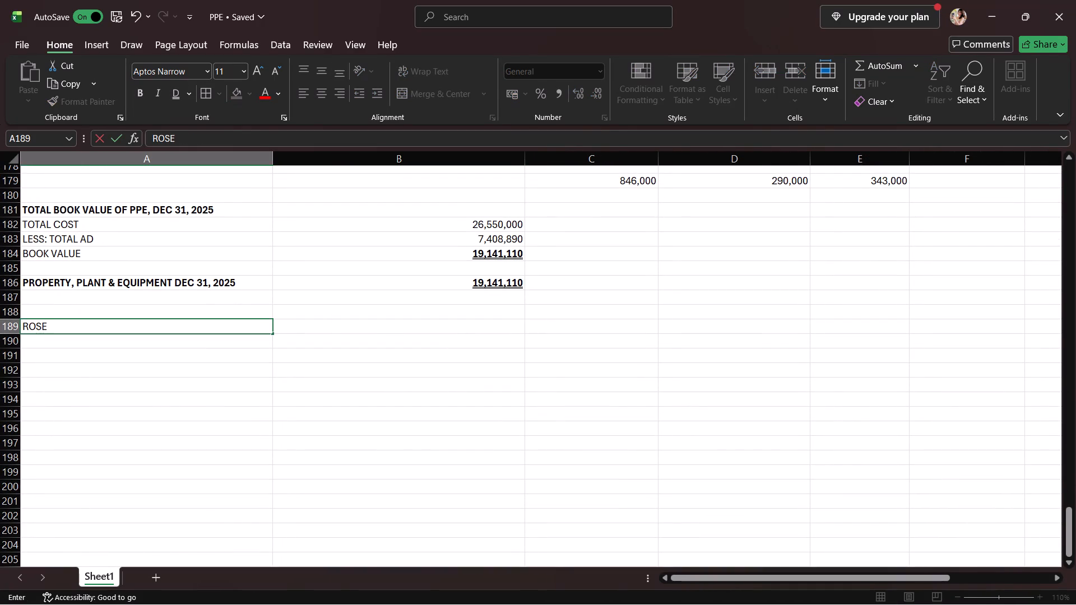
{"action": "key", "text": "space"}
{"action": "type", "text": "CORPORATION"}
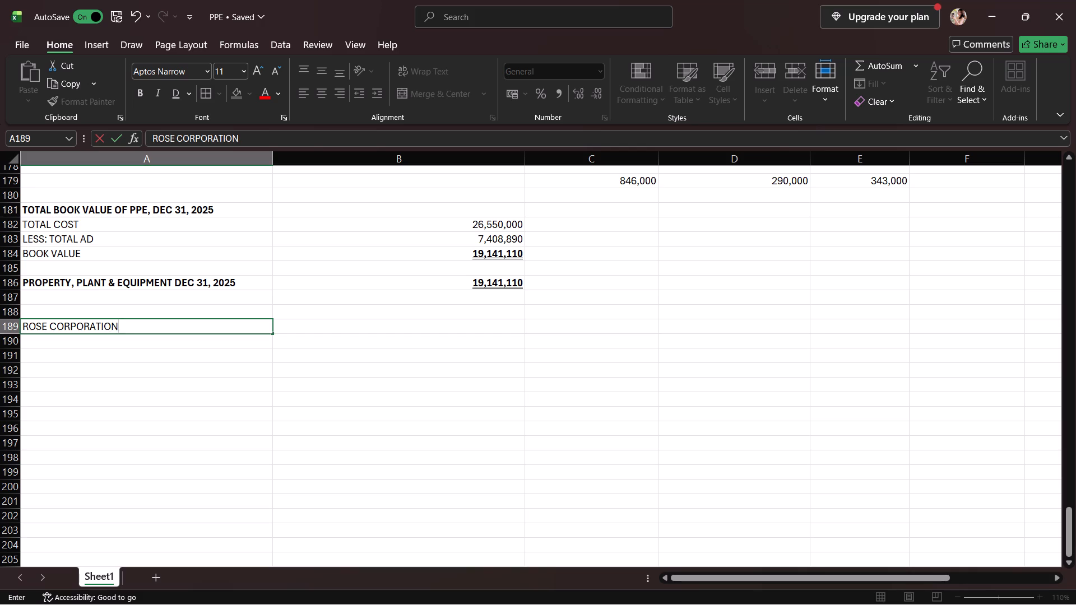
{"action": "key", "text": "space"}
{"action": "type", "text": "F"}
{"action": "key", "text": "BackSpace"}
{"action": "key", "text": "9"}
{"action": "key", "text": "BackSpace"}
{"action": "key", "text": "shift+parenleft"}
{"action": "type", "text": "FI"}
{"action": "type", "text": "XED ASSET"}
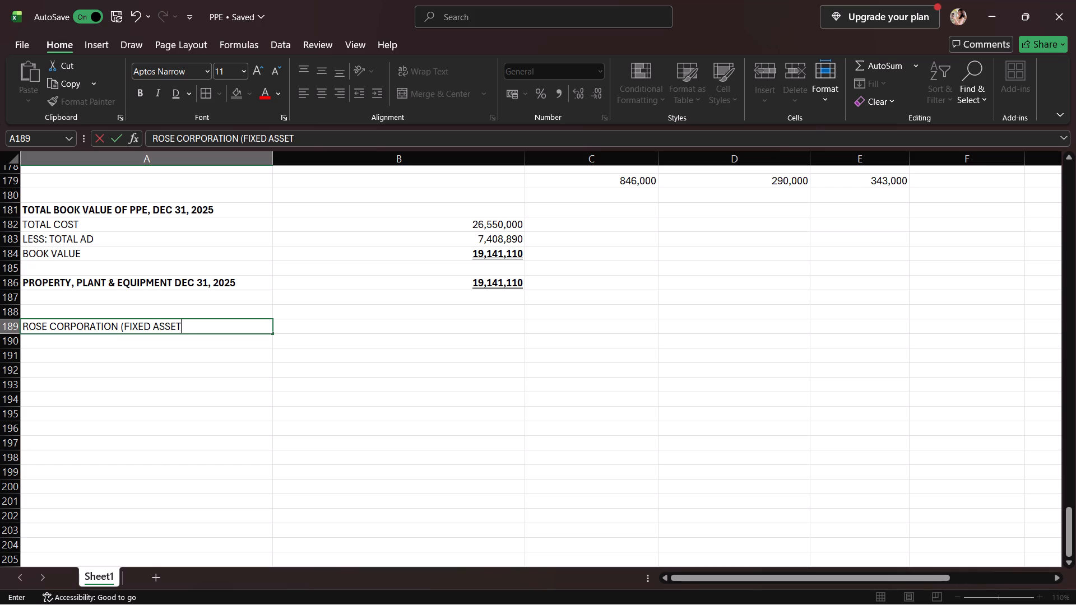
{"action": "key", "text": "space"}
{"action": "type", "text": "SCHEDULE"}
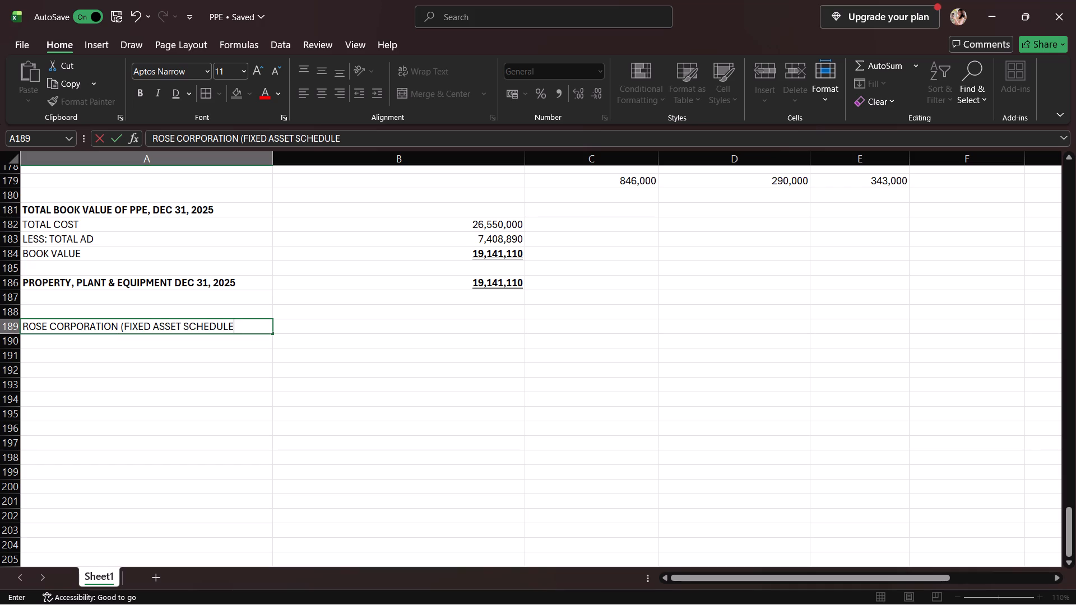
{"action": "key", "text": "shift+parenright"}
{"action": "left_click", "coordinate": [43, 338]}
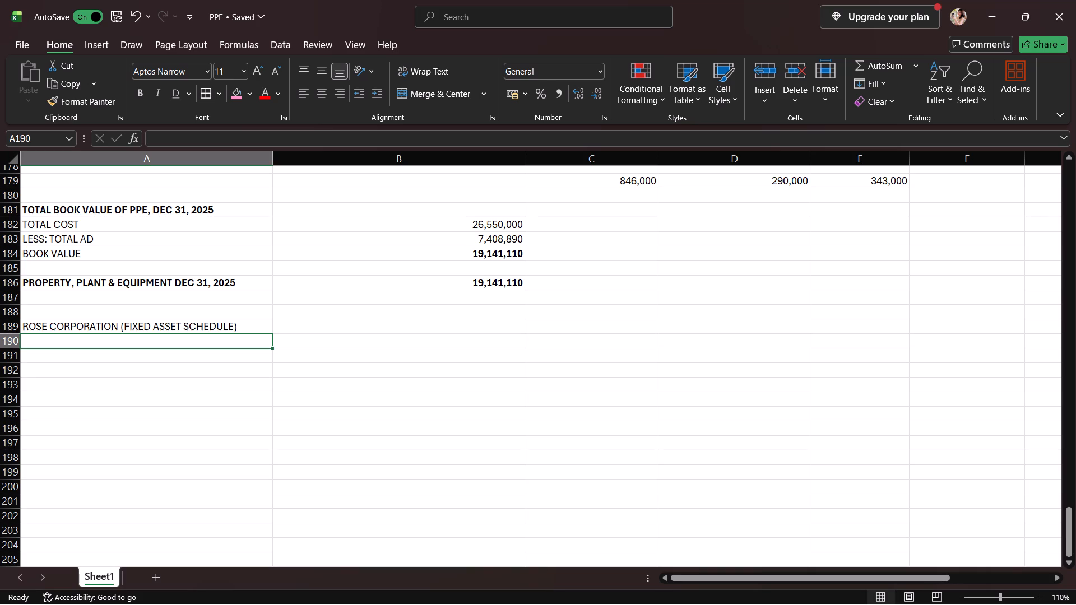
Make the fixed asset schedule heading in A189 bold.
{"action": "left_click", "coordinate": [67, 327]}
{"action": "left_click", "coordinate": [134, 95]}
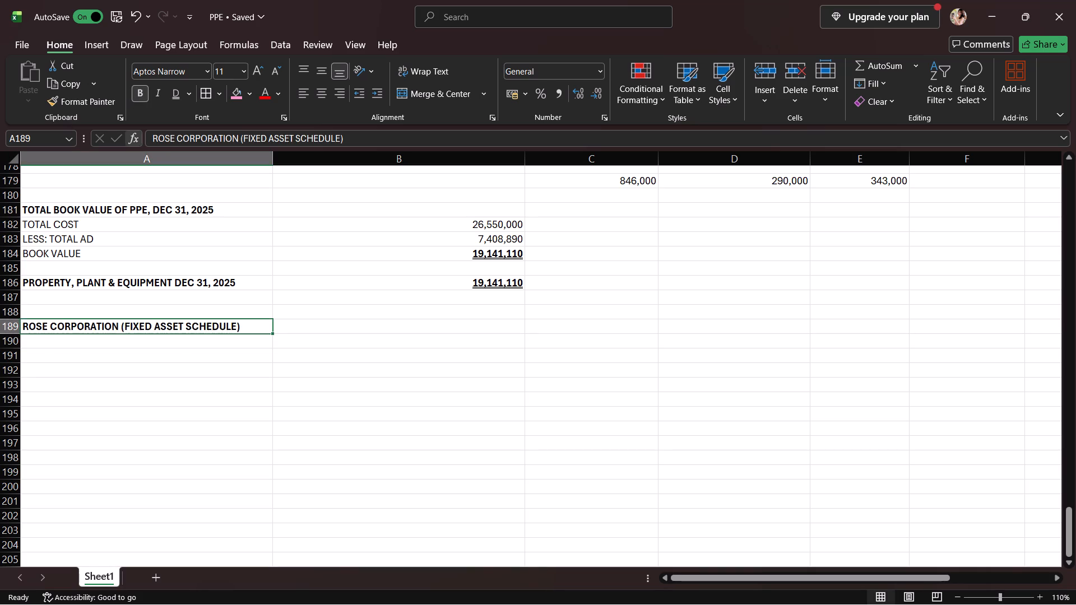
Start the schedule's first row with the label BUILDING A in A190 and the amount 820,000 in C190.
{"action": "left_click", "coordinate": [84, 342]}
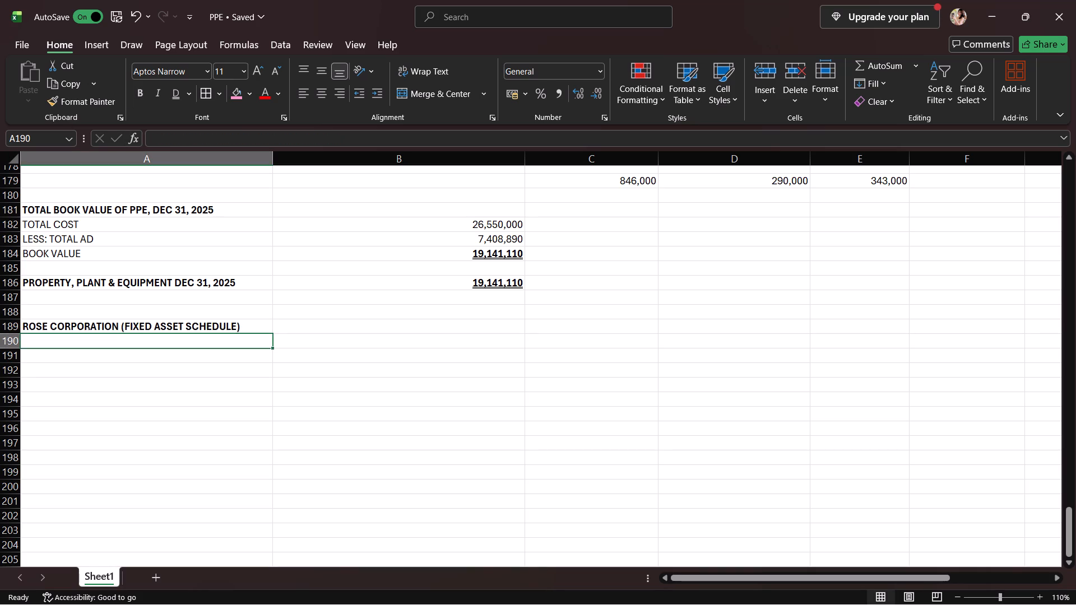
{"action": "type", "text": "BUU"}
{"action": "key", "text": "BackSpace"}
{"action": "type", "text": "ILDING A"}
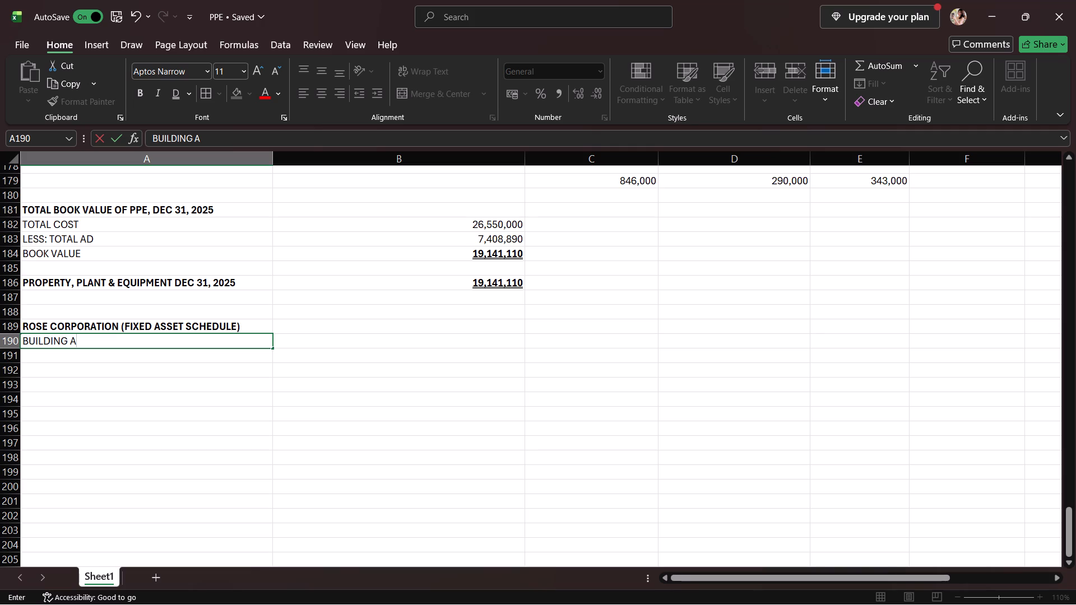
{"action": "left_click", "coordinate": [355, 346]}
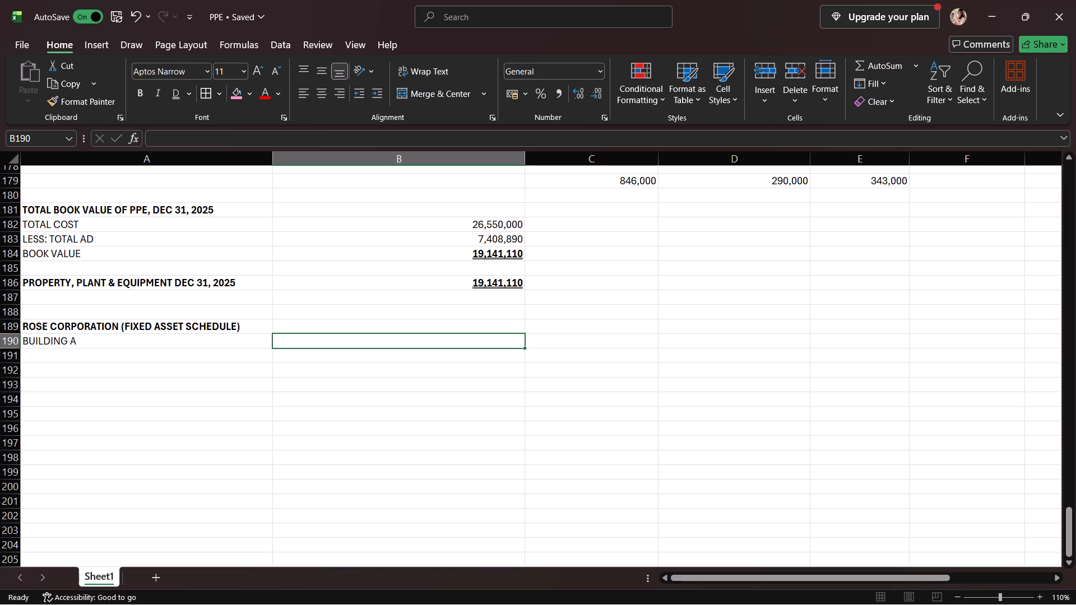
{"action": "left_click", "coordinate": [627, 347]}
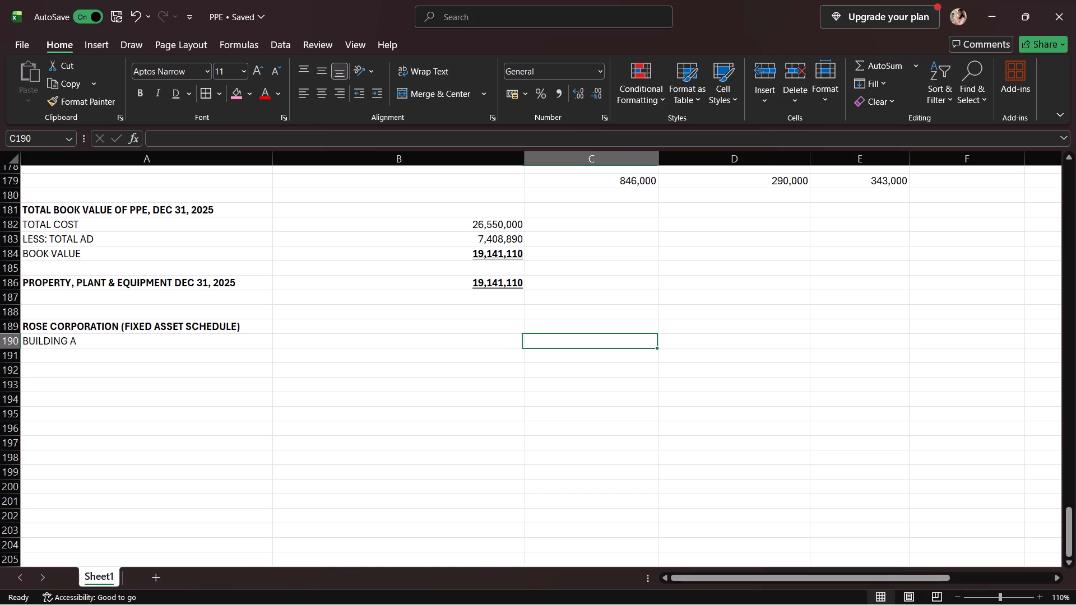
{"action": "key", "text": "8"}
{"action": "type", "text": "20,"}
{"action": "type", "text": "000"}
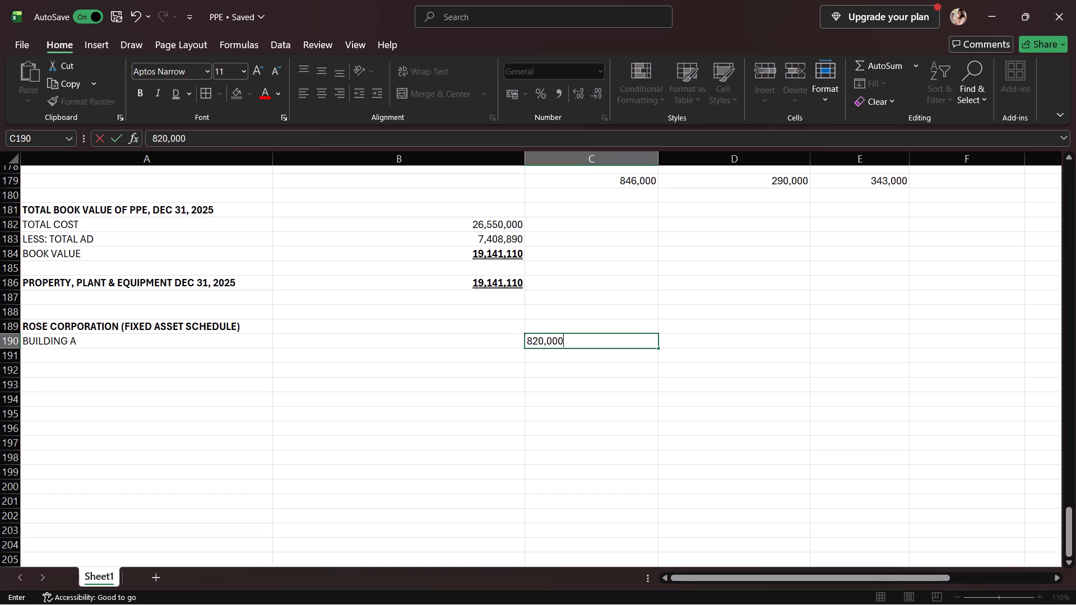
{"action": "left_click", "coordinate": [676, 343]}
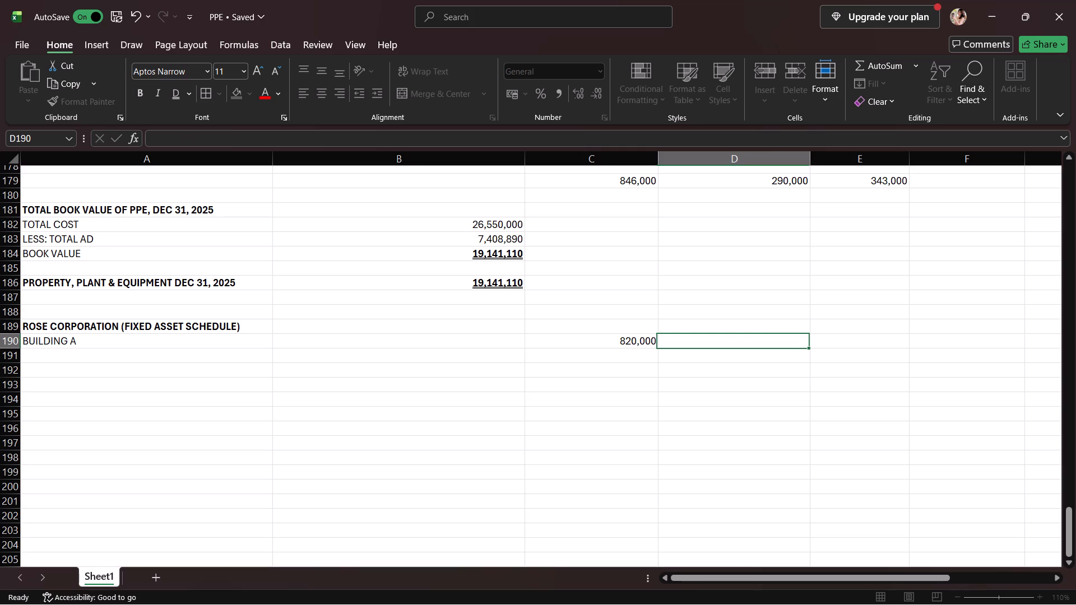
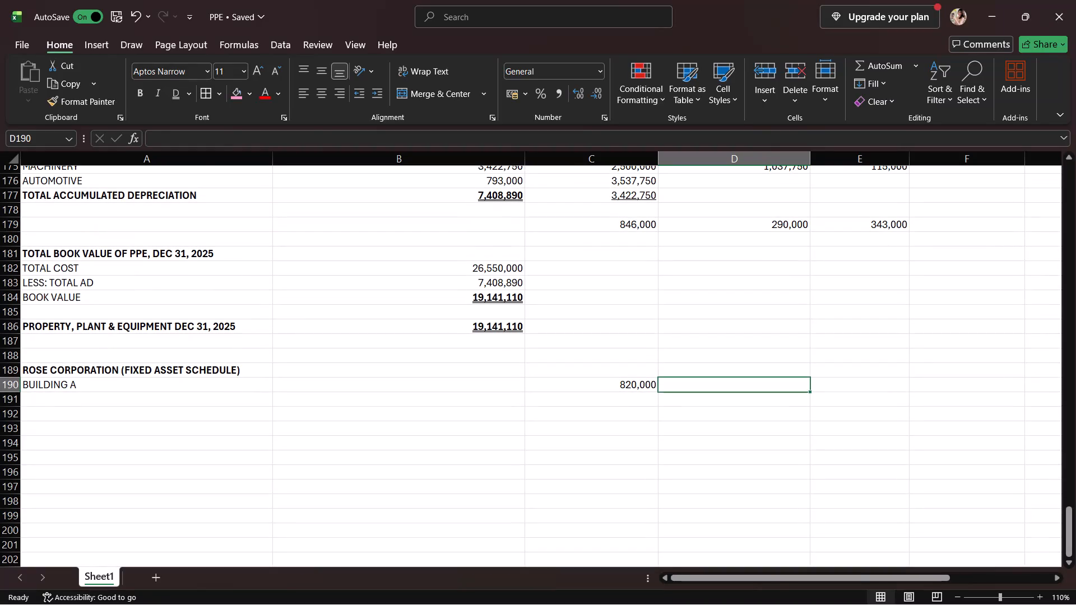
Enter the amount 810,000 in D190 of the BUILDING A row in Rose Corporation's fixed asset schedule.
{"action": "scroll", "coordinate": [740, 384], "scroll_direction": "up", "scroll_amount": 1}
{"action": "scroll", "coordinate": [739, 385], "scroll_direction": "down", "scroll_amount": 1}
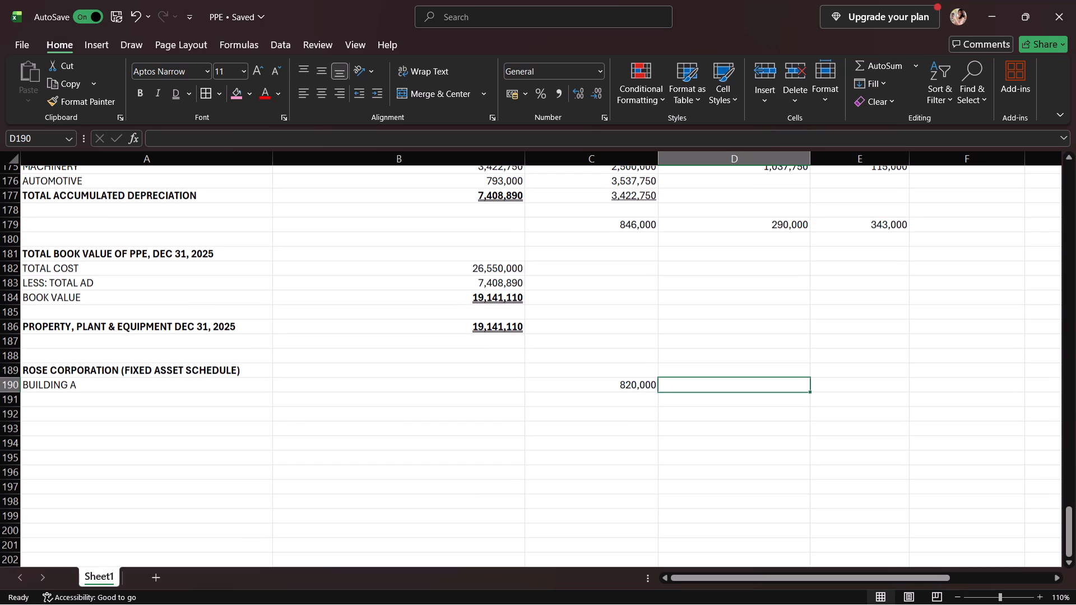
{"action": "type", "text": "81"}
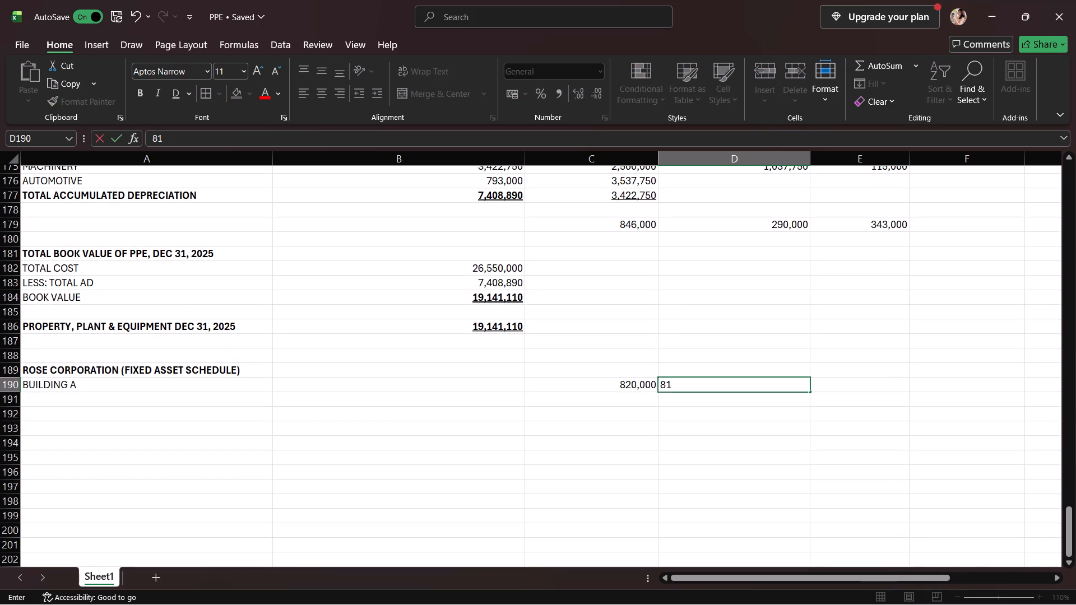
{"action": "type", "text": "0,000"}
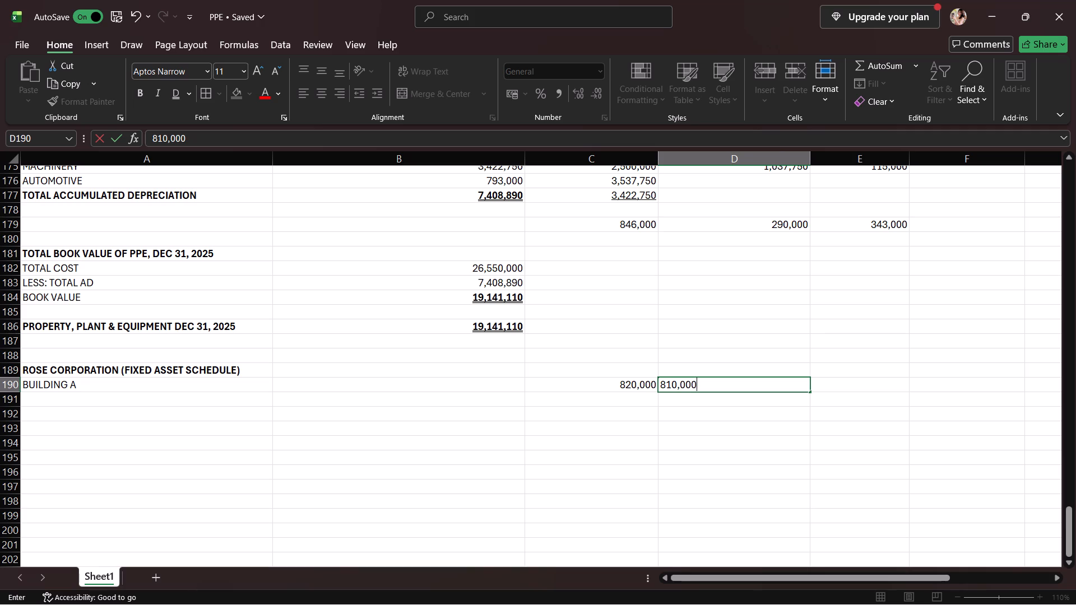
{"action": "left_click", "coordinate": [842, 389]}
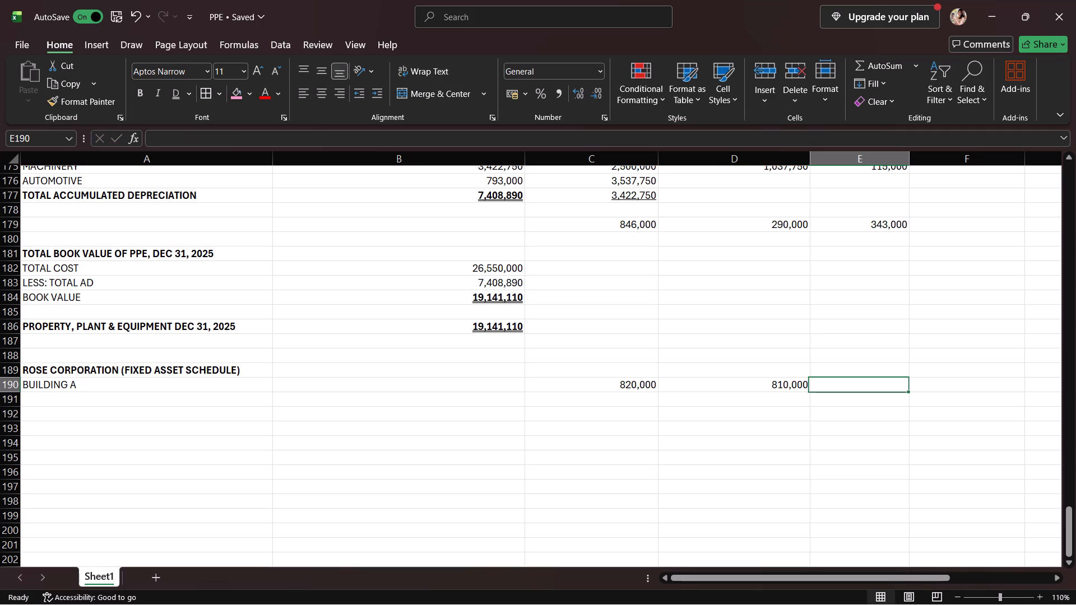
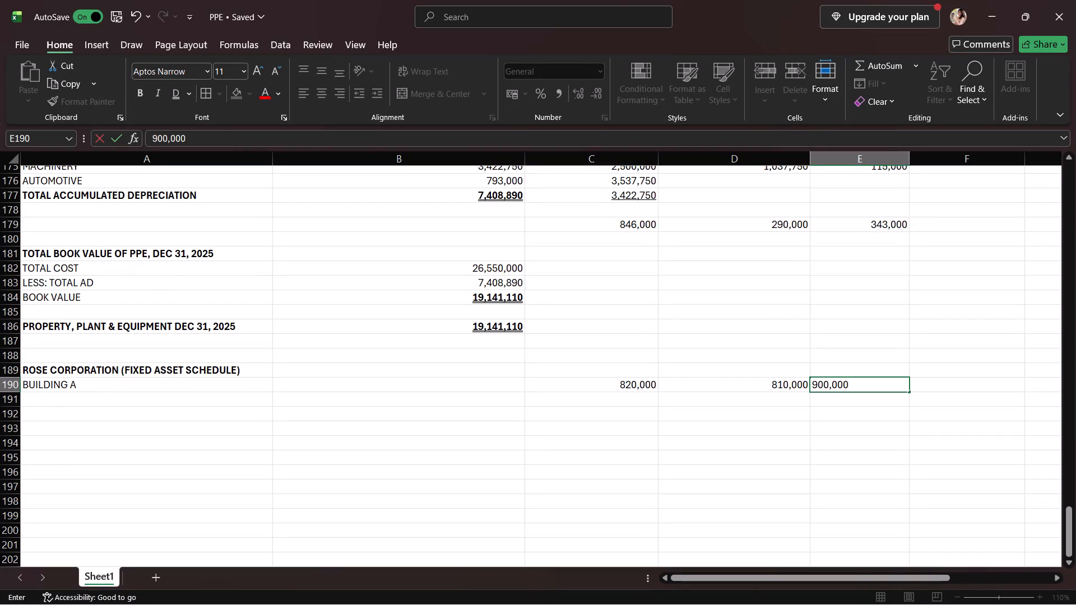
Start a formula in B190 of the BUILDING A row in Rose Corporation's fixed asset schedule.
{"action": "left_click", "coordinate": [463, 385]}
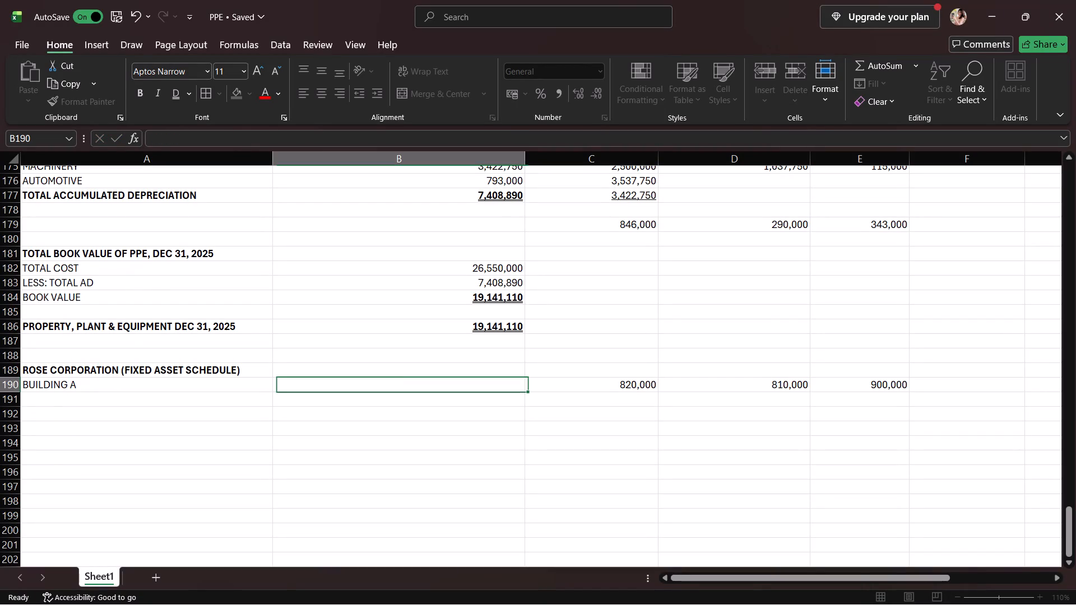
{"action": "key", "text": "equal"}
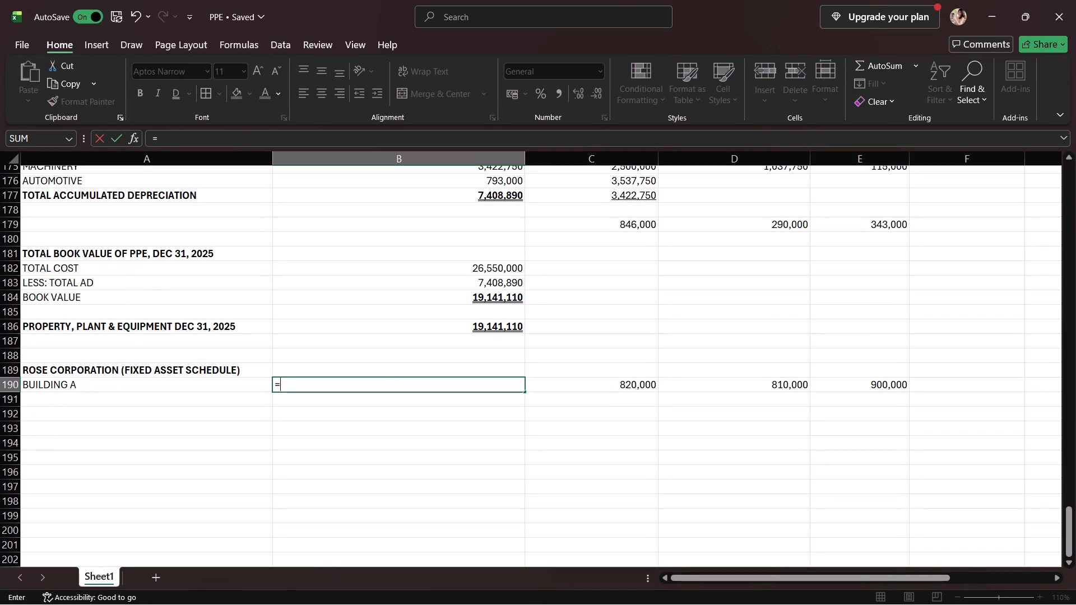
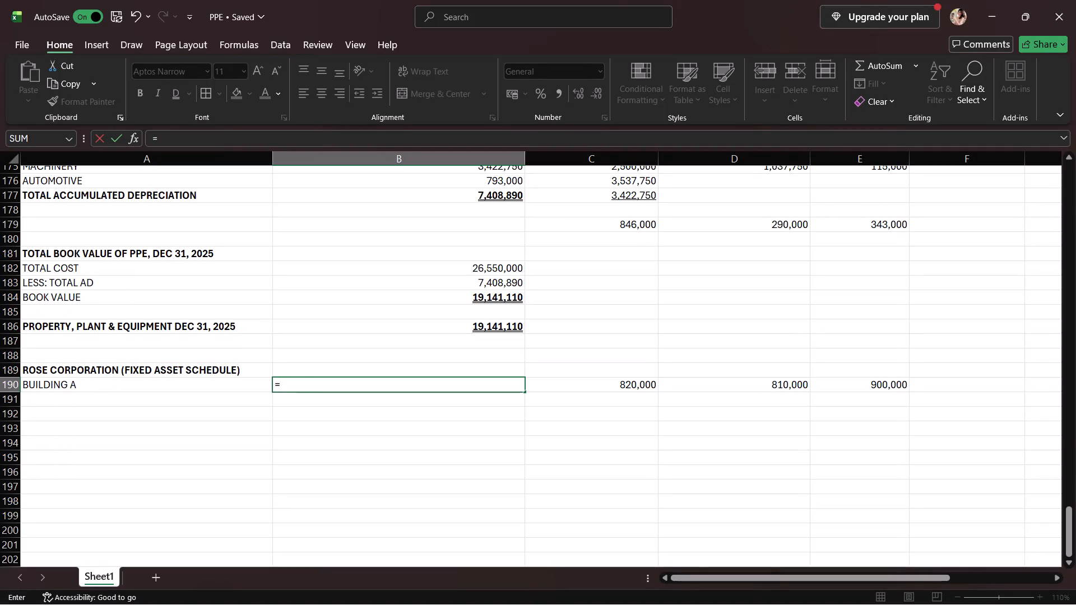
Reference C190 in the BUILDING A formula in B190 and add a multiplication operator after it.
{"action": "left_click", "coordinate": [597, 382]}
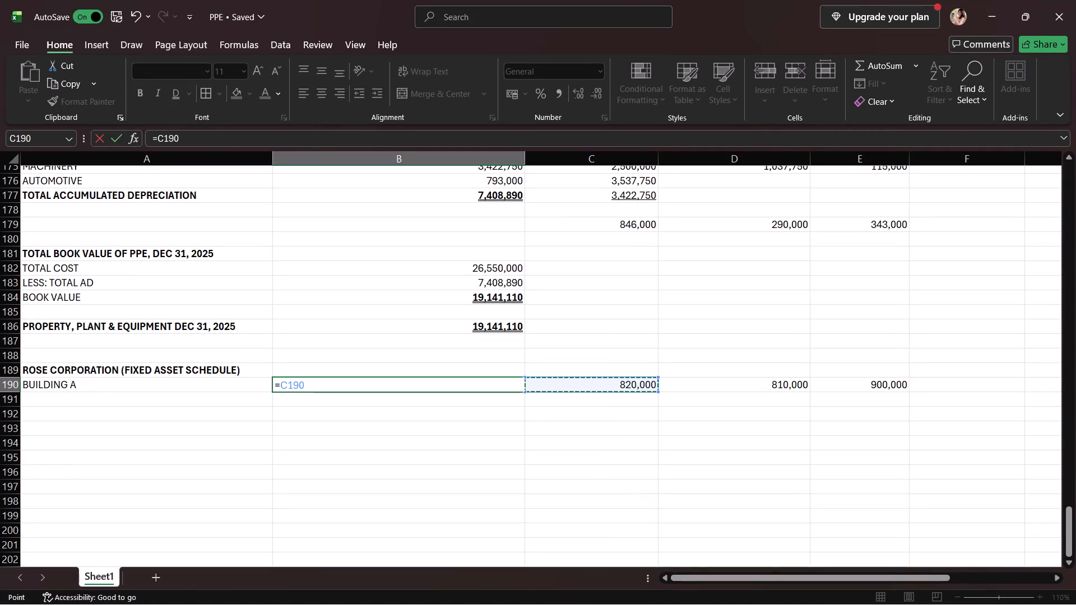
{"action": "key", "text": "shift+asterisk"}
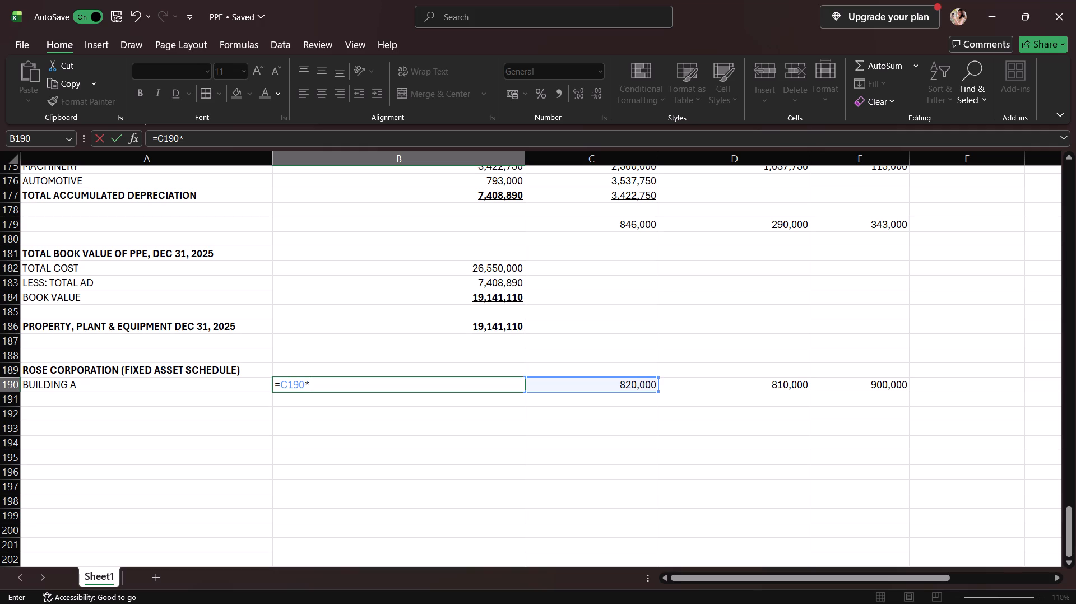
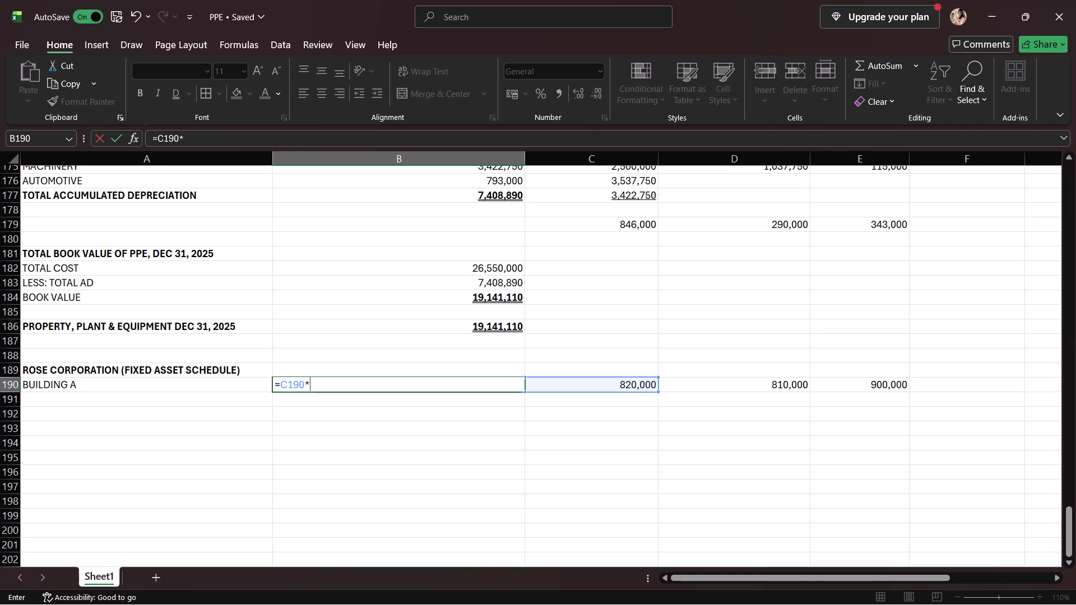
Extend the BUILDING A formula in B190 to multiply by D190, enclose the product in parentheses, and add a division operator.
{"action": "left_click", "coordinate": [767, 389]}
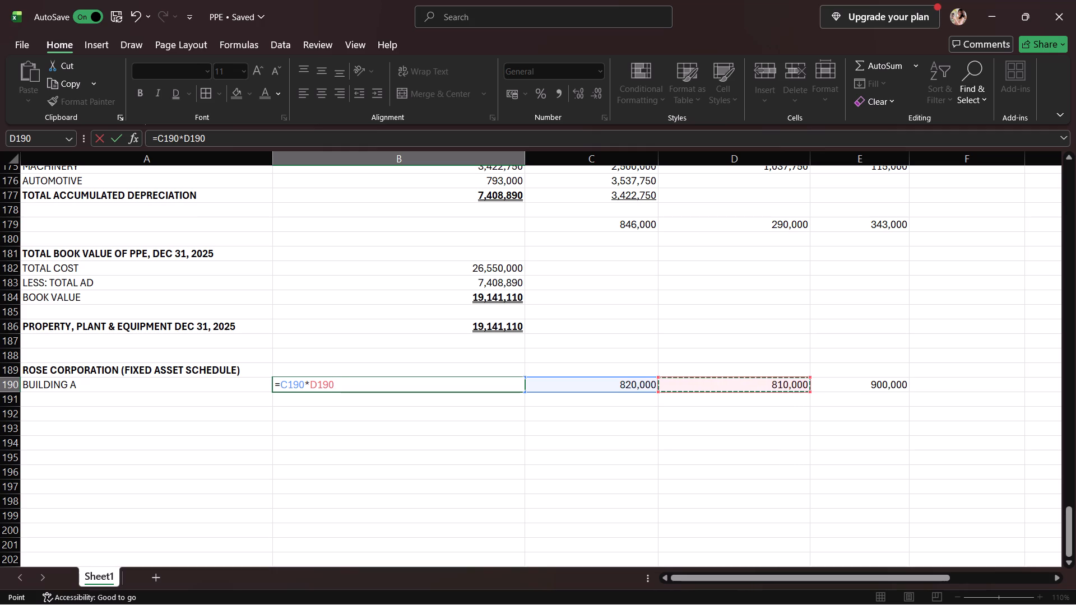
{"action": "left_click", "coordinate": [279, 385]}
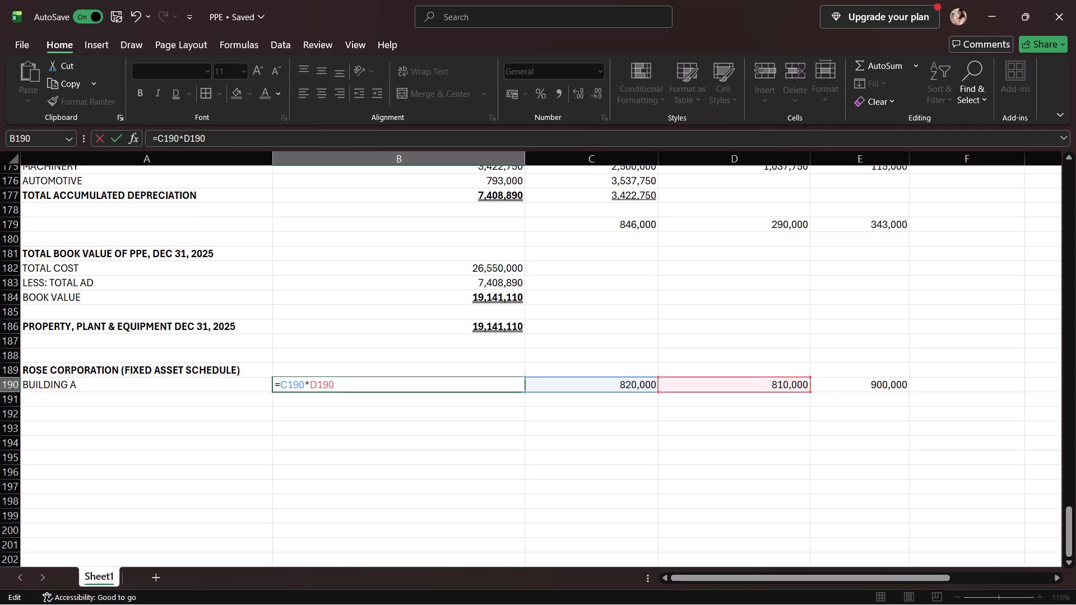
{"action": "key", "text": "shift+parenleft"}
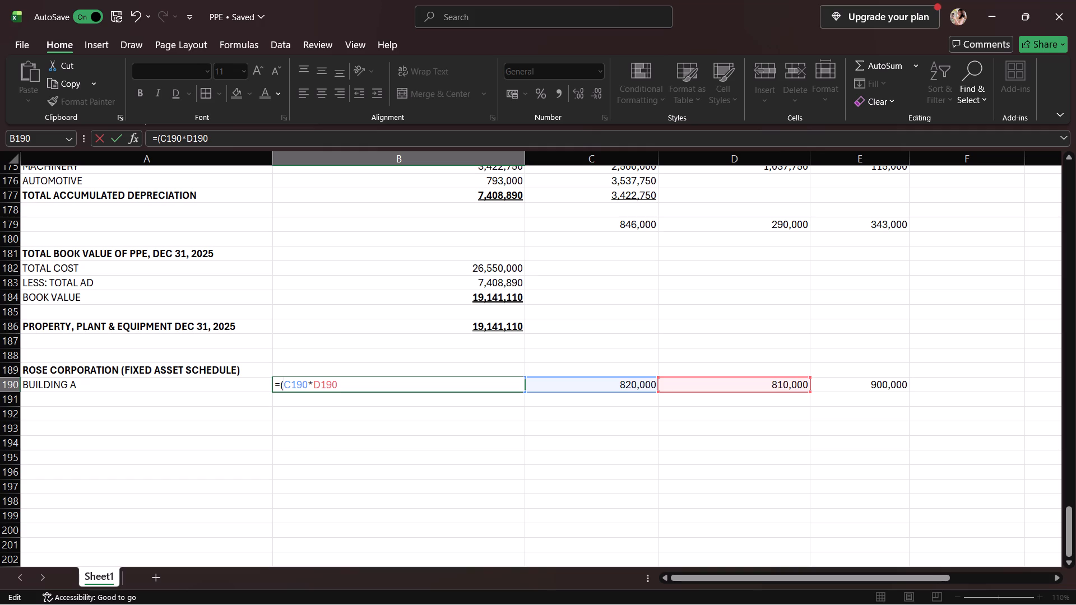
{"action": "left_click", "coordinate": [374, 384]}
{"action": "key", "text": "shift+parenright"}
{"action": "key", "text": "slash"}
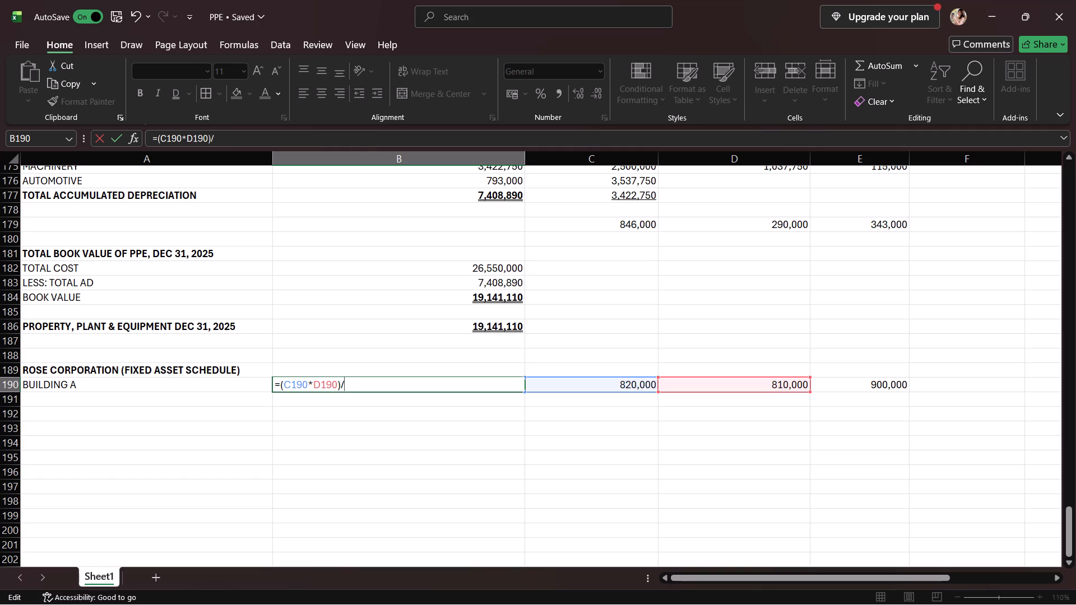
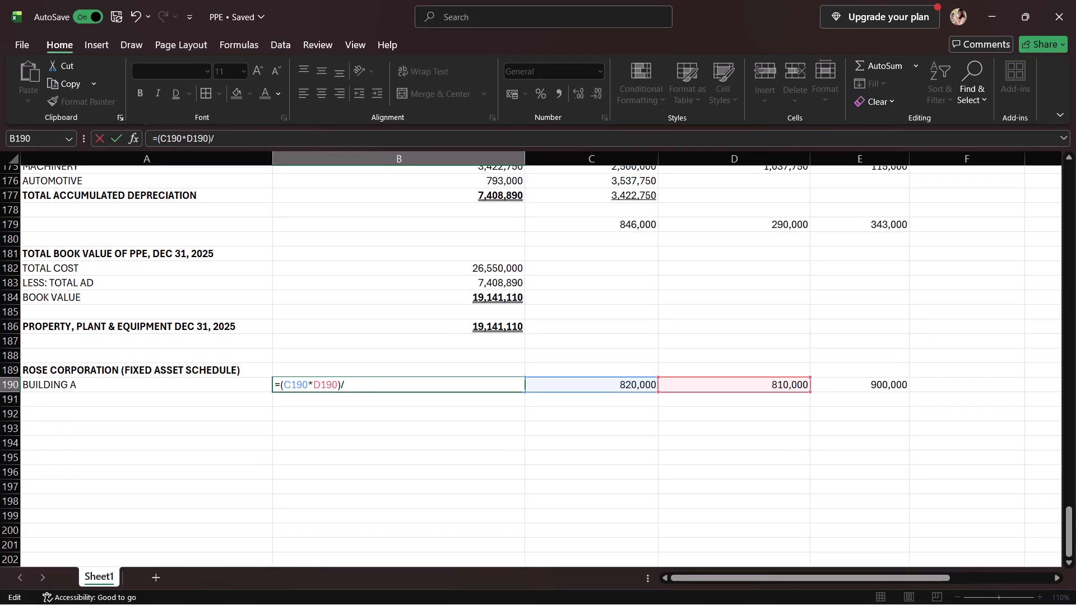
Add E190 as the divisor in the BUILDING A formula in B190, making it =(C190*D190)/E190.
{"action": "left_click", "coordinate": [836, 381]}
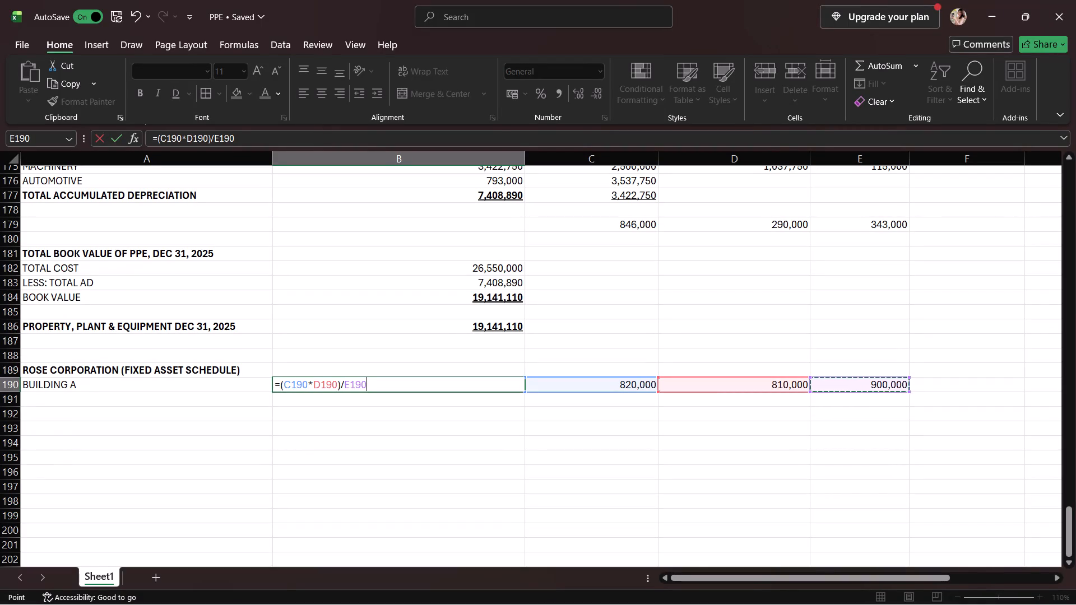
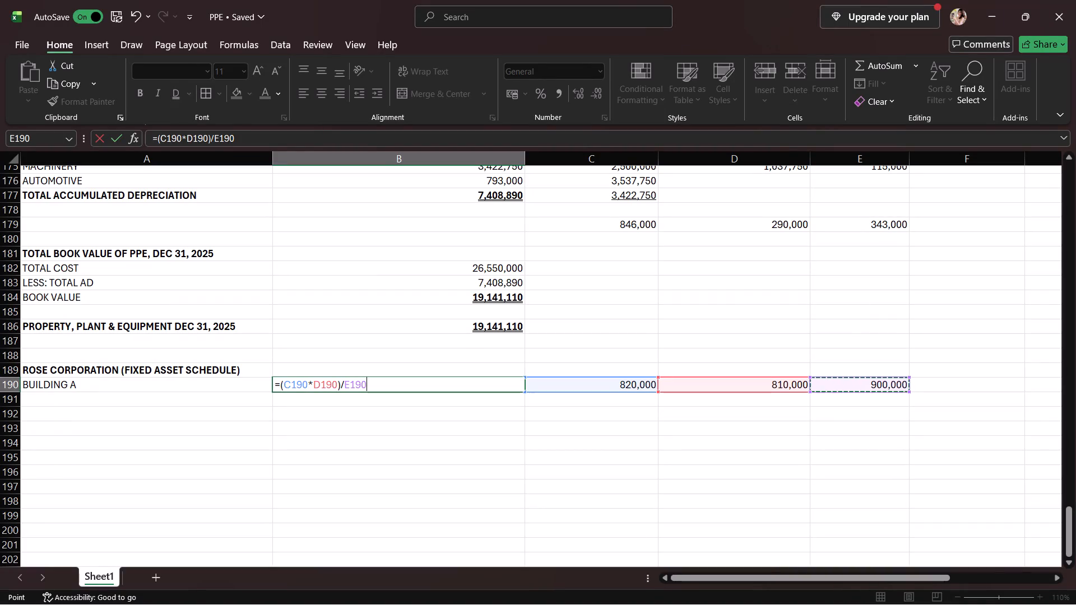
Complete the BUILDING A formula in B190 and format its result with the comma number style.
{"action": "key", "text": "Return"}
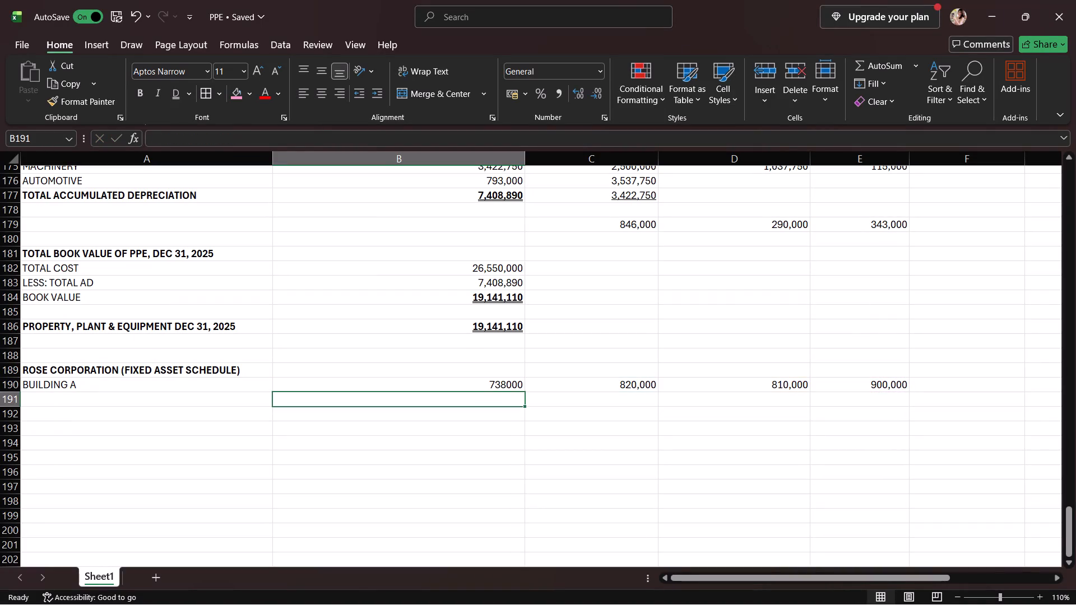
{"action": "left_click", "coordinate": [427, 389]}
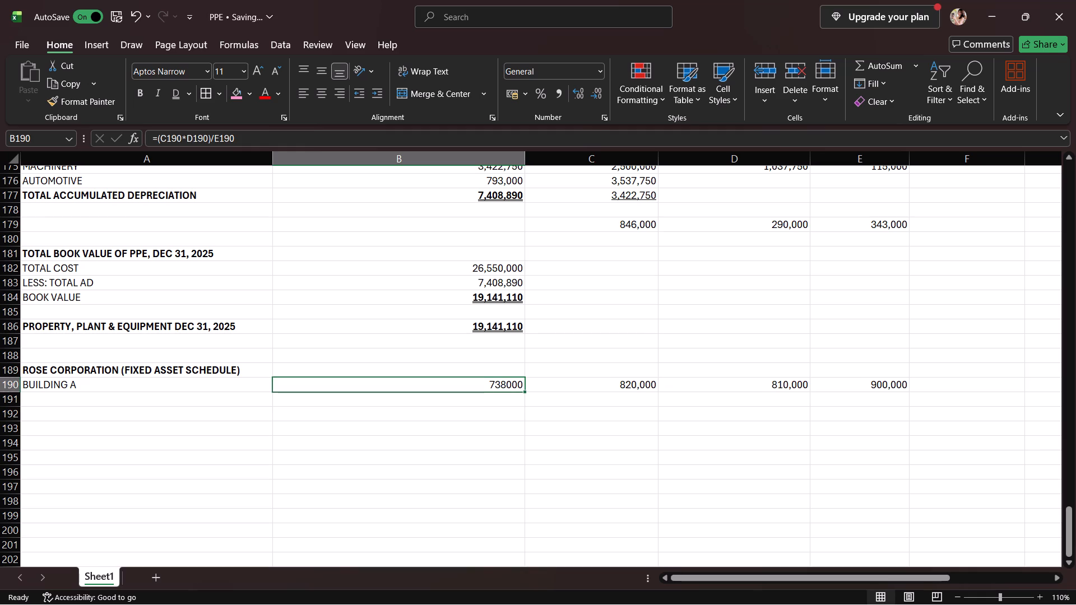
{"action": "left_click", "coordinate": [551, 93]}
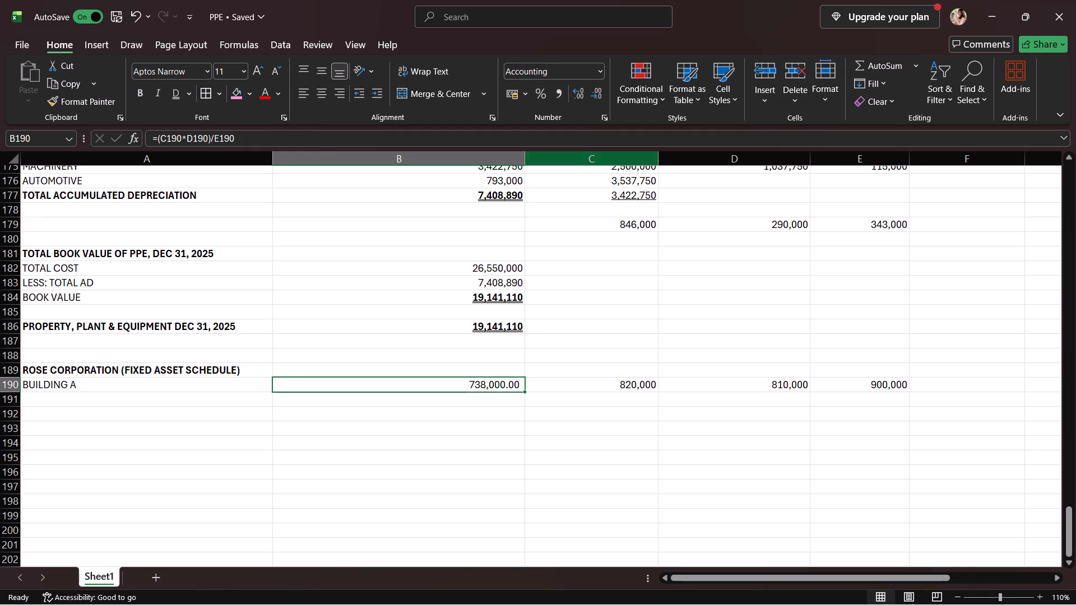
Add a LAND A row in A191 below BUILDING A, with 820,000 in C191.
{"action": "left_click", "coordinate": [154, 408]}
{"action": "left_click", "coordinate": [157, 397]}
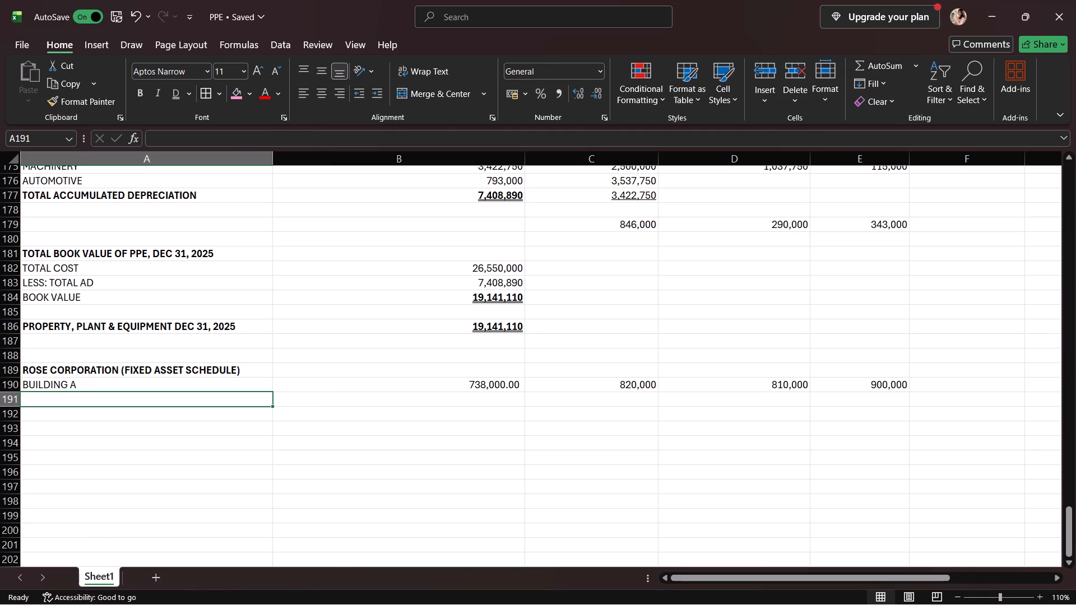
{"action": "type", "text": "LAND A"}
{"action": "left_click", "coordinate": [593, 399]}
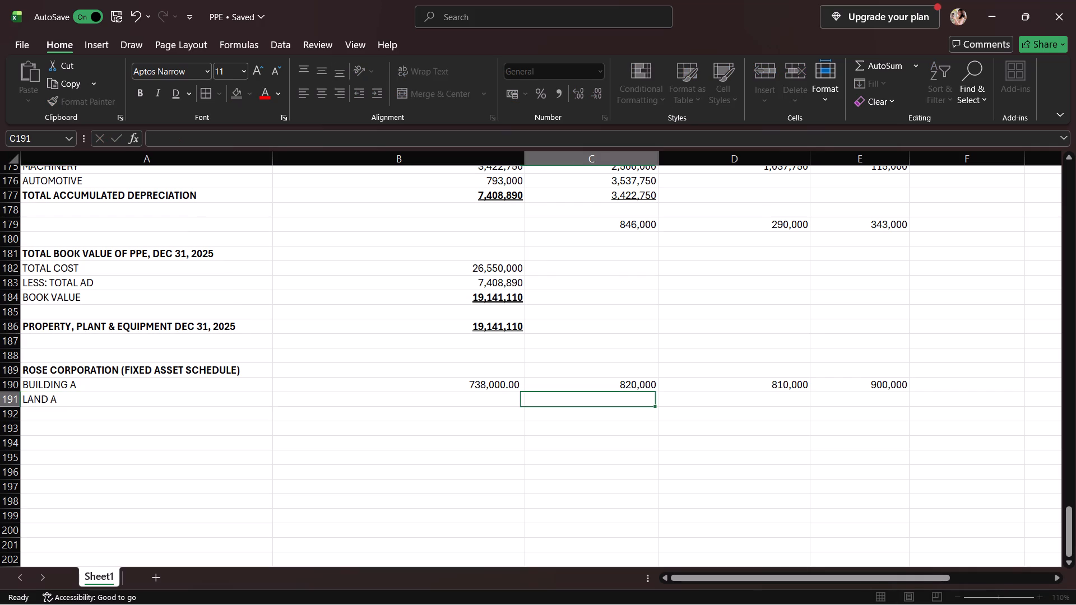
{"action": "type", "text": "820,000"}
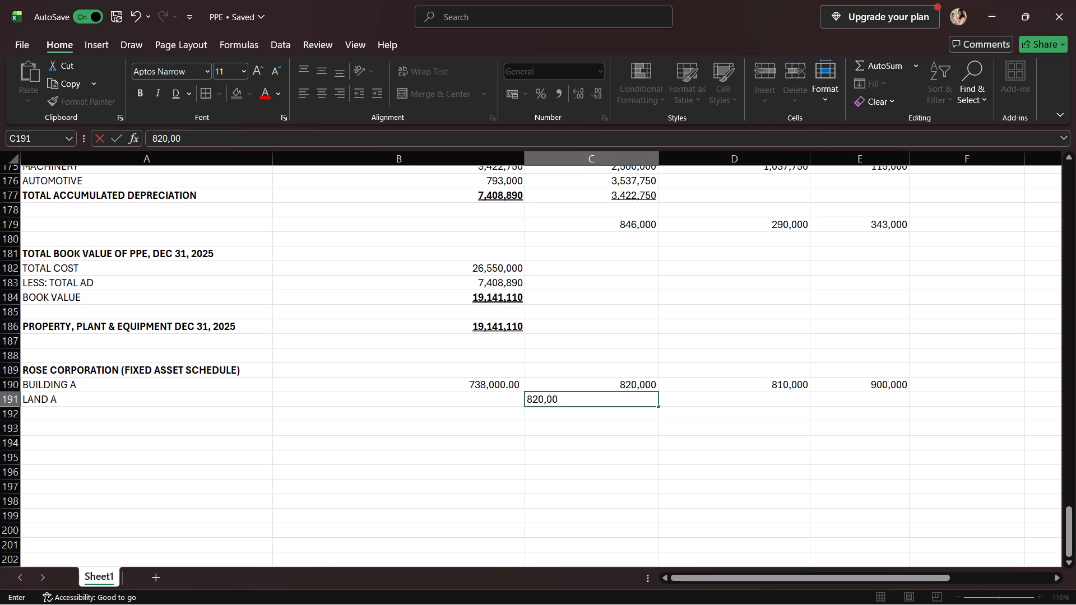
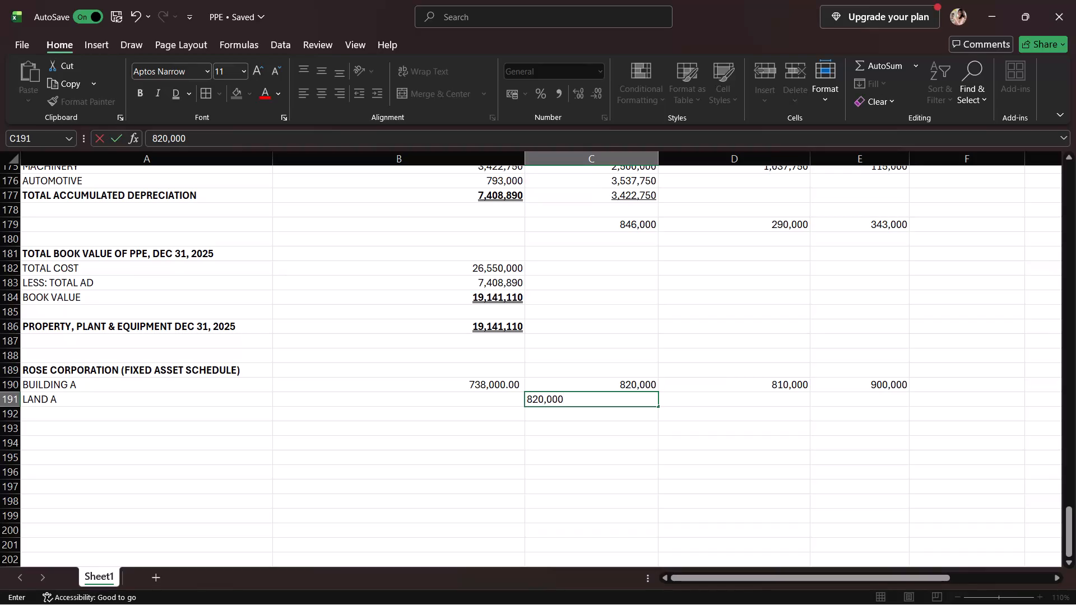
Enter 90,000 in D191 of the LAND A row, beside the 820,000 figure.
{"action": "left_click", "coordinate": [728, 396]}
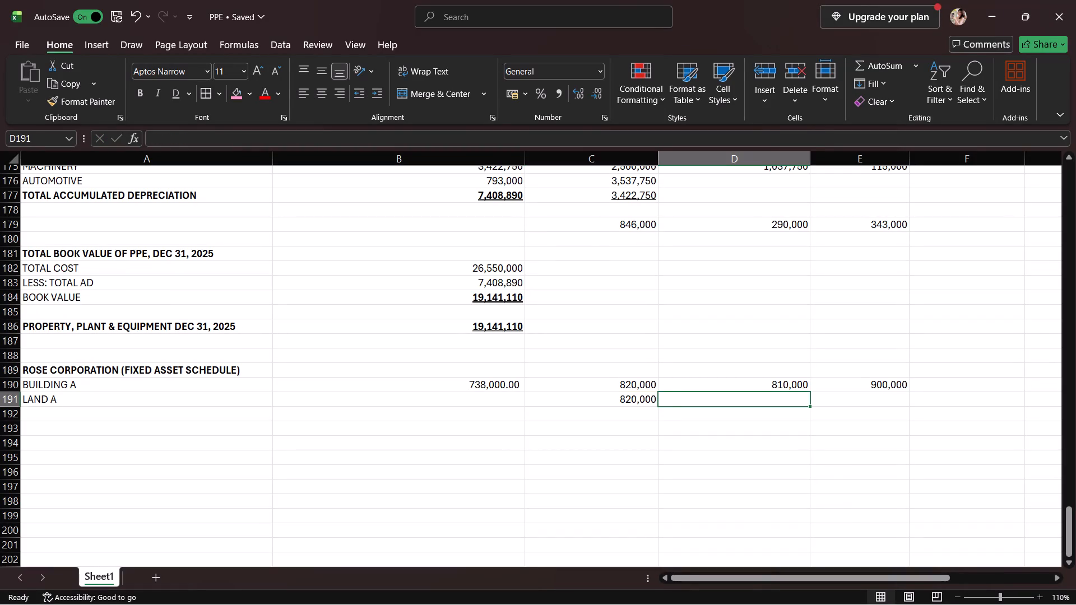
{"action": "type", "text": "90,000"}
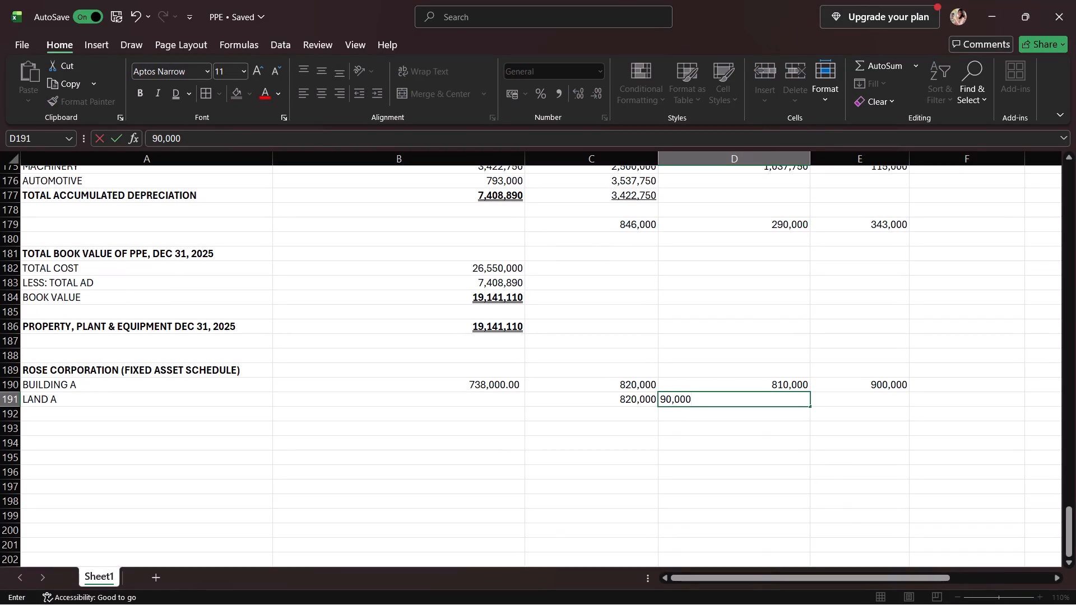
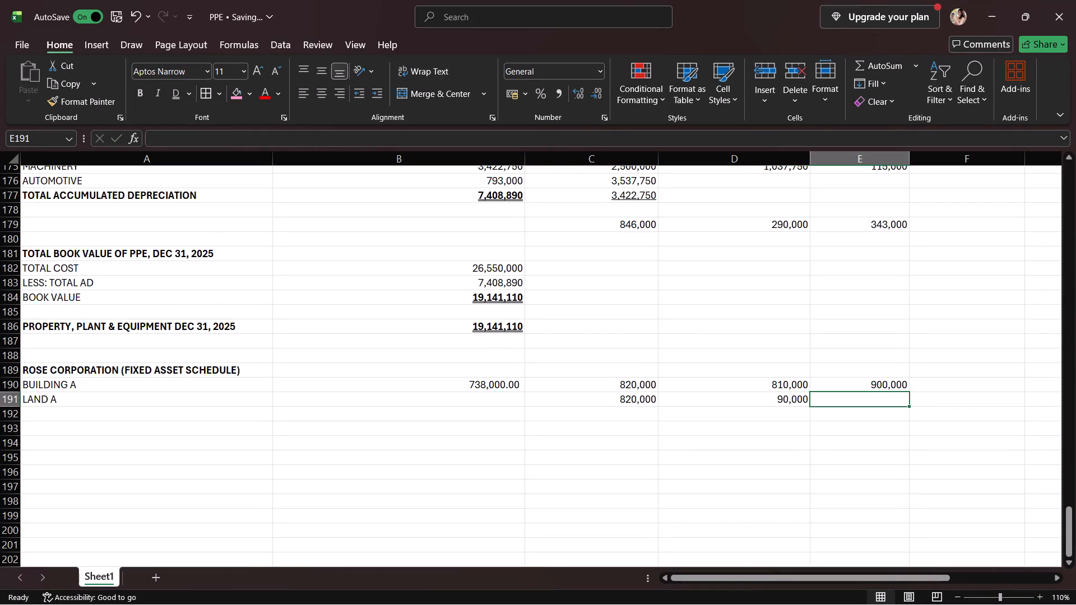
Enter 900,000 in E191 of the LAND A row.
{"action": "type", "text": "900,000"}
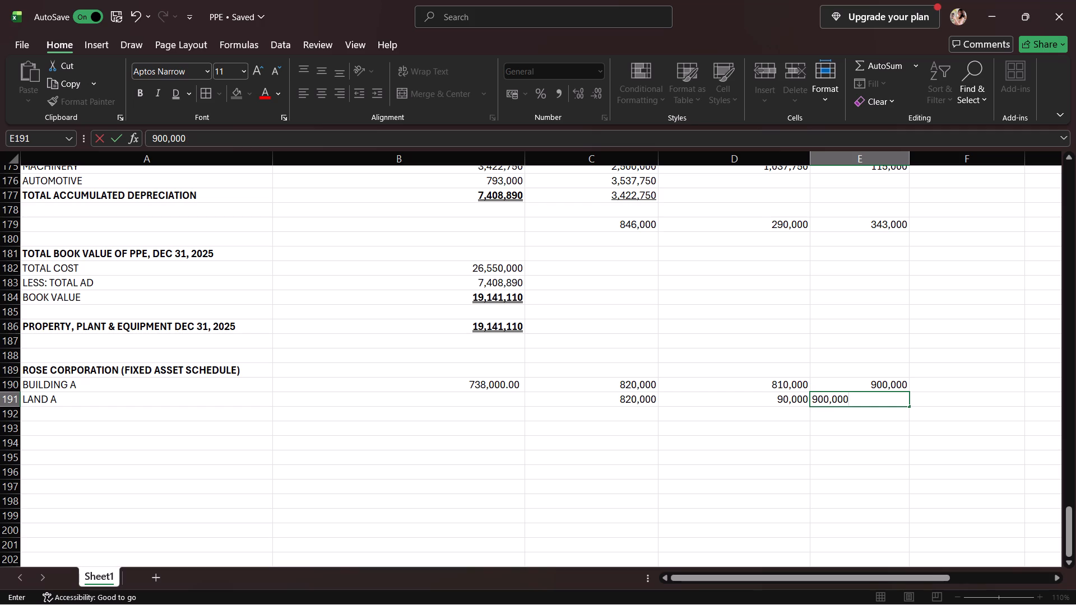
Build the LAND A cost formula in B191, starting with C191 as the first factor of a multiplication.
{"action": "left_click", "coordinate": [513, 397]}
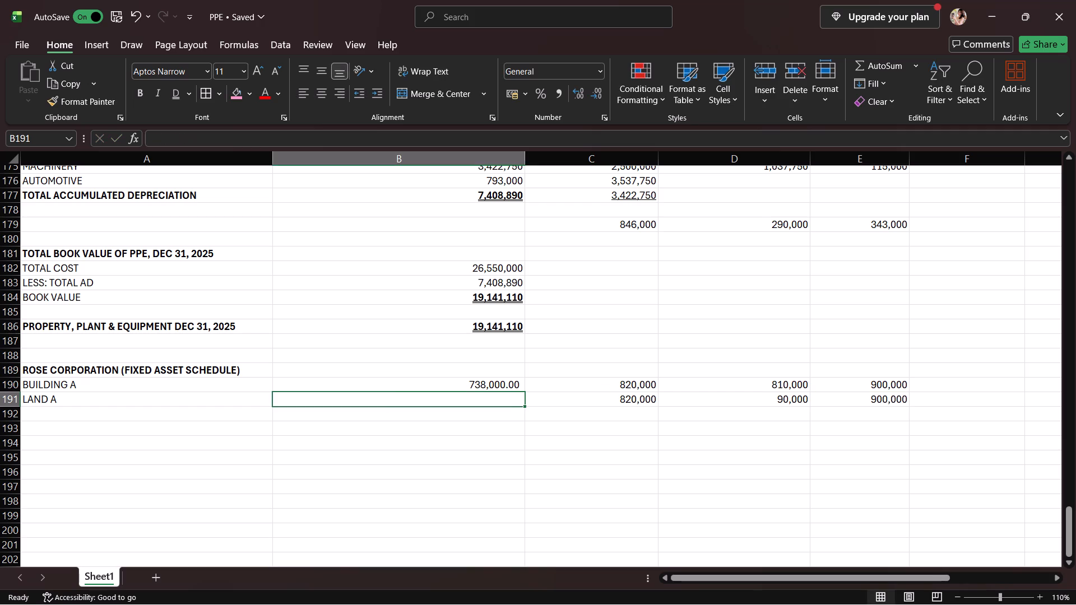
{"action": "key", "text": "equal"}
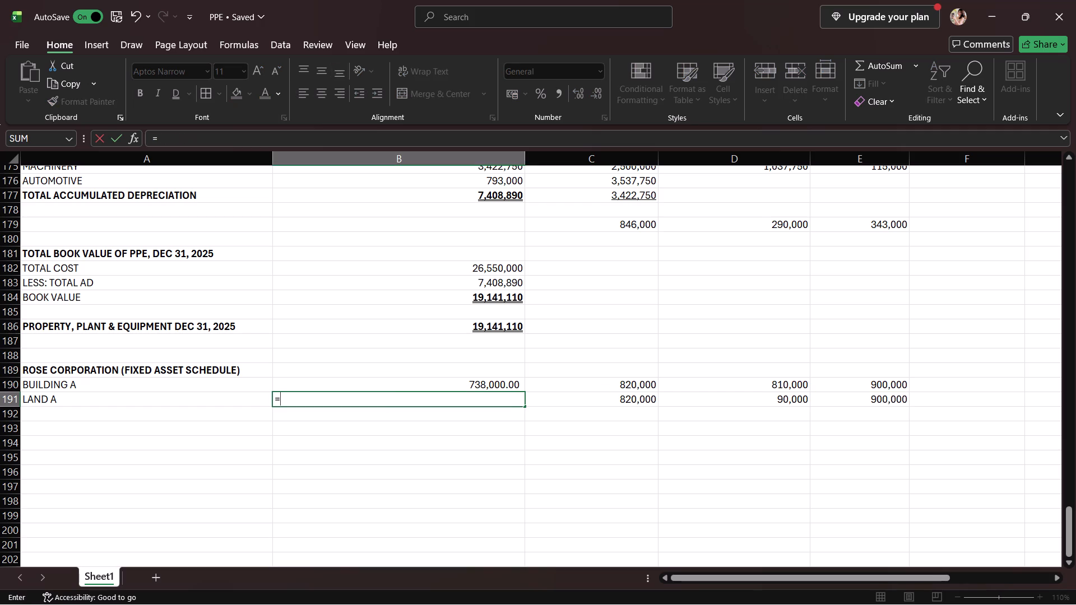
{"action": "left_click", "coordinate": [635, 399]}
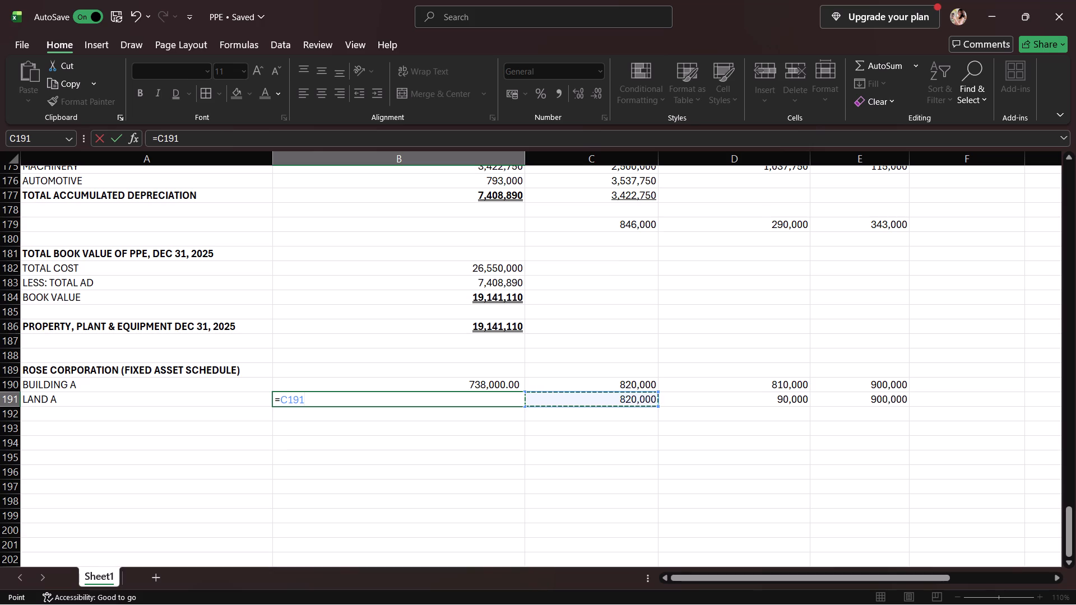
{"action": "key", "text": "shift+asterisk"}
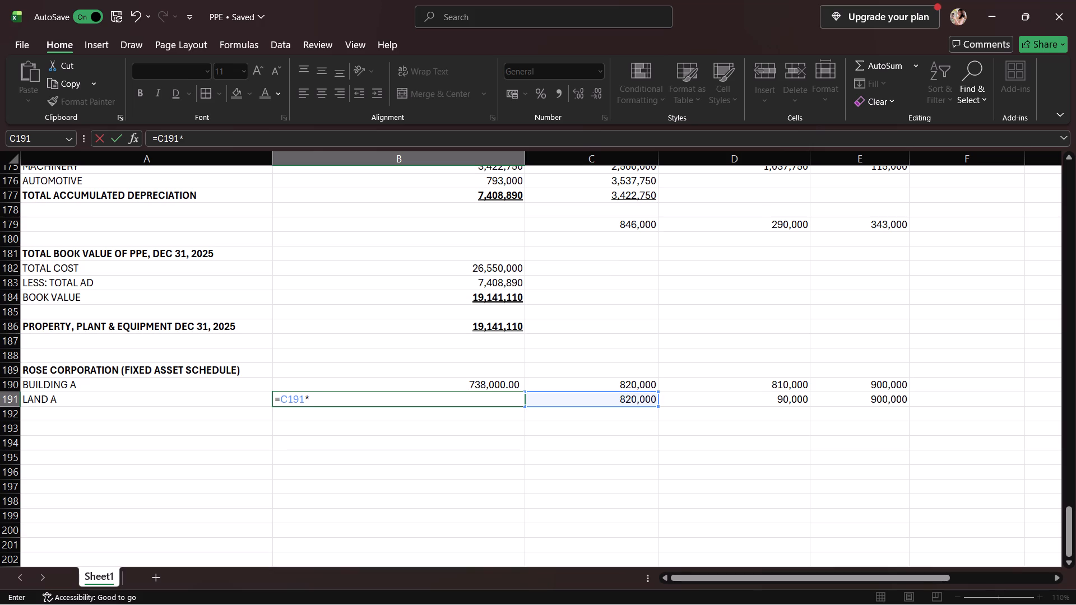
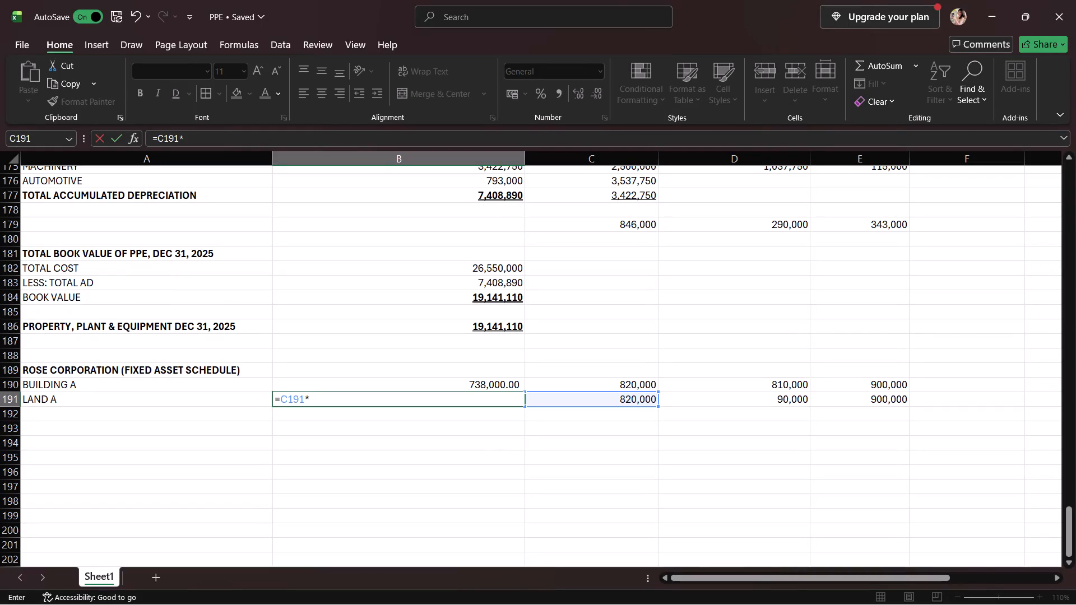
Continue the LAND A cost formula in B191 with D191 as the second factor, followed by a division operator.
{"action": "left_click", "coordinate": [746, 403]}
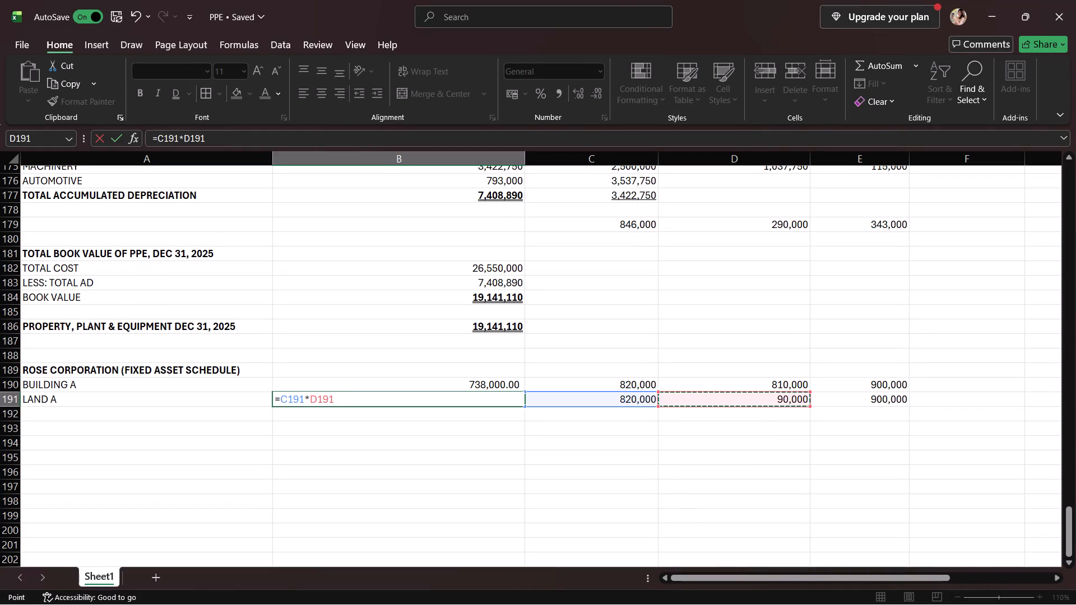
{"action": "key", "text": "slash"}
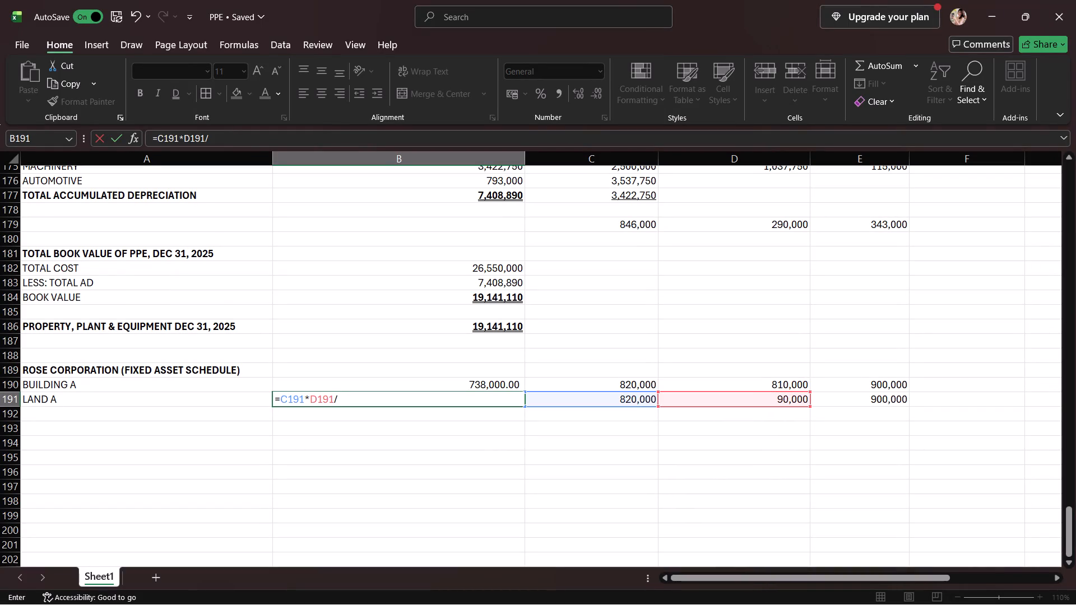
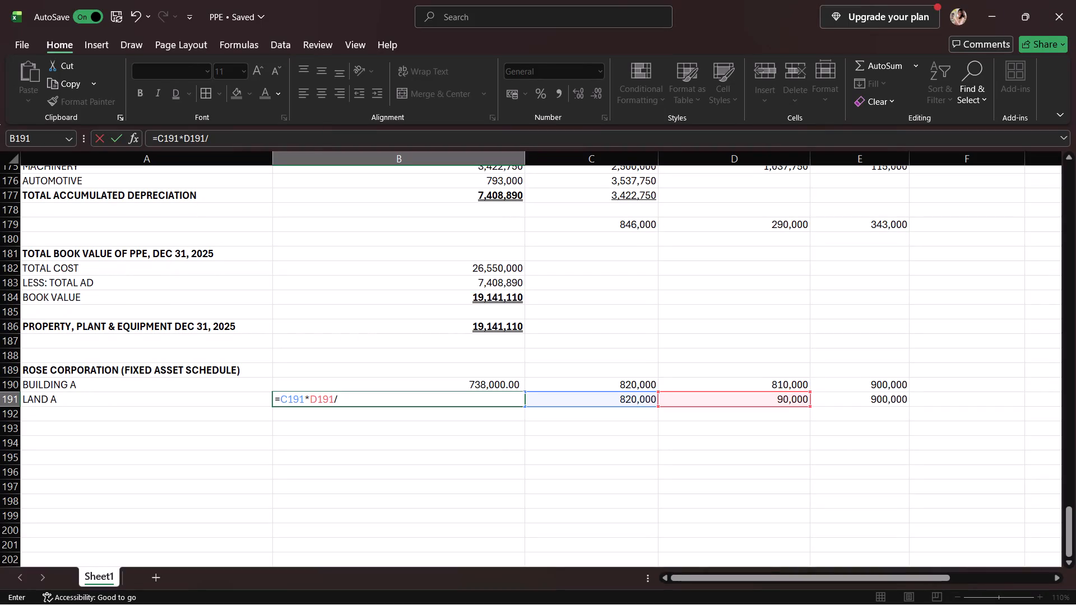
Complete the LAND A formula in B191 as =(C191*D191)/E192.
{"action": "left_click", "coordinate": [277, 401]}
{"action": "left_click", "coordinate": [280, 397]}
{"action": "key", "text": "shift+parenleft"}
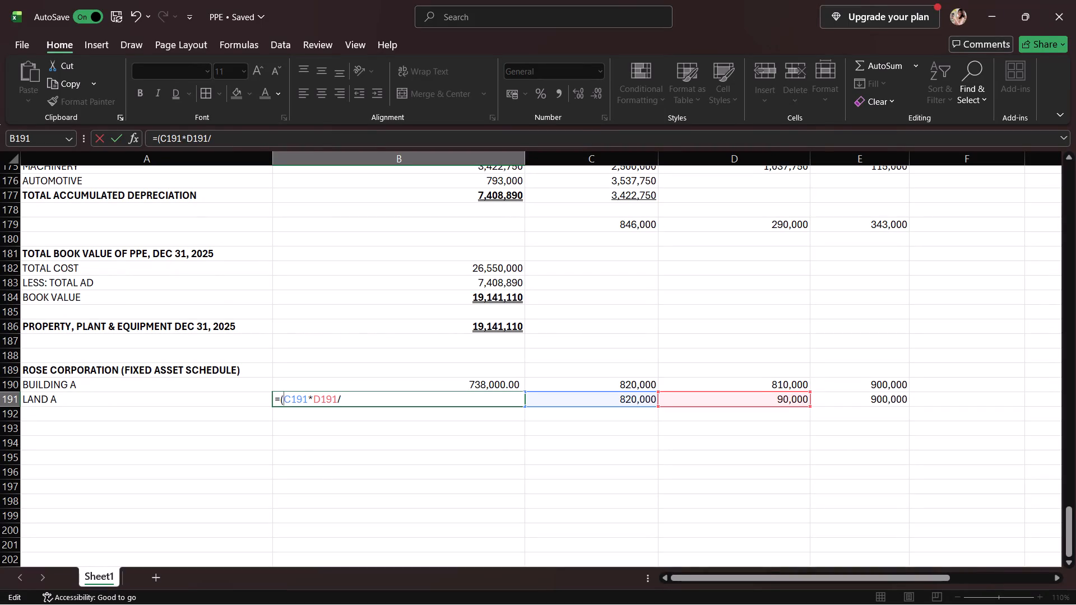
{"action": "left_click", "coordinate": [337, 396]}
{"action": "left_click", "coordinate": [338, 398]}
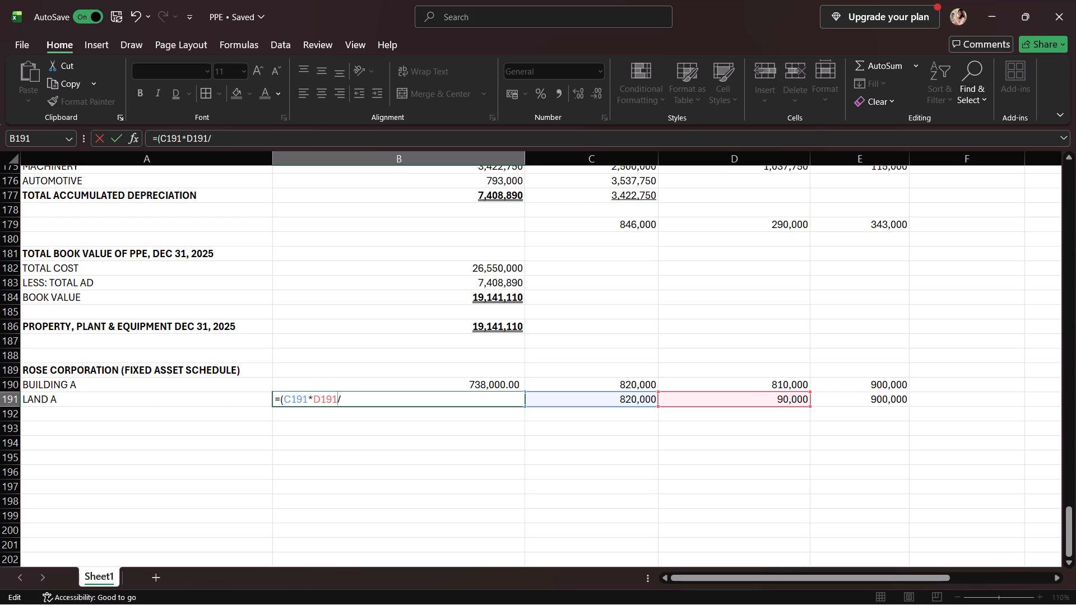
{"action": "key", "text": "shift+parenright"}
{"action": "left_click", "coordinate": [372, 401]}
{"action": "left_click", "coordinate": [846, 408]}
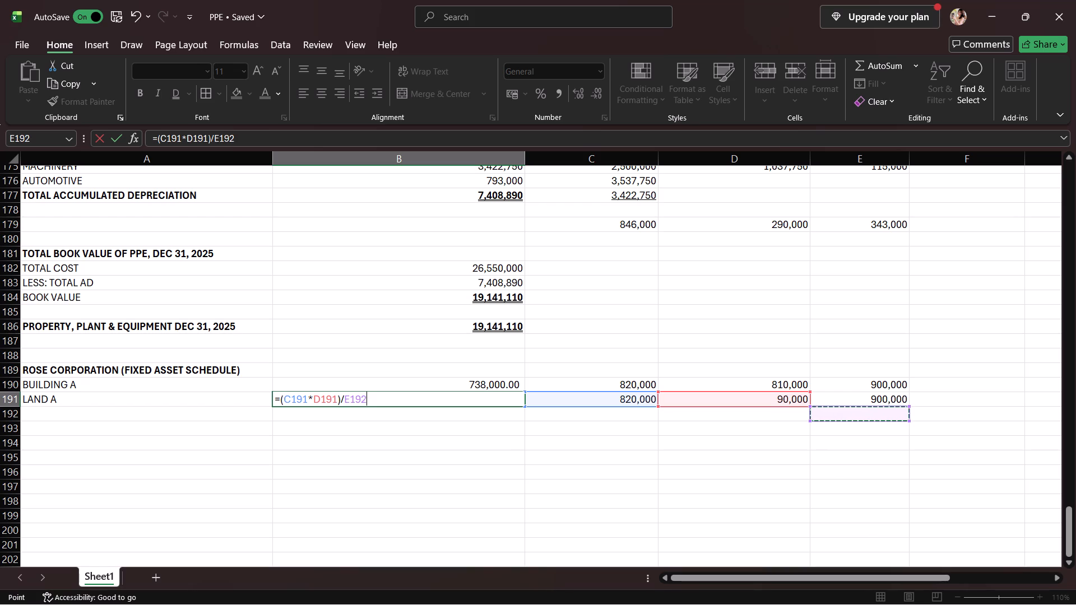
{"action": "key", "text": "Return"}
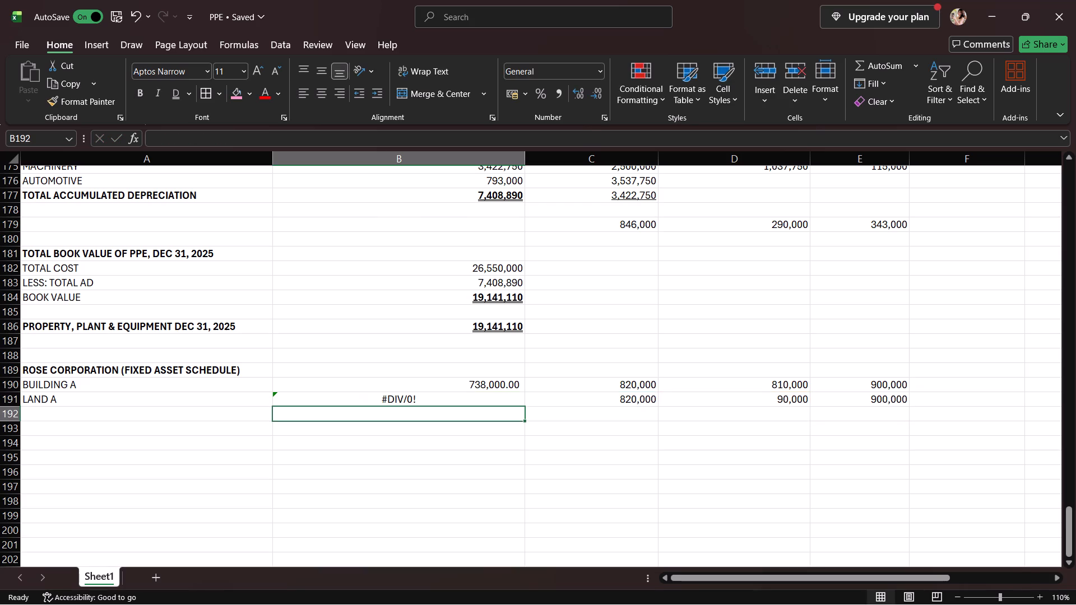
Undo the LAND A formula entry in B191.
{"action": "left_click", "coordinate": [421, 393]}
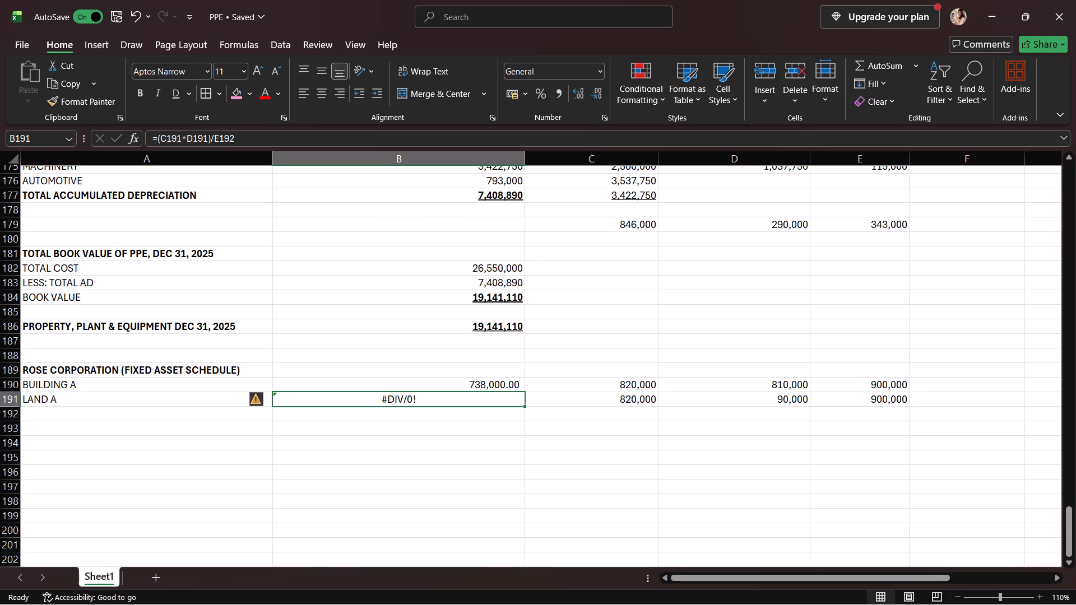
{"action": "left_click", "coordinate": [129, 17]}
Enter the formula =C191*D191 in B191 for LAND A.
{"action": "left_click", "coordinate": [390, 406]}
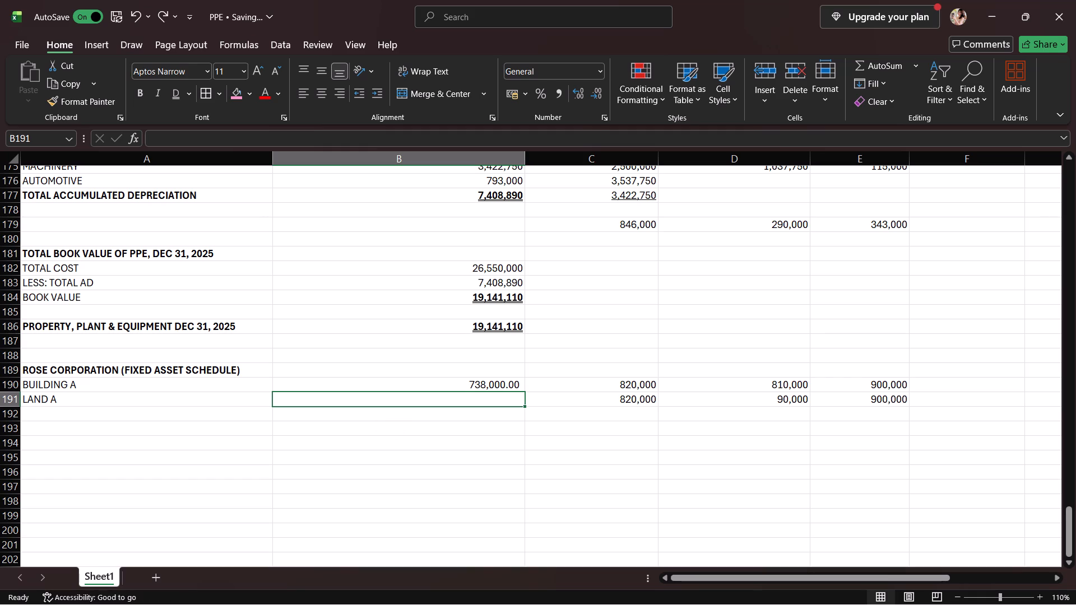
{"action": "key", "text": "equal"}
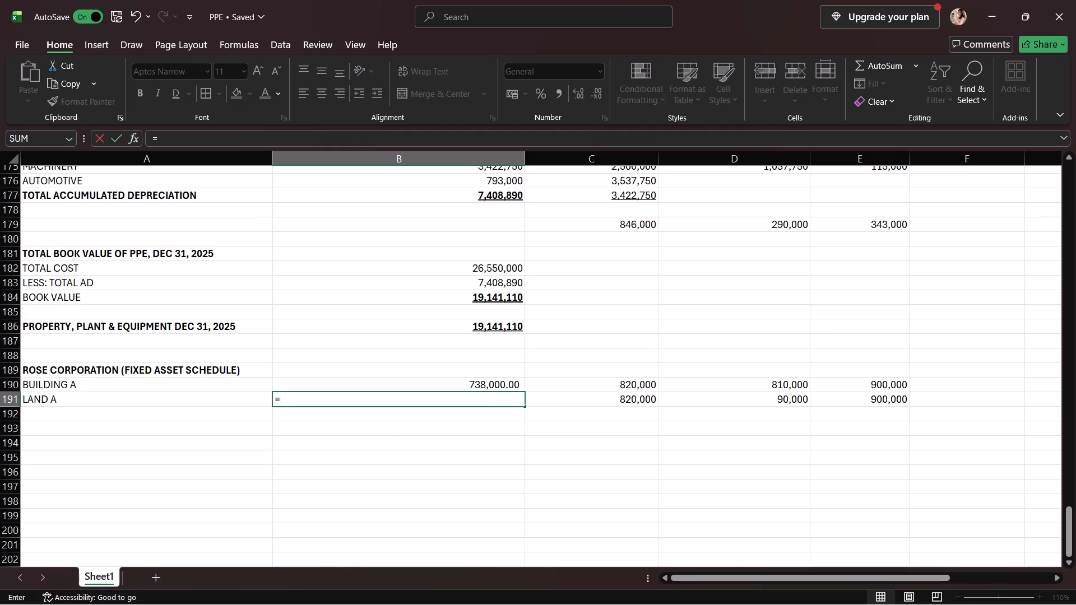
{"action": "left_click", "coordinate": [568, 400]}
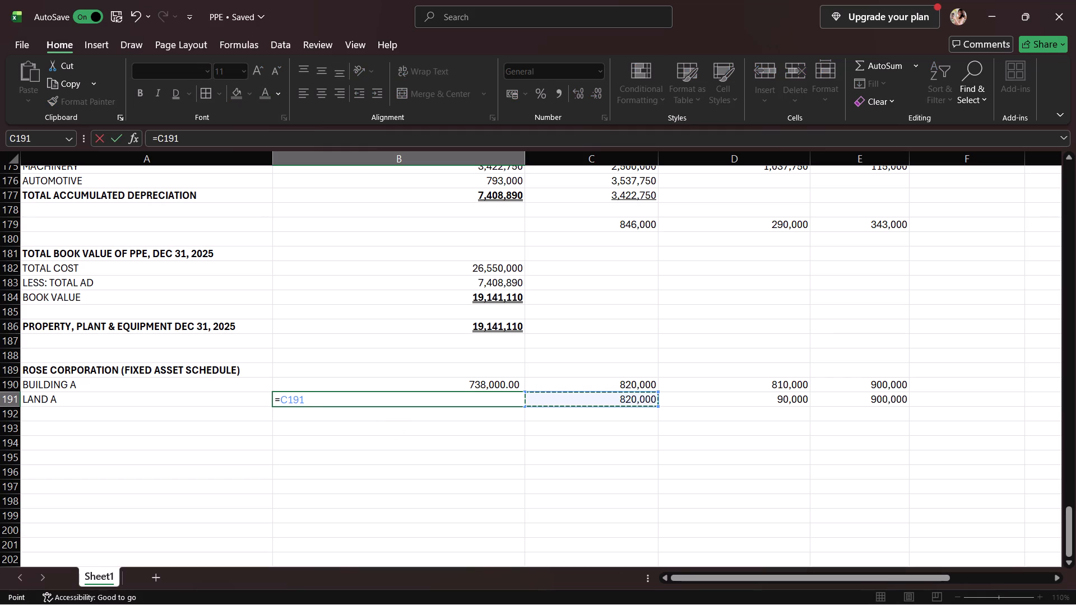
{"action": "key", "text": "shift+asterisk"}
{"action": "left_click", "coordinate": [762, 397]}
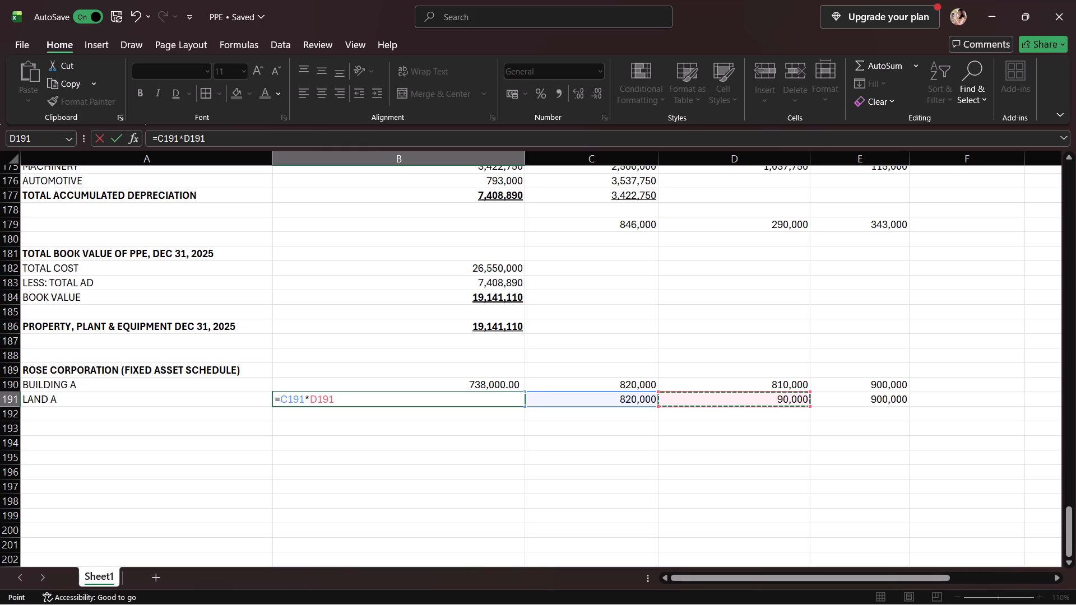
{"action": "key", "text": "Return"}
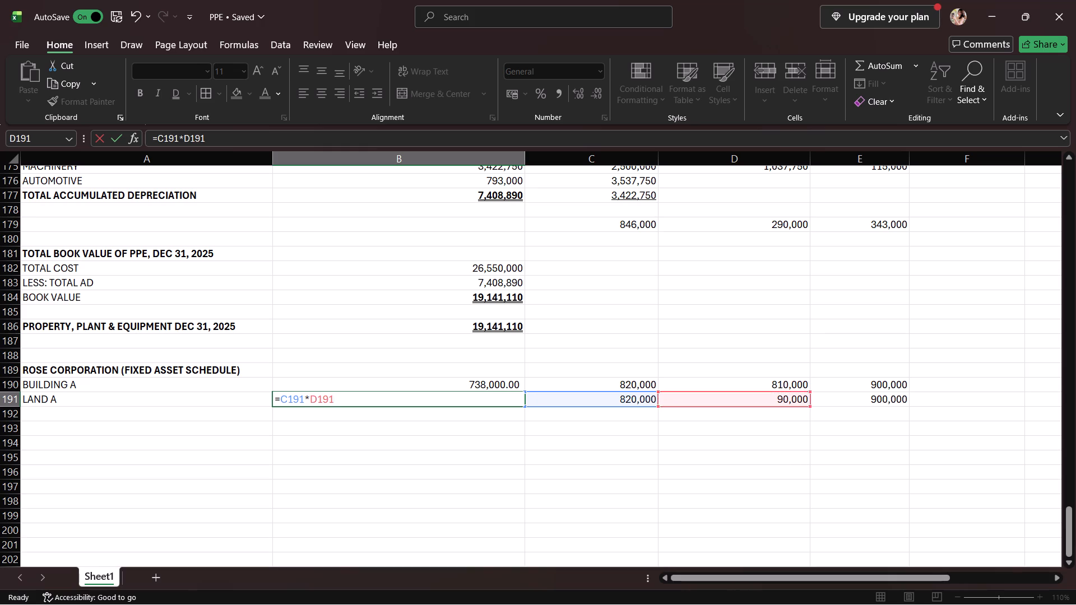
Apply the comma number style to the LAND A product in B191.
{"action": "left_click", "coordinate": [480, 395]}
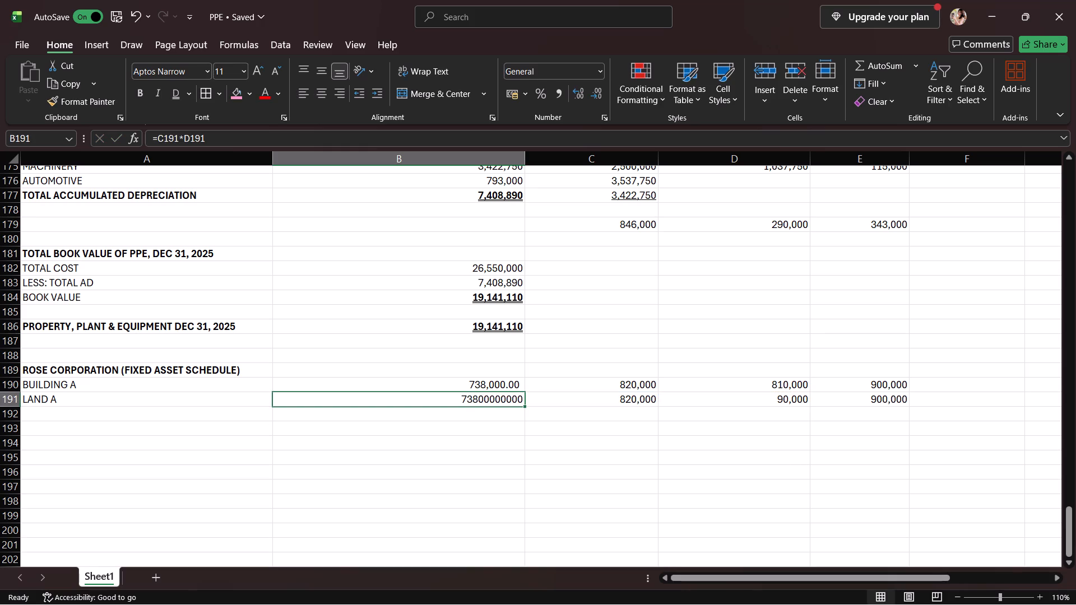
{"action": "left_click", "coordinate": [559, 80]}
{"action": "left_click", "coordinate": [558, 87]}
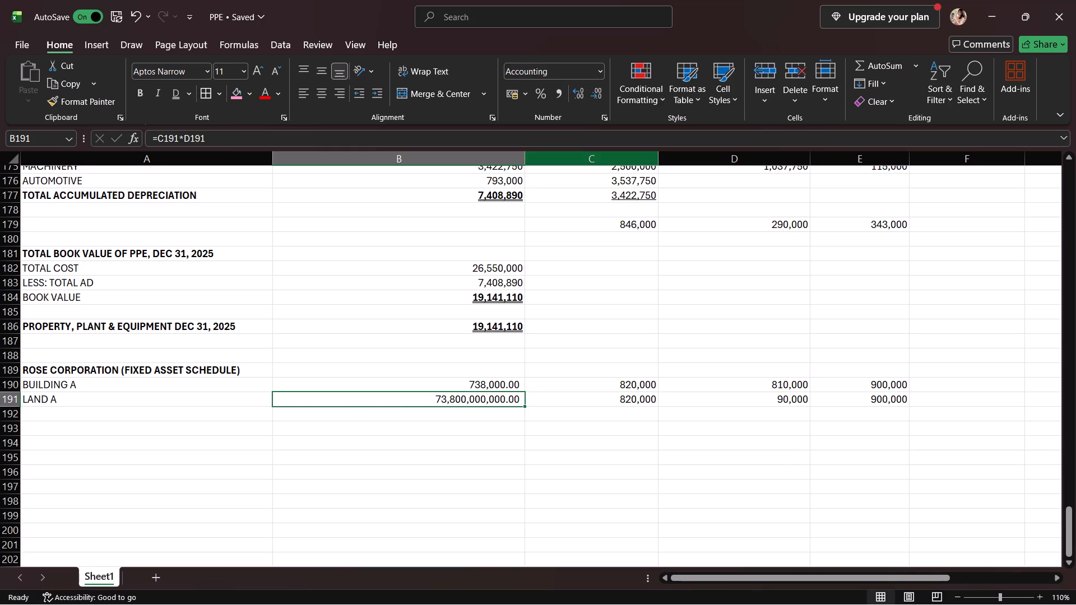
Enter the formula =B191/E191 in B192, below the LAND A product.
{"action": "left_click", "coordinate": [496, 401]}
{"action": "left_click", "coordinate": [481, 406]}
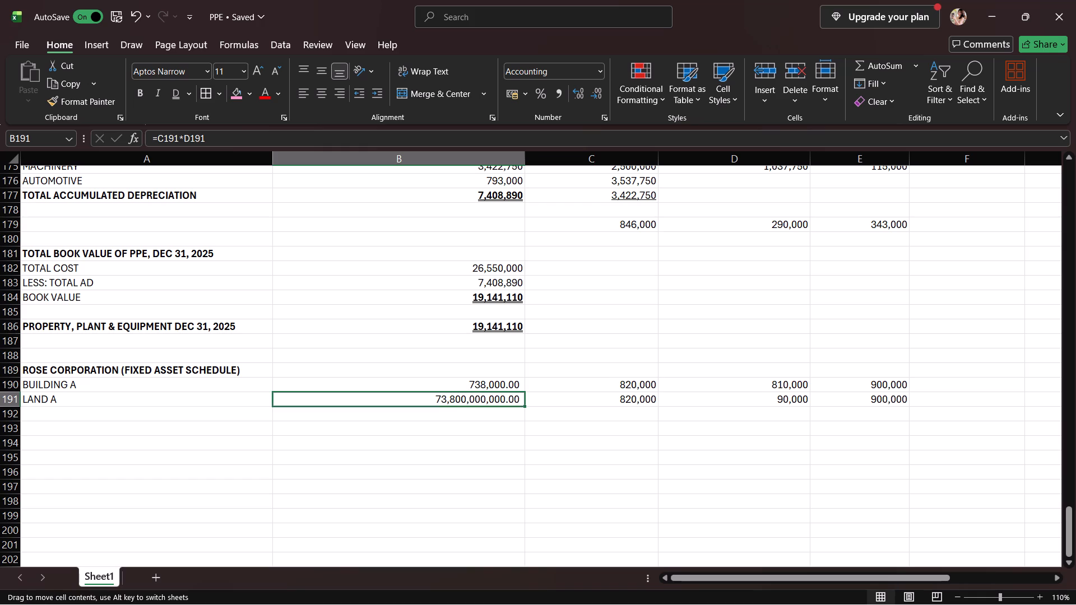
{"action": "left_click", "coordinate": [482, 410]}
{"action": "key", "text": "equal"}
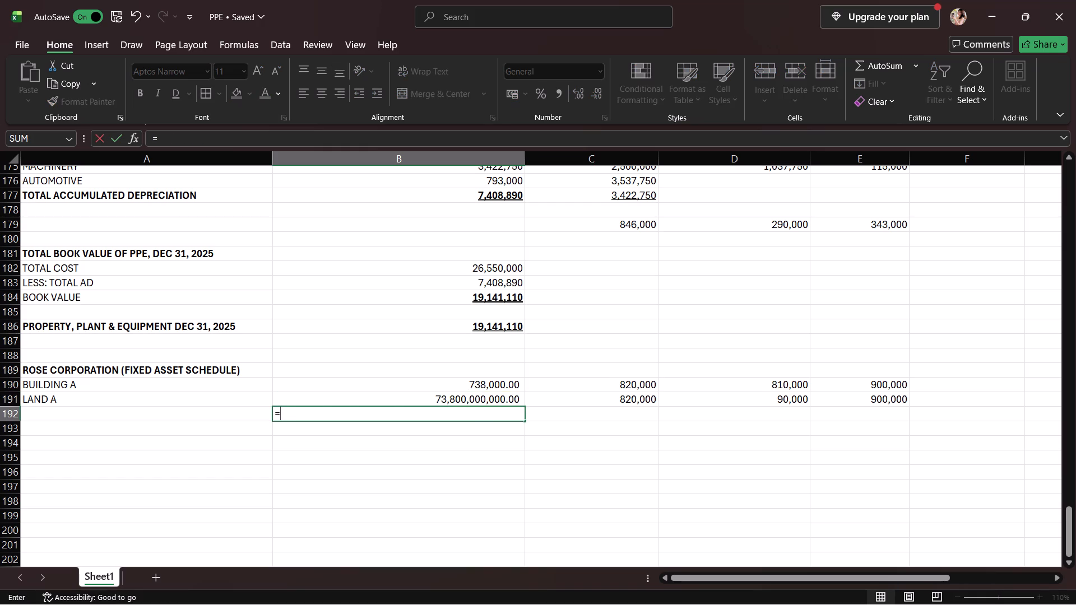
{"action": "left_click", "coordinate": [489, 398]}
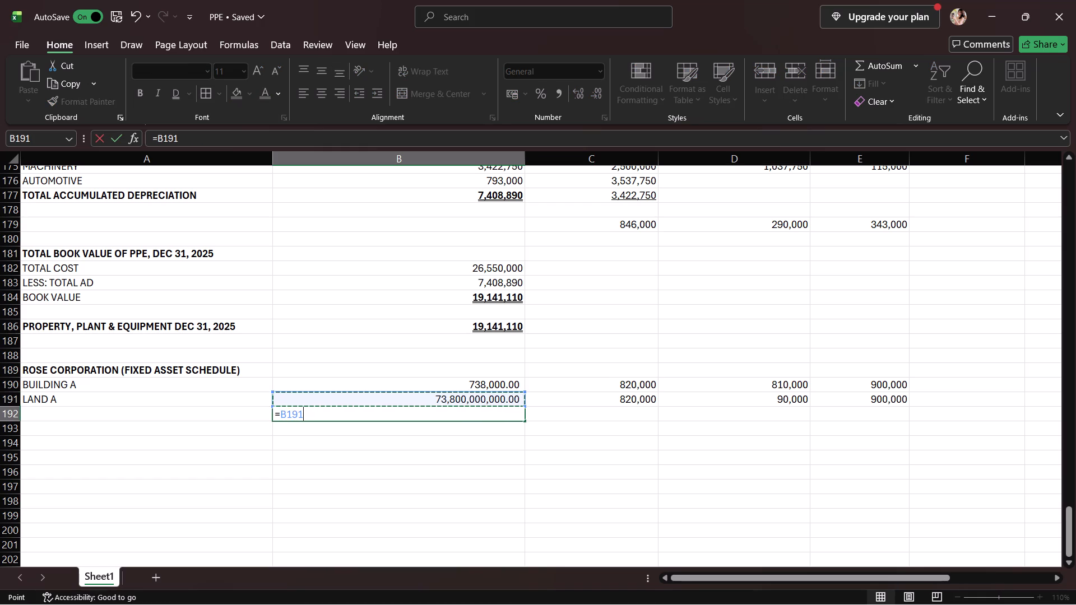
{"action": "key", "text": "slash"}
{"action": "left_click", "coordinate": [898, 398]}
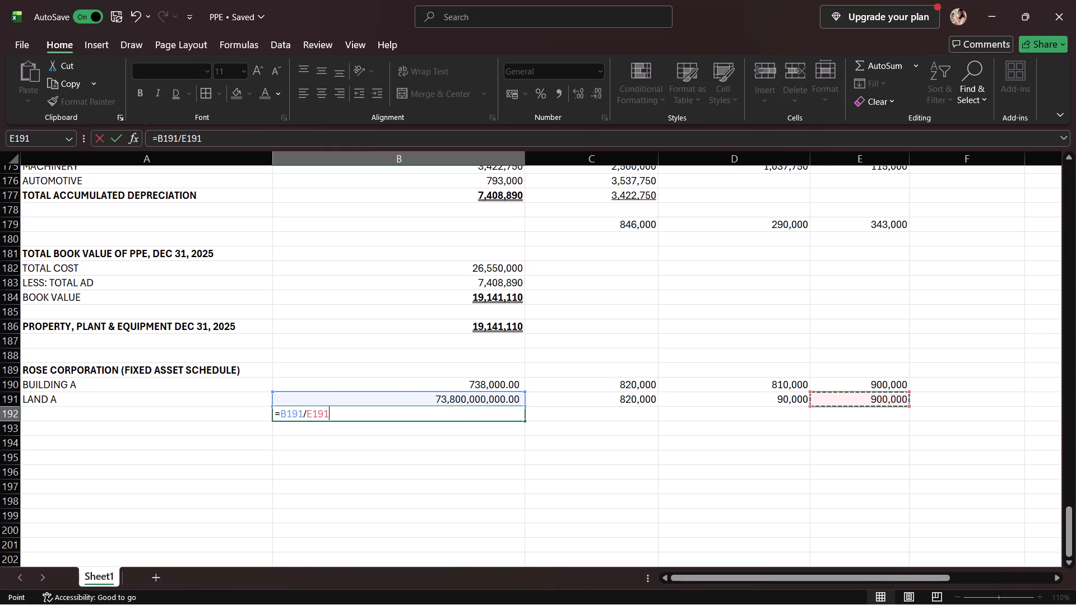
{"action": "key", "text": "Return"}
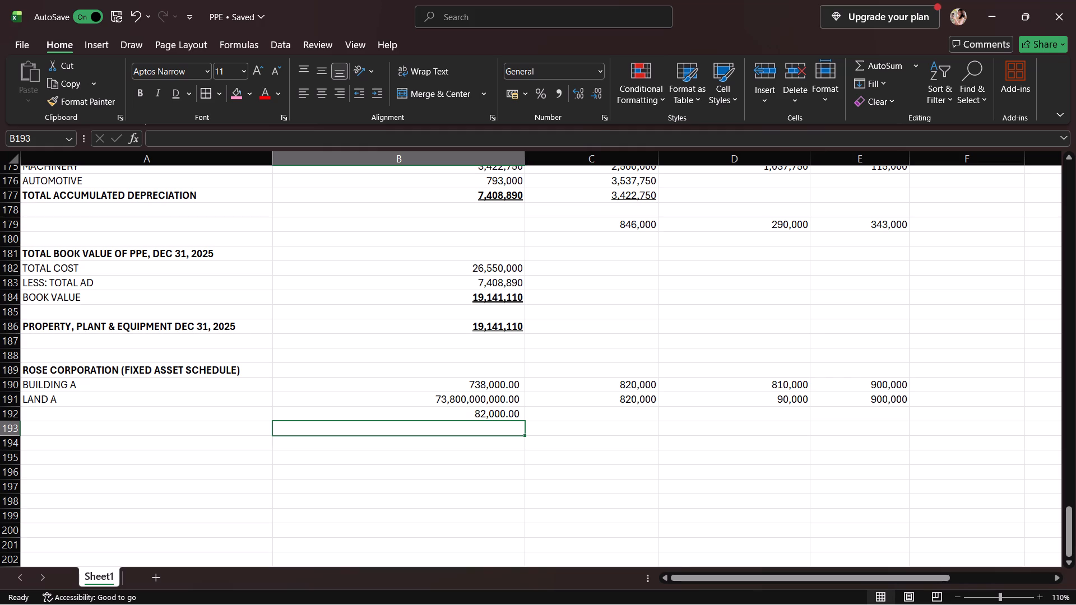
Add the bold label "COST OF BUILDING A" in A193.
{"action": "left_click", "coordinate": [141, 408]}
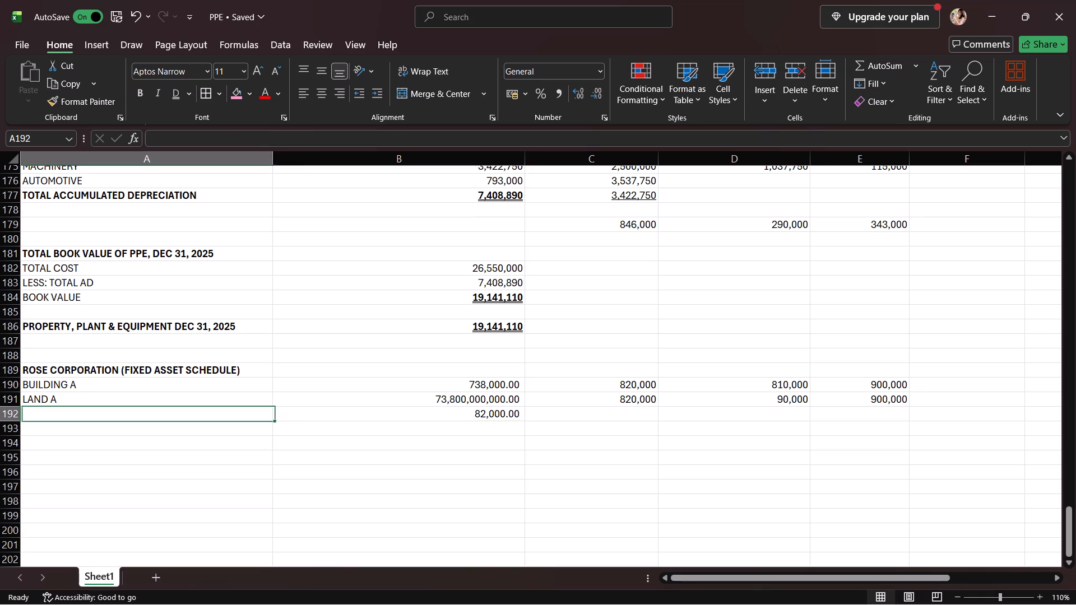
{"action": "left_click", "coordinate": [137, 427]}
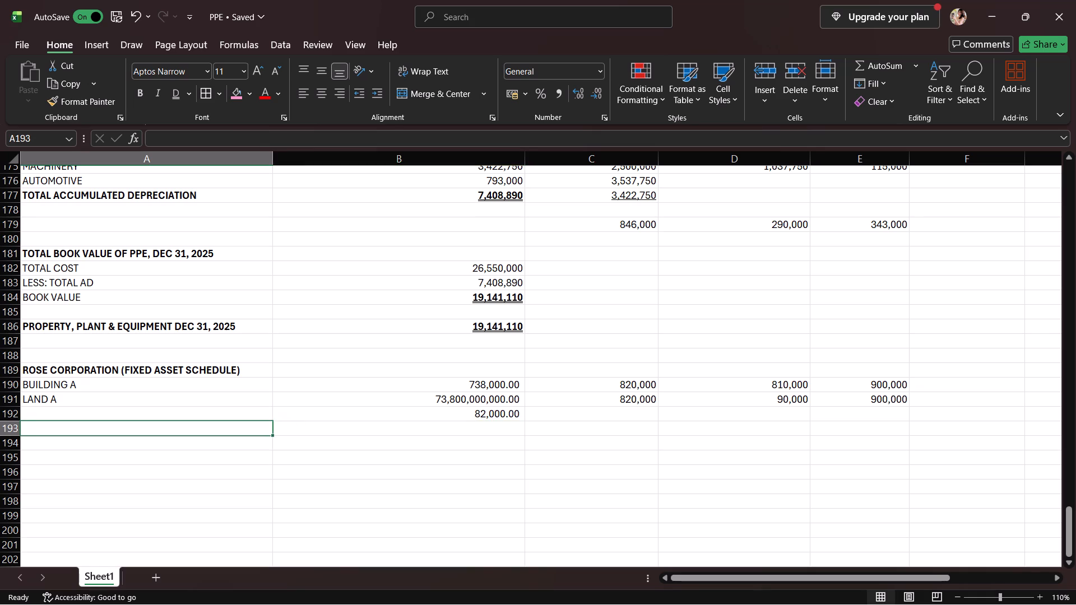
{"action": "type", "text": "COST OF BUI"}
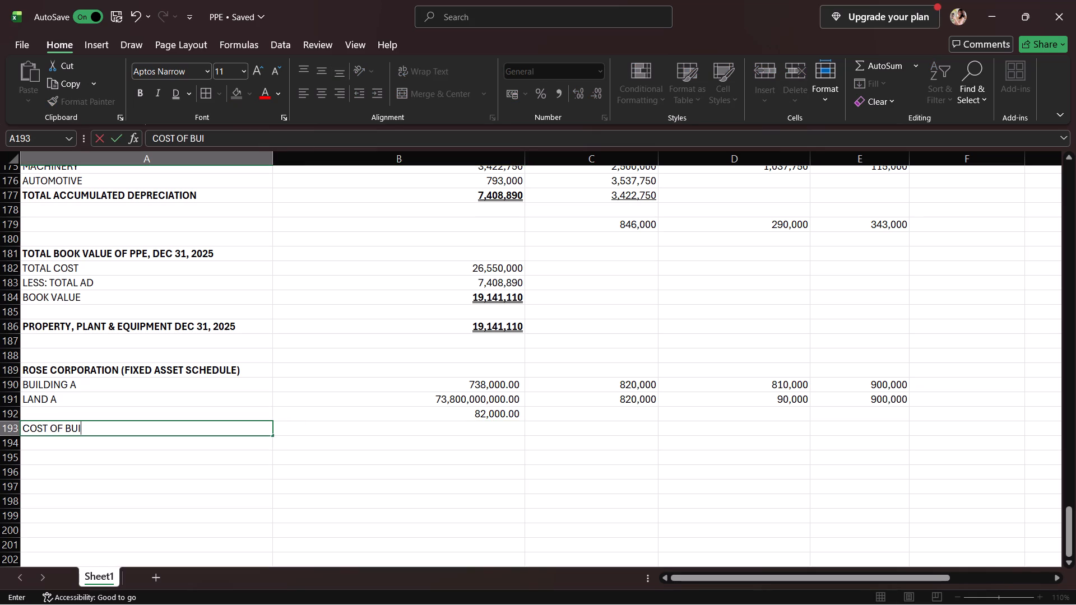
{"action": "key", "text": "l"}
{"action": "type", "text": "DING A"}
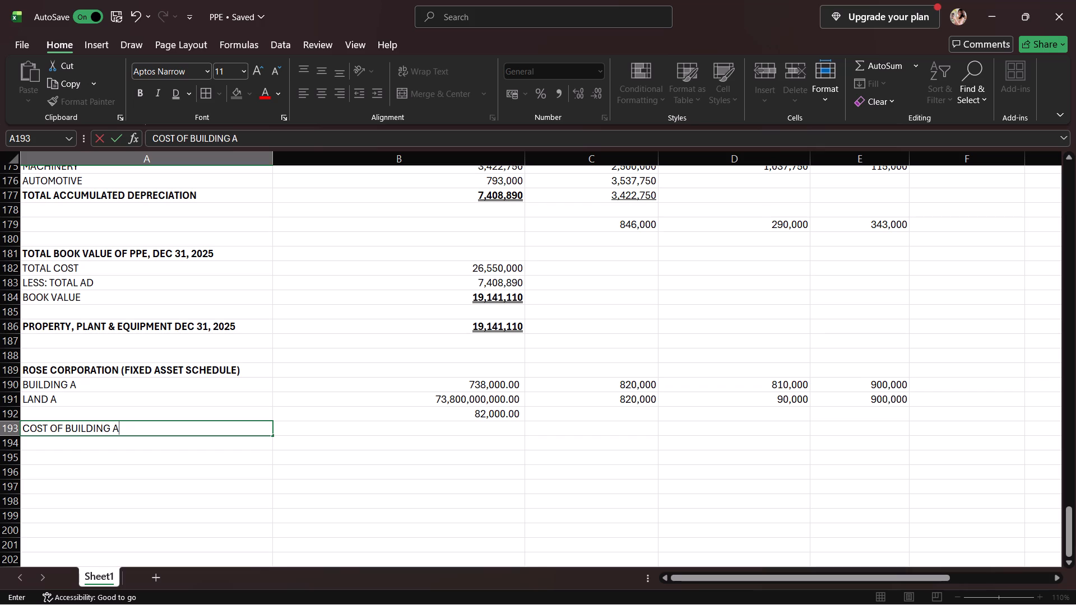
{"action": "left_click", "coordinate": [140, 404]}
{"action": "left_click", "coordinate": [136, 423]}
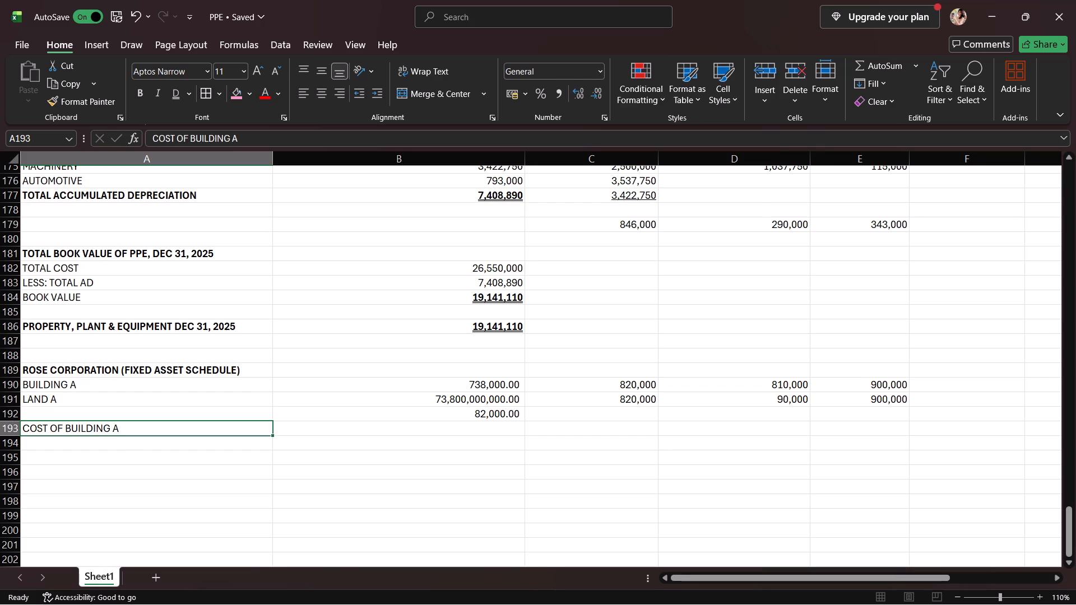
{"action": "left_click", "coordinate": [145, 94]}
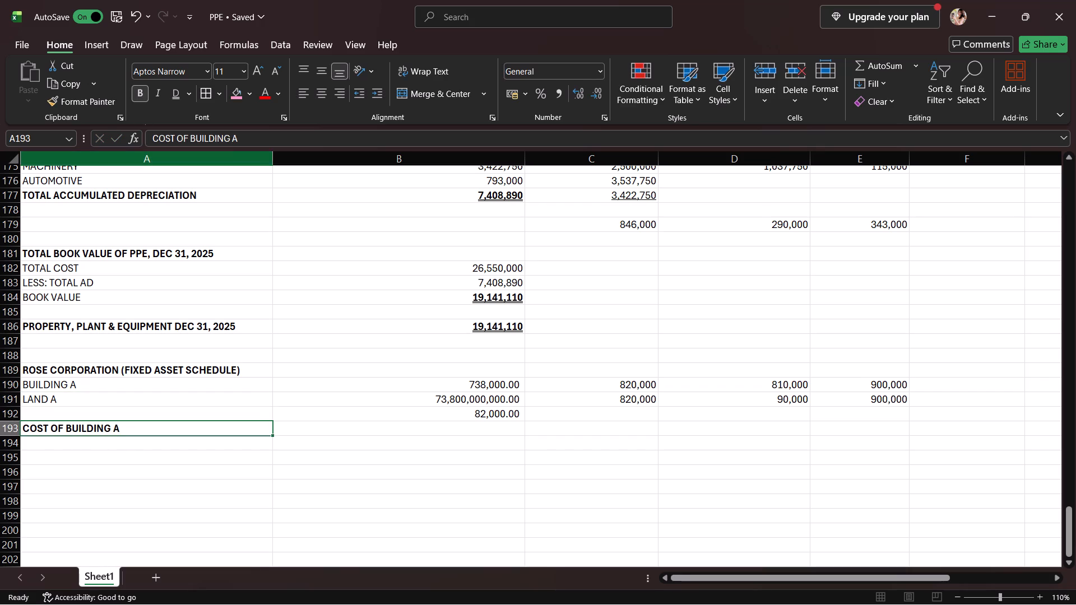
Enter 82,000 in B193 as the amount for COST OF BUILDING A.
{"action": "left_click", "coordinate": [372, 430]}
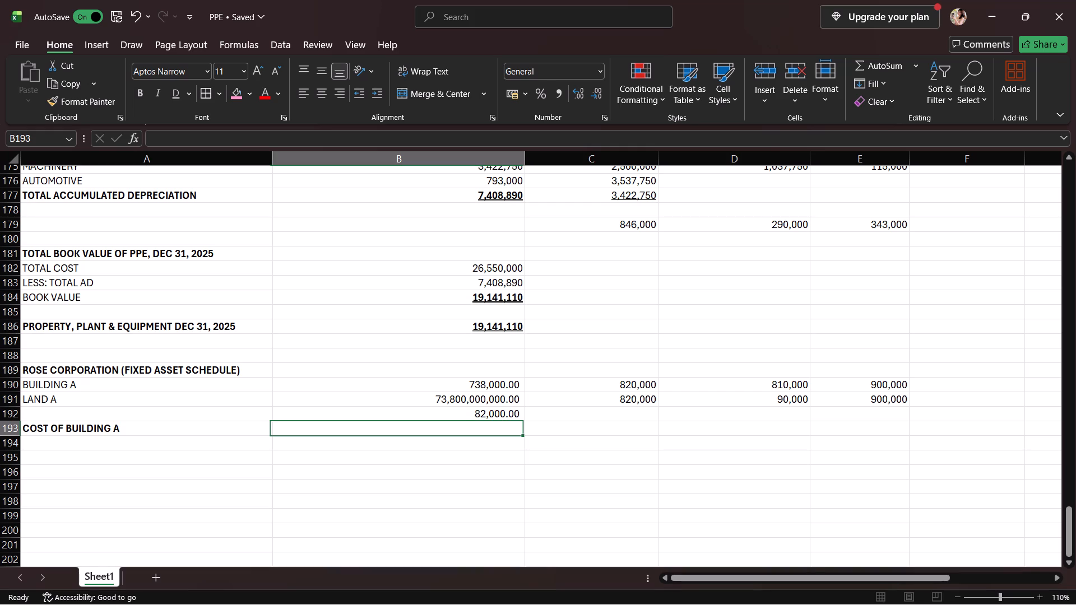
{"action": "left_click", "coordinate": [457, 413]}
{"action": "left_click_drag", "start_coordinate": [457, 413], "coordinate": [461, 422]}
{"action": "left_click", "coordinate": [461, 422]}
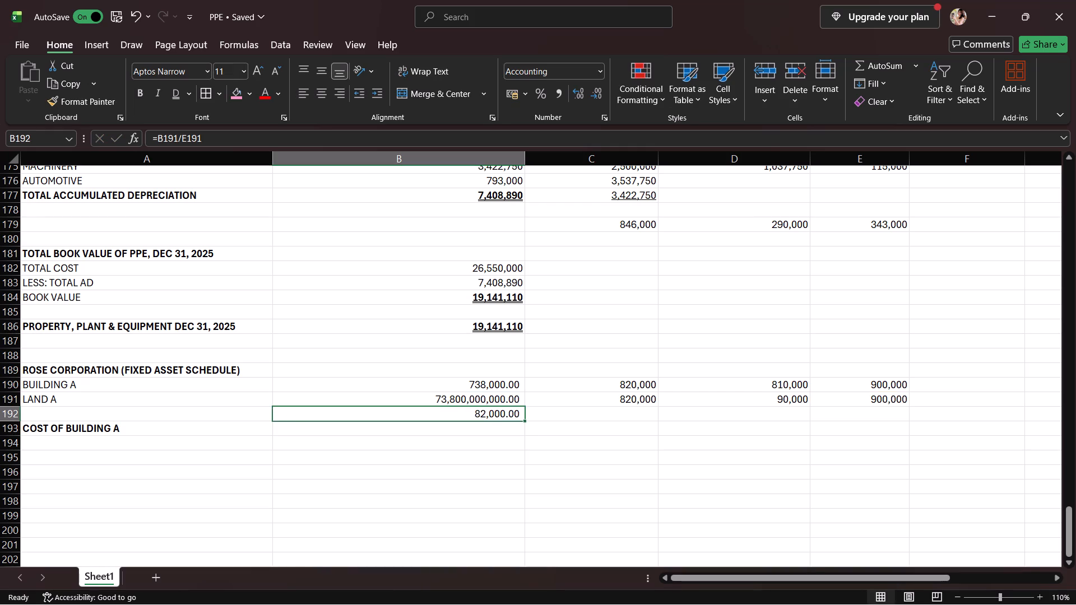
{"action": "left_click", "coordinate": [475, 424]}
{"action": "left_click_drag", "start_coordinate": [481, 417], "coordinate": [483, 424]}
{"action": "left_click", "coordinate": [484, 420]}
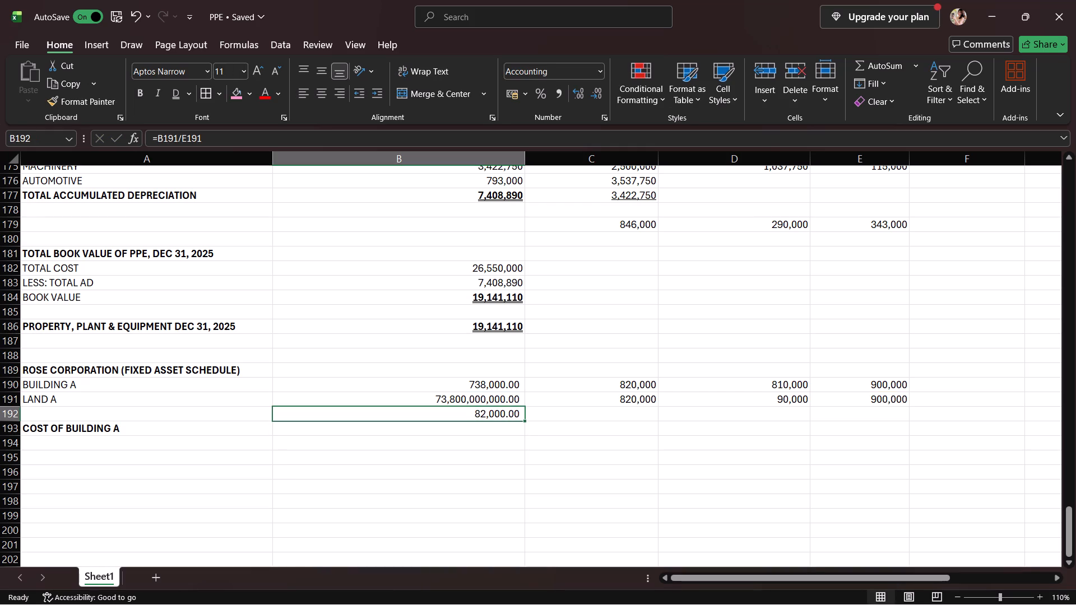
{"action": "left_click", "coordinate": [472, 425]}
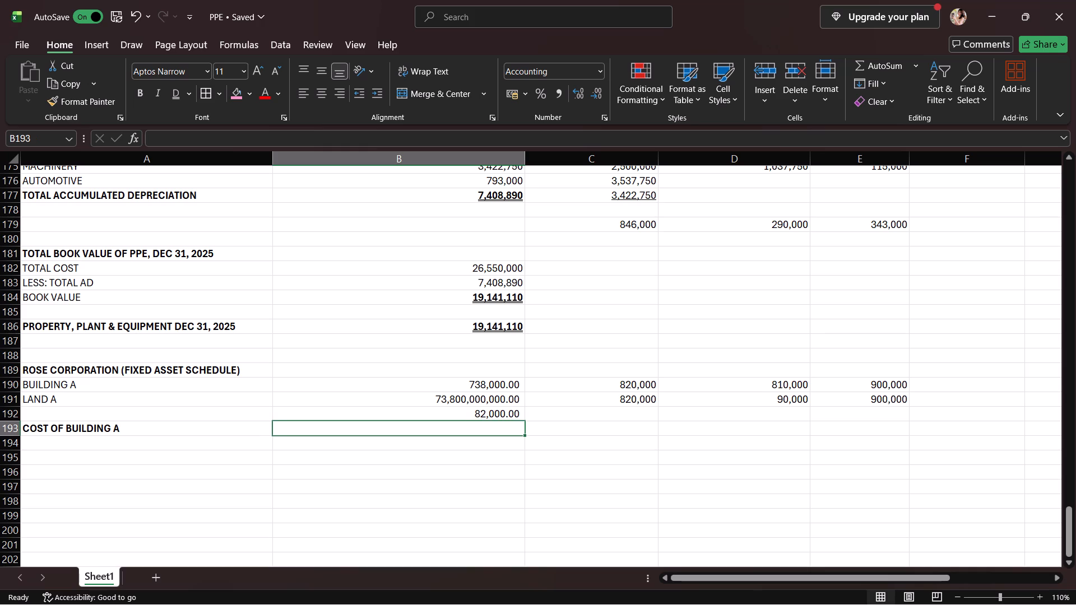
{"action": "type", "text": "82,000"}
{"action": "key", "text": "Return"}
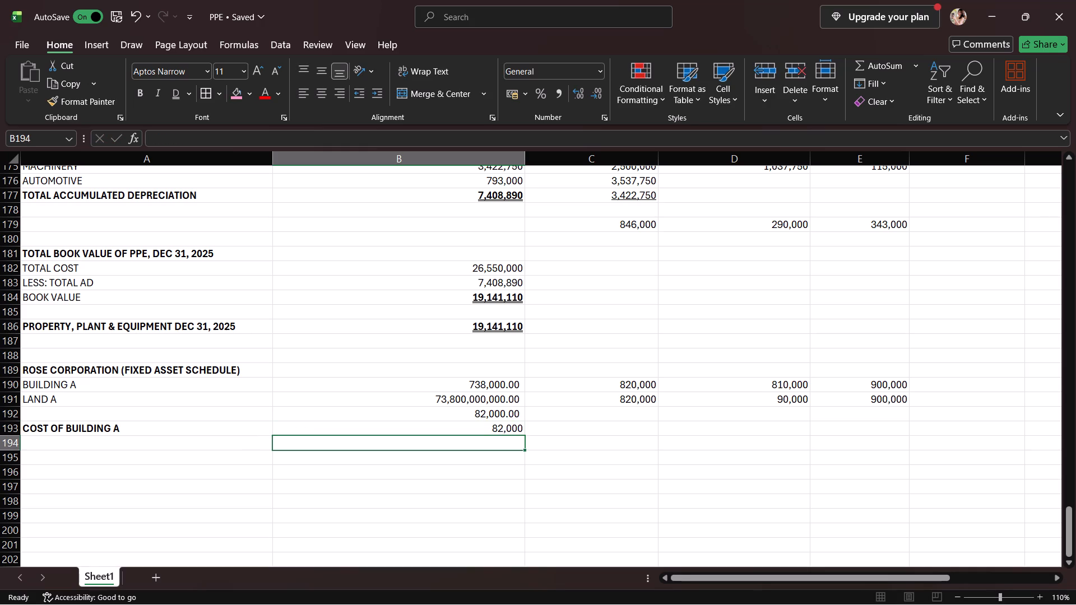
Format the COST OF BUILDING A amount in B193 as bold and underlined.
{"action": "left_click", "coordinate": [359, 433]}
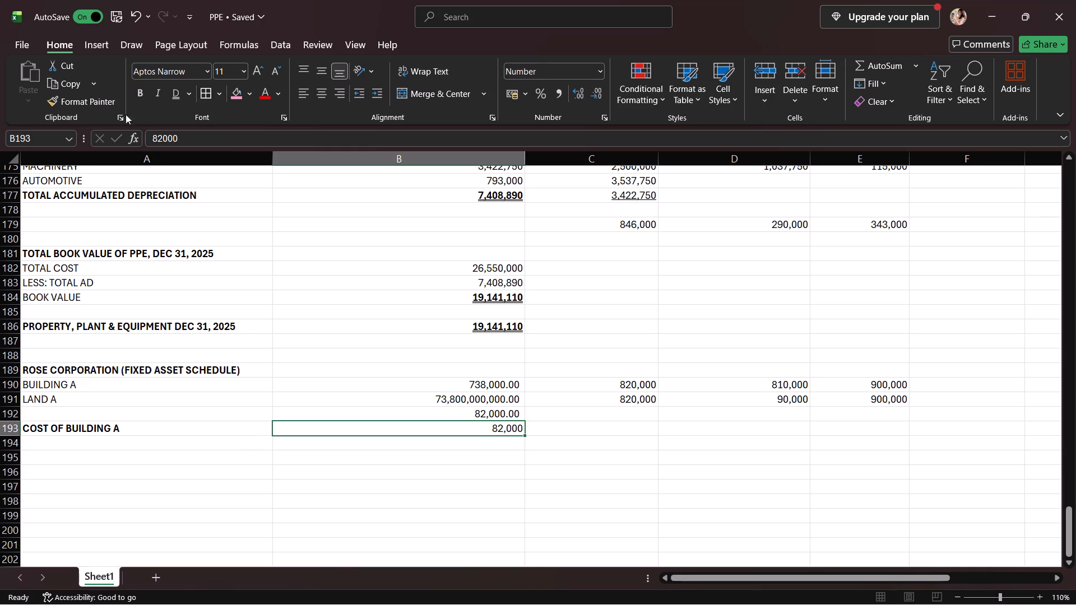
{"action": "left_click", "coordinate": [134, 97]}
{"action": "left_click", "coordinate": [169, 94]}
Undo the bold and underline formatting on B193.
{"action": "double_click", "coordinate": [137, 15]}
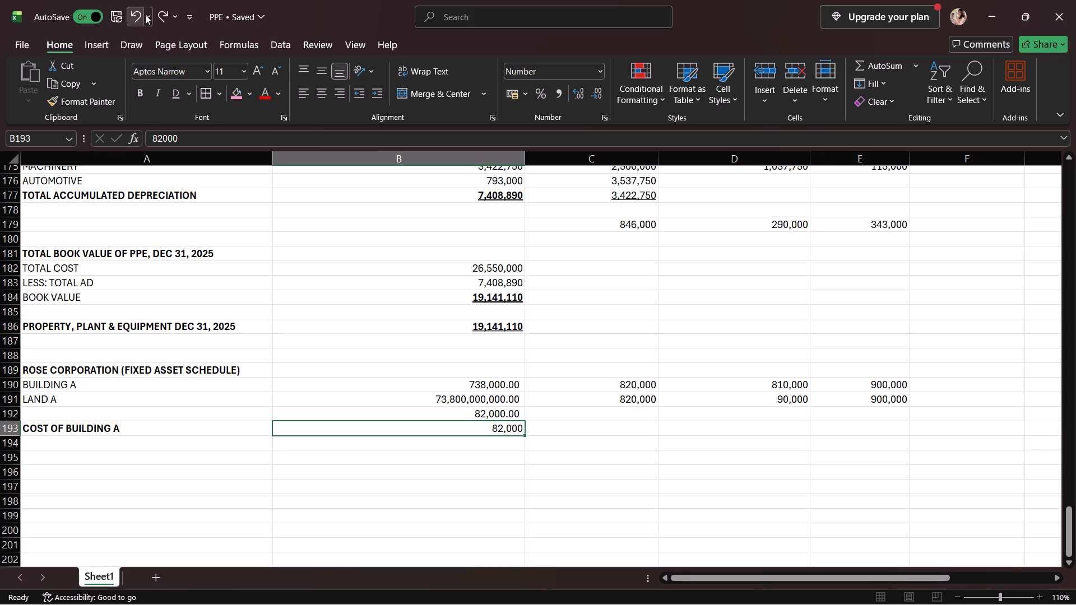
Undo the 82,000 entry in B193 and enter 738,000 as the amount for COST OF BUILDING A.
{"action": "left_click", "coordinate": [131, 16]}
{"action": "left_click", "coordinate": [499, 383]}
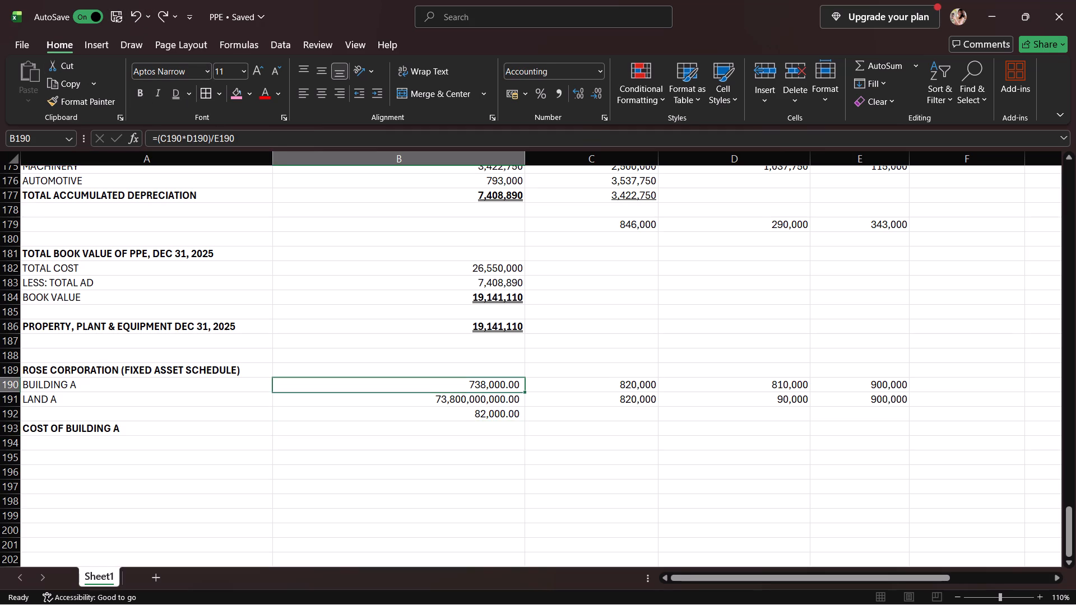
{"action": "left_click", "coordinate": [477, 425]}
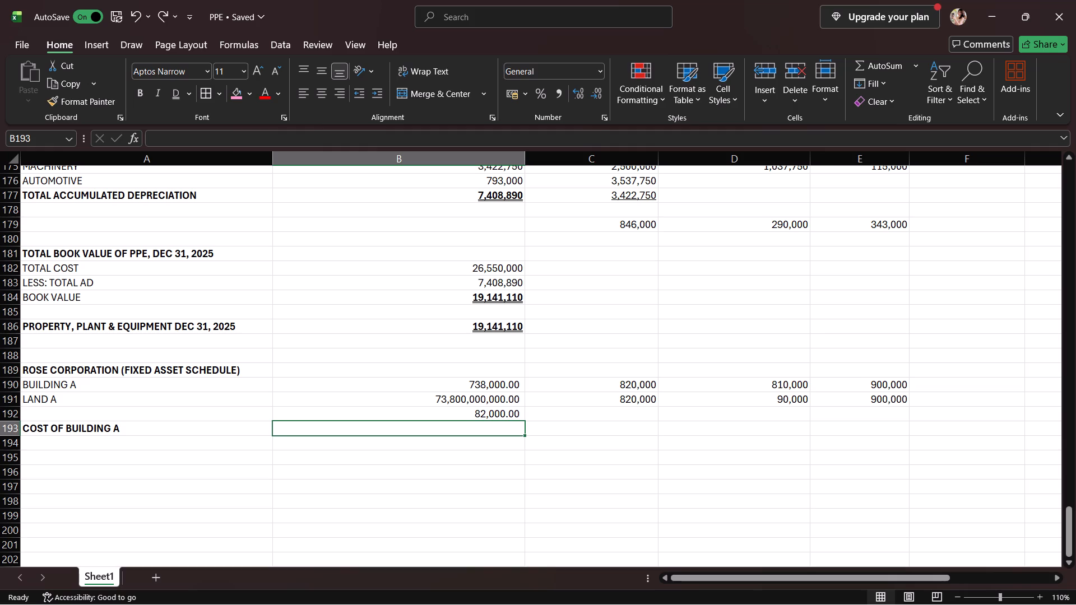
{"action": "type", "text": "738,"}
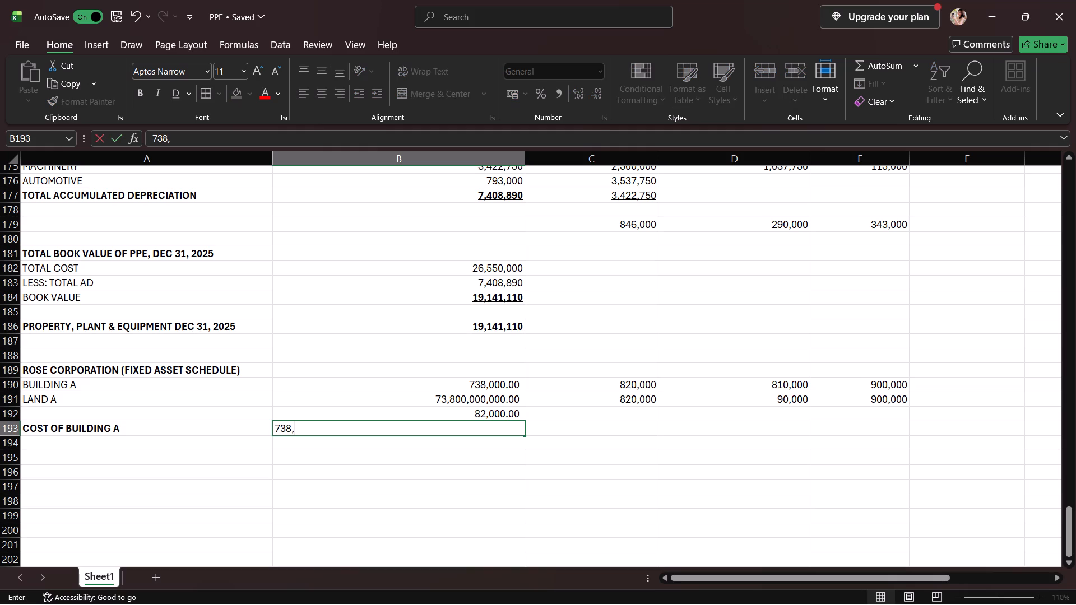
{"action": "type", "text": "000"}
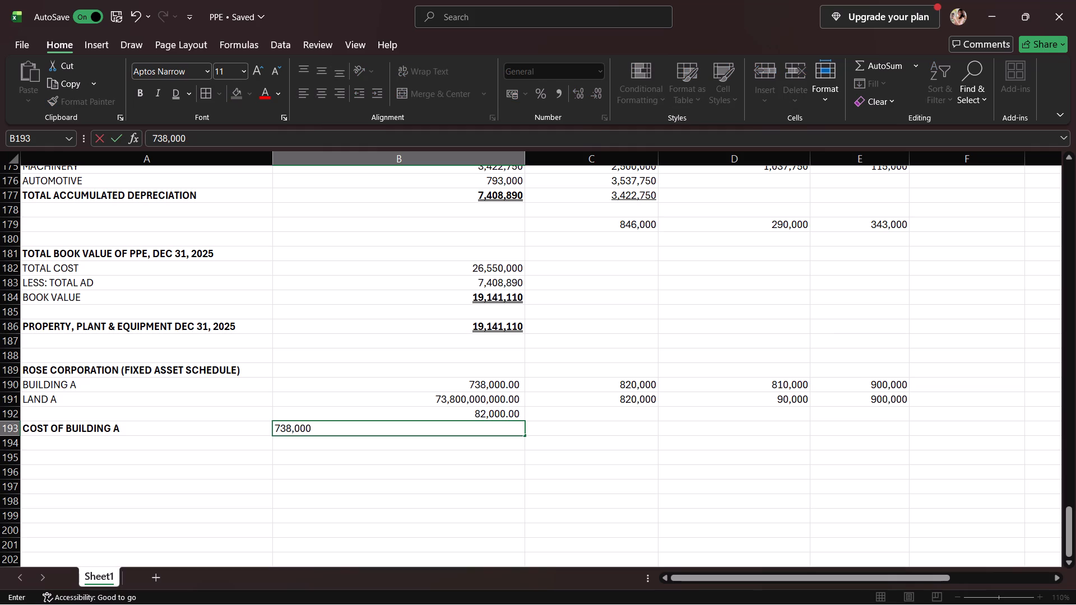
{"action": "key", "text": "Return"}
Format the COST OF BUILDING A amount in B193 as bold with a double underline.
{"action": "left_click", "coordinate": [470, 426]}
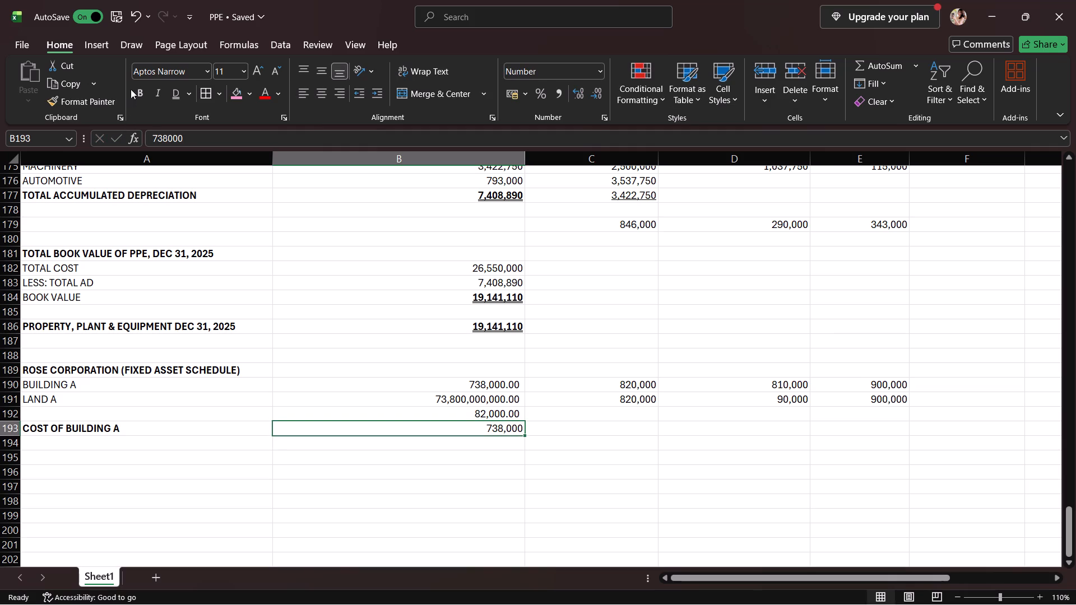
{"action": "left_click", "coordinate": [138, 85]}
{"action": "left_click", "coordinate": [138, 90]}
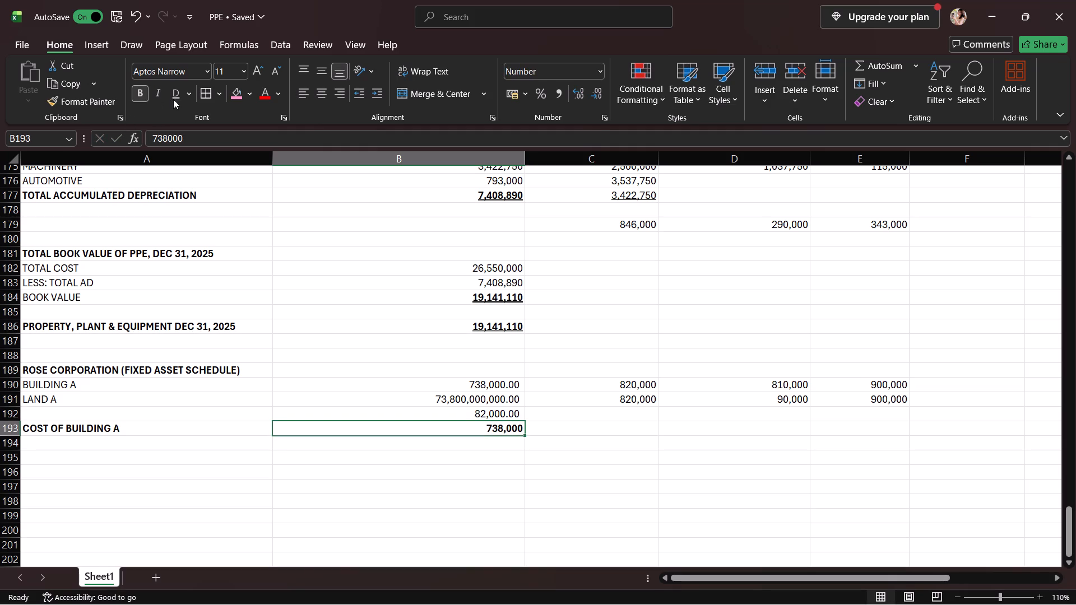
{"action": "left_click", "coordinate": [173, 99]}
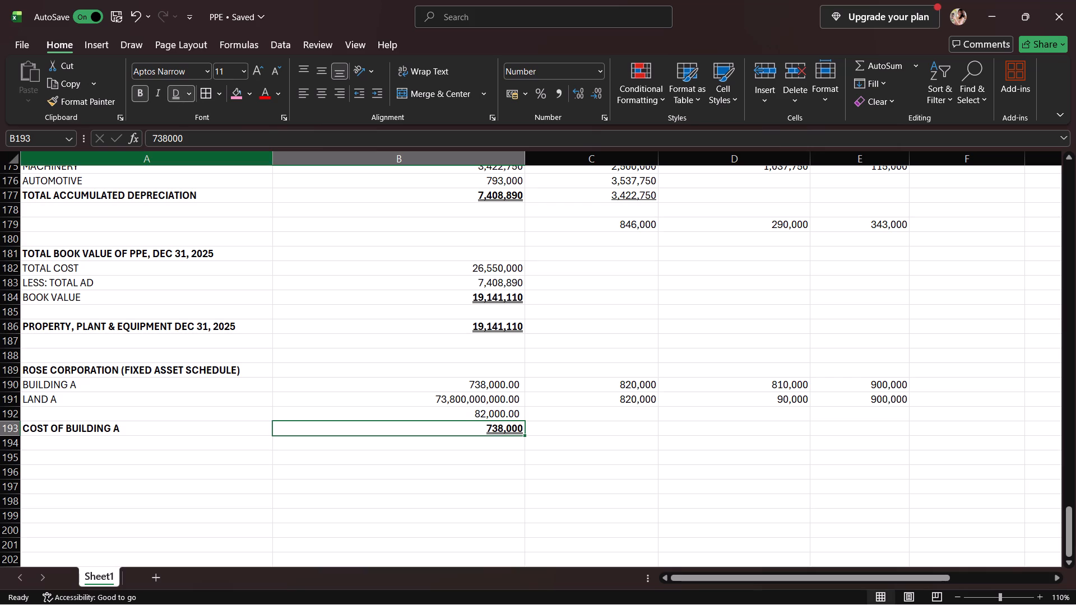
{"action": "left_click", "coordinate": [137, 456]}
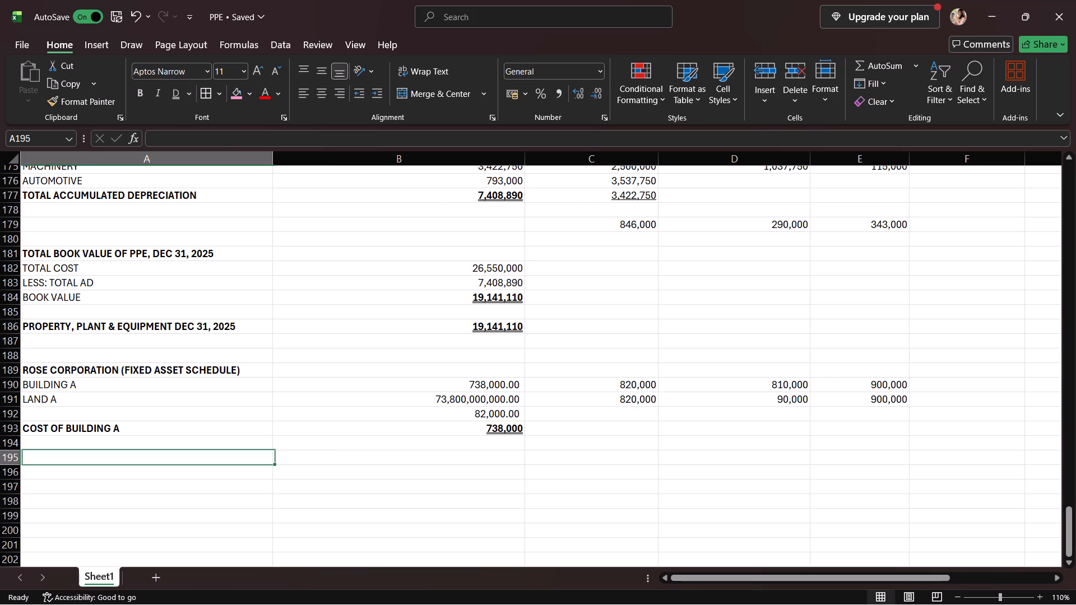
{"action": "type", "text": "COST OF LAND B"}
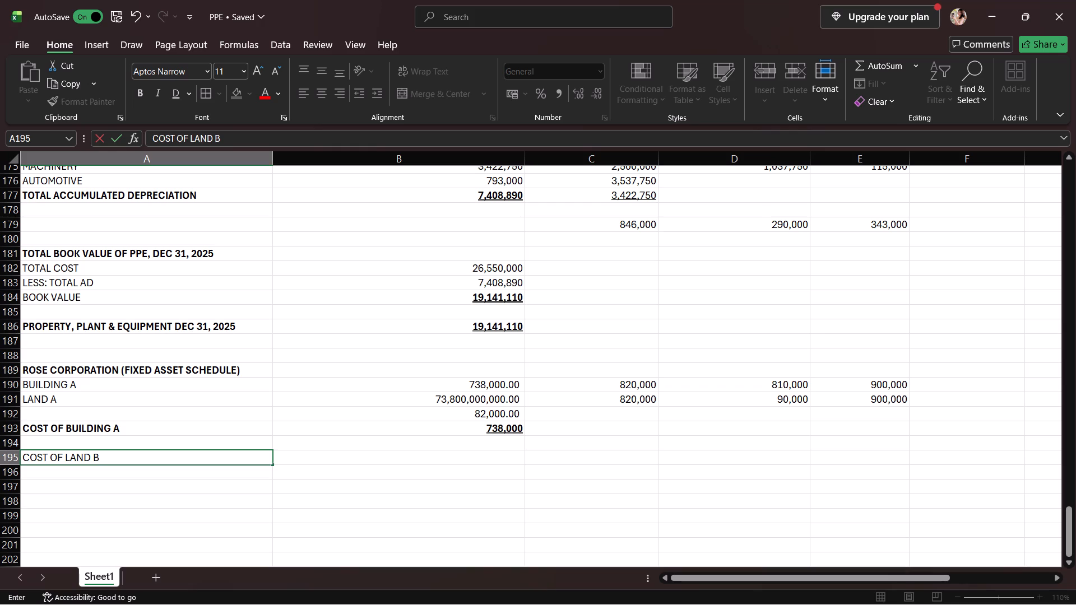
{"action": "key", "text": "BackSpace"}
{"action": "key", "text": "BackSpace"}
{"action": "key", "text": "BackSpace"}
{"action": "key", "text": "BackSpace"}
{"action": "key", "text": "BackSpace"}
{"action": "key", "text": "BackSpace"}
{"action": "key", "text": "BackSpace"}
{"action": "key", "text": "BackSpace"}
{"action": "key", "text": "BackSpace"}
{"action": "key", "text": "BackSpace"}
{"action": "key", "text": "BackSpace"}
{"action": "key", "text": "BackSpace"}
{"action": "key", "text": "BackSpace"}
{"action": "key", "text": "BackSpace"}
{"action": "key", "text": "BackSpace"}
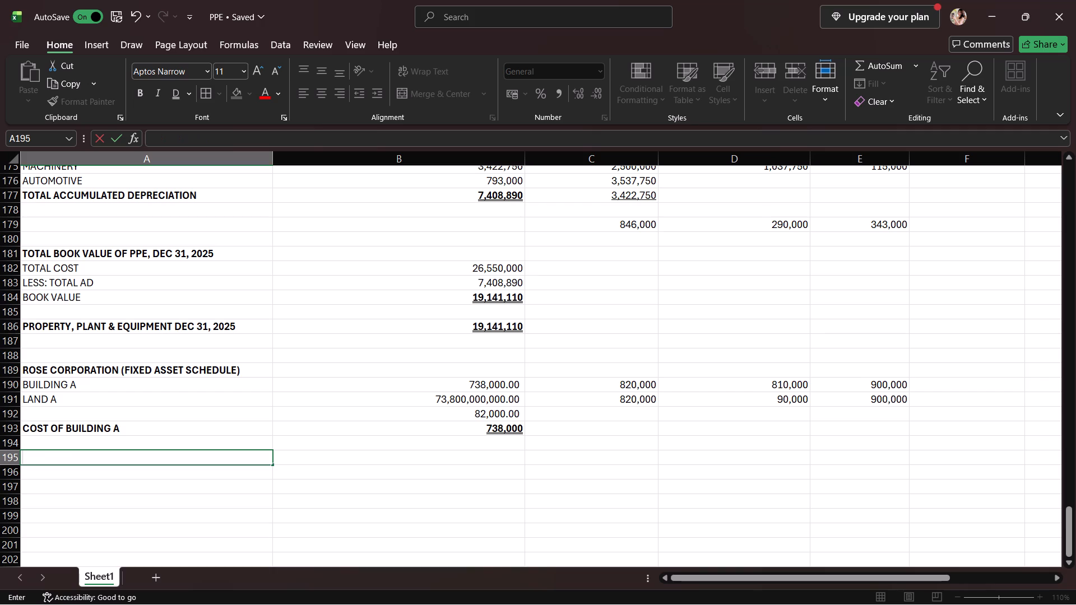
Add the label "SHARES ISSUED" in A195, two rows below COST OF BUILDING A.
{"action": "type", "text": "SHARES ISSUED"}
{"action": "key", "text": "space"}
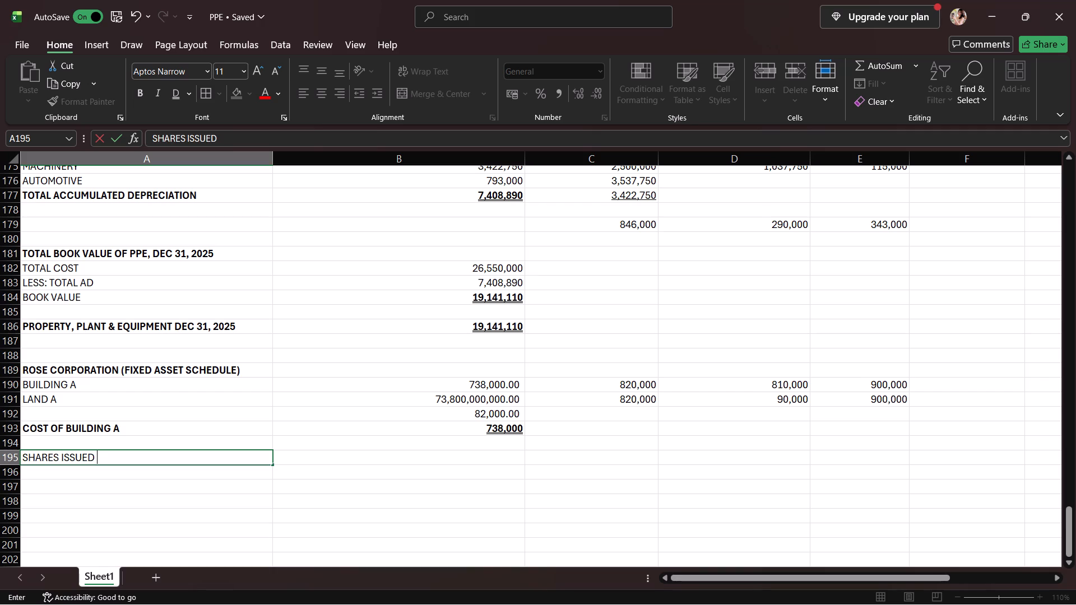
{"action": "left_click", "coordinate": [349, 466]}
{"action": "left_click", "coordinate": [353, 458]}
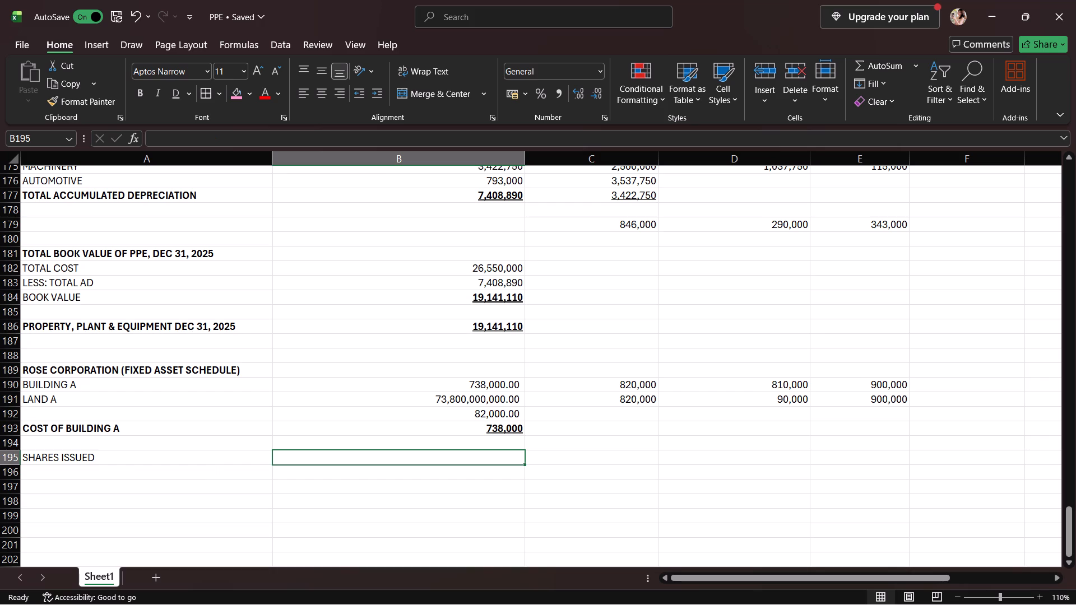
Enter the SHARES ISSUED figures in row 195: 2,500 in C195 and 30 in D195.
{"action": "left_click", "coordinate": [614, 461]}
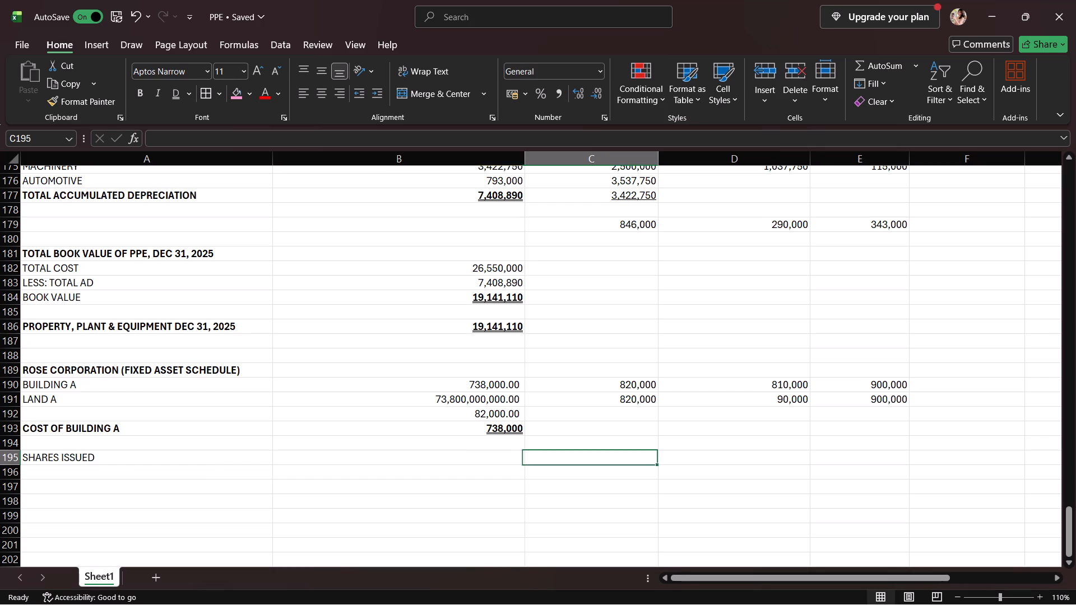
{"action": "type", "text": "2,5000"}
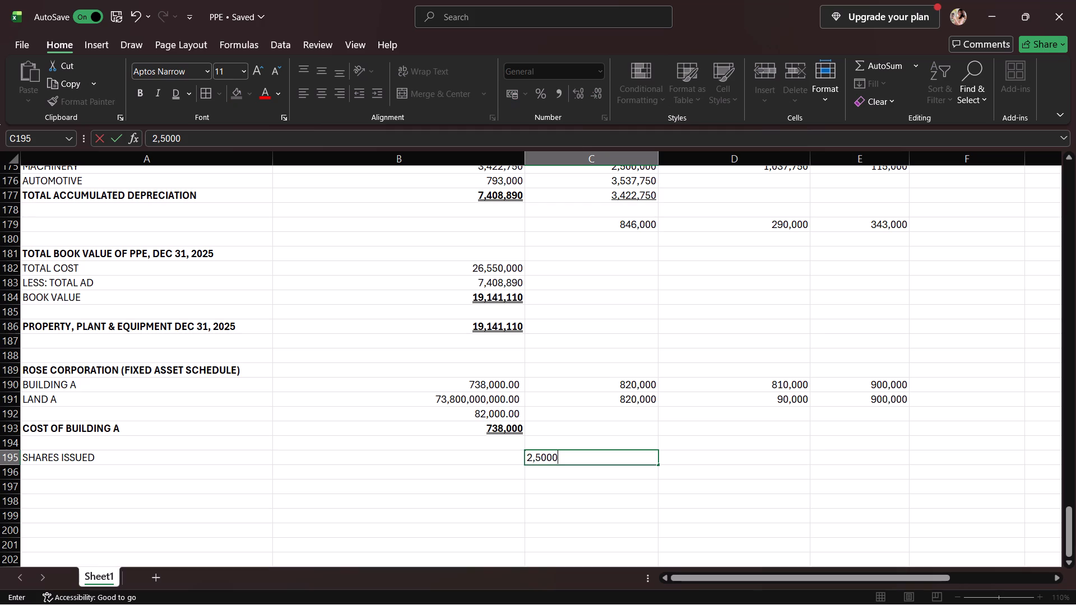
{"action": "key", "text": "BackSpace"}
{"action": "left_click", "coordinate": [711, 455]}
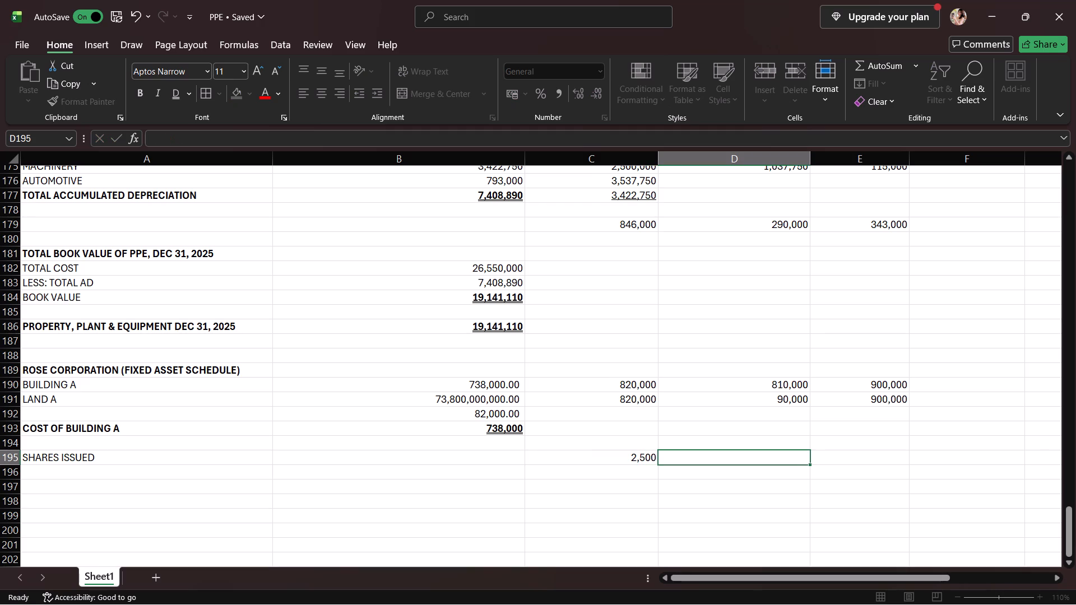
{"action": "type", "text": "30"}
{"action": "left_click", "coordinate": [498, 444]}
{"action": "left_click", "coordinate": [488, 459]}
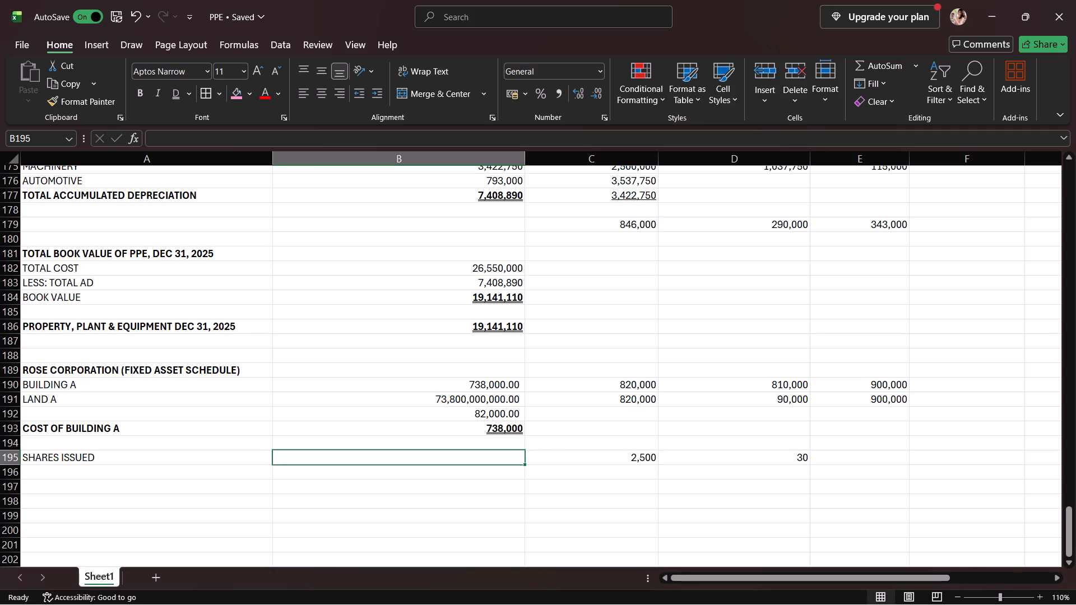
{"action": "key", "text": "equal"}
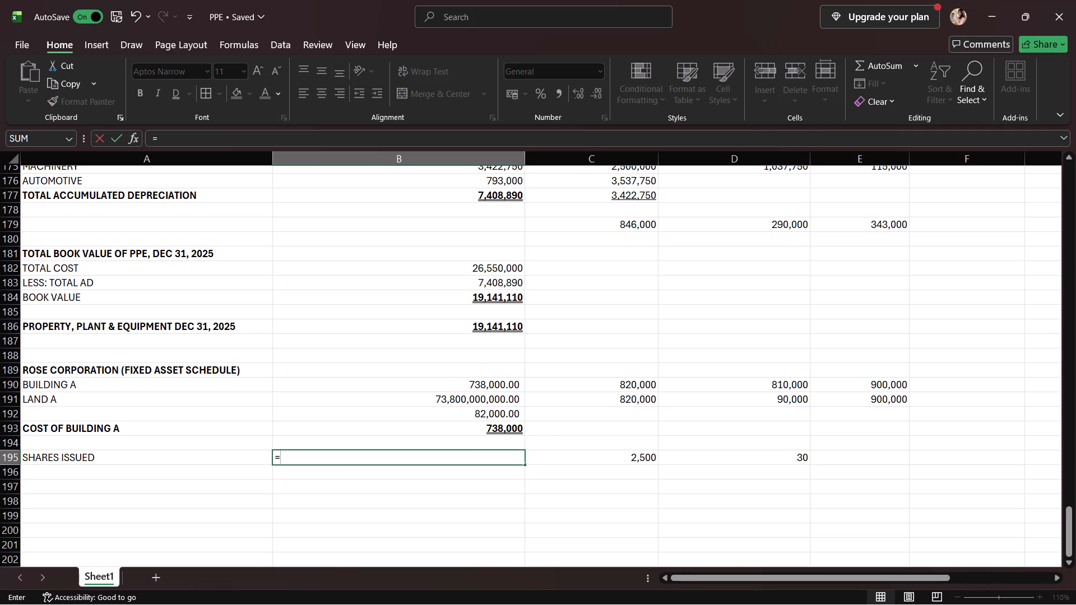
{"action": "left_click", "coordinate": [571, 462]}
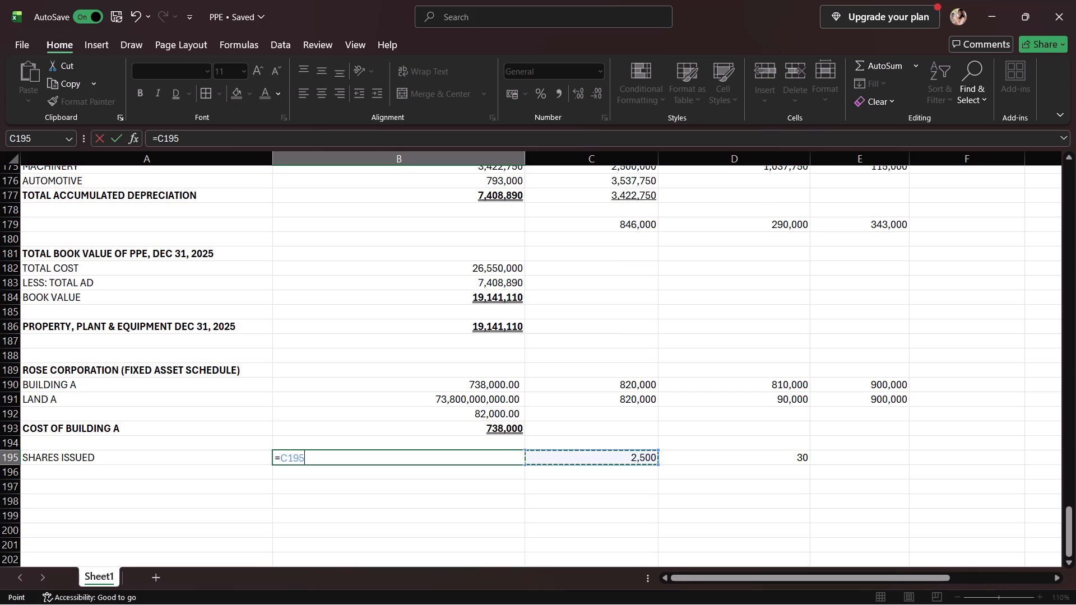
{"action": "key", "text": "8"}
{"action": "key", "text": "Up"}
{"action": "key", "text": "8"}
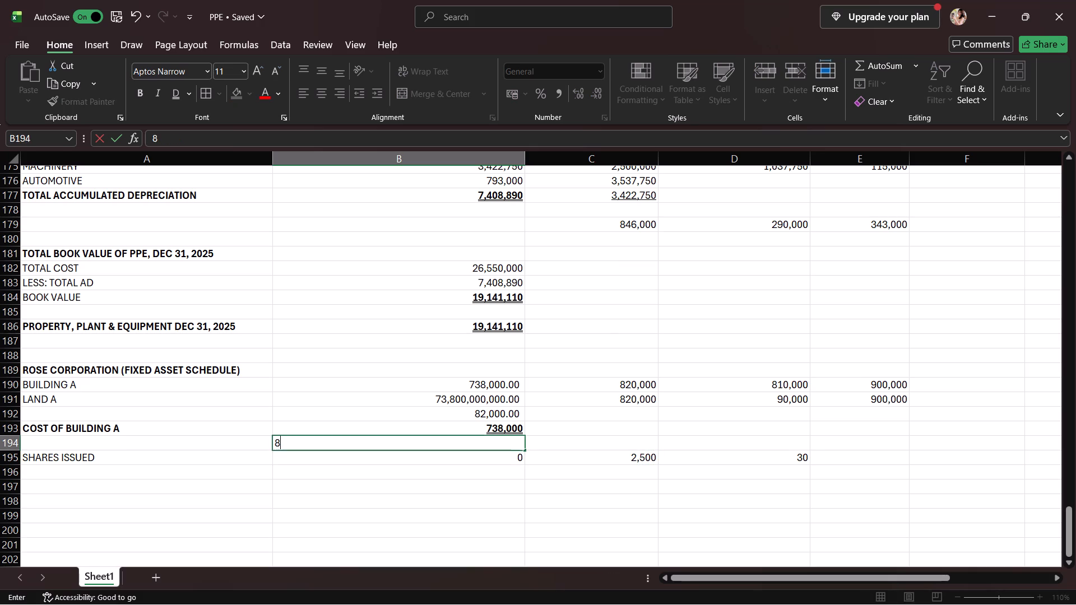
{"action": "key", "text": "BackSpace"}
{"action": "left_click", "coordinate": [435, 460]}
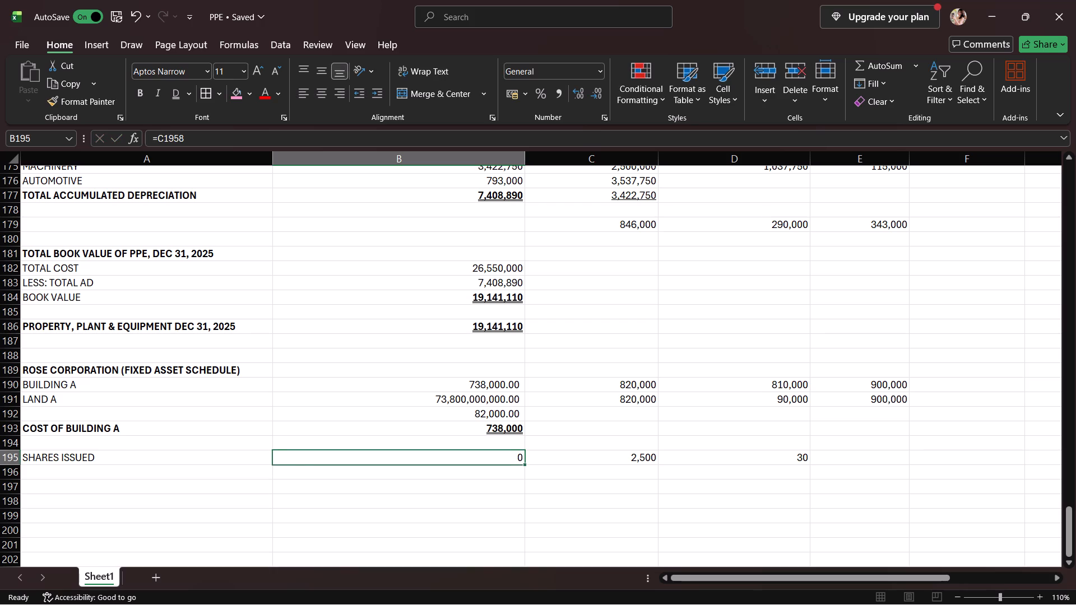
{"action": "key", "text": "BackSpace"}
Compute the SHARES ISSUED amount in B195 by multiplying C195 by D195.
{"action": "key", "text": "equal"}
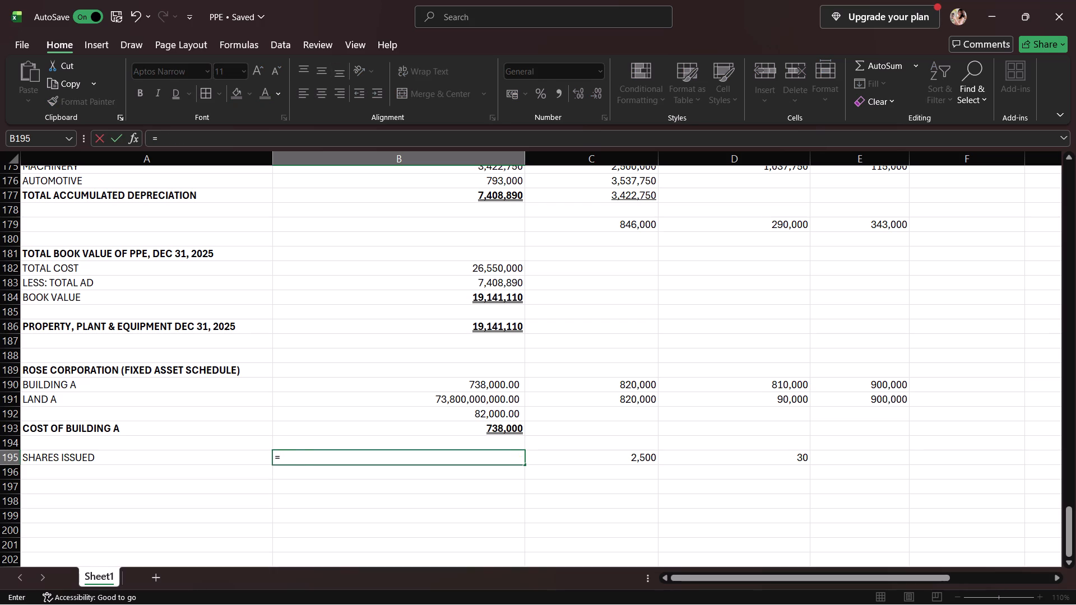
{"action": "left_click", "coordinate": [565, 457]}
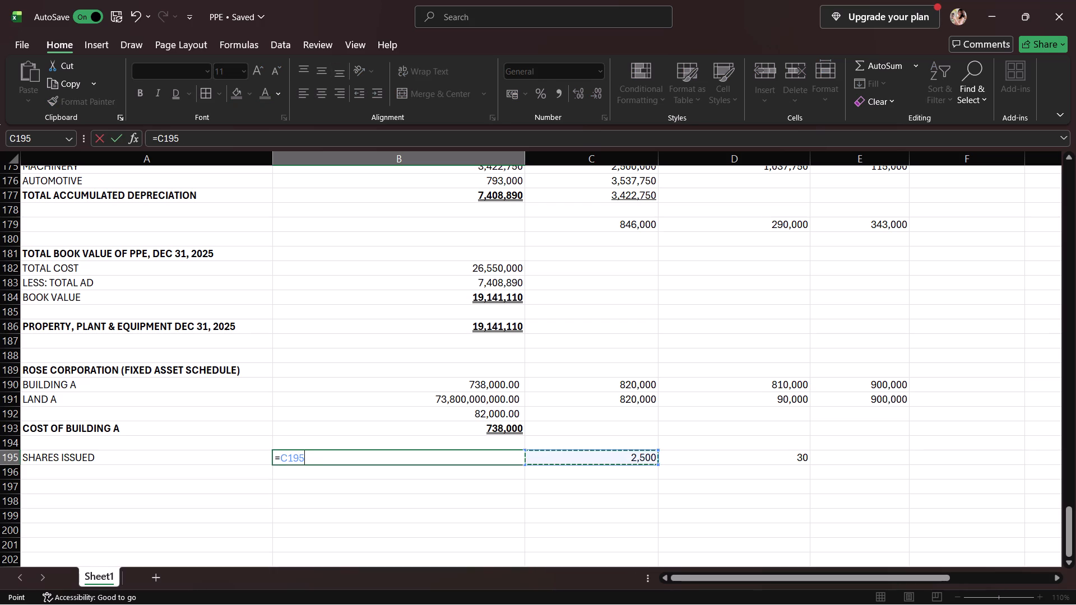
{"action": "key", "text": "shift+asterisk"}
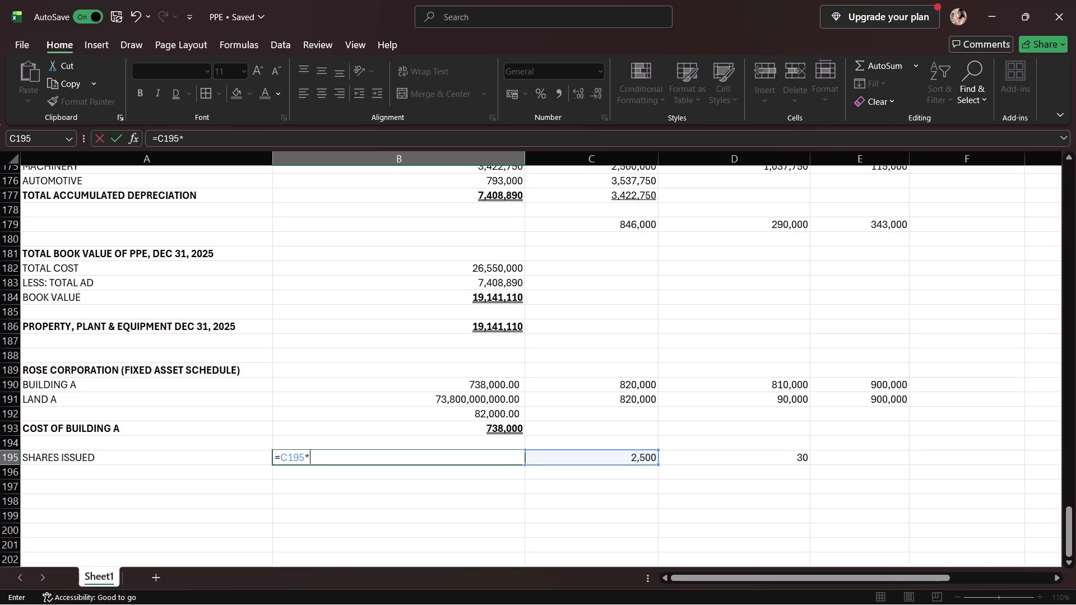
{"action": "left_click", "coordinate": [743, 456]}
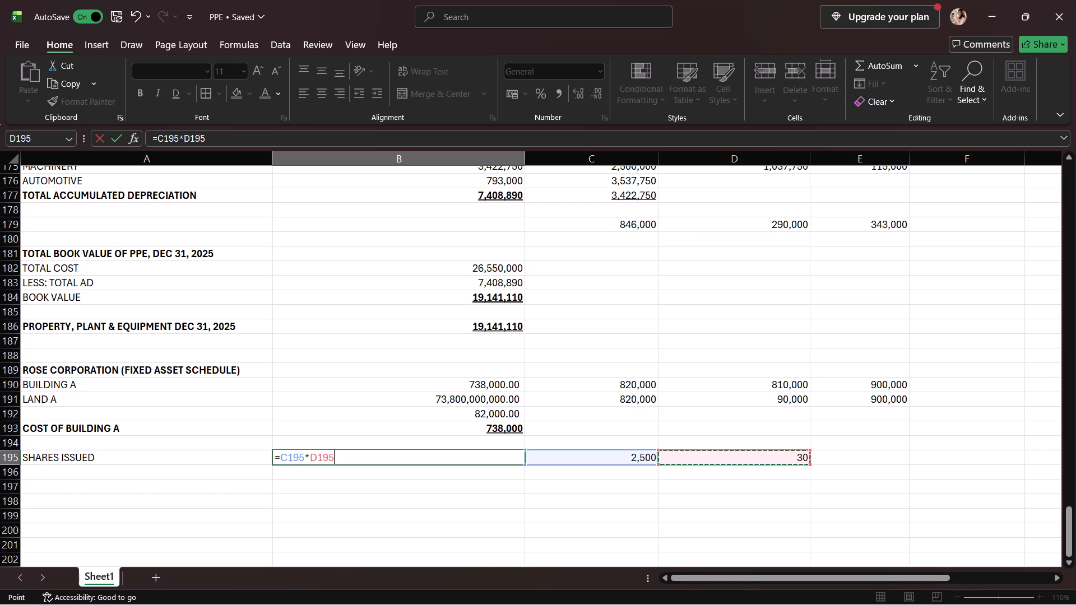
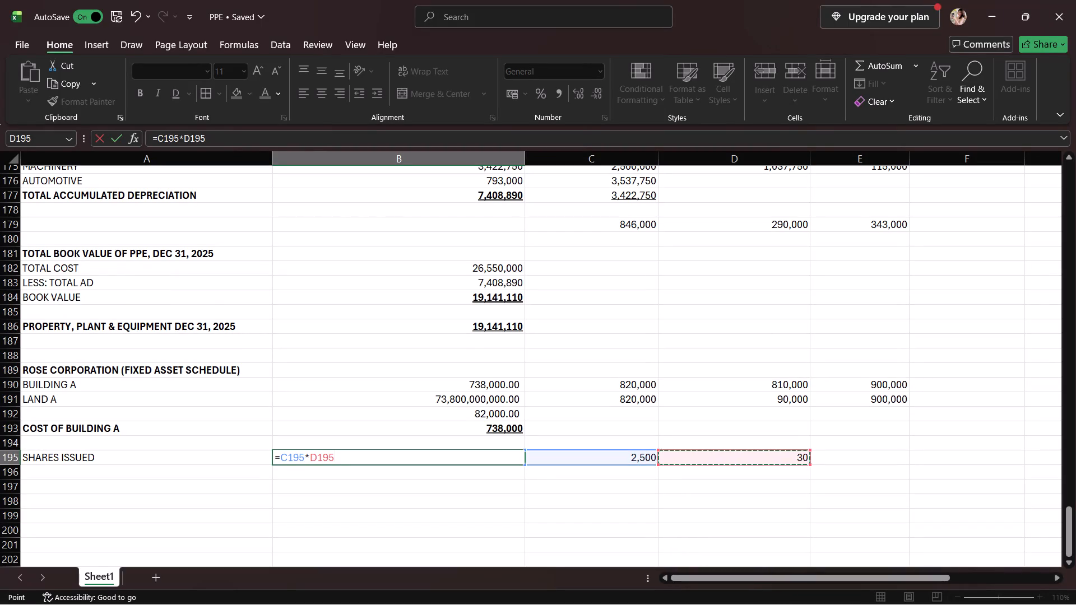
Complete the SHARES ISSUED product formula in B195 and apply the comma number format to its amount.
{"action": "key", "text": "Return"}
{"action": "left_click", "coordinate": [448, 458]}
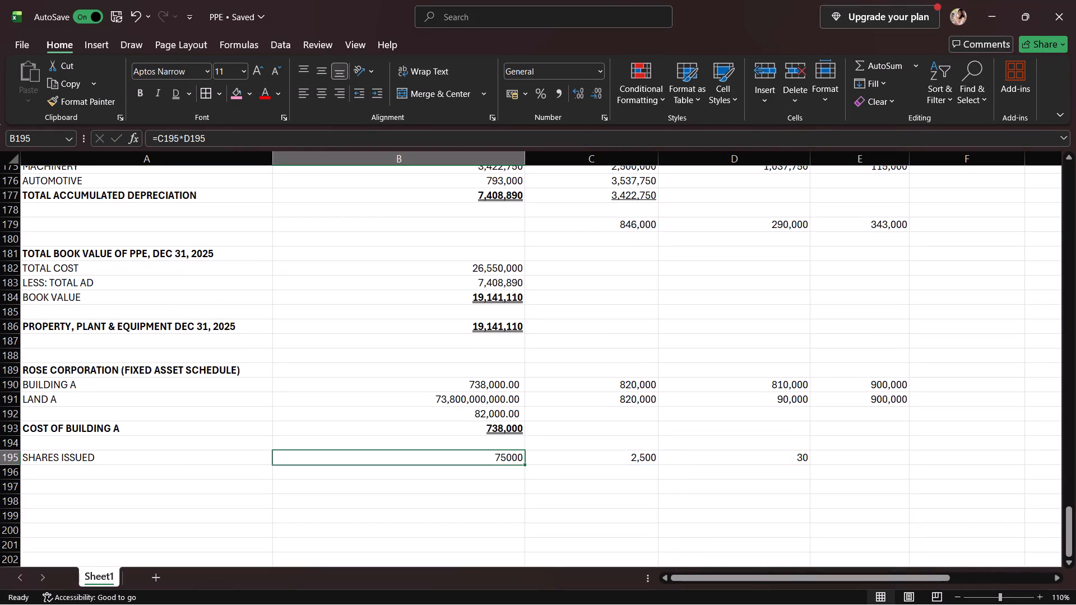
{"action": "left_click", "coordinate": [550, 99]}
{"action": "left_click", "coordinate": [555, 92]}
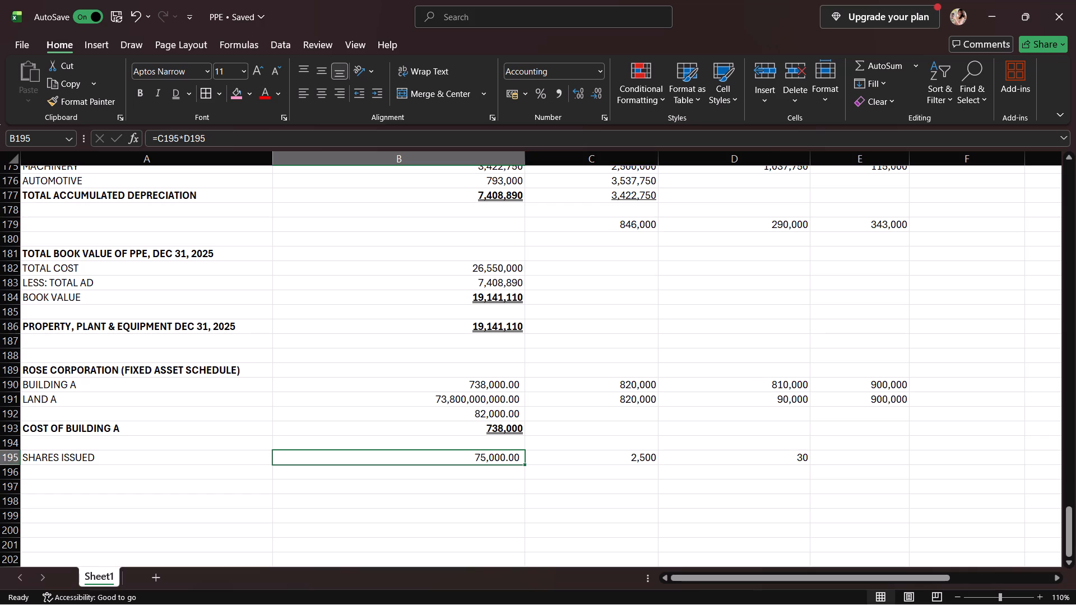
Add the label "DEMOLITION OF EXISTING BUILDING ON THE LAND" in A196, directly below SHARES ISSUED.
{"action": "left_click", "coordinate": [100, 474]}
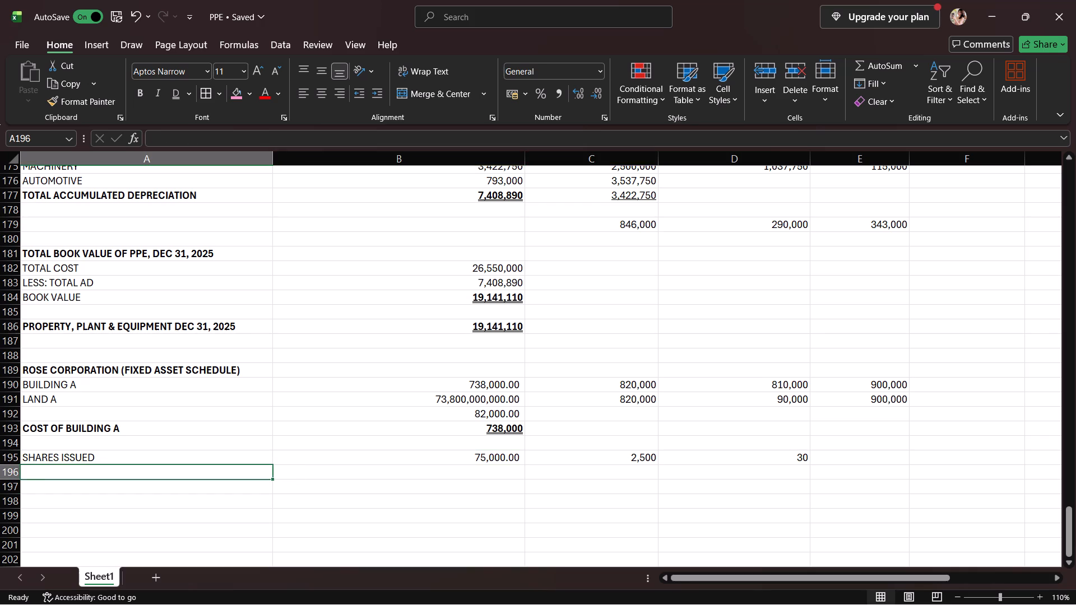
{"action": "type", "text": "DEMOLITION OD"}
{"action": "key", "text": "BackSpace"}
{"action": "type", "text": "F"}
{"action": "key", "text": "space"}
{"action": "type", "text": "EXISTING BUILDING"}
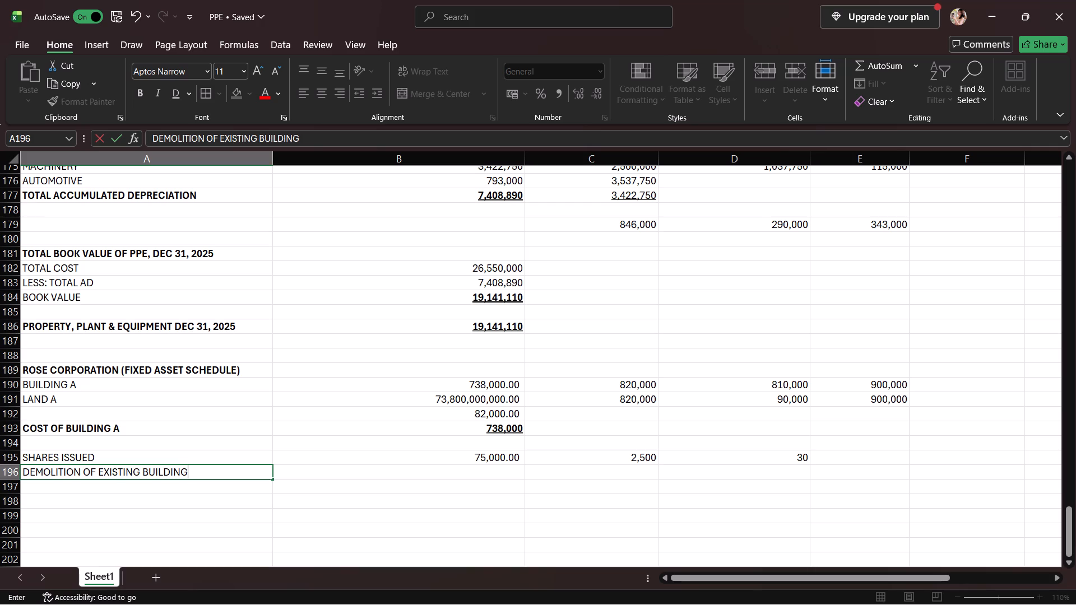
{"action": "key", "text": "space"}
{"action": "type", "text": "ON TH4"}
{"action": "key", "text": "BackSpace"}
{"action": "type", "text": "E"}
{"action": "key", "text": "space"}
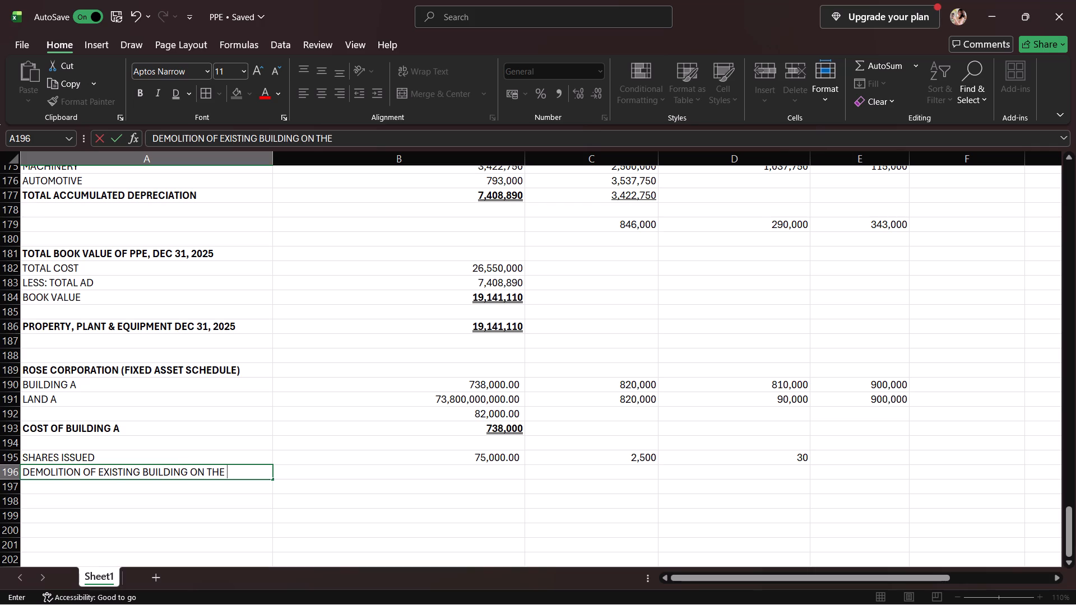
{"action": "type", "text": "LAND"}
Enter 16,000 in B196 as the amount for the demolition of the existing building.
{"action": "left_click", "coordinate": [484, 473]}
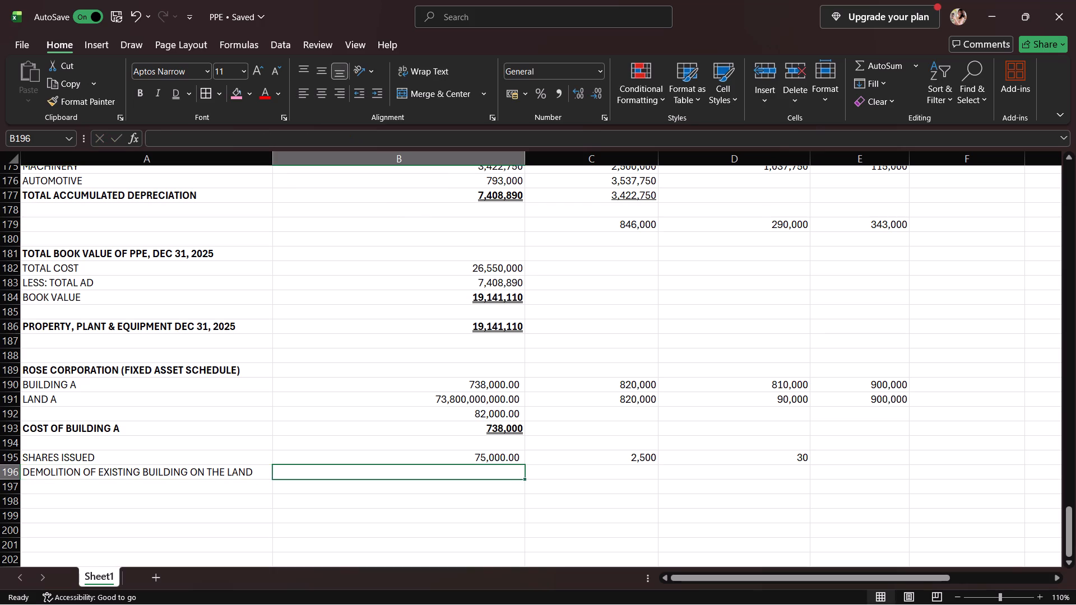
{"action": "type", "text": "16"}
{"action": "type", "text": ",000"}
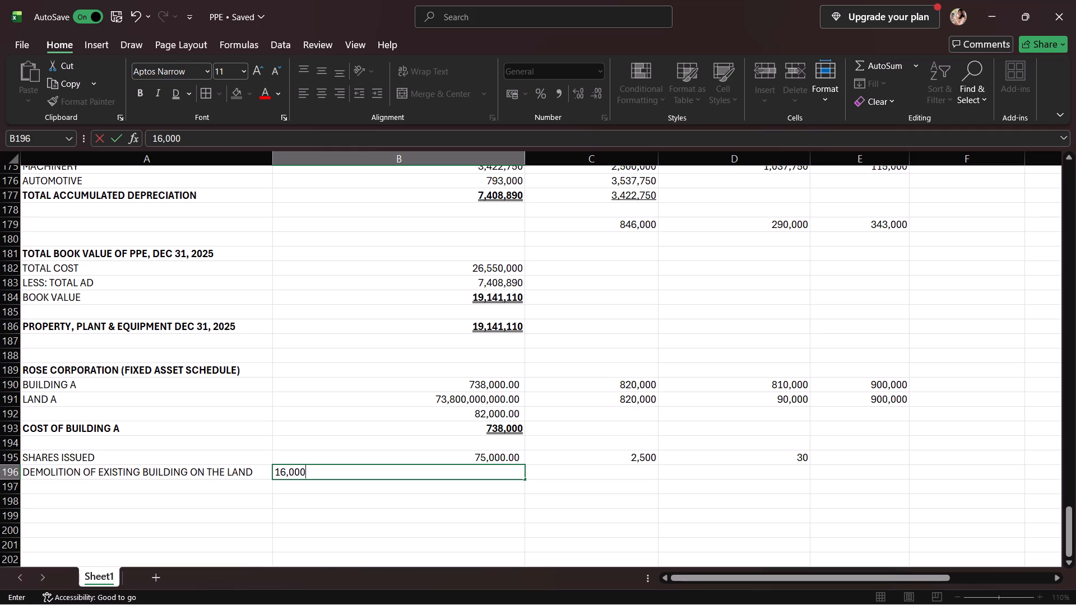
{"action": "left_click", "coordinate": [451, 491]}
Add the label "COST OF LAND B" in A197 below the demolition row and make it bold.
{"action": "left_click", "coordinate": [184, 487]}
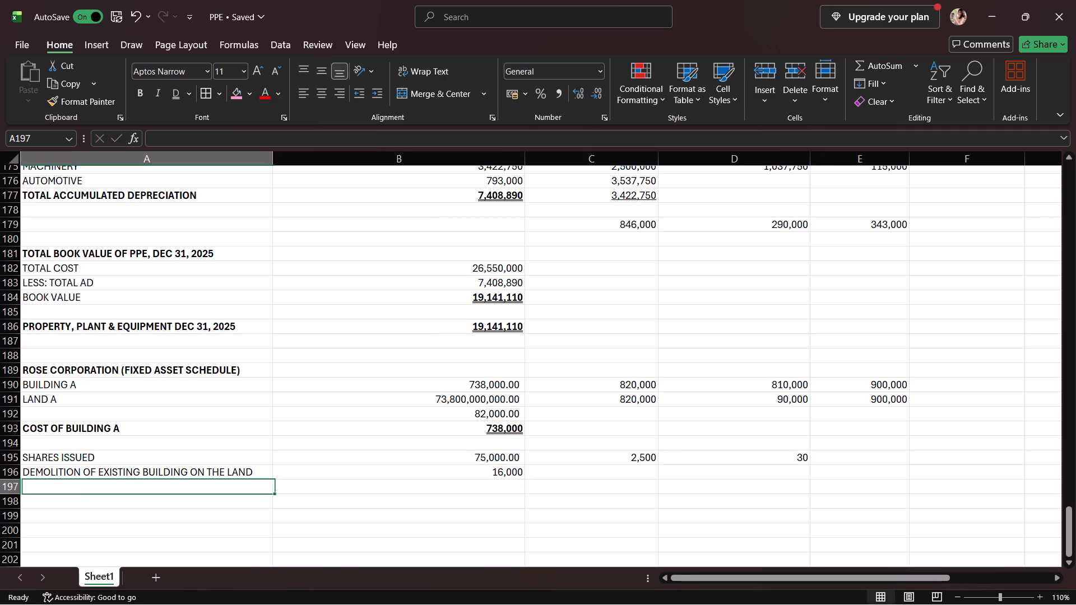
{"action": "type", "text": "COST"}
{"action": "key", "text": "space"}
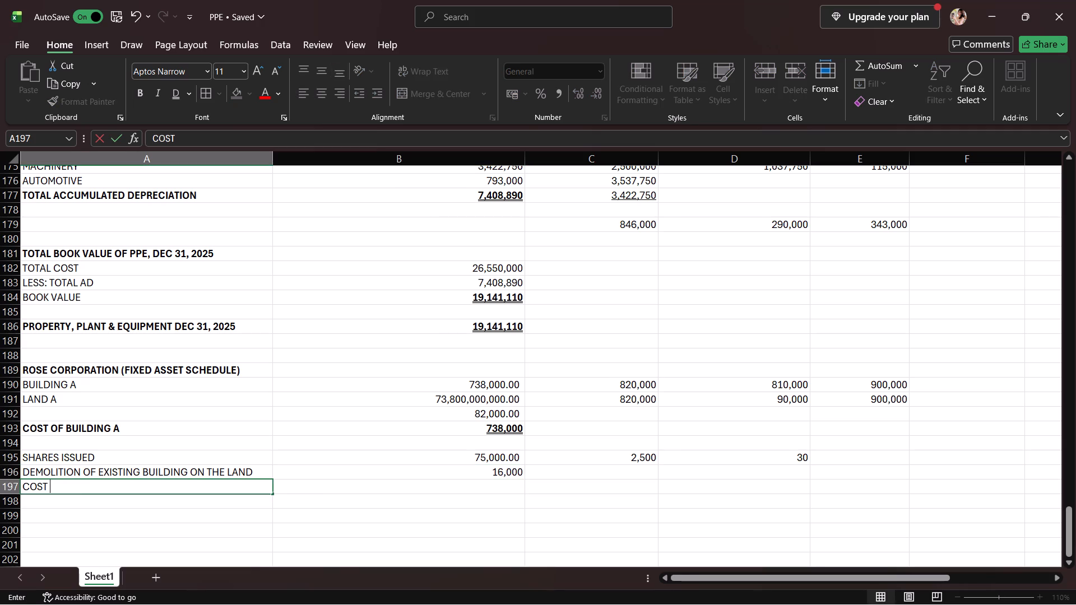
{"action": "type", "text": "OF"}
{"action": "key", "text": "space"}
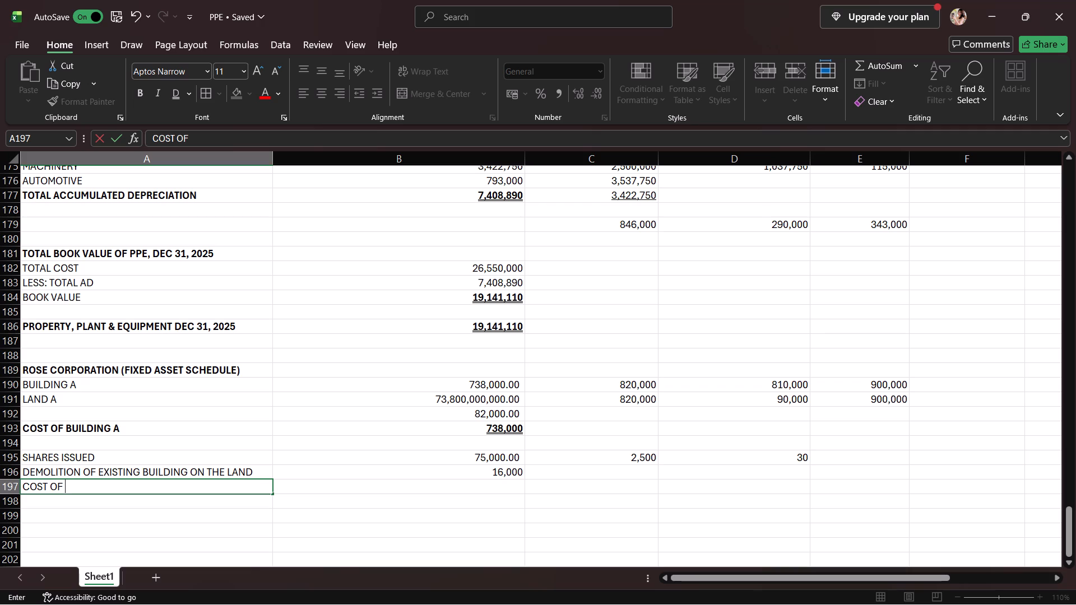
{"action": "type", "text": "LAND B"}
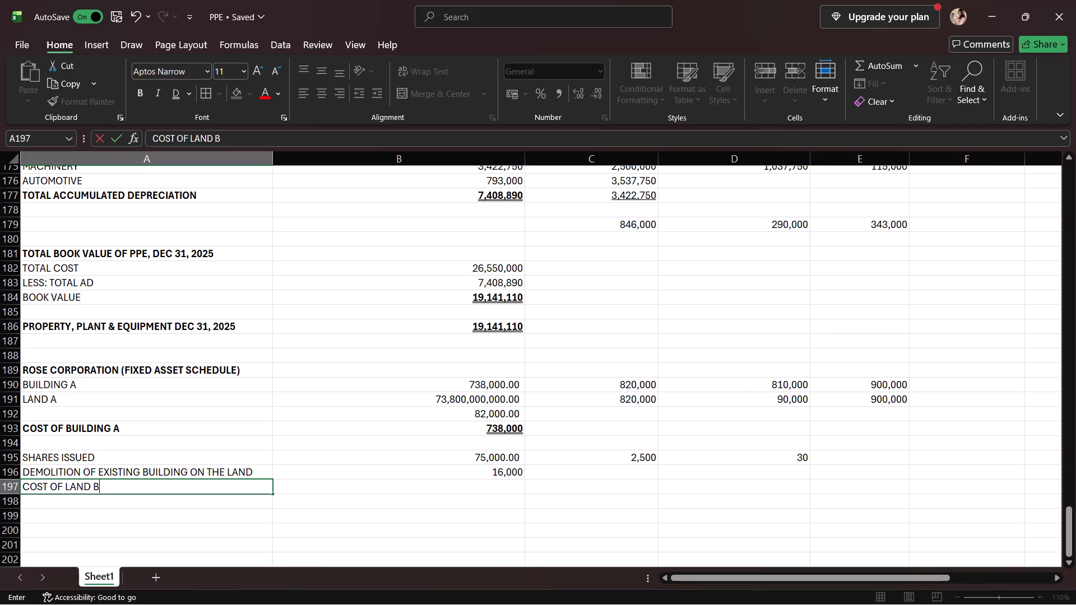
{"action": "left_click", "coordinate": [183, 487]}
{"action": "left_click", "coordinate": [192, 464]}
{"action": "left_click", "coordinate": [177, 491]}
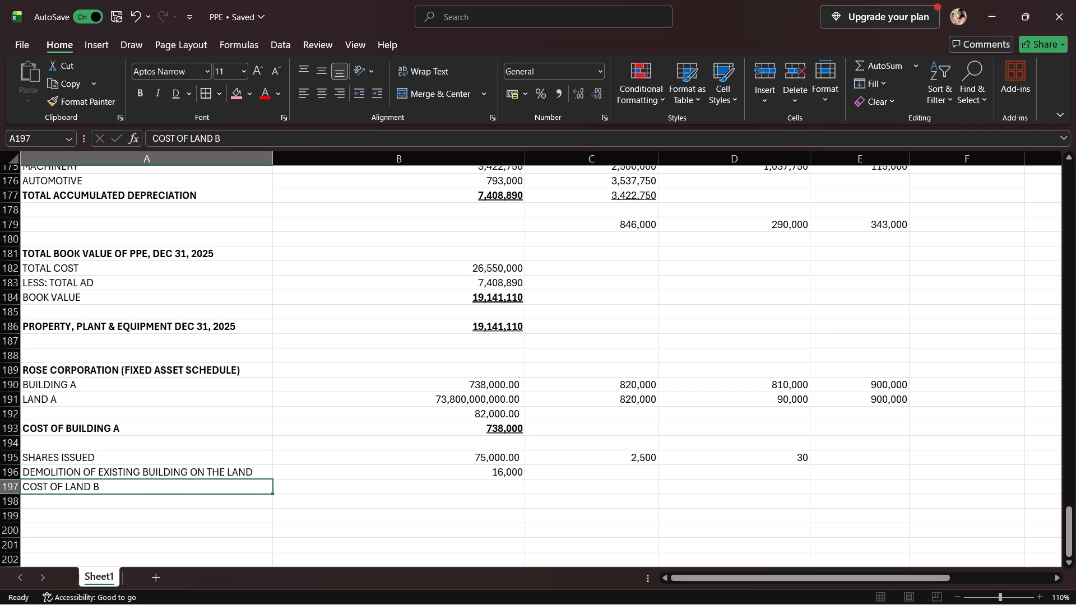
{"action": "left_click", "coordinate": [138, 87]}
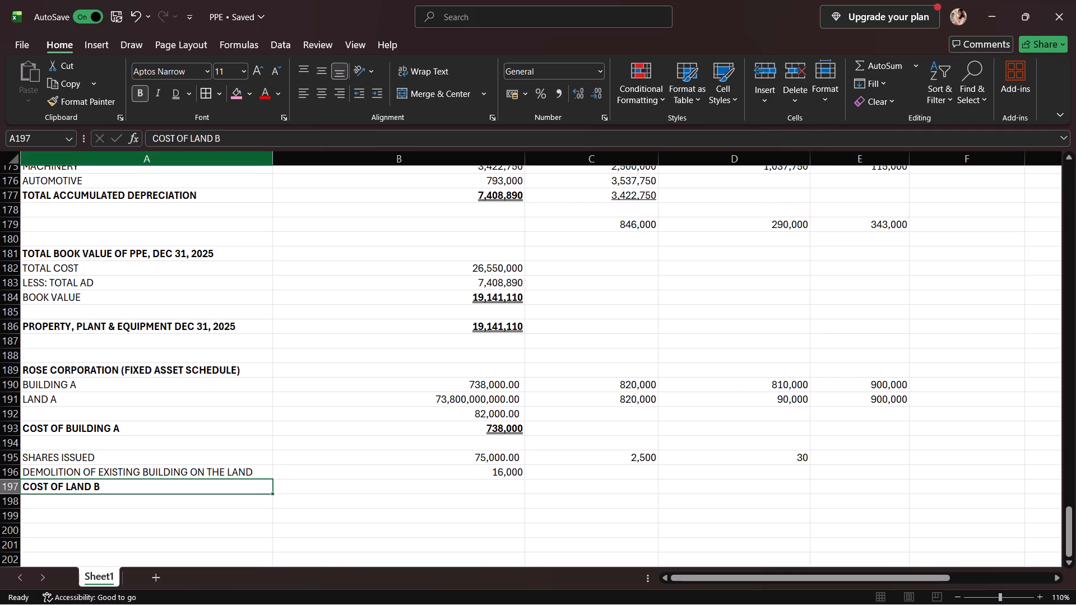
Start the COST OF LAND B formula in B197 with a reference to the SHARES ISSUED amount in B195.
{"action": "left_click", "coordinate": [399, 488]}
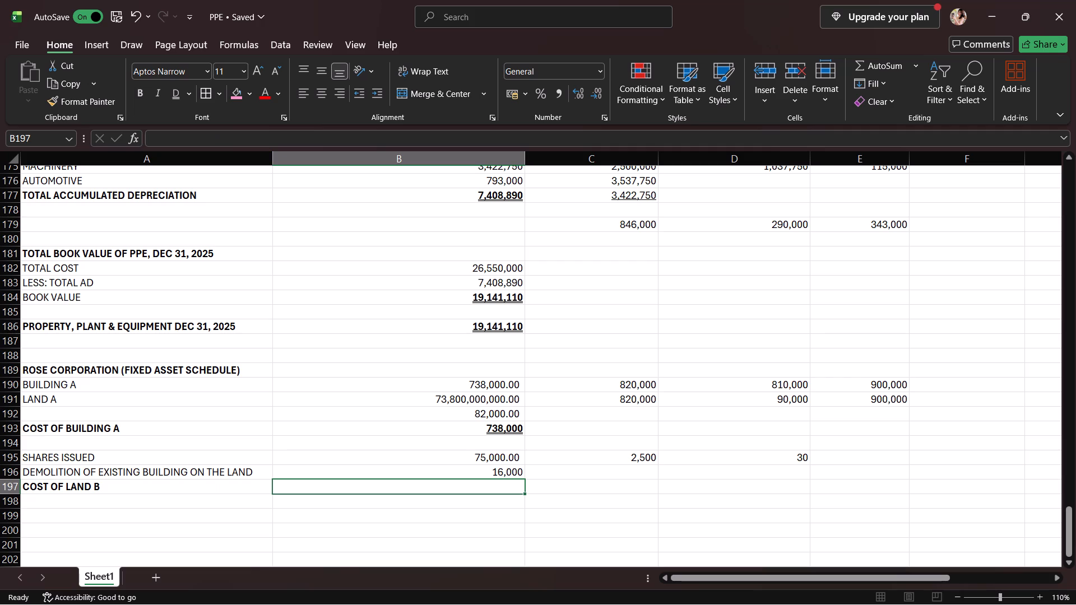
{"action": "key", "text": "equal"}
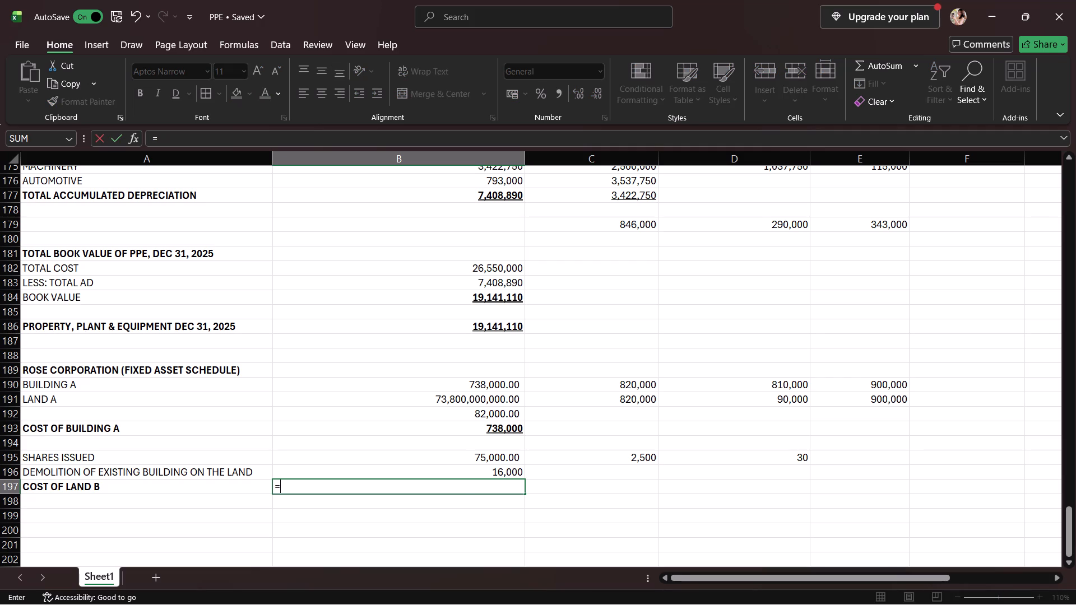
{"action": "left_click", "coordinate": [471, 461]}
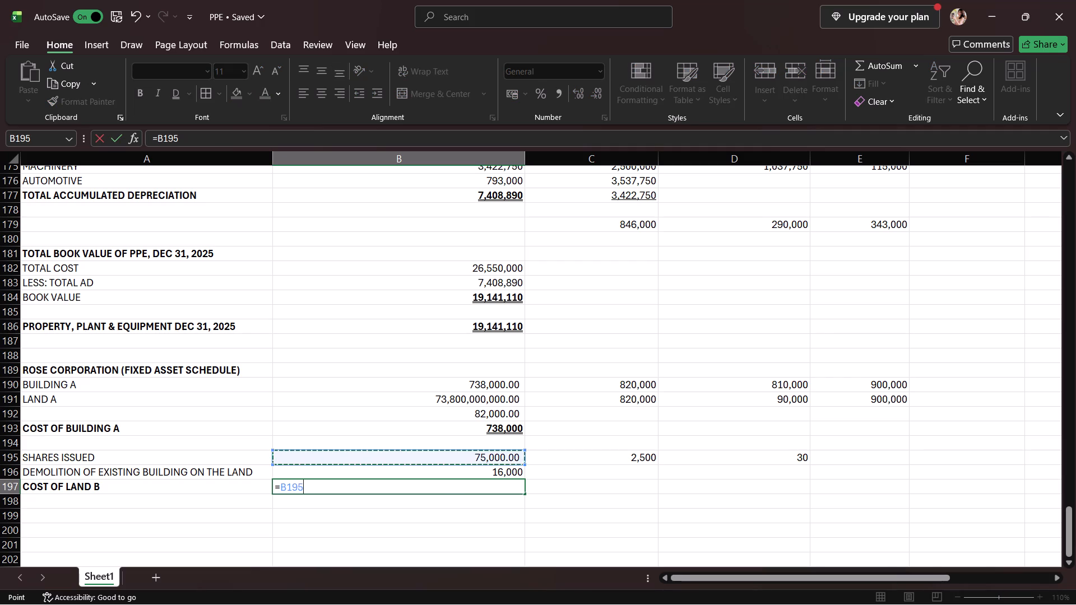
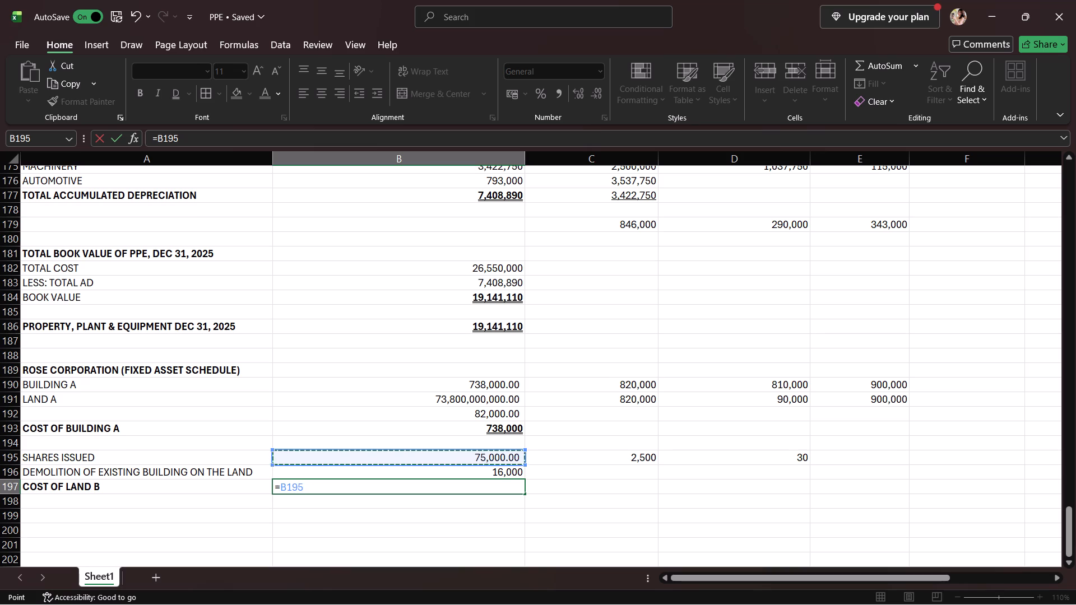
Add the demolition amount in B196 to the COST OF LAND B formula so it reads =B195+B196.
{"action": "key", "text": "plus"}
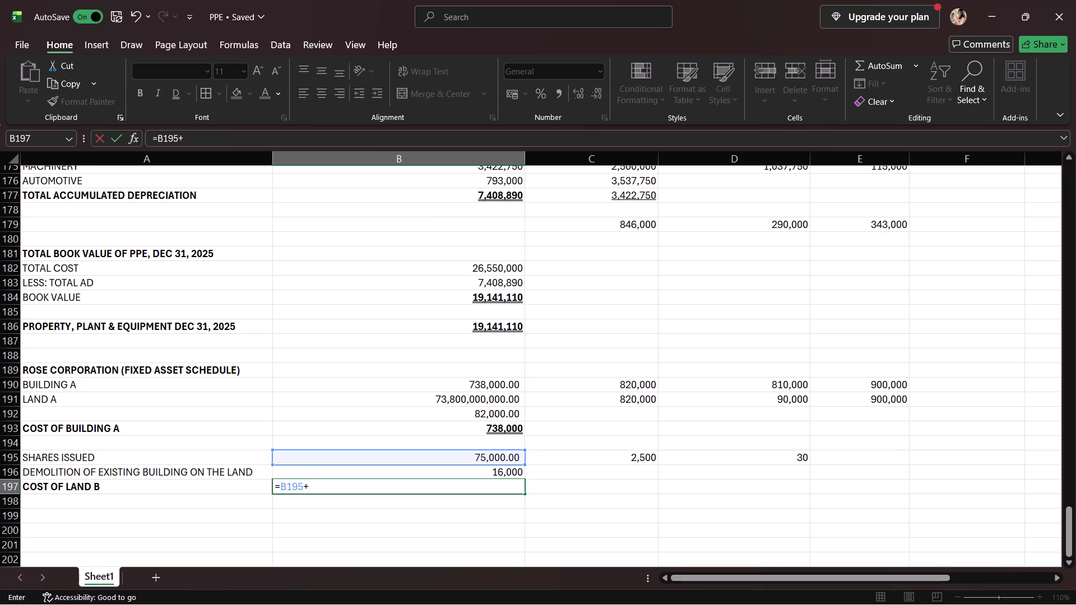
{"action": "left_click", "coordinate": [479, 473]}
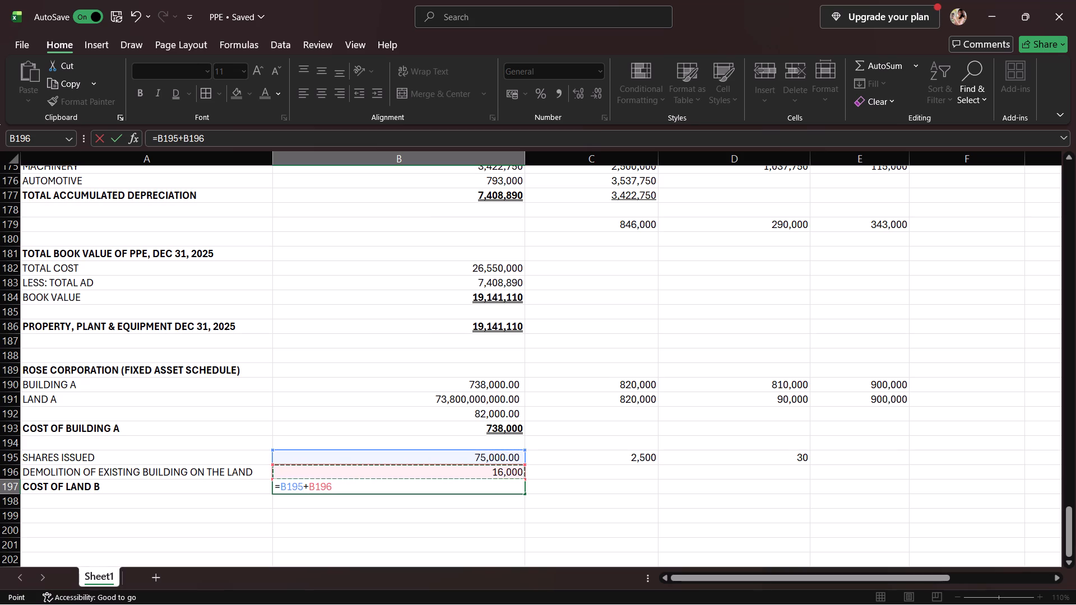
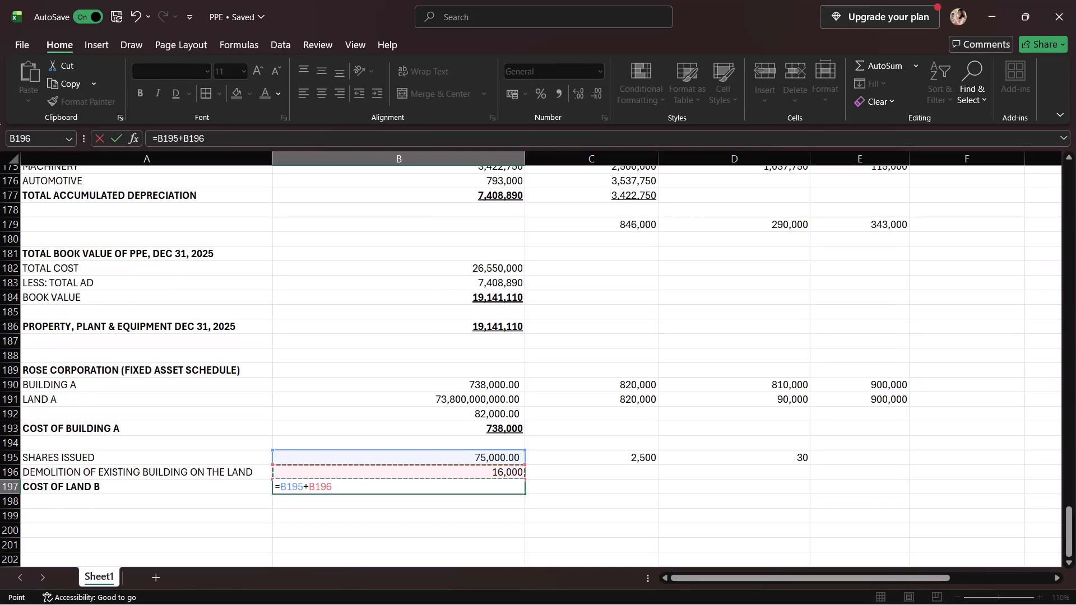
Complete the =B195+B196 formula in B197 and format the COST OF LAND B amount bold with a double underline.
{"action": "key", "text": "Return"}
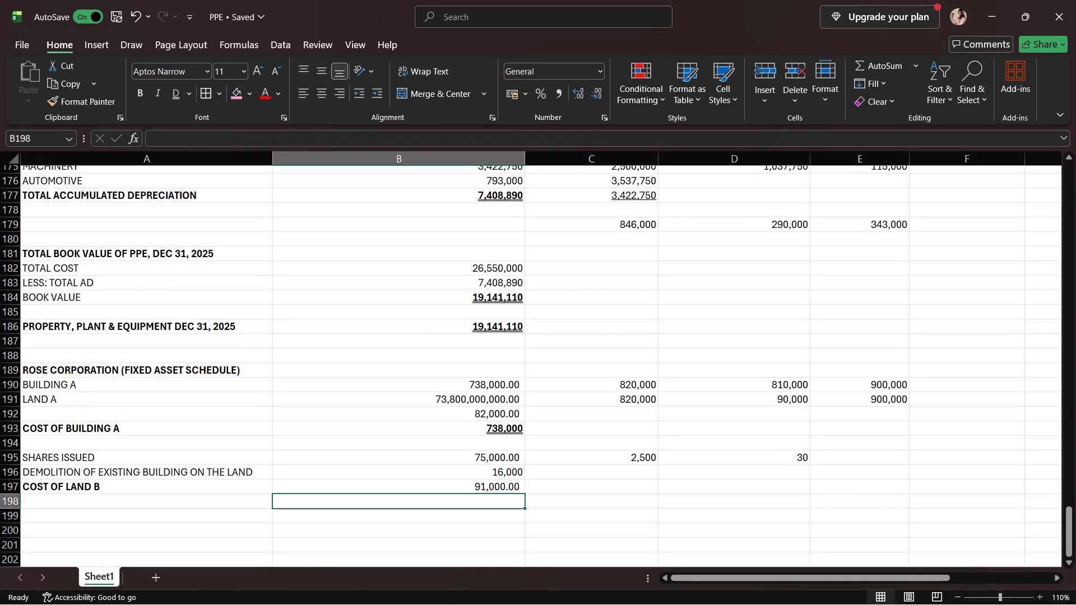
{"action": "left_click", "coordinate": [495, 491]}
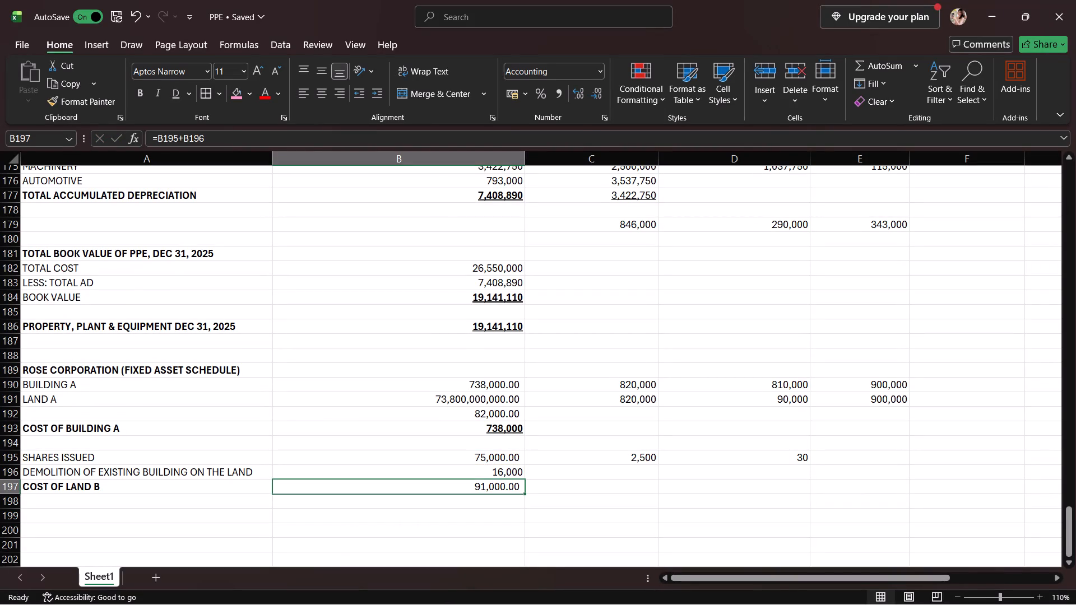
{"action": "left_click", "coordinate": [552, 88]}
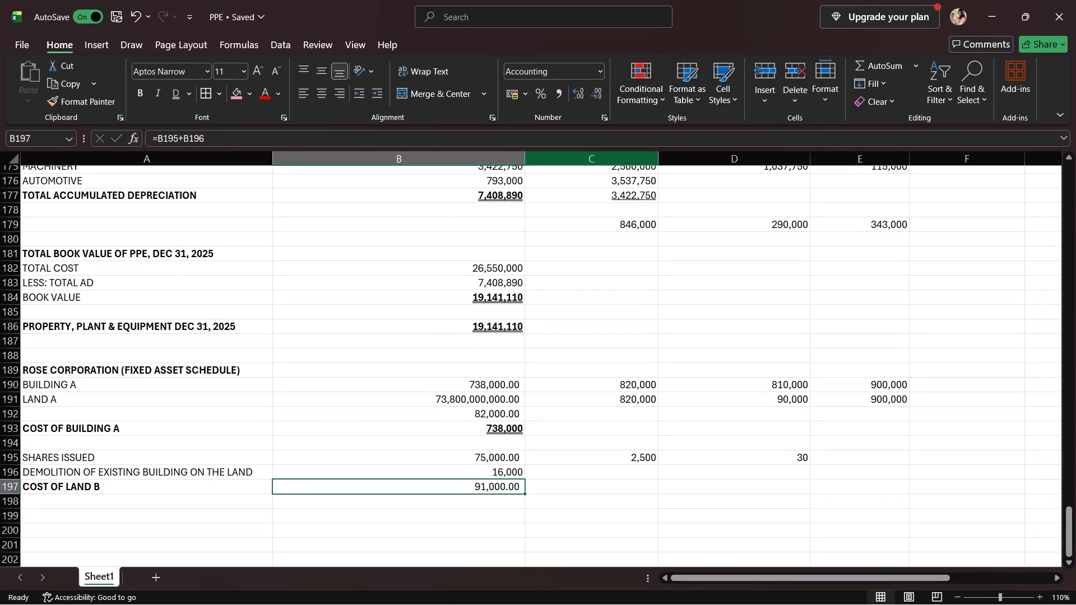
{"action": "left_click", "coordinate": [188, 493]}
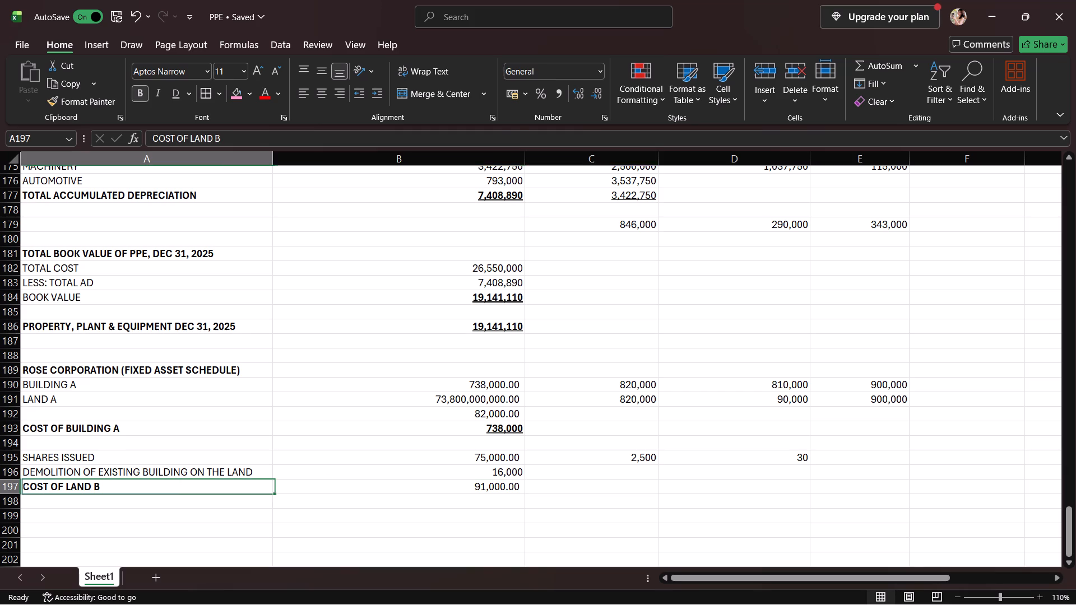
{"action": "left_click", "coordinate": [344, 486]}
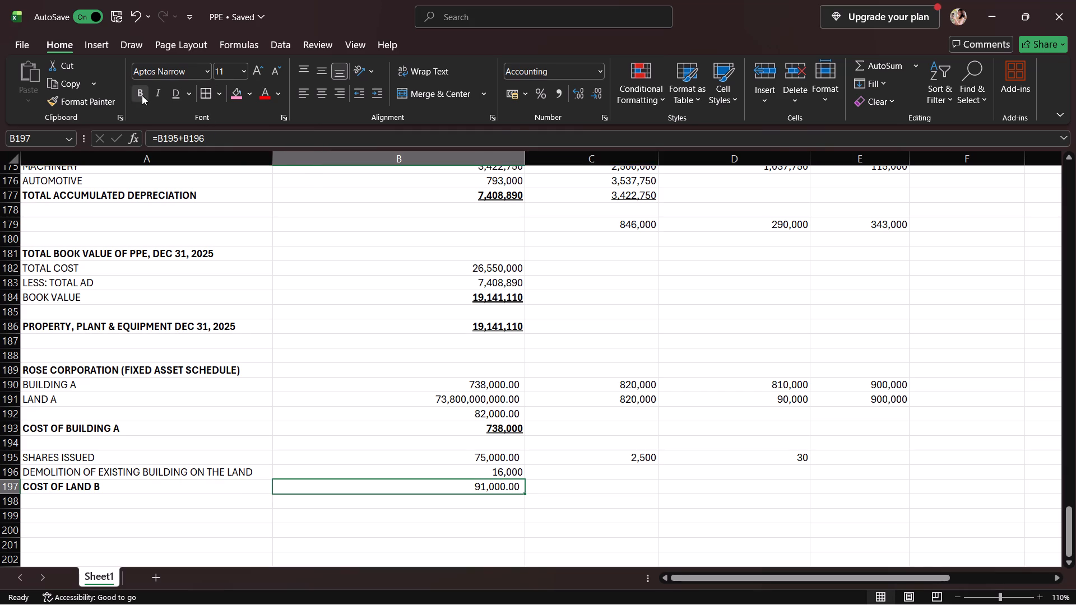
{"action": "left_click", "coordinate": [142, 95]}
{"action": "left_click", "coordinate": [177, 95]}
Add a DOWN PAYMENT line in A199 with the amount 5,740 in B199.
{"action": "scroll", "coordinate": [372, 511], "scroll_direction": "down", "scroll_amount": 2}
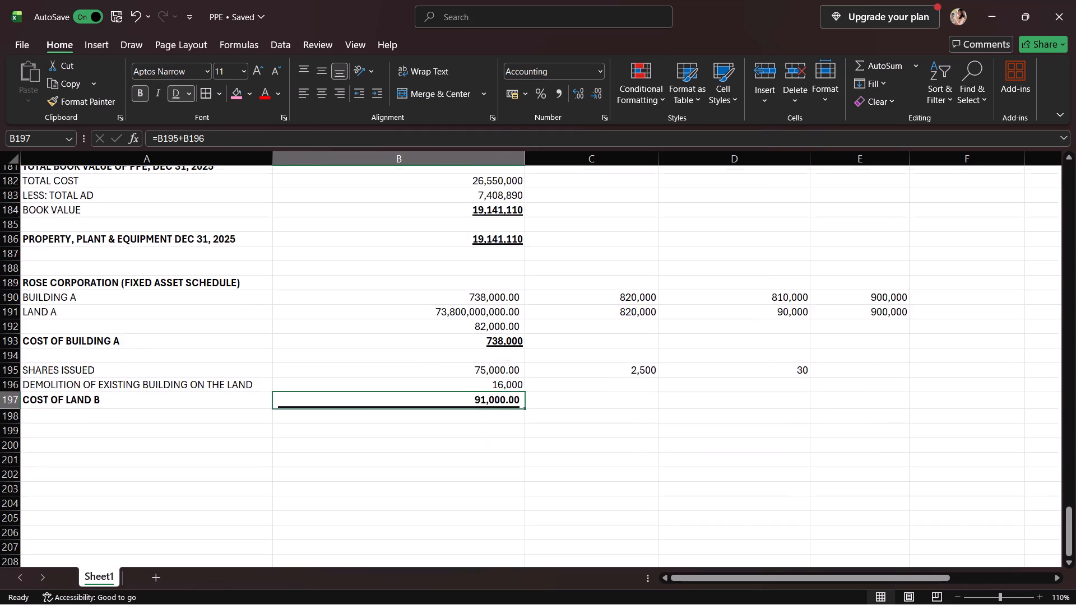
{"action": "scroll", "coordinate": [372, 511], "scroll_direction": "down", "scroll_amount": 2}
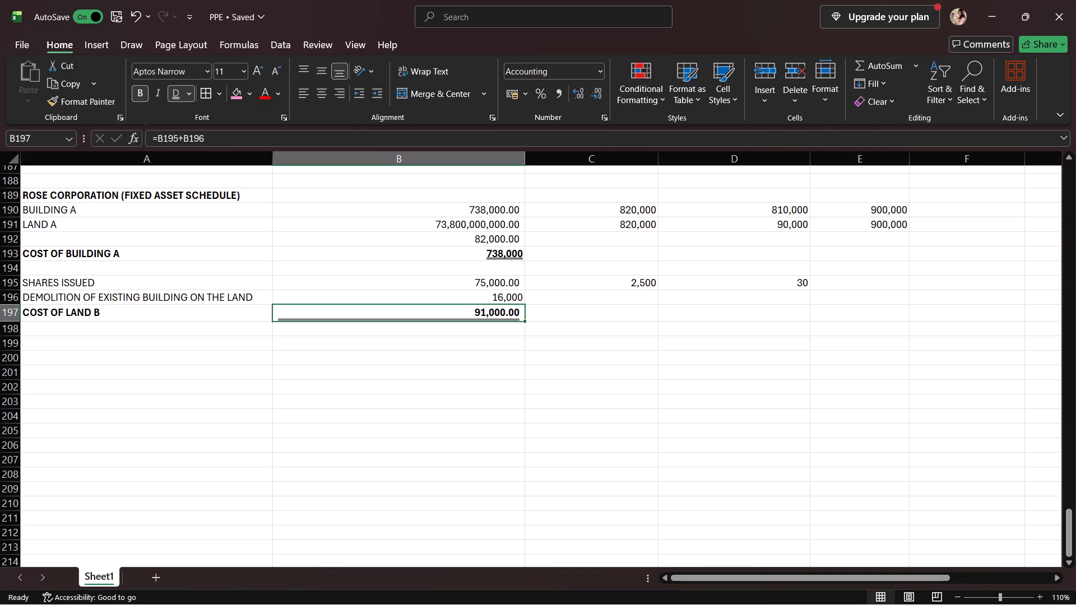
{"action": "left_click", "coordinate": [201, 338]}
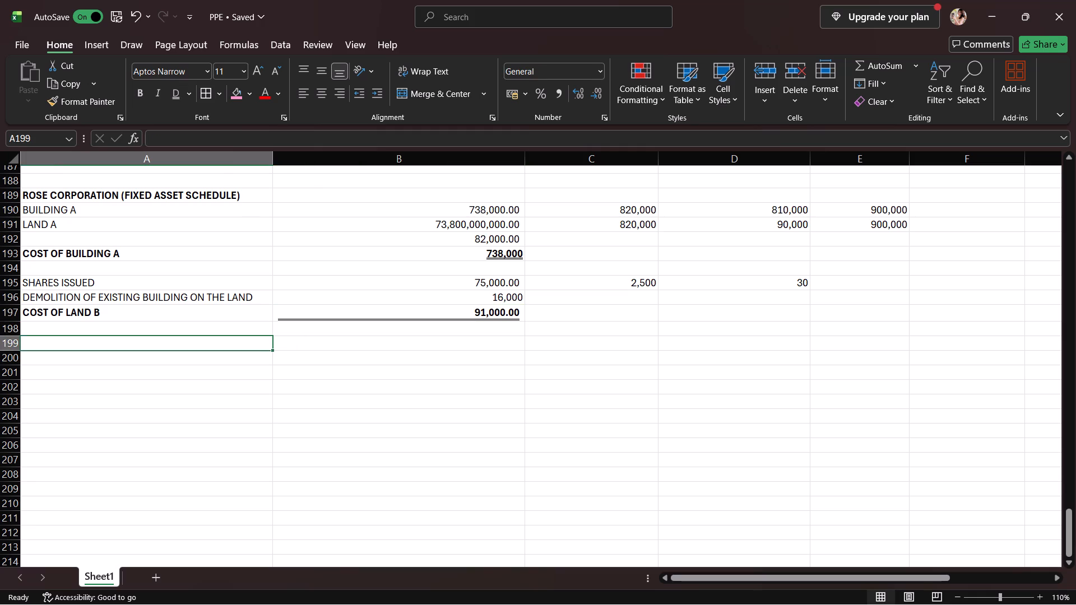
{"action": "type", "text": "DOWN"}
{"action": "key", "text": "space"}
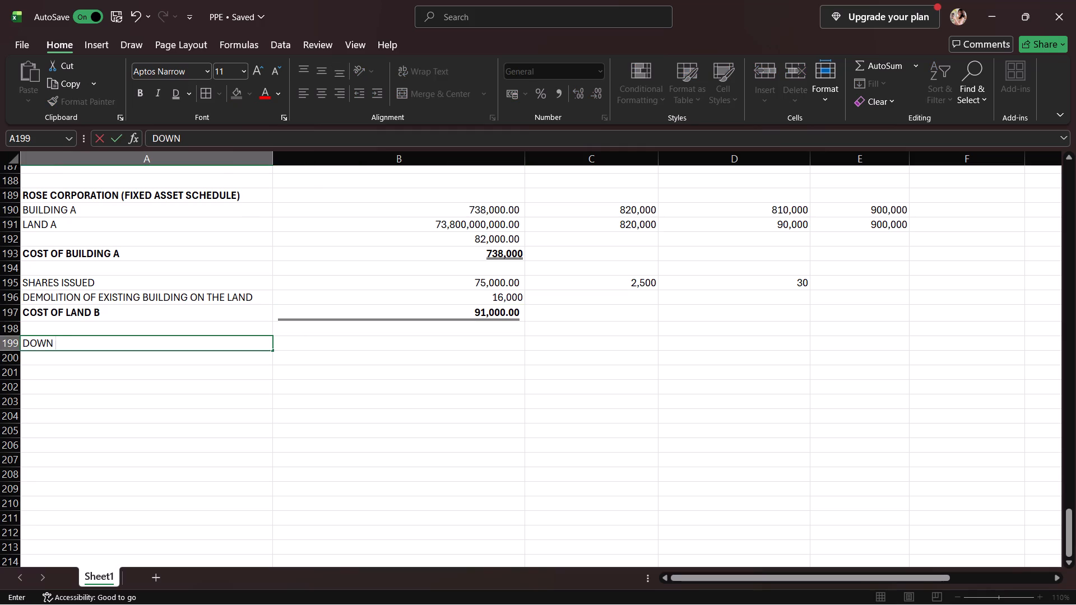
{"action": "type", "text": "PAYM"}
{"action": "type", "text": "ENT"}
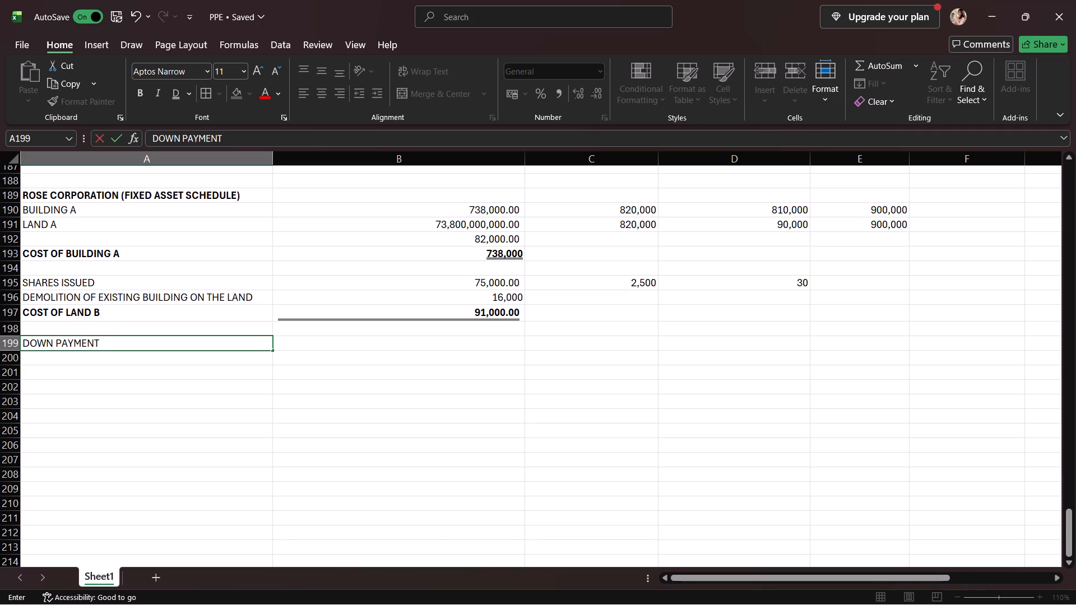
{"action": "left_click", "coordinate": [290, 341]}
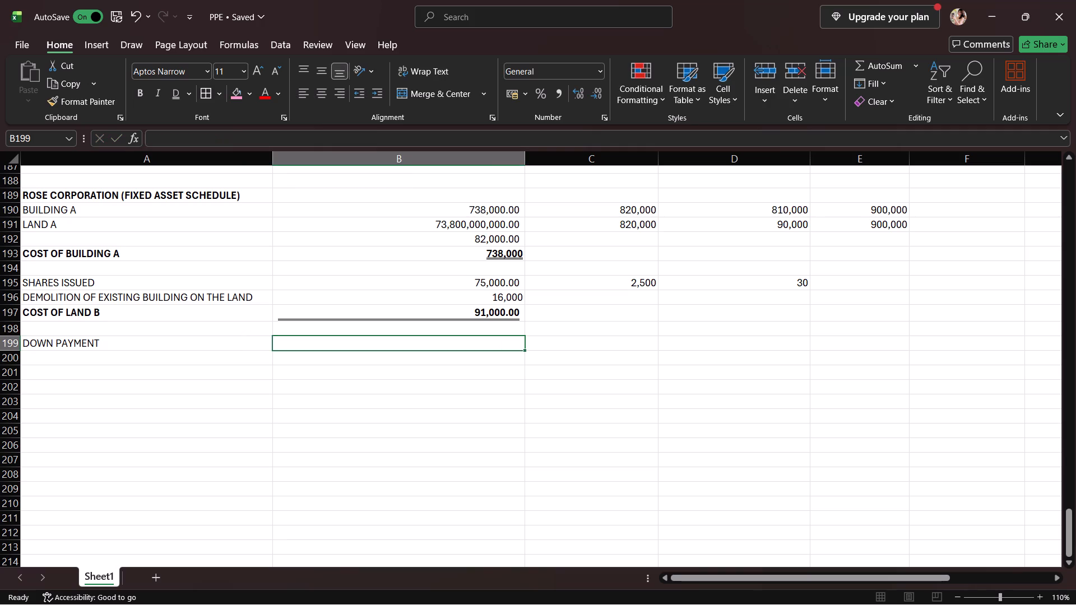
{"action": "type", "text": "5,740"}
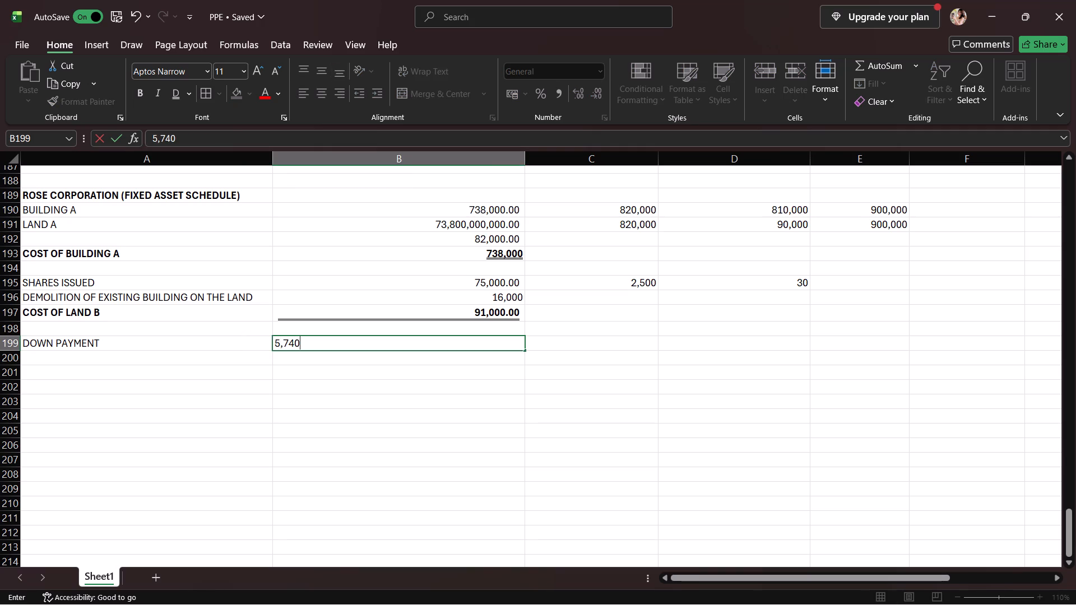
{"action": "left_click", "coordinate": [83, 359]}
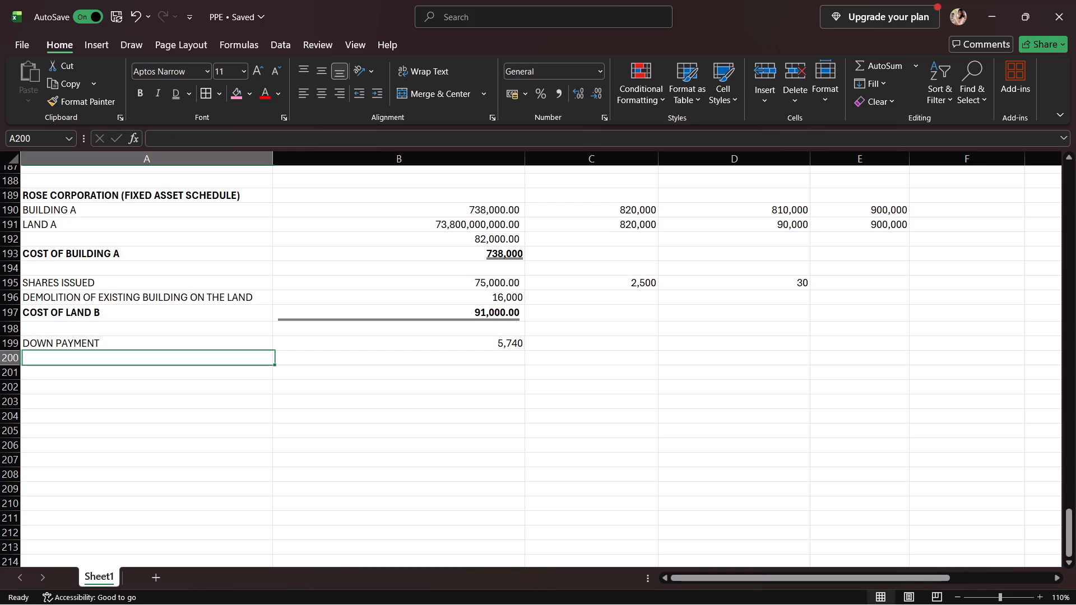
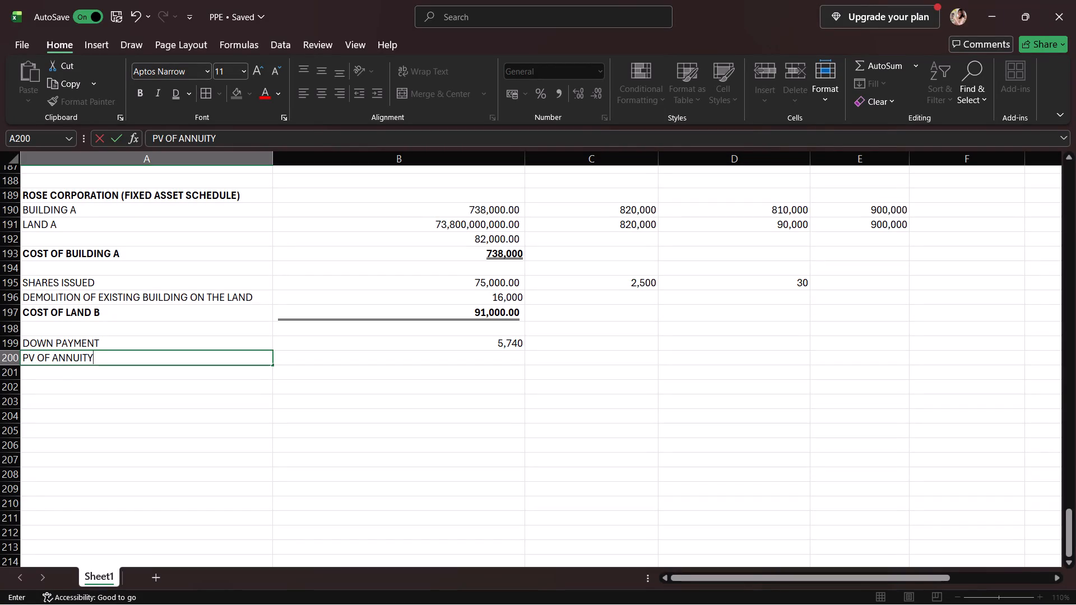
Complete the label in cell A200 as PV OF ANNUITY DUE and enter 6,000 in C200 of the same row.
{"action": "key", "text": "space"}
{"action": "type", "text": "DUE"}
{"action": "left_click", "coordinate": [565, 358]}
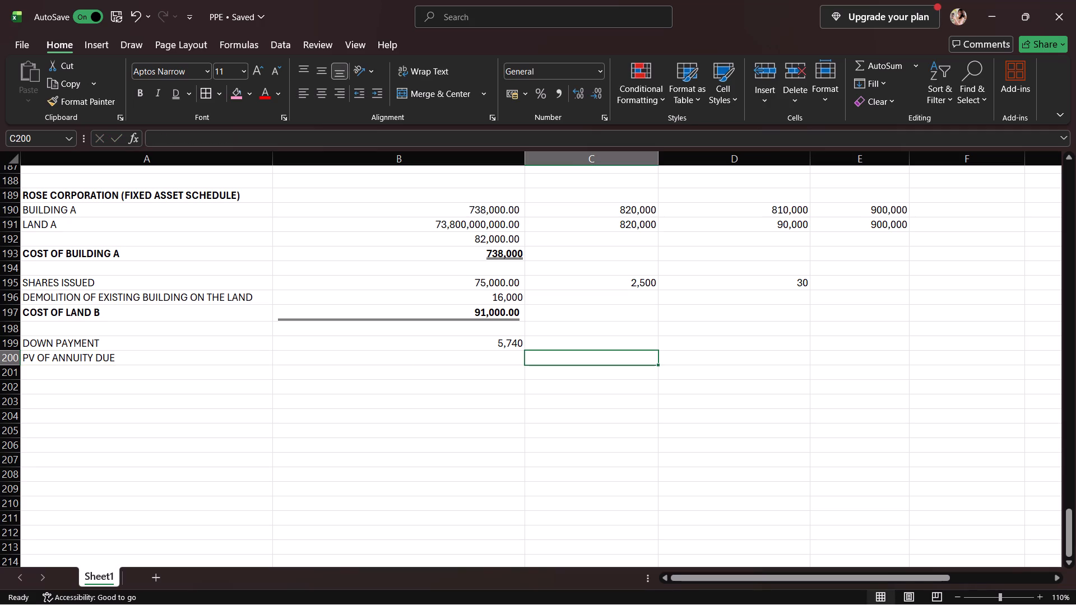
{"action": "type", "text": "6,000"}
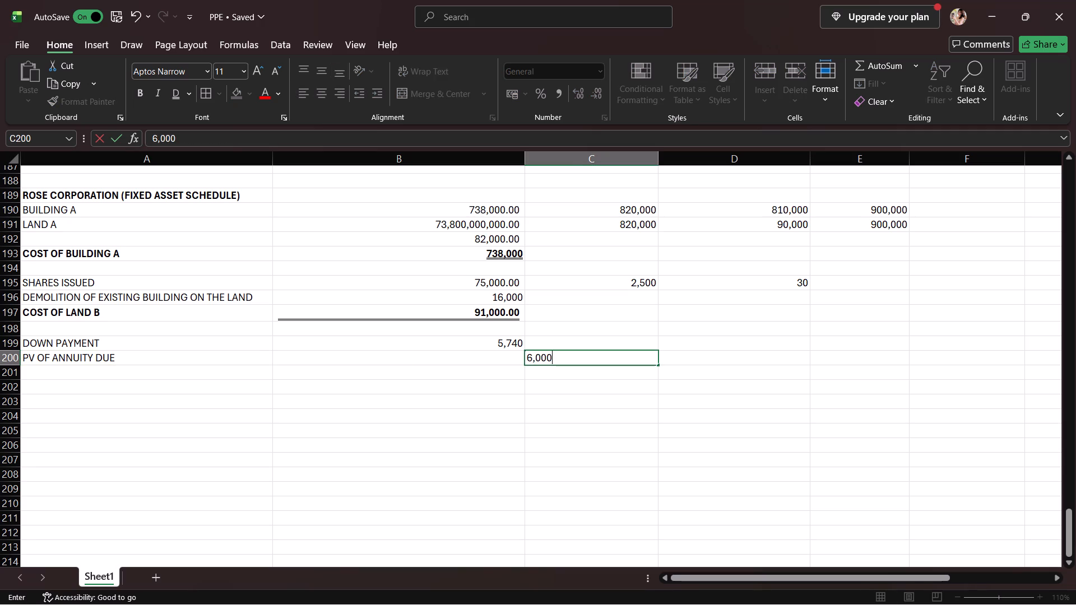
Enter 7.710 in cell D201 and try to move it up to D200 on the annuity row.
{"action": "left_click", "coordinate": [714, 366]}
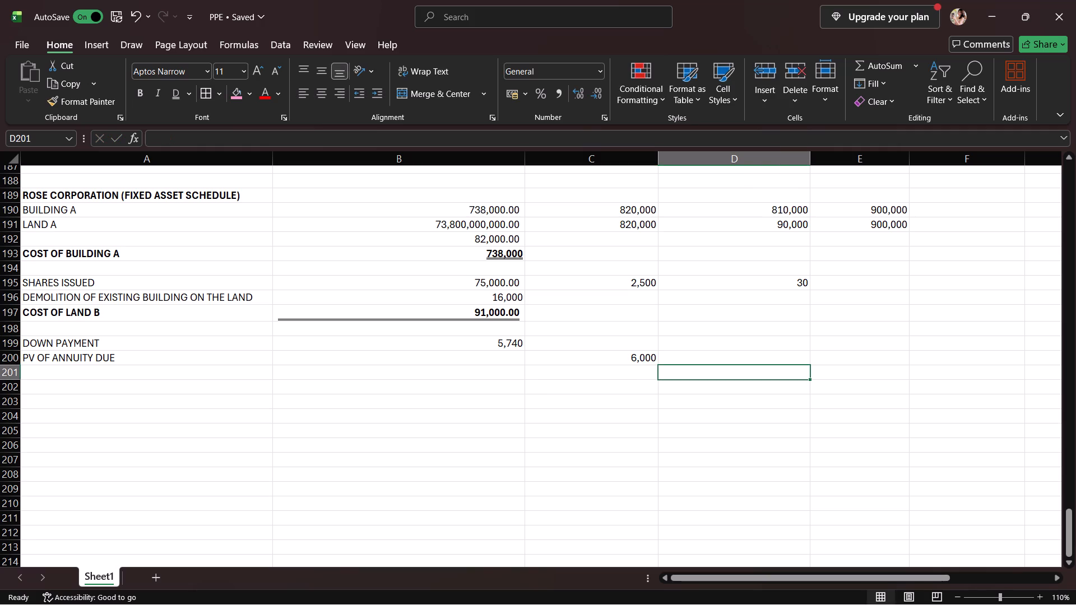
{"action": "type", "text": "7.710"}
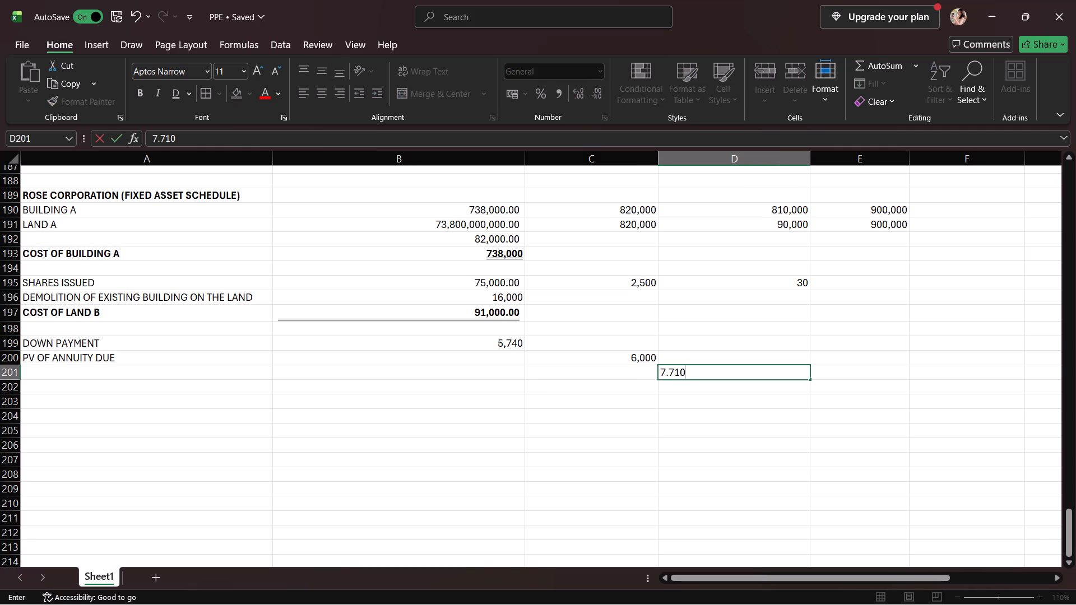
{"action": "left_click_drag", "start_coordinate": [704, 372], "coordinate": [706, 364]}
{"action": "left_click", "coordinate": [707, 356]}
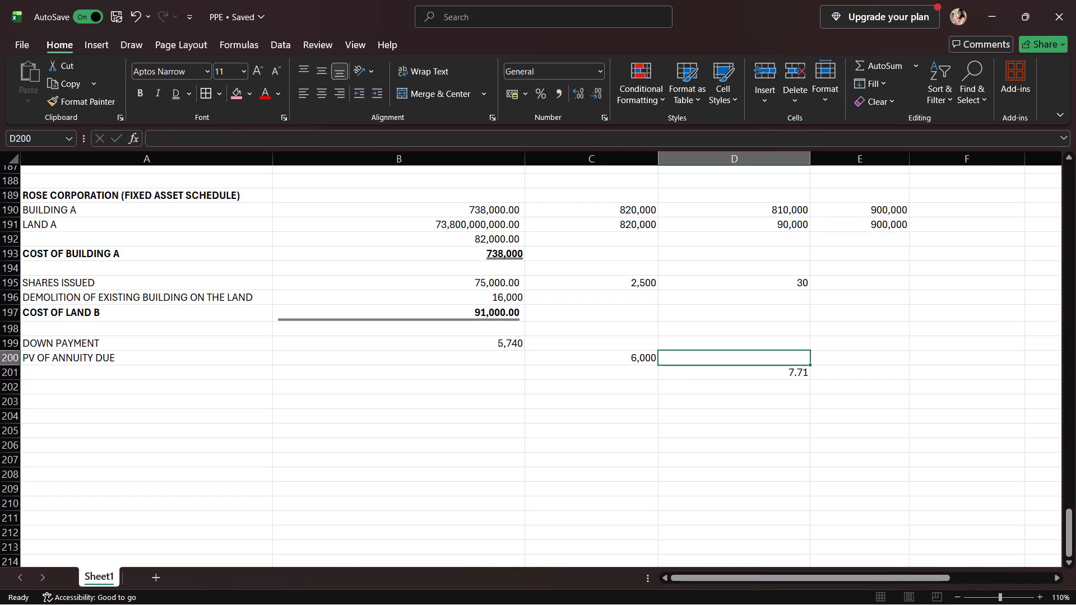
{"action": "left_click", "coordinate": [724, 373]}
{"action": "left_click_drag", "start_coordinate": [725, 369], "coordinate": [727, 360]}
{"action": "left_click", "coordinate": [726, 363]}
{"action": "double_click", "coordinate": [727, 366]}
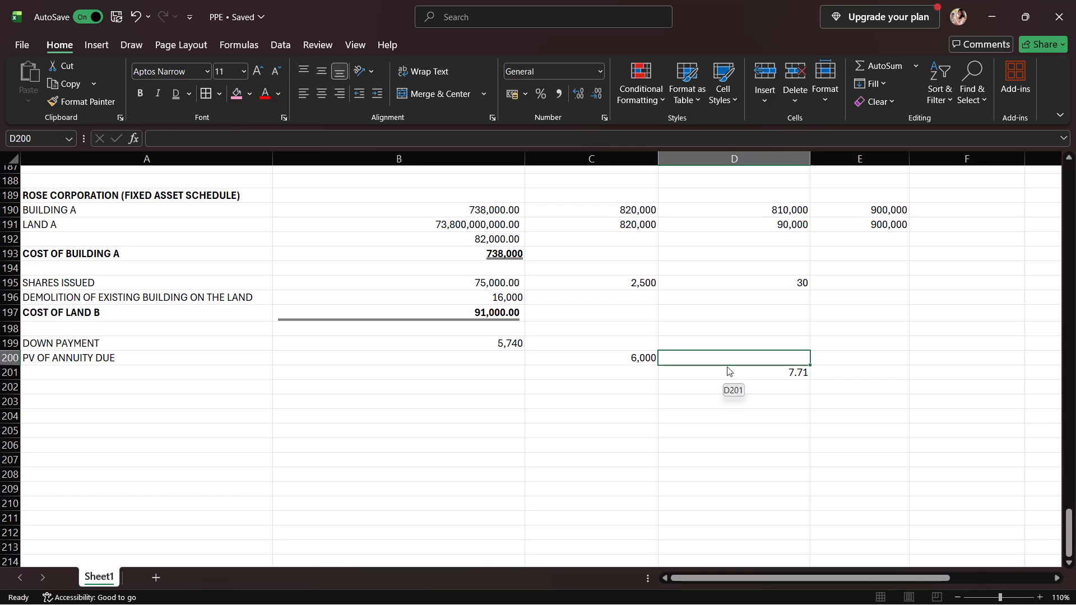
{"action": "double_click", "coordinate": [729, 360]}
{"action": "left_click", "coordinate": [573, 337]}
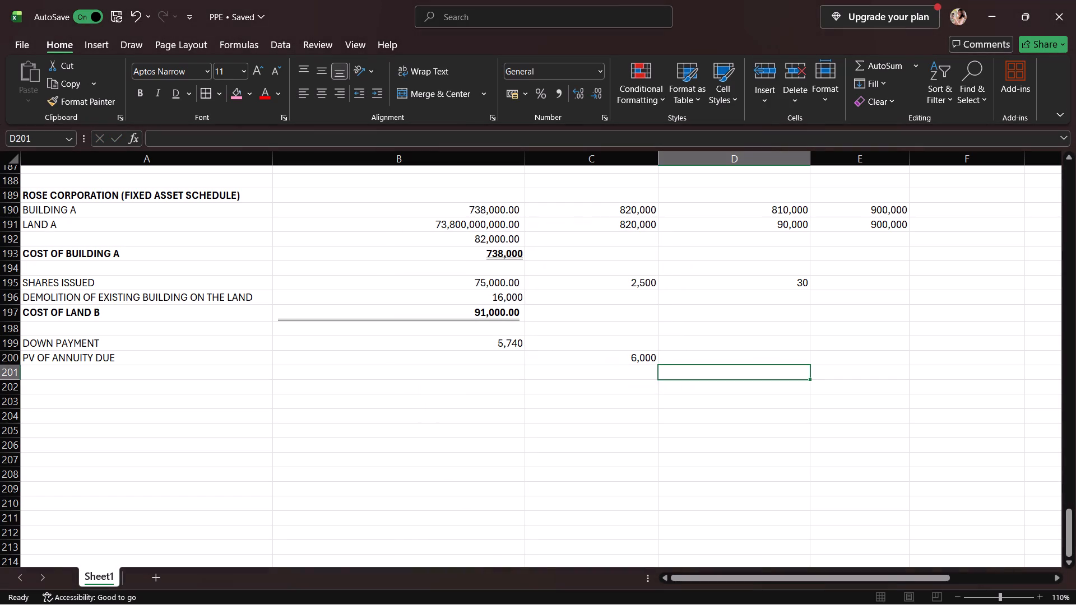
Enter the annuity factor 7.710 in cell D200, beside the 6,000 payment.
{"action": "left_click", "coordinate": [723, 361]}
{"action": "key", "text": "7"}
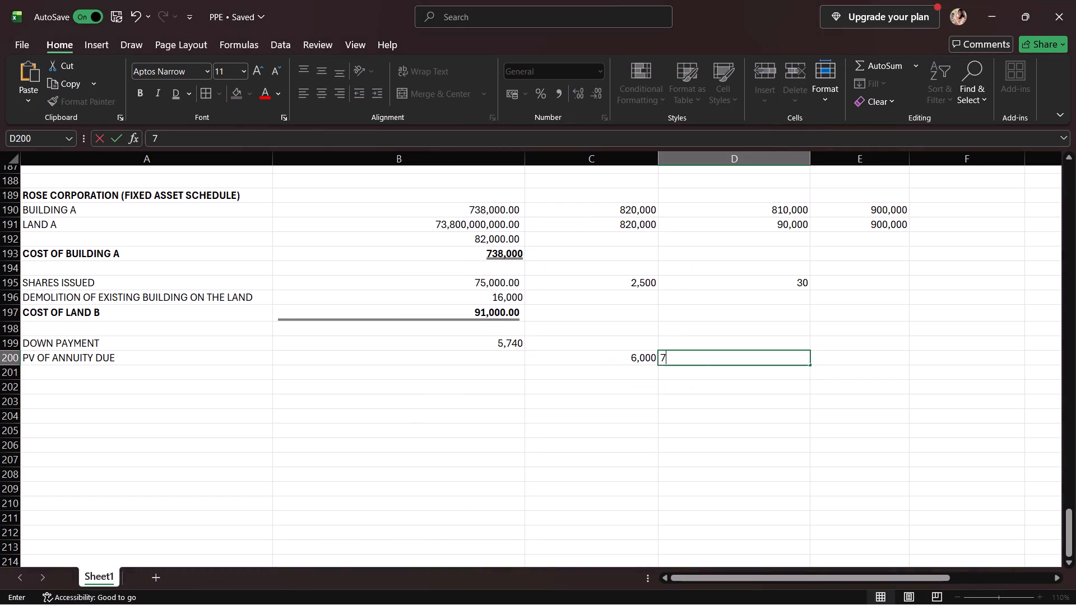
{"action": "type", "text": ".710"}
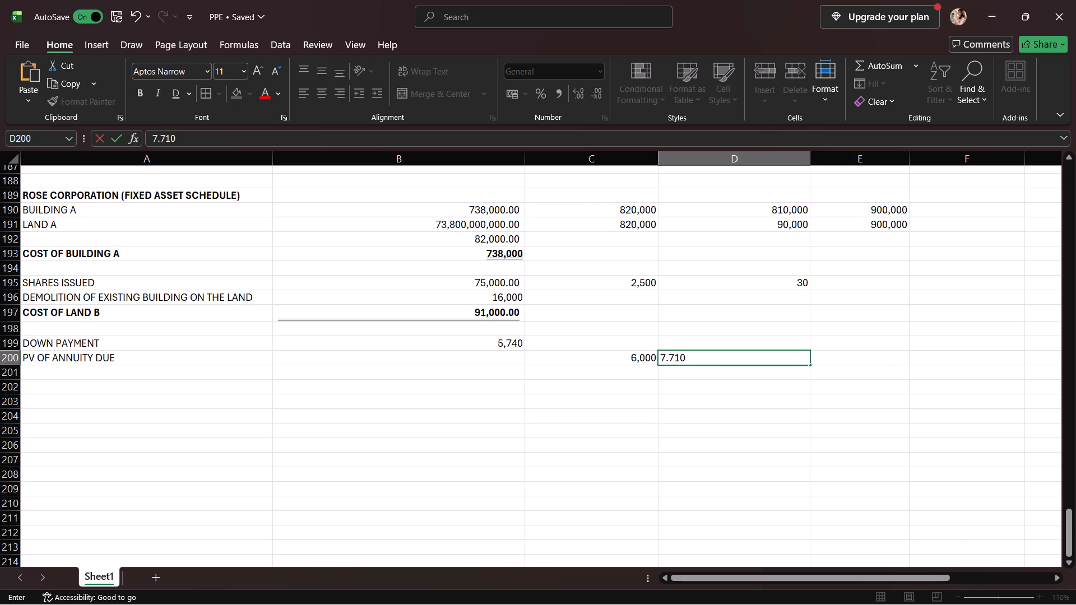
Calculate the present value of the annuity due in B200 with the formula =C200*D200.
{"action": "left_click", "coordinate": [498, 357]}
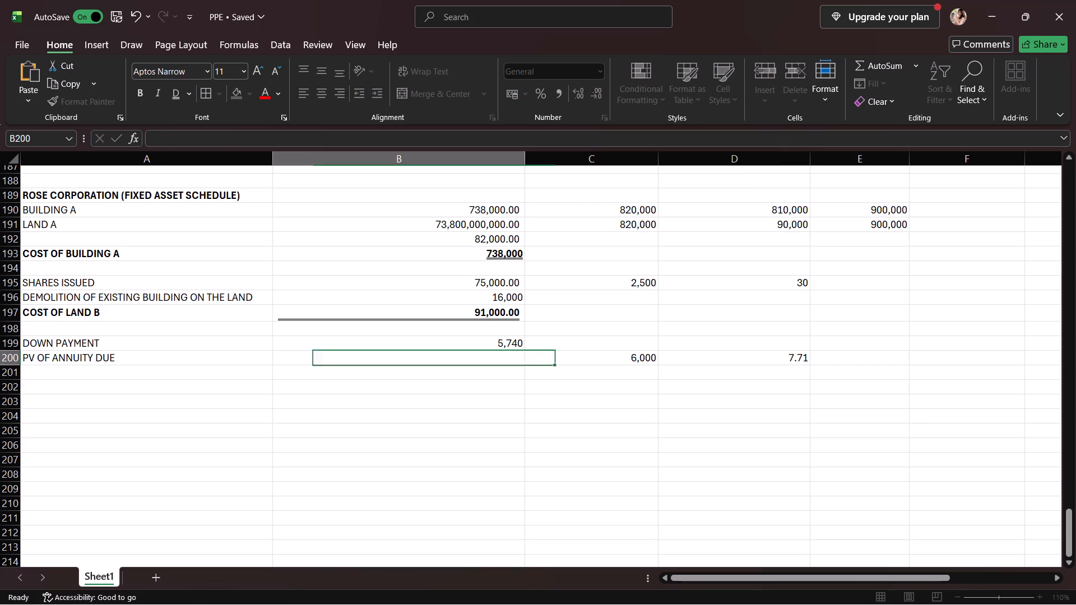
{"action": "key", "text": "equal"}
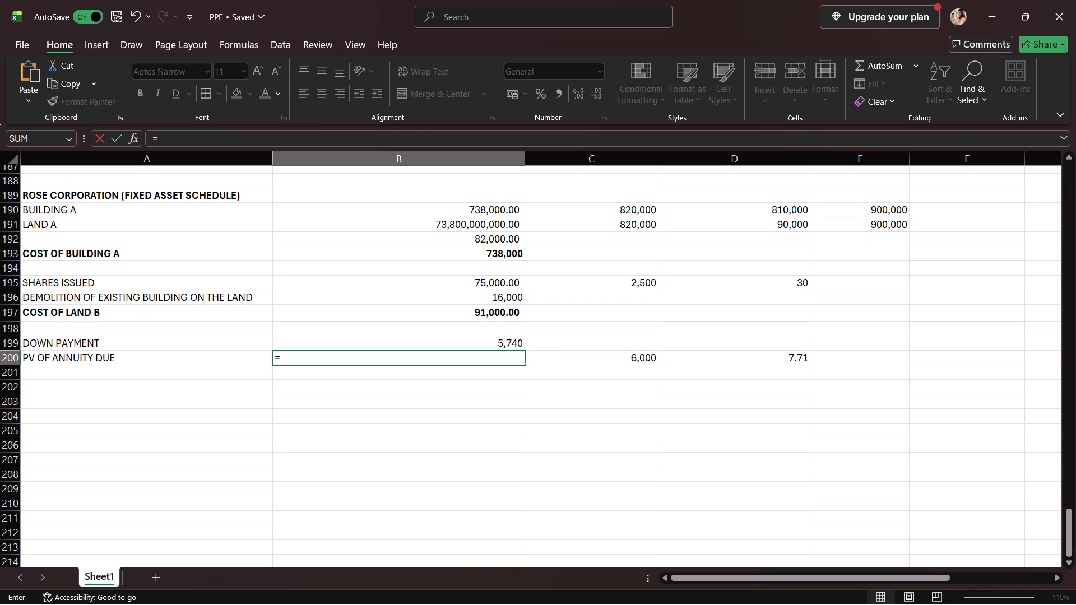
{"action": "left_click", "coordinate": [586, 360]}
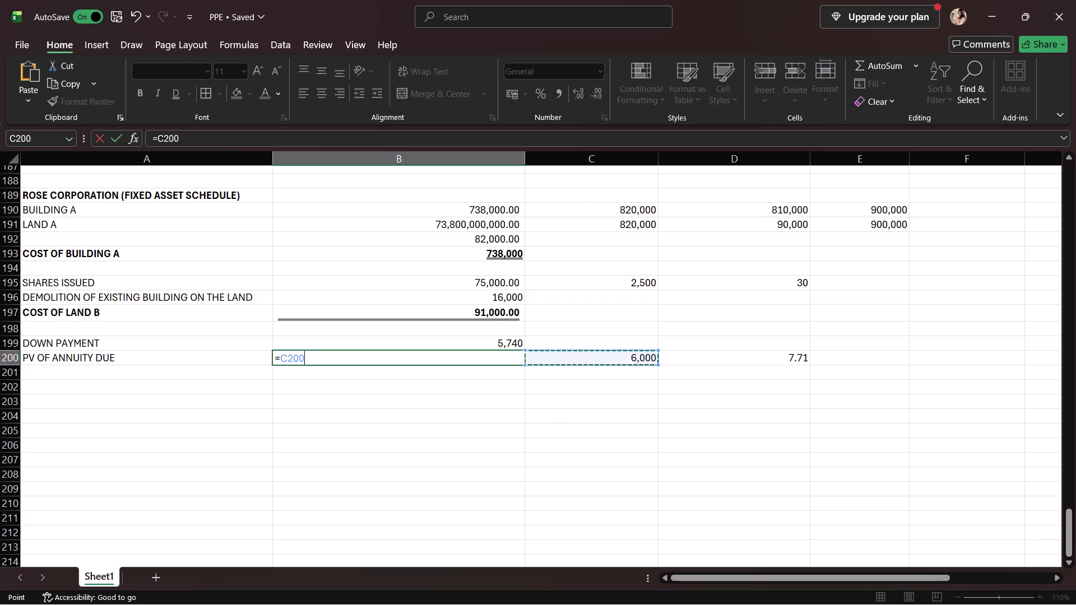
{"action": "key", "text": "shift+asterisk"}
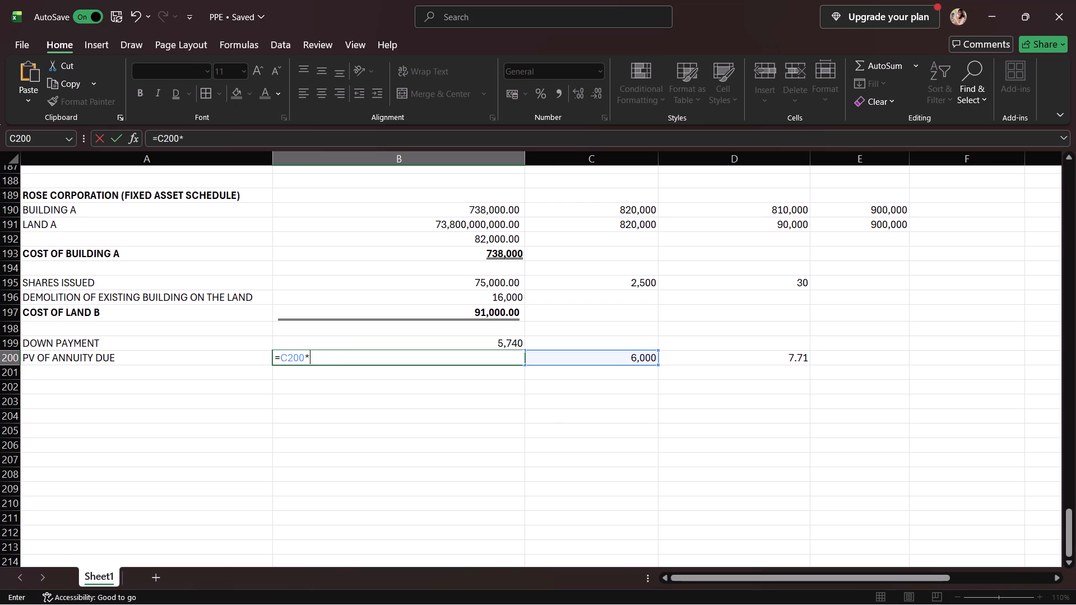
{"action": "left_click", "coordinate": [788, 364]}
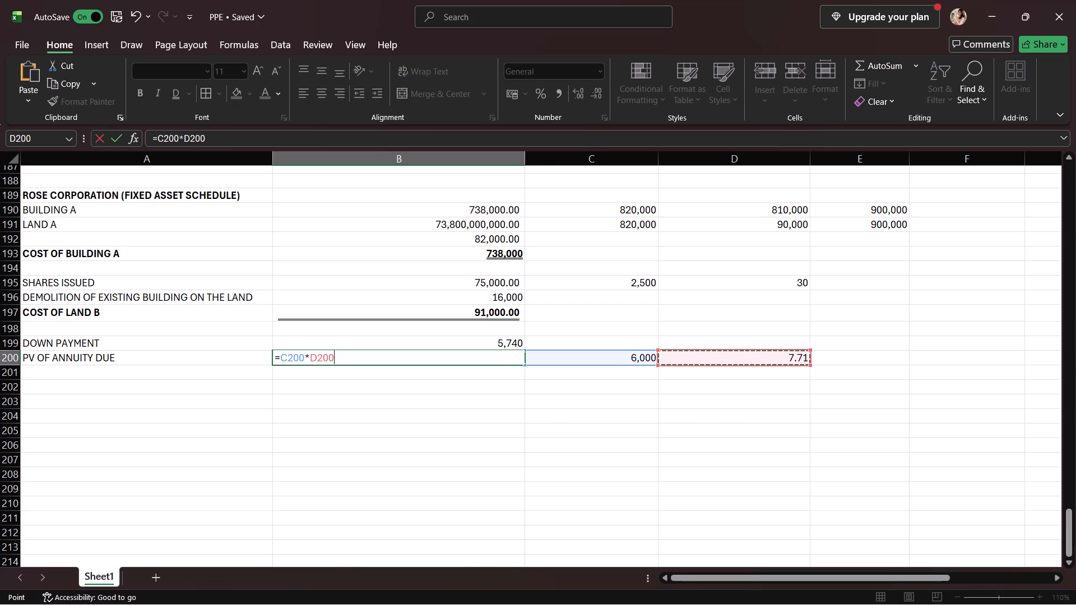
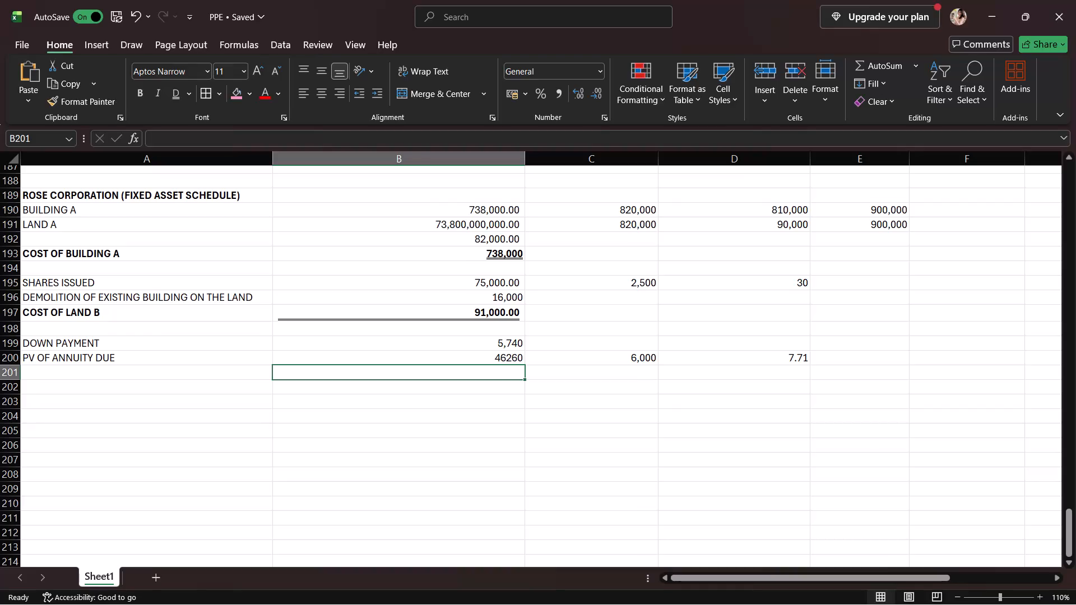
Apply the comma number style to the present value of the annuity due in B200.
{"action": "left_click", "coordinate": [515, 362]}
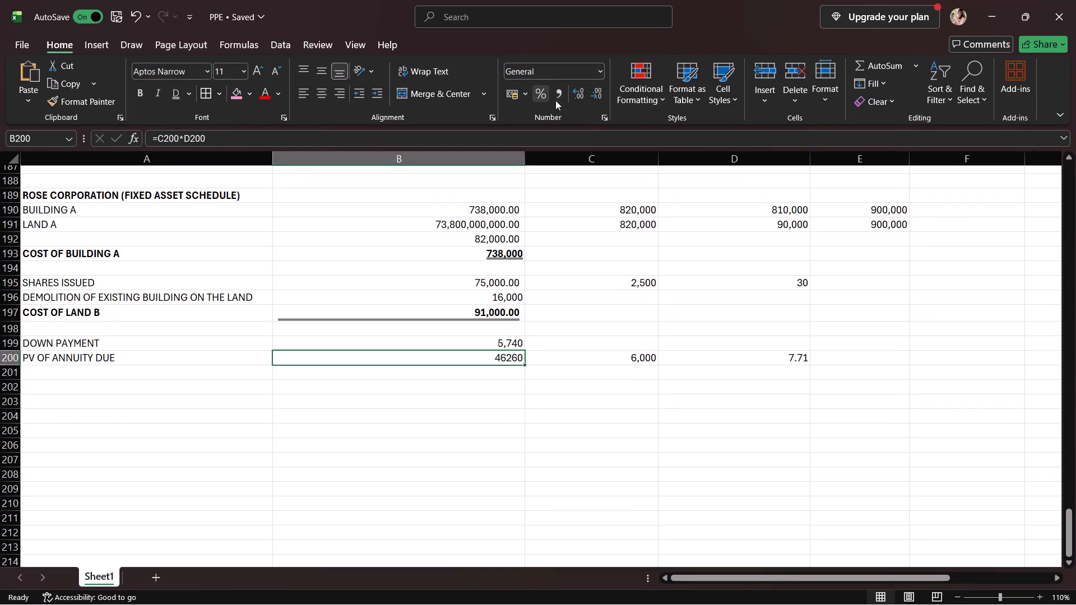
{"action": "left_click", "coordinate": [556, 93]}
Begin the asset cost formula in B201 with a reference to the down payment in B199.
{"action": "left_click", "coordinate": [488, 379]}
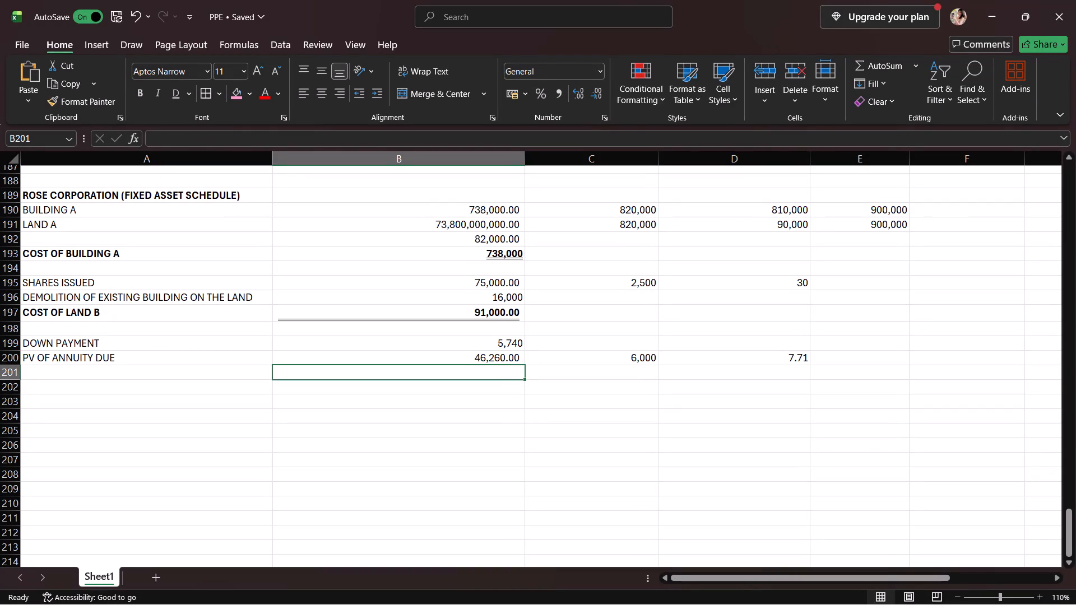
{"action": "key", "text": "equal"}
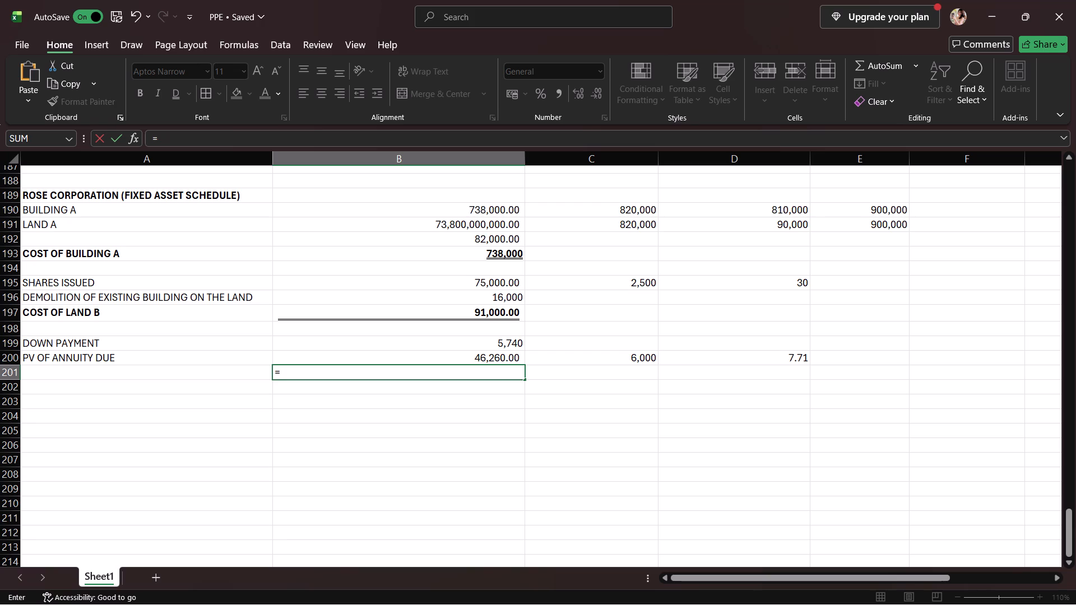
{"action": "left_click", "coordinate": [447, 347]}
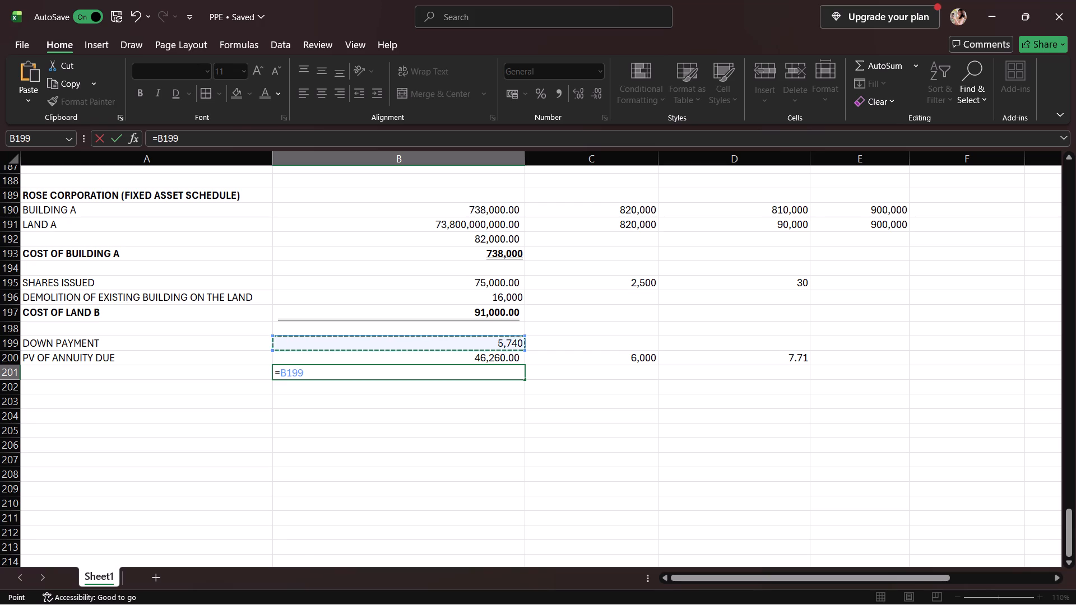
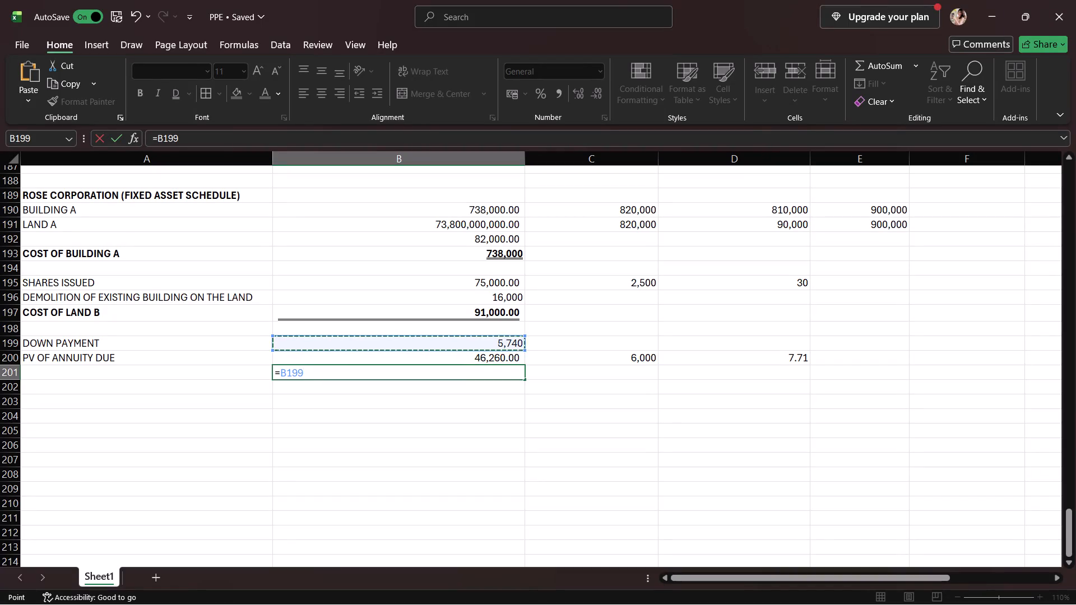
Complete the asset cost formula in B201 by adding the present value of the annuity due in B200.
{"action": "key", "text": "plus"}
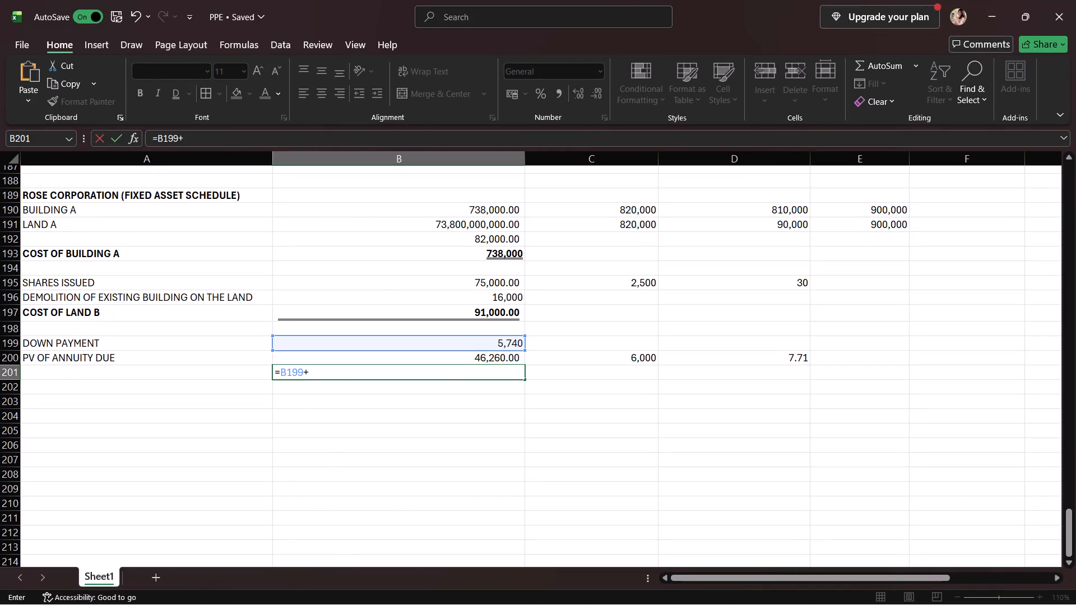
{"action": "left_click", "coordinate": [436, 352]}
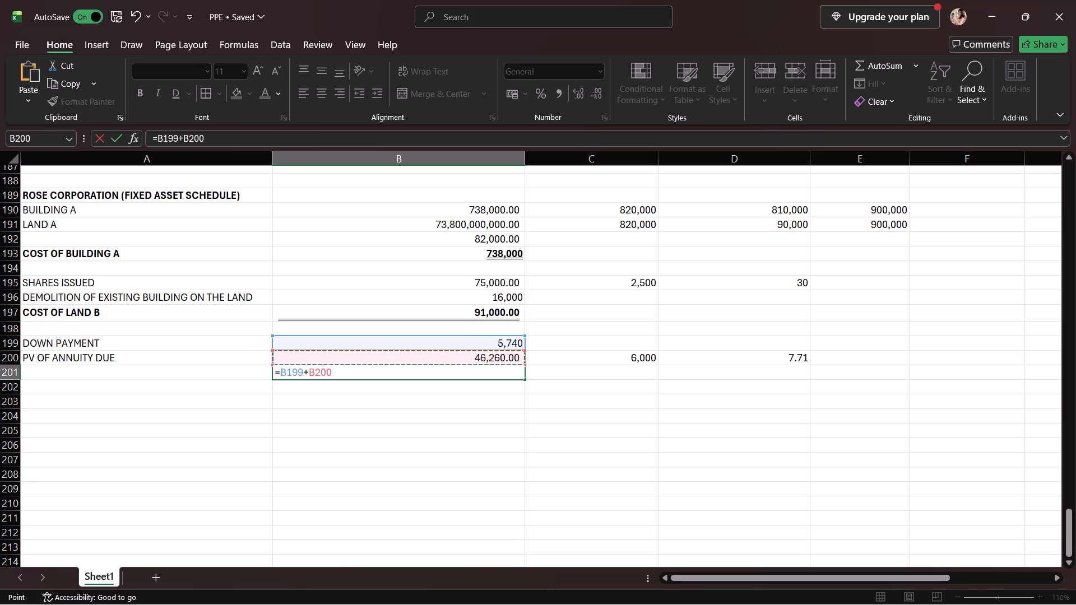
{"action": "key", "text": "Return"}
Format the asset cost in B201 as bold with a double underline.
{"action": "left_click", "coordinate": [449, 377]}
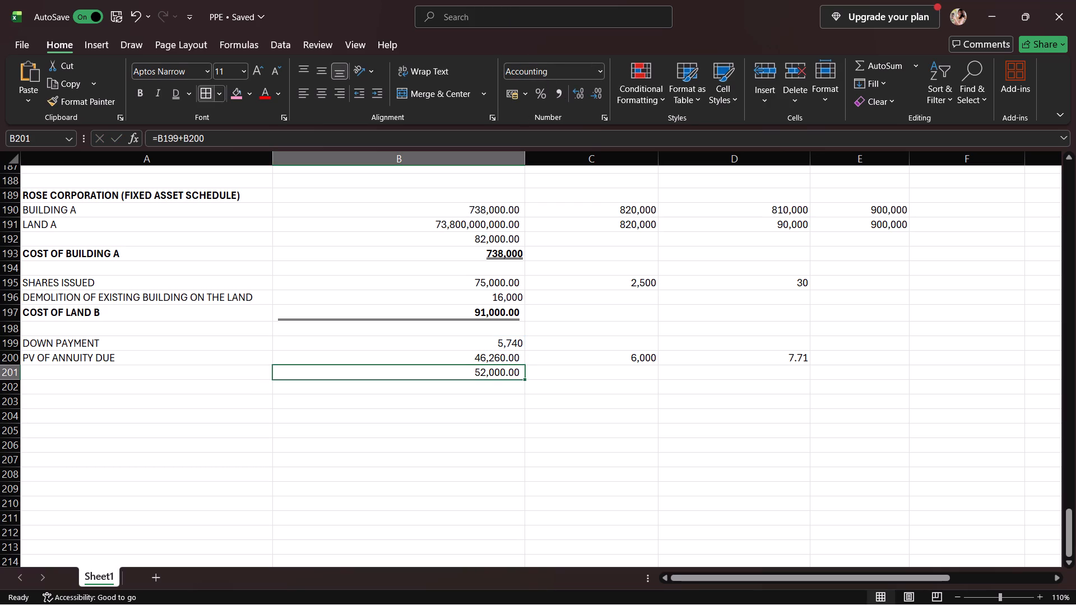
{"action": "left_click", "coordinate": [139, 90]}
{"action": "left_click", "coordinate": [173, 94]}
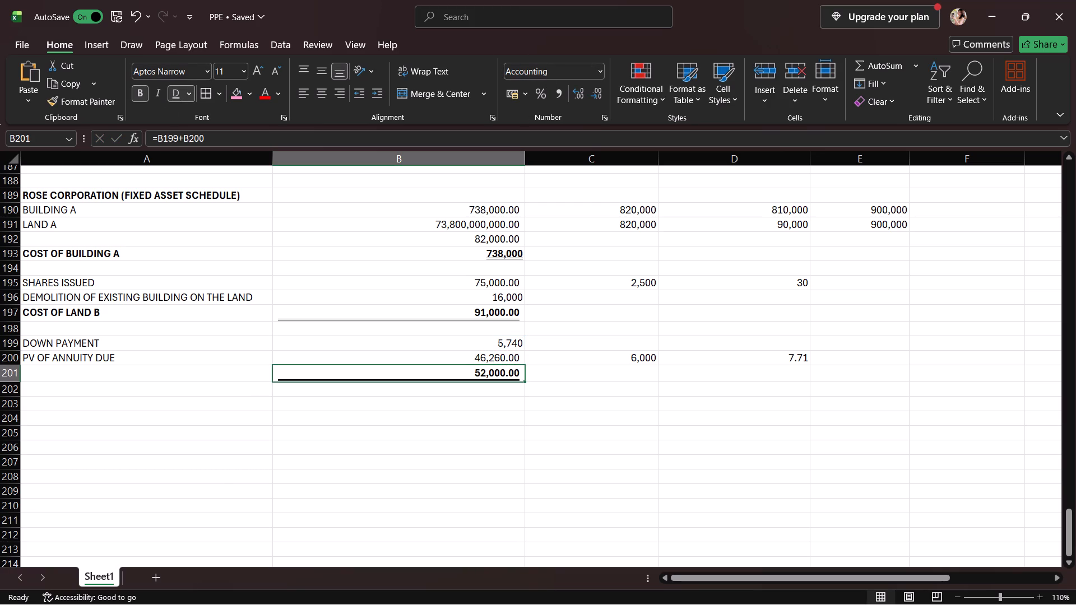
Label the total row in A201 "COST OF MACHINE B" and make the label bold.
{"action": "left_click", "coordinate": [122, 368]}
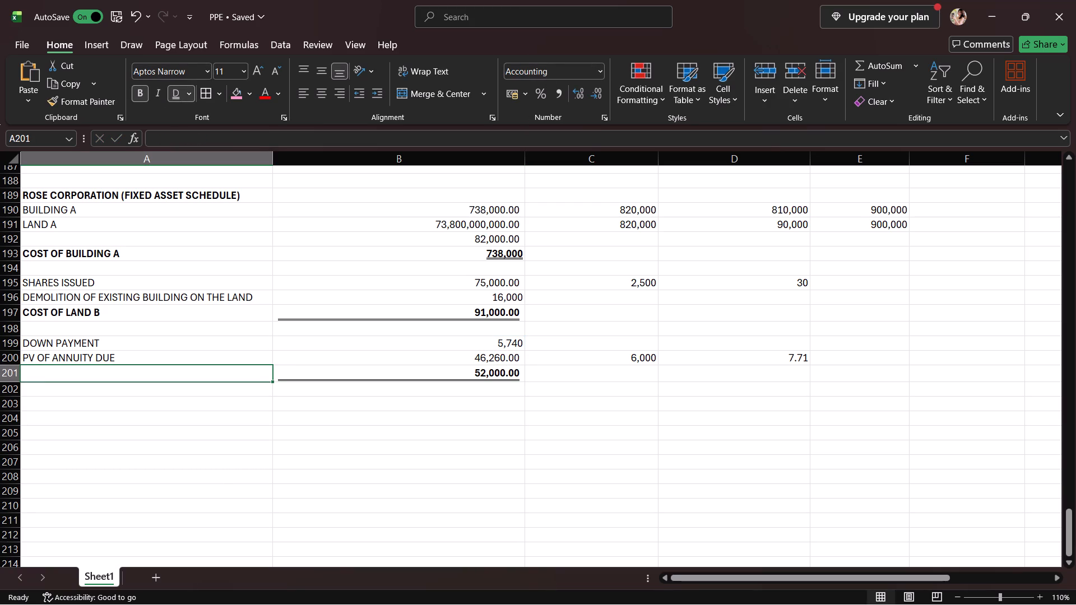
{"action": "type", "text": "COST"}
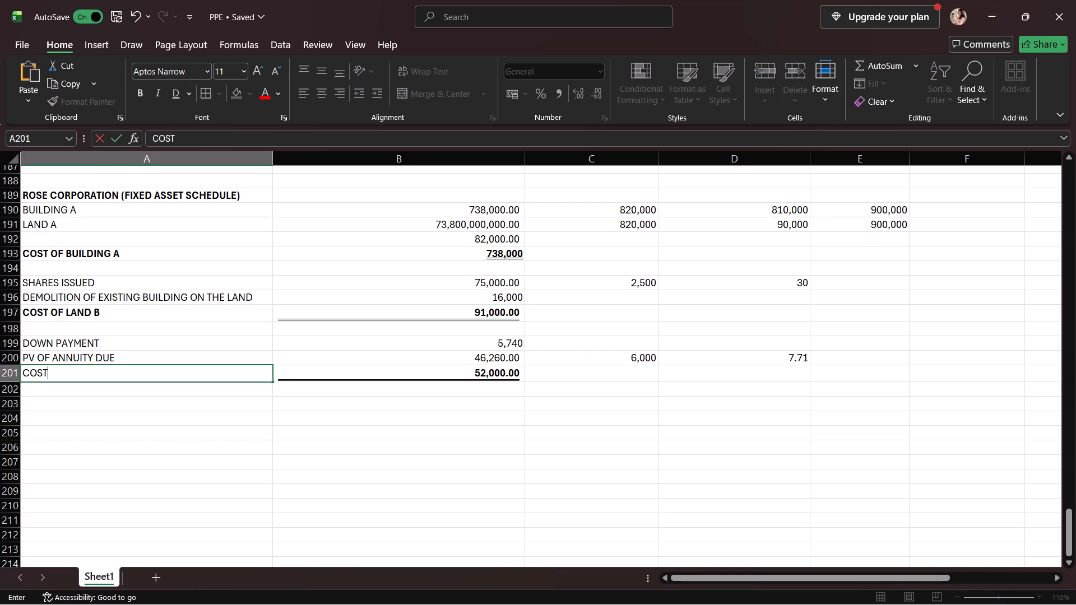
{"action": "key", "text": "space"}
{"action": "type", "text": "OF"}
{"action": "key", "text": "space"}
{"action": "type", "text": "MACHINE B"}
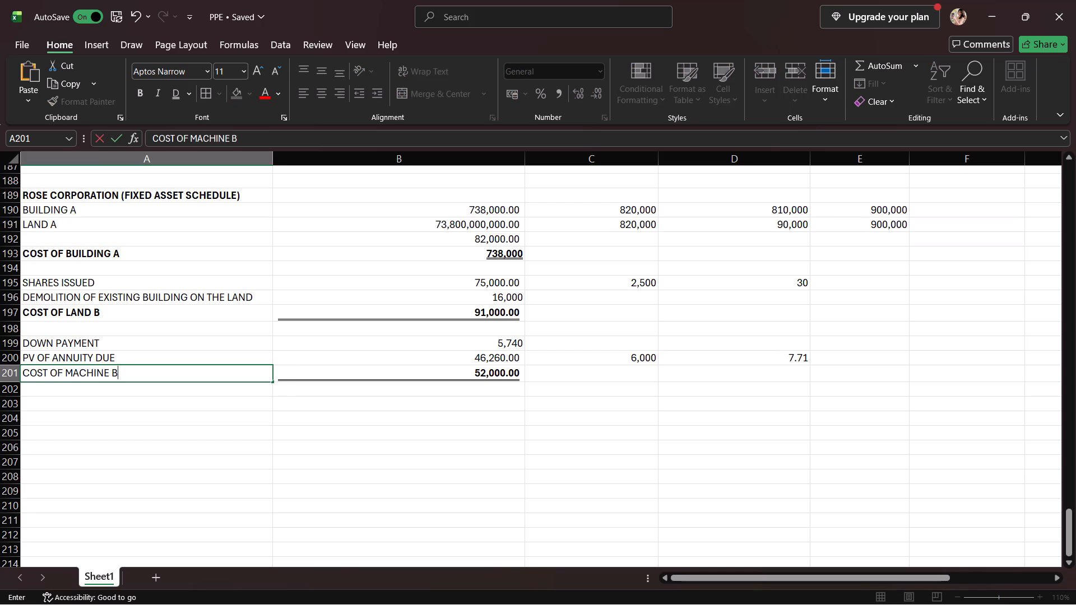
{"action": "left_click", "coordinate": [126, 361]}
{"action": "left_click", "coordinate": [127, 371]}
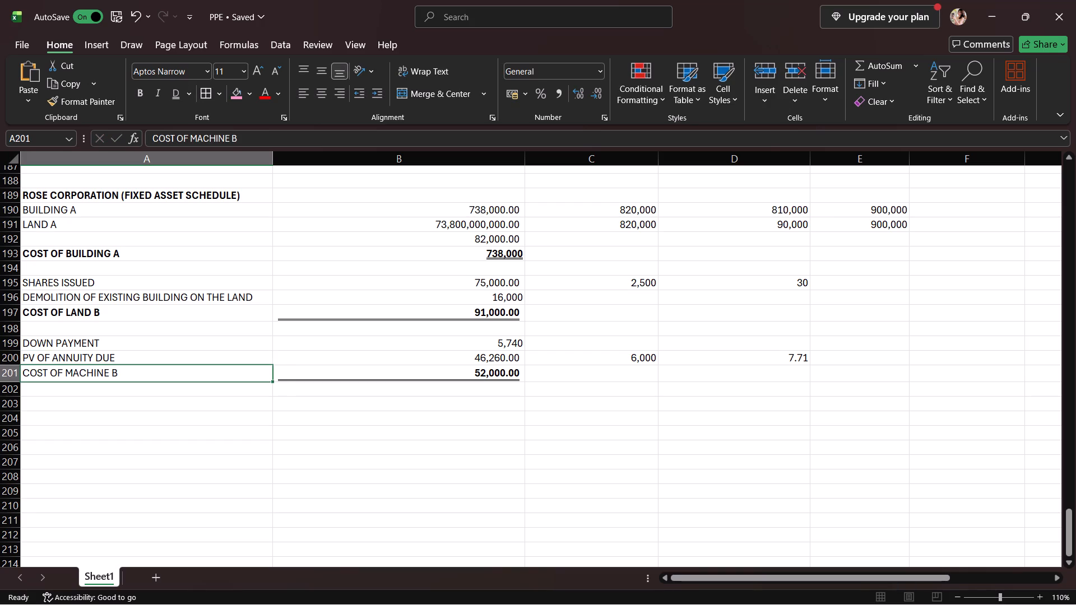
{"action": "left_click", "coordinate": [133, 96]}
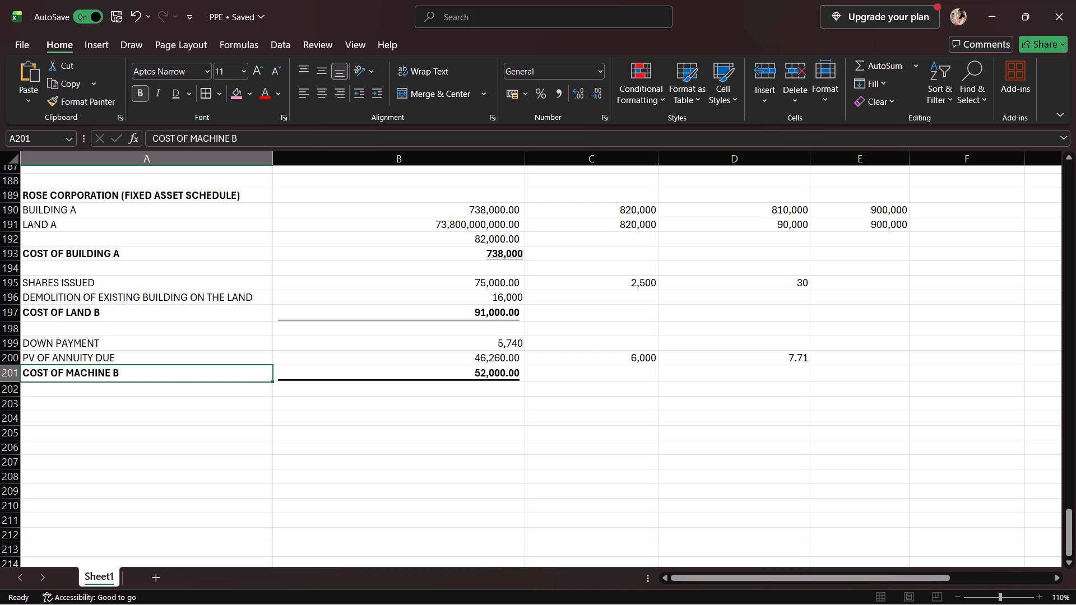
Enter the section heading "TOTAL DEPRECIATION EXPENSE YEAR ENDED SEP 30, 2025" in A203.
{"action": "left_click", "coordinate": [163, 406]}
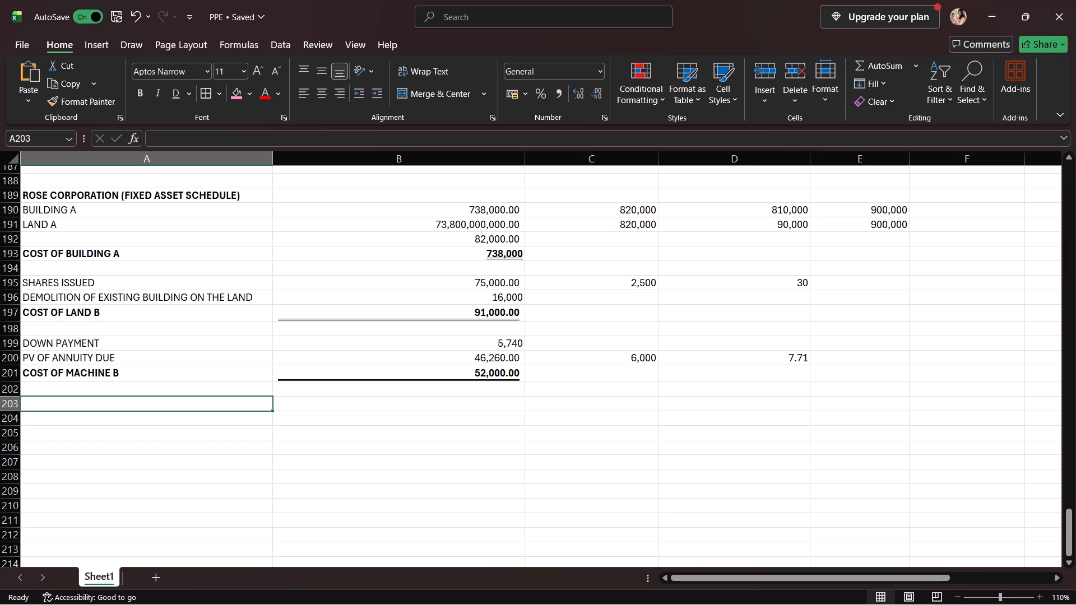
{"action": "type", "text": "TOTAL DEPRECIATION EXPENSE"}
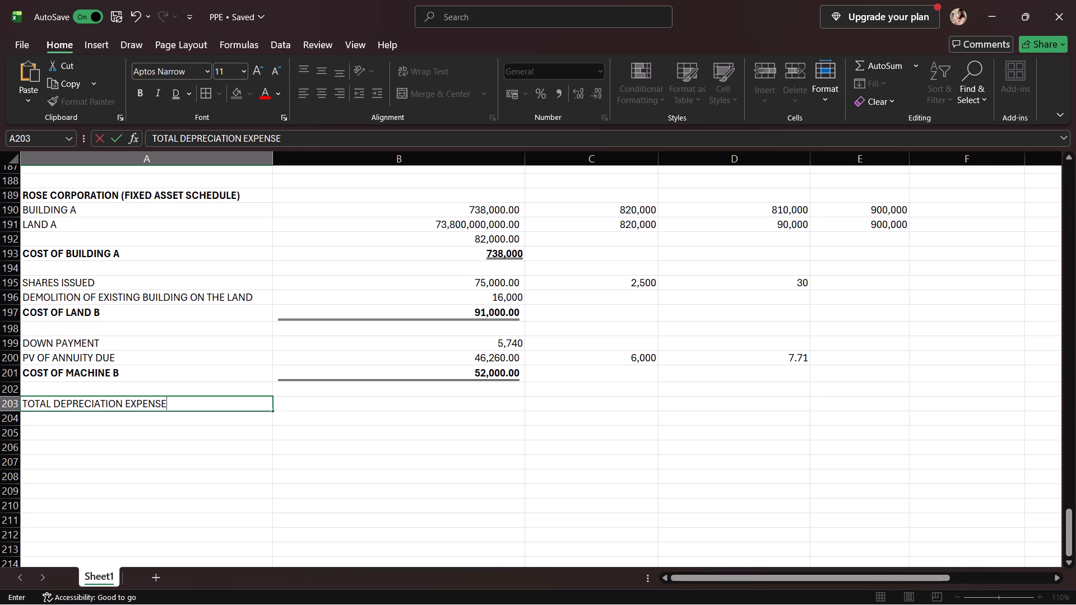
{"action": "key", "text": "space"}
{"action": "type", "text": "YEAR ENDED SEP 39"}
{"action": "key", "text": "BackSpace"}
{"action": "key", "text": "0"}
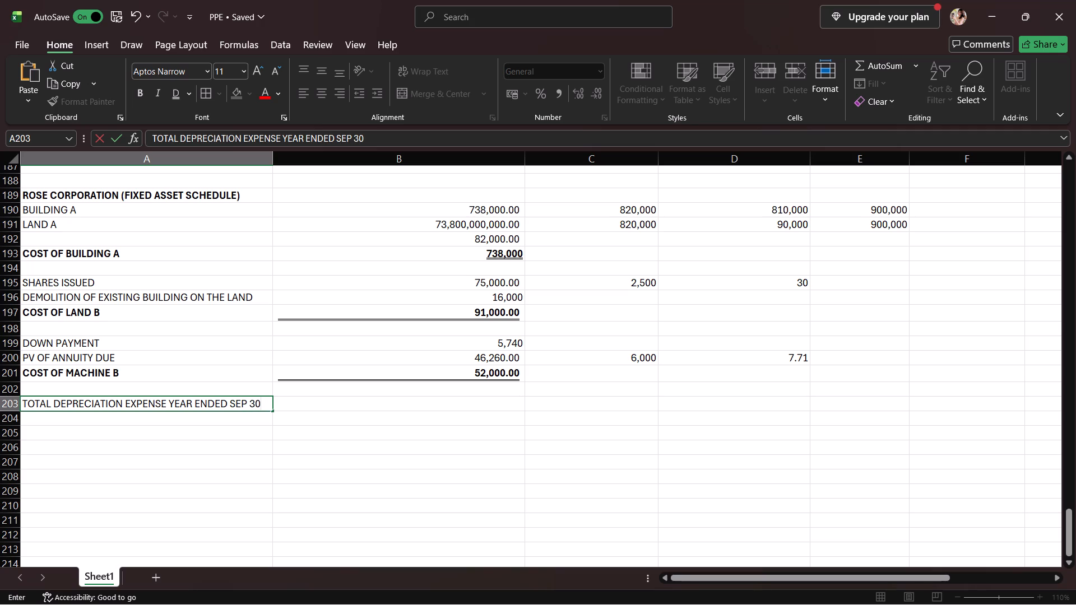
{"action": "type", "text": ", 2025"}
Widen column A enough to fit the full depreciation expense heading.
{"action": "left_click", "coordinate": [271, 160]}
{"action": "left_click_drag", "start_coordinate": [271, 160], "coordinate": [290, 165]}
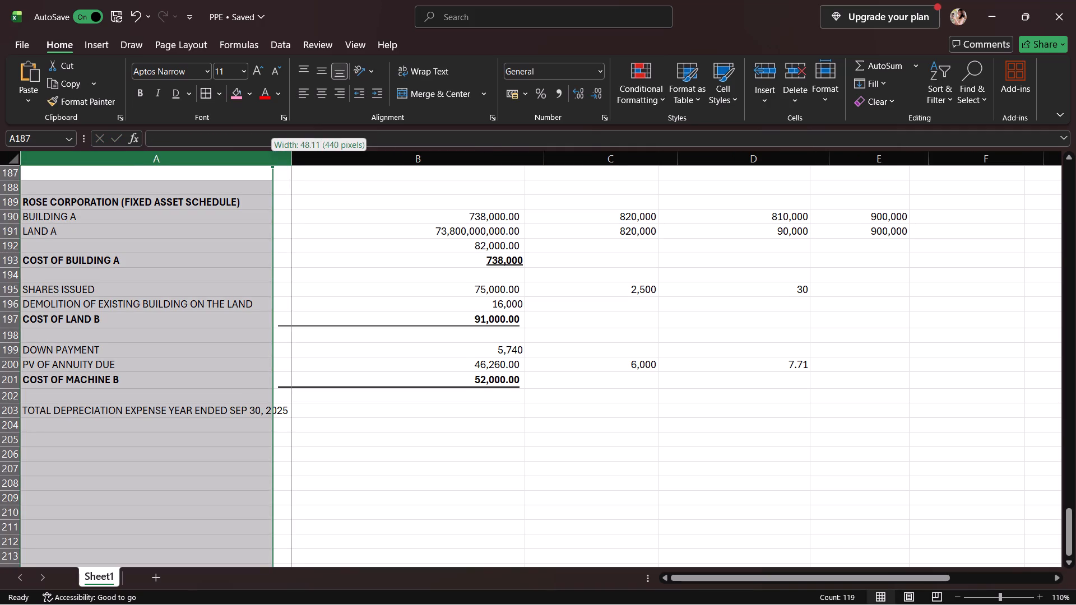
{"action": "left_click_drag", "start_coordinate": [290, 165], "coordinate": [297, 165]}
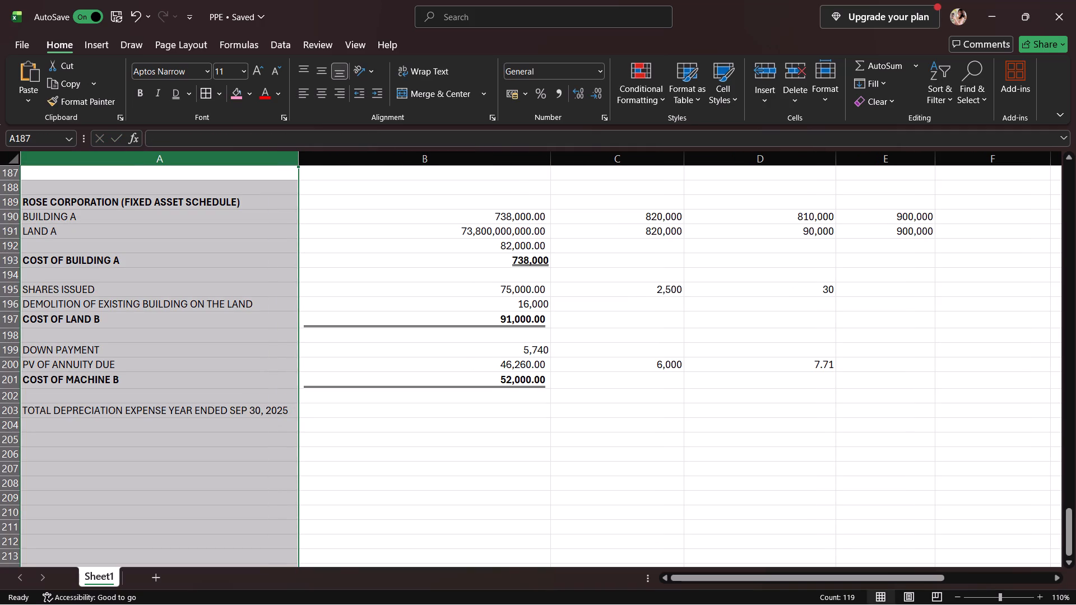
Make the total depreciation expense heading in A203 bold.
{"action": "left_click", "coordinate": [426, 420]}
{"action": "left_click", "coordinate": [249, 440]}
{"action": "left_click", "coordinate": [249, 437]}
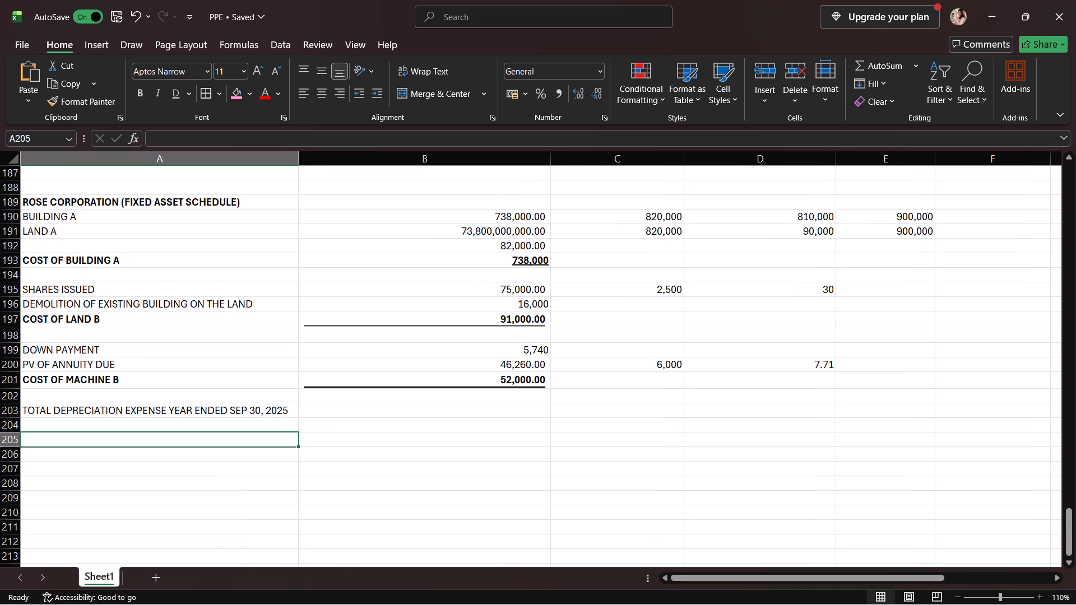
{"action": "left_click", "coordinate": [276, 418]}
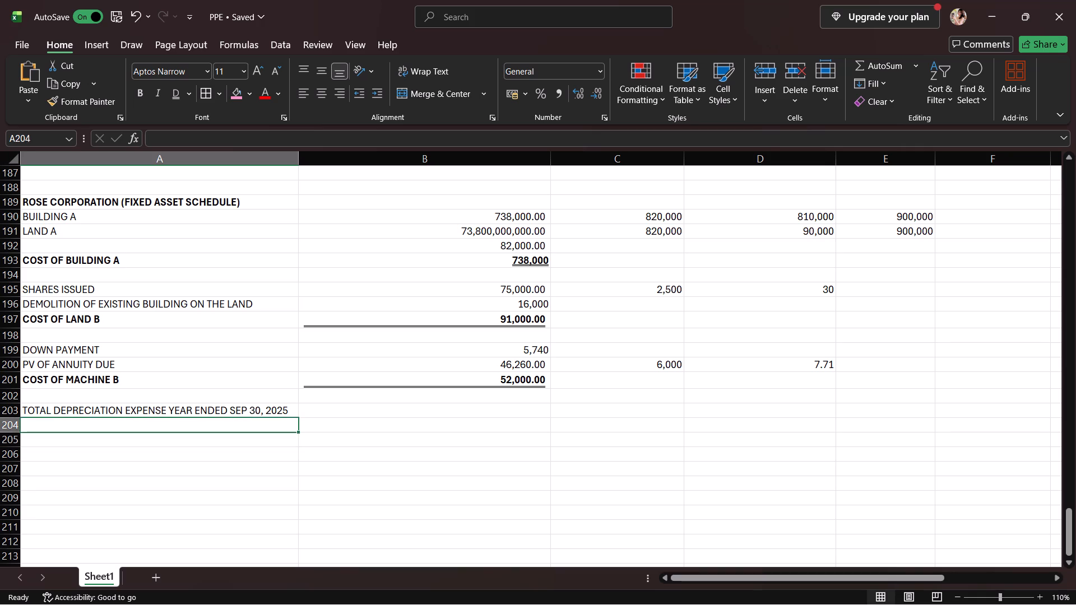
{"action": "left_click", "coordinate": [276, 411]}
{"action": "left_click", "coordinate": [143, 87]}
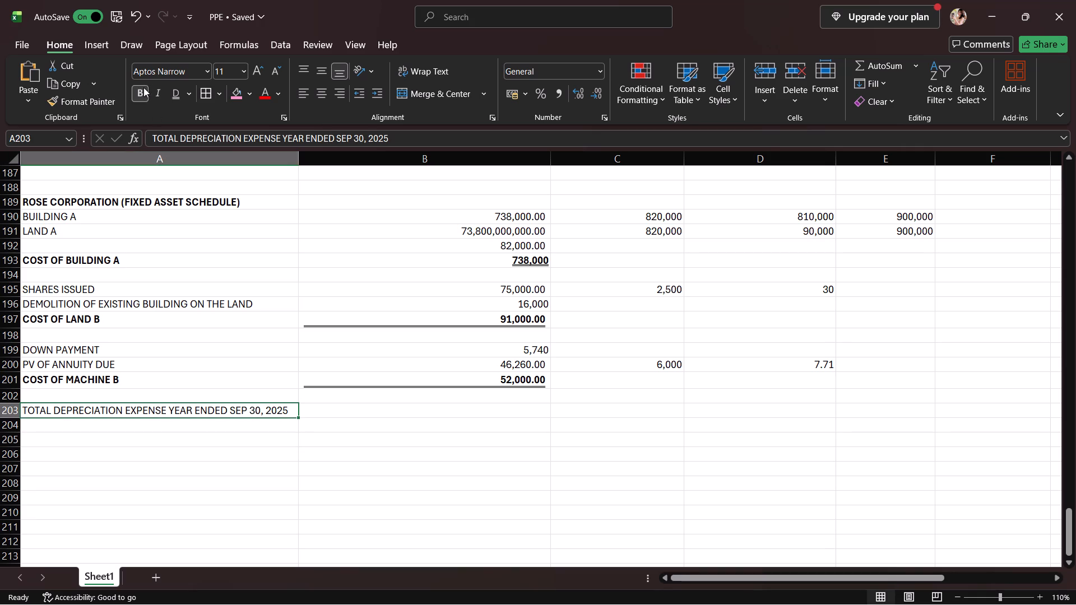
Enter the row label "BUILDING A" in A204, directly beneath the depreciation expense heading.
{"action": "left_click", "coordinate": [217, 424]}
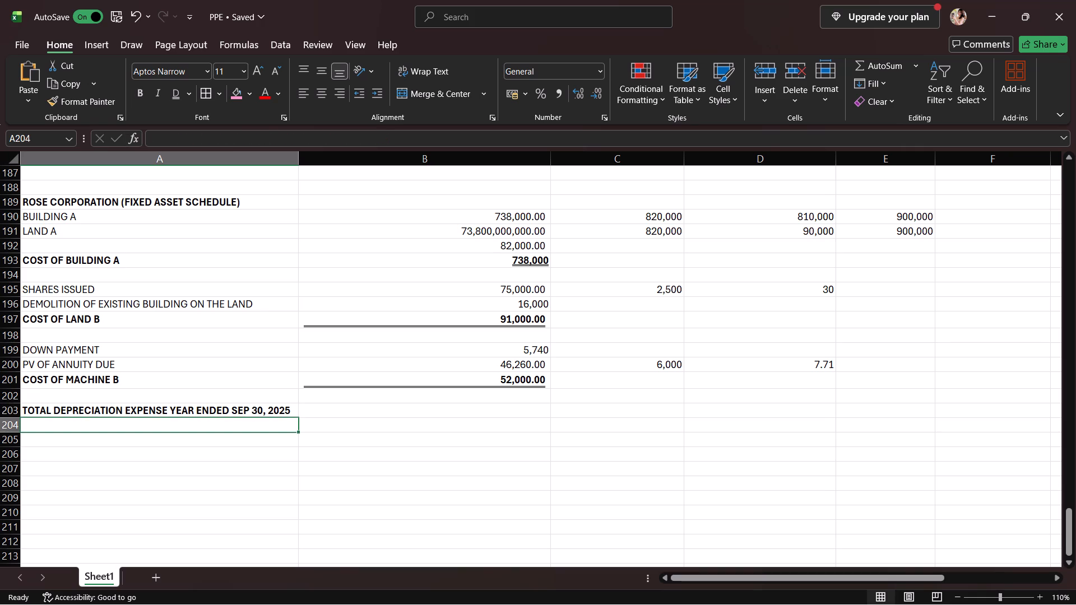
{"action": "type", "text": "BUI"}
{"action": "type", "text": "LDING A"}
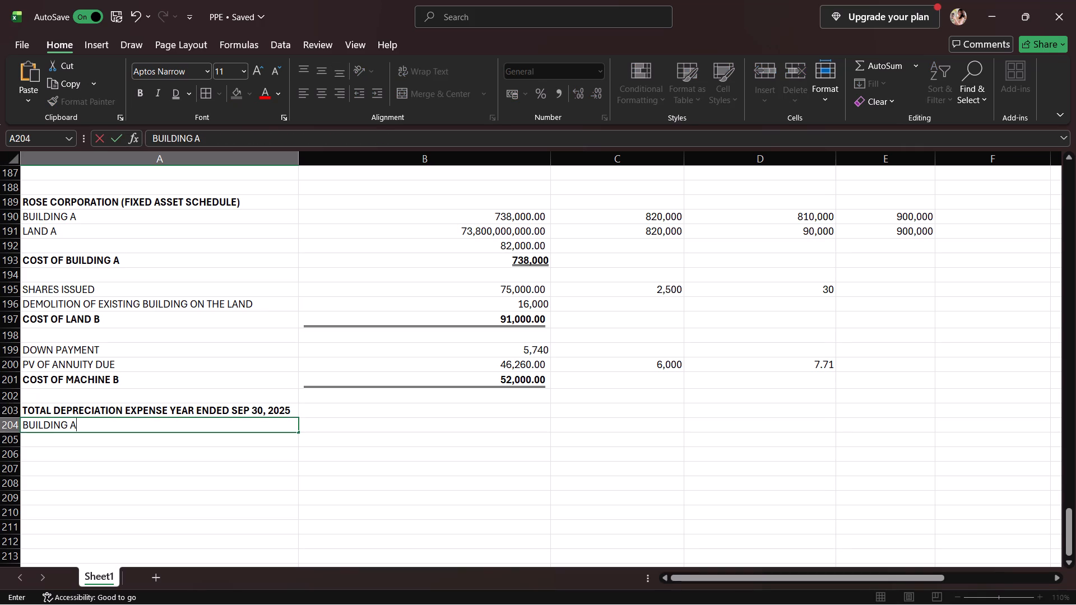
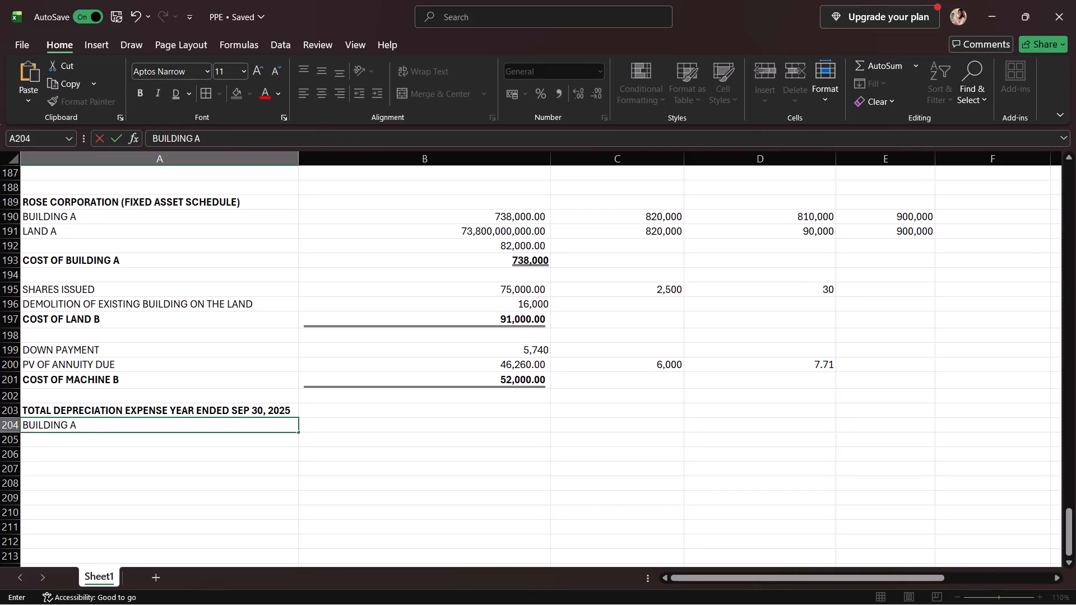
Enter Building A's depreciation inputs 738,000, 40,000 and 40 in C204, D204 and E204.
{"action": "left_click", "coordinate": [593, 425]}
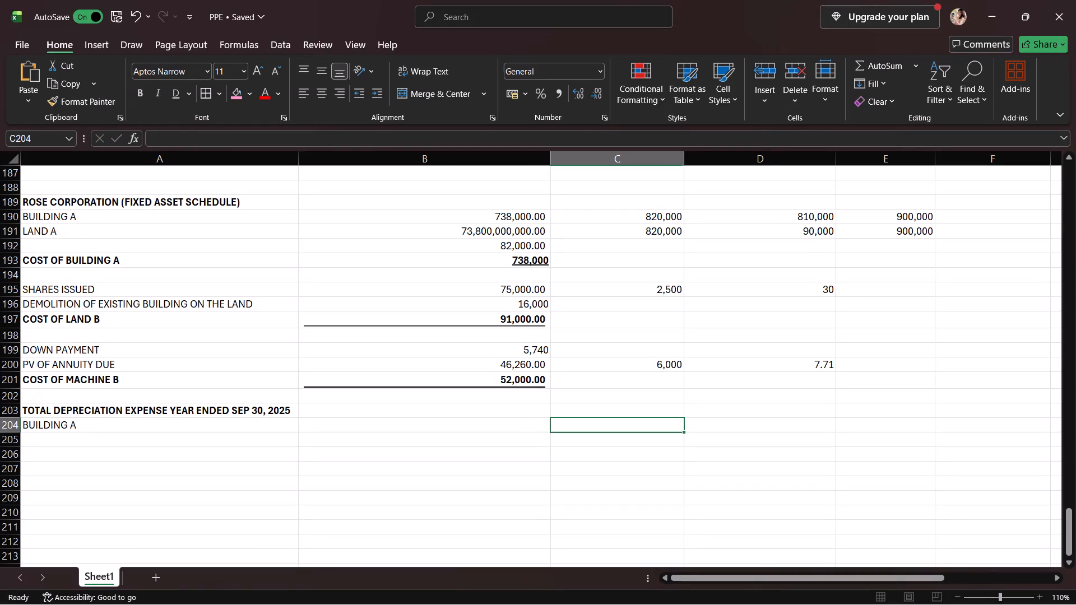
{"action": "key", "text": "7"}
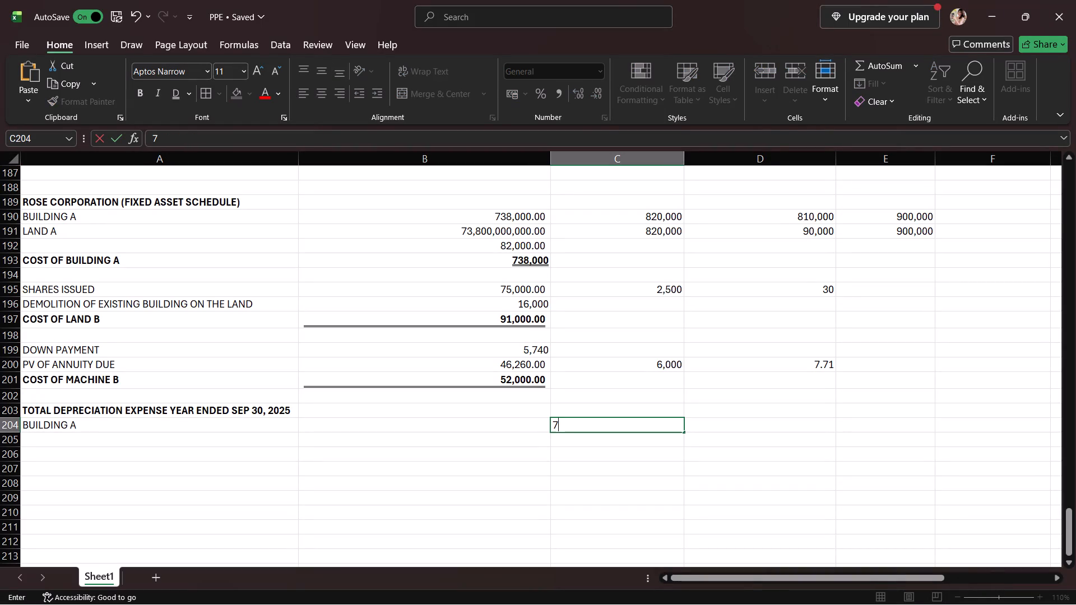
{"action": "type", "text": "38,000"}
{"action": "left_click", "coordinate": [735, 425]}
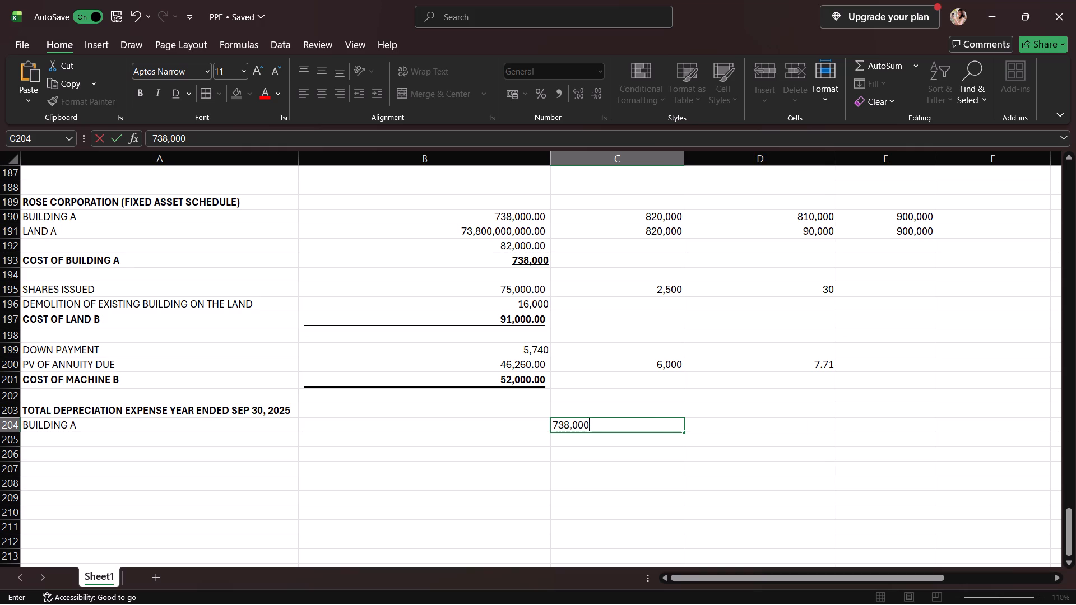
{"action": "type", "text": "40,000"}
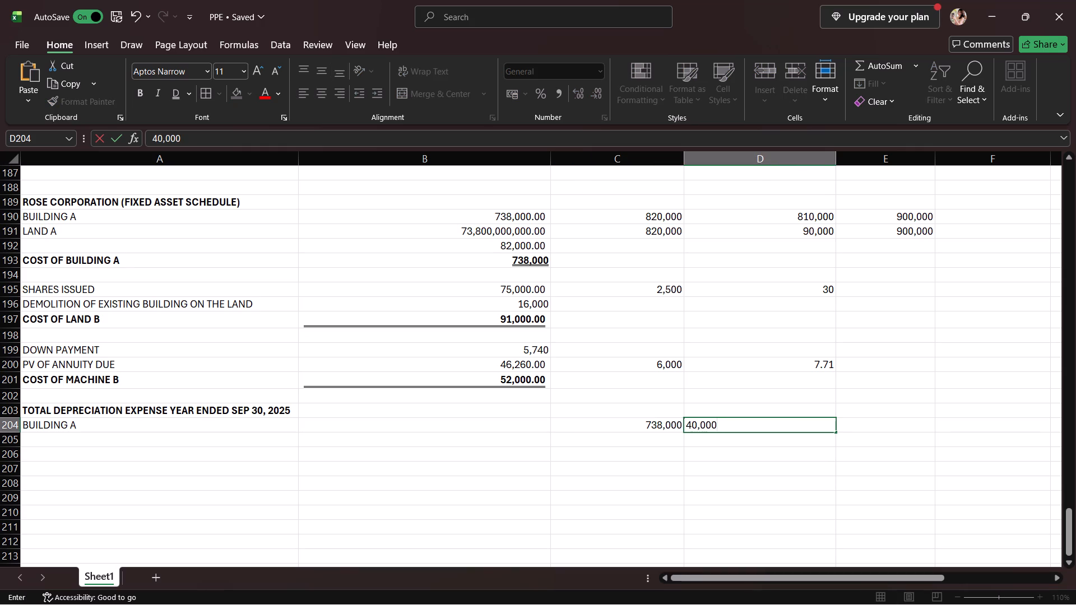
{"action": "left_click", "coordinate": [870, 424]}
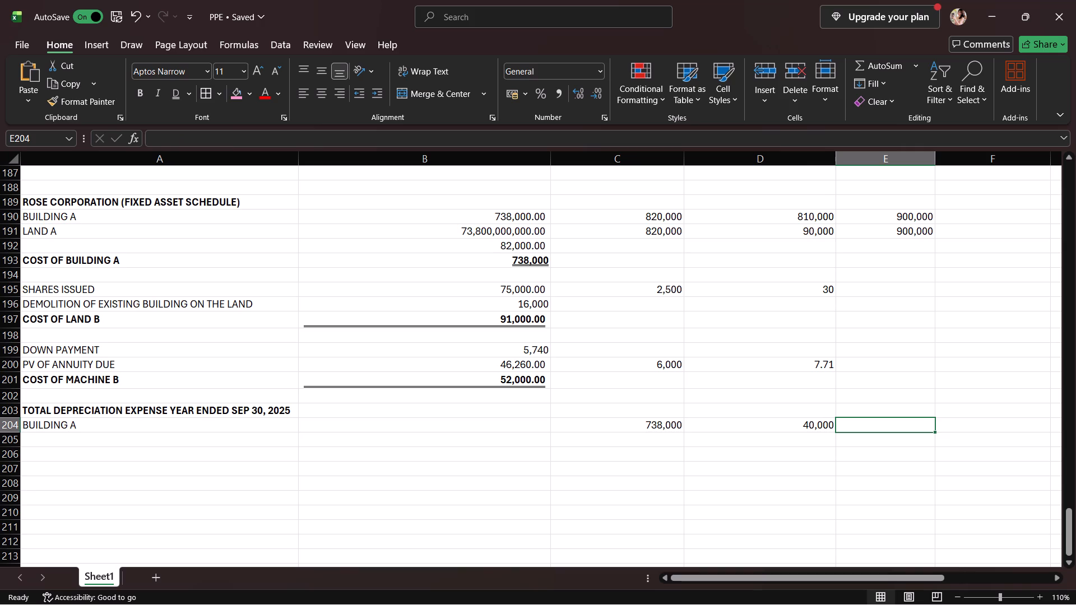
{"action": "key", "text": "4"}
{"action": "key", "text": "0"}
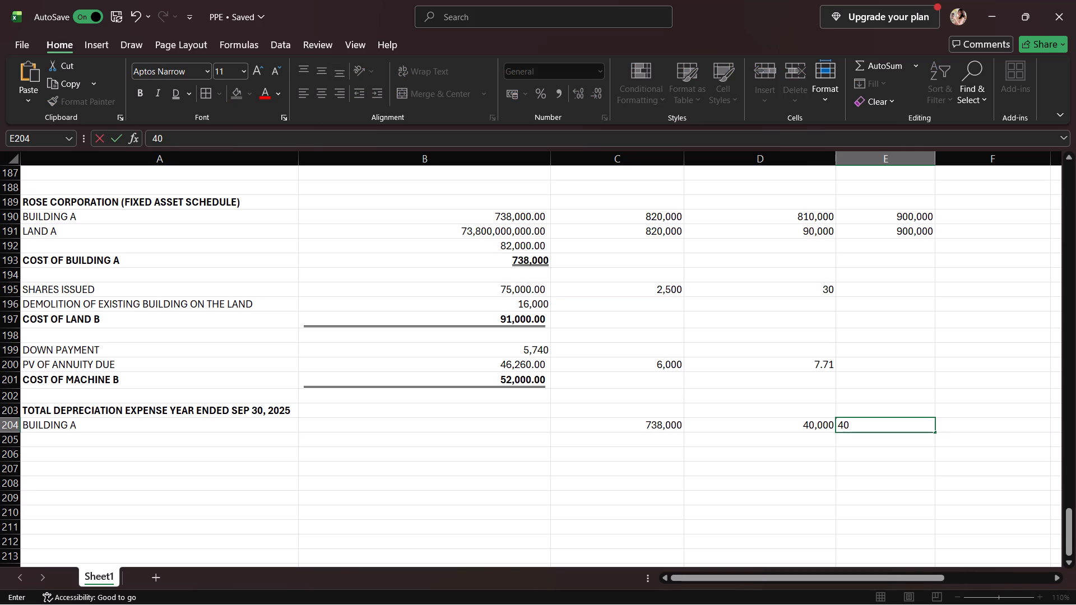
Build Building A's depreciation formula in B204, opening with the parenthesised difference of C204 minus D204.
{"action": "left_click", "coordinate": [522, 420]}
{"action": "key", "text": "equal"}
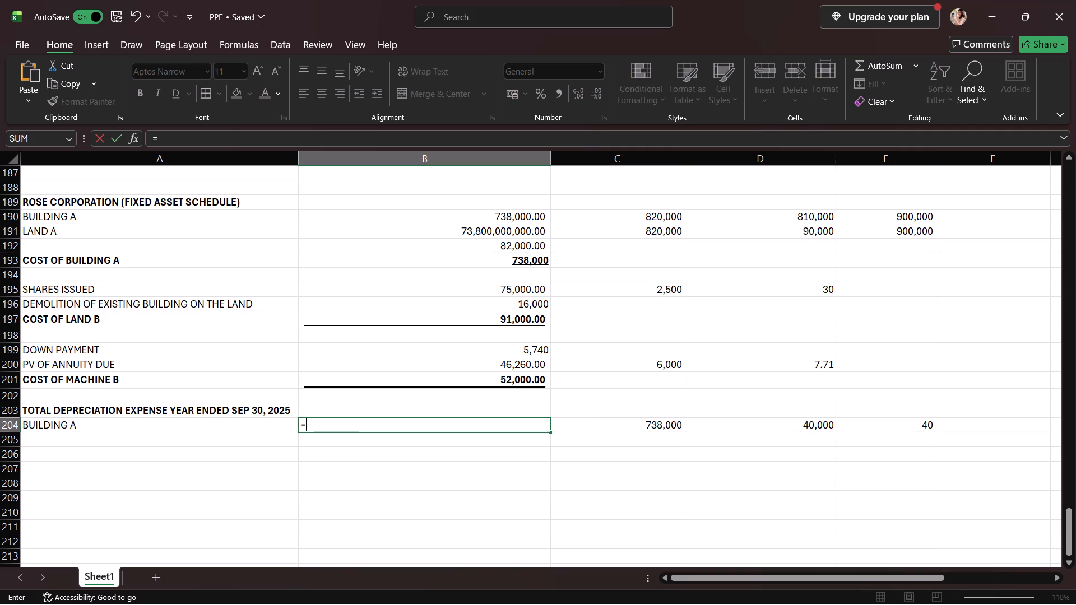
{"action": "key", "text": "shift+parenleft"}
{"action": "left_click", "coordinate": [583, 427]}
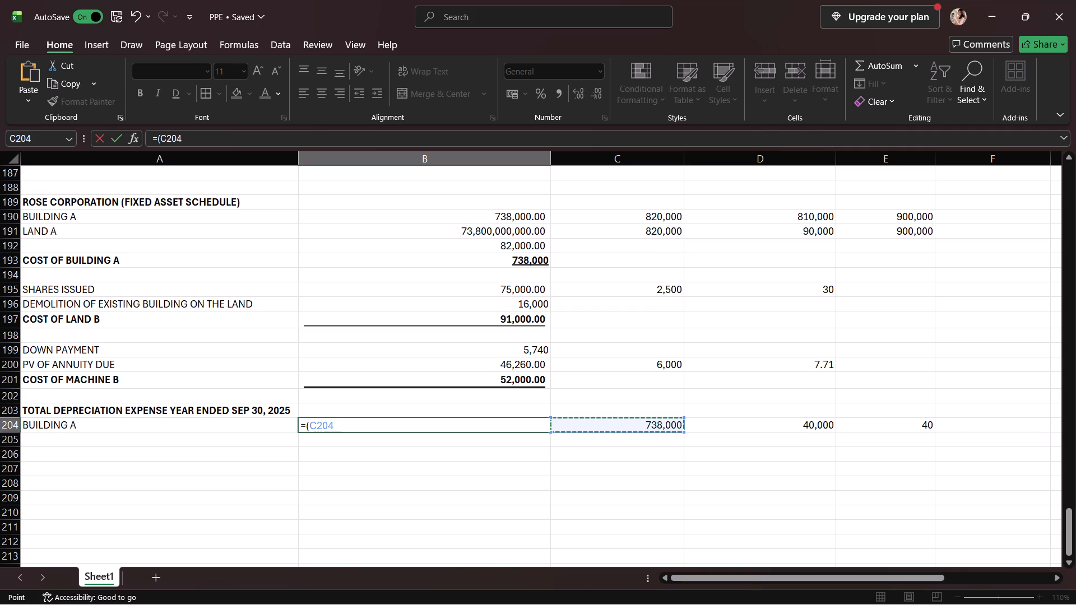
{"action": "key", "text": "minus"}
{"action": "left_click", "coordinate": [750, 426]}
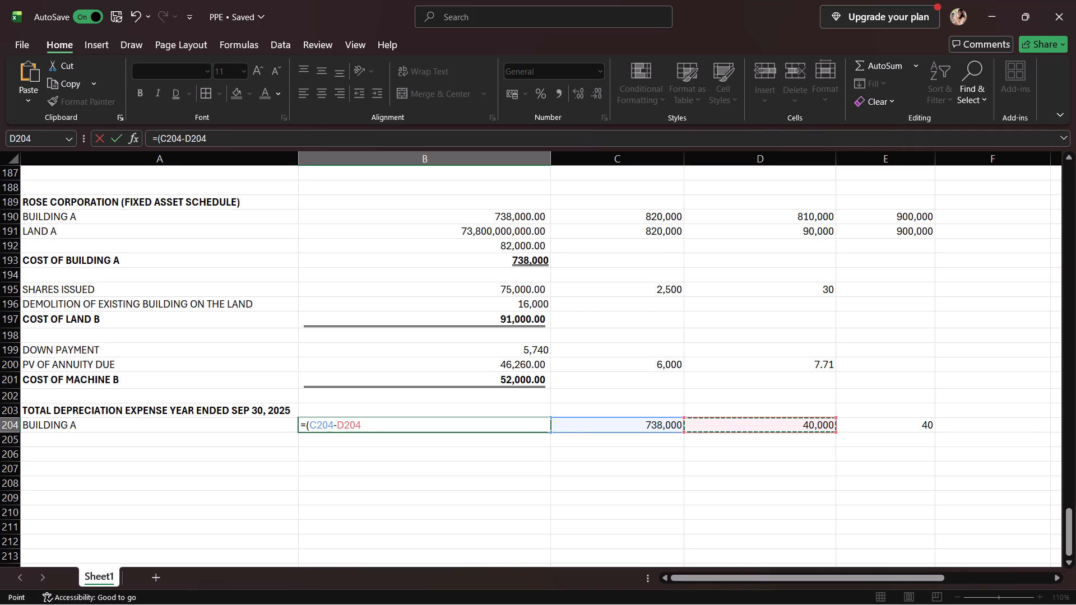
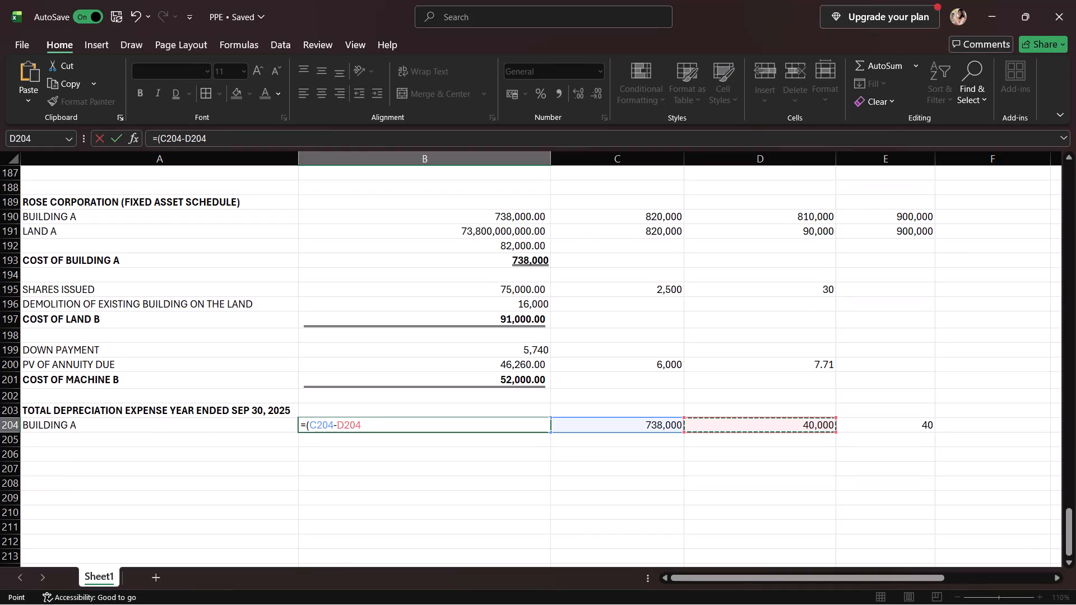
Complete Building A's depreciation formula in B204 by dividing the parenthesised difference by E204, and format the result in comma style.
{"action": "key", "text": "shift+parenright"}
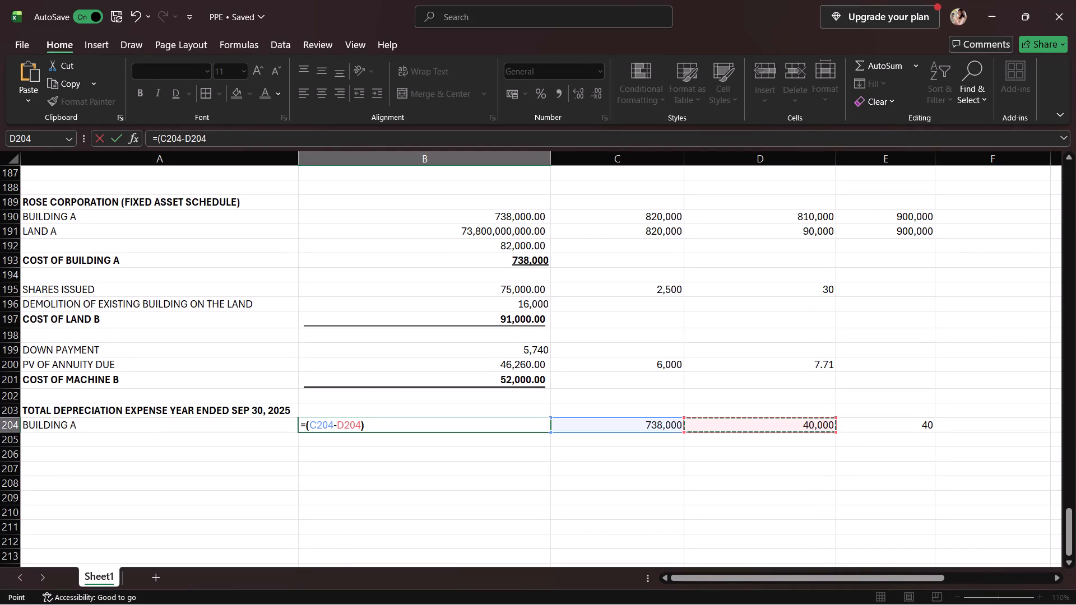
{"action": "key", "text": "slash"}
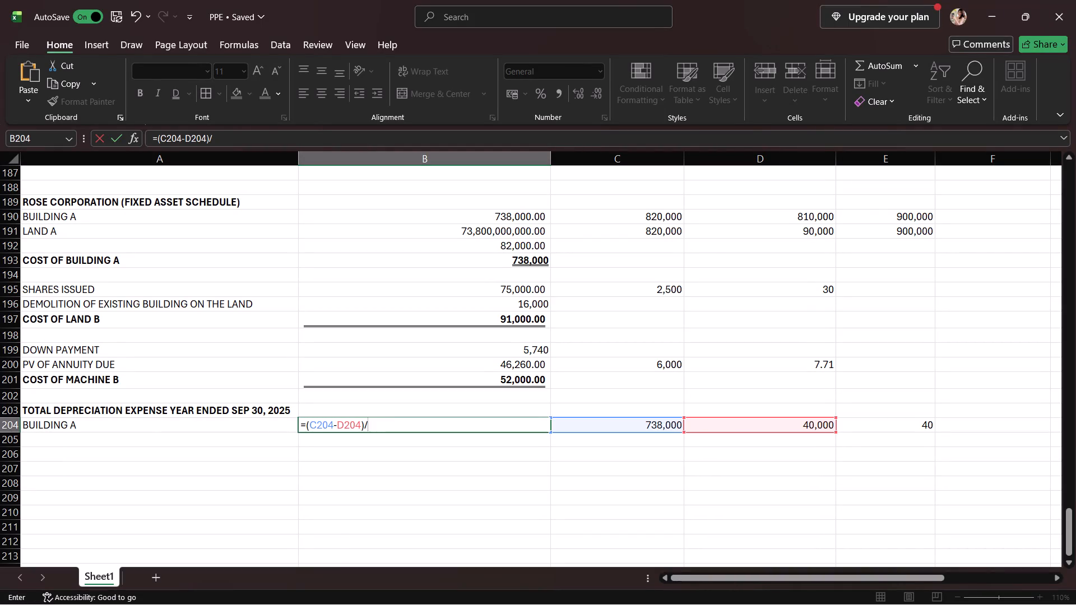
{"action": "left_click", "coordinate": [899, 423]}
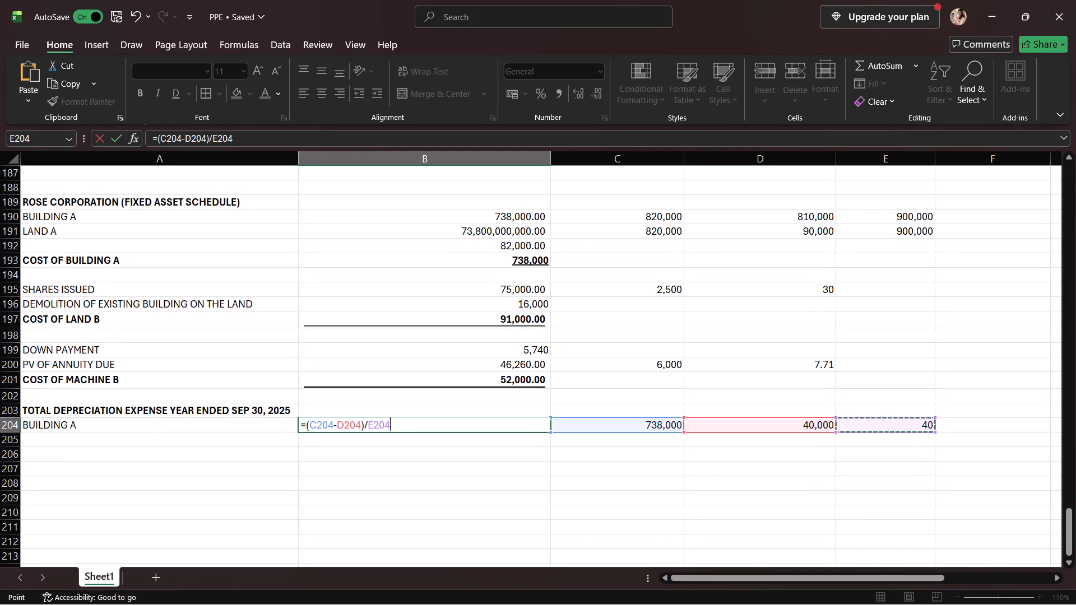
{"action": "key", "text": "Return"}
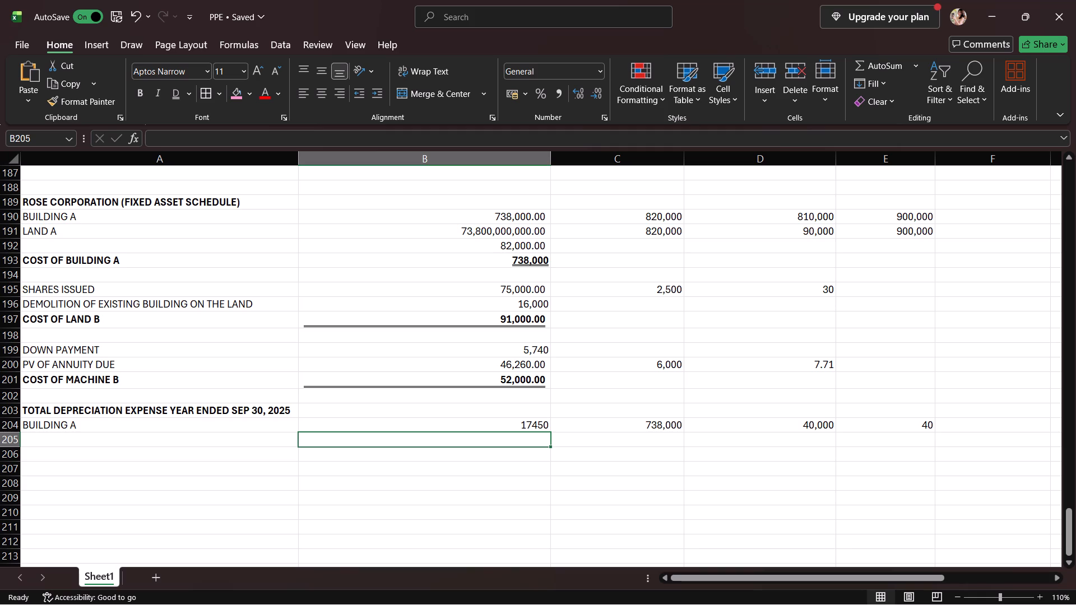
{"action": "left_click", "coordinate": [521, 422]}
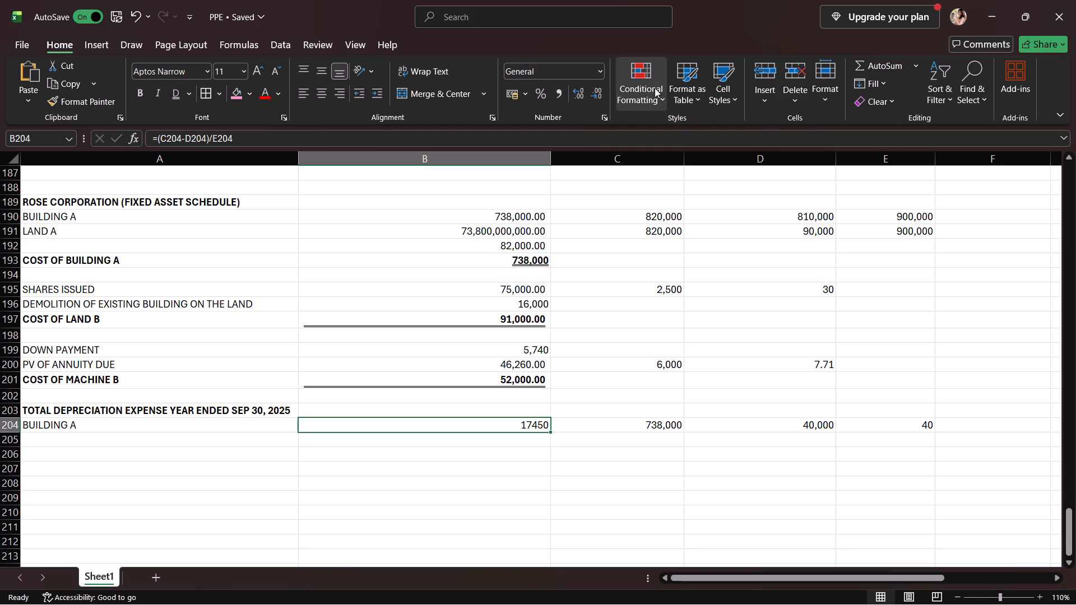
{"action": "left_click", "coordinate": [554, 87]}
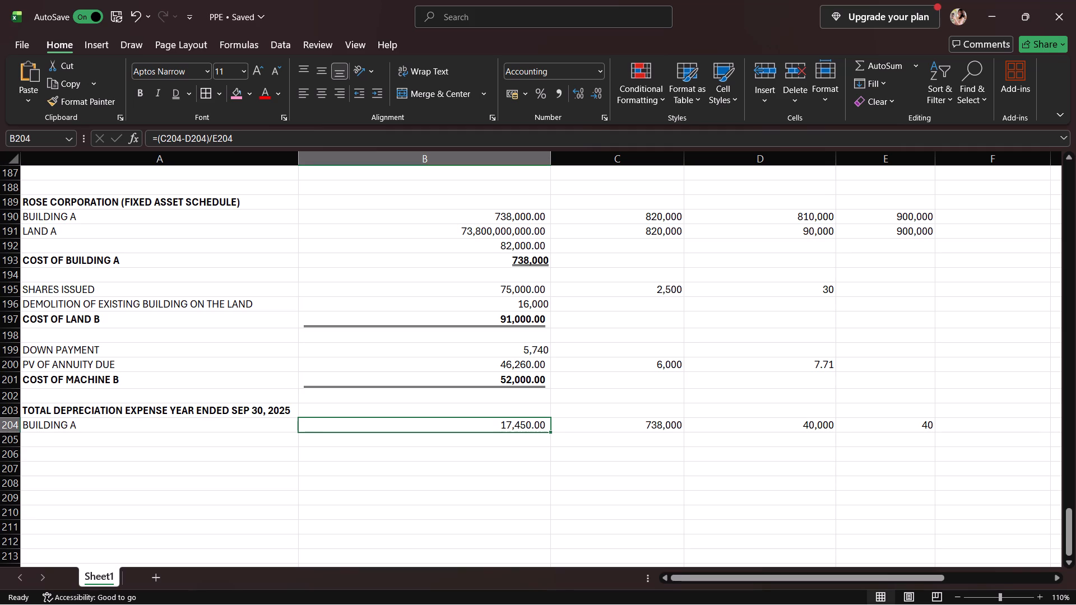
Enter the label "BUILDING B (UNDER CONST.) LAND A, LAND B" in A205, below Building A.
{"action": "left_click", "coordinate": [221, 441]}
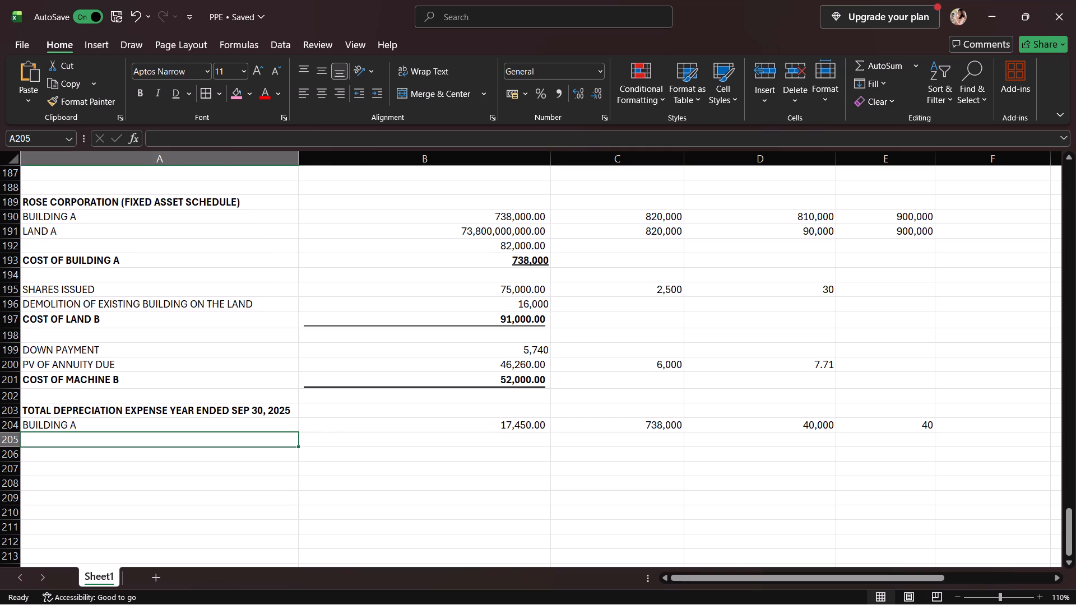
{"action": "type", "text": "BUILDING B"}
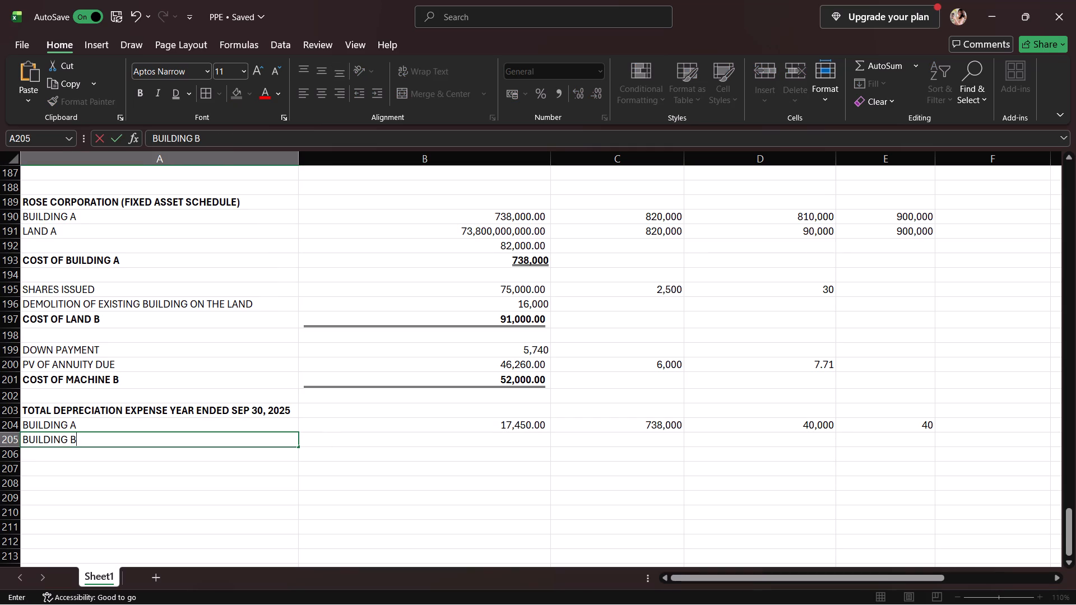
{"action": "key", "text": "space"}
{"action": "type", "text": "(UNDER CONST"}
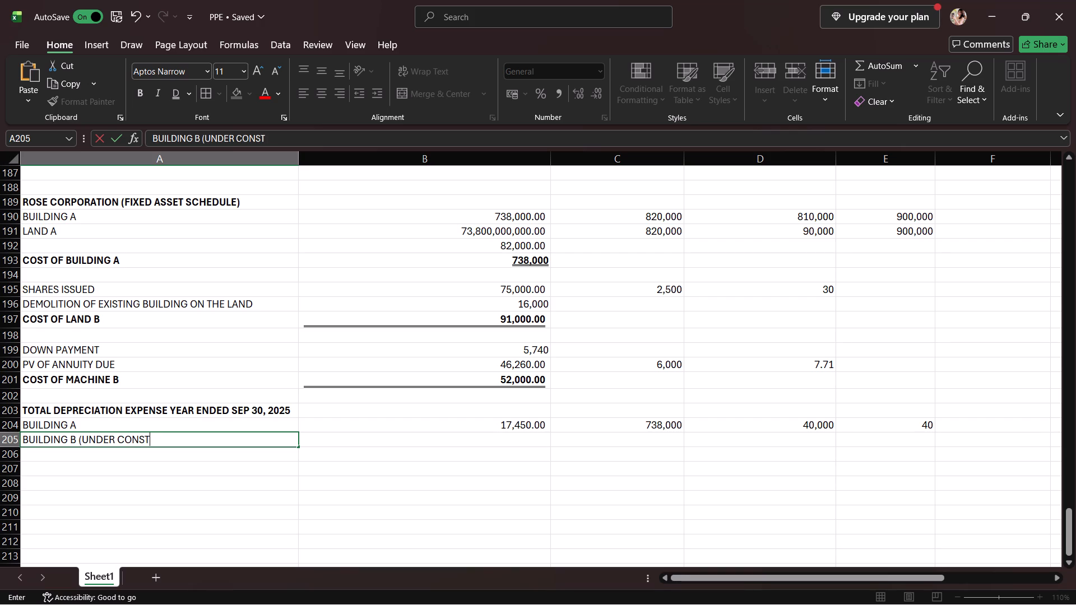
{"action": "key", "text": "comma"}
{"action": "key", "text": "BackSpace"}
{"action": "key", "text": "period"}
{"action": "key", "text": "shift+parenright"}
{"action": "key", "text": "space"}
{"action": "type", "text": "LAND A"}
{"action": "type", "text": ", LAND B"}
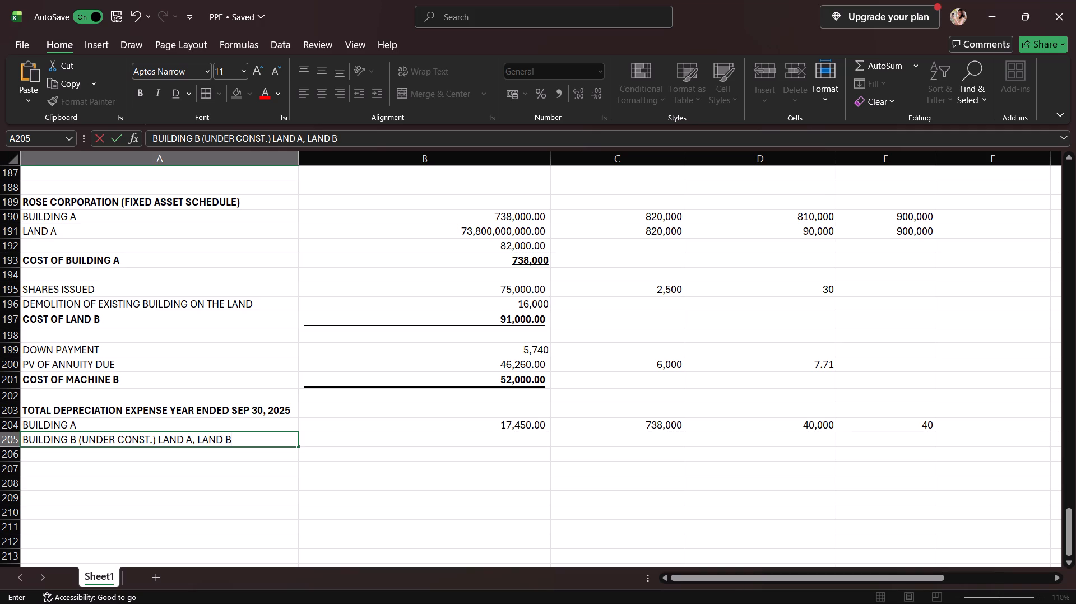
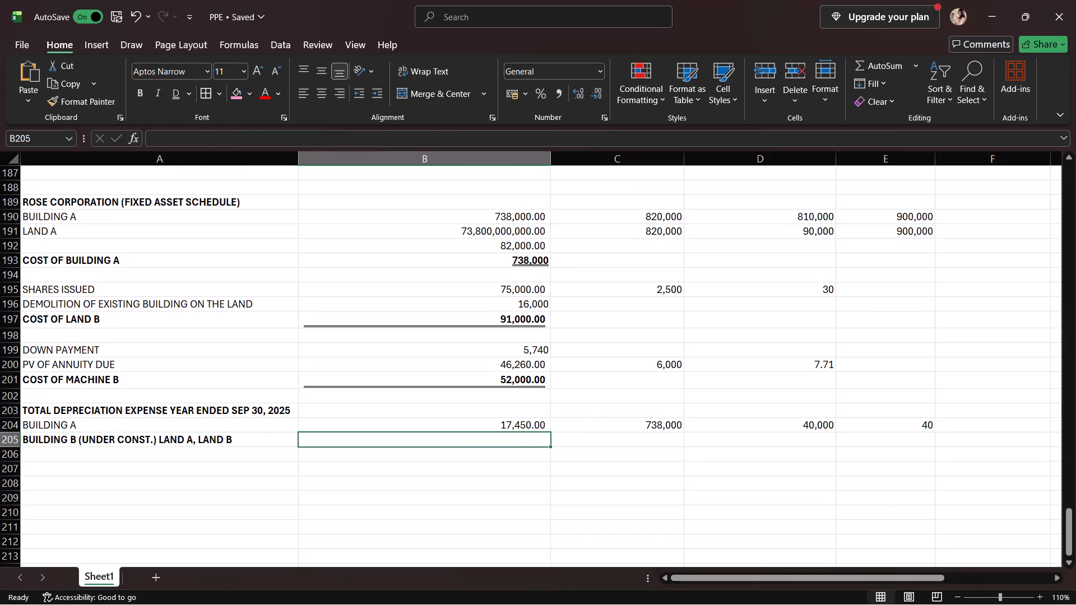
Remove the bold formatting from the Building B, Land A and Land B label in A205.
{"action": "left_click", "coordinate": [233, 441]}
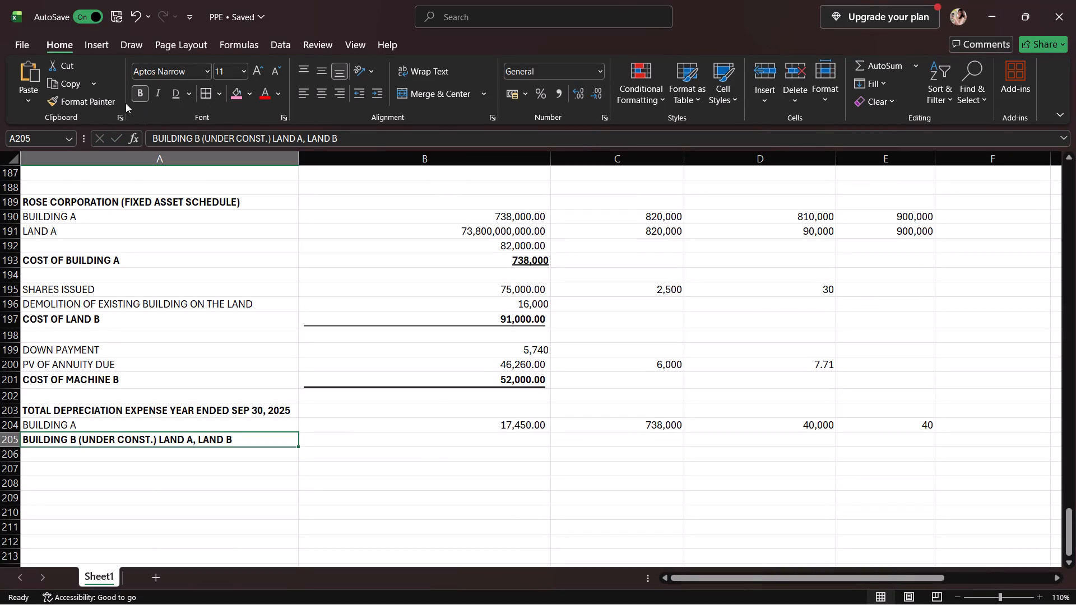
{"action": "left_click", "coordinate": [135, 96]}
{"action": "left_click", "coordinate": [236, 443]}
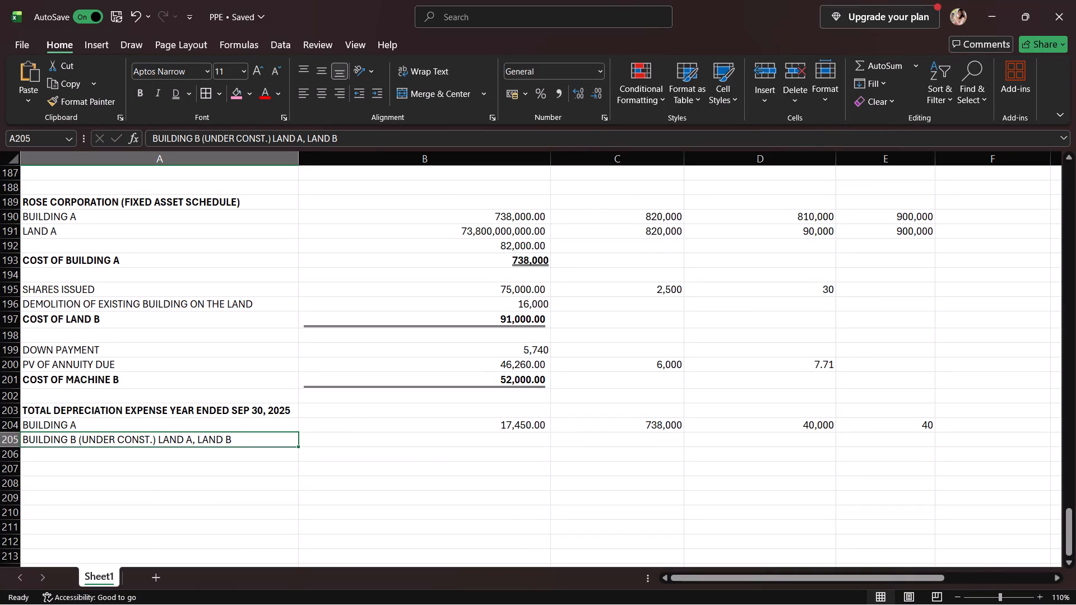
{"action": "left_click", "coordinate": [245, 441]}
{"action": "left_click", "coordinate": [313, 445]}
{"action": "left_click", "coordinate": [277, 445]}
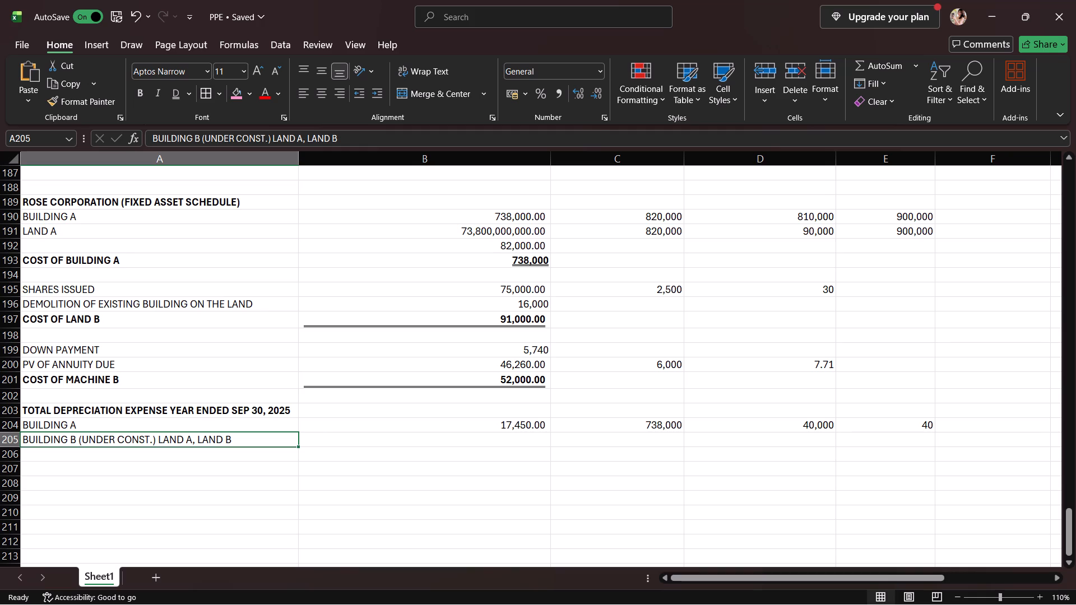
Enter 0 in B205 as the depreciation for Building B, Land A and Land B.
{"action": "left_click", "coordinate": [412, 444]}
{"action": "key", "text": "0"}
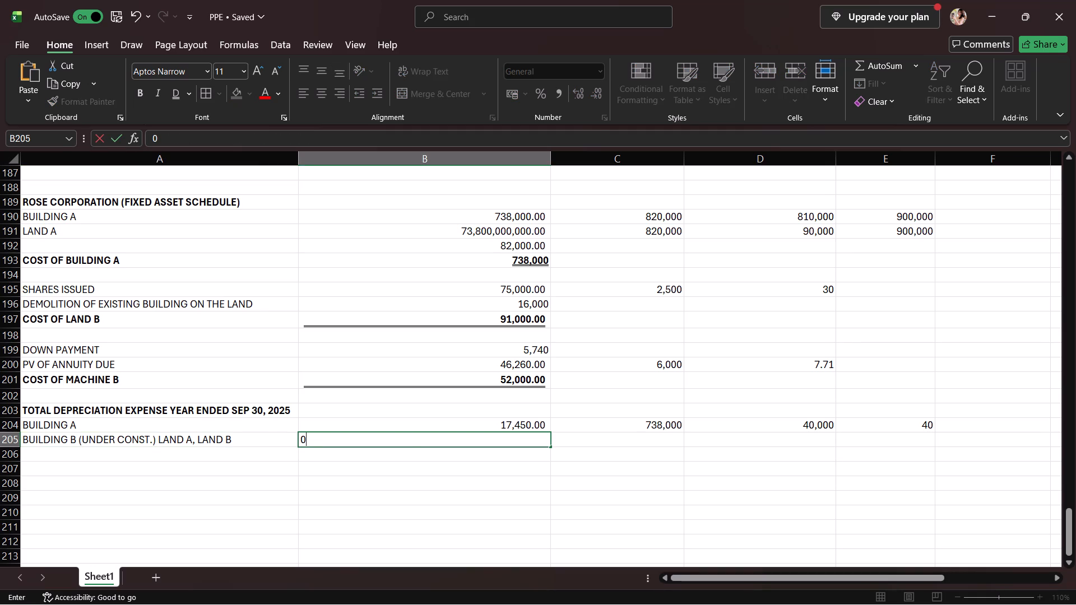
Enter the label "DONATED EQUIPMENT" in A206, below the Building B and land row.
{"action": "left_click", "coordinate": [197, 456]}
{"action": "type", "text": "DON"}
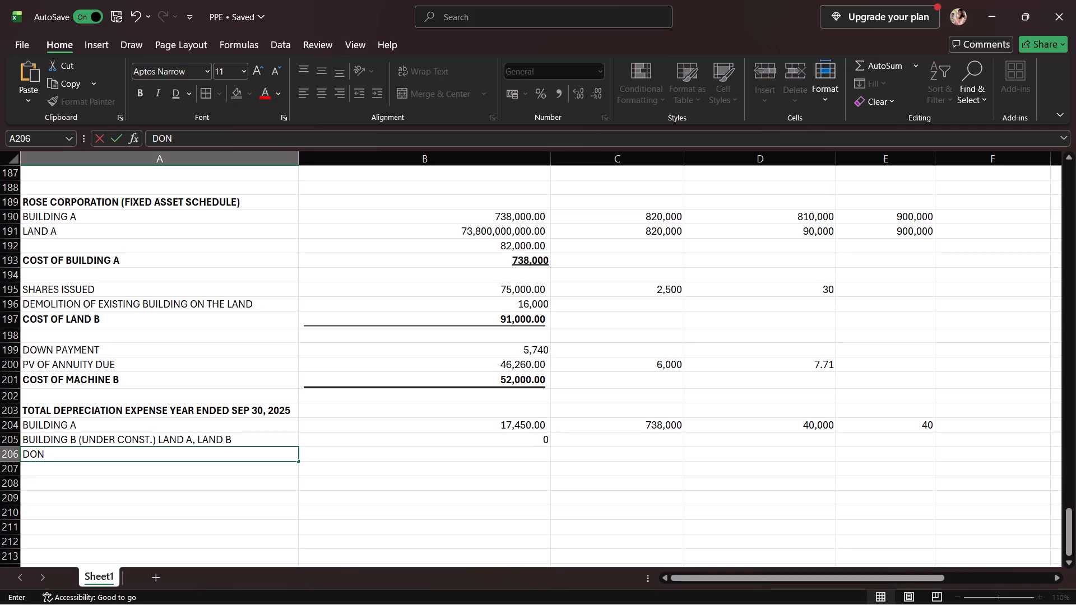
{"action": "type", "text": "ATED EQUIPMENT"}
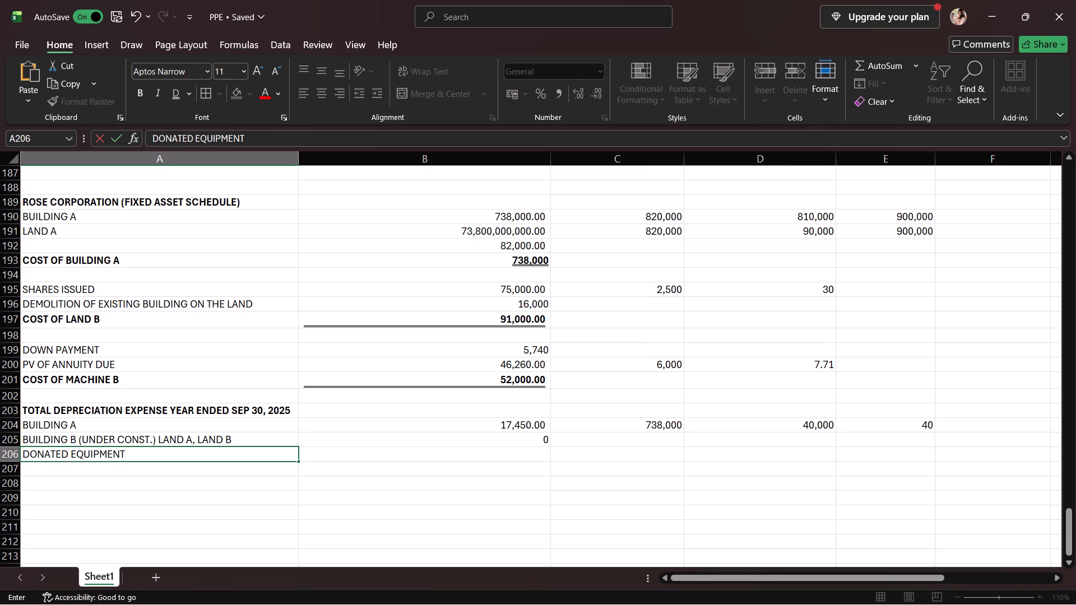
{"action": "left_click", "coordinate": [388, 445]}
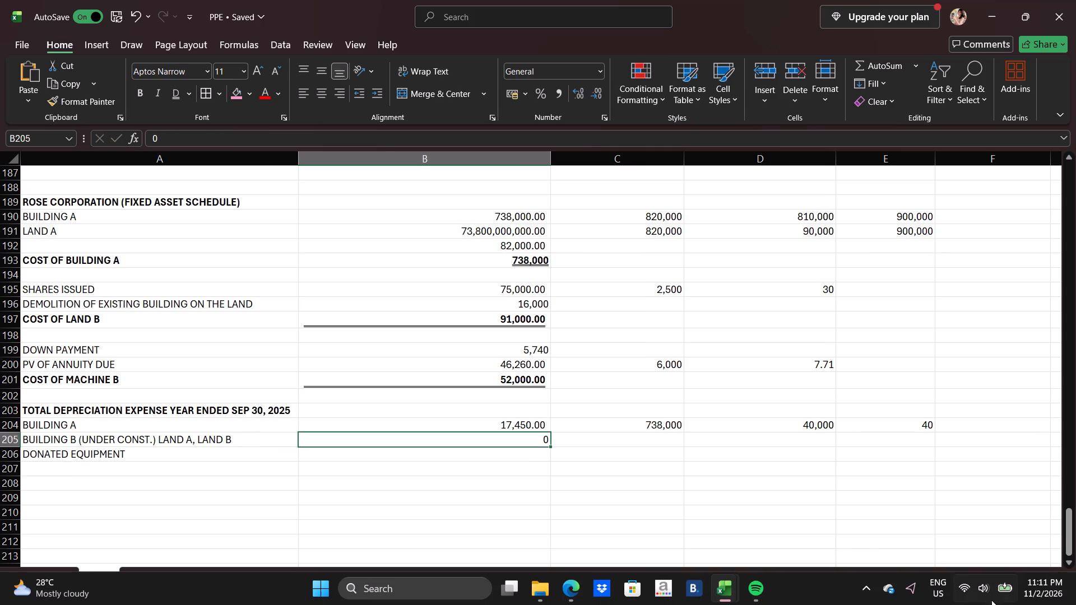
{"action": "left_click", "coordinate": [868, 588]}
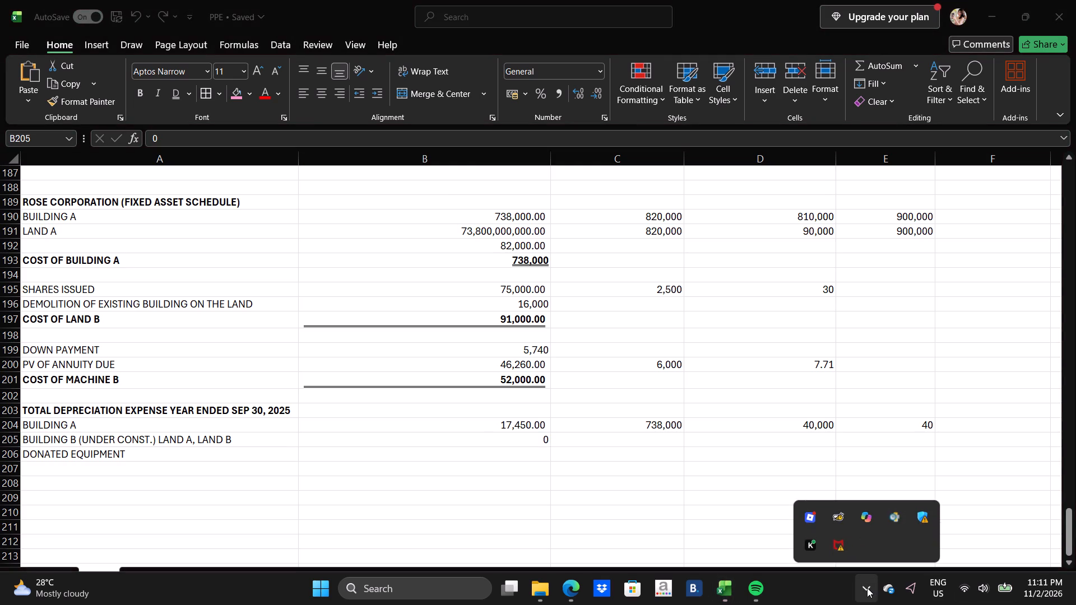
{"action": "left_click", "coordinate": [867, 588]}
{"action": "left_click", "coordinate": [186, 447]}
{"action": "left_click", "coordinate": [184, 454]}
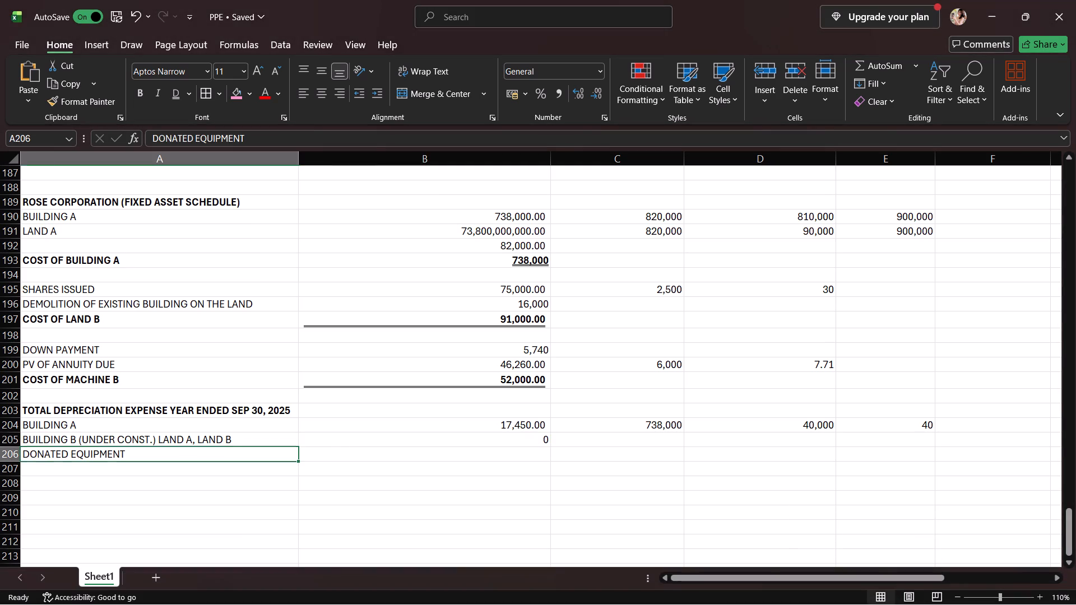
Enter the donated equipment's depreciation inputs in row 206: 30,000 in C206, 4,500 in D206 and 15% in E206.
{"action": "left_click", "coordinate": [661, 459]}
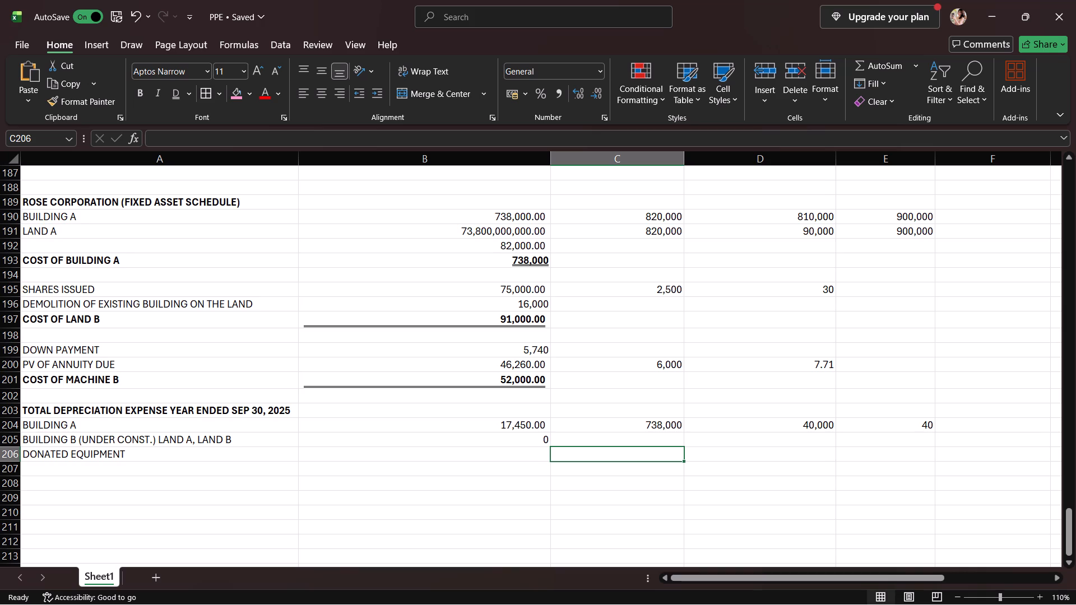
{"action": "key", "text": "3"}
{"action": "type", "text": "0,000"}
{"action": "left_click", "coordinate": [690, 449]}
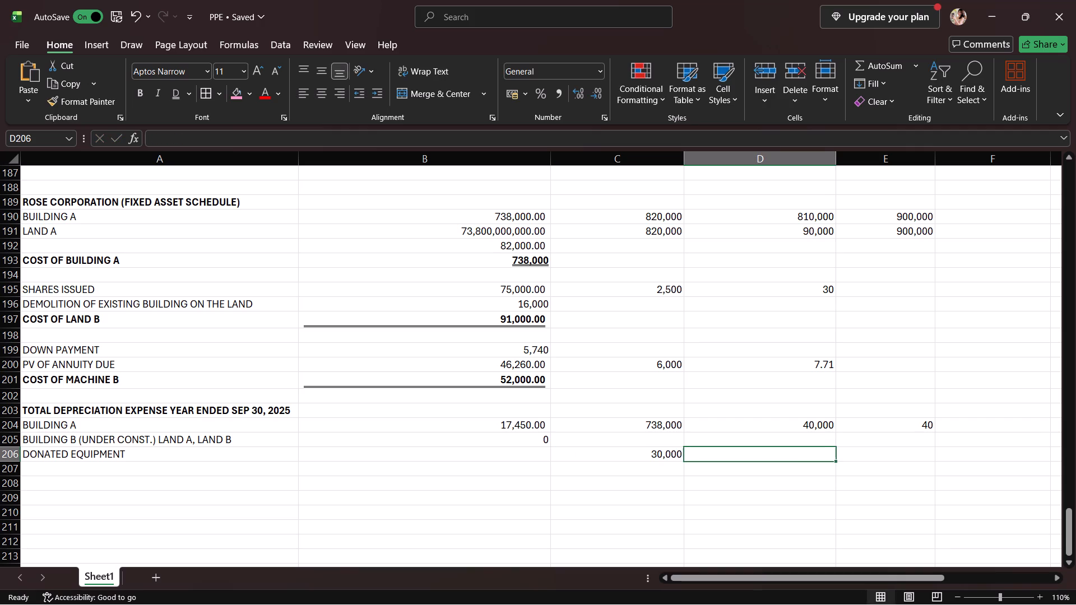
{"action": "type", "text": "4,500"}
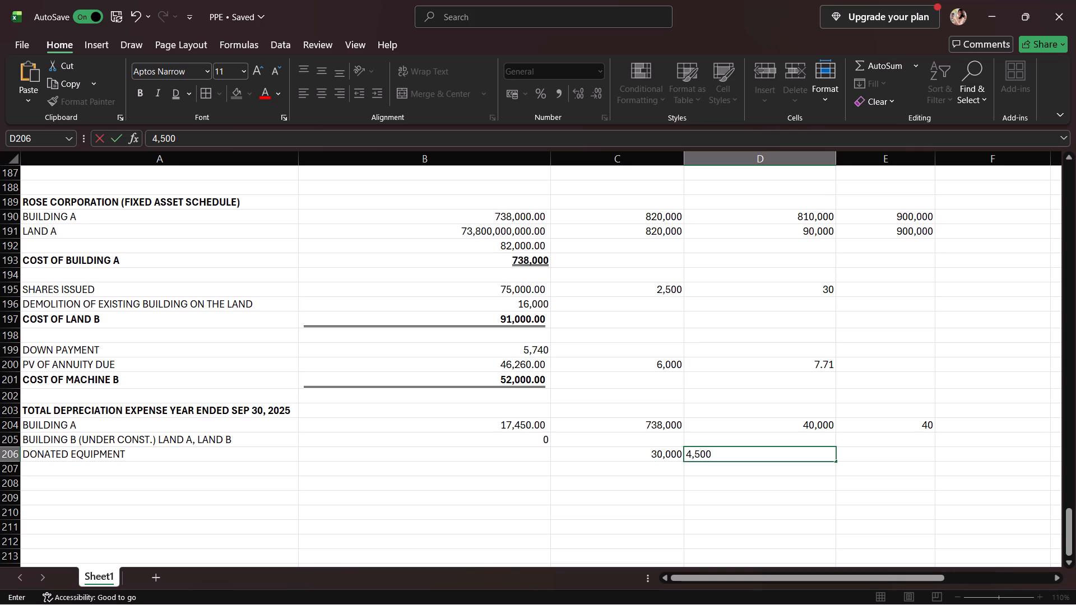
{"action": "left_click", "coordinate": [867, 455]}
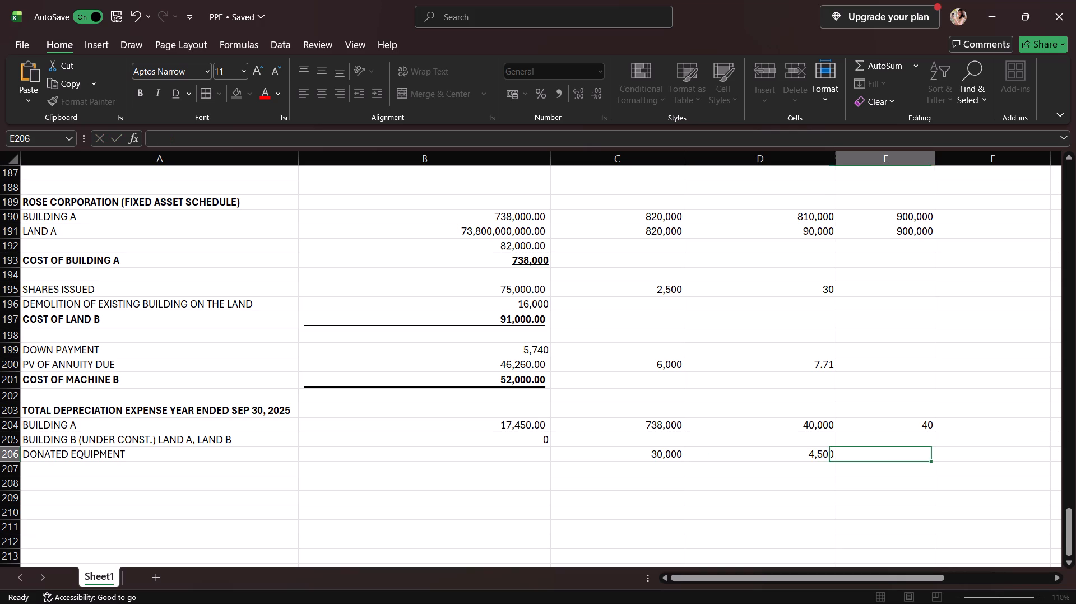
{"action": "type", "text": "15"}
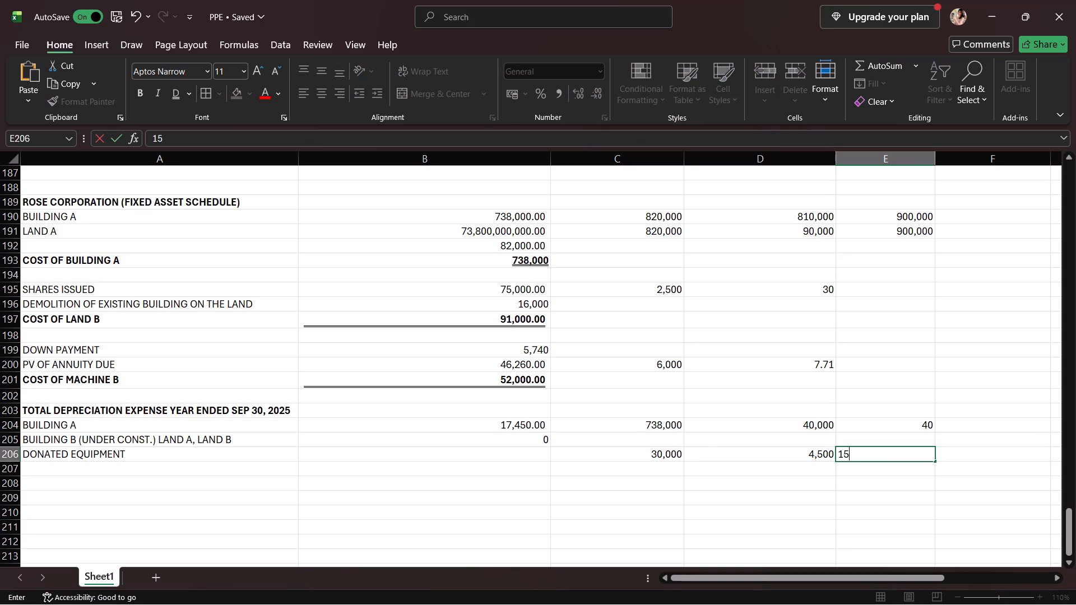
{"action": "key", "text": "shift+percent"}
{"action": "key", "text": "Return"}
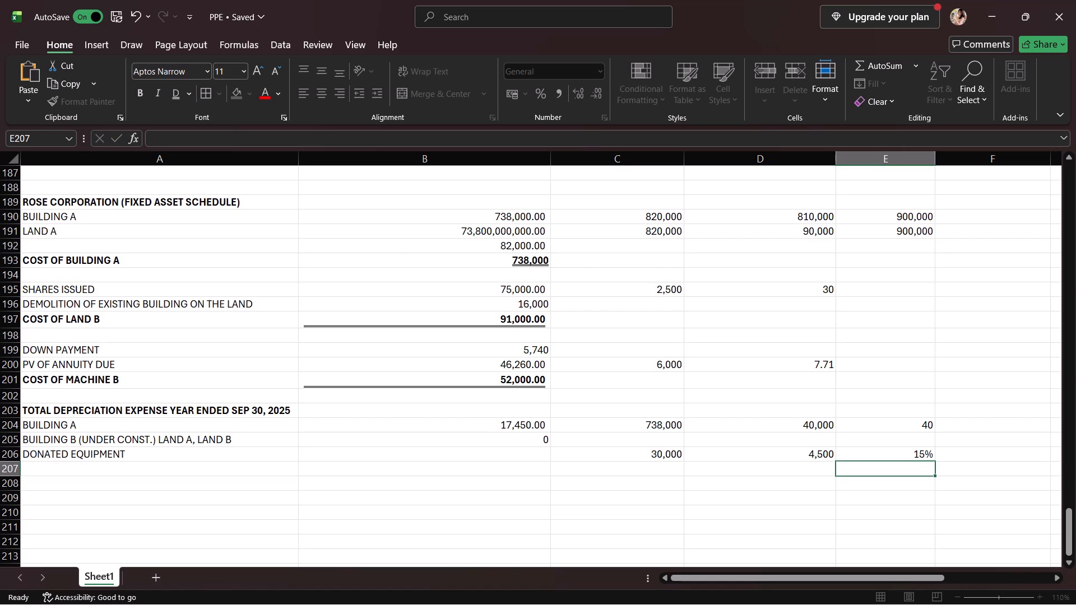
Build the donated equipment's depreciation formula =(C206-D206)*E206 in B206.
{"action": "left_click", "coordinate": [524, 452]}
{"action": "key", "text": "equal"}
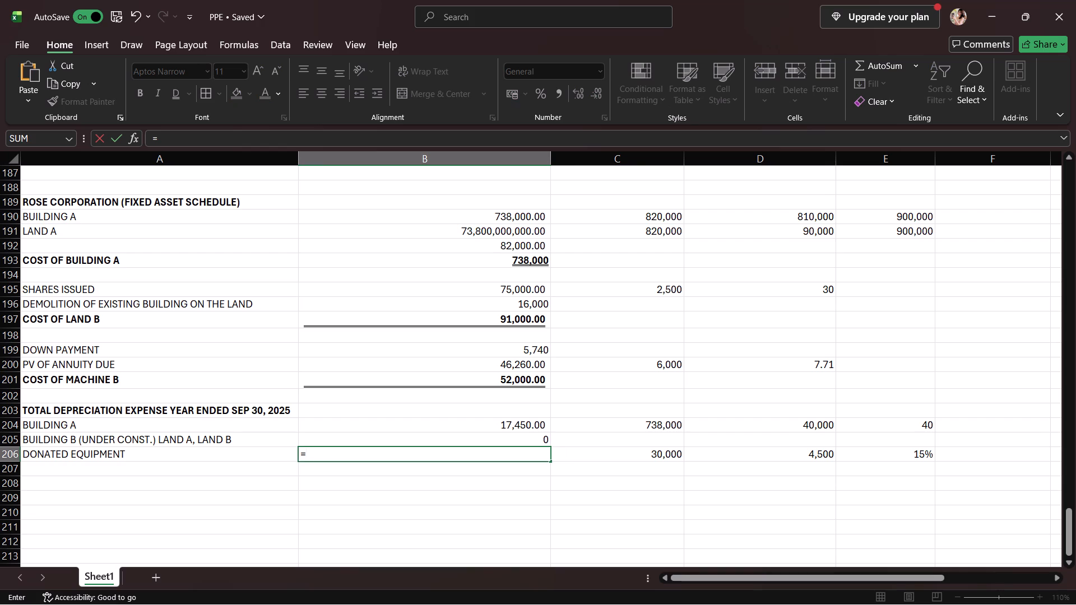
{"action": "key", "text": "shift+parenleft"}
{"action": "left_click", "coordinate": [620, 457]}
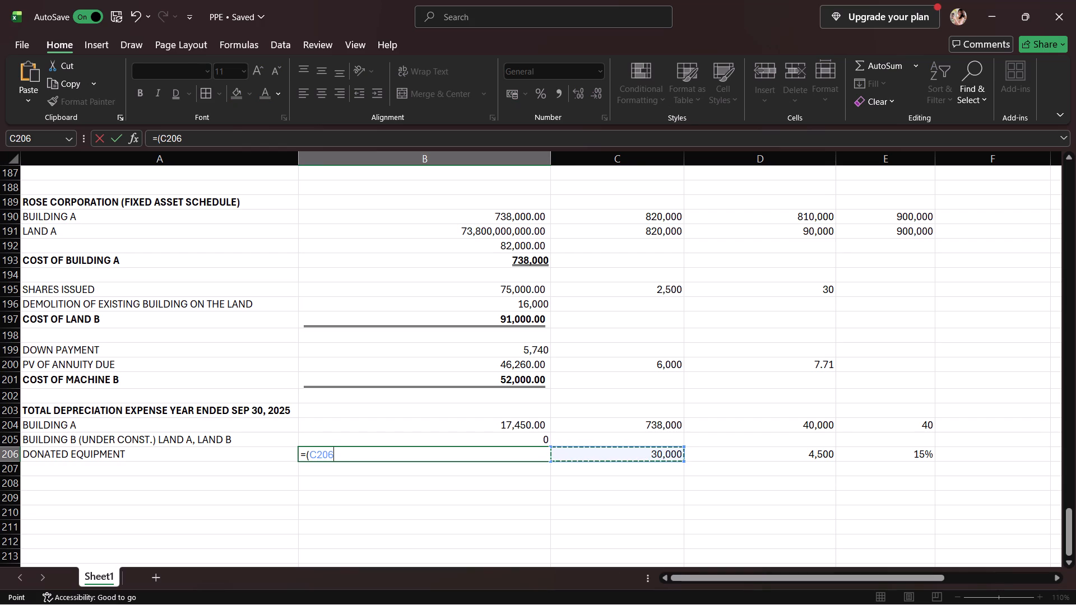
{"action": "key", "text": "minus"}
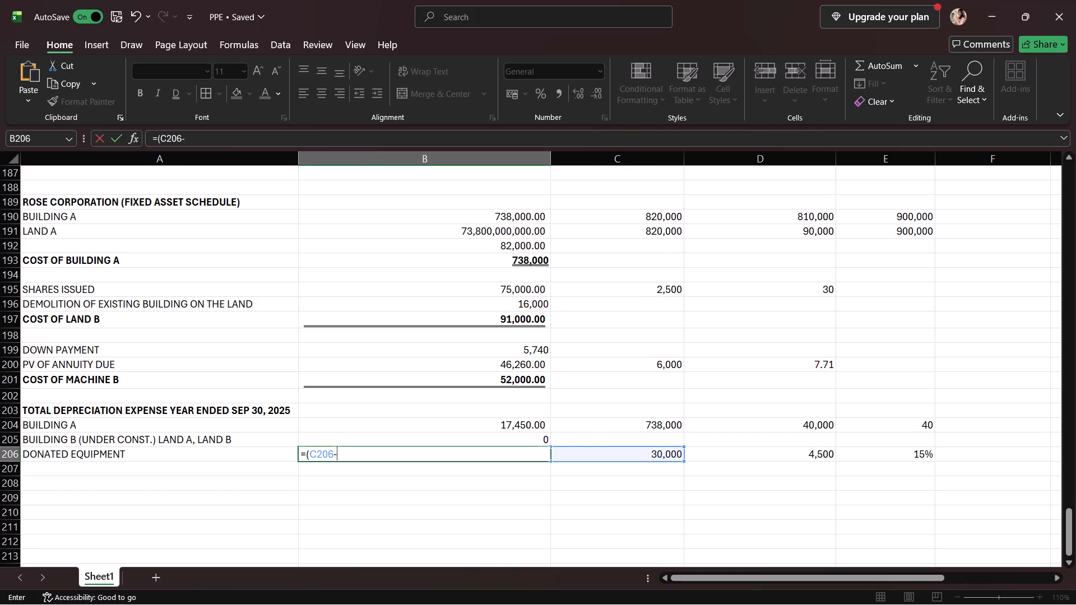
{"action": "left_click", "coordinate": [735, 454]}
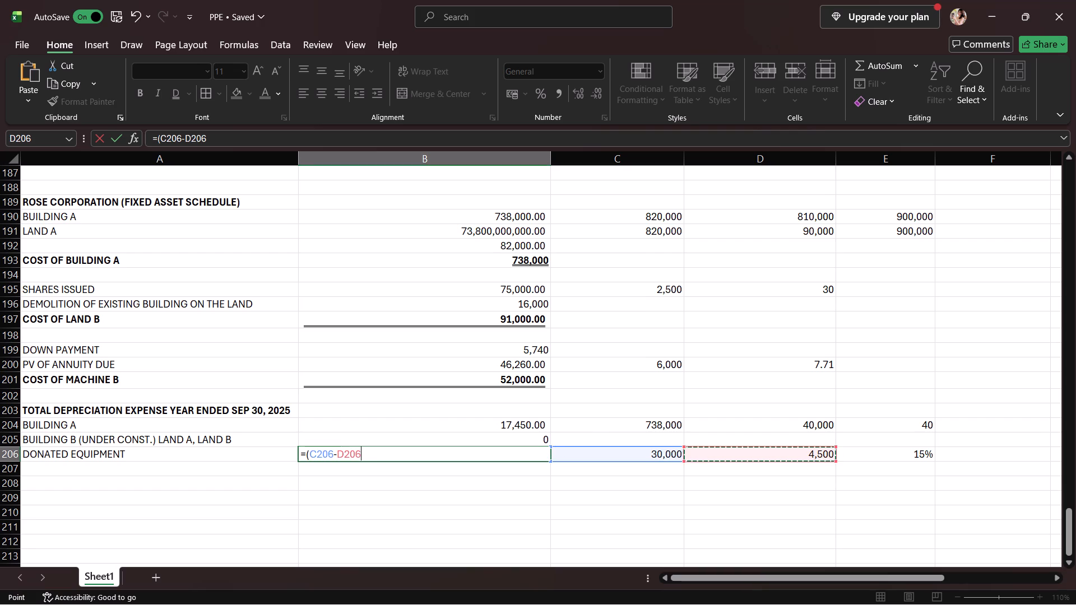
{"action": "key", "text": "shift+parenright"}
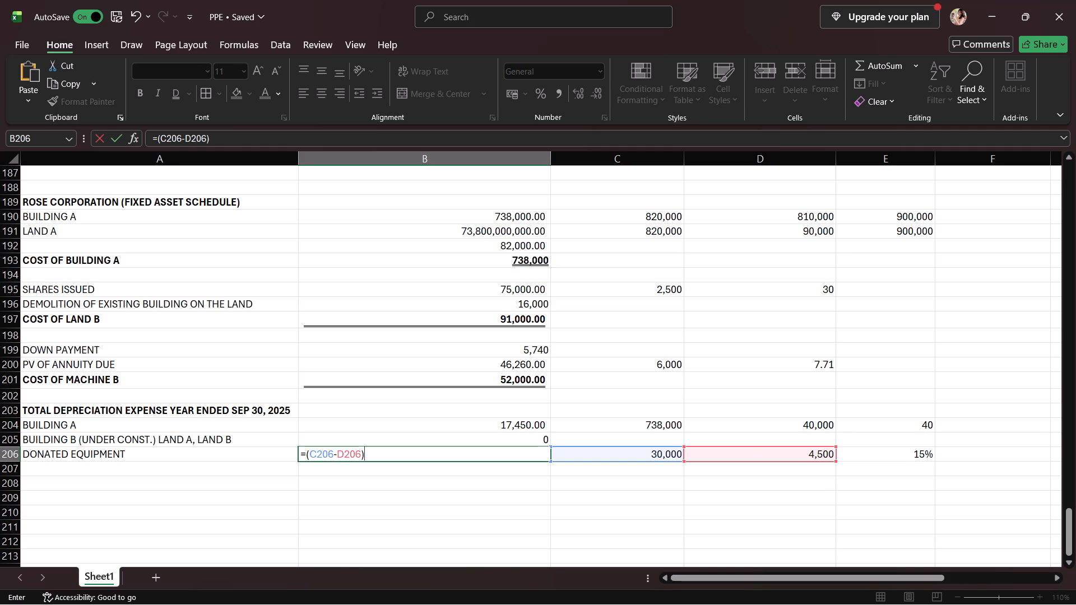
{"action": "key", "text": "shift+asterisk"}
{"action": "left_click", "coordinate": [928, 455]}
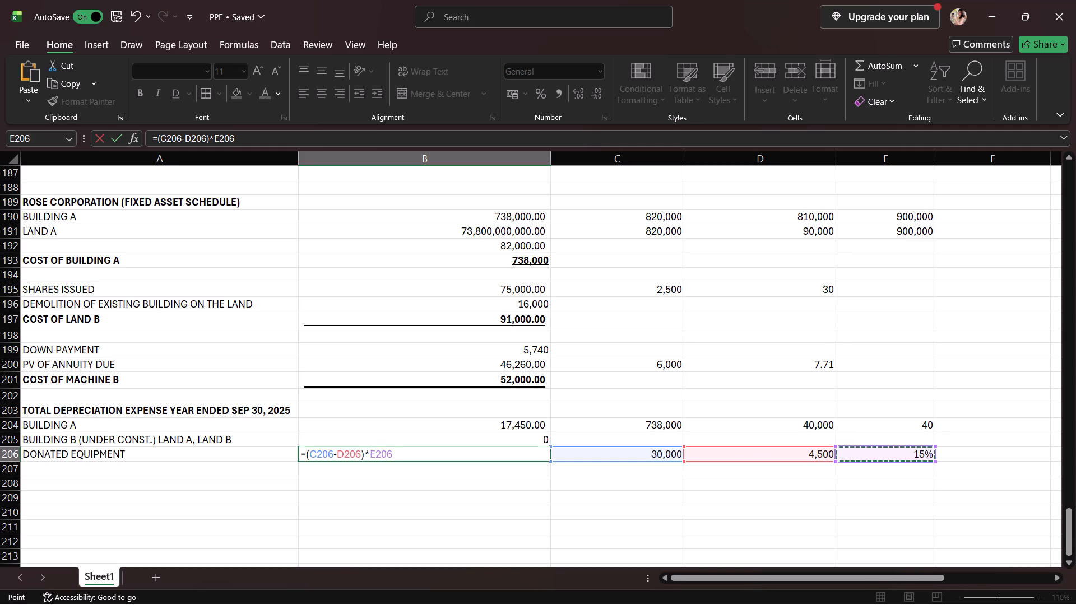
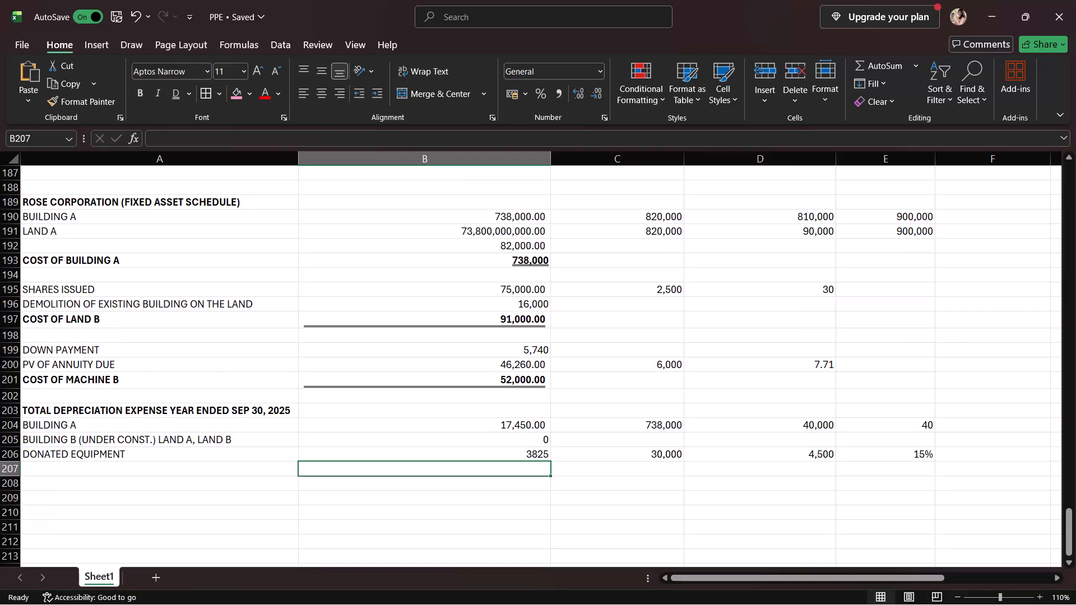
Format the donated equipment's depreciation in B206 in comma style with two decimals.
{"action": "left_click", "coordinate": [490, 454]}
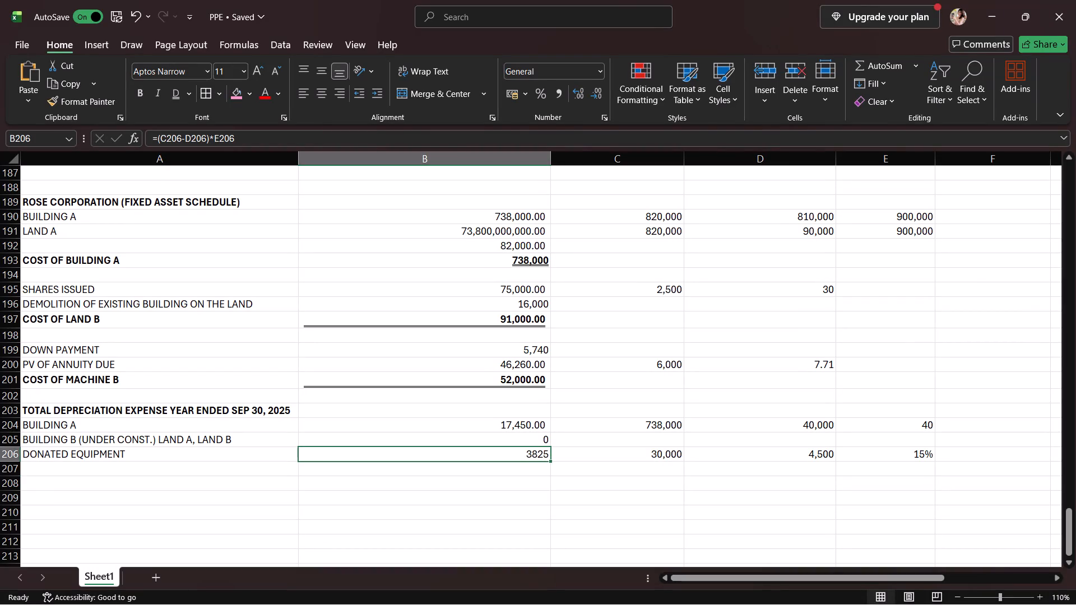
{"action": "left_click", "coordinate": [559, 96]}
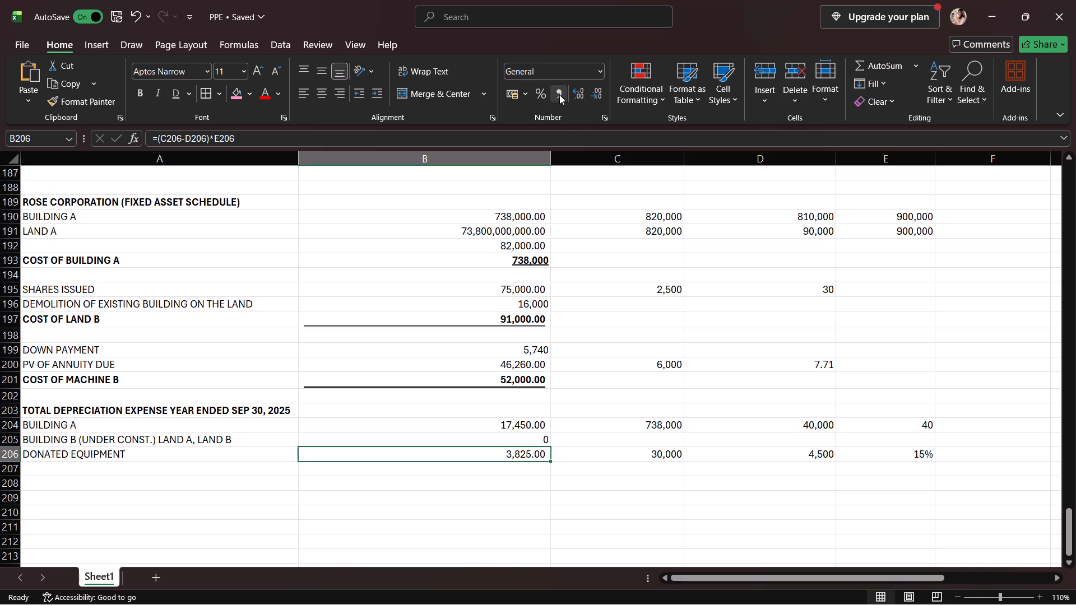
Enter the label "MACHINE A (SYD 8 YRS)" in A207, below the donated equipment row.
{"action": "left_click", "coordinate": [207, 463]}
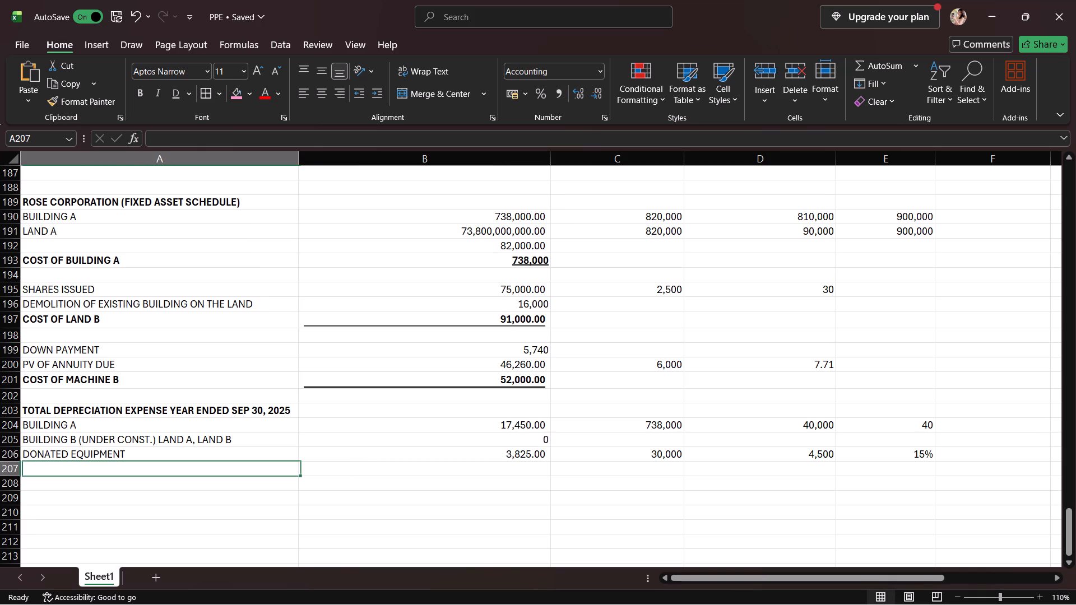
{"action": "type", "text": "MACHINE A"}
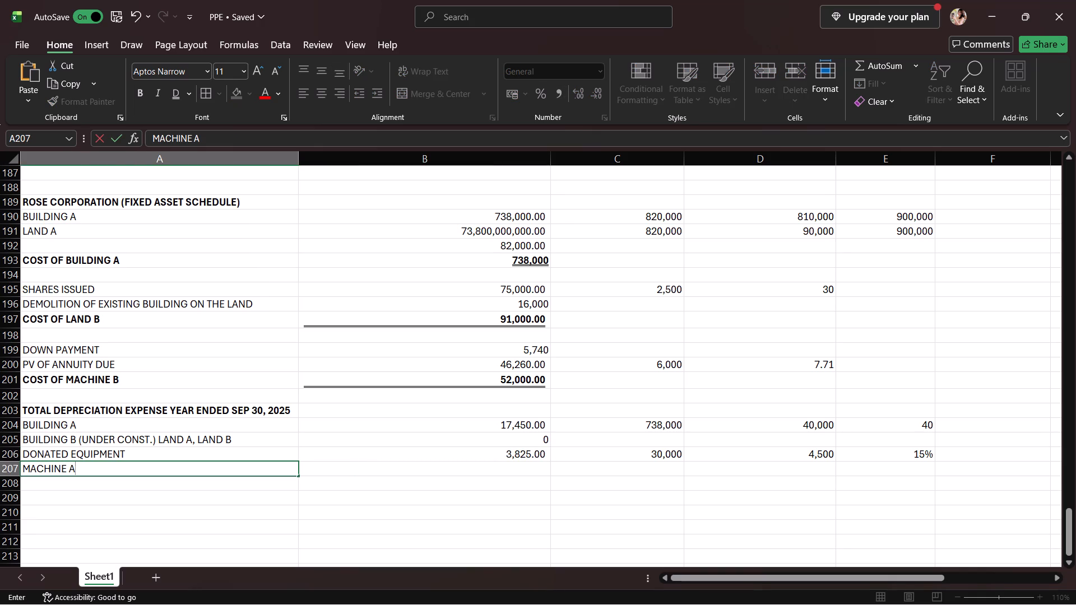
{"action": "key", "text": "space"}
{"action": "key", "text": "shift+parenleft"}
{"action": "type", "text": "SYD"}
{"action": "key", "text": "space"}
{"action": "type", "text": "8 YRS"}
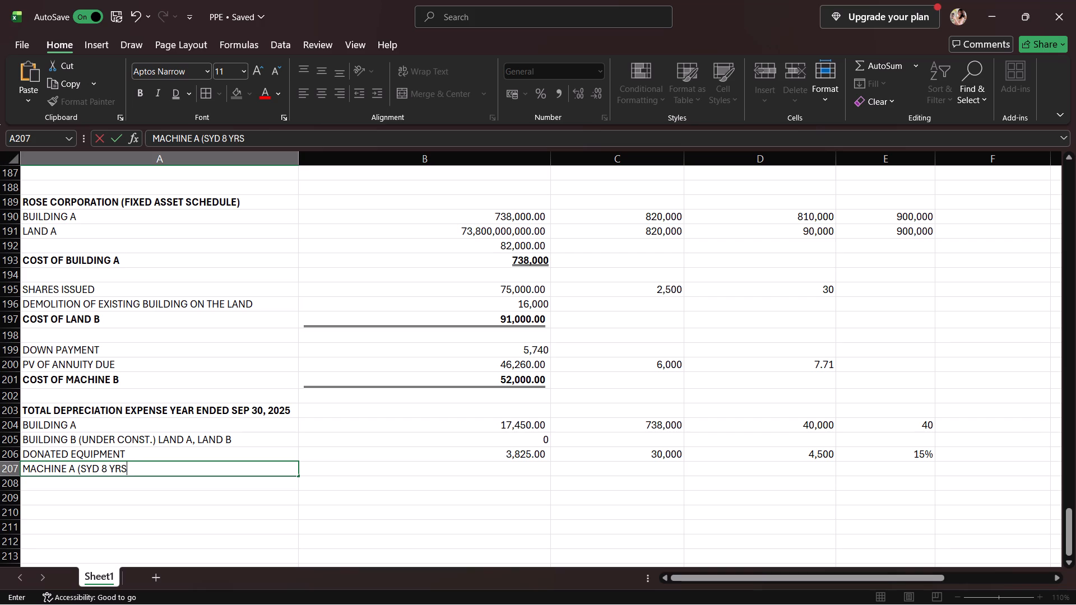
{"action": "key", "text": "shift+parenright"}
Enter 150,000 in C207 as the first depreciation input for Machine A.
{"action": "left_click", "coordinate": [602, 469]}
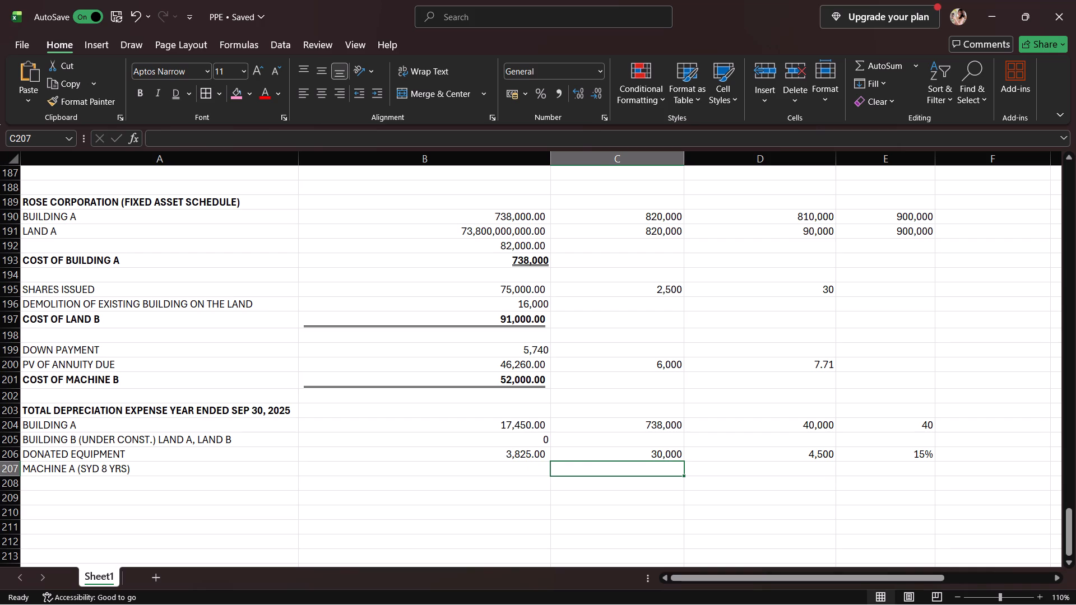
{"action": "type", "text": "15"}
{"action": "type", "text": "0,000"}
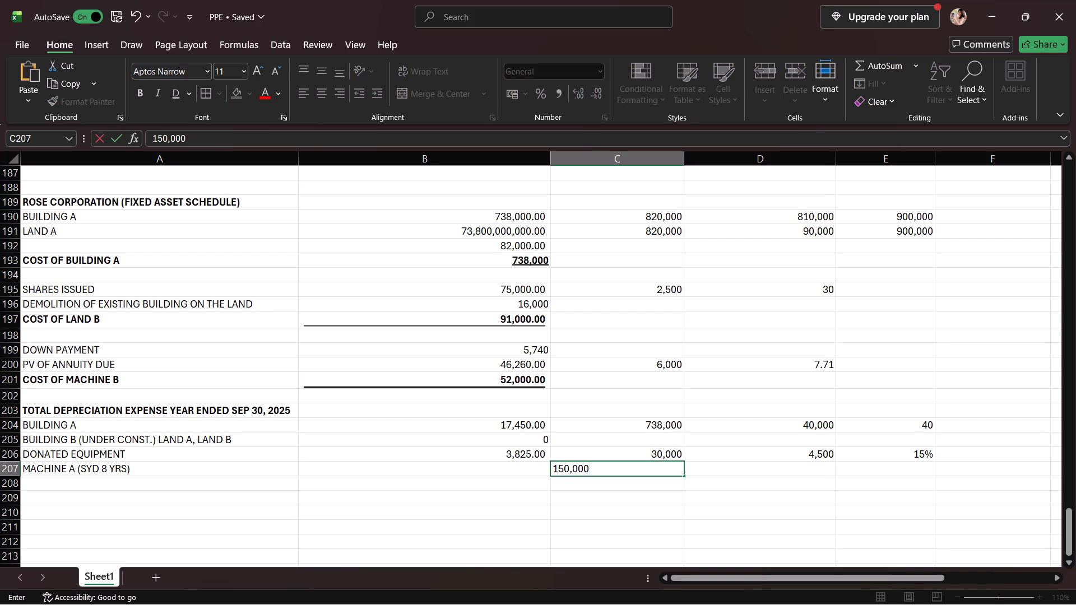
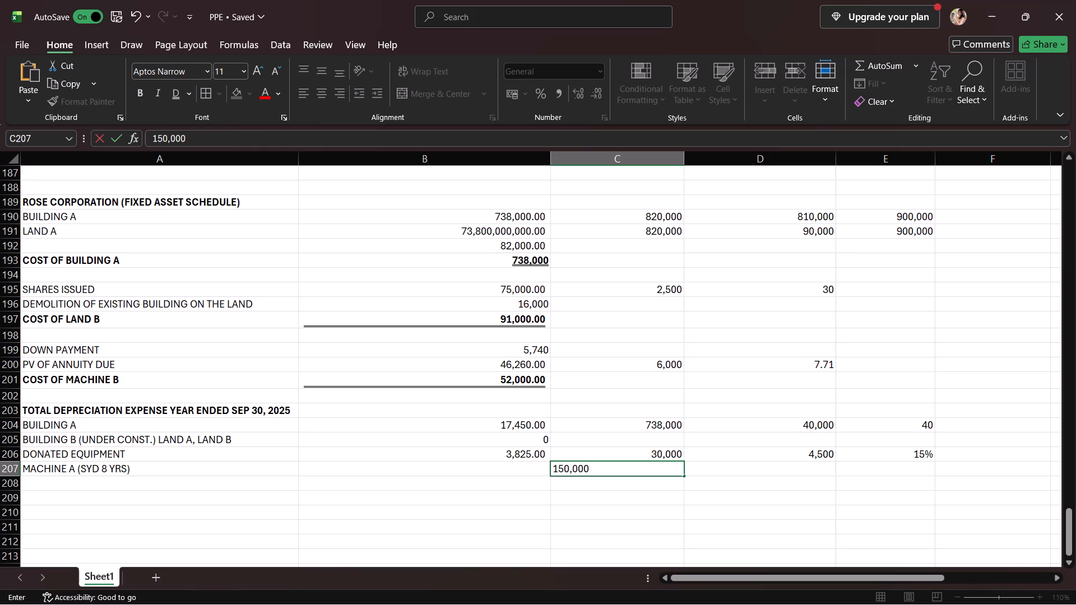
Enter Machine A's remaining depreciation inputs across D207 to H207: 6,000, 7, 36, 4 and 12.
{"action": "left_click", "coordinate": [739, 475]}
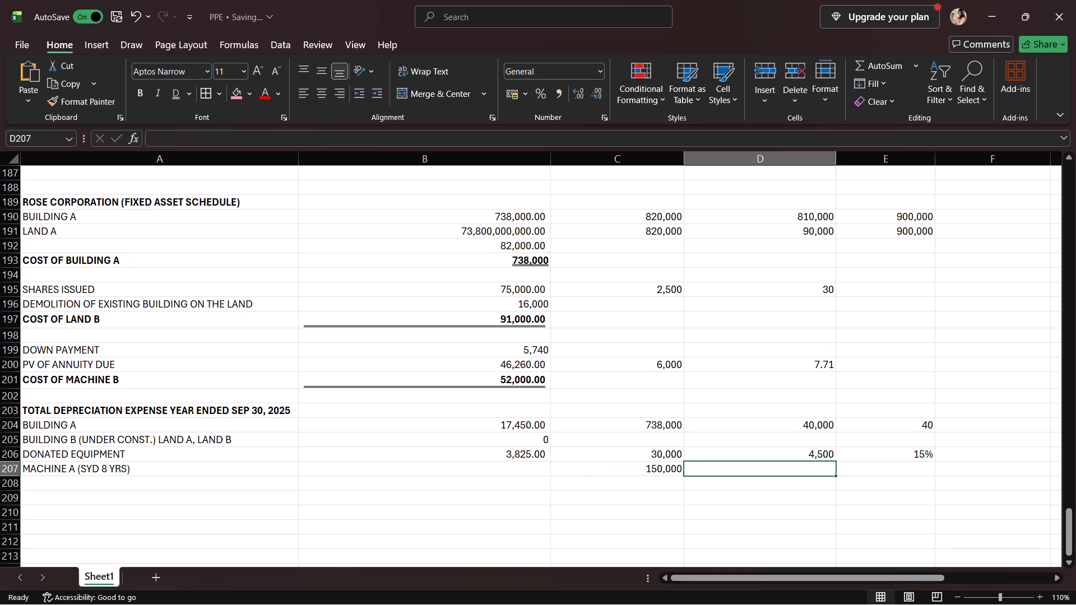
{"action": "type", "text": "6,000"}
{"action": "left_click", "coordinate": [911, 475]}
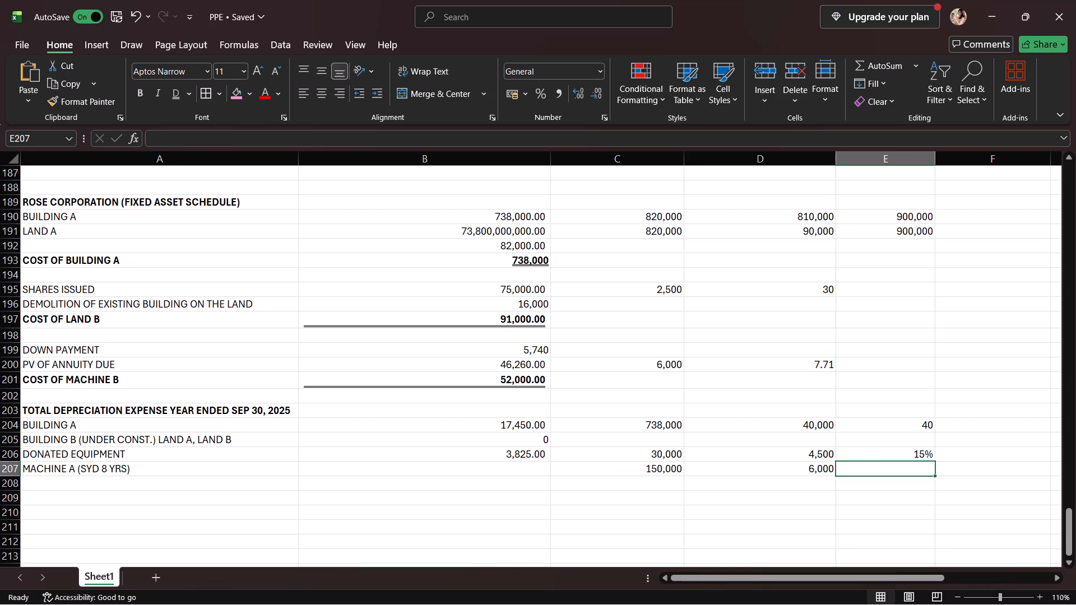
{"action": "key", "text": "7"}
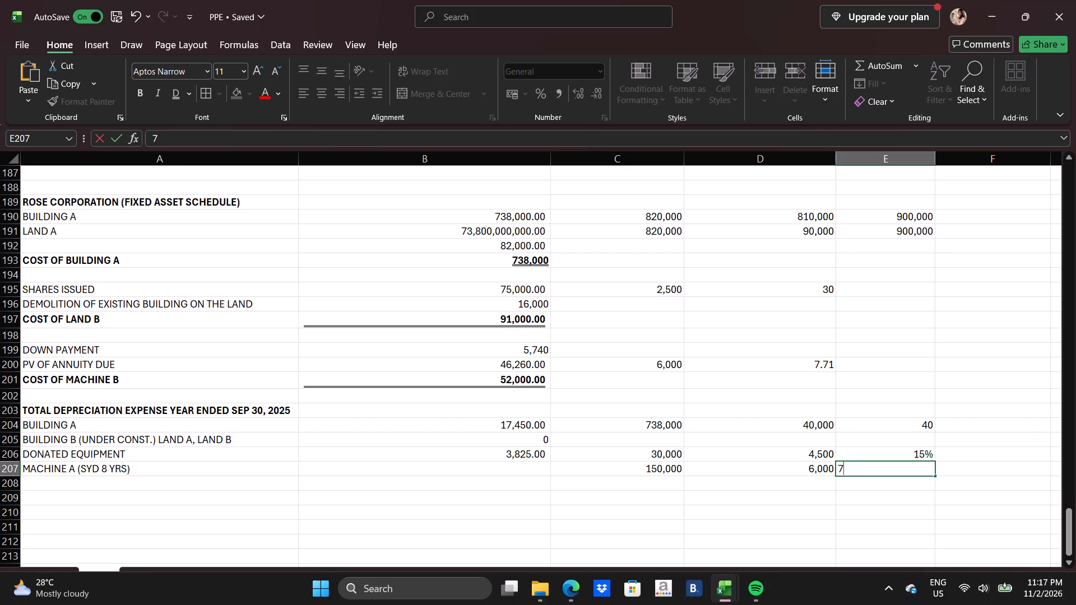
{"action": "left_click", "coordinate": [959, 471]}
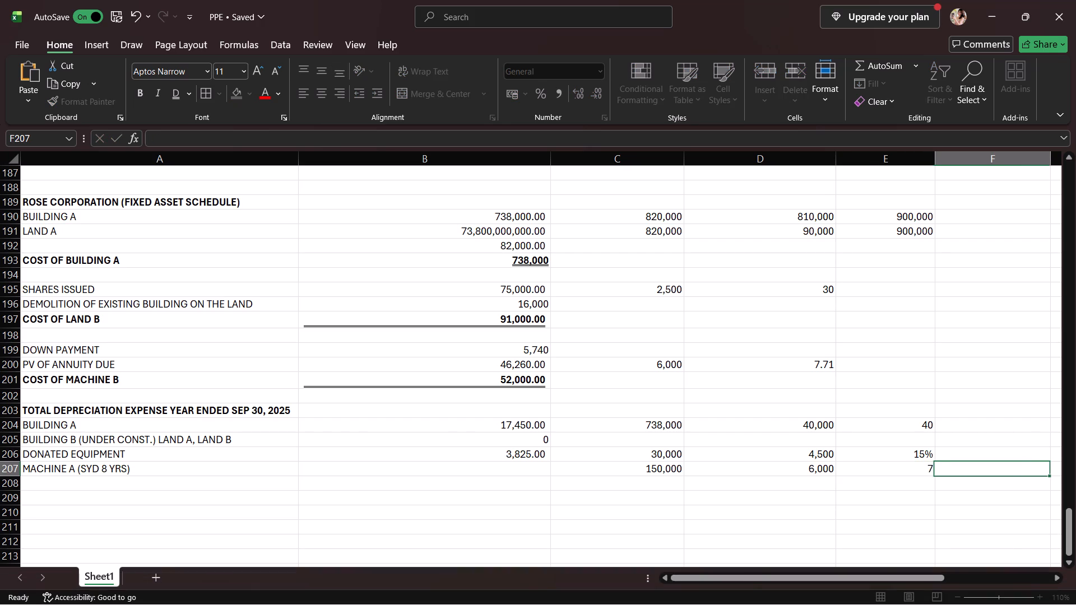
{"action": "type", "text": "37"}
{"action": "key", "text": "BackSpace"}
{"action": "key", "text": "6"}
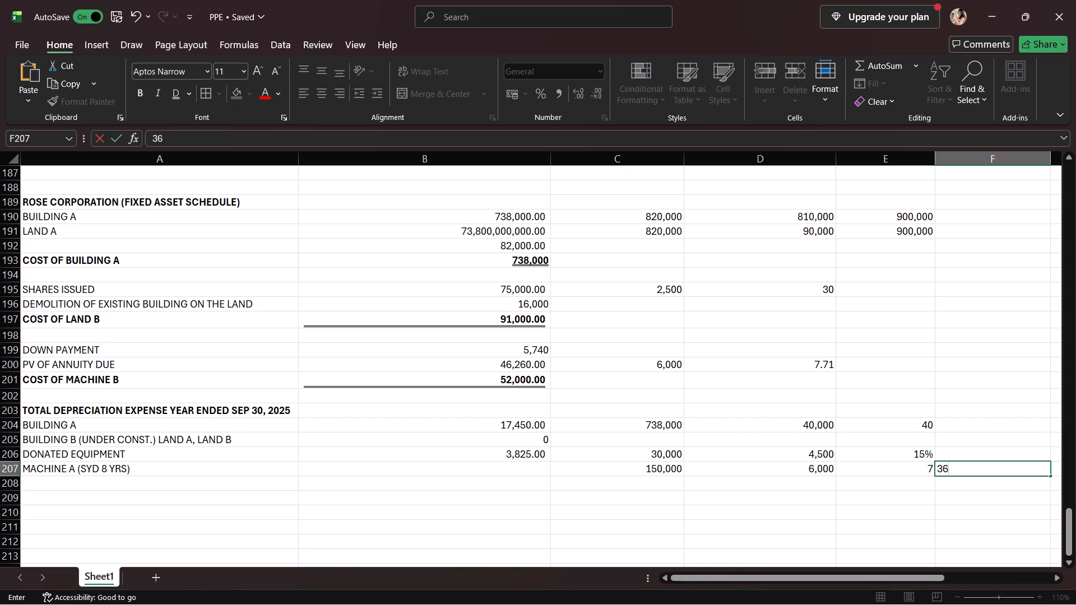
{"action": "scroll", "coordinate": [975, 478], "scroll_direction": "left", "scroll_amount": 2}
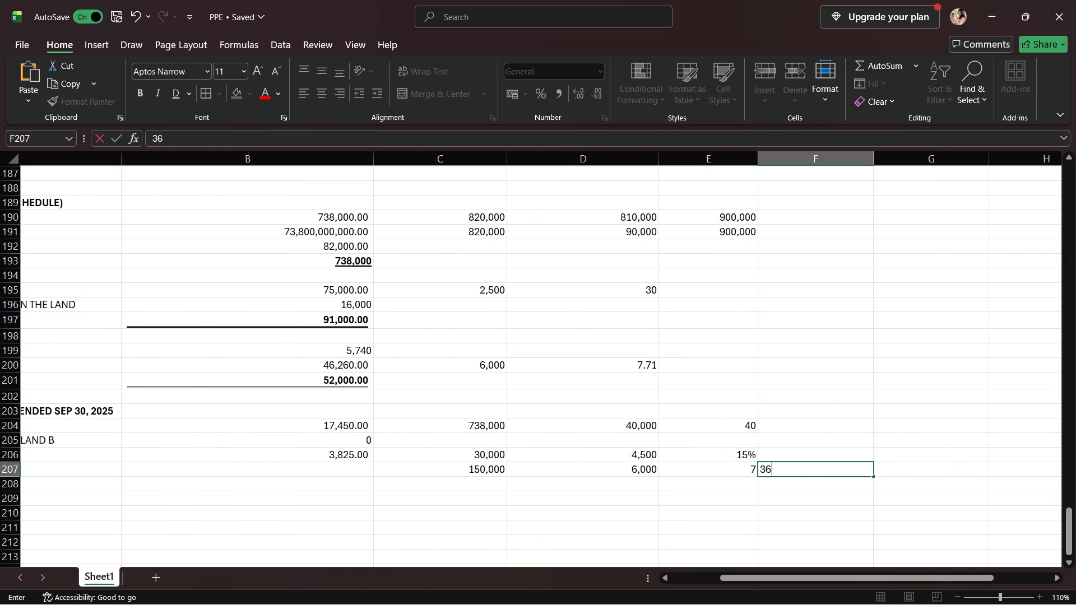
{"action": "left_click", "coordinate": [902, 462]}
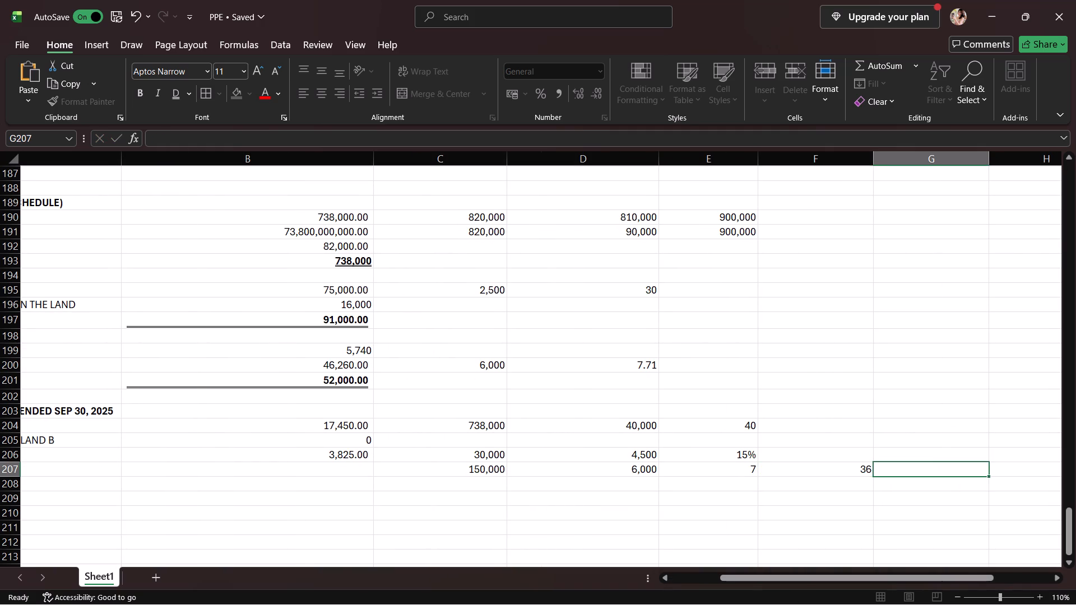
{"action": "key", "text": "4"}
{"action": "scroll", "coordinate": [898, 464], "scroll_direction": "left", "scroll_amount": 2}
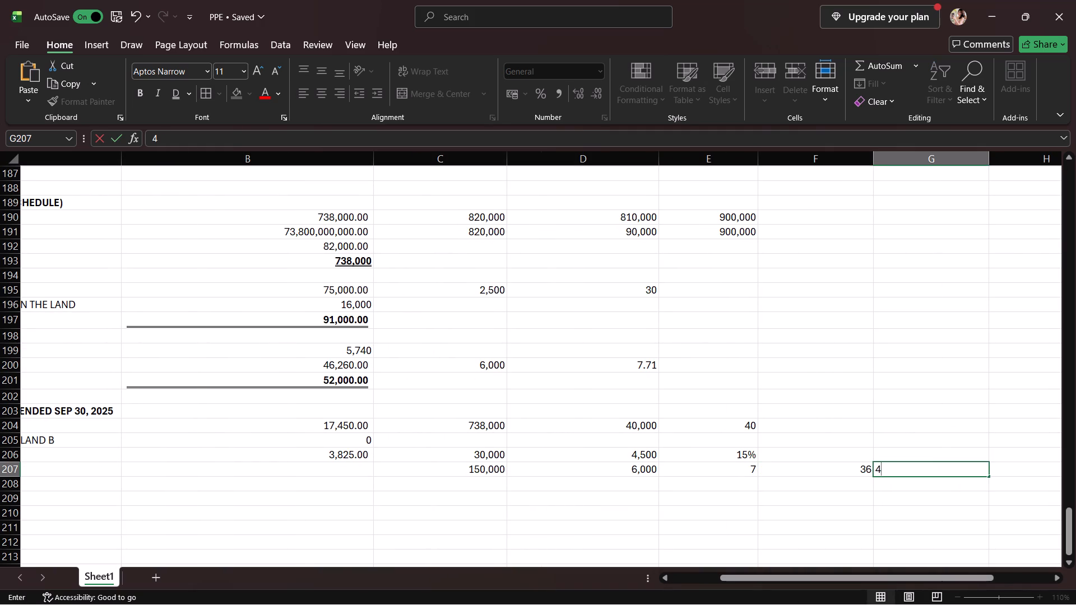
{"action": "left_click", "coordinate": [1041, 469]}
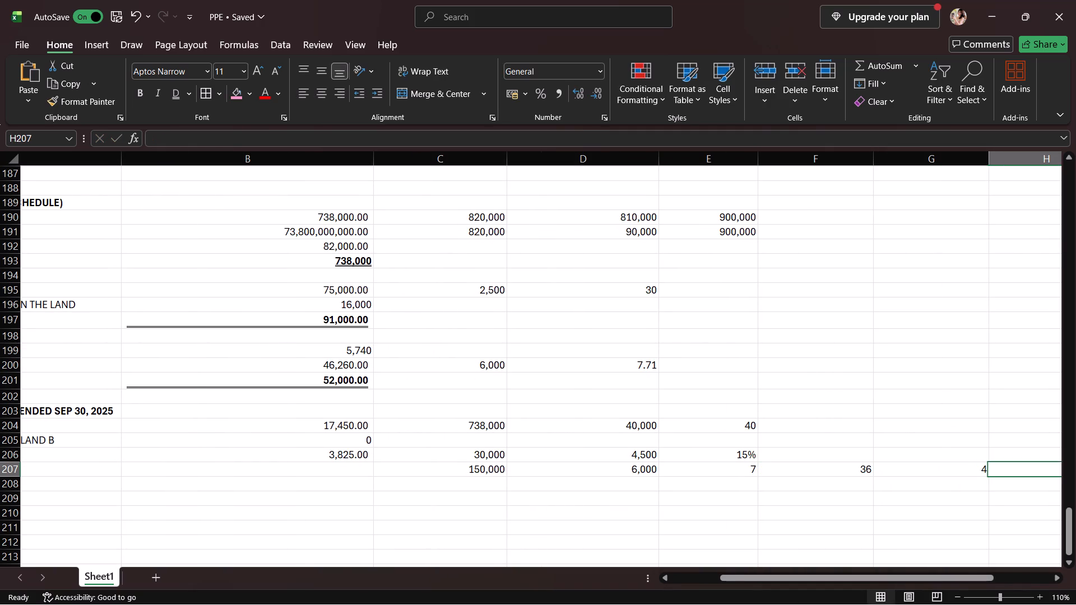
{"action": "type", "text": "12"}
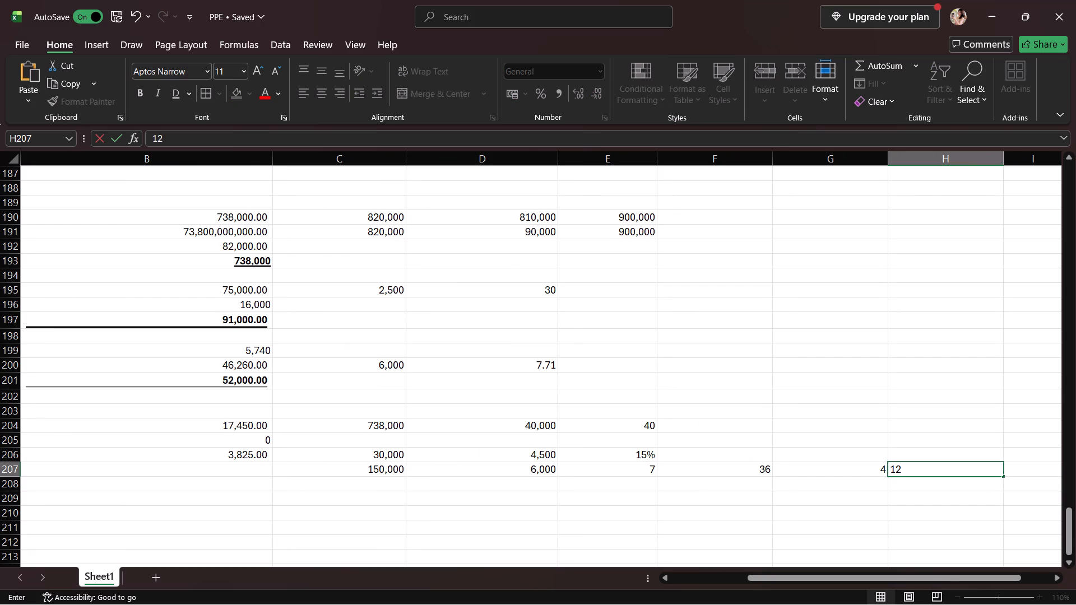
Build the SYD depreciation formula for Machine A in C208: =(C207-D207)*(E207/F207)*G207/H207.
{"action": "left_click", "coordinate": [367, 485]}
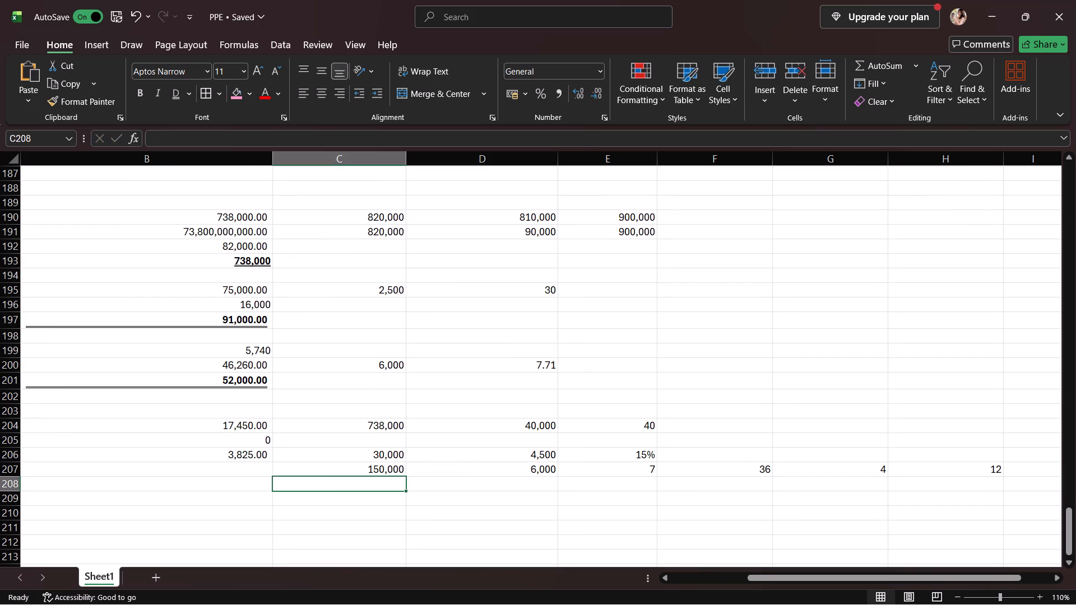
{"action": "scroll", "coordinate": [367, 485], "scroll_direction": "right", "scroll_amount": 1}
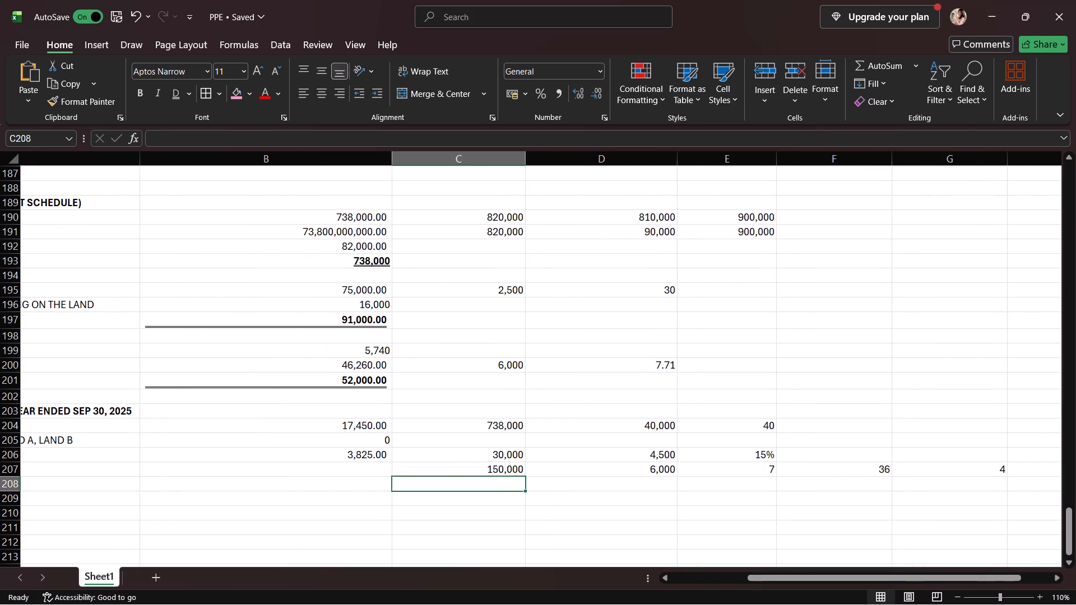
{"action": "scroll", "coordinate": [367, 485], "scroll_direction": "right", "scroll_amount": 1}
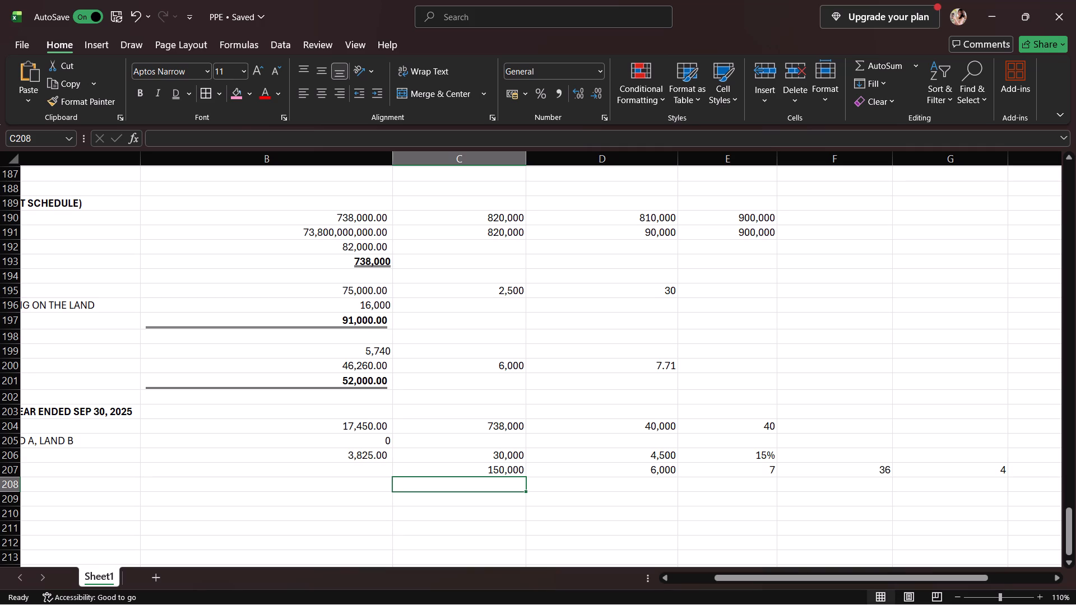
{"action": "key", "text": "equal"}
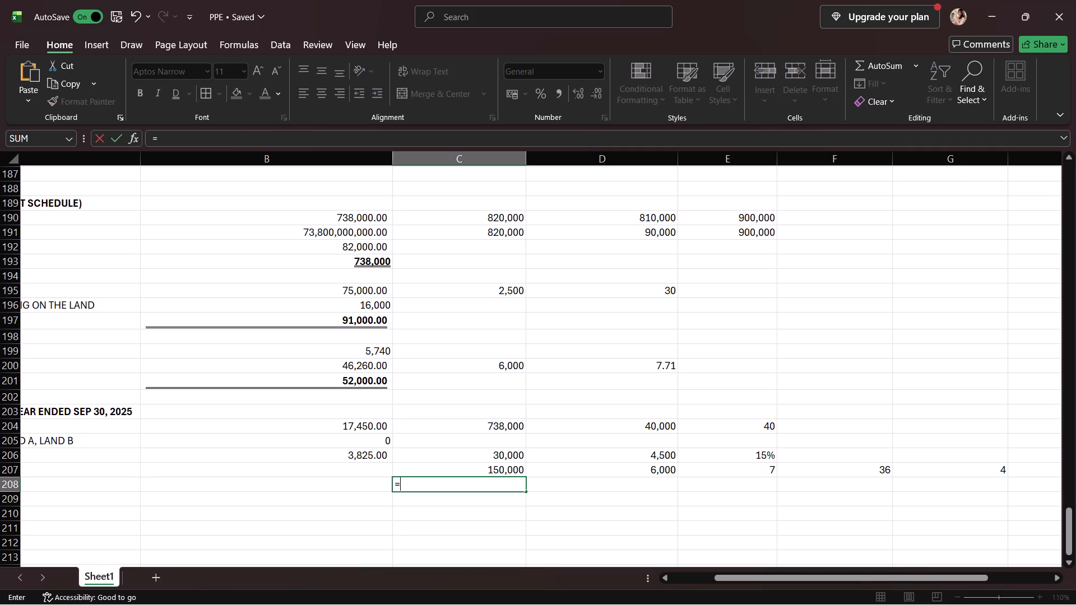
{"action": "key", "text": "shift+parenleft"}
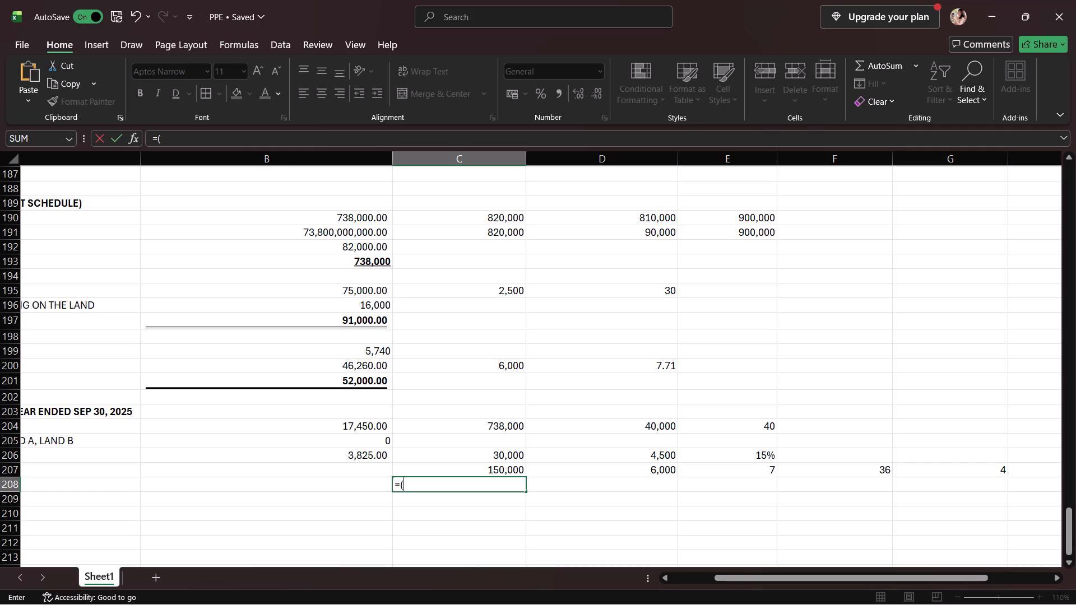
{"action": "left_click", "coordinate": [496, 471]}
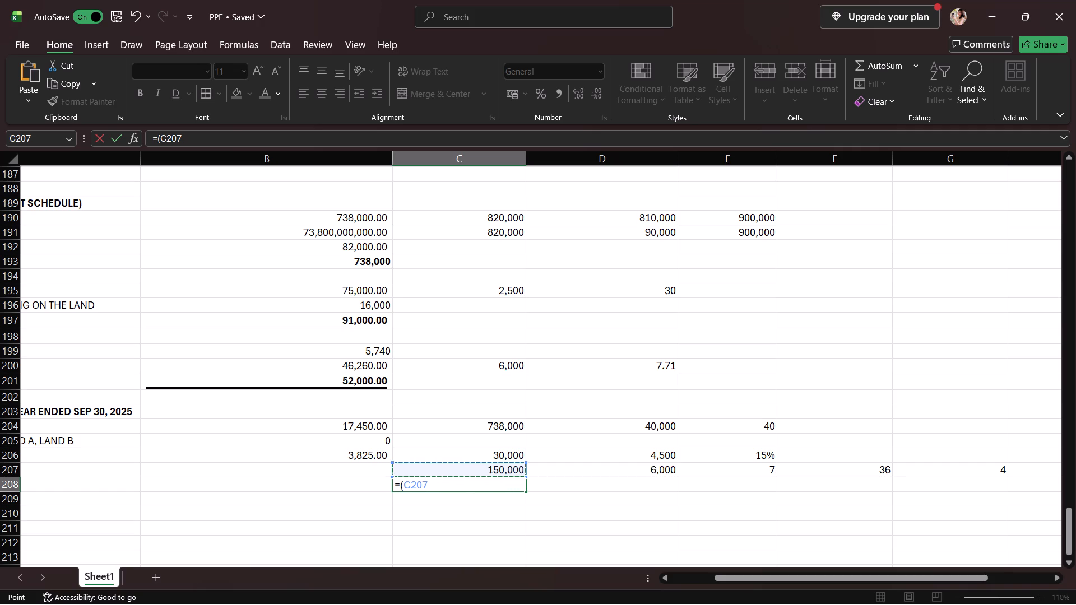
{"action": "key", "text": "minus"}
{"action": "left_click", "coordinate": [575, 468]}
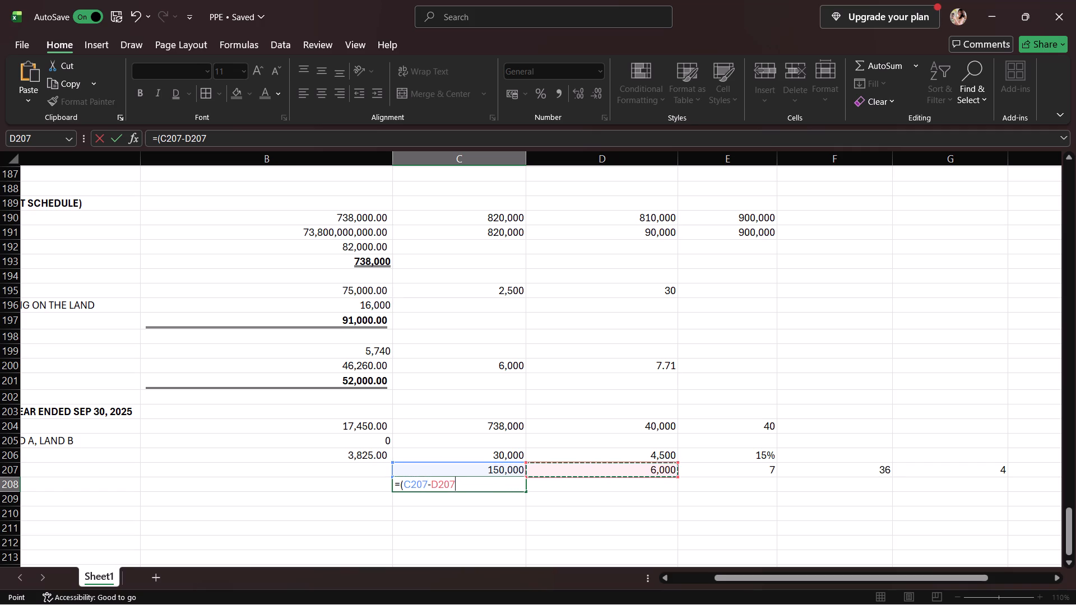
{"action": "key", "text": "shift+parenright"}
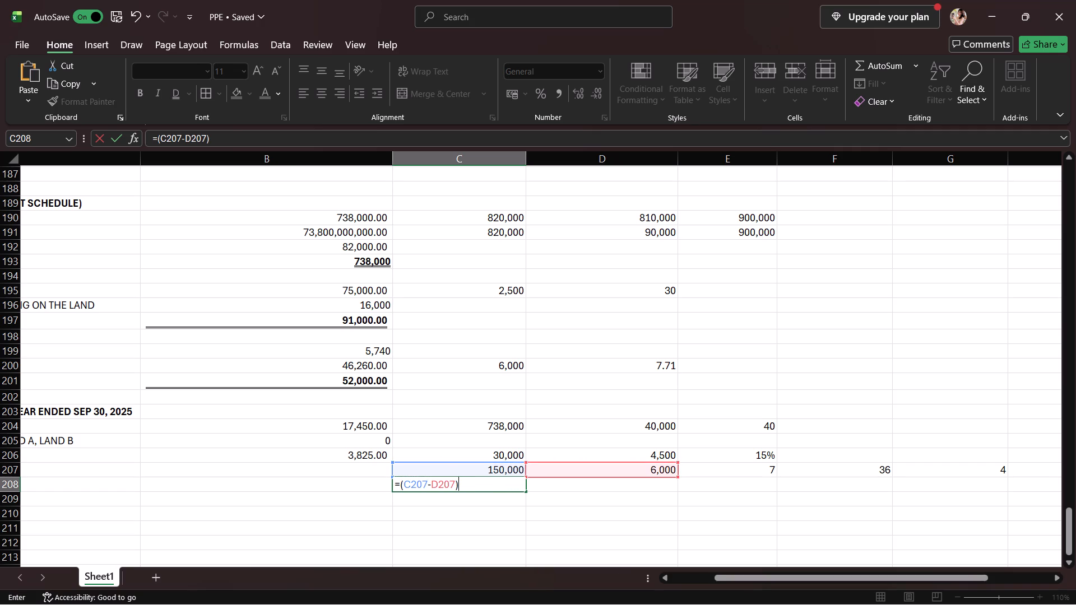
{"action": "key", "text": "shift+asterisk"}
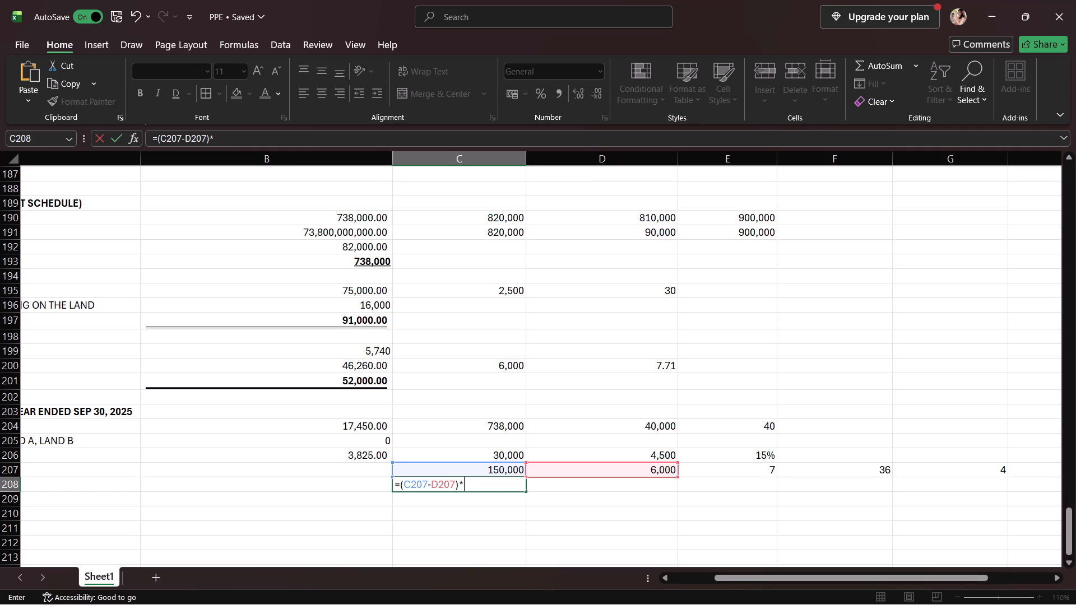
{"action": "left_click", "coordinate": [699, 464]}
{"action": "key", "text": "slash"}
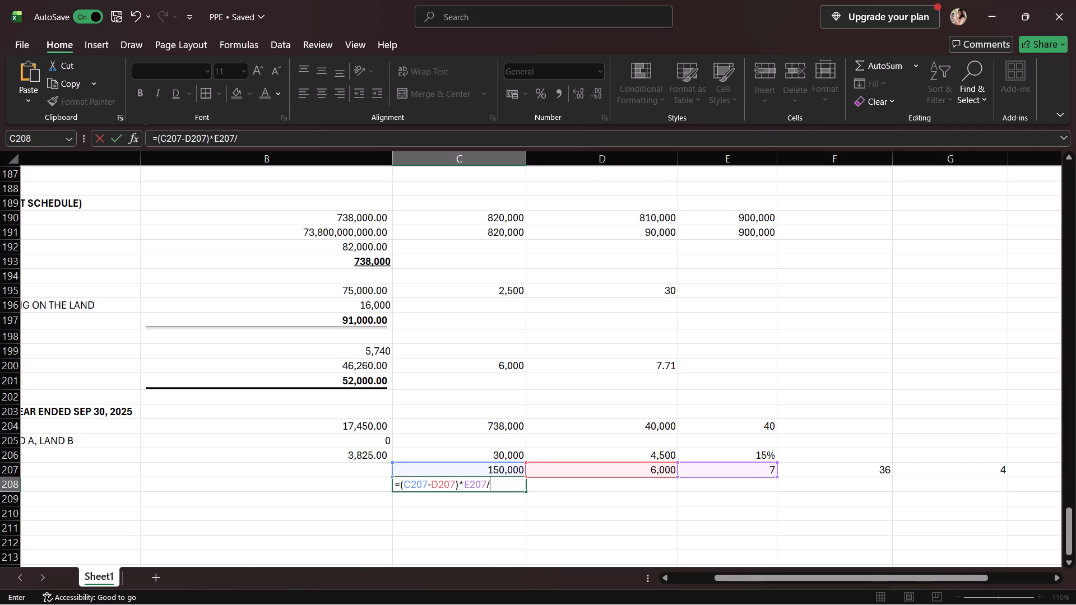
{"action": "left_click", "coordinate": [856, 467]}
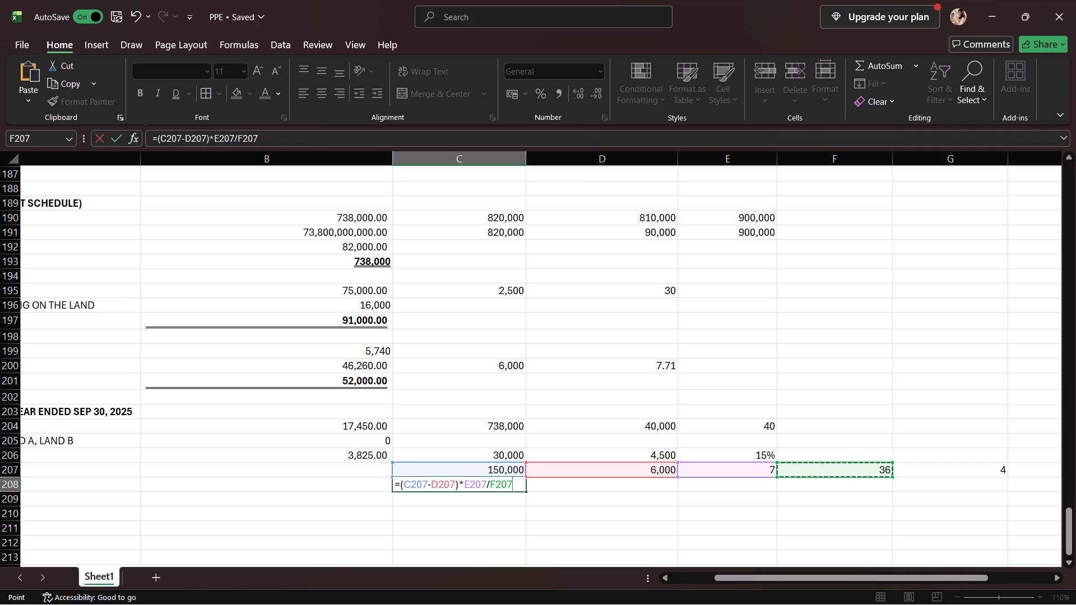
{"action": "left_click", "coordinate": [462, 485]}
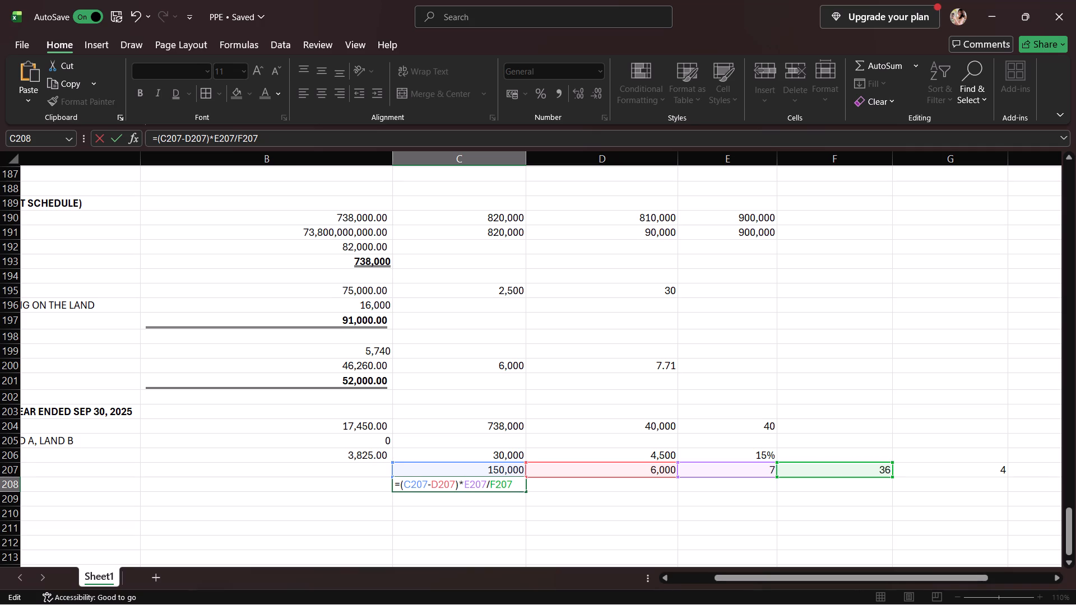
{"action": "key", "text": "shift+parenleft"}
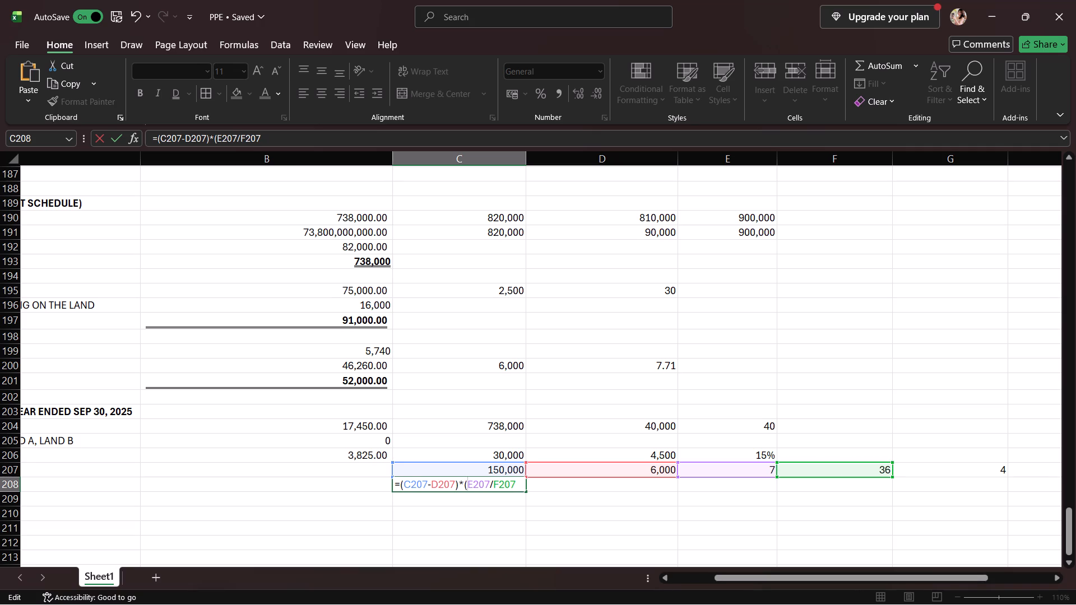
{"action": "left_click", "coordinate": [516, 485]}
{"action": "key", "text": "shift+parenright"}
{"action": "key", "text": "shift+asterisk"}
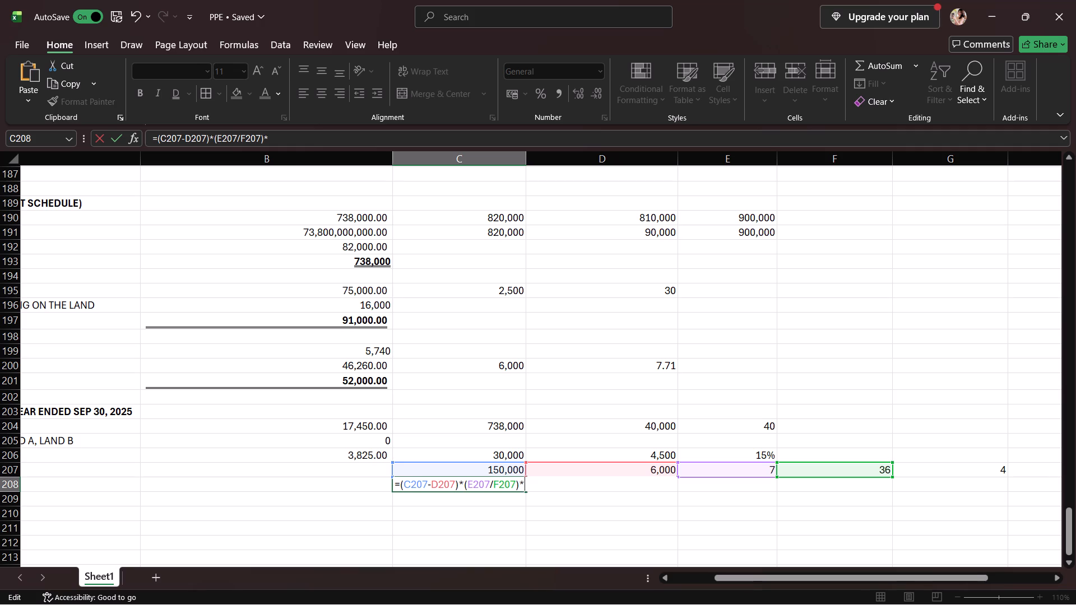
{"action": "left_click", "coordinate": [985, 470]}
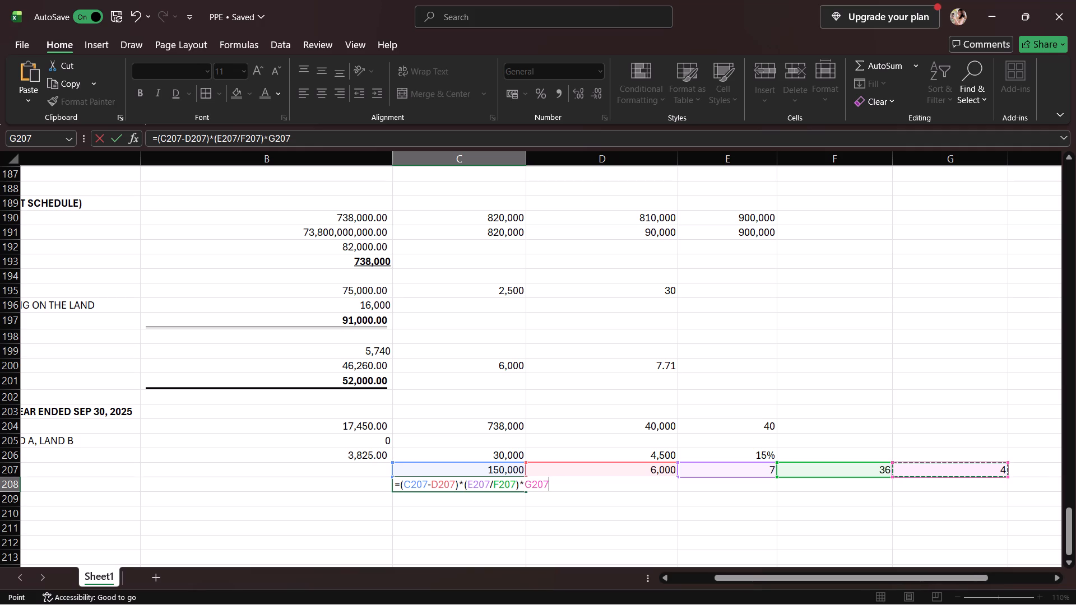
{"action": "key", "text": "slash"}
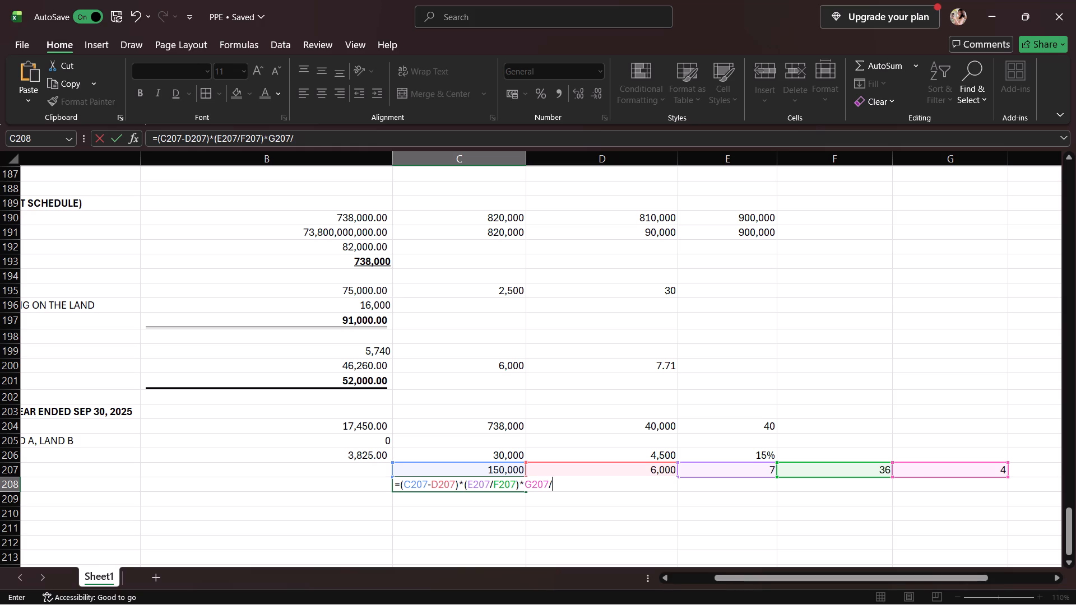
{"action": "left_click", "coordinate": [1033, 466]}
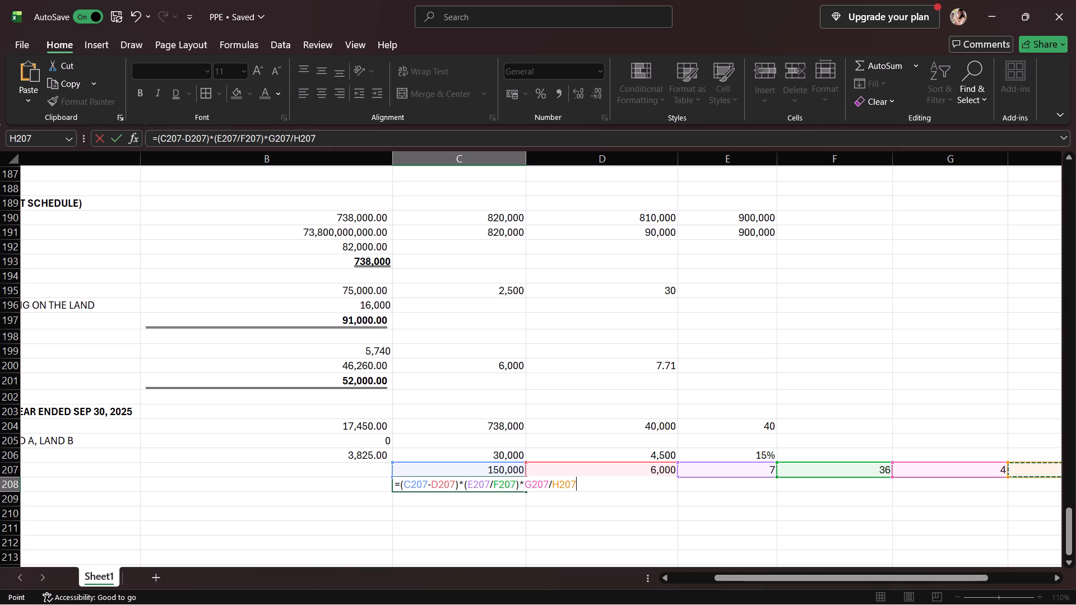
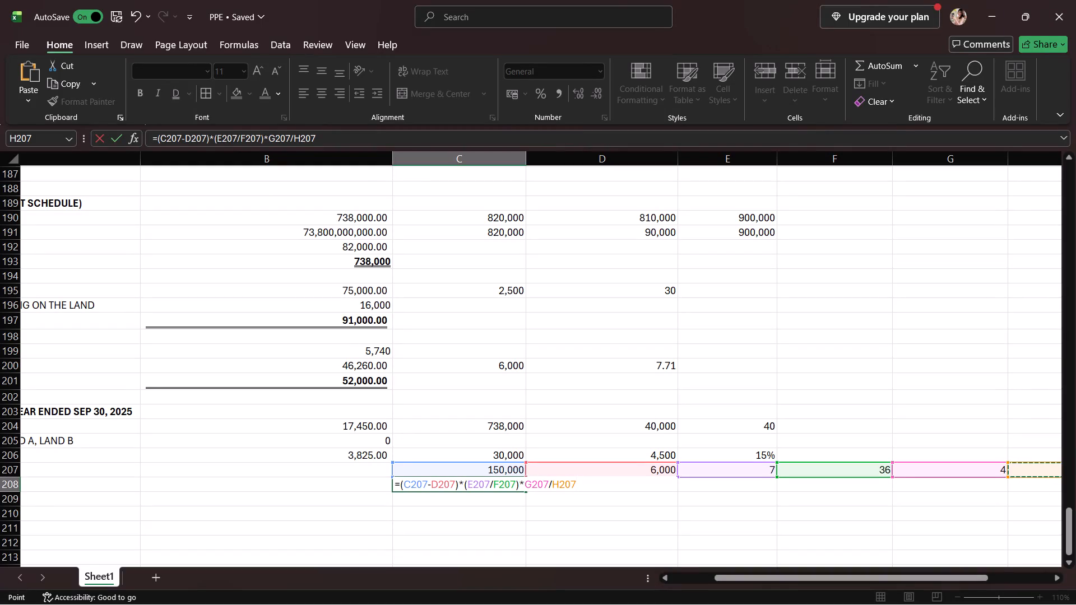
Enclose the G207/H207 fraction in parentheses in C208's formula, making it =(C207-D207)*(E207/F207)*(G207/H207).
{"action": "left_click", "coordinate": [525, 487]}
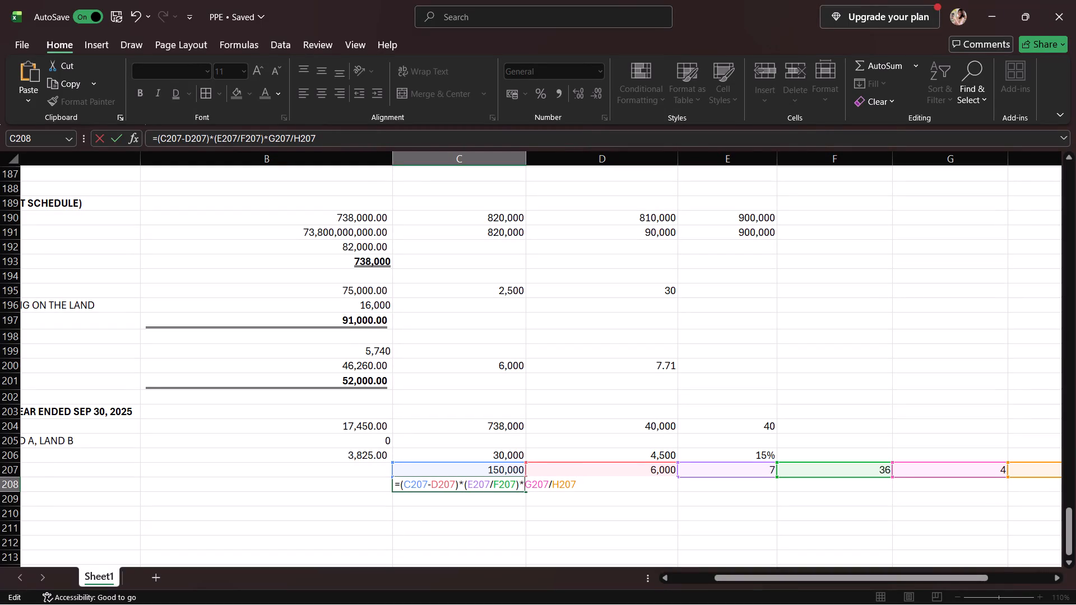
{"action": "key", "text": "shift+parenleft"}
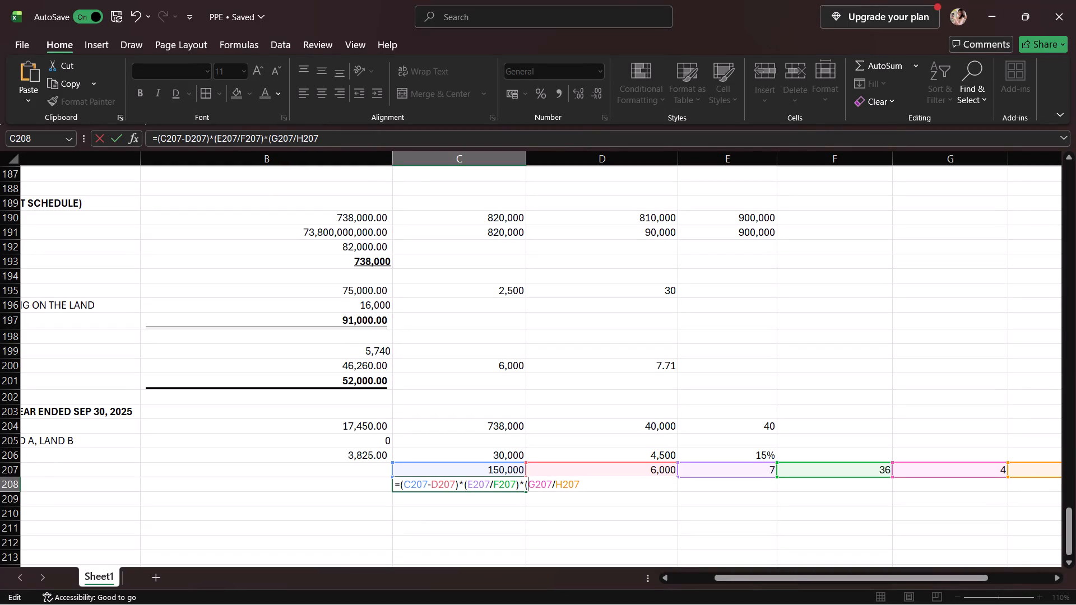
{"action": "left_click", "coordinate": [586, 486]}
{"action": "key", "text": "shift+parenright"}
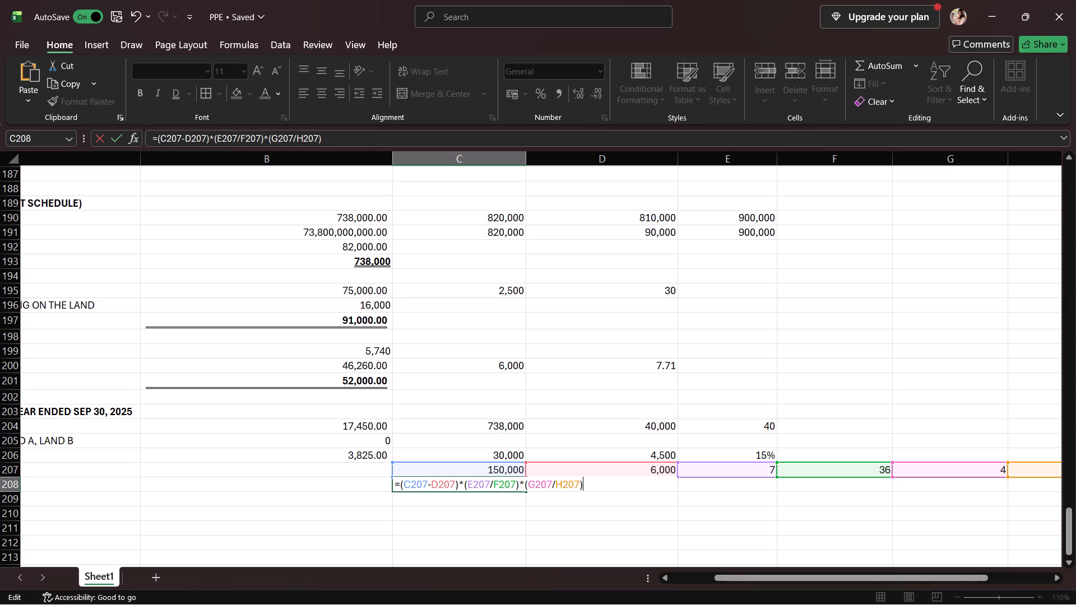
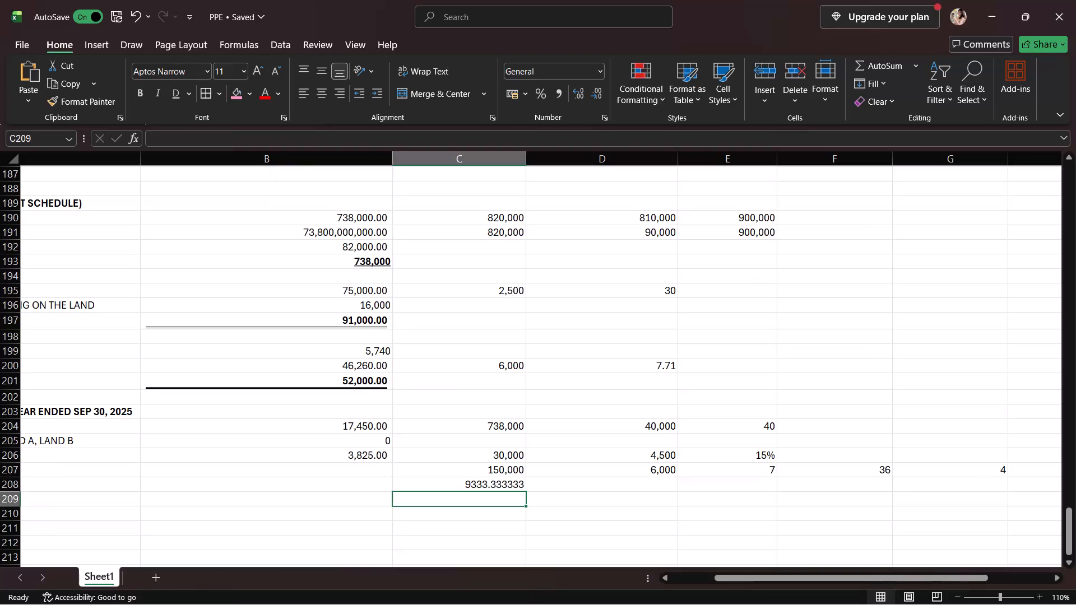
Apply the comma number format with two decimals to Machine A's depreciation result in C208.
{"action": "left_click", "coordinate": [495, 487]}
{"action": "left_click", "coordinate": [556, 99]}
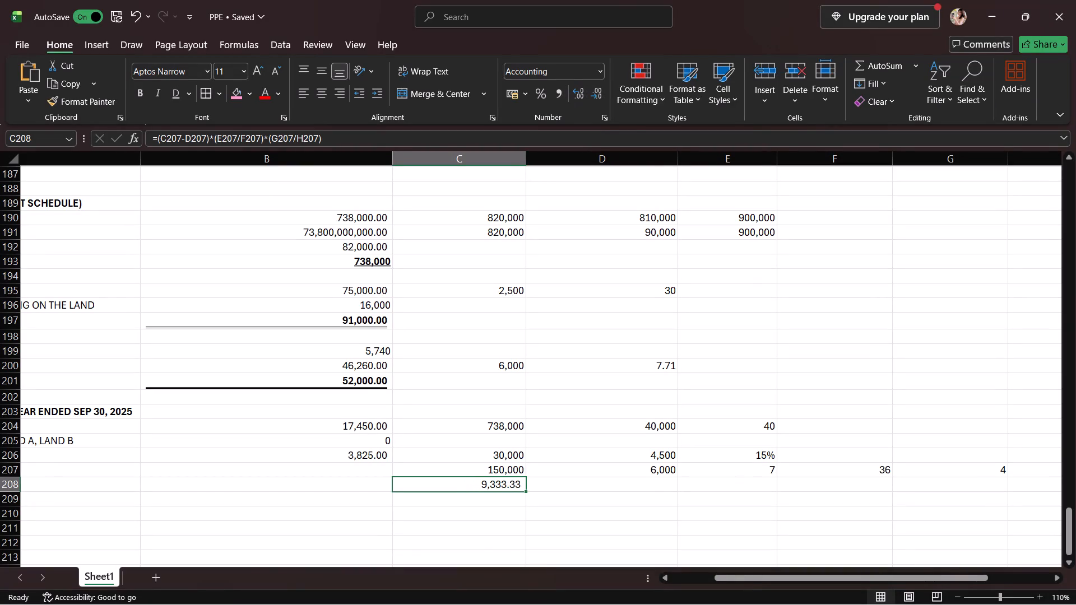
{"action": "left_click", "coordinate": [477, 506]}
{"action": "left_click", "coordinate": [477, 497]}
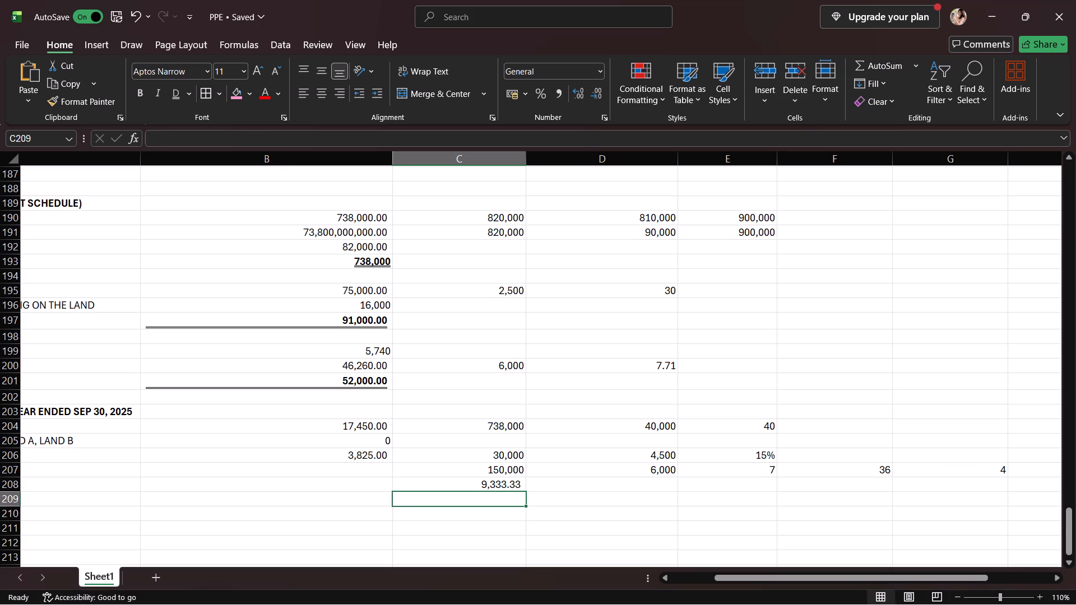
Enter 9,333 as Machine A's depreciation in B207.
{"action": "scroll", "coordinate": [547, 413], "scroll_direction": "right", "scroll_amount": 3}
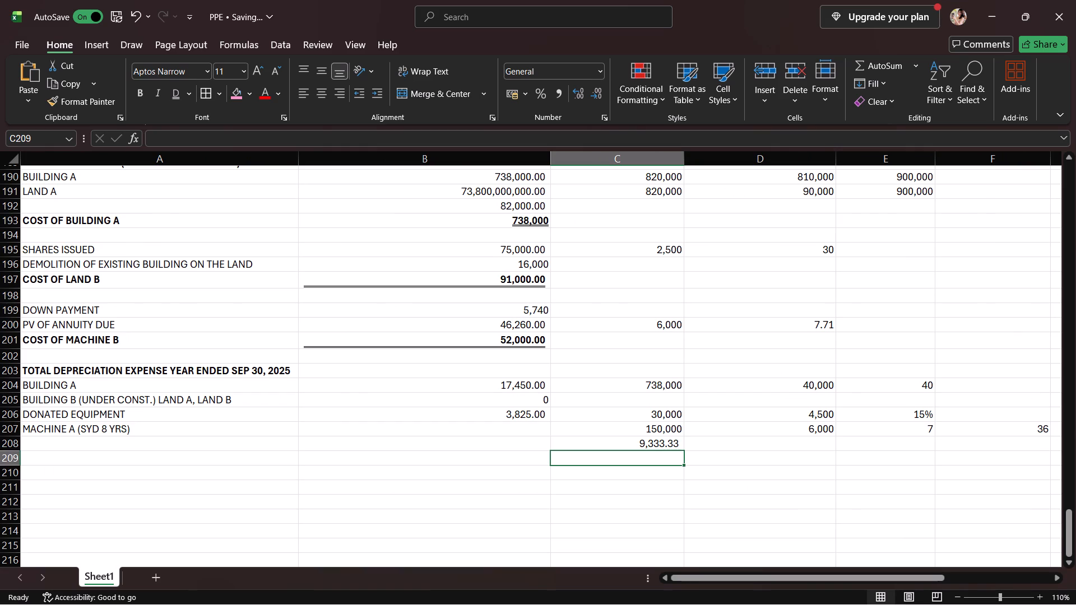
{"action": "left_click", "coordinate": [244, 460]}
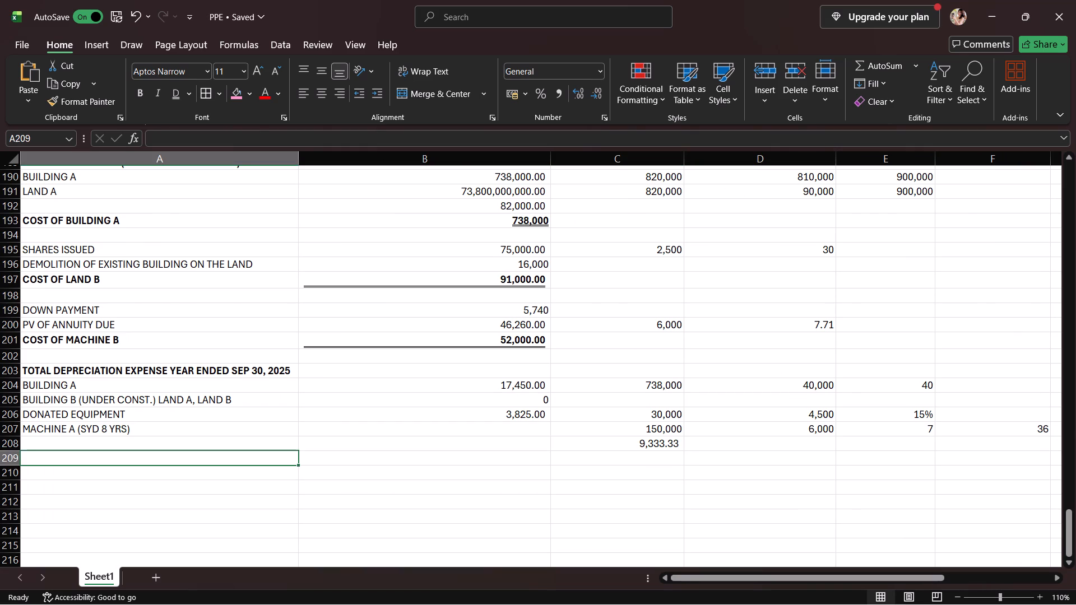
{"action": "left_click", "coordinate": [526, 429]}
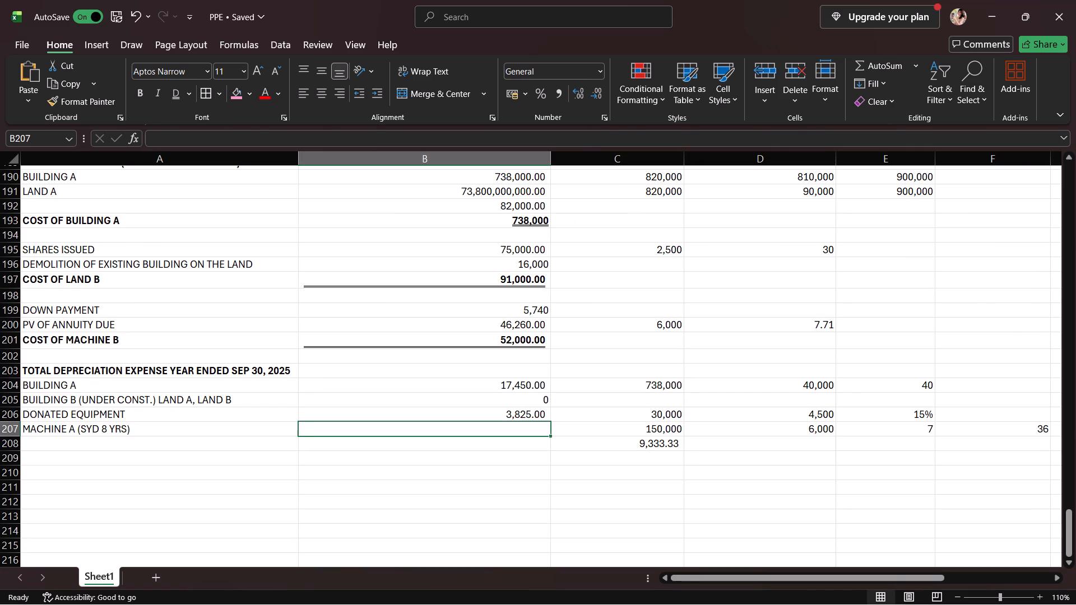
{"action": "type", "text": "9,"}
{"action": "type", "text": "33"}
{"action": "key", "text": "3"}
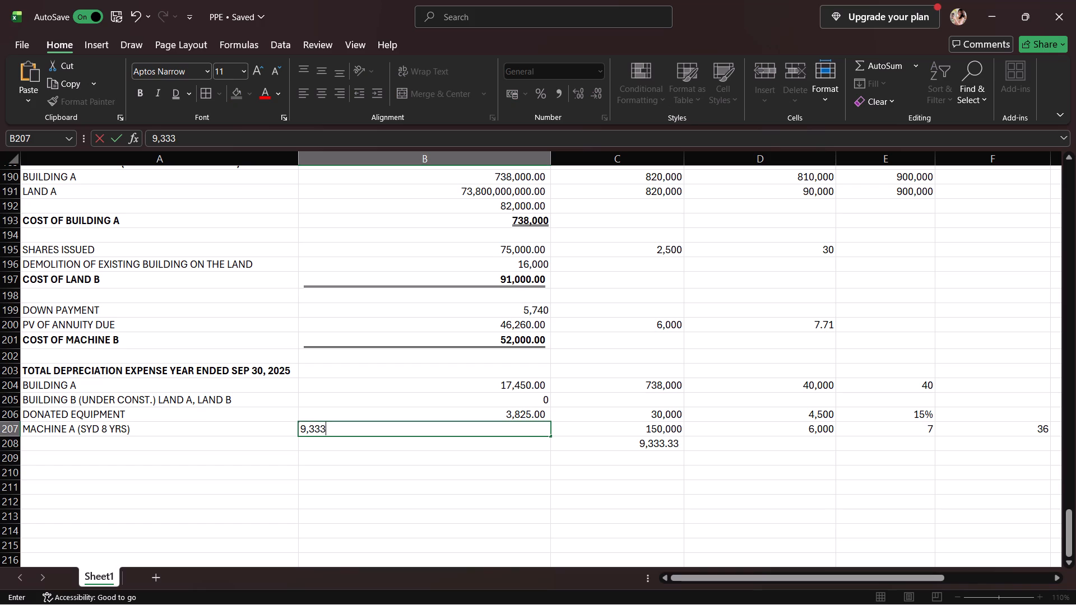
Apply a single underline to the Machine A depreciation calculation in C208.
{"action": "left_click", "coordinate": [658, 444]}
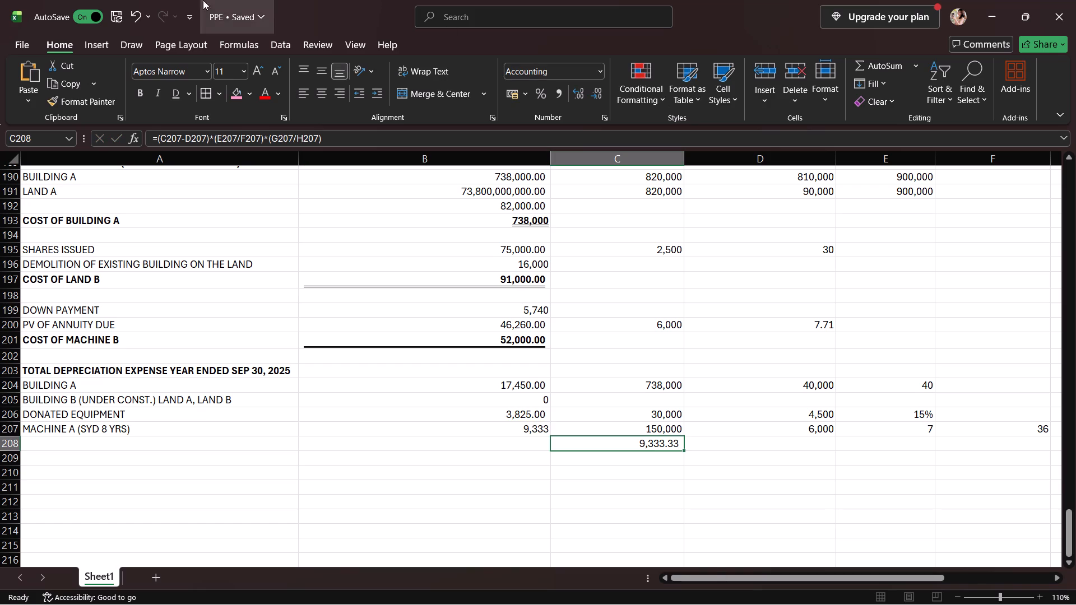
{"action": "left_click", "coordinate": [193, 89]}
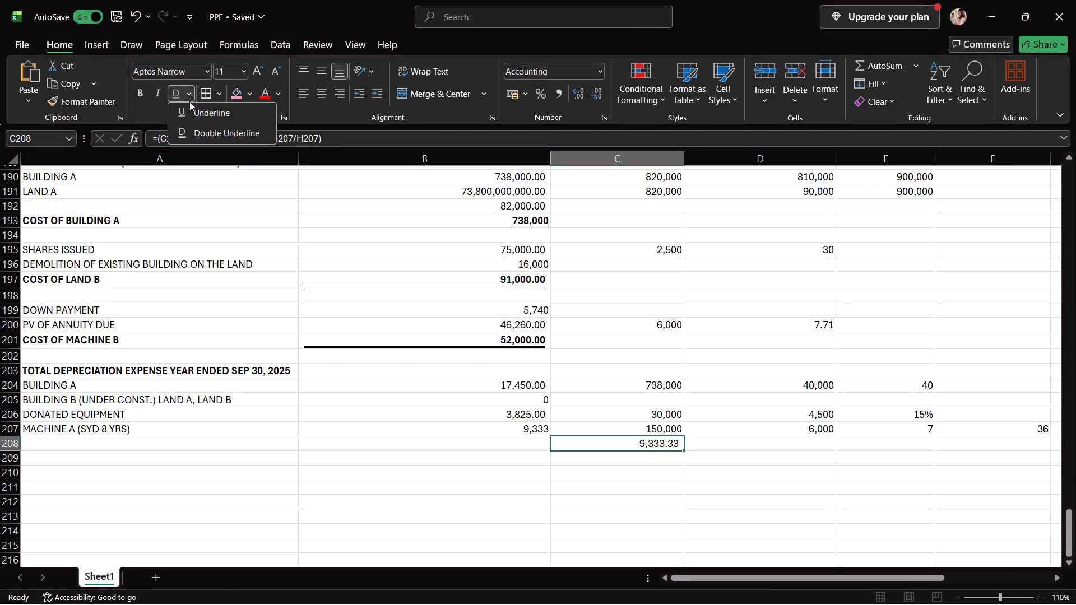
{"action": "left_click", "coordinate": [189, 101]}
{"action": "left_click", "coordinate": [187, 96]}
{"action": "left_click", "coordinate": [188, 112]}
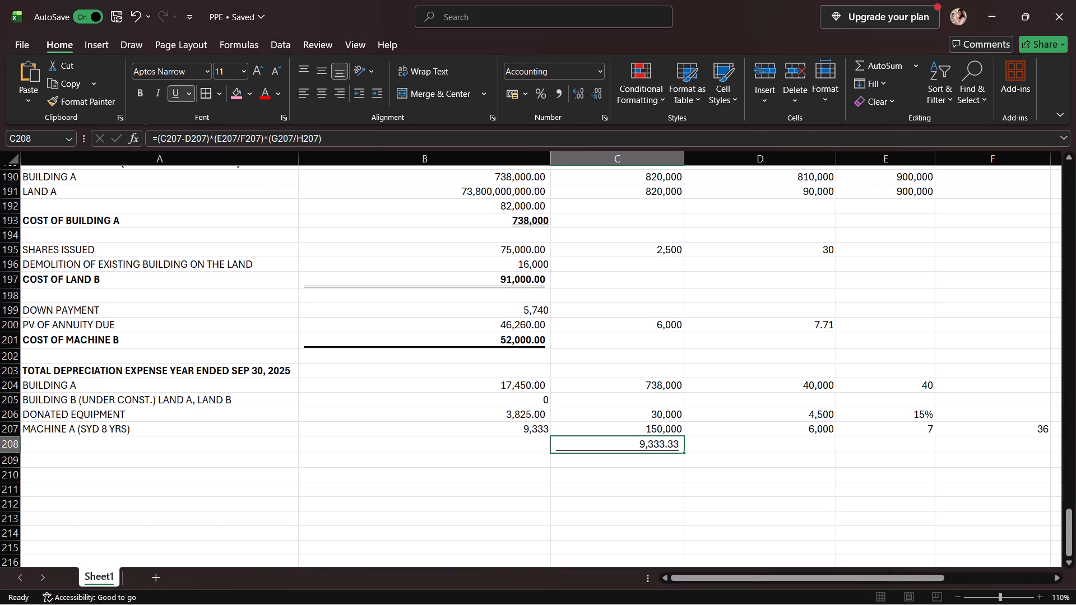
{"action": "left_click", "coordinate": [483, 462]}
{"action": "left_click", "coordinate": [400, 443]}
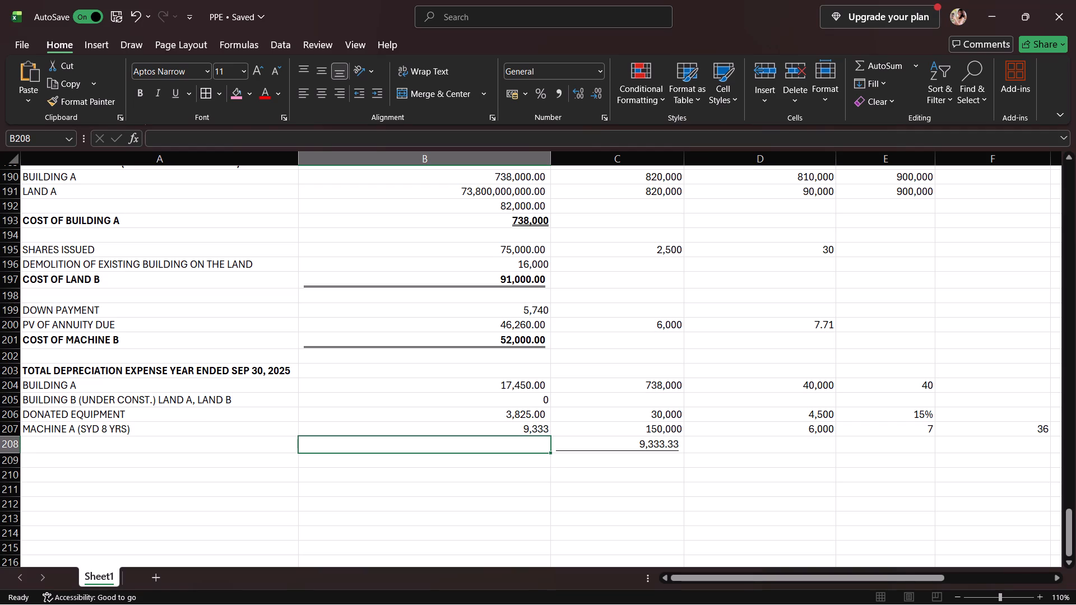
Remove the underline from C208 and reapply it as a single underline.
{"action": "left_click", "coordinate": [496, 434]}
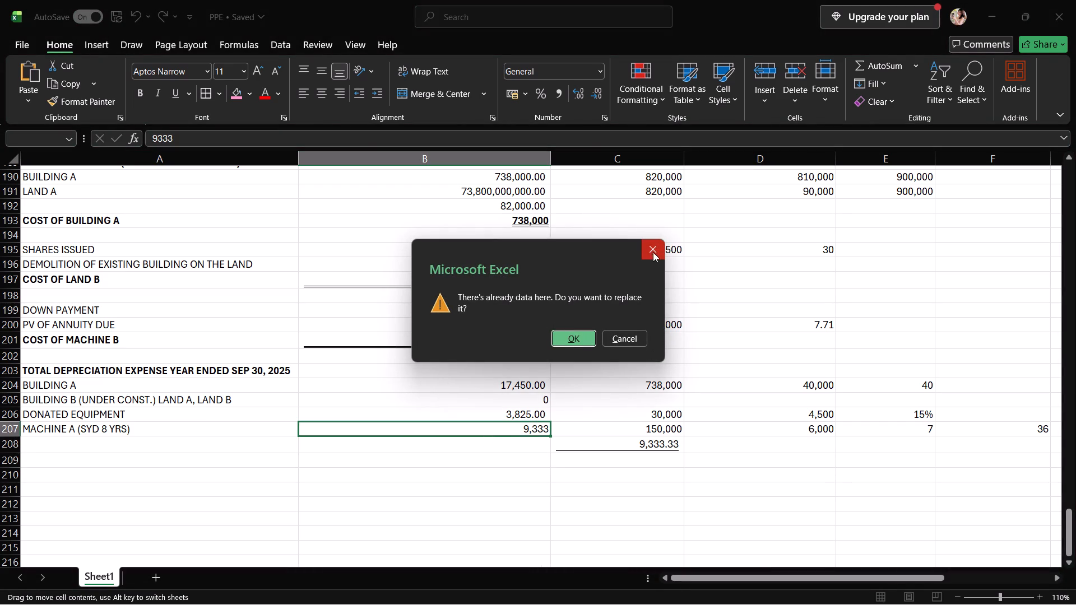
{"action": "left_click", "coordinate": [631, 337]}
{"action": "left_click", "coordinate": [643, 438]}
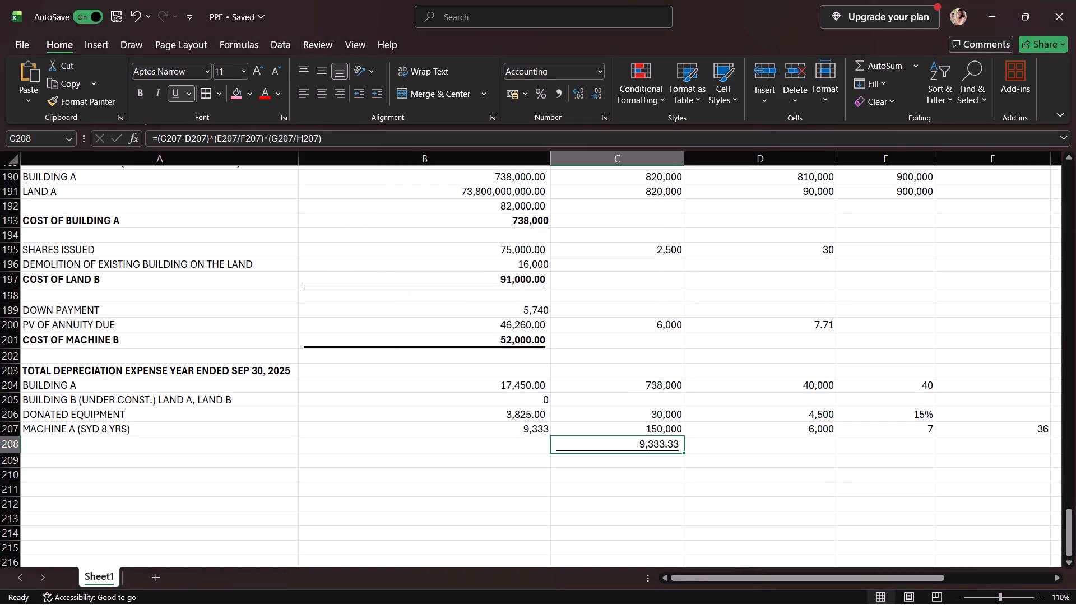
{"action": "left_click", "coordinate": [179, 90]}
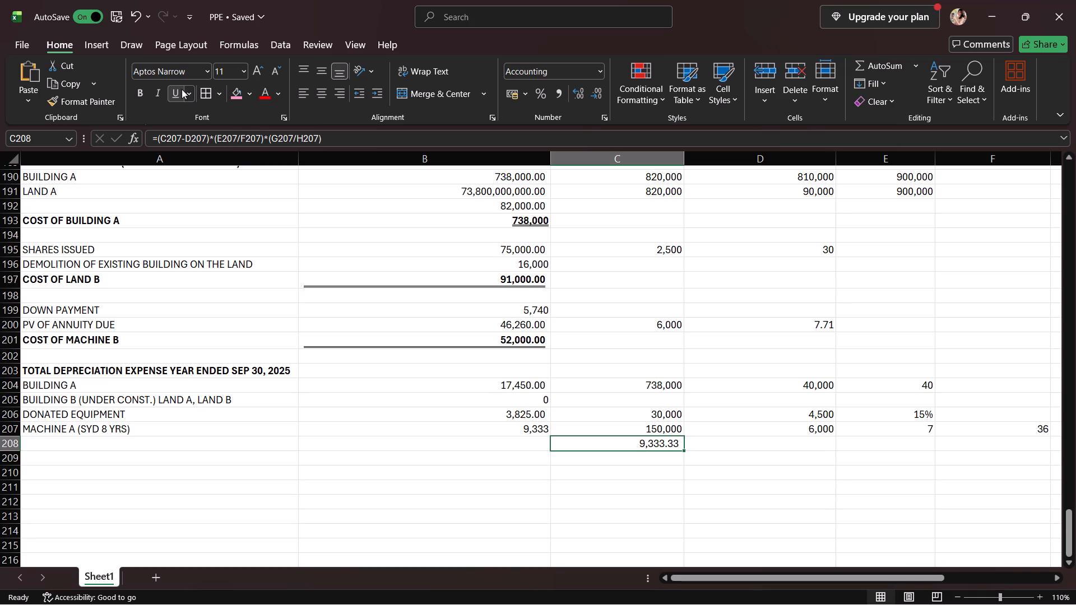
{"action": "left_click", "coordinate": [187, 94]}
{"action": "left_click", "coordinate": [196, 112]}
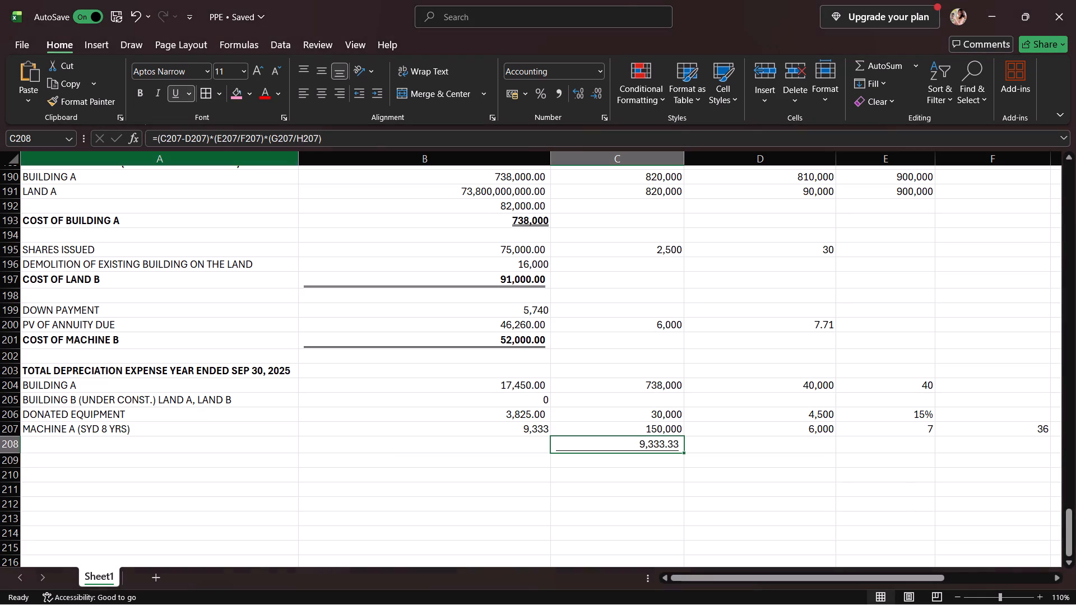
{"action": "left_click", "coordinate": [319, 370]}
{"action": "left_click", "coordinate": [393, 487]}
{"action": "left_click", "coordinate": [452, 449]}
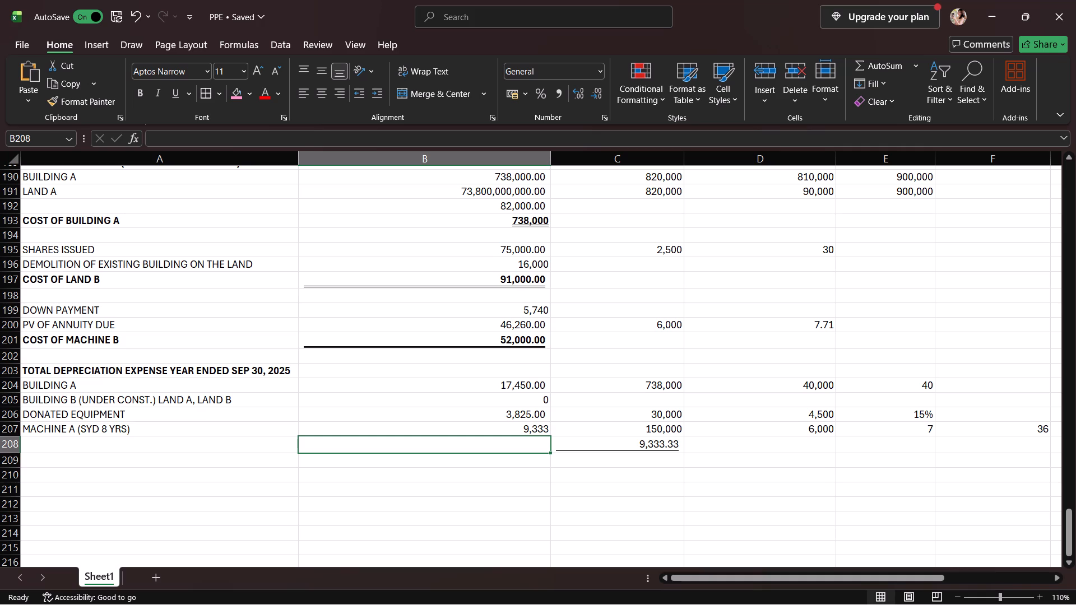
Label the row below Machine A as MACHINE B in A208.
{"action": "left_click", "coordinate": [195, 439]}
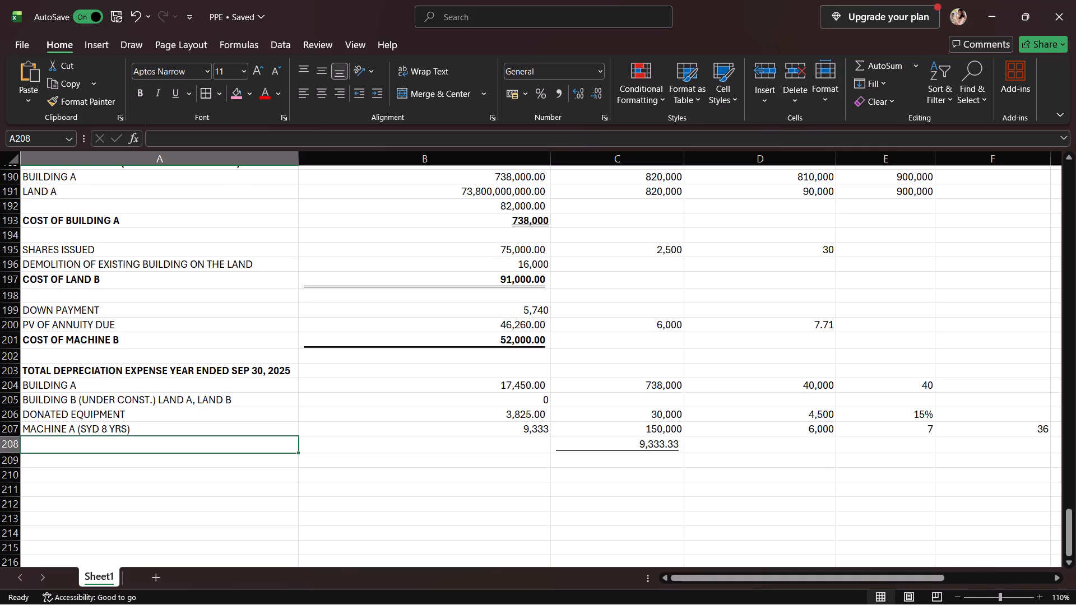
{"action": "type", "text": "MA"}
{"action": "type", "text": "CHINE B"}
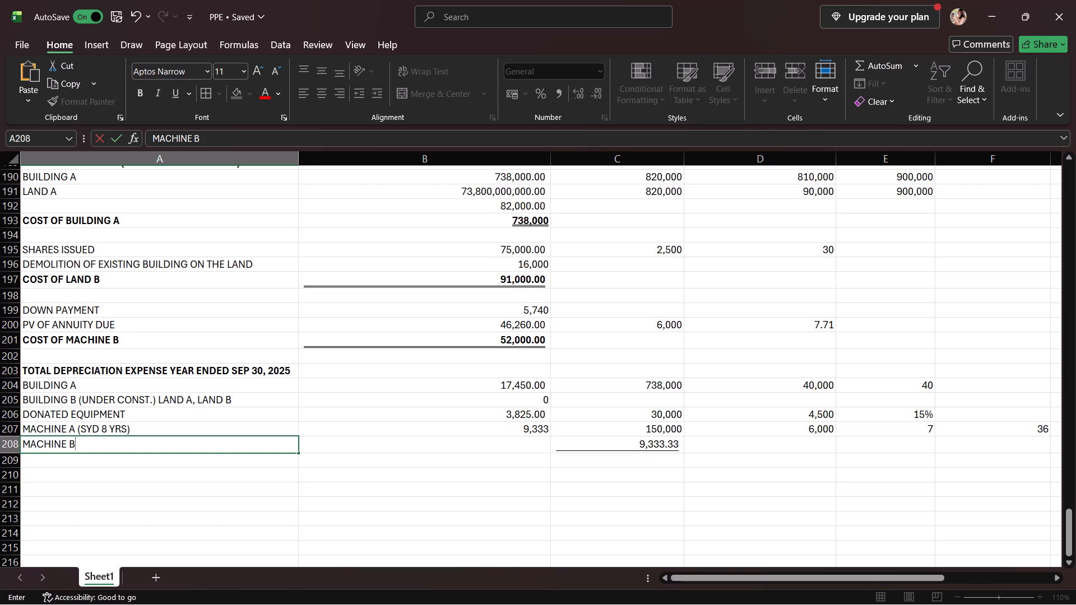
Enter Machine B's depreciation inputs in row 209: 52,000 in D209 and 20 in E209.
{"action": "left_click", "coordinate": [606, 462]}
{"action": "left_click", "coordinate": [741, 439]}
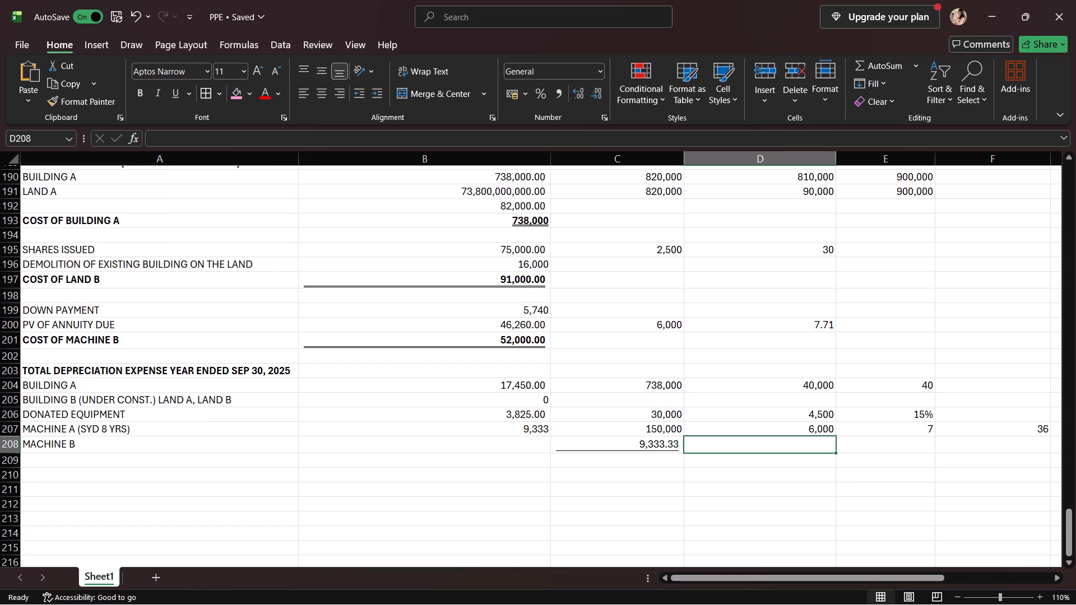
{"action": "left_click", "coordinate": [697, 455]}
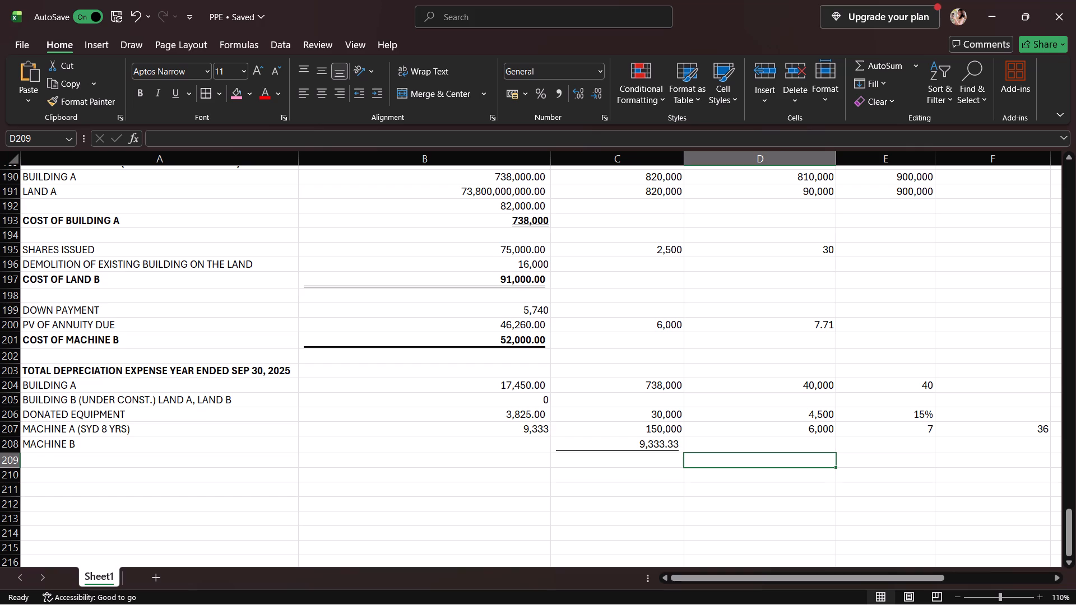
{"action": "type", "text": "53"}
{"action": "key", "text": "BackSpace"}
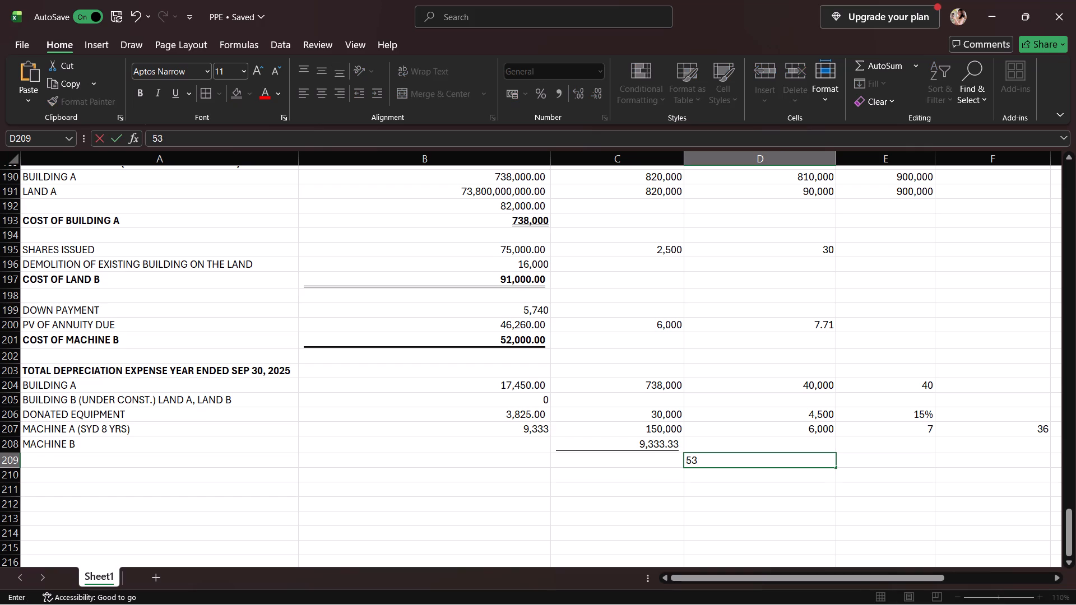
{"action": "key", "text": "2"}
{"action": "type", "text": ",000"}
{"action": "left_click", "coordinate": [906, 459]}
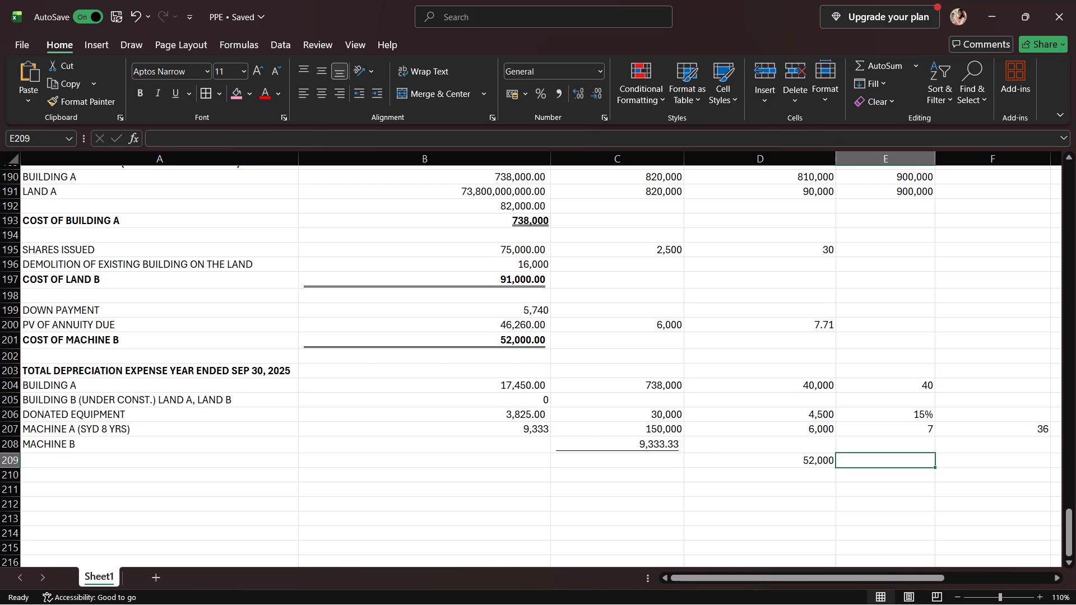
{"action": "type", "text": "20"}
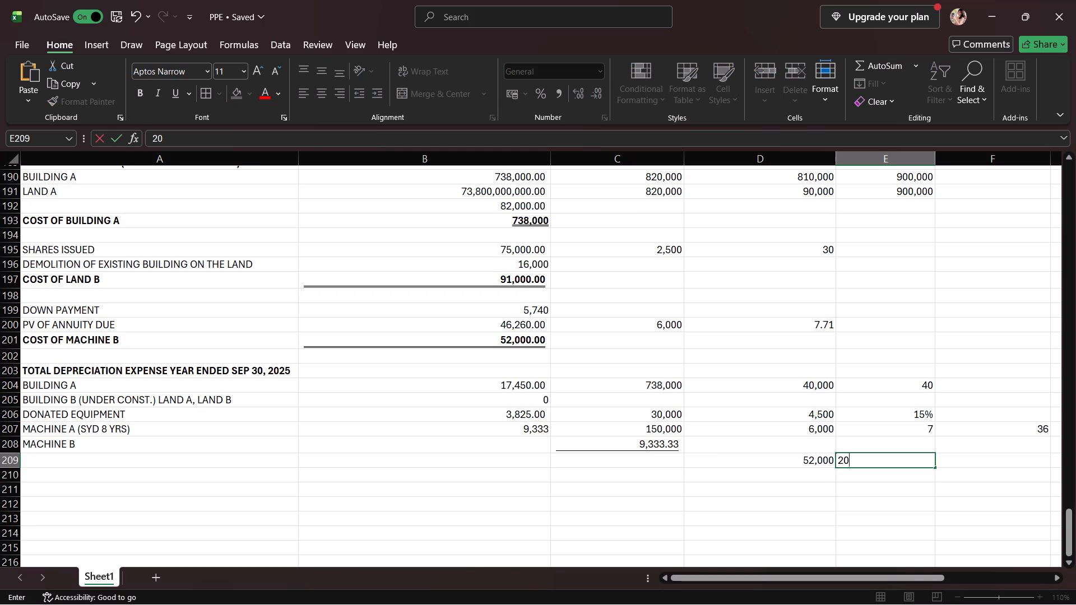
Start a formula for Machine B's depreciation in B208.
{"action": "left_click", "coordinate": [323, 445]}
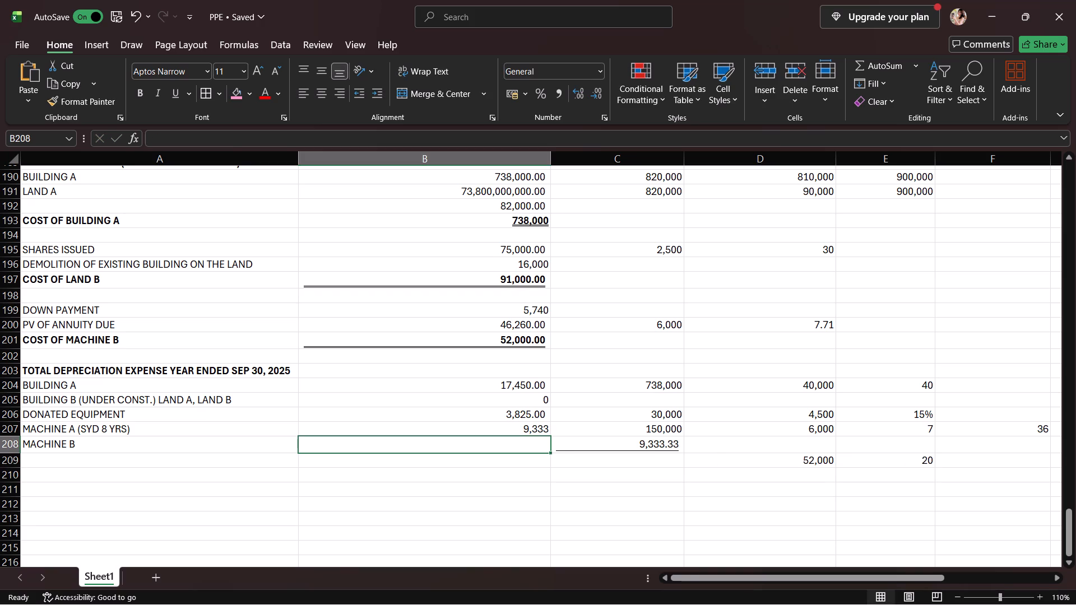
{"action": "key", "text": "equal"}
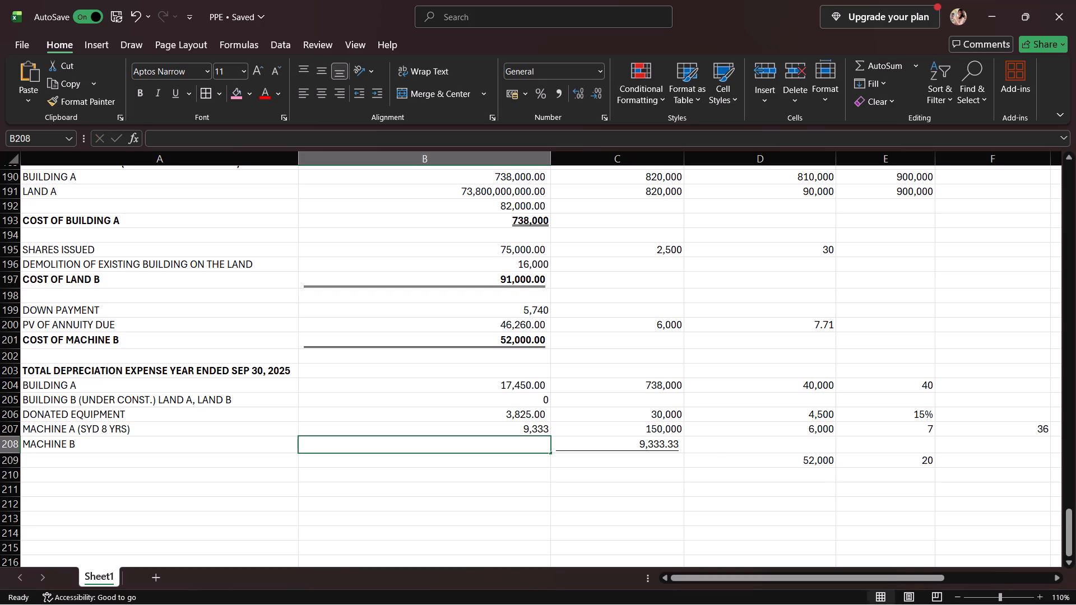
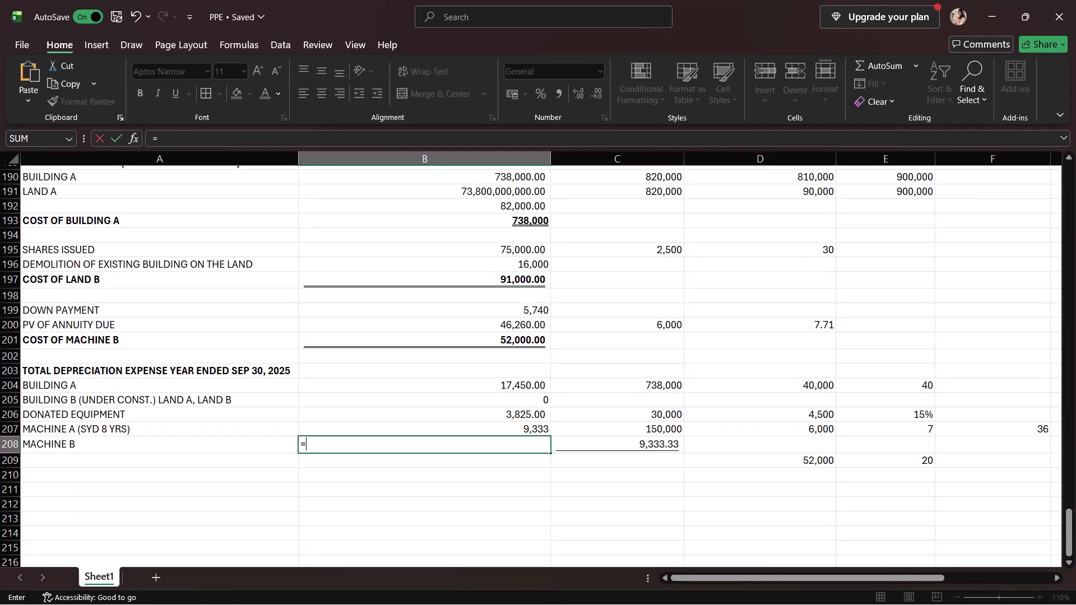
Reference Machine B's cost in D209 as the first term of the depreciation formula in B208.
{"action": "left_click", "coordinate": [757, 463]}
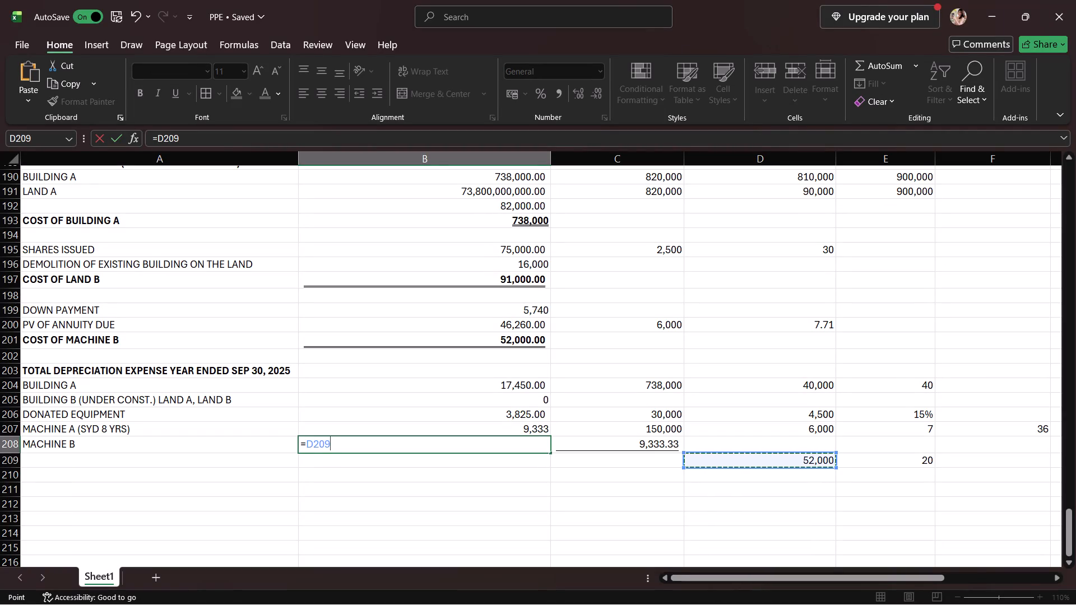
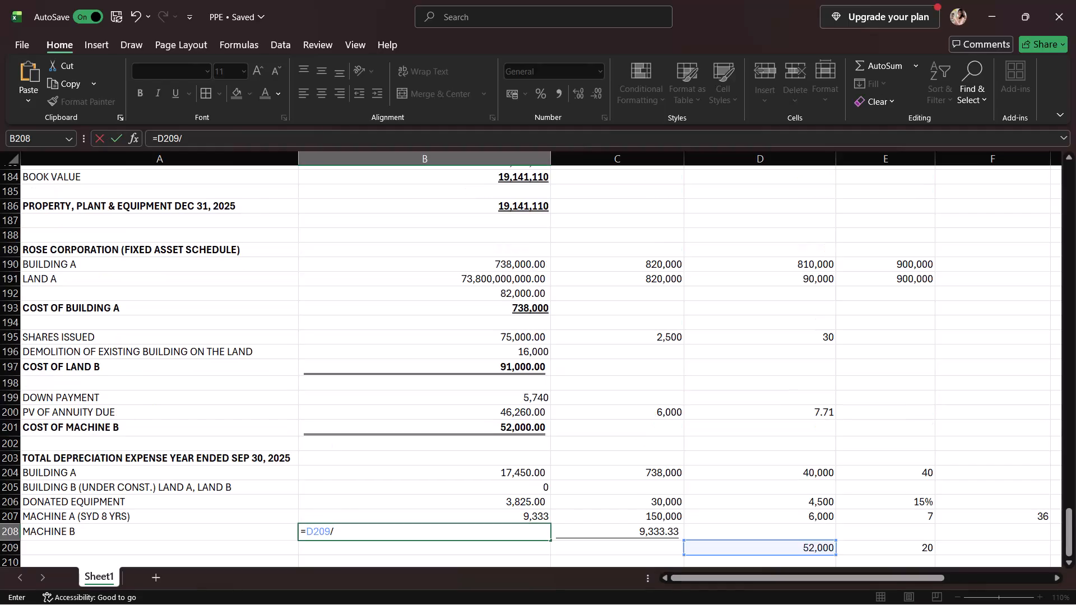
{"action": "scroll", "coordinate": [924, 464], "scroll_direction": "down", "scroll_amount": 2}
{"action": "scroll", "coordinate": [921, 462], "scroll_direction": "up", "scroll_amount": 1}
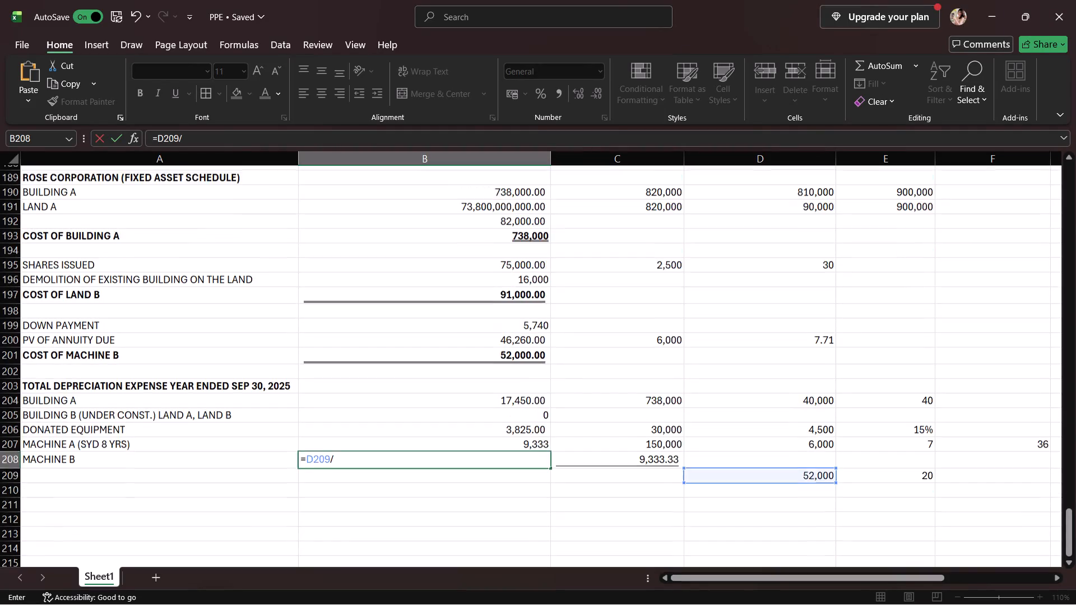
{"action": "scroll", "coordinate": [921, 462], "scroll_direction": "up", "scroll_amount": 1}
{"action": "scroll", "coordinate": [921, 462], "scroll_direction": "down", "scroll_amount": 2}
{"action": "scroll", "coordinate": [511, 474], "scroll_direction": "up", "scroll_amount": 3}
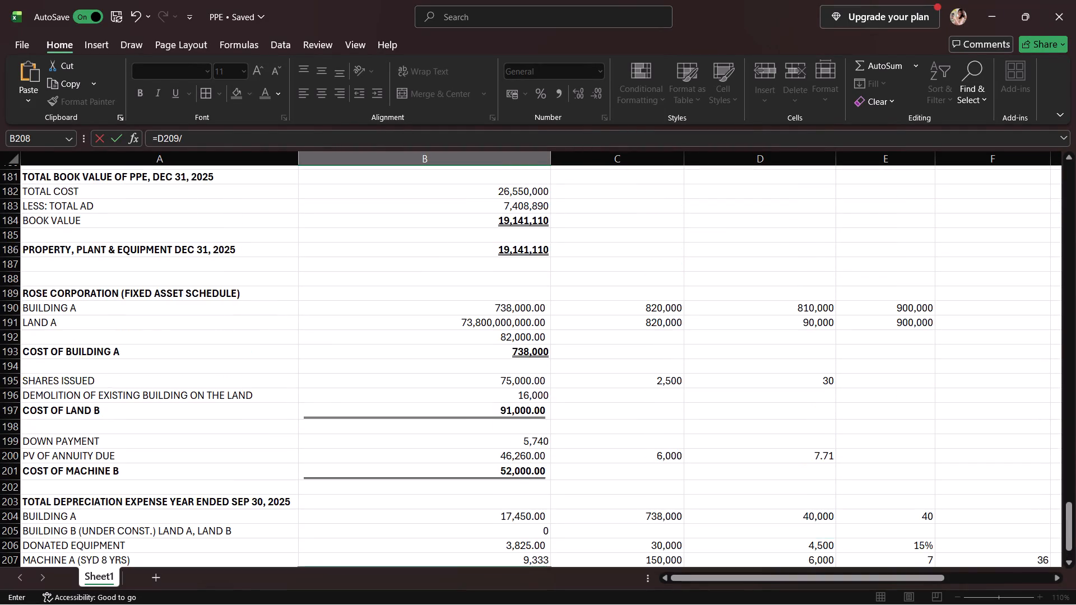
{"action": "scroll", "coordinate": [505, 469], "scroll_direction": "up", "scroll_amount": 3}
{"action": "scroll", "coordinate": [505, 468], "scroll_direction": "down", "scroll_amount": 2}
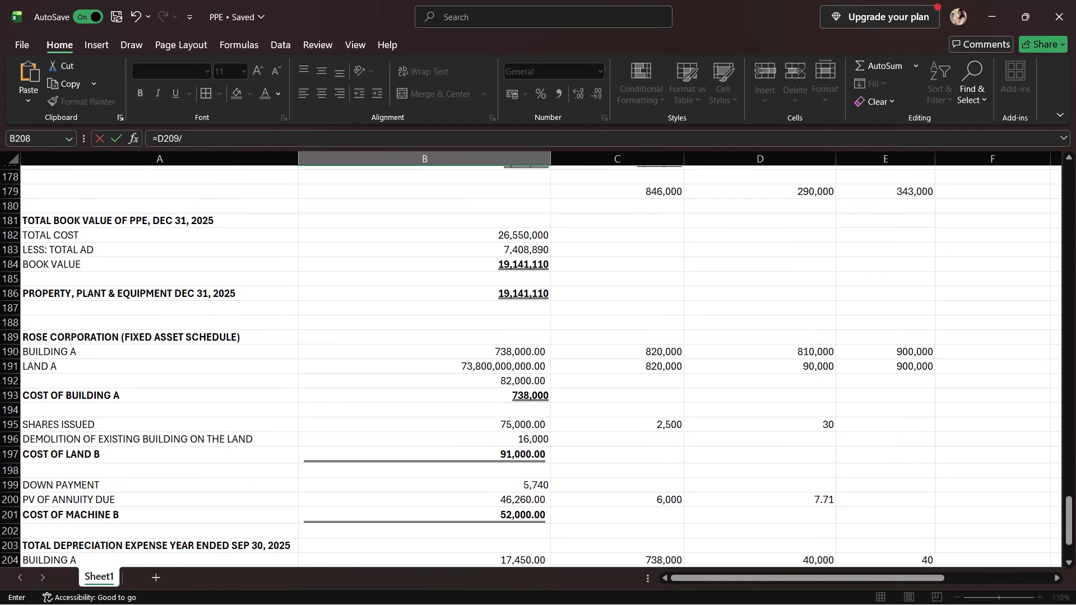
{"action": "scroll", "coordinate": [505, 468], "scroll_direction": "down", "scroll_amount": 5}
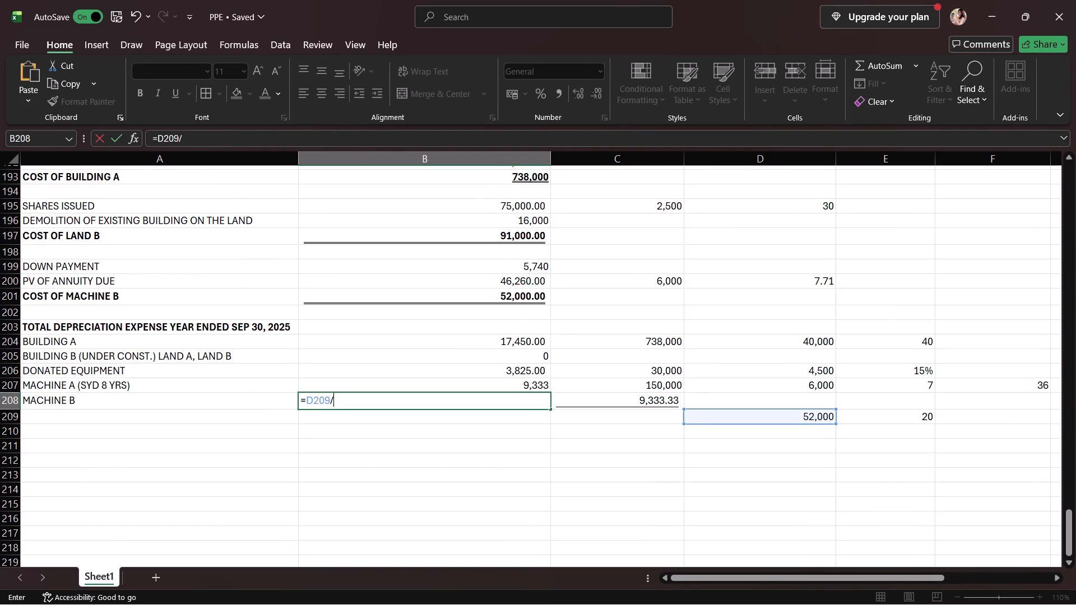
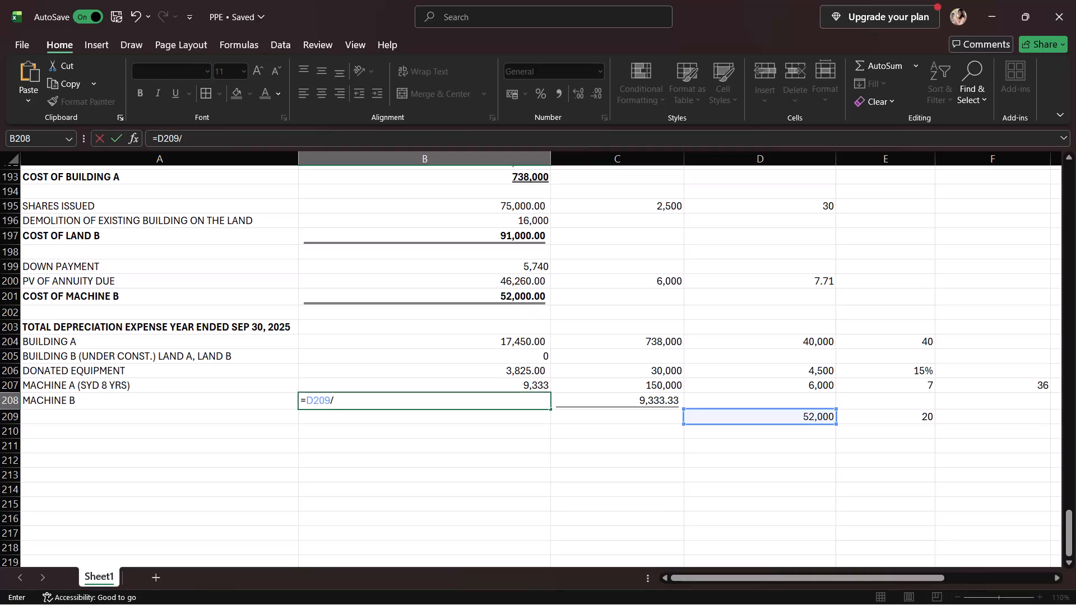
Add the 20-year life in E209 as the divisor of Machine B's depreciation formula, giving =D209/E209.
{"action": "left_click", "coordinate": [855, 415]}
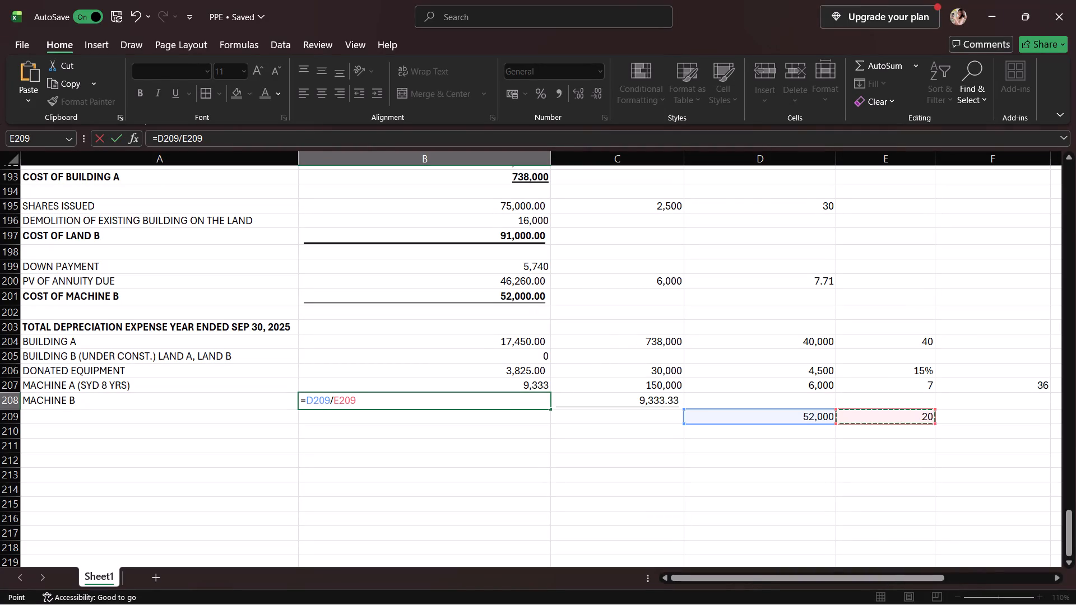
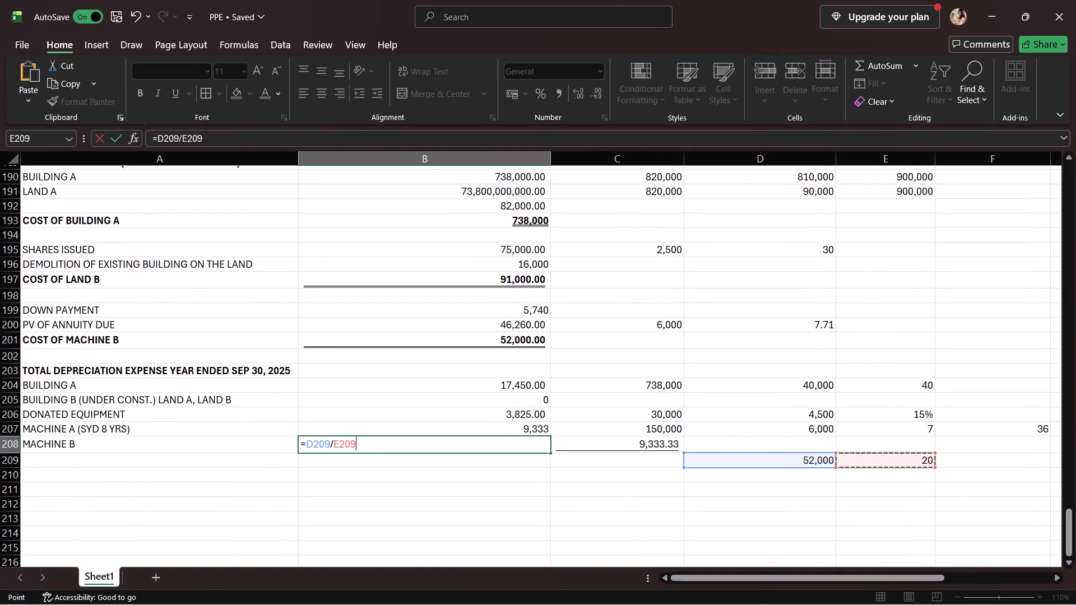
Commit Machine B's depreciation formula in B208 and format the cell with the comma number style.
{"action": "scroll", "coordinate": [424, 451], "scroll_direction": "up", "scroll_amount": 3}
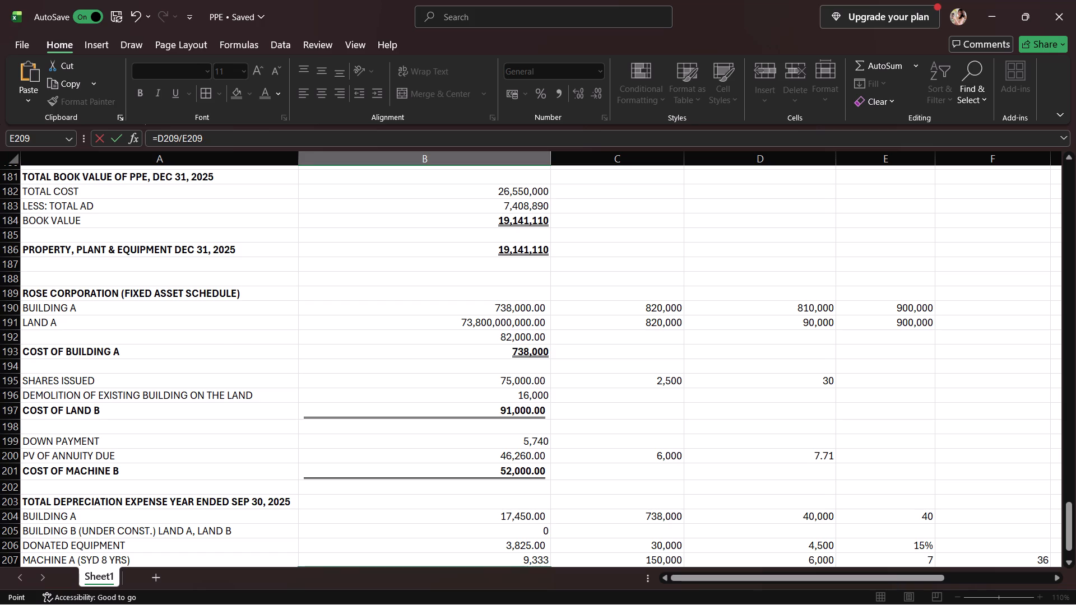
{"action": "scroll", "coordinate": [392, 286], "scroll_direction": "down", "scroll_amount": 2}
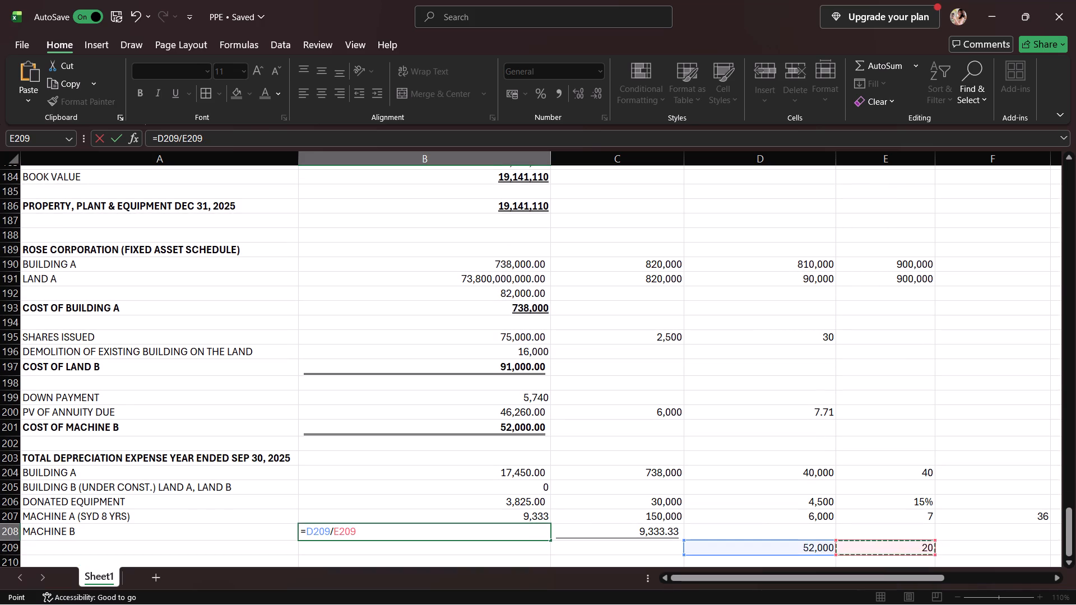
{"action": "scroll", "coordinate": [392, 286], "scroll_direction": "down", "scroll_amount": 2}
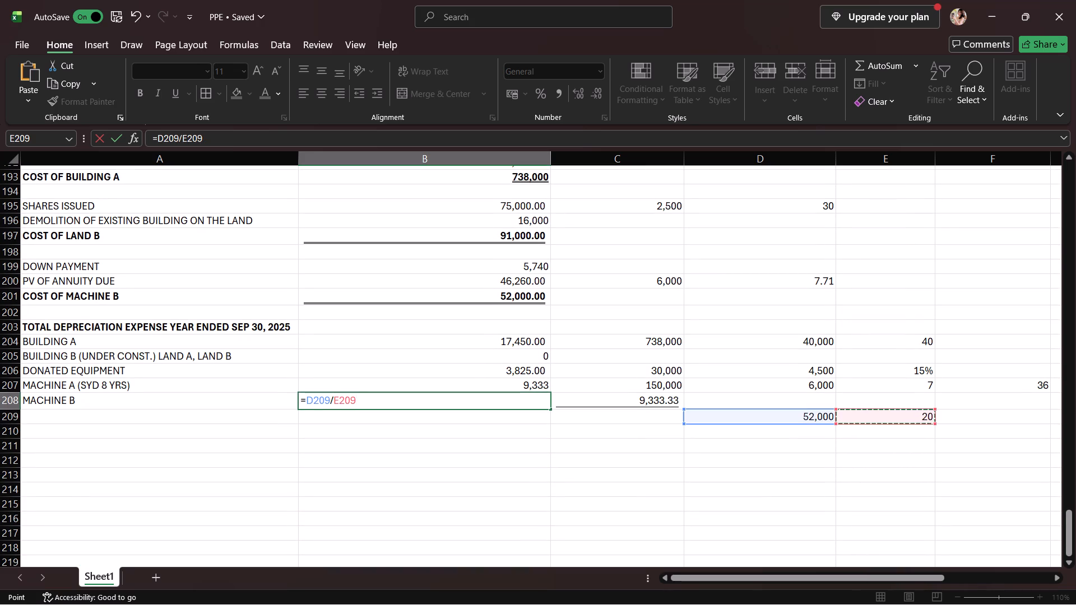
{"action": "key", "text": "Return"}
{"action": "left_click", "coordinate": [435, 403]}
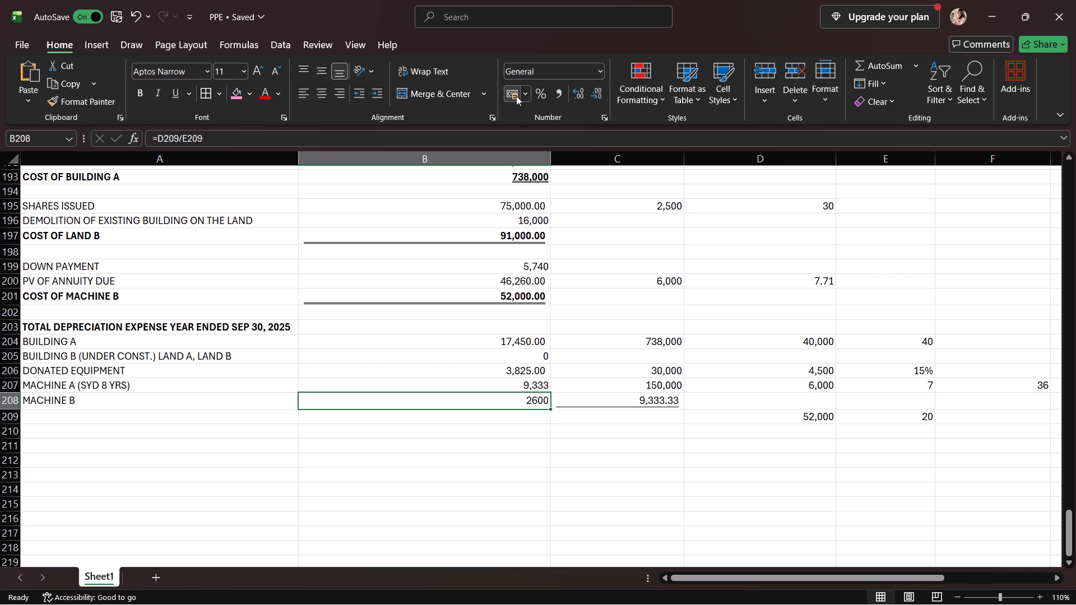
{"action": "left_click", "coordinate": [551, 100]}
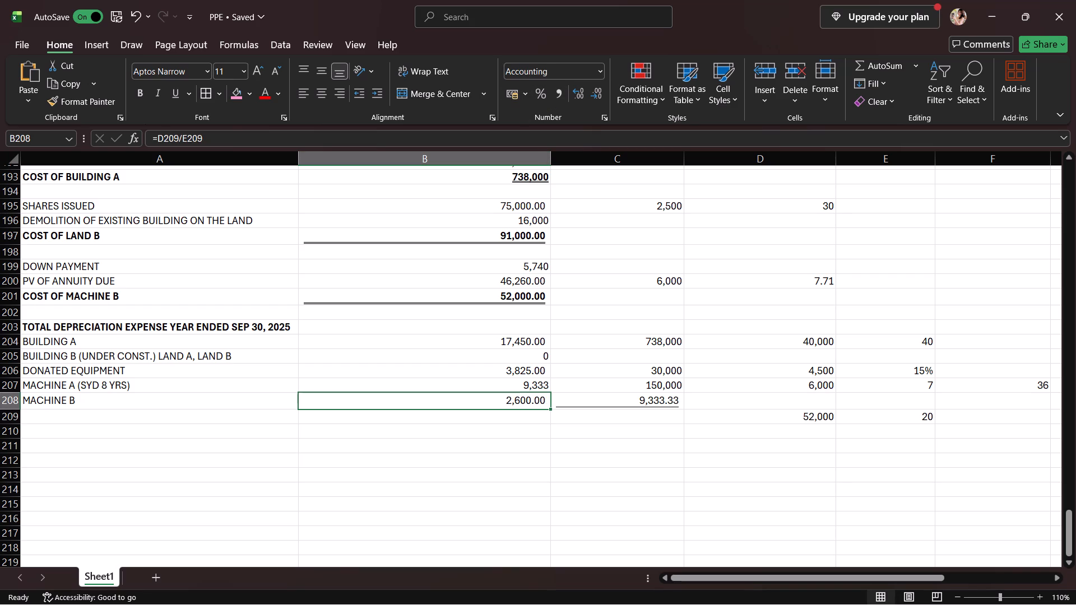
Label A209, below MACHINE B, as "TOTAL DEP." and make the label bold.
{"action": "left_click", "coordinate": [177, 421]}
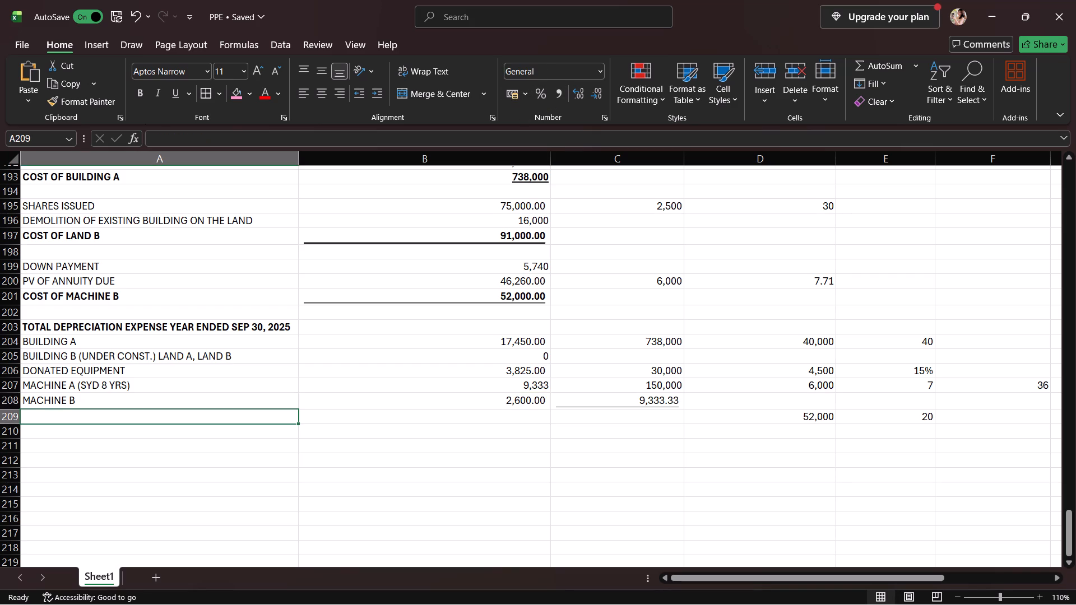
{"action": "type", "text": "TOT"}
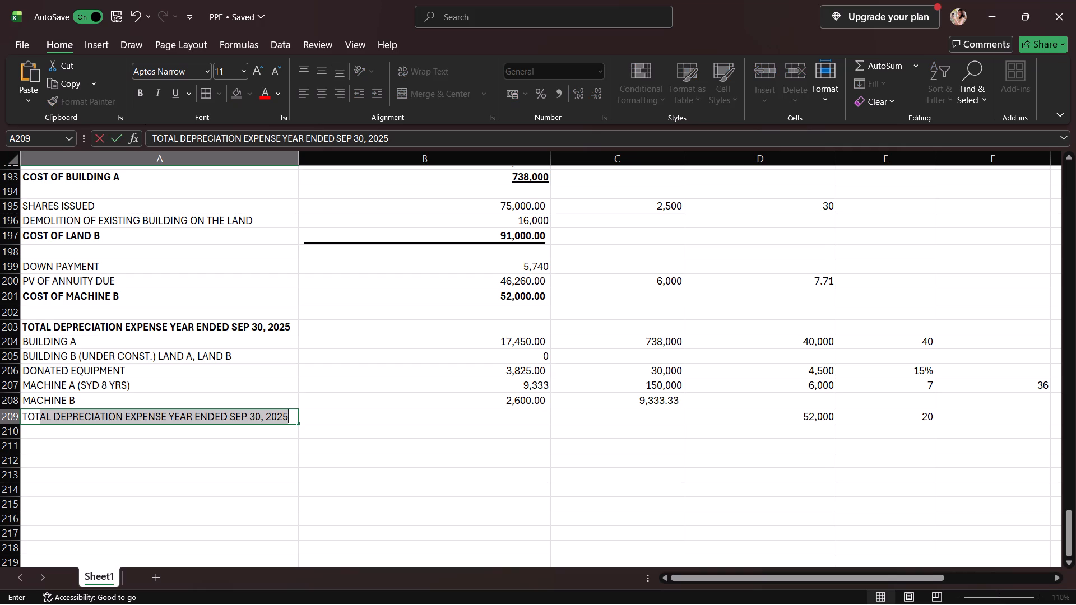
{"action": "key", "text": "a"}
{"action": "type", "text": "L DEP."}
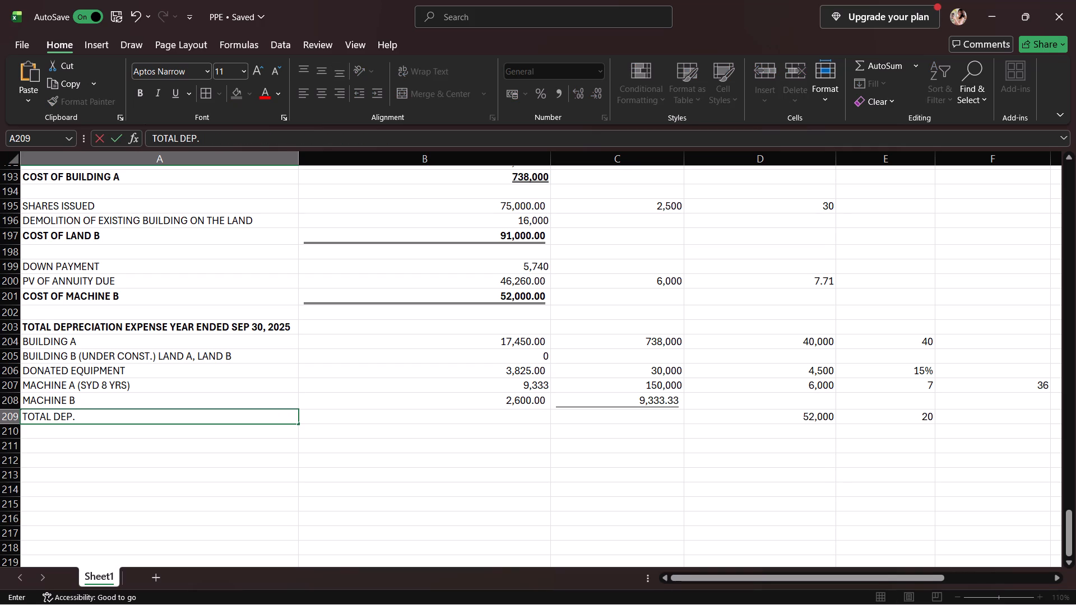
{"action": "left_click", "coordinate": [330, 422]}
{"action": "left_click", "coordinate": [229, 420]}
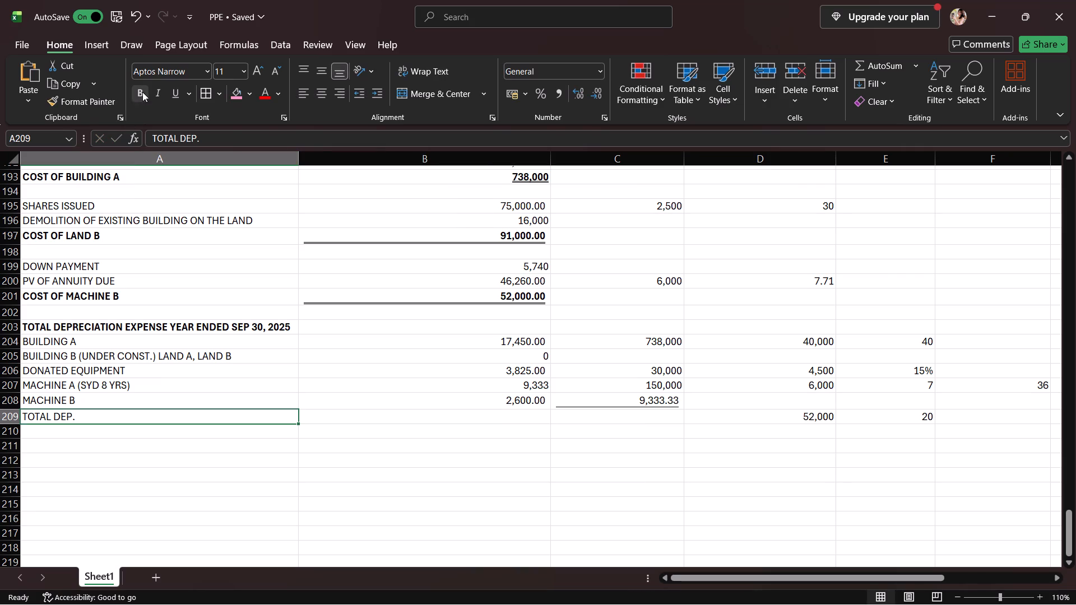
{"action": "left_click", "coordinate": [142, 92]}
Enter =SUM(B204:B208) in B209 to total the depreciation of all the listed assets.
{"action": "left_click", "coordinate": [344, 419]}
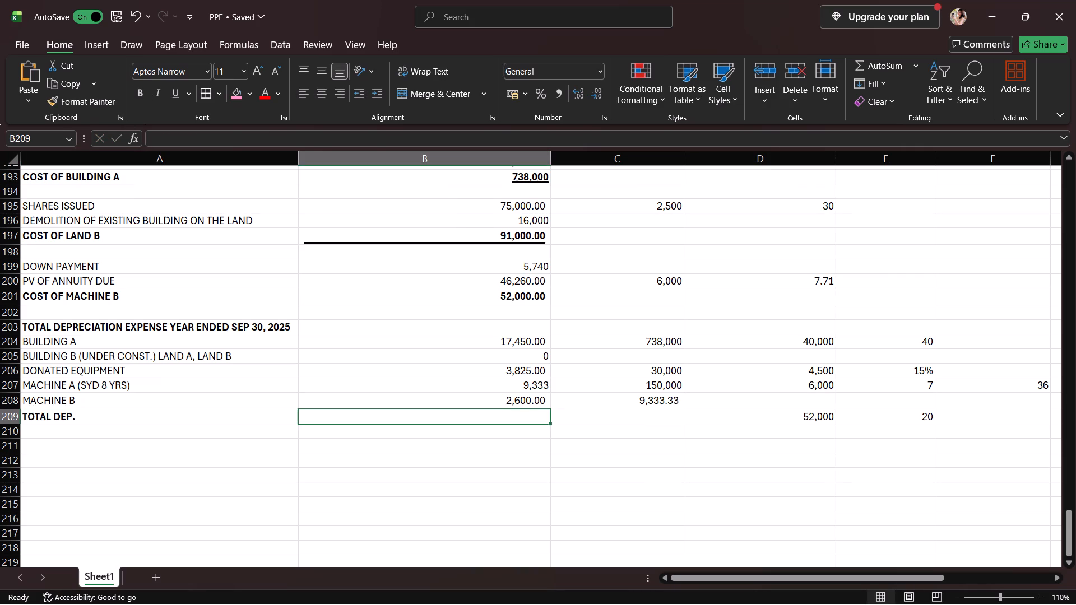
{"action": "key", "text": "equal"}
{"action": "key", "text": "s"}
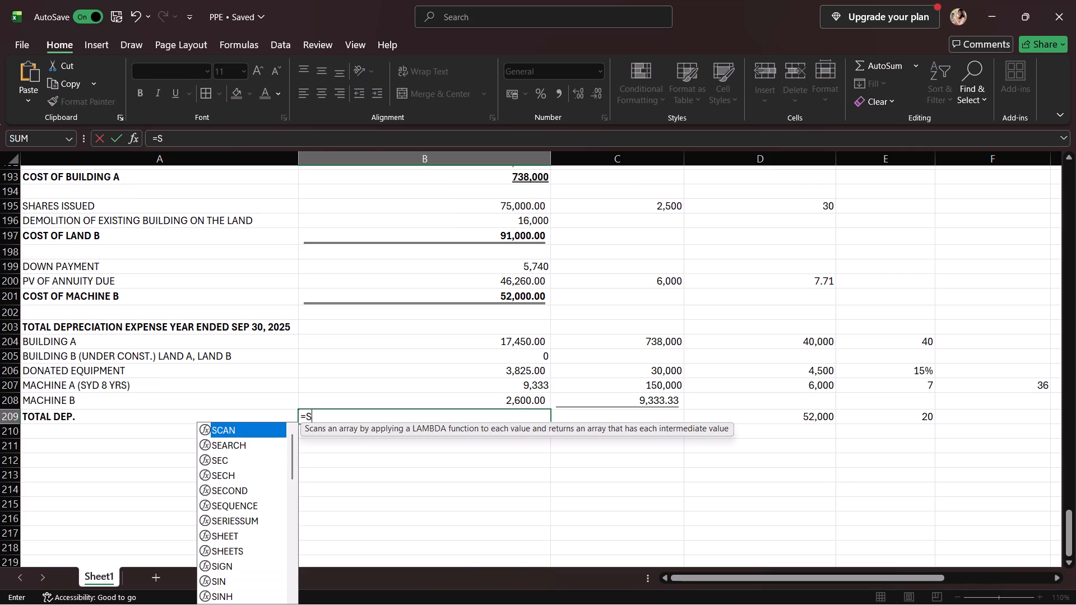
{"action": "type", "text": "UM"}
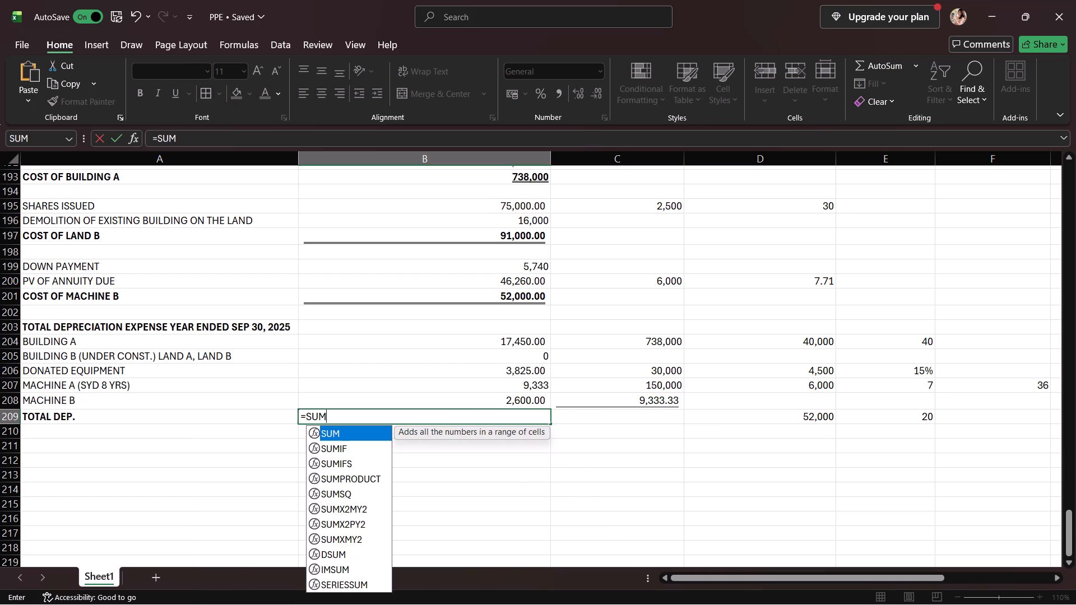
{"action": "key", "text": "shift+parenleft"}
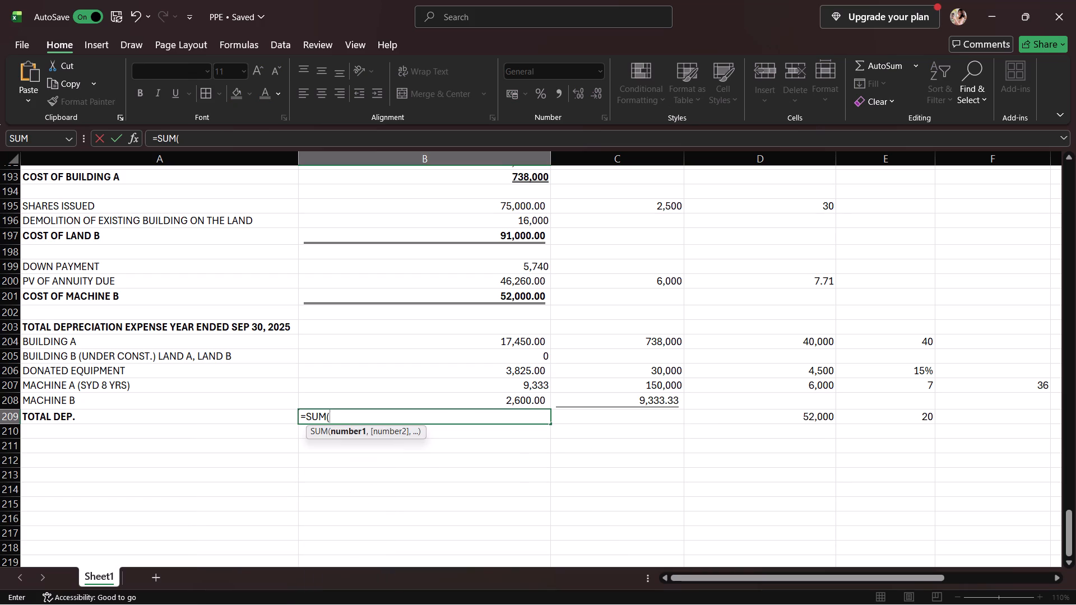
{"action": "left_click_drag", "start_coordinate": [521, 342], "coordinate": [521, 401]}
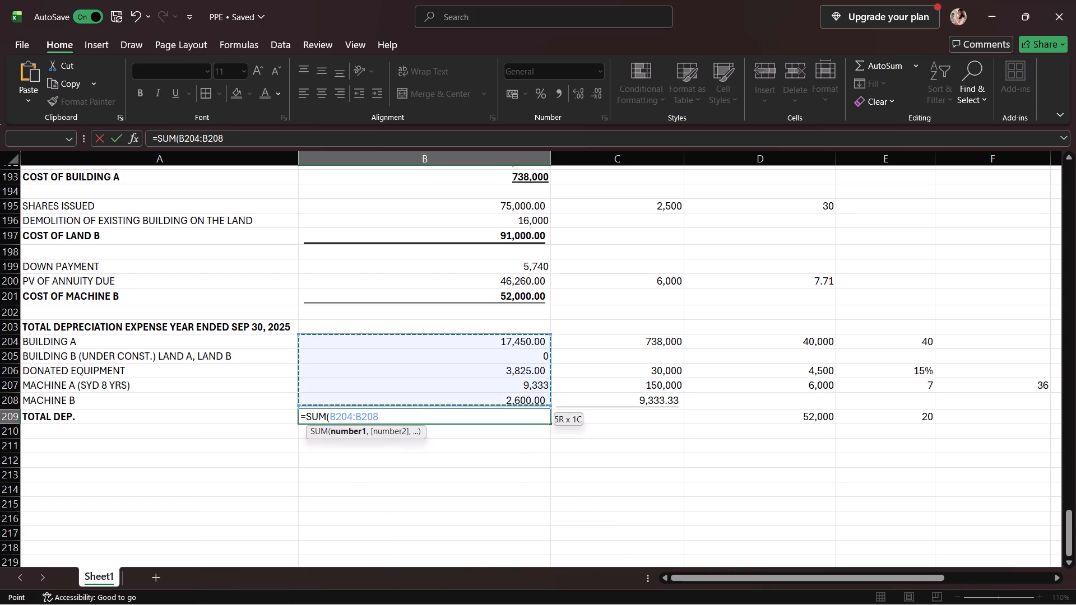
{"action": "left_click_drag", "start_coordinate": [521, 401], "coordinate": [521, 406]}
{"action": "left_click", "coordinate": [521, 398]}
{"action": "left_click", "coordinate": [516, 356]}
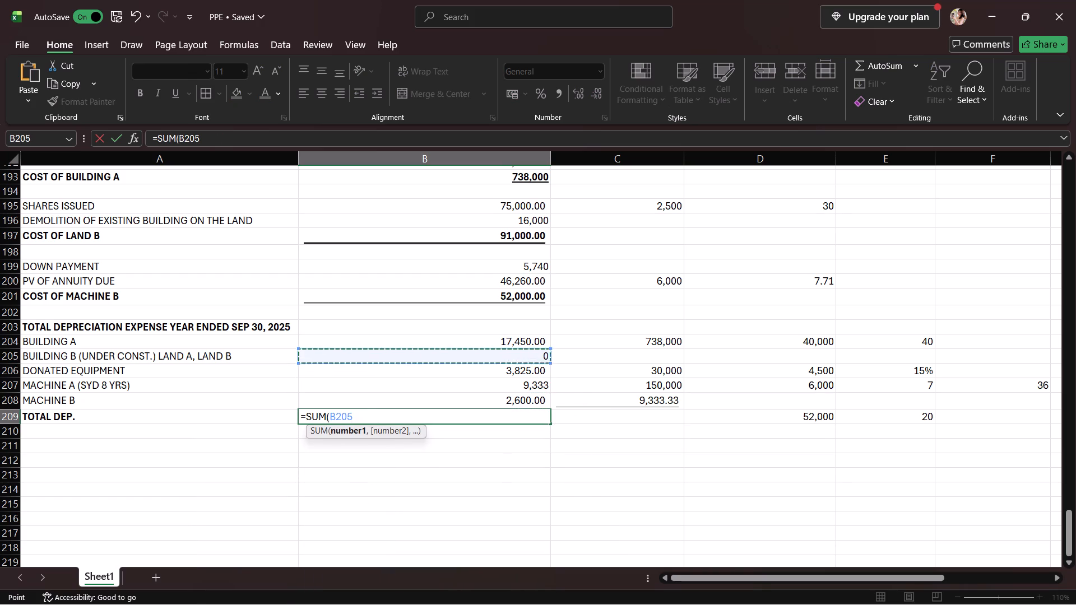
{"action": "left_click", "coordinate": [520, 334]}
{"action": "left_click_drag", "start_coordinate": [520, 337], "coordinate": [521, 395]}
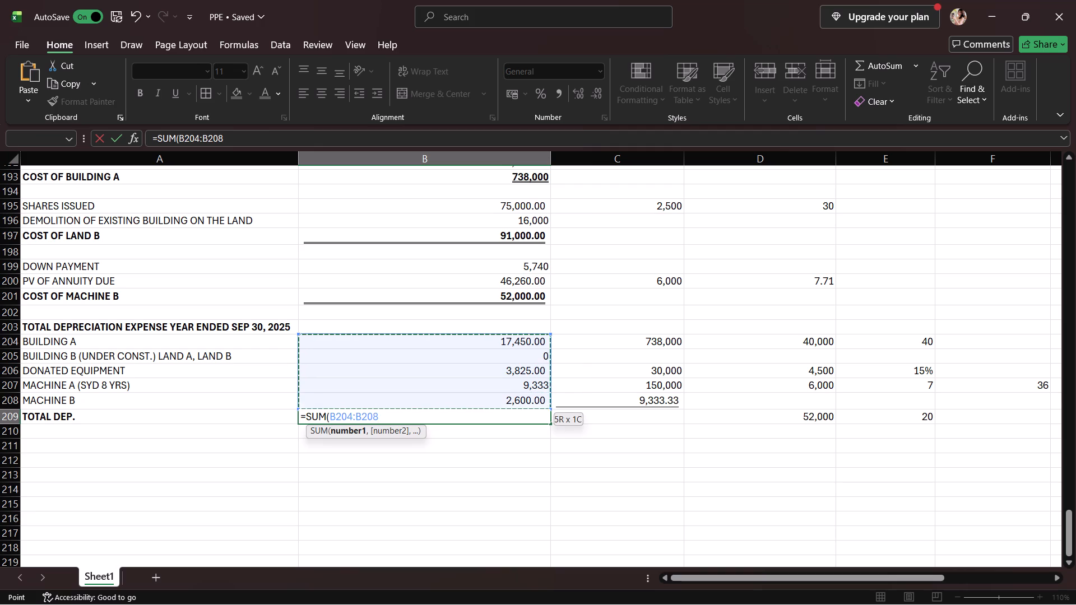
{"action": "left_click_drag", "start_coordinate": [521, 395], "coordinate": [521, 396]}
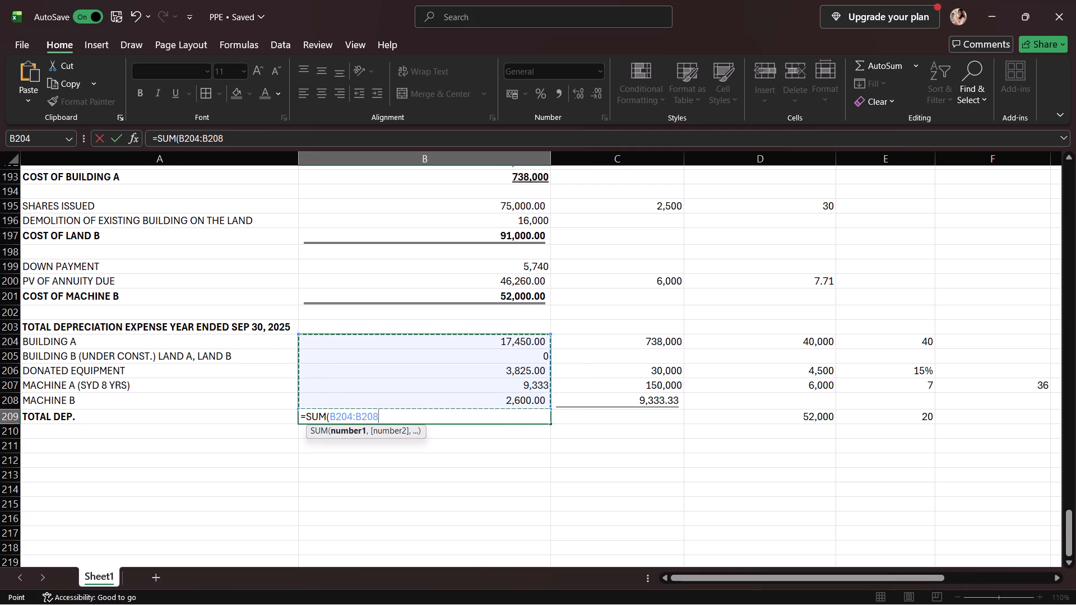
{"action": "key", "text": "shift+parenright"}
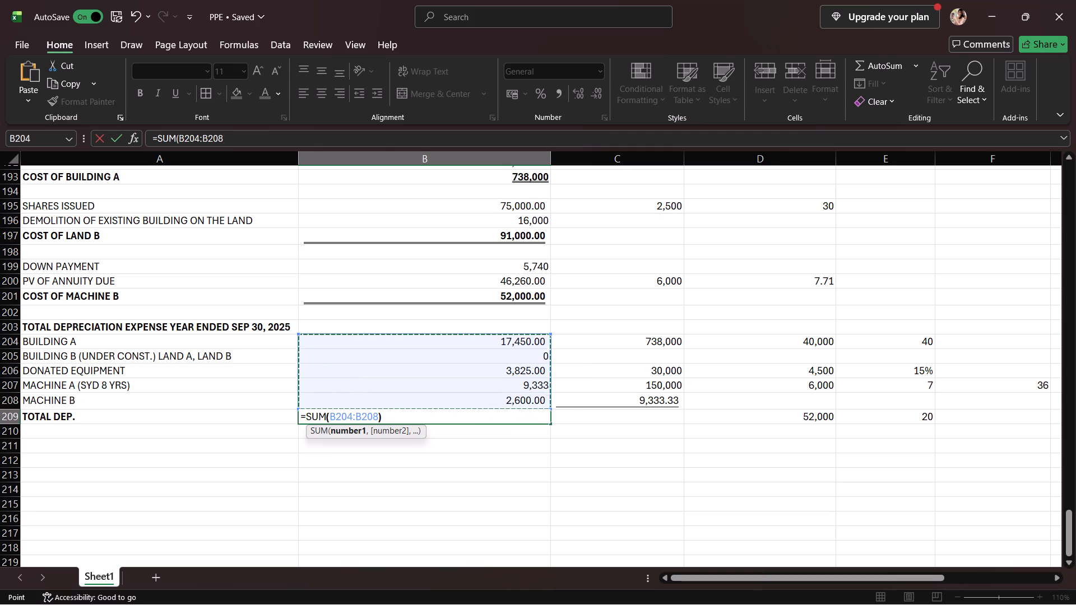
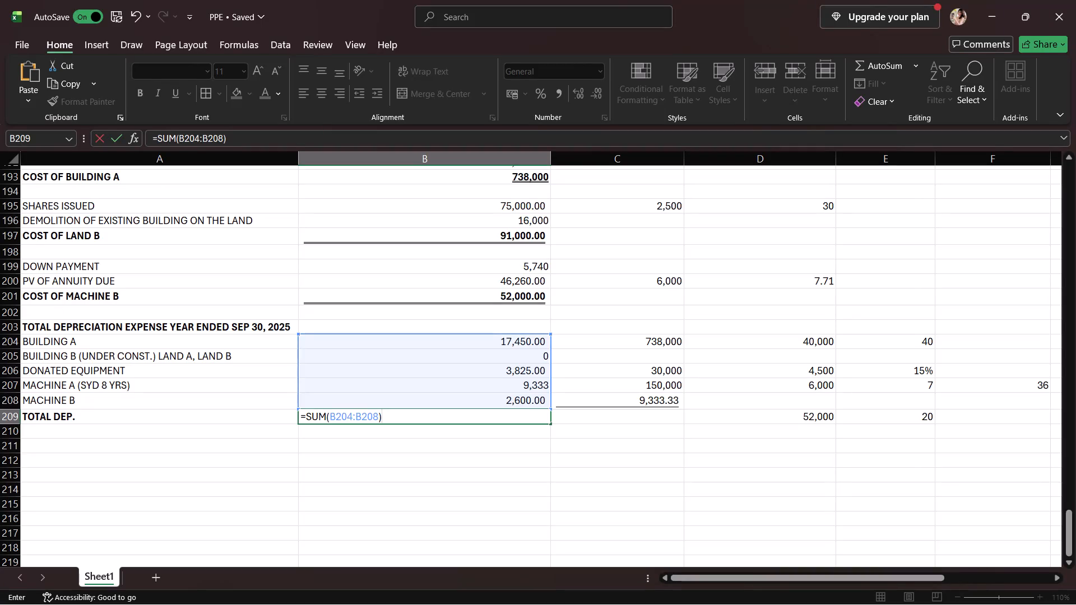
Commit the total depreciation formula in B209 and format the cell as bold with a double underline.
{"action": "scroll", "coordinate": [503, 358], "scroll_direction": "up", "scroll_amount": 2}
{"action": "scroll", "coordinate": [504, 358], "scroll_direction": "down", "scroll_amount": 3}
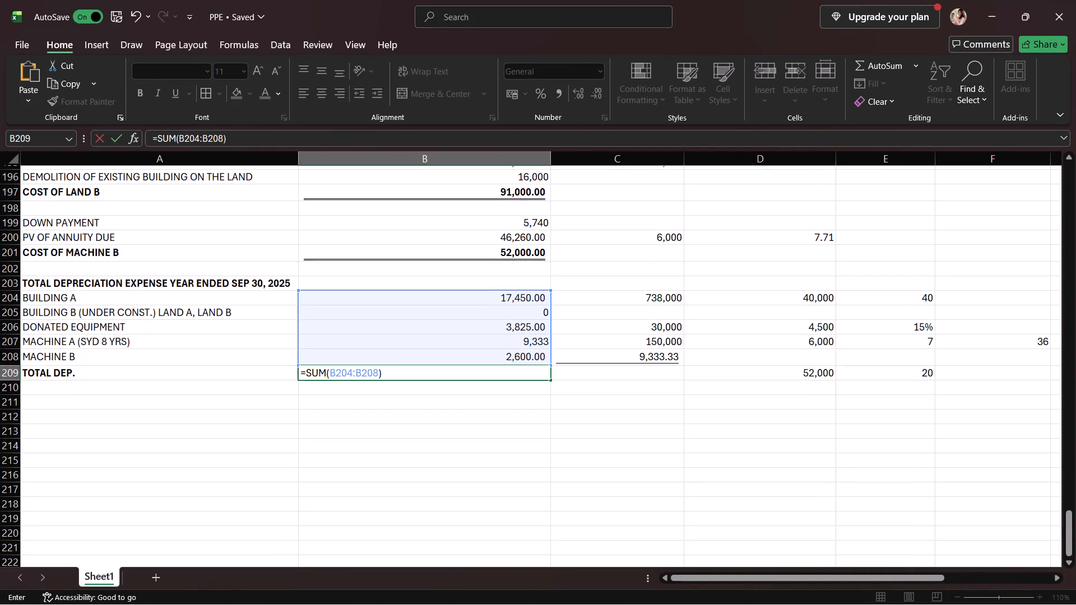
{"action": "scroll", "coordinate": [507, 361], "scroll_direction": "up", "scroll_amount": 2}
{"action": "key", "text": "Return"}
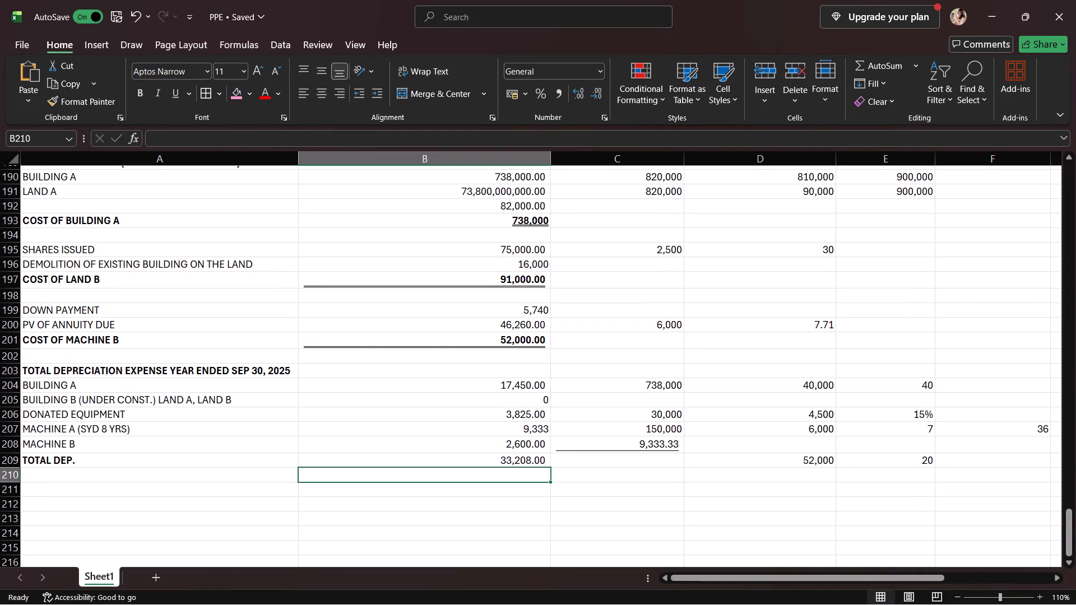
{"action": "left_click", "coordinate": [516, 461]}
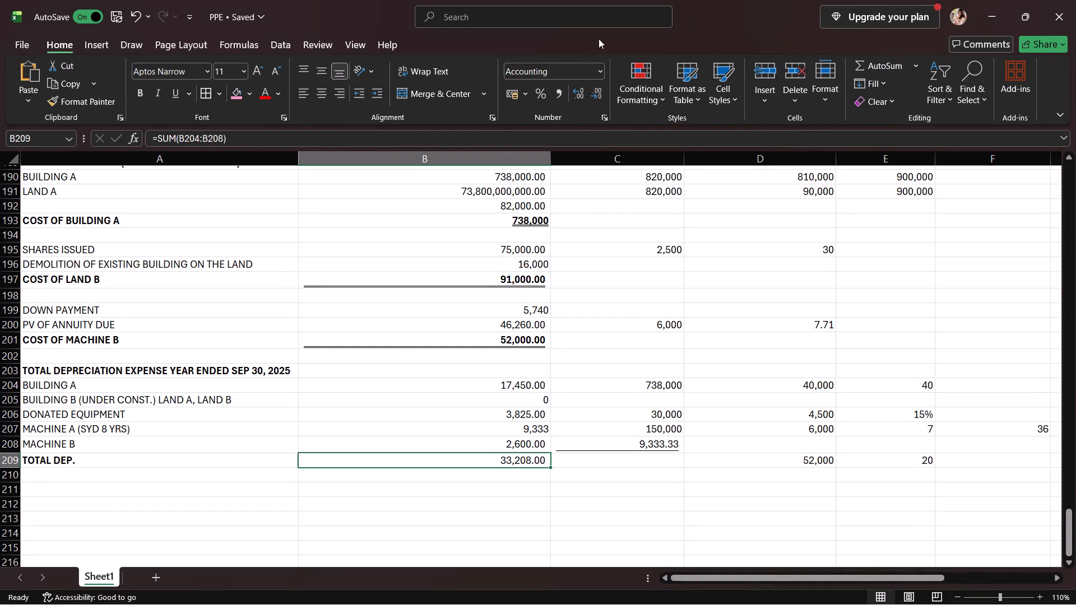
{"action": "left_click", "coordinate": [141, 98]}
{"action": "left_click", "coordinate": [175, 91]}
{"action": "left_click", "coordinate": [184, 93]}
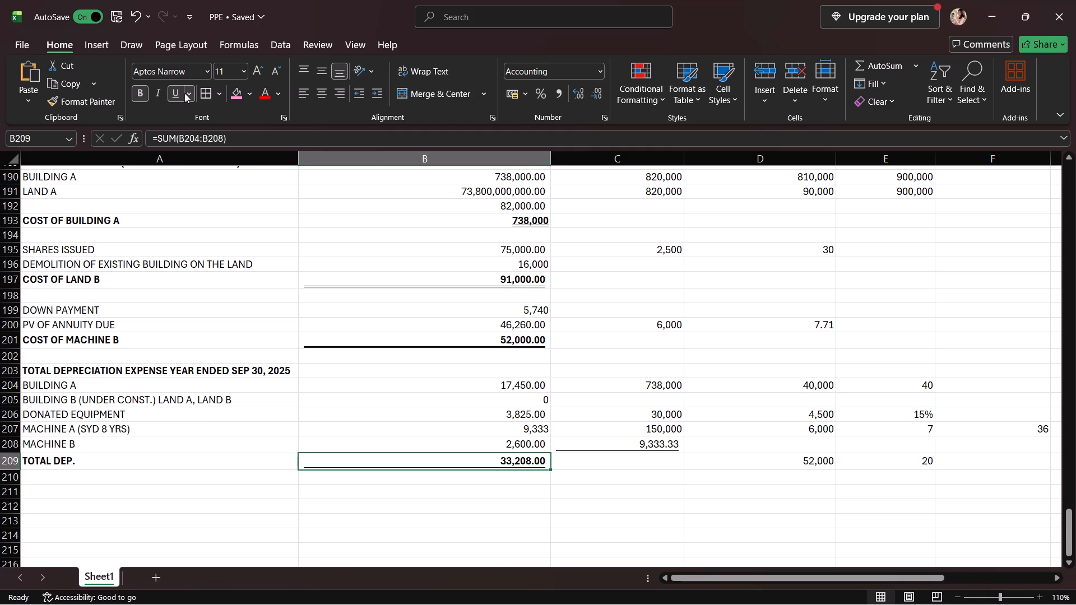
{"action": "left_click", "coordinate": [193, 133]}
{"action": "left_click", "coordinate": [293, 280]}
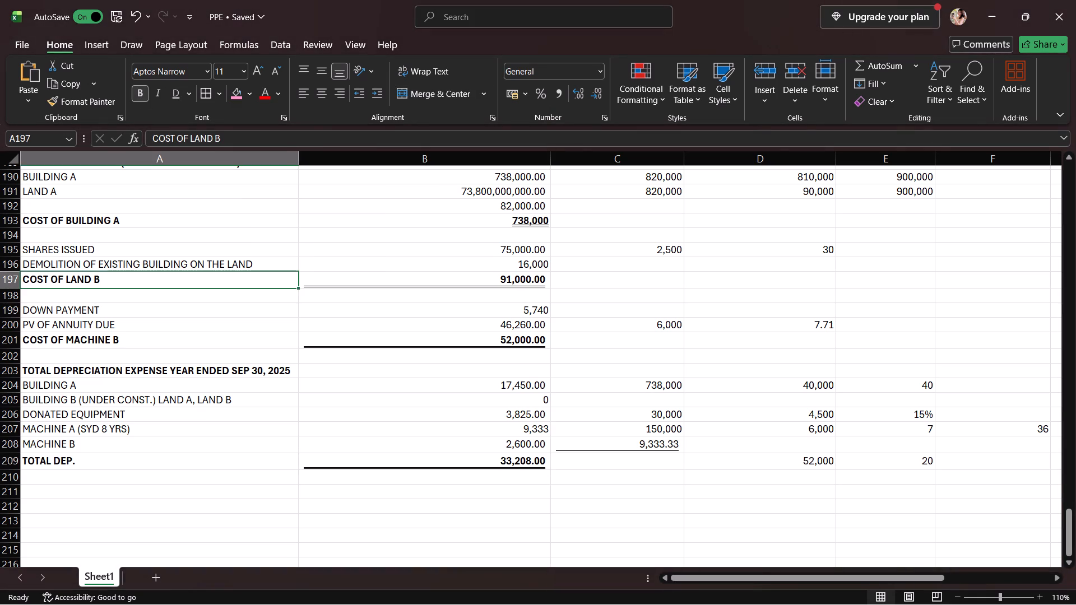
Review Rose Corporation's fixed asset schedule, its depreciation section and the book value section above it.
{"action": "scroll", "coordinate": [386, 339], "scroll_direction": "down", "scroll_amount": 3}
{"action": "scroll", "coordinate": [386, 339], "scroll_direction": "up", "scroll_amount": 10}
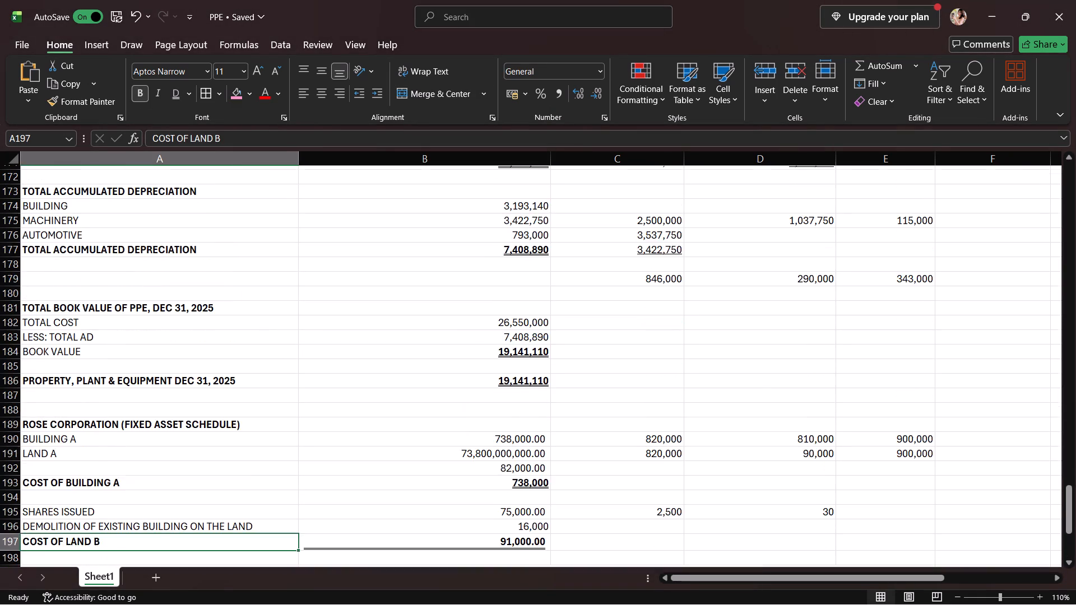
{"action": "scroll", "coordinate": [387, 327], "scroll_direction": "up", "scroll_amount": 1}
{"action": "scroll", "coordinate": [387, 327], "scroll_direction": "down", "scroll_amount": 6}
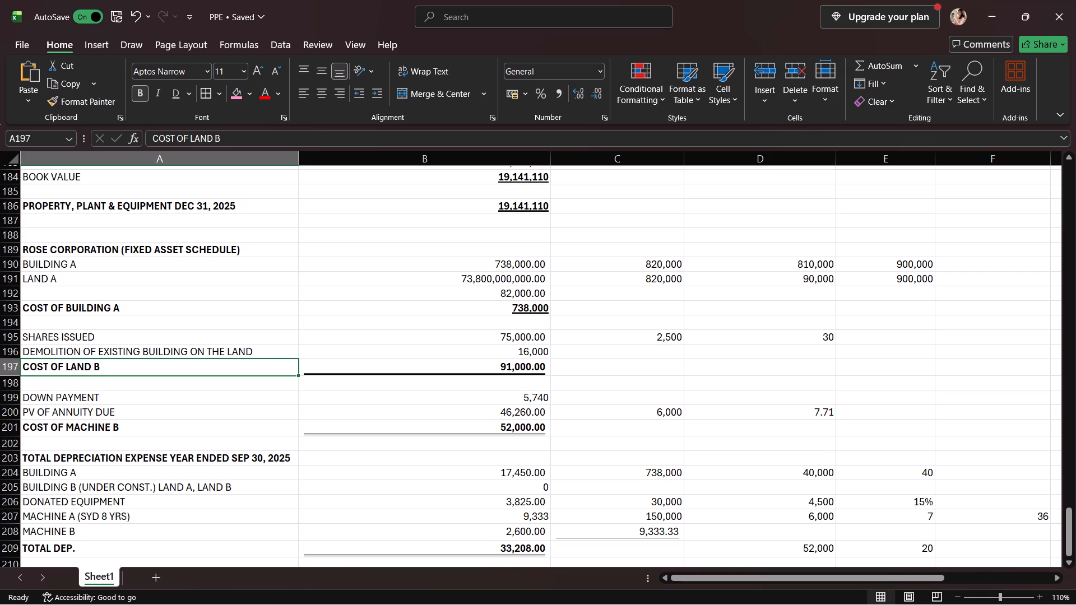
{"action": "scroll", "coordinate": [393, 357], "scroll_direction": "down", "scroll_amount": 4}
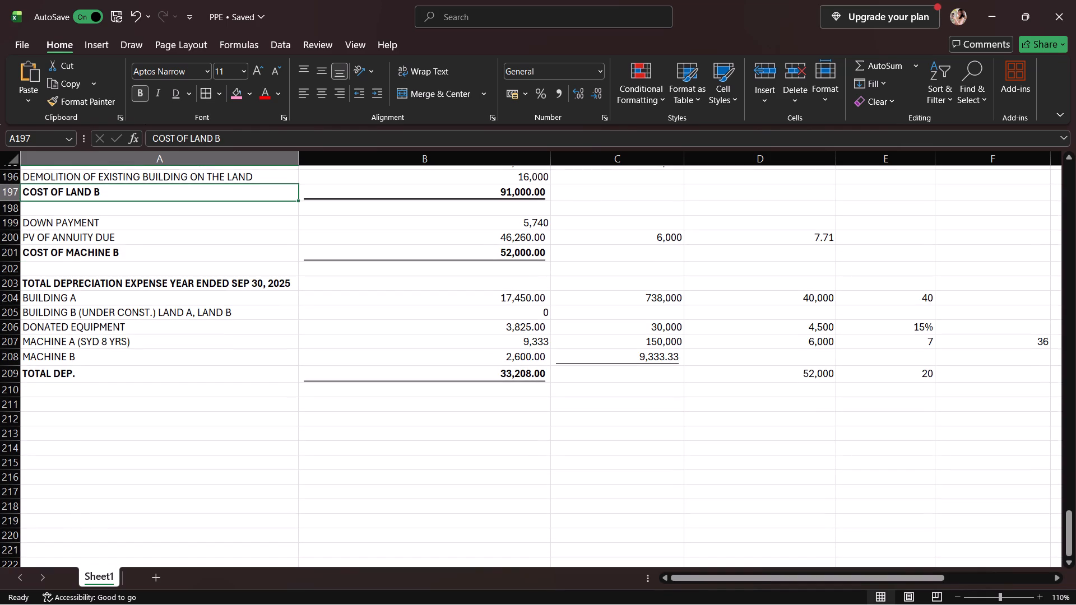
Enter the heading "INVESTMENT PROPERTY" in A211, below the depreciation total, and make it bold.
{"action": "left_click", "coordinate": [175, 406]}
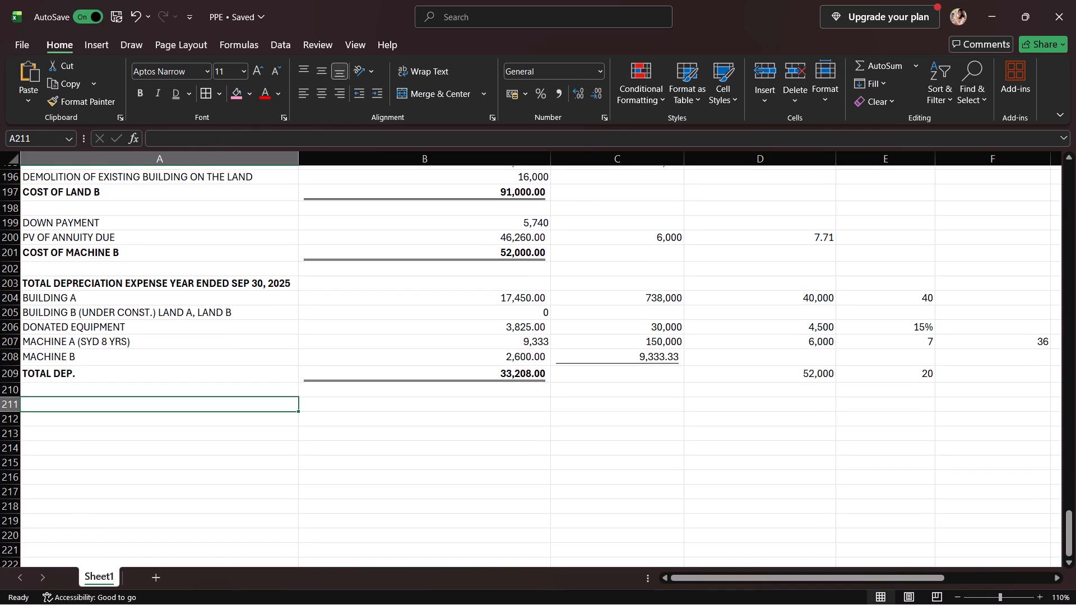
{"action": "type", "text": "INVES"}
{"action": "type", "text": "TMENT PROPERTY"}
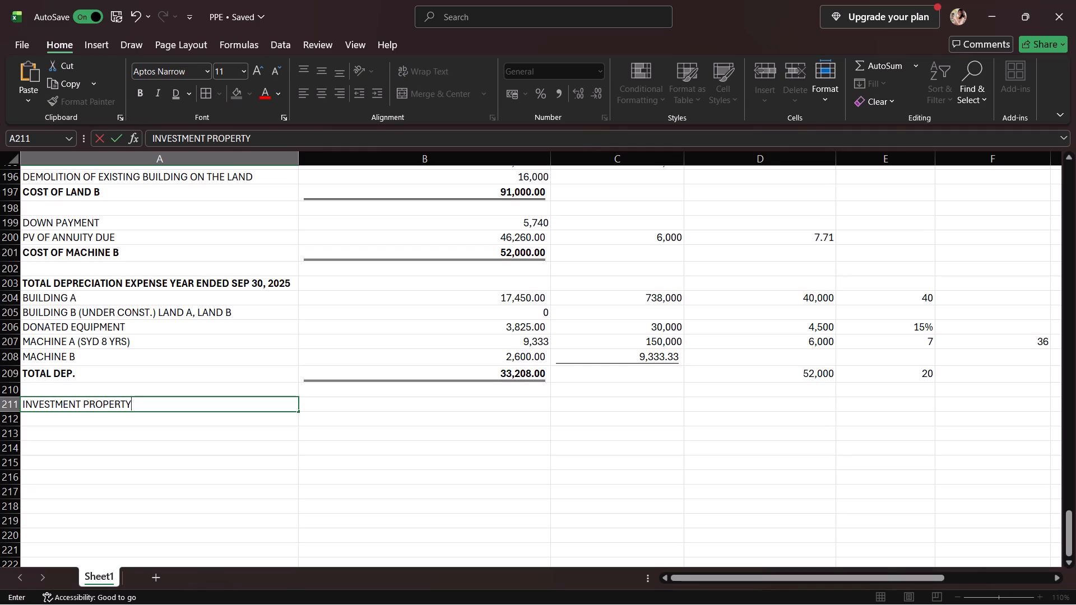
{"action": "left_click", "coordinate": [145, 425]}
{"action": "left_click", "coordinate": [155, 404]}
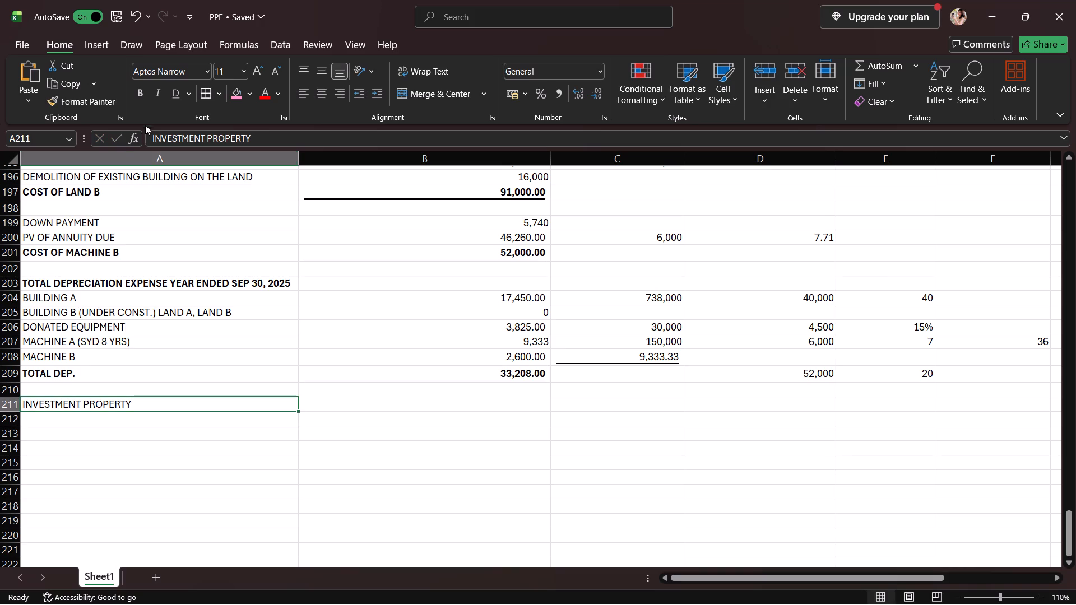
{"action": "left_click_drag", "start_coordinate": [138, 97], "coordinate": [143, 95]}
Label A212, below the INVESTMENT PROPERTY heading, as "C.A DEC 31, 2024 F.V".
{"action": "left_click", "coordinate": [133, 425]}
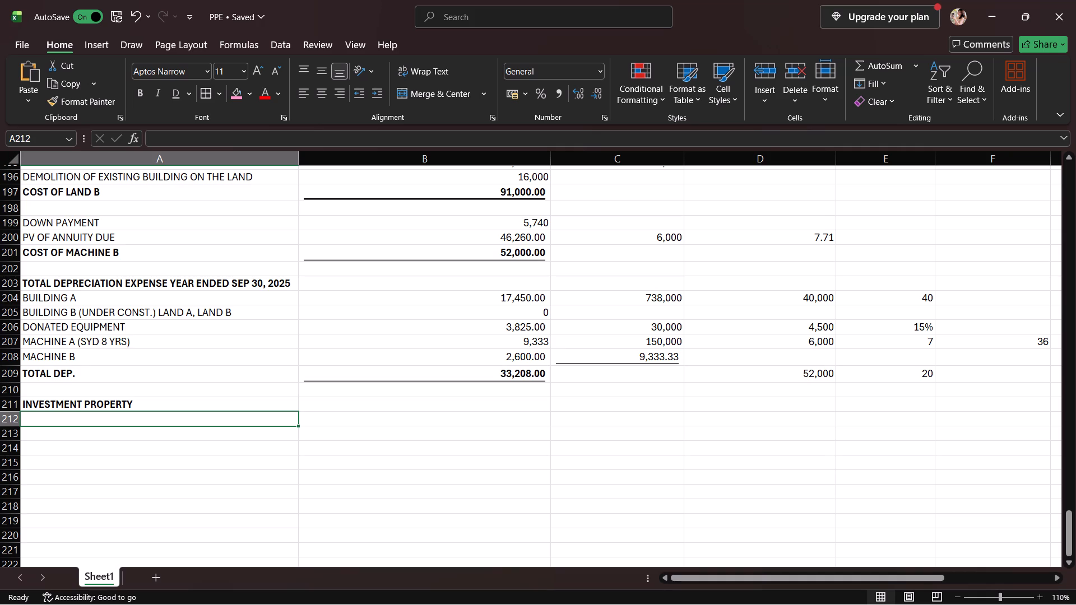
{"action": "key", "text": "c"}
{"action": "type", "text": ".A"}
{"action": "key", "text": "space"}
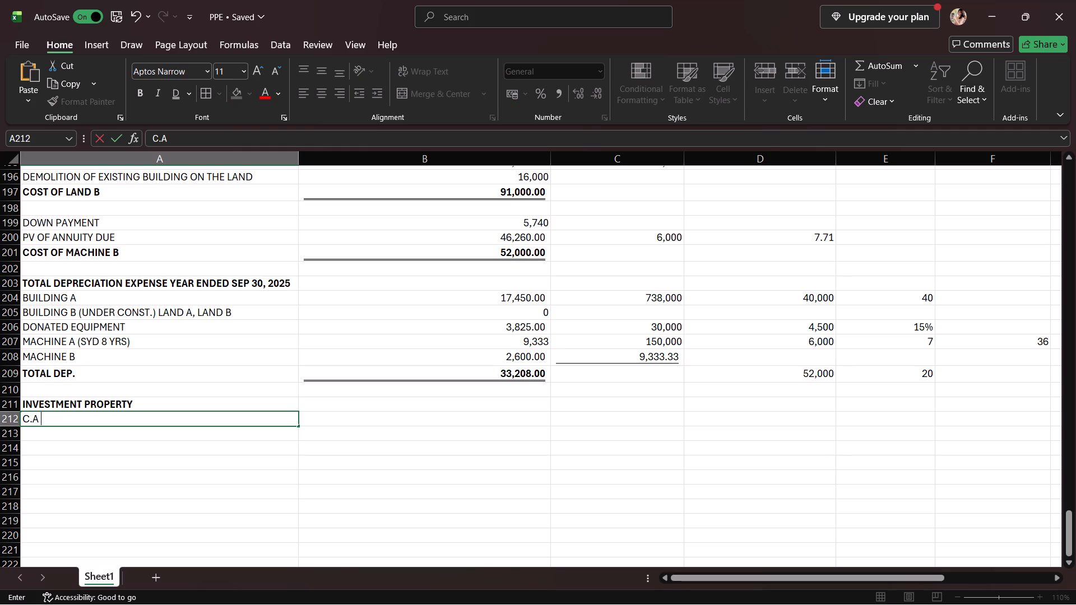
{"action": "type", "text": "DEC 31,"}
{"action": "key", "text": "space"}
{"action": "key", "text": "2"}
{"action": "type", "text": "02"}
{"action": "key", "text": "4"}
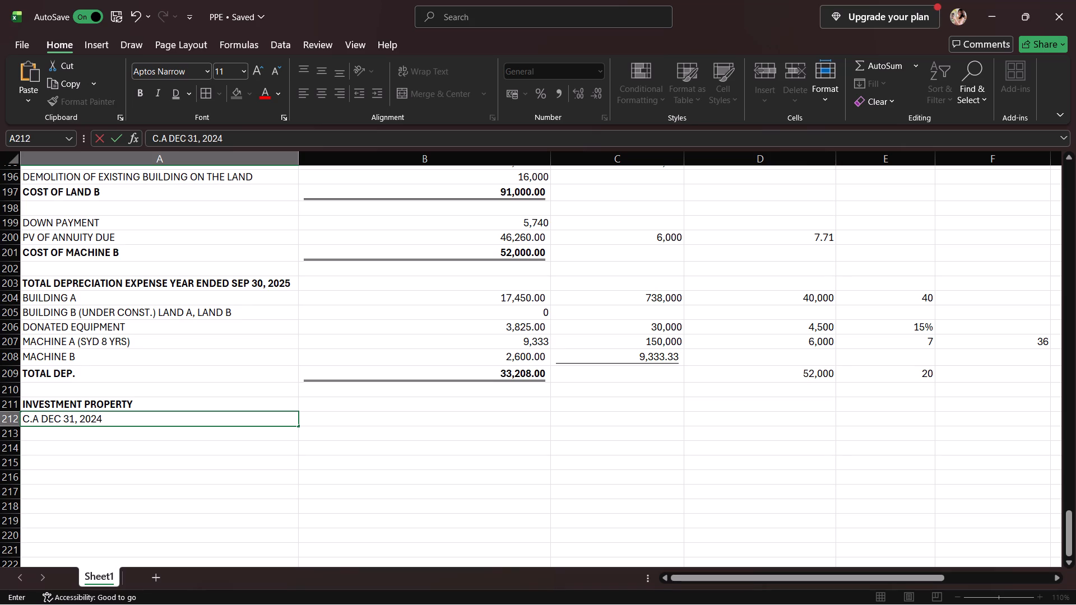
{"action": "key", "text": "space"}
{"action": "type", "text": "F.V"}
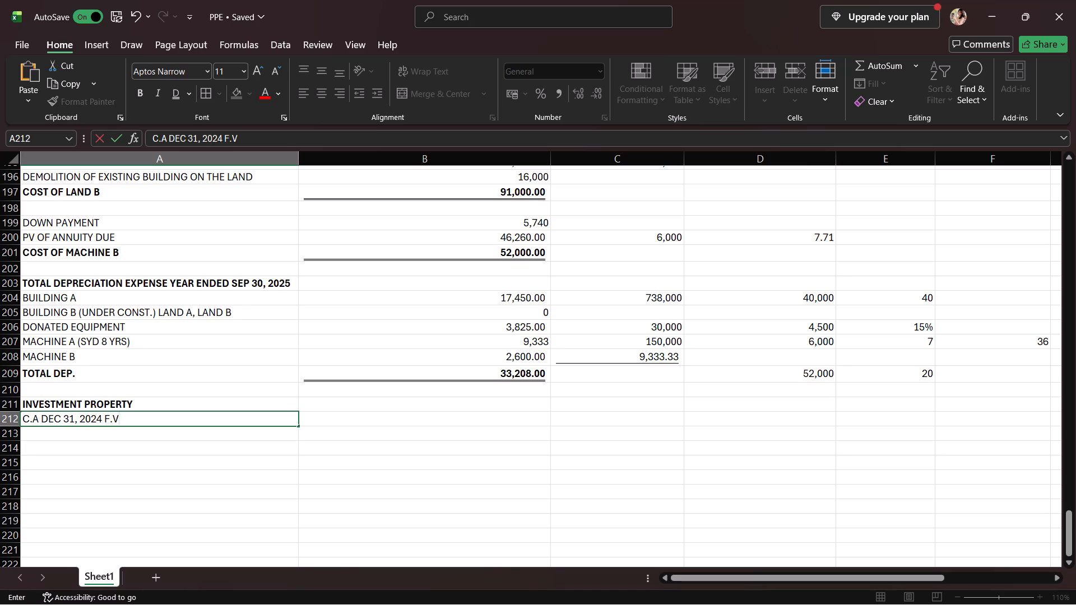
Start entering the Dec 31, 2024 fair value amount in B212, beginning with 51.
{"action": "left_click", "coordinate": [310, 413]}
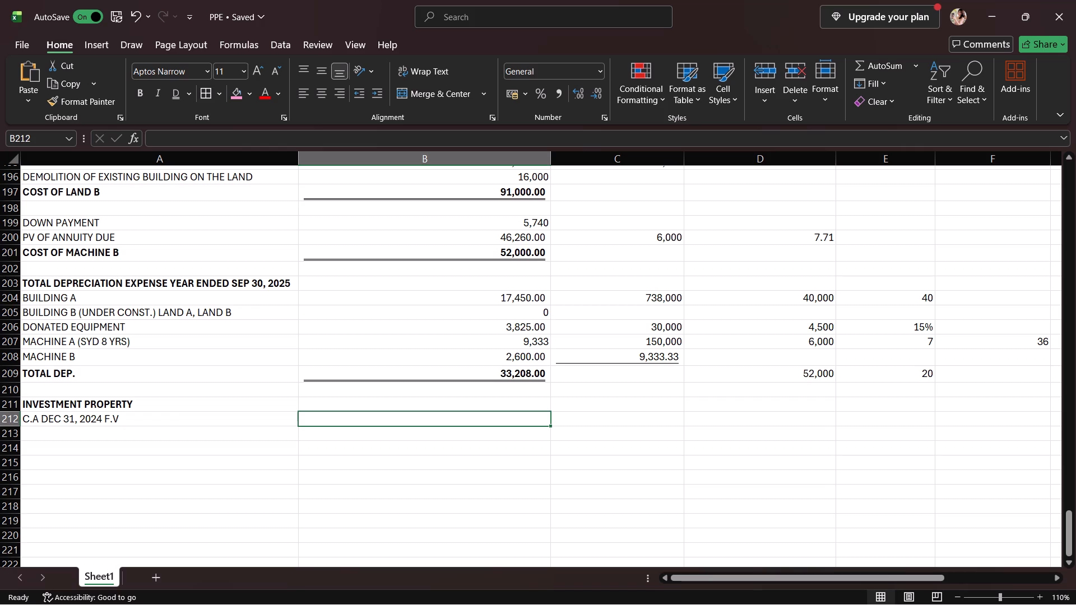
{"action": "type", "text": "51"}
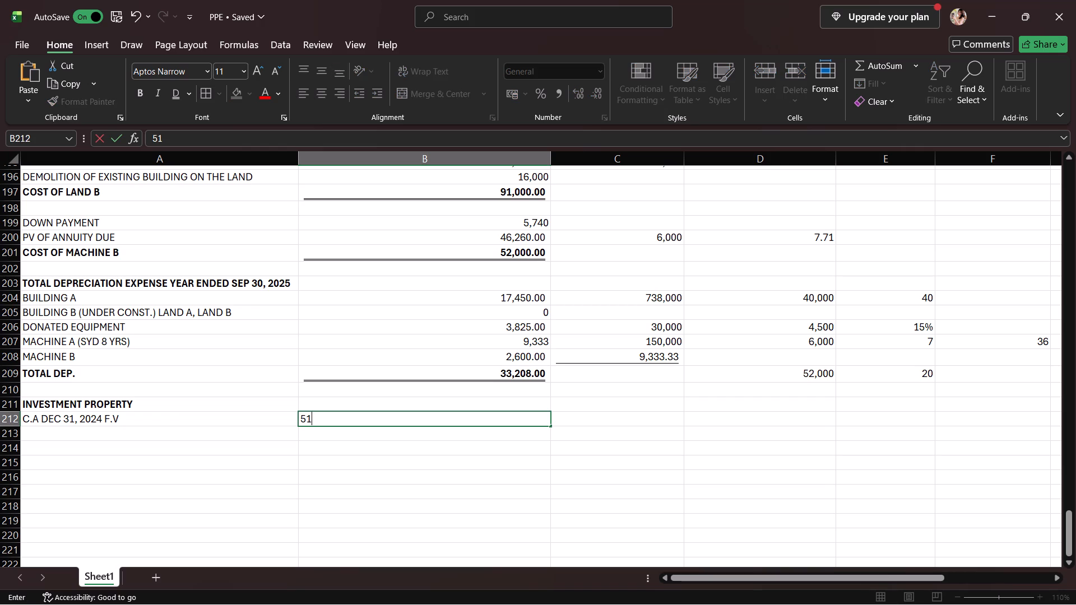
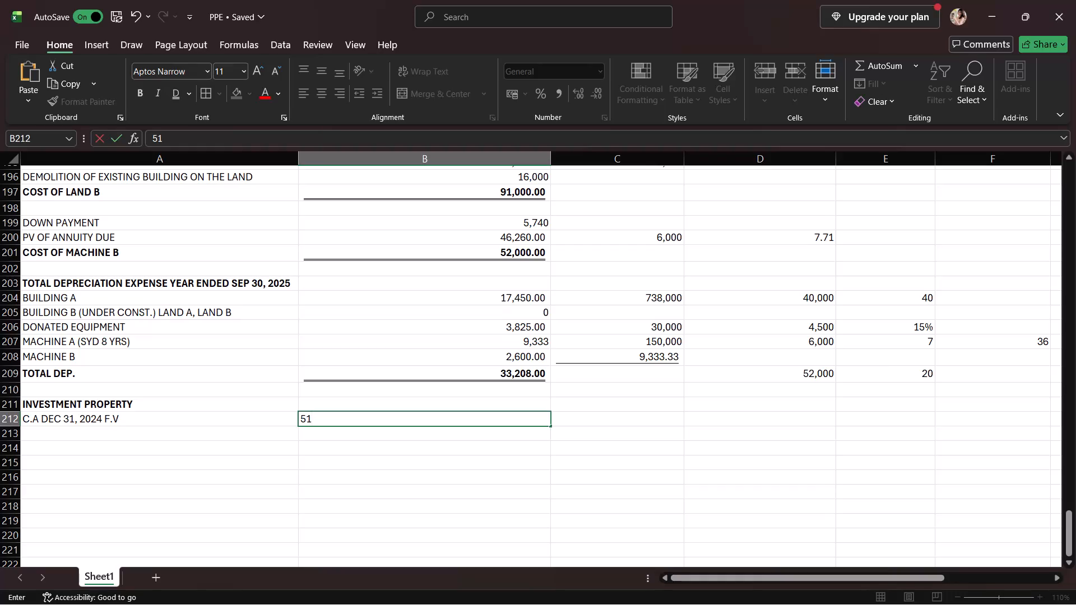
Complete the Dec 31, 2024 fair value carrying amount in B212 as 51,000.
{"action": "type", "text": ",000"}
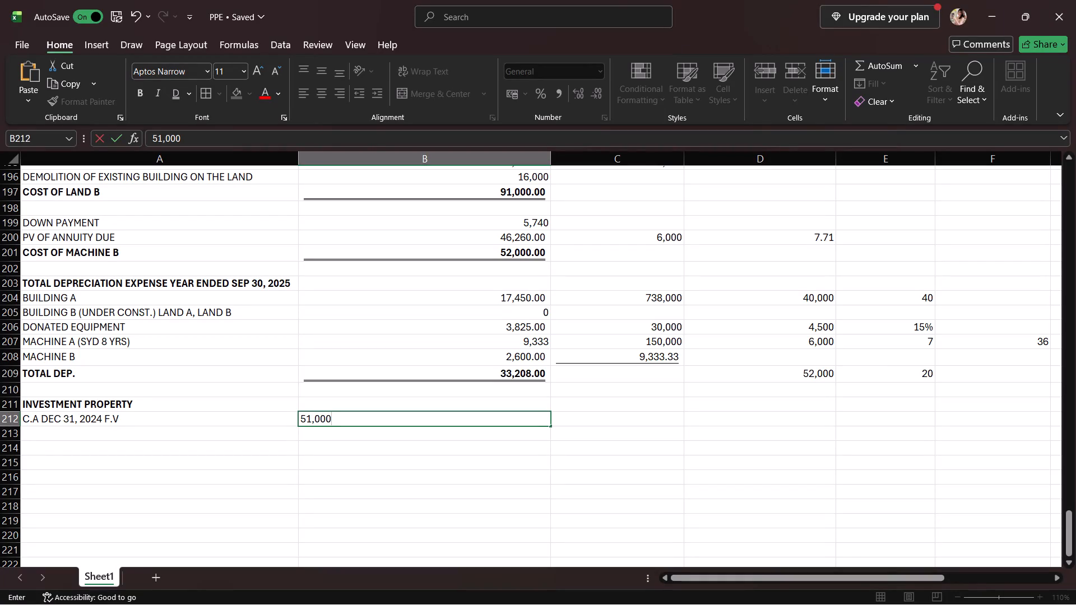
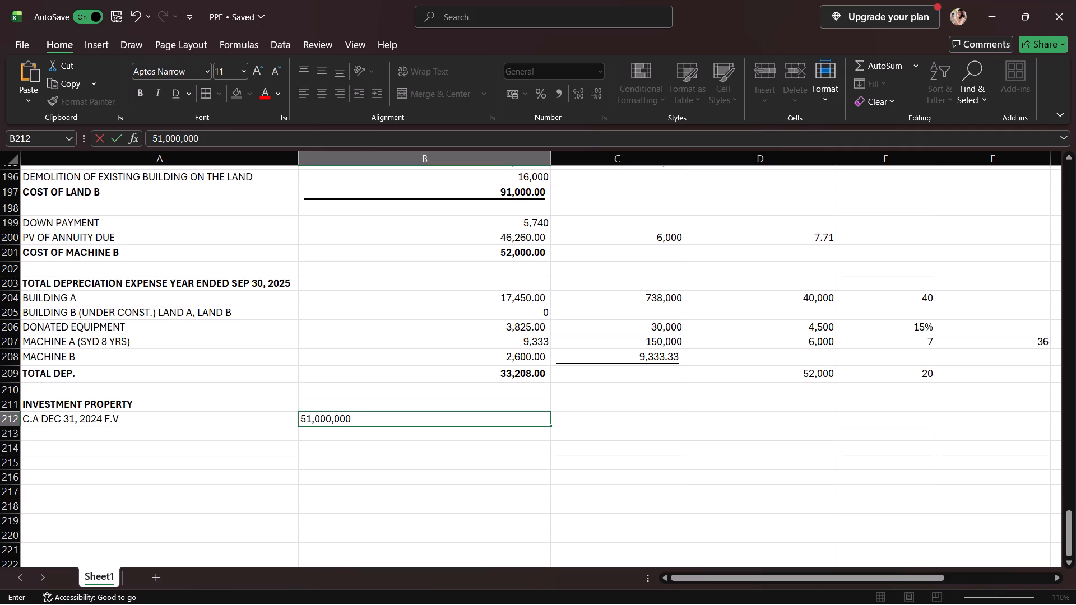
Label the row below the Dec 31, 2024 carrying amount, in A213, as GAIN IN PROFIT OR LOSS.
{"action": "left_click", "coordinate": [251, 443]}
{"action": "left_click", "coordinate": [252, 434]}
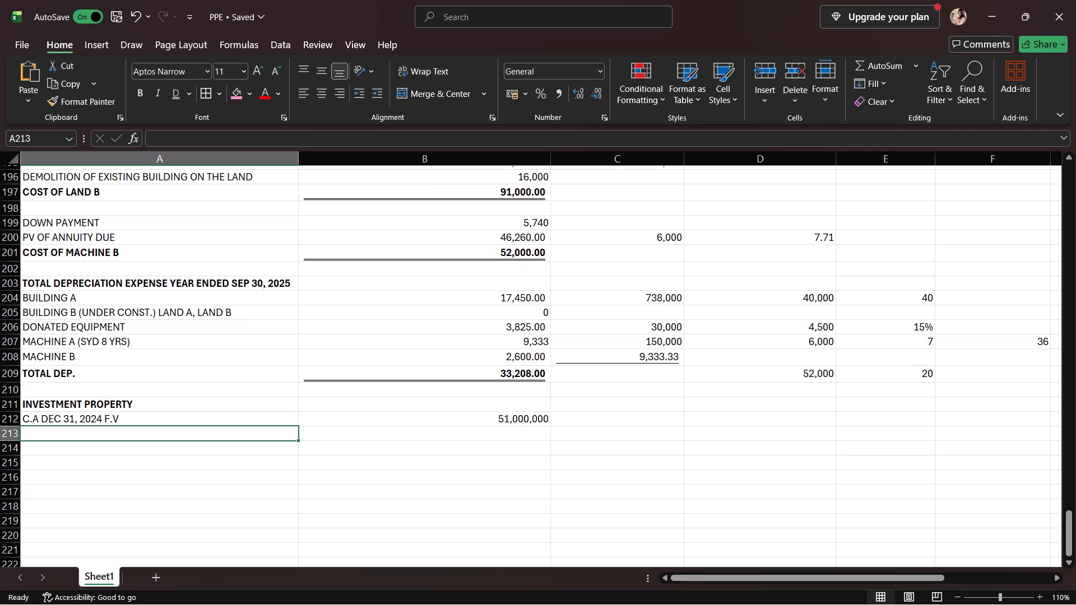
{"action": "type", "text": "GAIN IN P"}
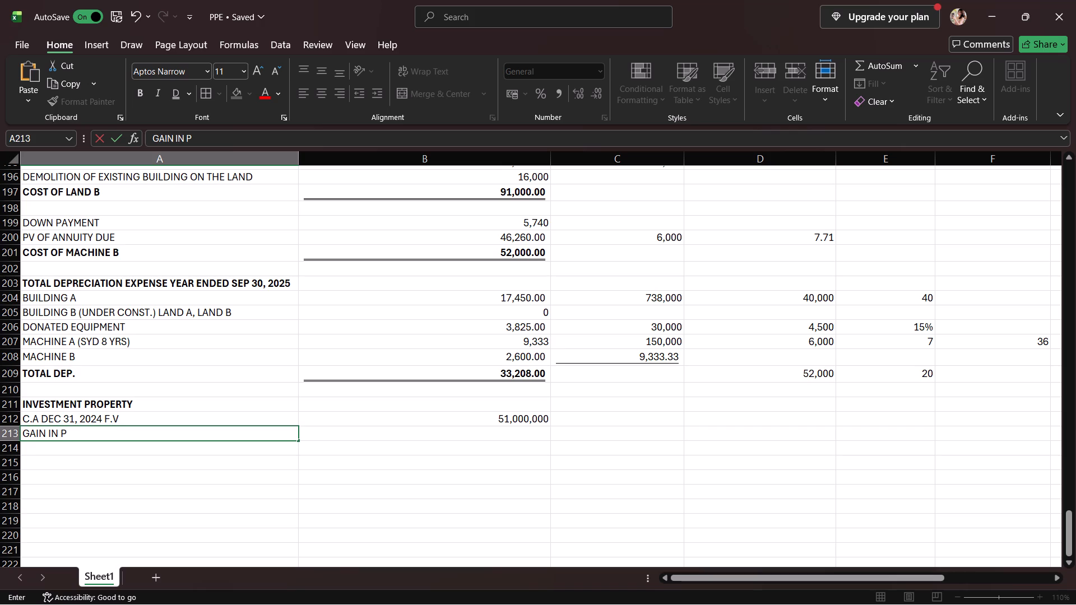
{"action": "key", "text": "r"}
{"action": "type", "text": "OFIT"}
{"action": "key", "text": "space"}
{"action": "type", "text": "OR LOSS"}
{"action": "key", "text": "space"}
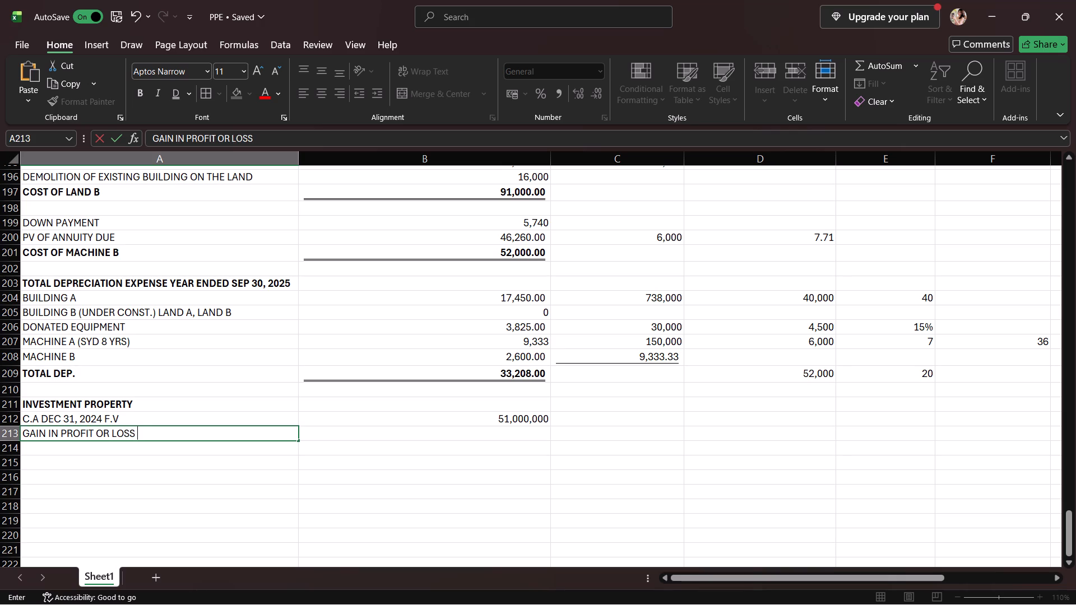
Enter a working figure beginning with 51 in C213, on the GAIN IN PROFIT OR LOSS row.
{"action": "left_click", "coordinate": [661, 434]}
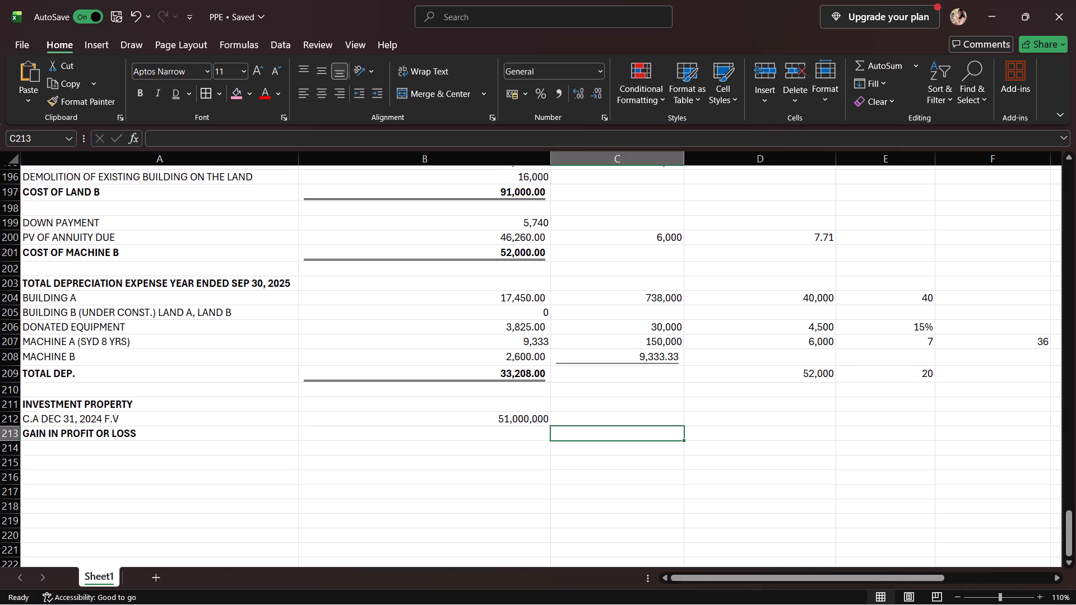
{"action": "type", "text": "51"}
{"action": "key", "text": "comma"}
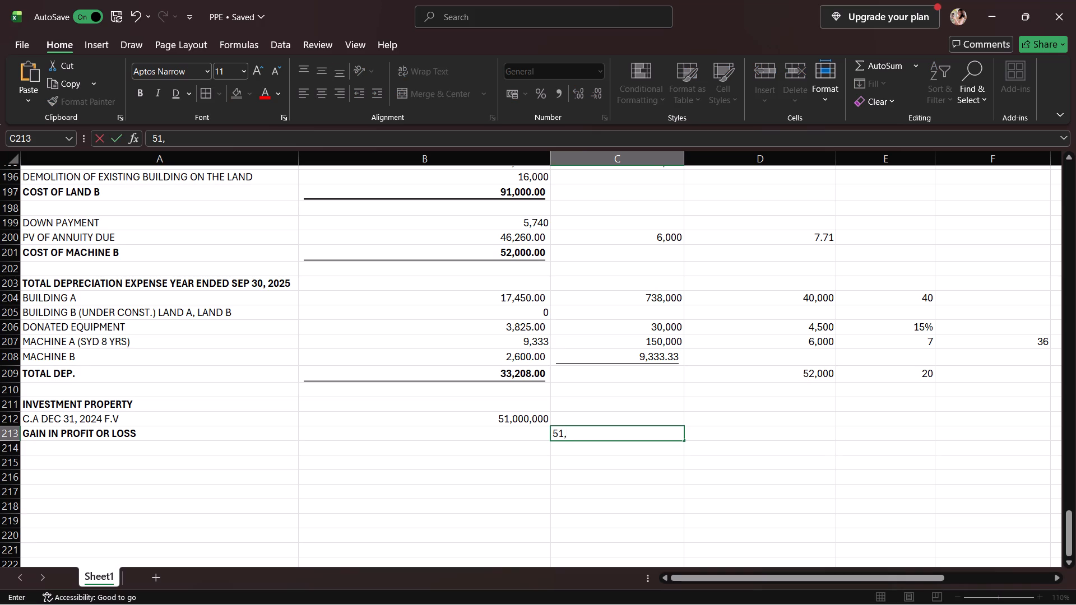
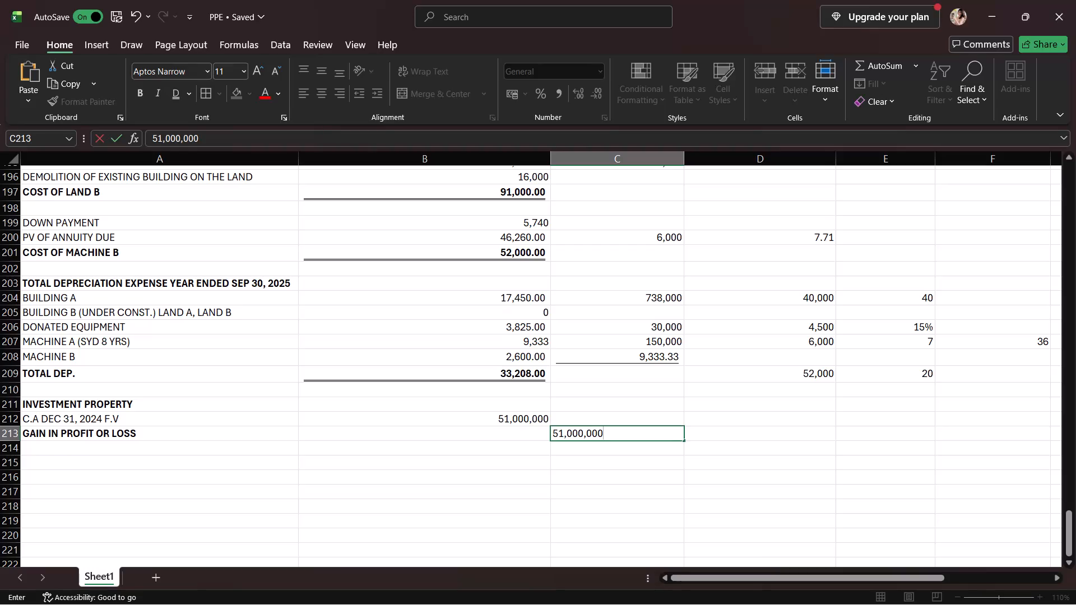
Enter 50,000,000 in D213, beside the 51,000,000 working figure on the GAIN IN PROFIT OR LOSS row.
{"action": "left_click", "coordinate": [709, 434]}
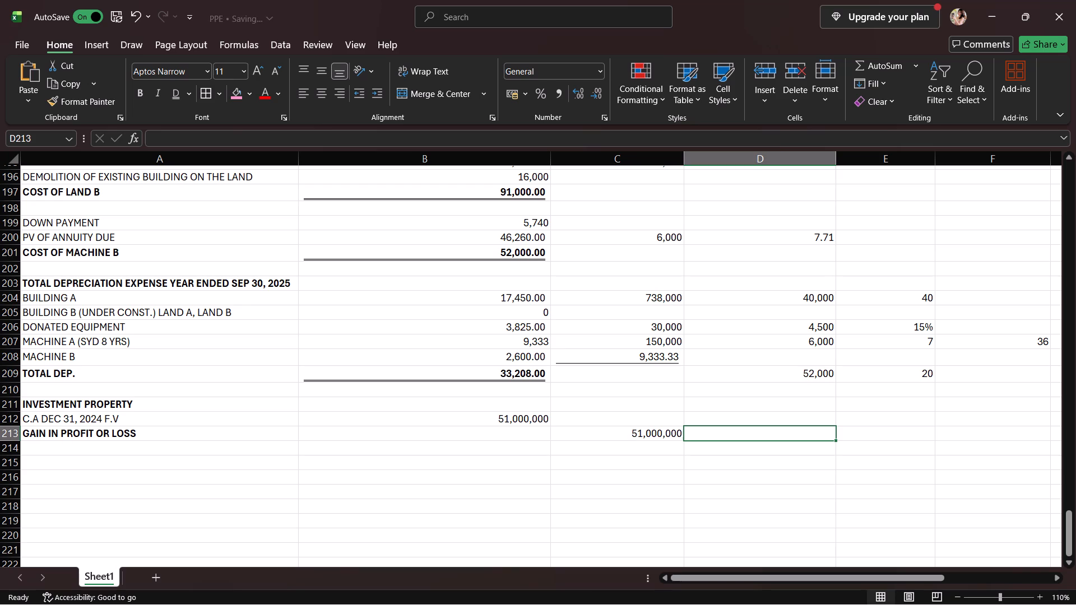
{"action": "type", "text": "50,00"}
{"action": "type", "text": "0,"}
{"action": "type", "text": "000"}
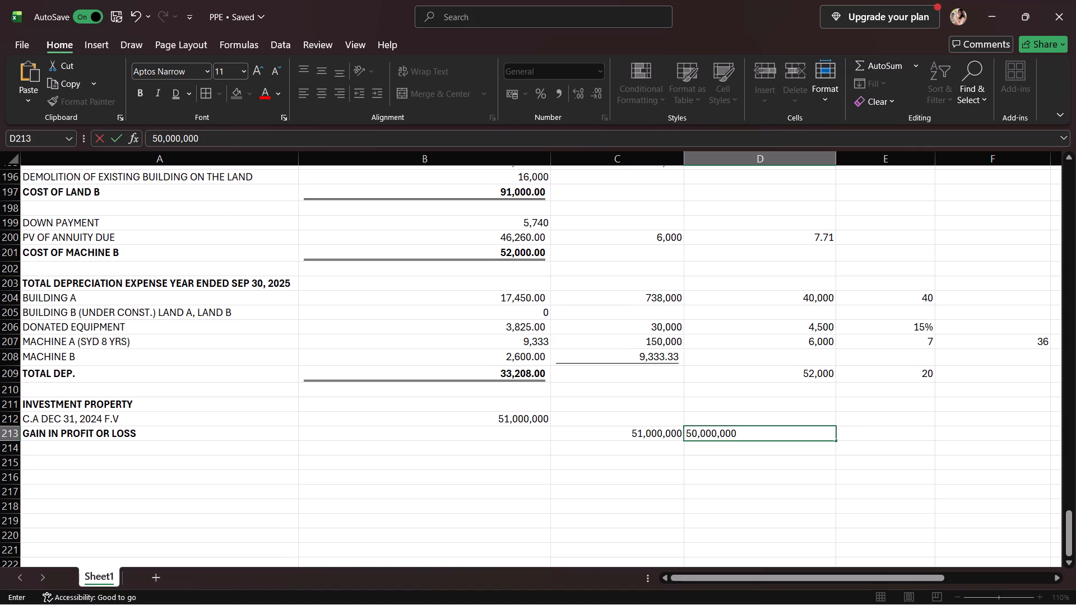
Start a formula in B213 for the gain in profit or loss.
{"action": "left_click", "coordinate": [536, 428]}
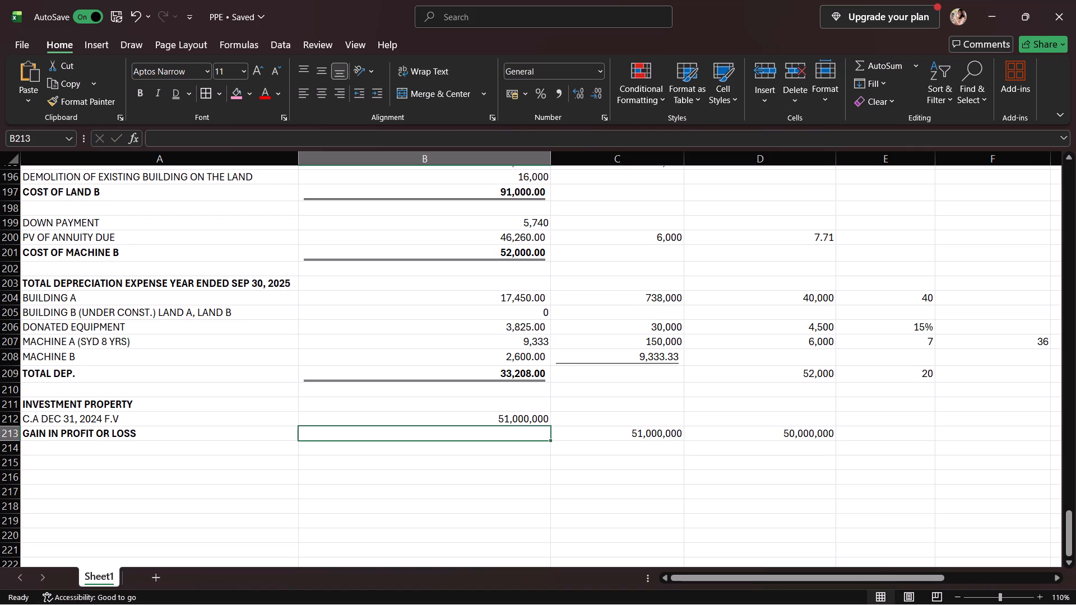
{"action": "key", "text": "equal"}
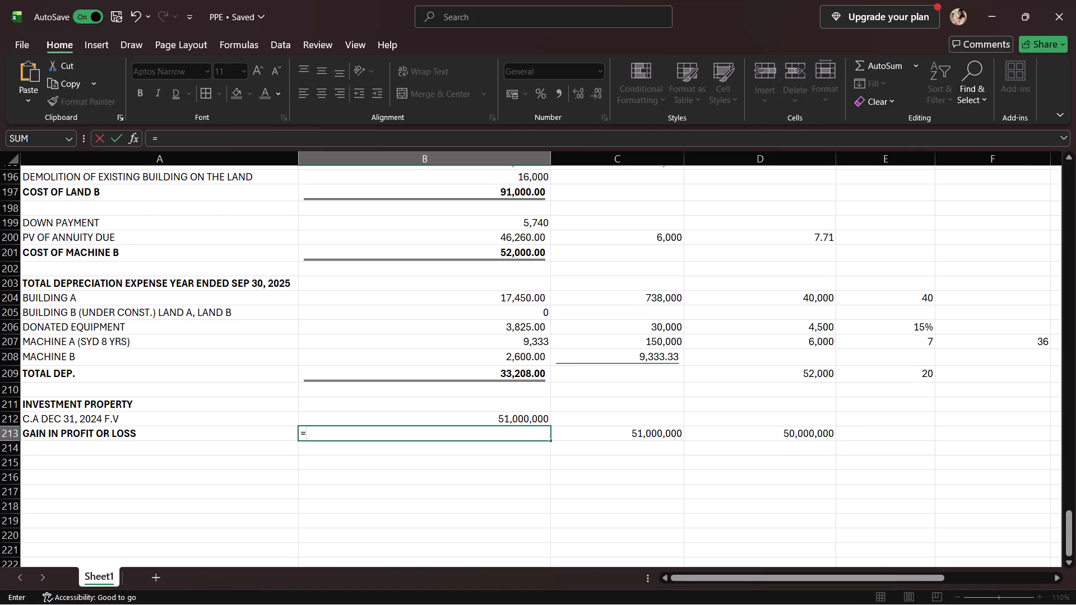
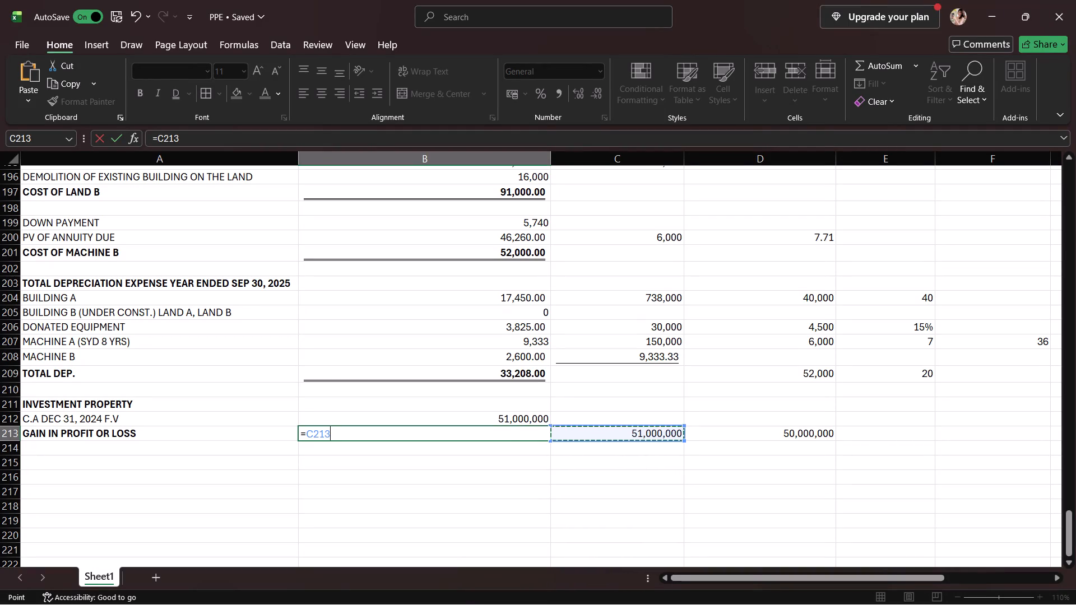
Complete the gain in profit or loss formula in B213 as C213 minus D213.
{"action": "key", "text": "minus"}
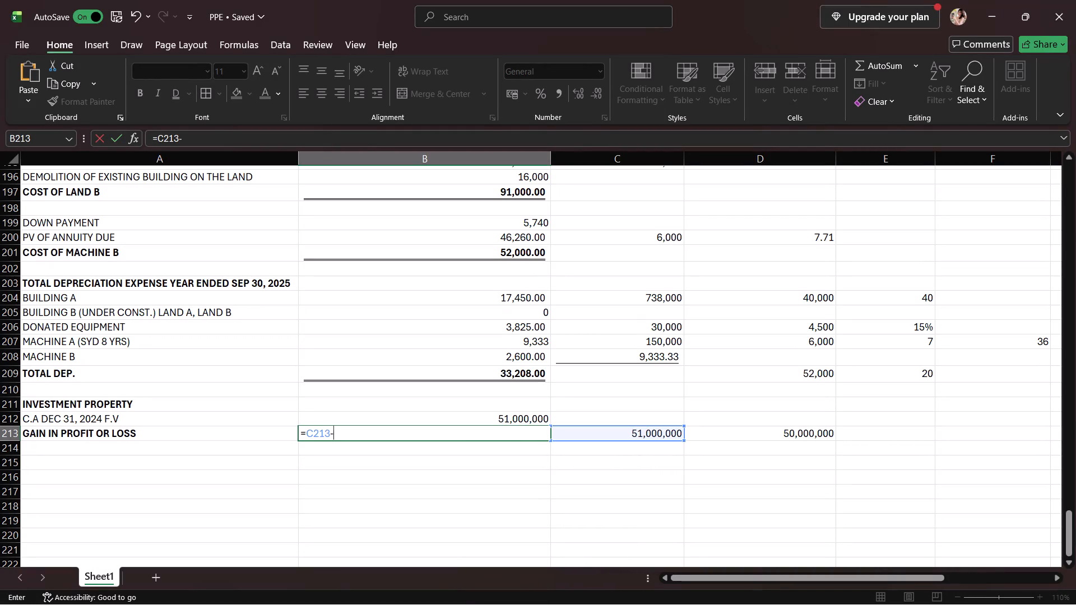
{"action": "left_click", "coordinate": [729, 432]}
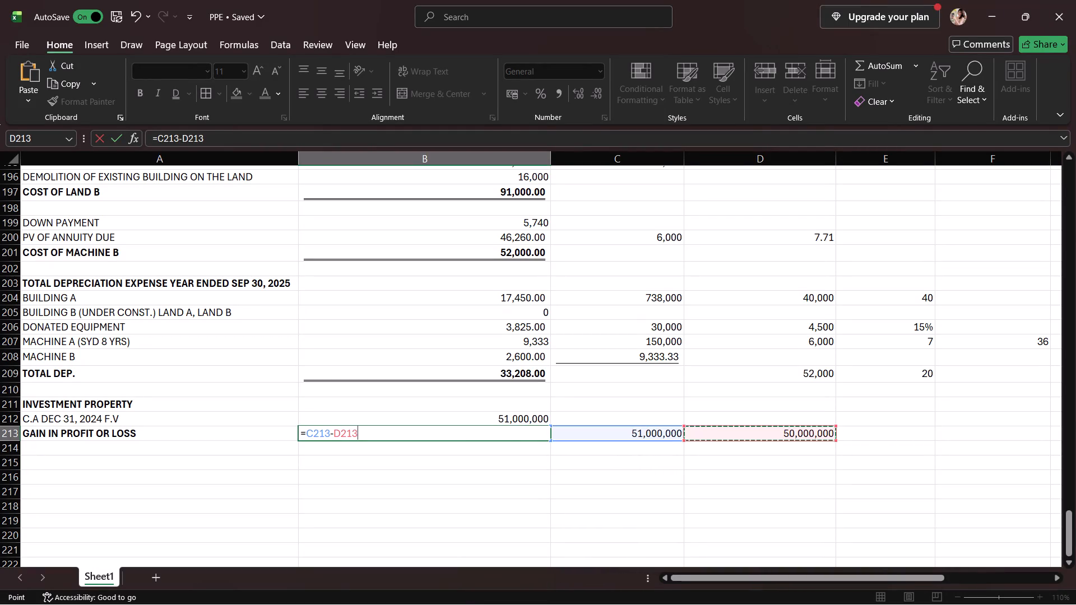
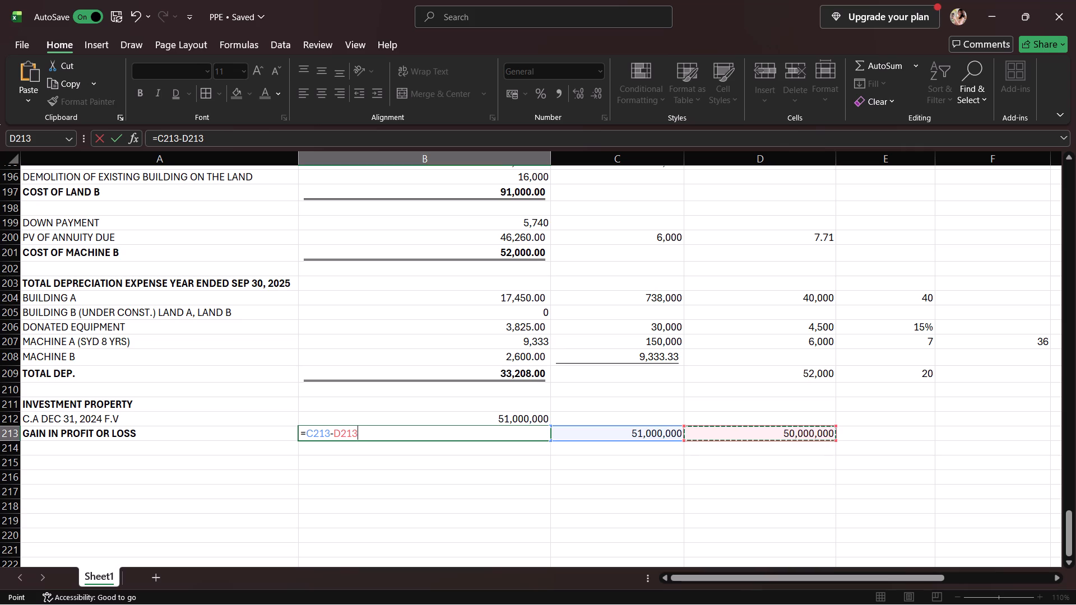
Finish the gain in profit or loss formula in B213 as C213 minus D213.
{"action": "key", "text": "Return"}
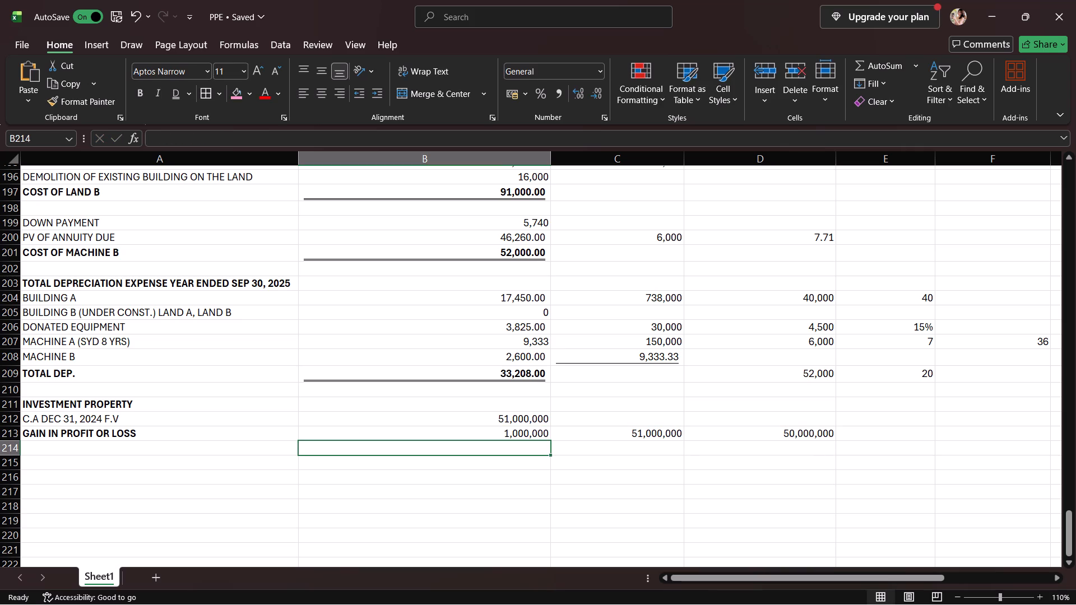
Remove the bold formatting from the GAIN IN PROFIT OR LOSS label in A213.
{"action": "left_click", "coordinate": [483, 430]}
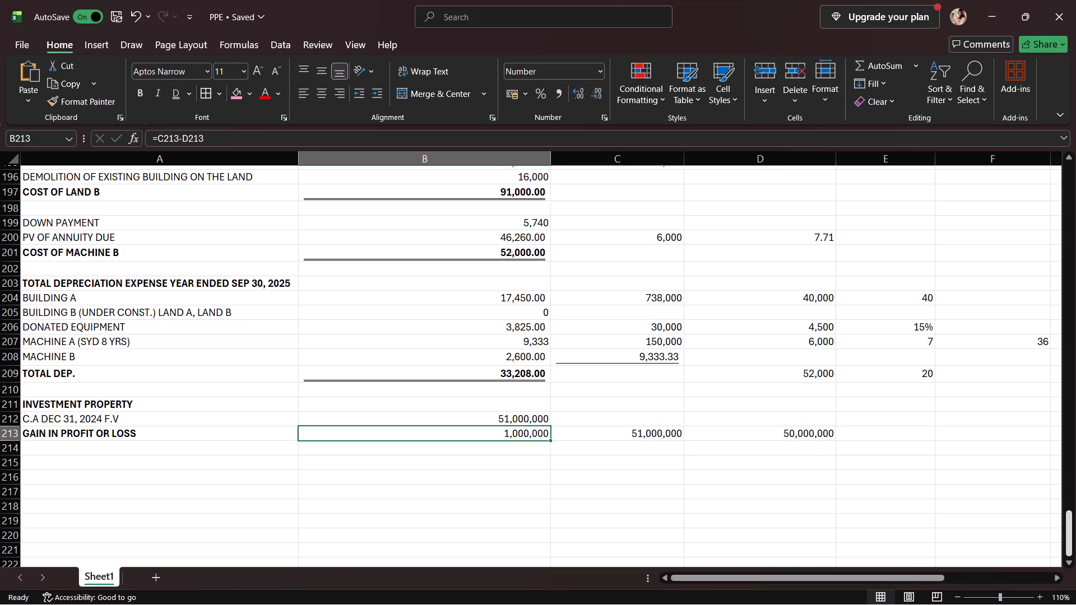
{"action": "left_click", "coordinate": [175, 437]}
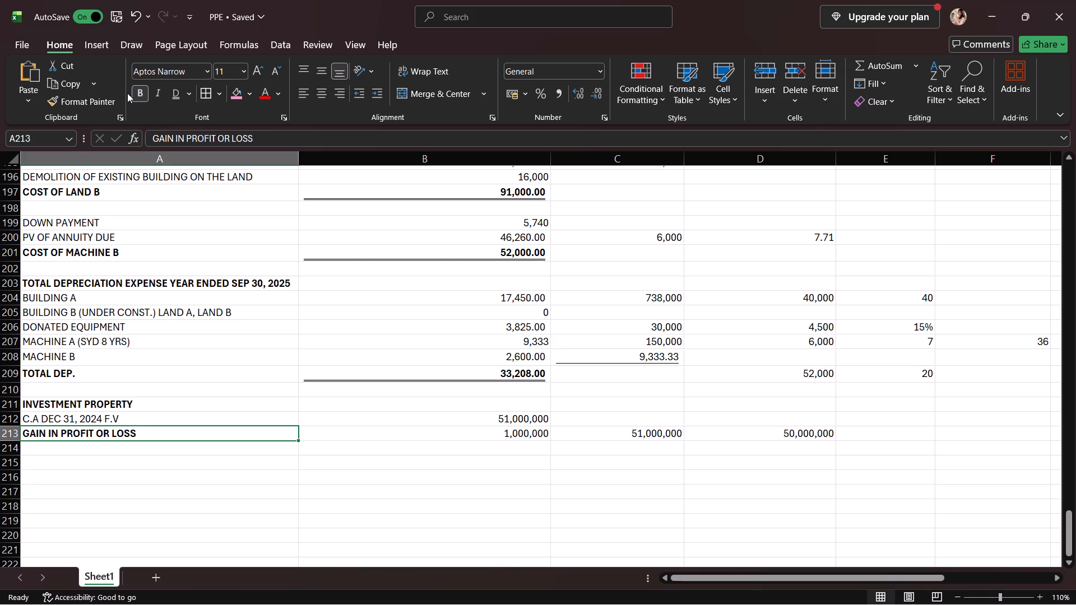
{"action": "left_click", "coordinate": [134, 93]}
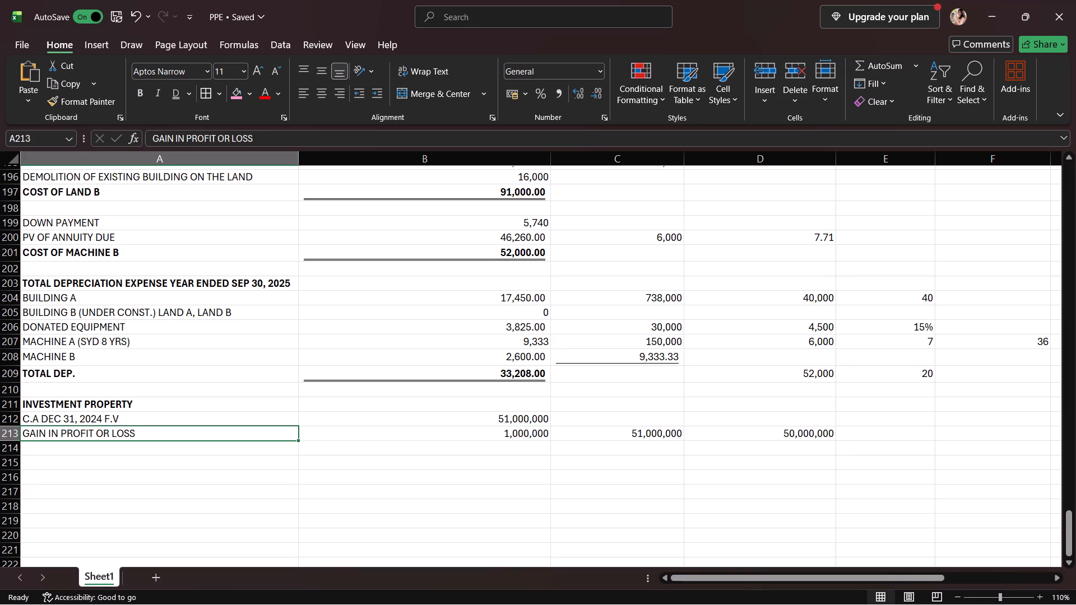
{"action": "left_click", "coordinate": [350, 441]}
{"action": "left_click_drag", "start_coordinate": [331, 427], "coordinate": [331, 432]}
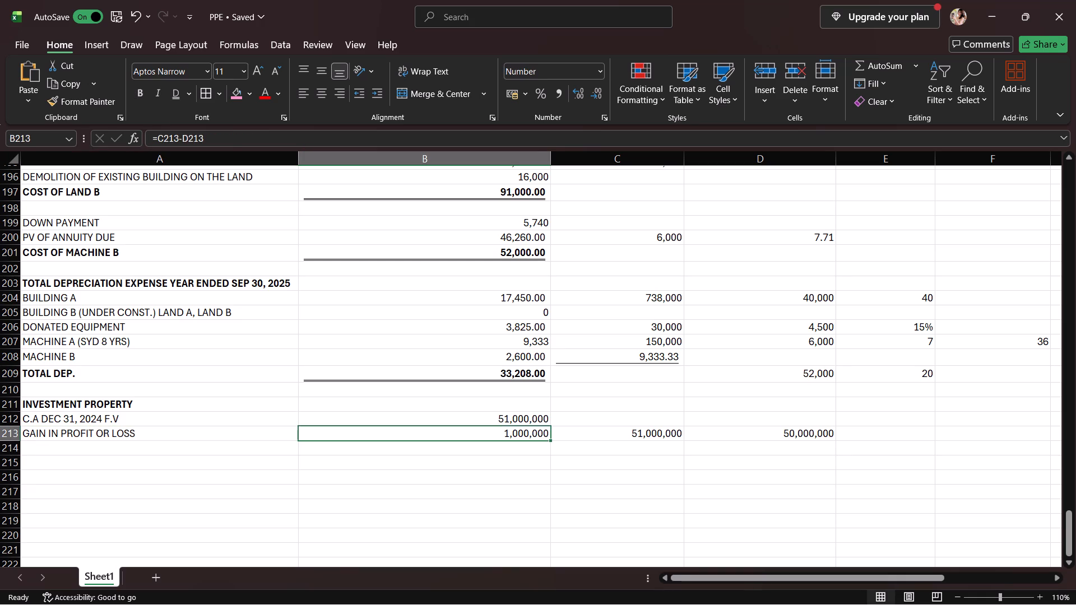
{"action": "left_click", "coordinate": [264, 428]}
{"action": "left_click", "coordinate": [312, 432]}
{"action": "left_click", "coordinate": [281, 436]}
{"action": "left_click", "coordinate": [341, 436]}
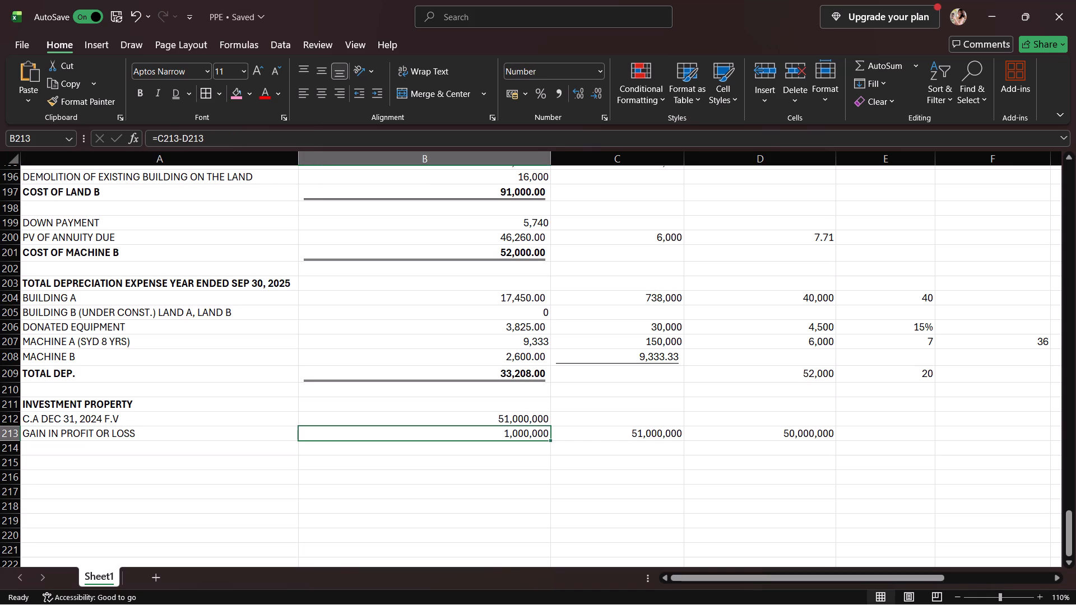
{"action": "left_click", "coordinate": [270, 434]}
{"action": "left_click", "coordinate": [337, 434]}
Calculate the carrying amount less the gain in B214 as B212 minus B213.
{"action": "left_click", "coordinate": [386, 446]}
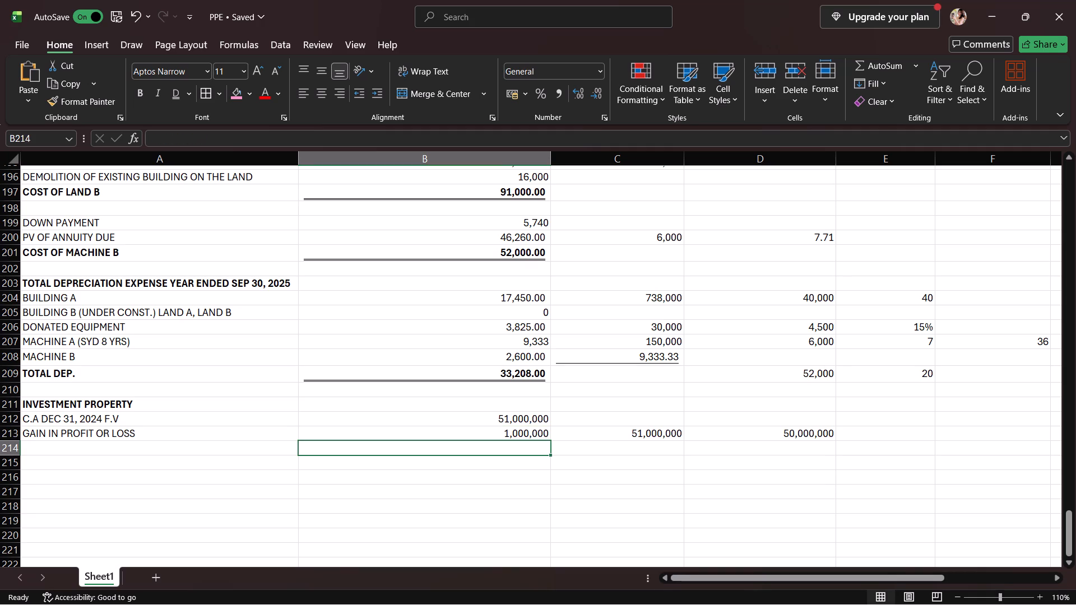
{"action": "key", "text": "equal"}
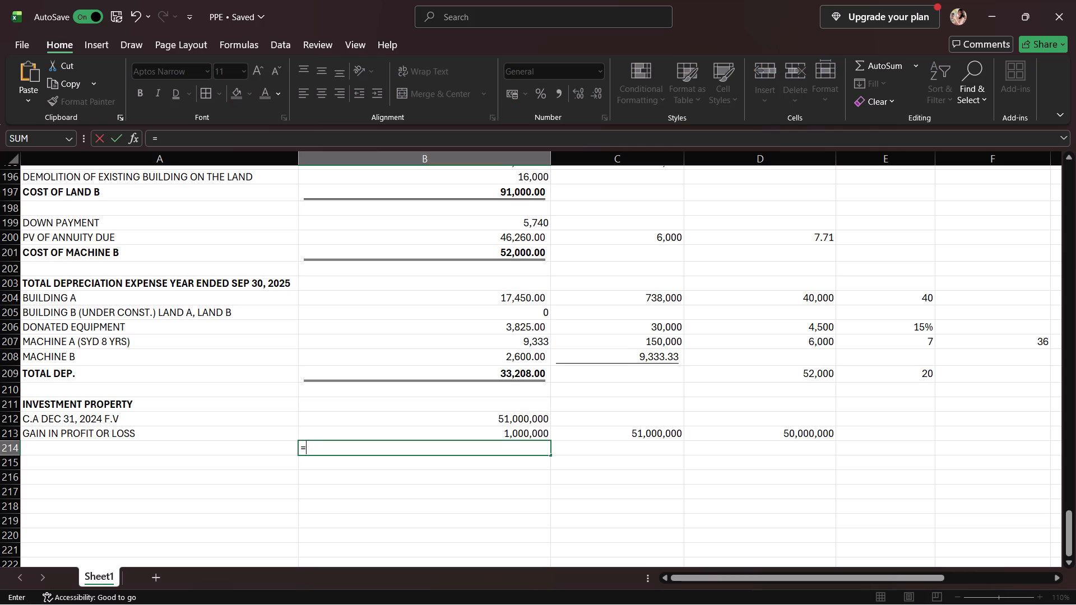
{"action": "left_click", "coordinate": [475, 416]}
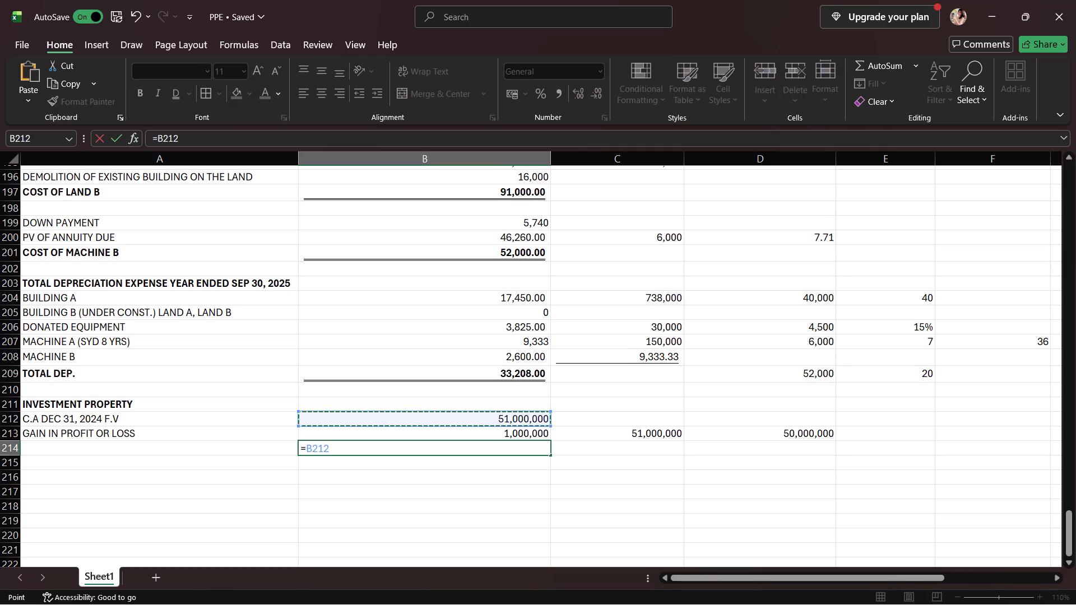
{"action": "key", "text": "minus"}
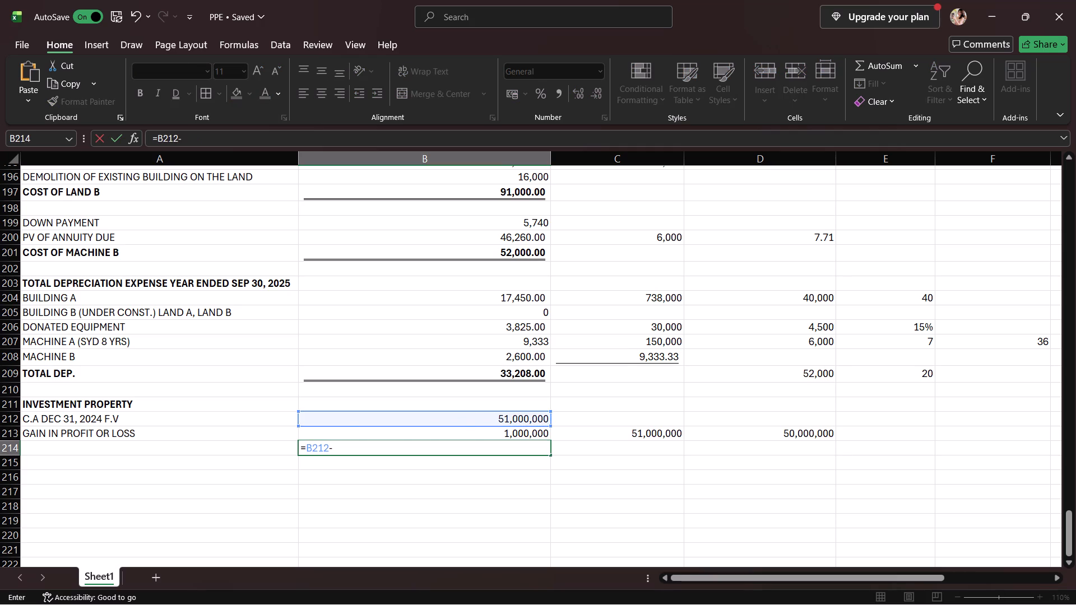
{"action": "left_click", "coordinate": [372, 433]}
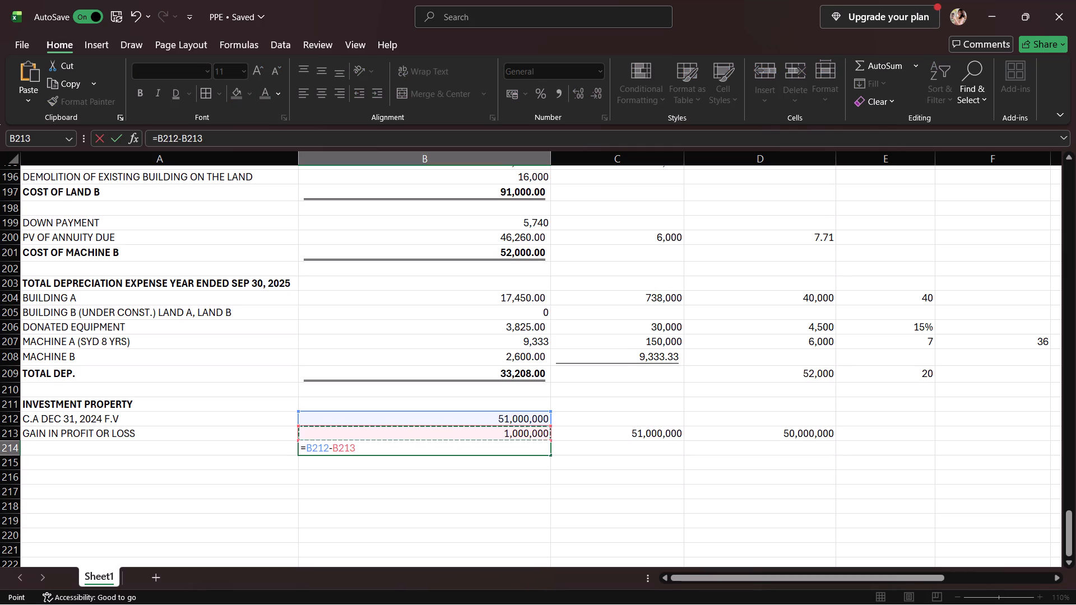
{"action": "key", "text": "Return"}
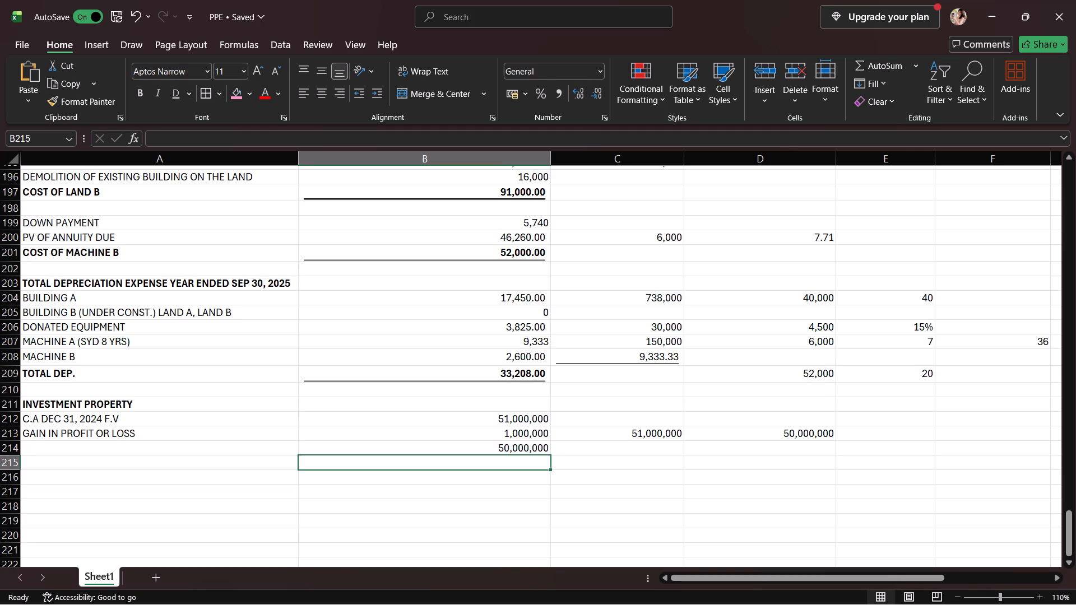
Label cell A216 as DEPRECIATION, one blank row below the investment property figures.
{"action": "left_click", "coordinate": [159, 472]}
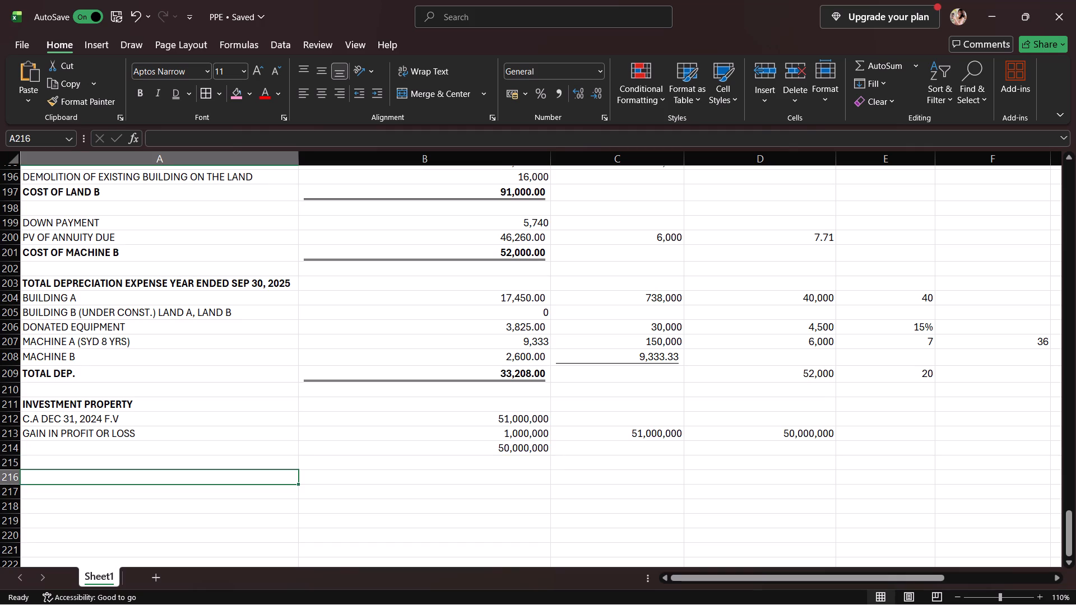
{"action": "type", "text": "DEPRECIATION"}
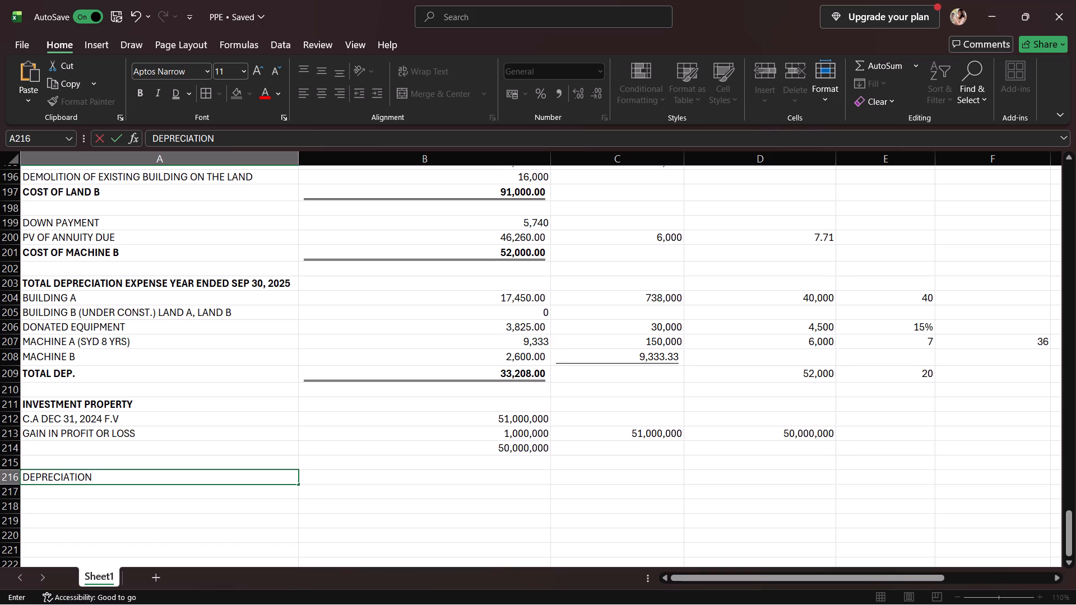
{"action": "key", "text": "space"}
{"action": "type", "text": "50,"}
{"action": "key", "text": "BackSpace"}
{"action": "key", "text": "BackSpace"}
{"action": "key", "text": "BackSpace"}
Enter the depreciation inputs in row 216: 50,000,000 in C216 and 40 in D216.
{"action": "left_click", "coordinate": [551, 478]}
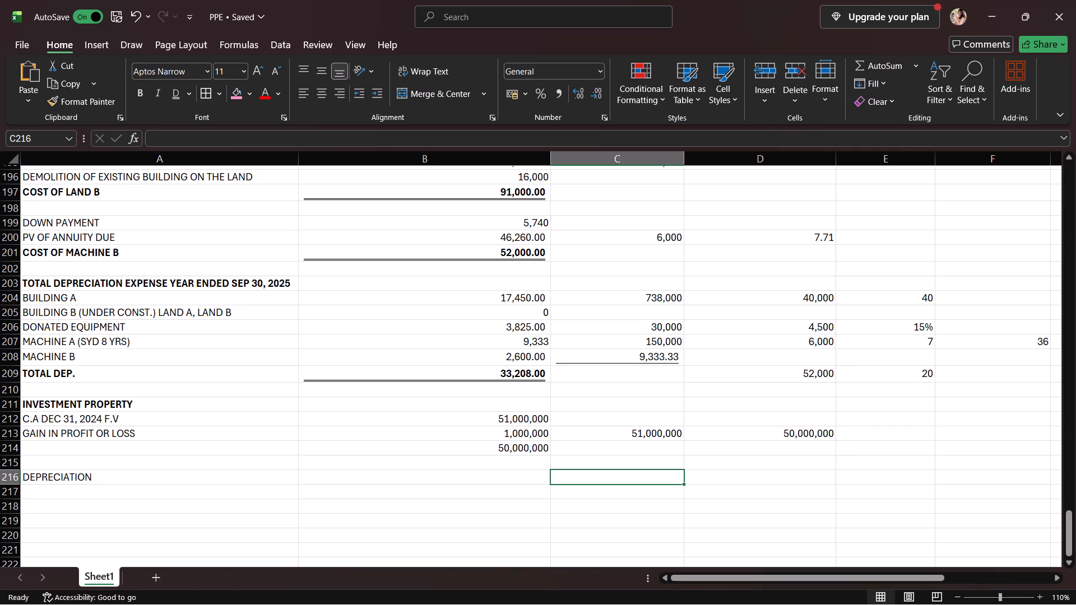
{"action": "type", "text": "50,000,000"}
{"action": "left_click", "coordinate": [703, 473]}
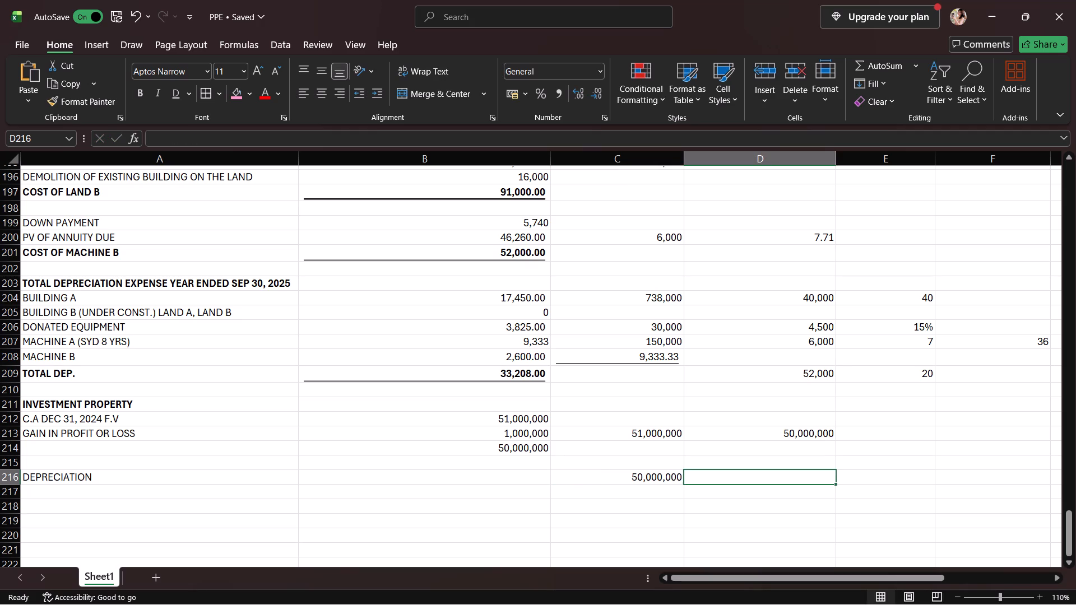
{"action": "type", "text": "40"}
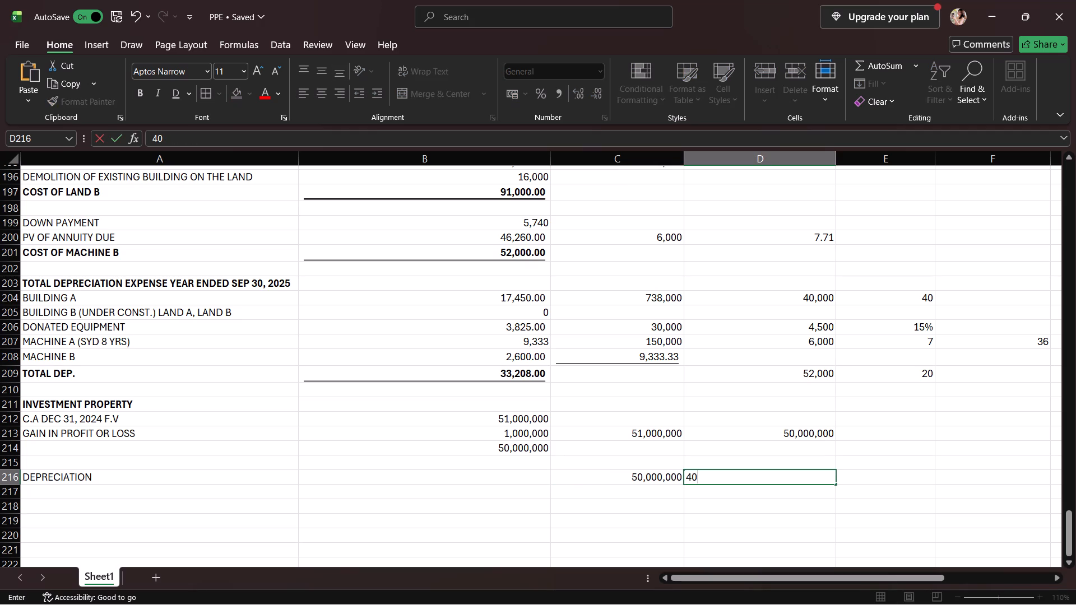
{"action": "left_click", "coordinate": [614, 493]}
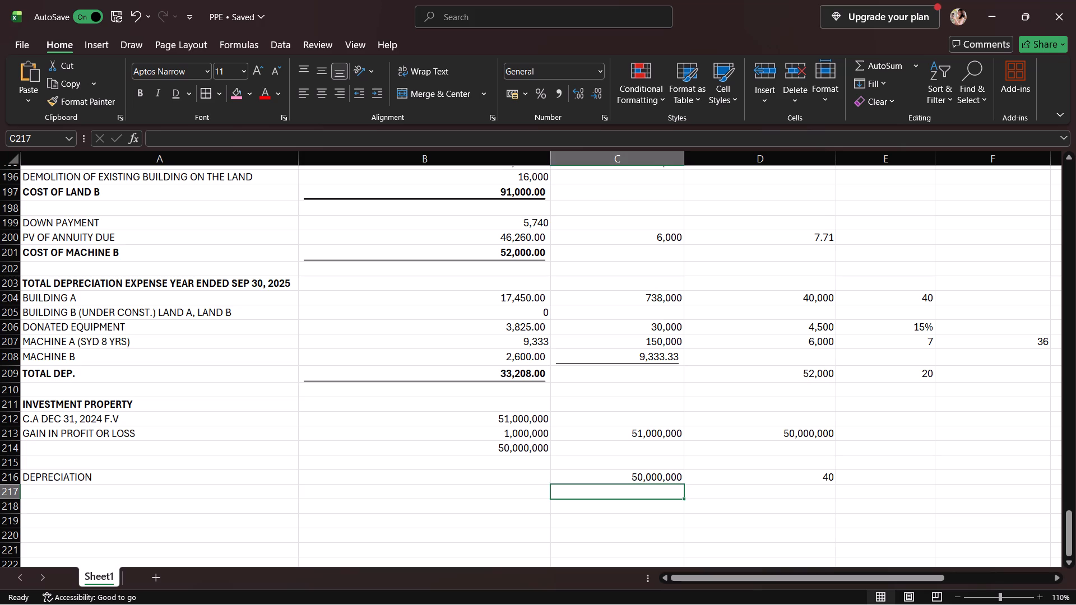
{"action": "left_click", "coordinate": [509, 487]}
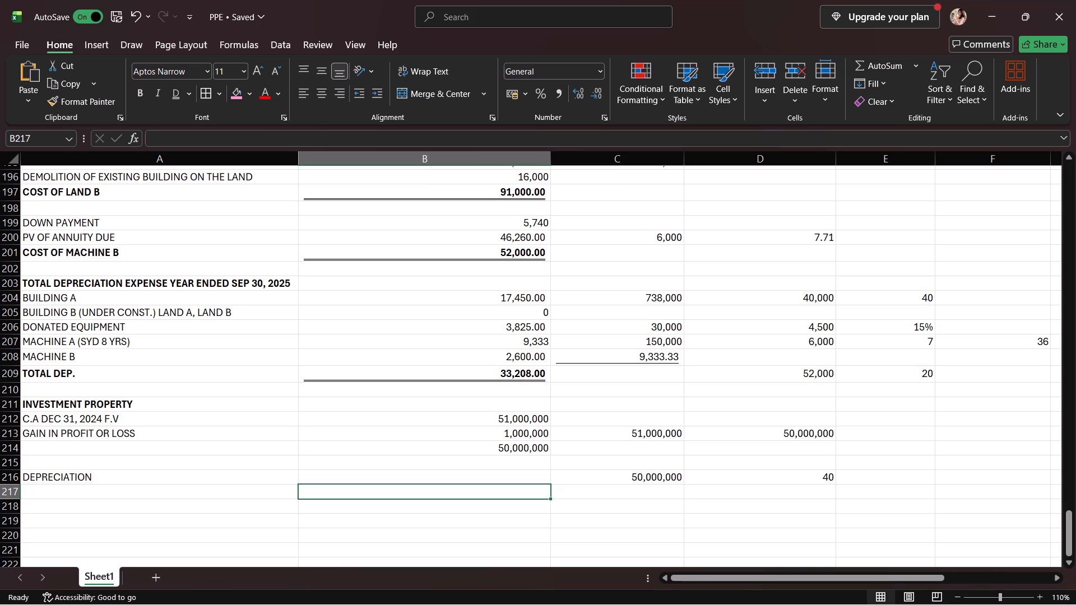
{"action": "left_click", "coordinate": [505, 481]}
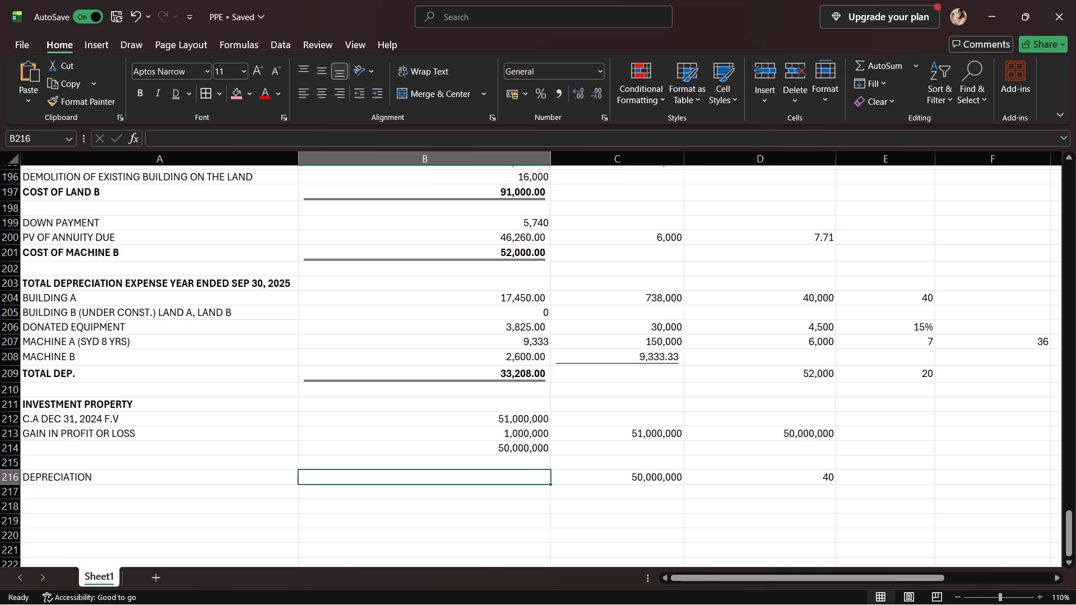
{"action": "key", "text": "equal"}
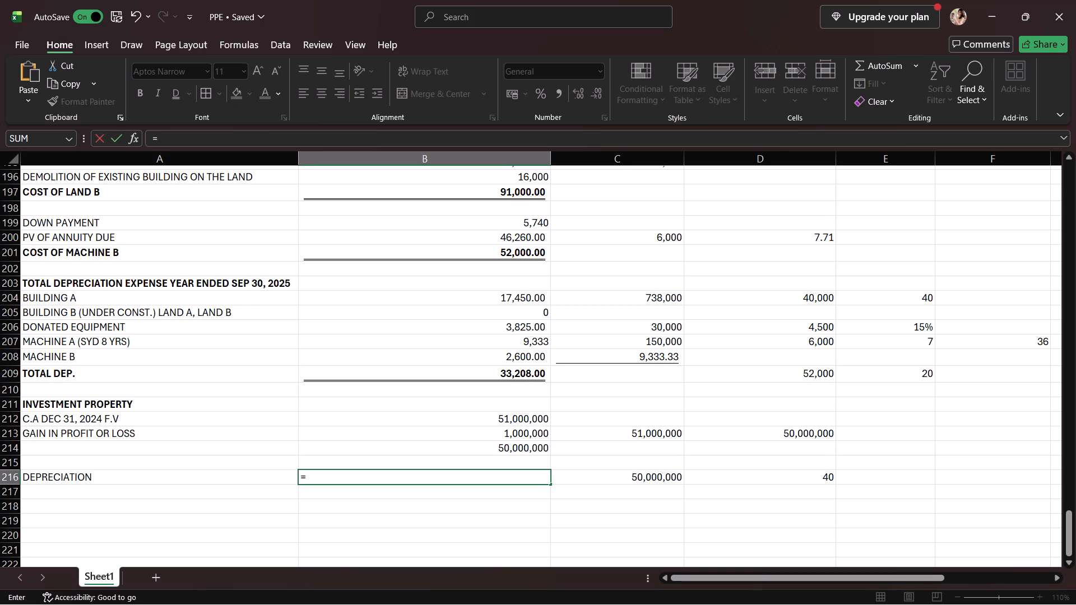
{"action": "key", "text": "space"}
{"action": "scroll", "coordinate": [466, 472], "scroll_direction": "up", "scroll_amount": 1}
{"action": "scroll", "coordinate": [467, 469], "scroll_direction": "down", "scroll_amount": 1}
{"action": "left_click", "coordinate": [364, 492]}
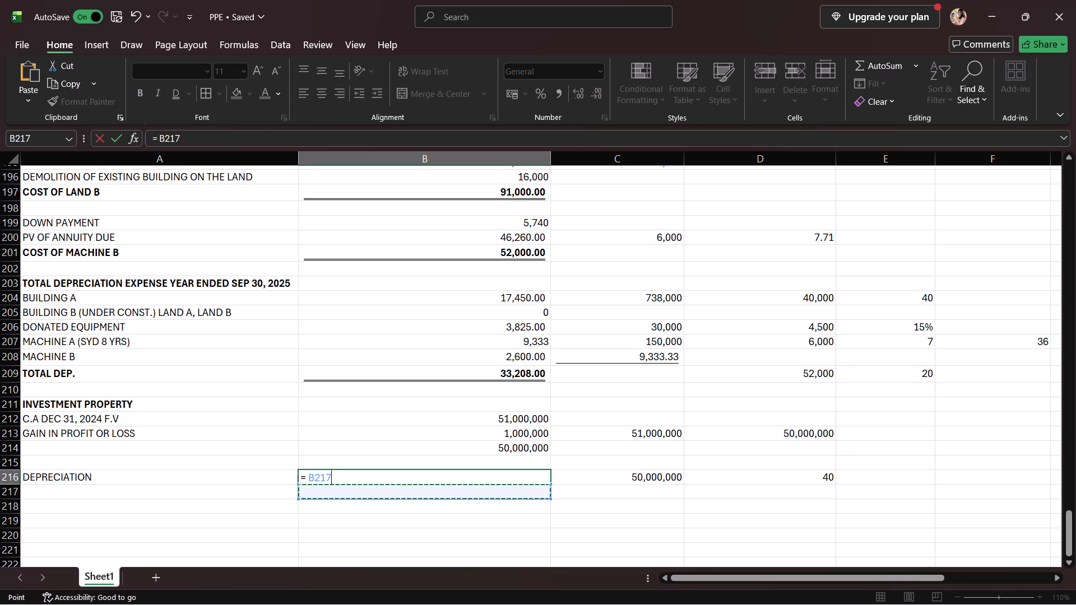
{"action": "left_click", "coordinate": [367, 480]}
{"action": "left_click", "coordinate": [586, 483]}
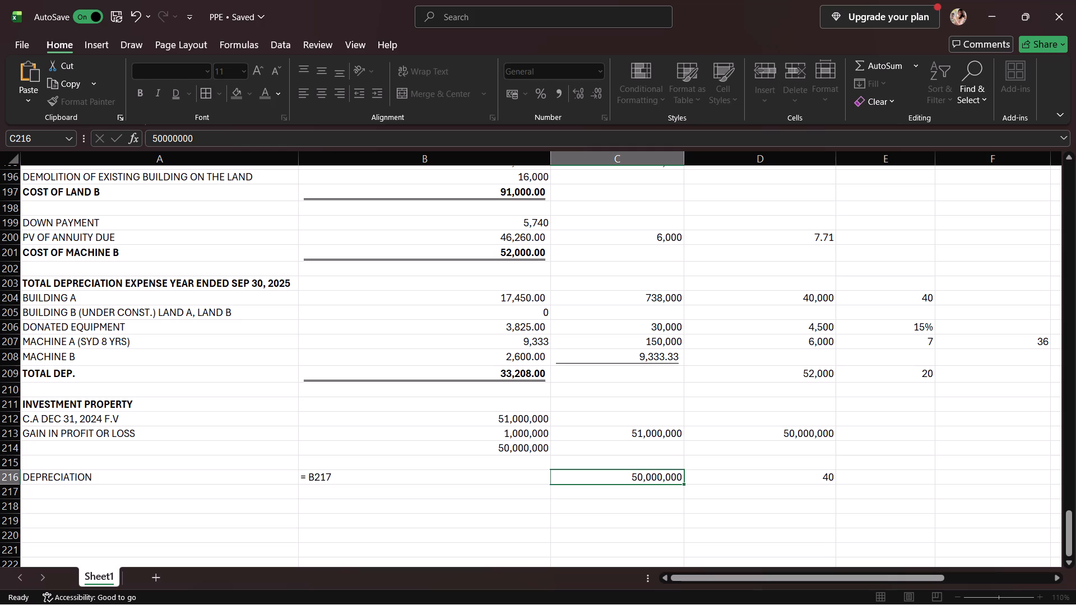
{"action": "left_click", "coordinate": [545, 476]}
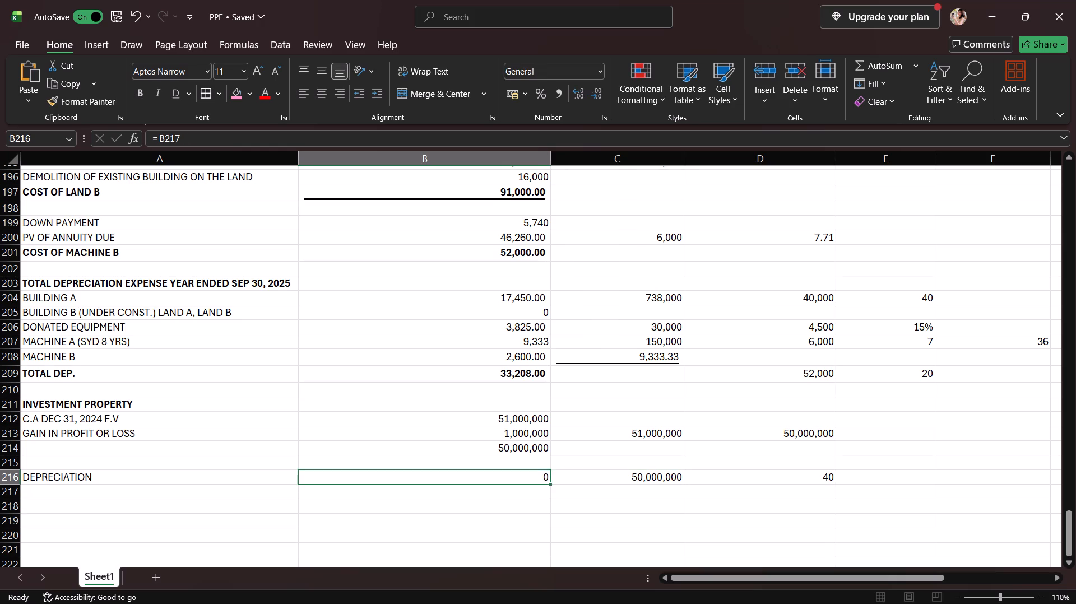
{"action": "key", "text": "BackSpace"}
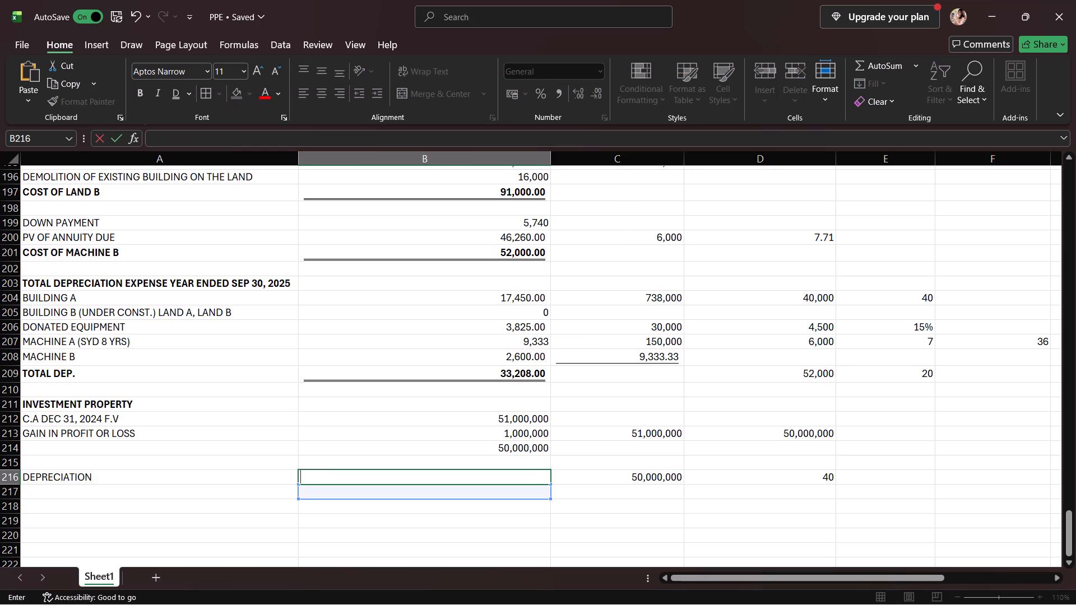
Calculate the depreciation in B216 as C216 divided by D216.
{"action": "type", "text": "="}
{"action": "key", "text": "space"}
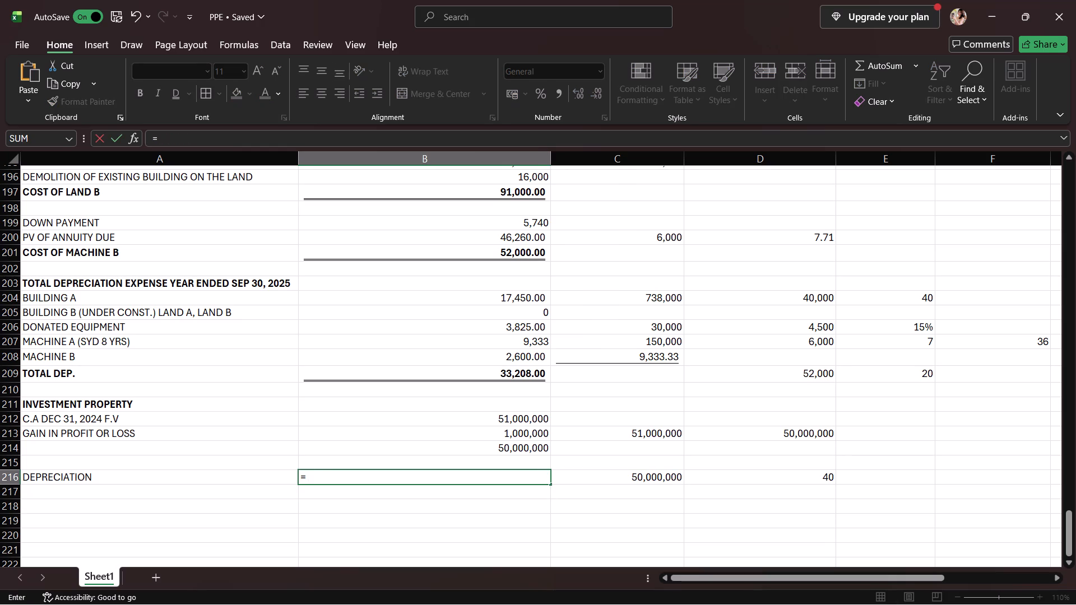
{"action": "left_click", "coordinate": [623, 478]}
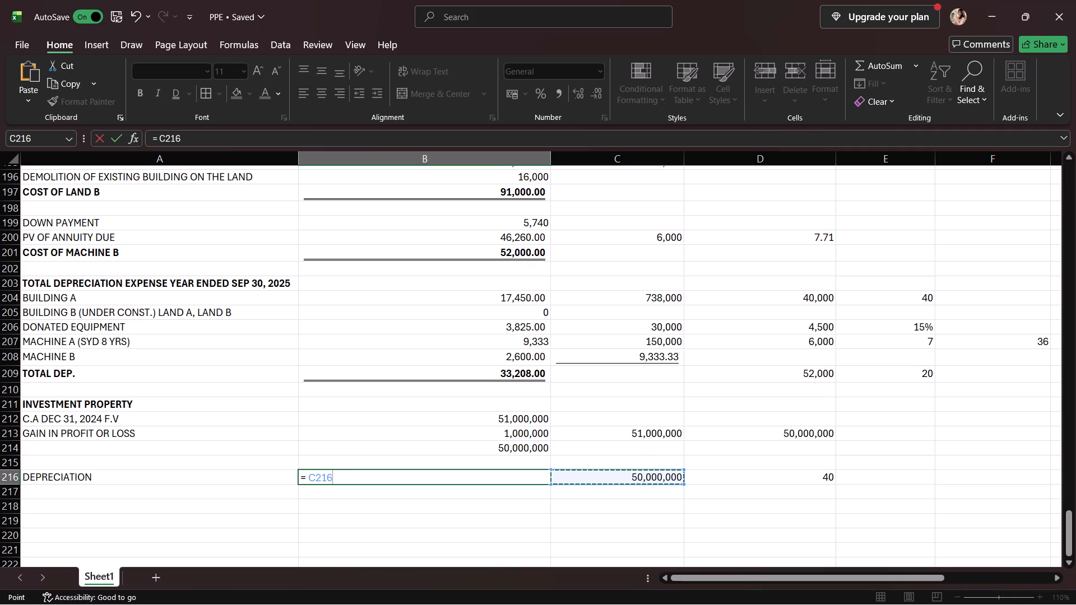
{"action": "key", "text": "slash"}
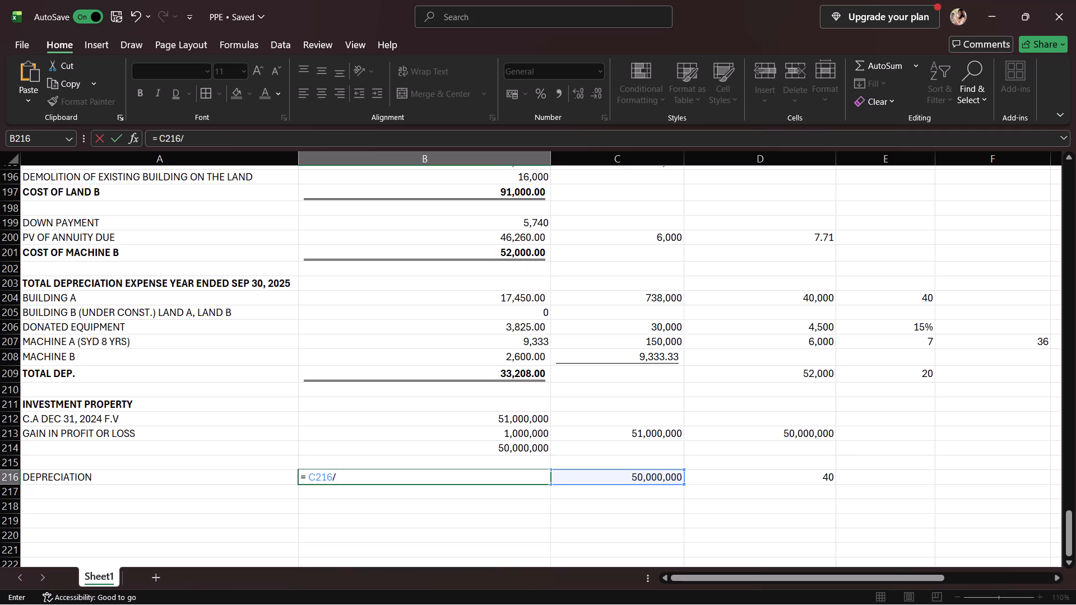
{"action": "left_click", "coordinate": [831, 479]}
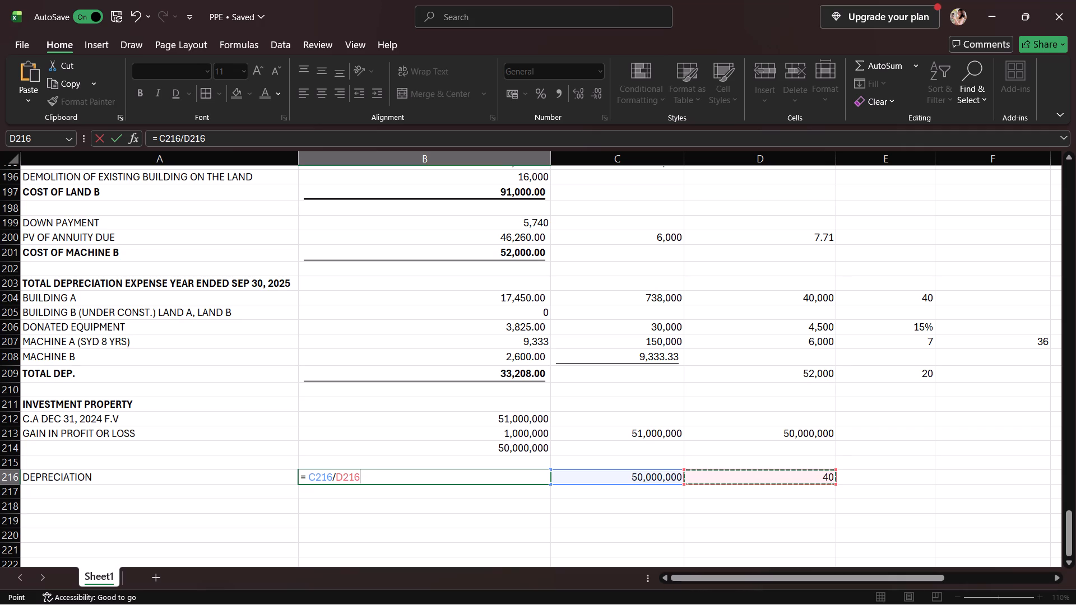
{"action": "key", "text": "Return"}
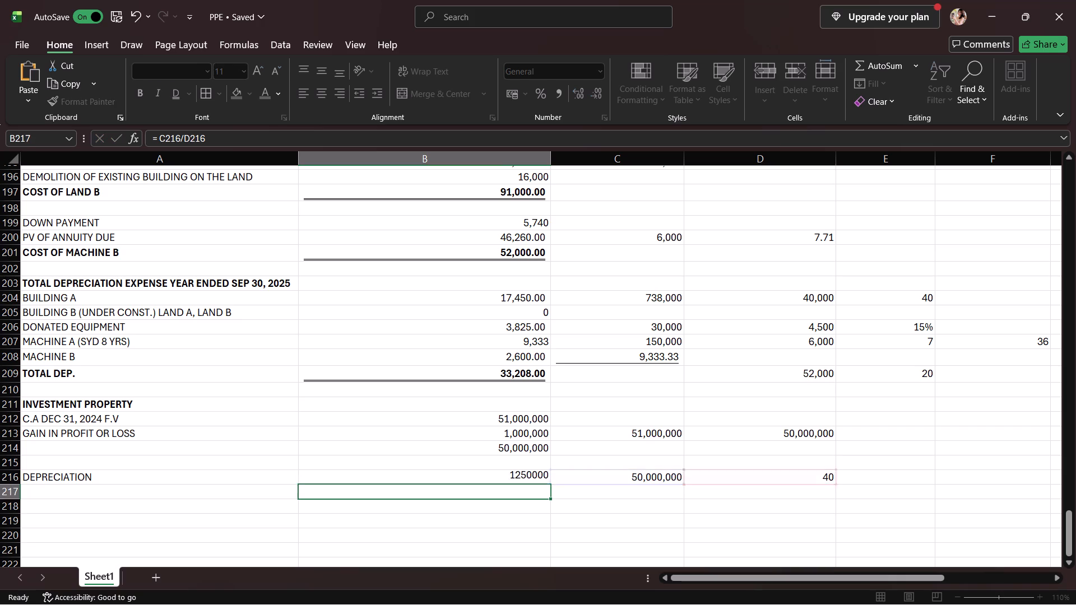
Apply the comma number style to the depreciation amount in B216.
{"action": "left_click", "coordinate": [520, 481]}
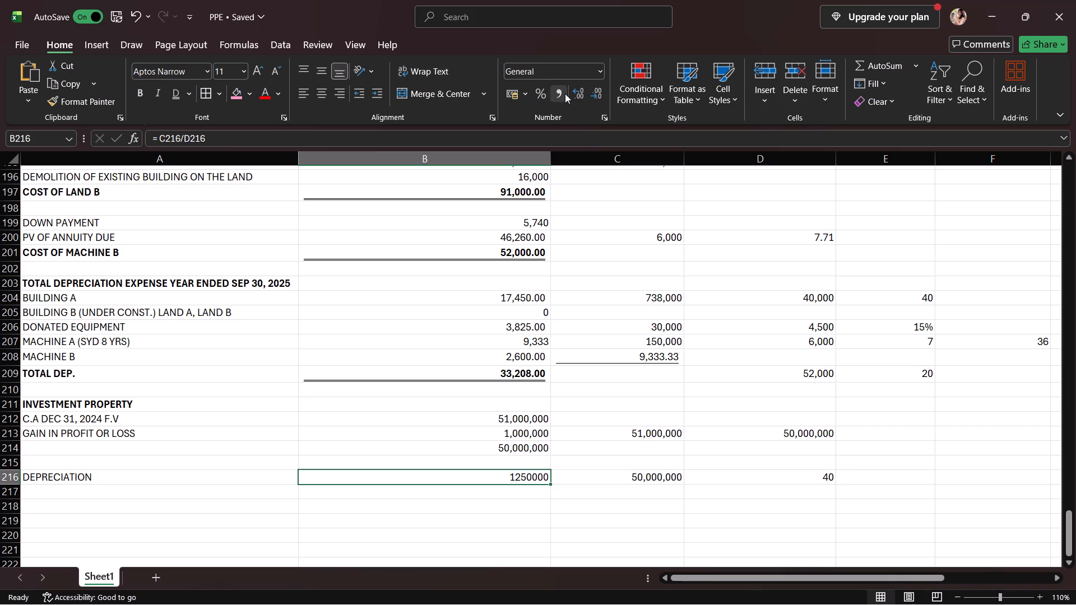
{"action": "left_click", "coordinate": [565, 94]}
Start a carrying amount label beginning with C.A in A217, below DEPRECIATION.
{"action": "left_click", "coordinate": [171, 487]}
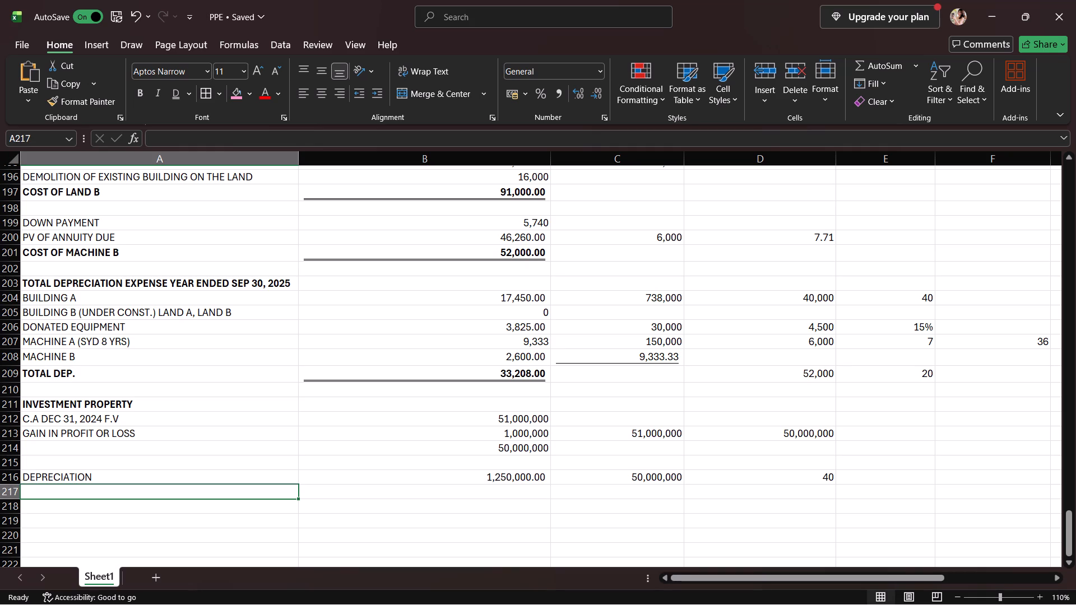
{"action": "type", "text": "C.A"}
{"action": "key", "text": "space"}
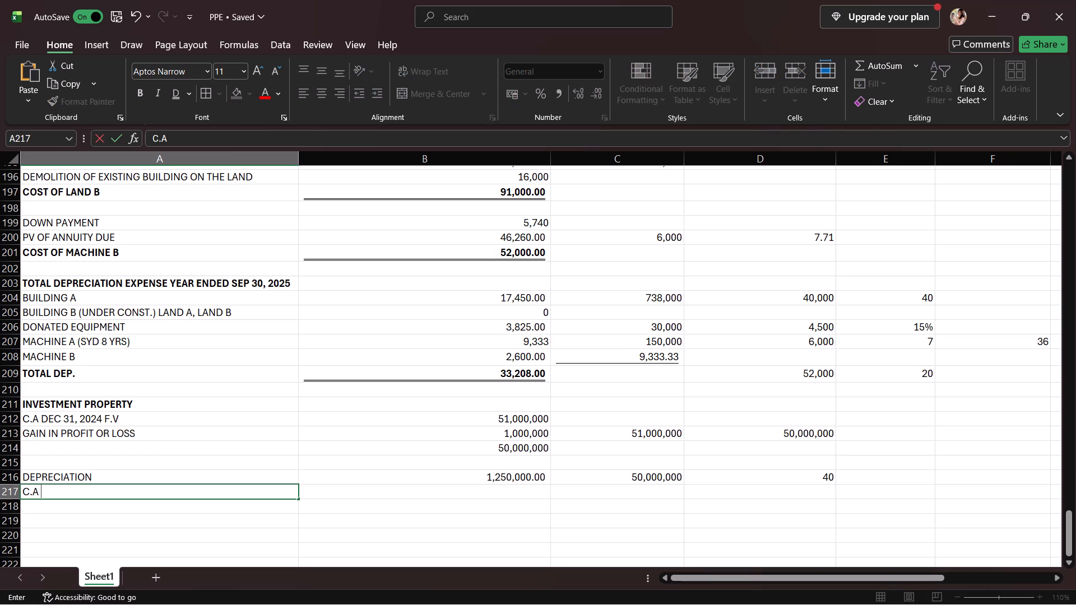
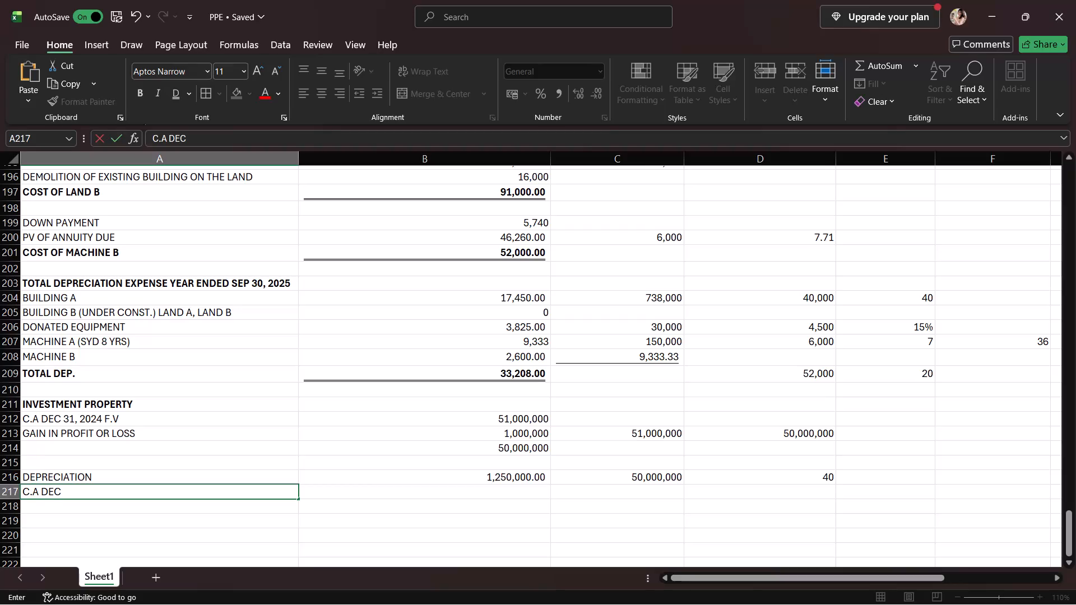
Continue the carrying amount label in A217, below DEPRECIATION, as C.A DEC 31.
{"action": "type", "text": "31"}
{"action": "scroll", "coordinate": [124, 366], "scroll_direction": "up", "scroll_amount": 3}
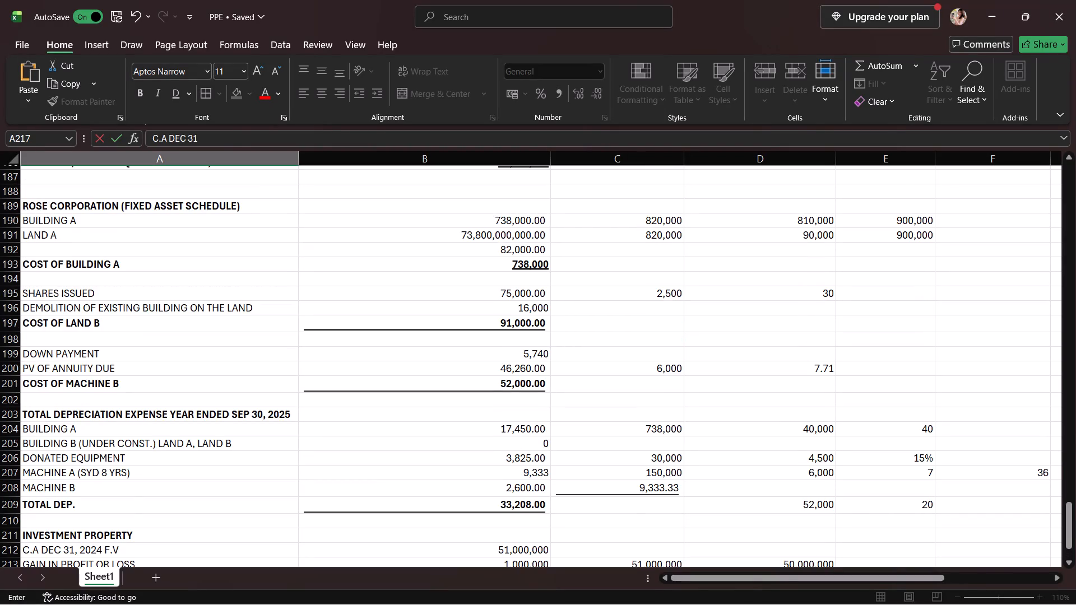
{"action": "scroll", "coordinate": [124, 366], "scroll_direction": "up", "scroll_amount": 7}
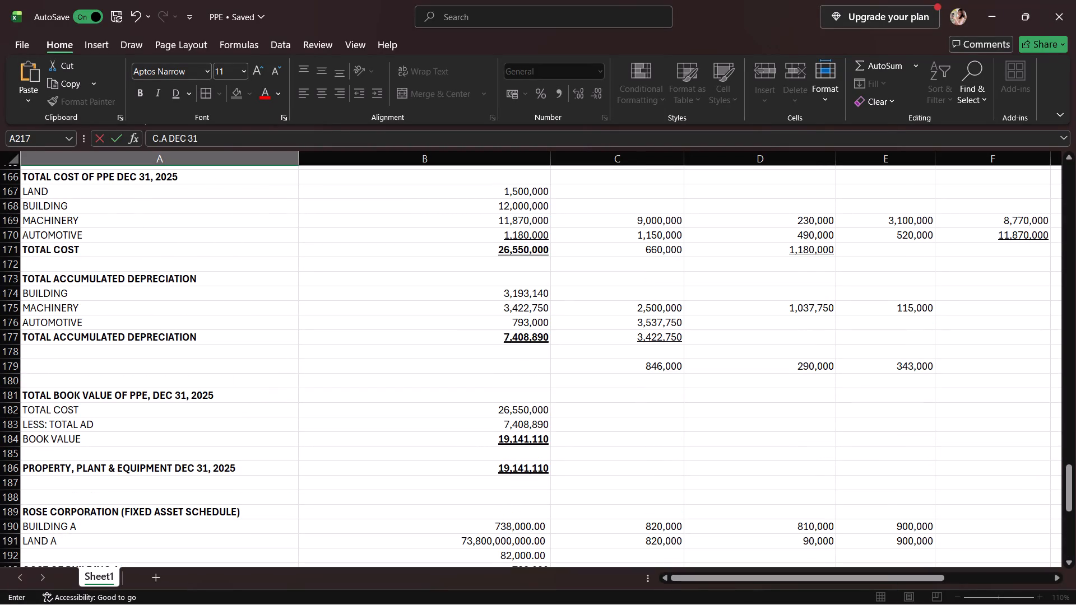
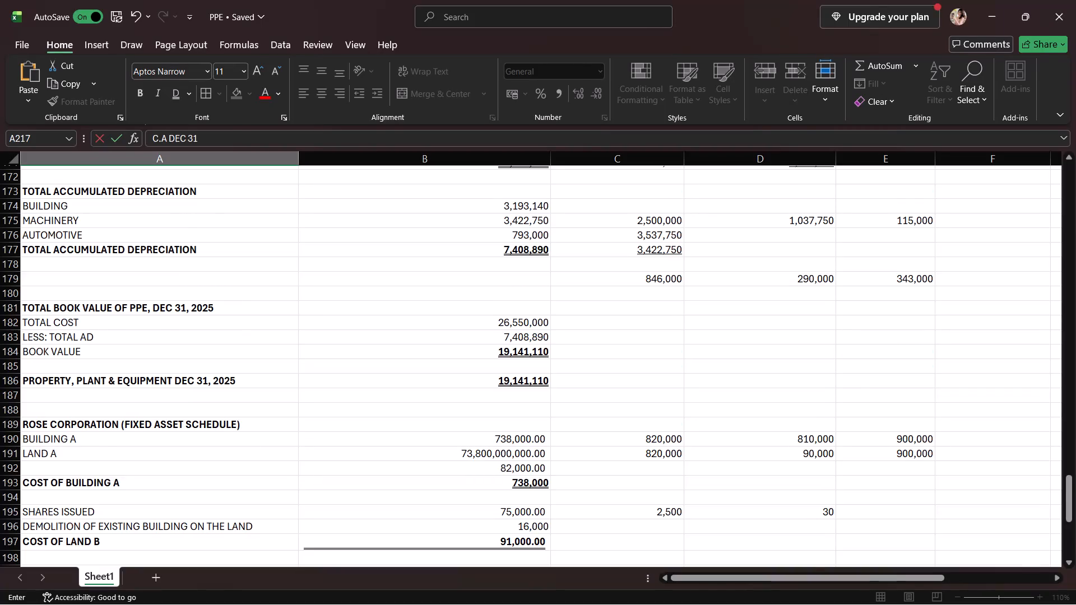
Add the year 2025 to the carrying amount label in A217 so it reads C.A DEC 31 2025.
{"action": "scroll", "coordinate": [132, 287], "scroll_direction": "down", "scroll_amount": 2}
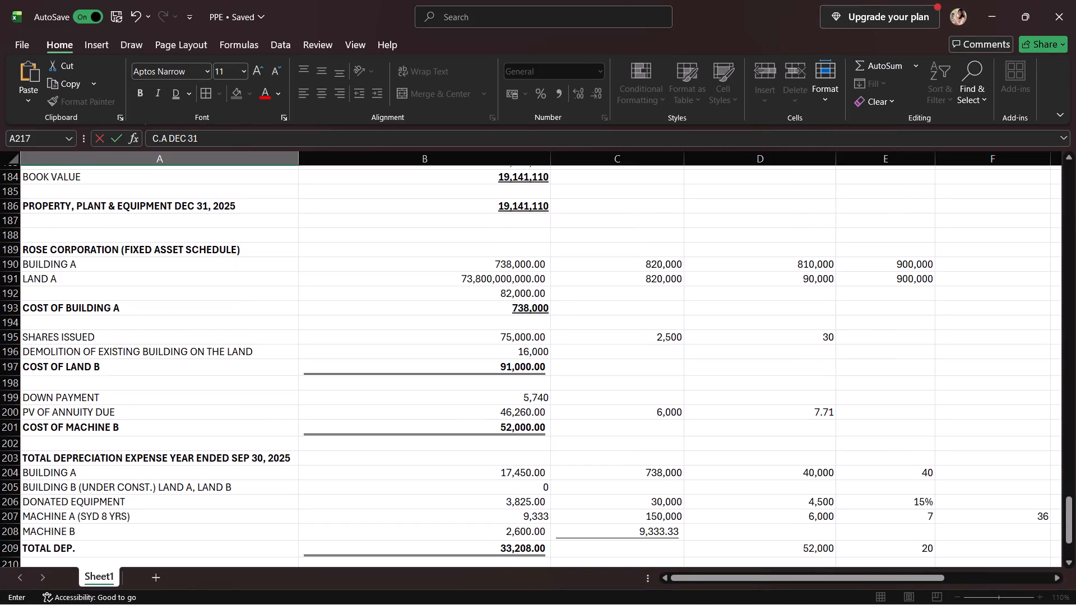
{"action": "scroll", "coordinate": [132, 287], "scroll_direction": "down", "scroll_amount": 4}
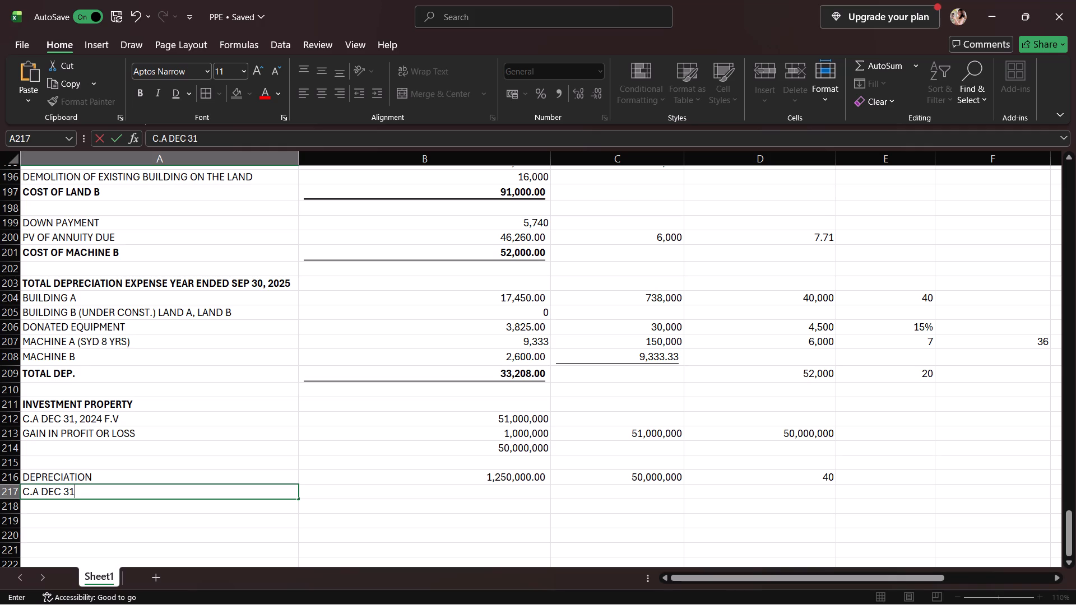
{"action": "key", "text": "space"}
{"action": "type", "text": "2025"}
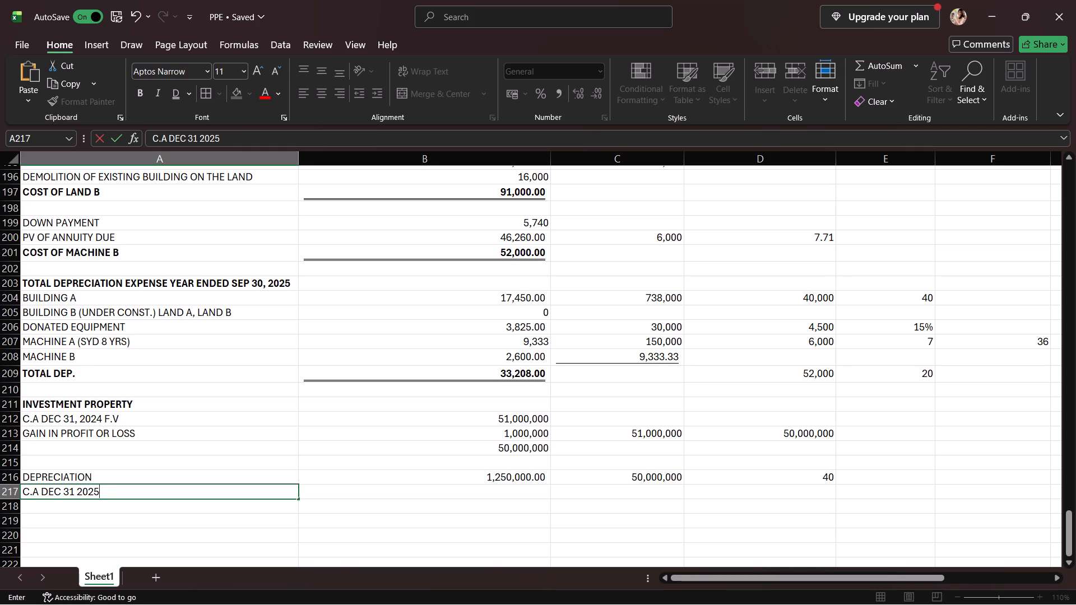
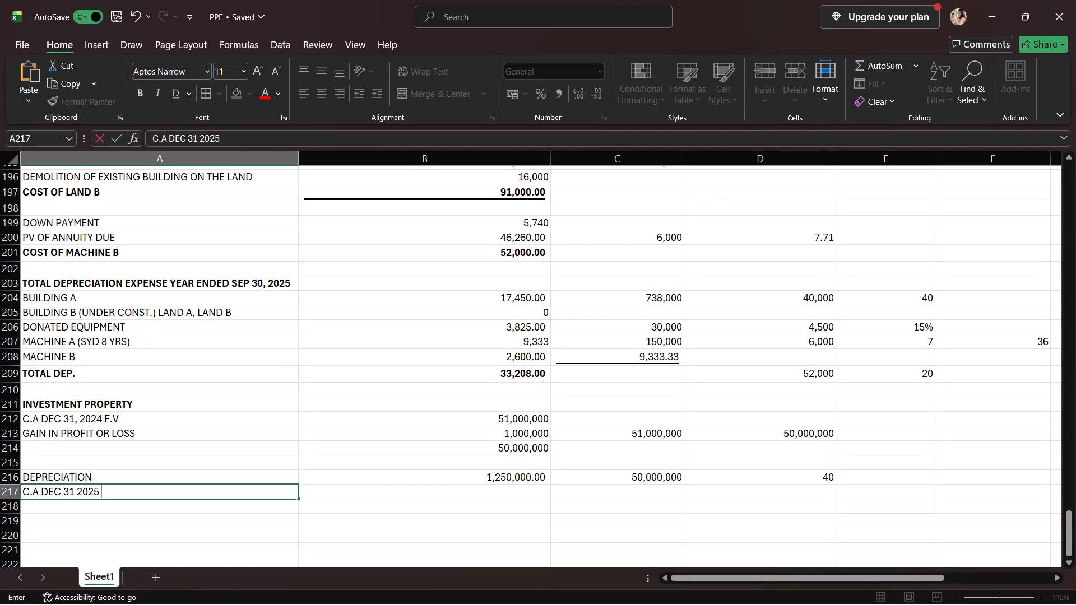
Enter 50,000,000 in C217 as the starting amount for the December 31, 2025 carrying amount.
{"action": "left_click", "coordinate": [558, 490]}
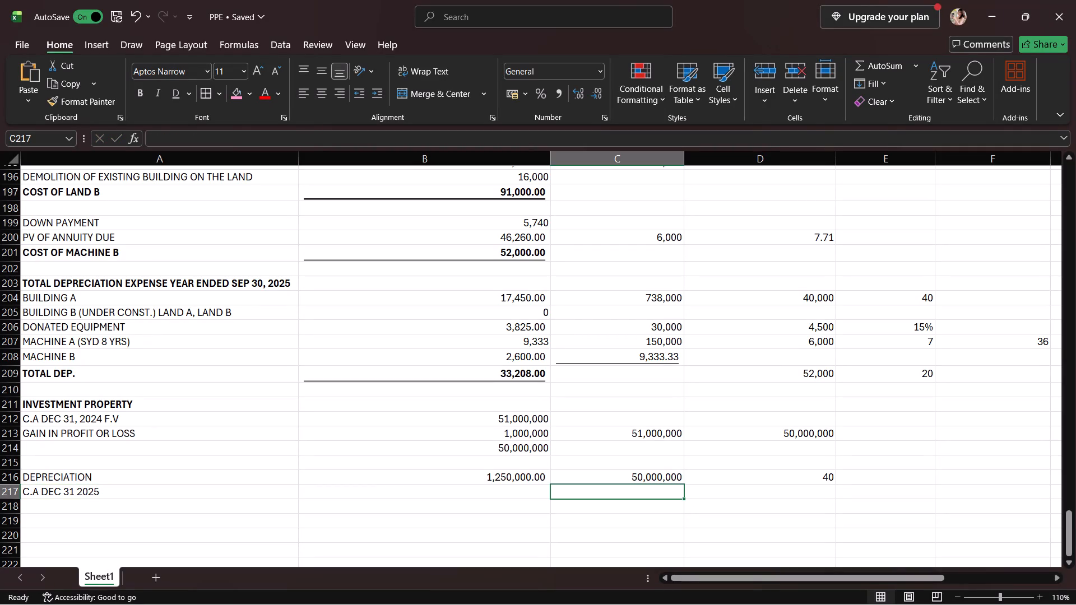
{"action": "type", "text": "50,000,000"}
{"action": "left_click", "coordinate": [706, 485]}
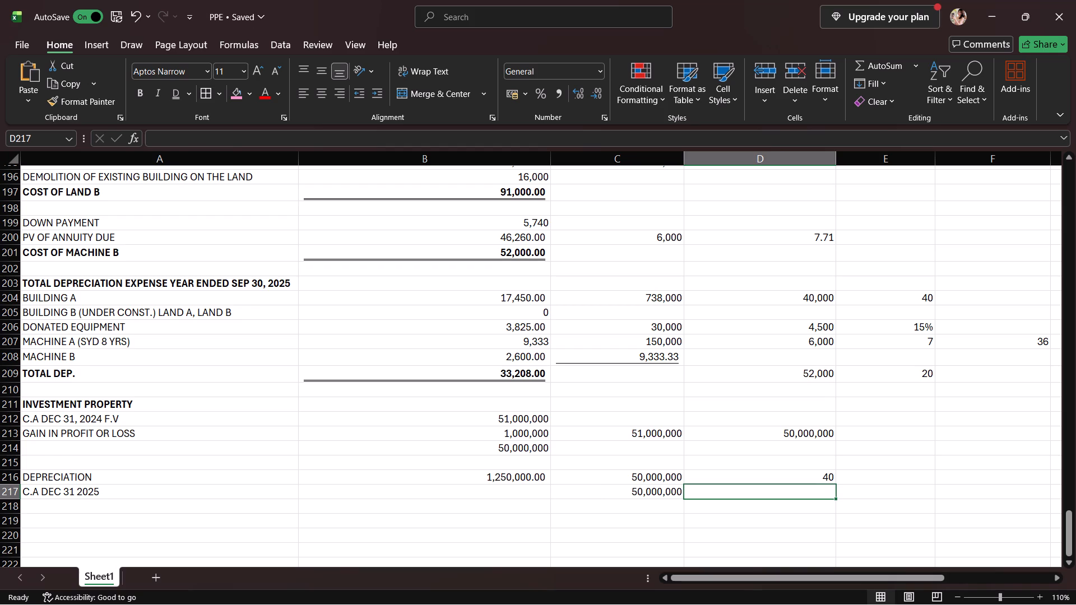
Review the earlier cost, accumulated depreciation and book value schedules above the investment property section.
{"action": "scroll", "coordinate": [669, 462], "scroll_direction": "up", "scroll_amount": 2}
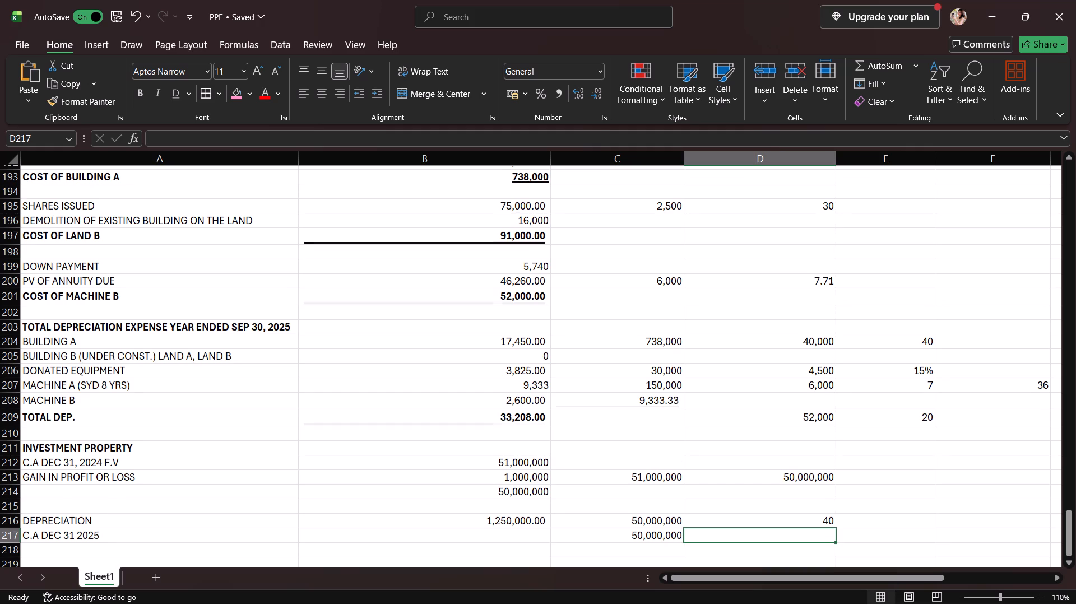
{"action": "scroll", "coordinate": [669, 460], "scroll_direction": "up", "scroll_amount": 6}
{"action": "scroll", "coordinate": [669, 478], "scroll_direction": "down", "scroll_amount": 1}
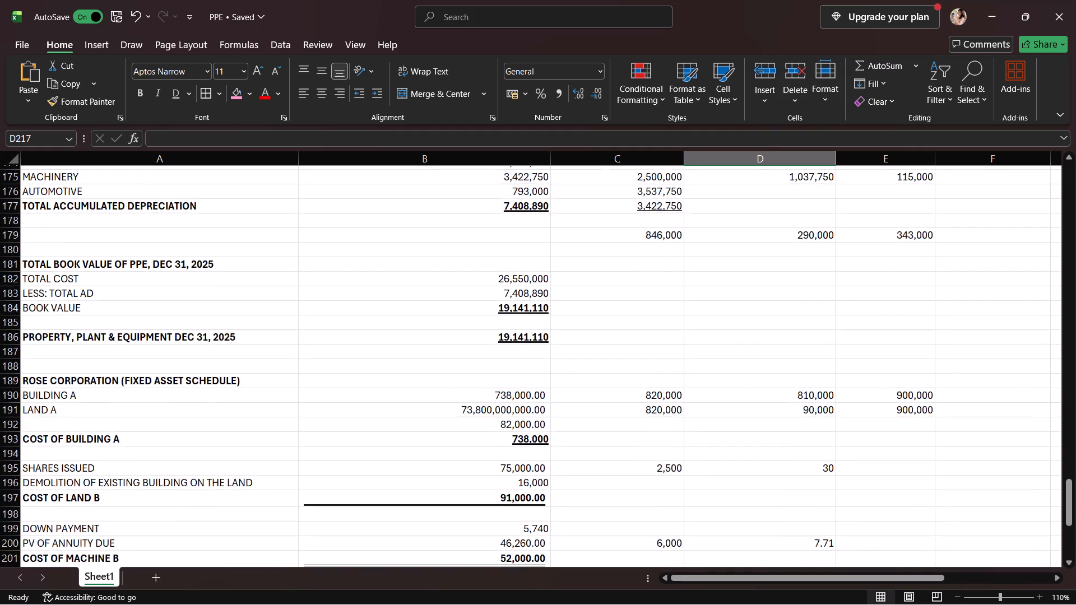
{"action": "scroll", "coordinate": [669, 478], "scroll_direction": "up", "scroll_amount": 7}
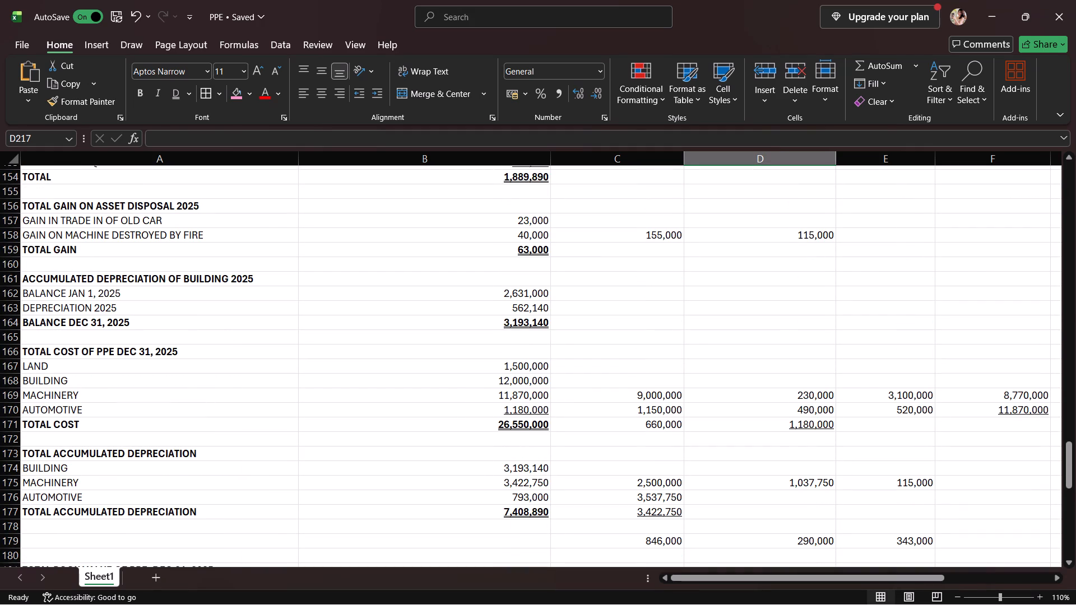
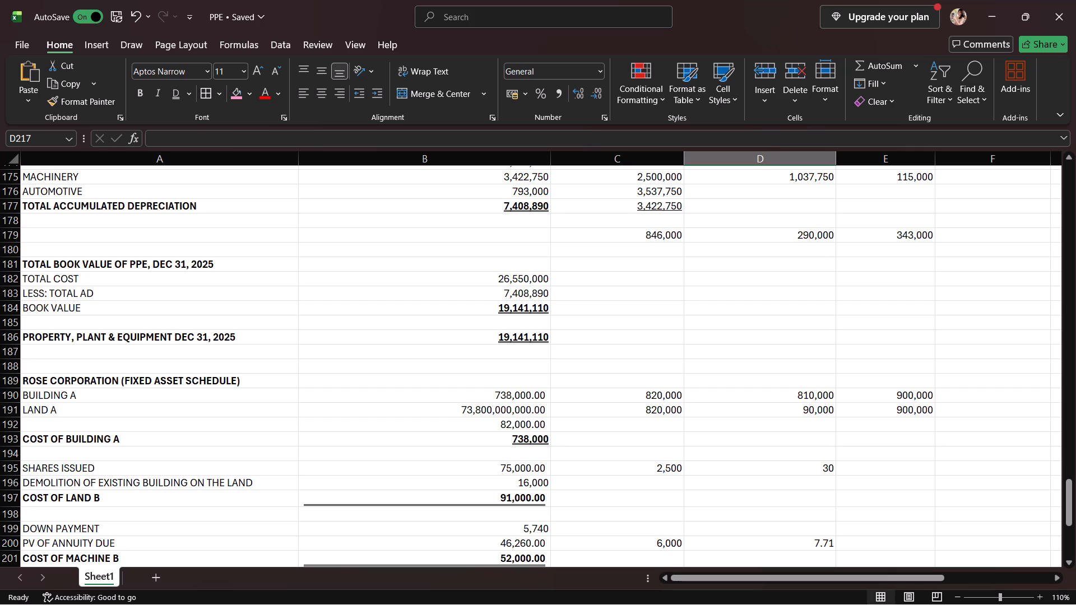
Examine the September 30, 2025 depreciation expense schedule and the investment property section below it.
{"action": "scroll", "coordinate": [642, 379], "scroll_direction": "down", "scroll_amount": 6}
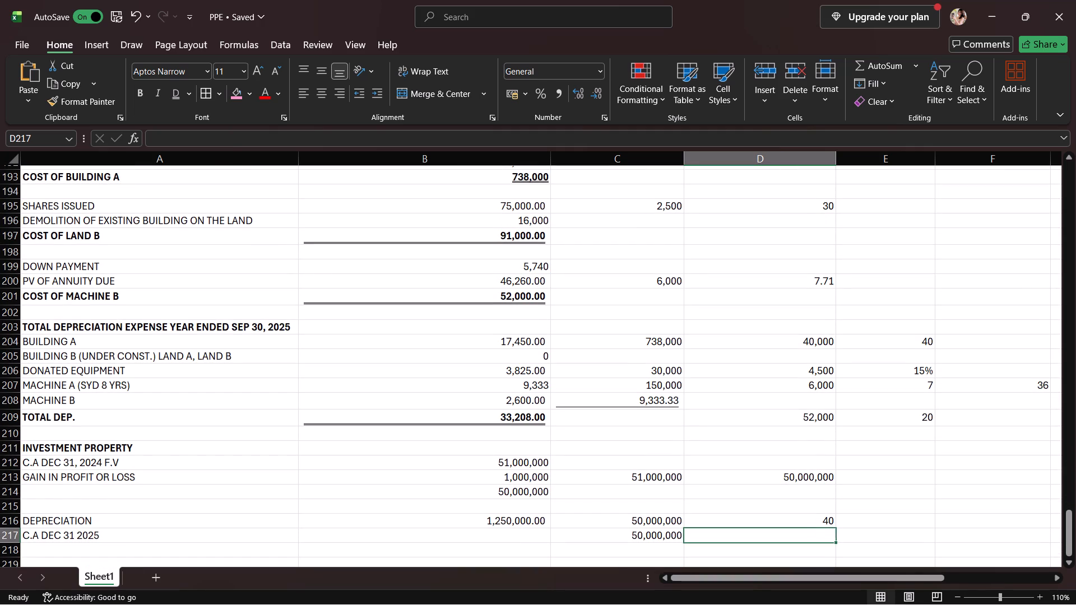
{"action": "left_click", "coordinate": [163, 350]}
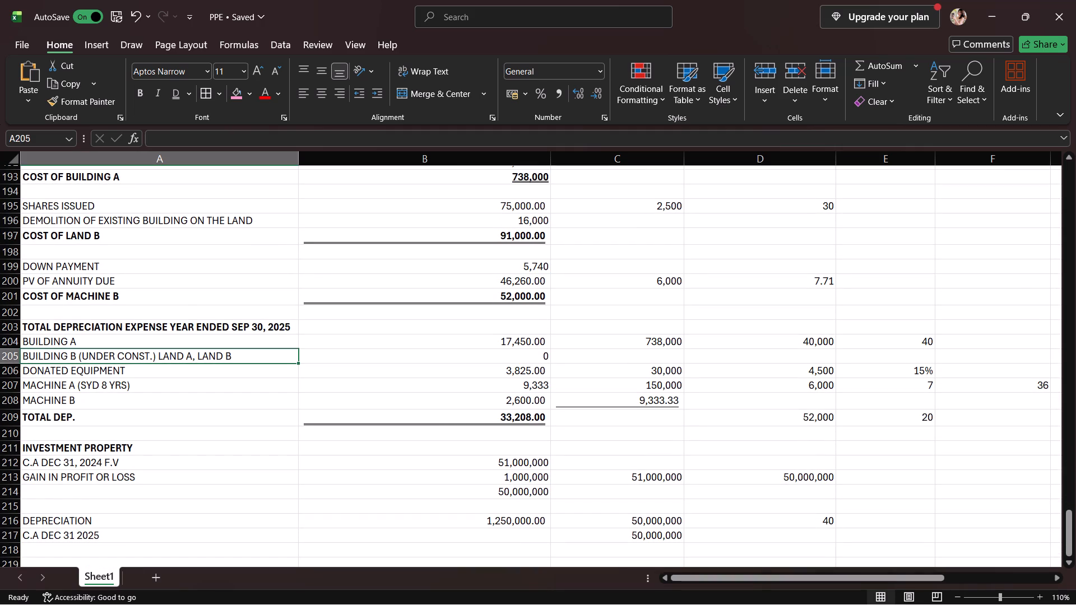
{"action": "scroll", "coordinate": [220, 363], "scroll_direction": "down", "scroll_amount": 1}
{"action": "left_click", "coordinate": [229, 331]}
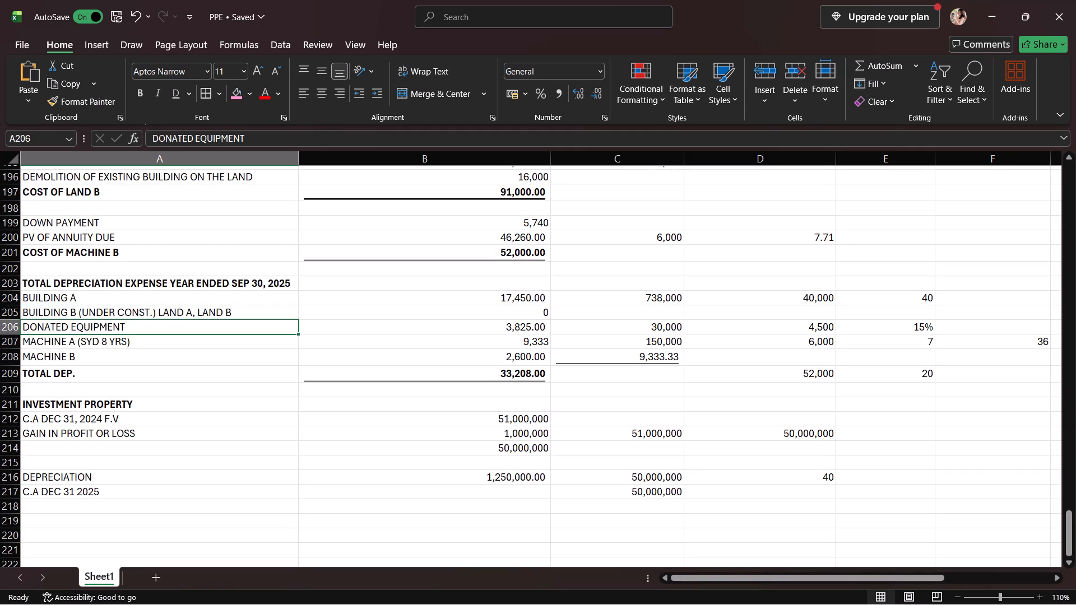
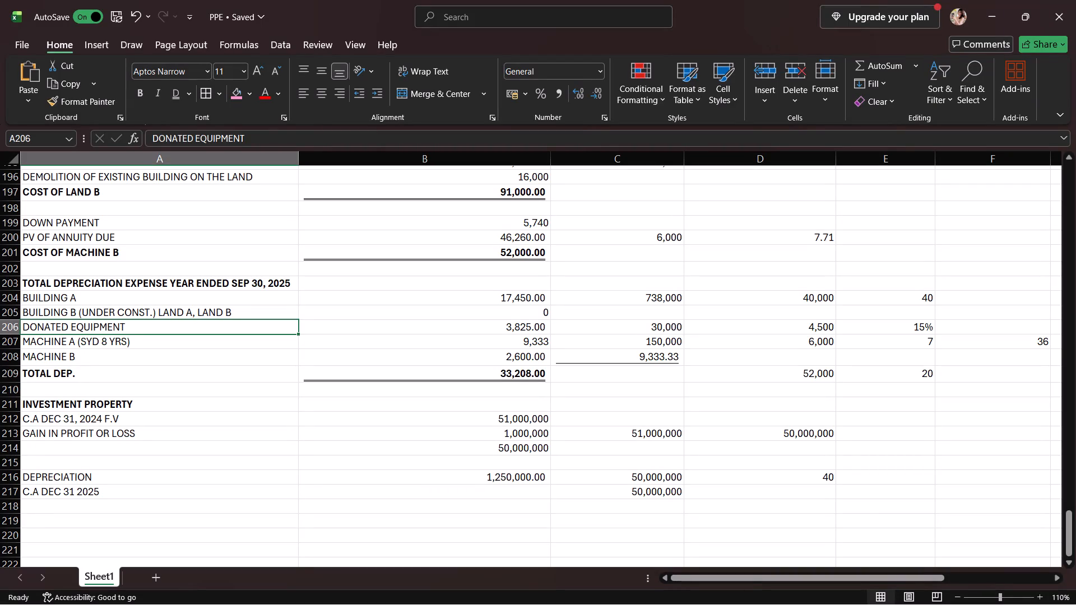
Enter 1,250,000 in cell D217 as the depreciation deduction beside the 50,000,000 in the C.A DEC 31 2025 row.
{"action": "left_click", "coordinate": [714, 481]}
{"action": "left_click", "coordinate": [714, 494]}
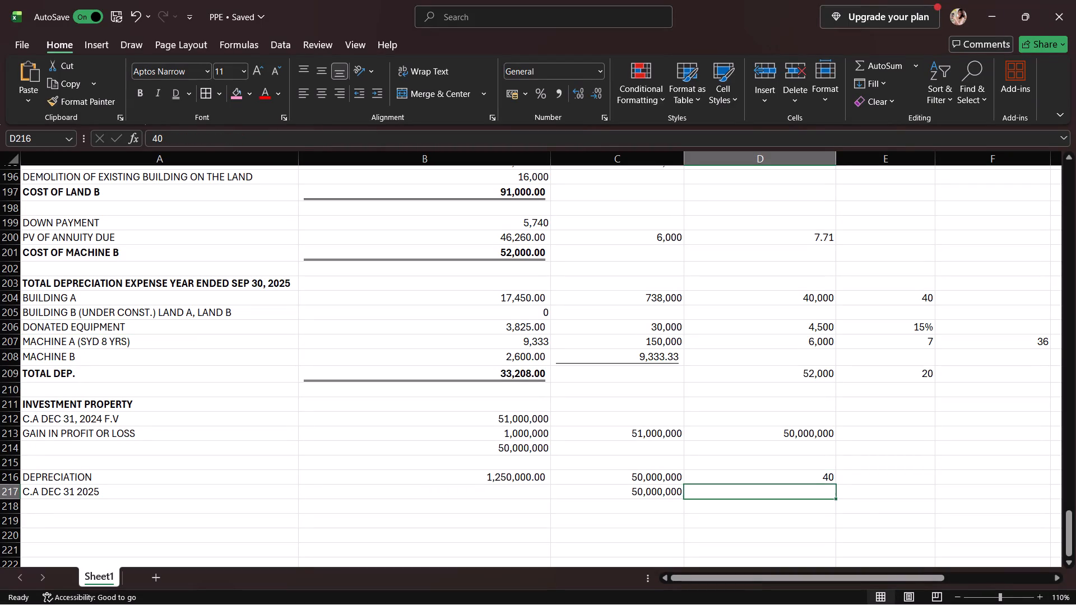
{"action": "left_click", "coordinate": [662, 499]}
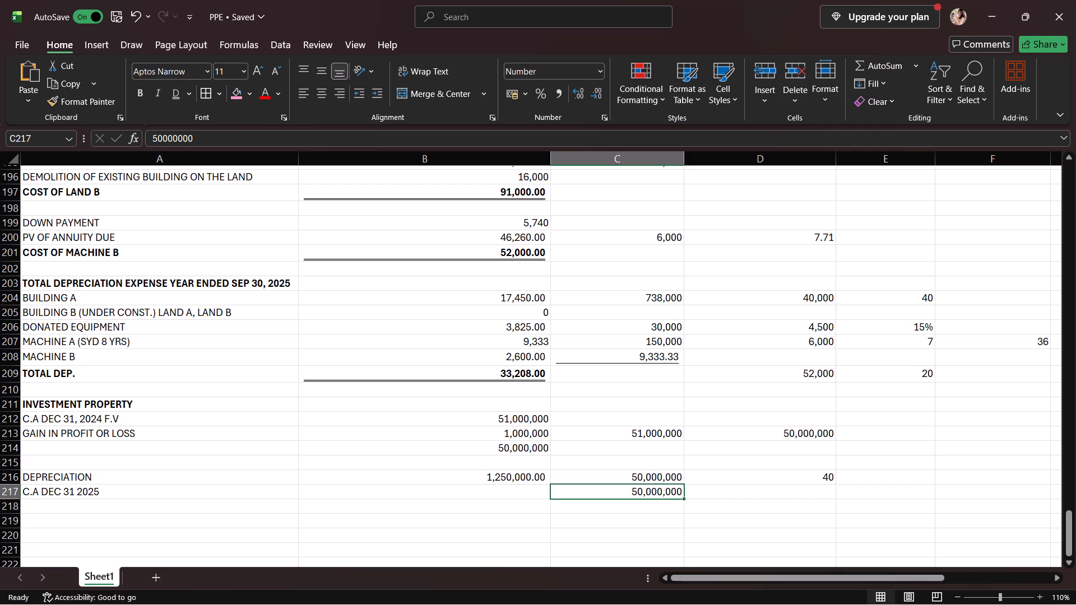
{"action": "scroll", "coordinate": [485, 501], "scroll_direction": "down", "scroll_amount": 2}
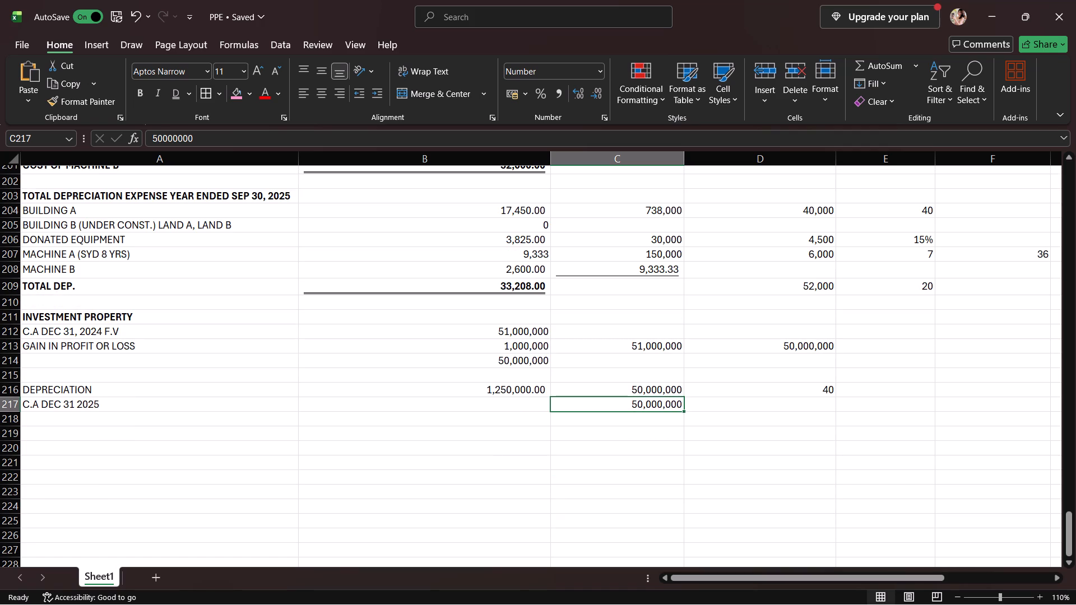
{"action": "left_click", "coordinate": [803, 412]}
{"action": "left_click", "coordinate": [803, 408]}
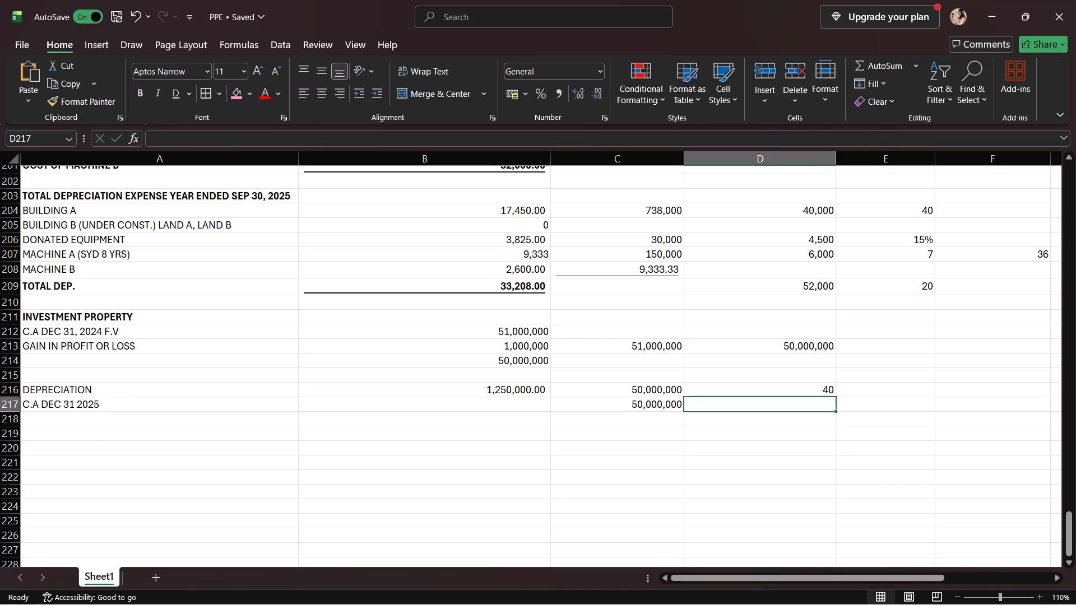
{"action": "type", "text": "1,250,000"}
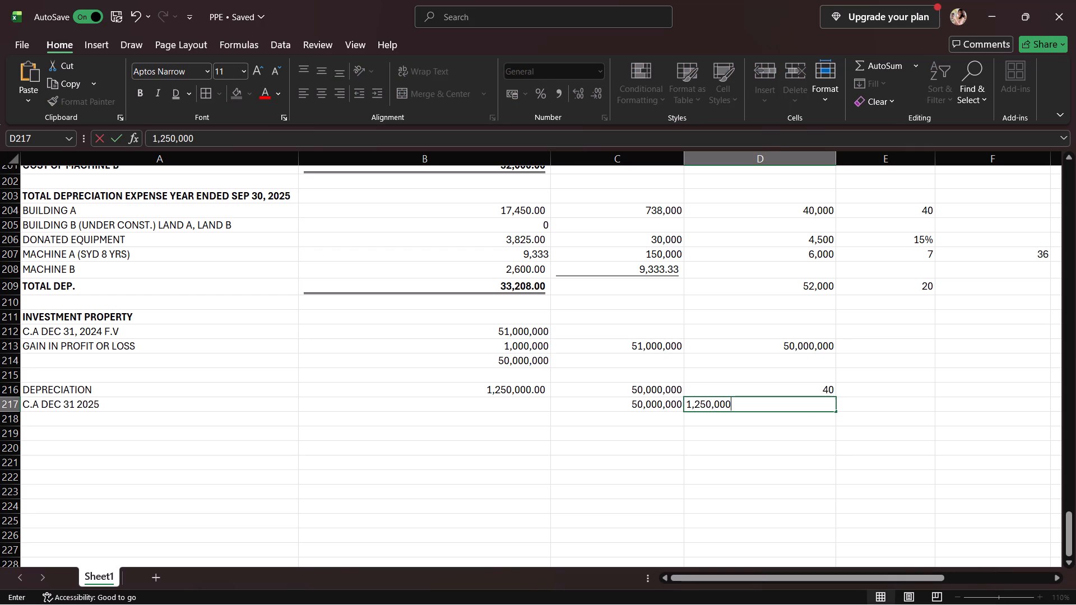
Start a formula in B217 for the C.A DEC 31 2025 amount, pointing its reference at cell B204.
{"action": "left_click", "coordinate": [412, 409]}
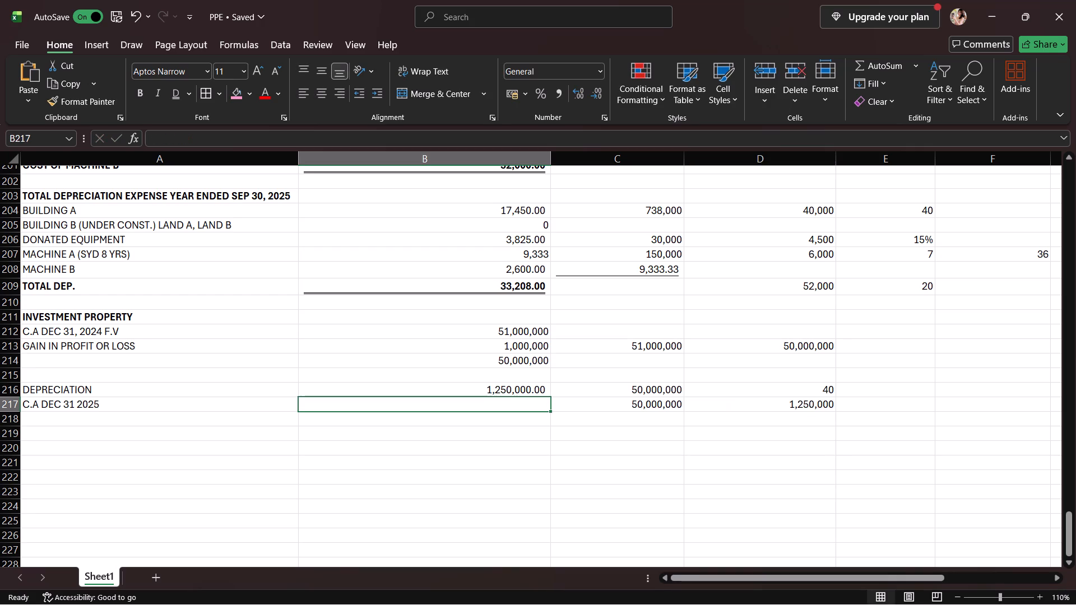
{"action": "key", "text": "equal"}
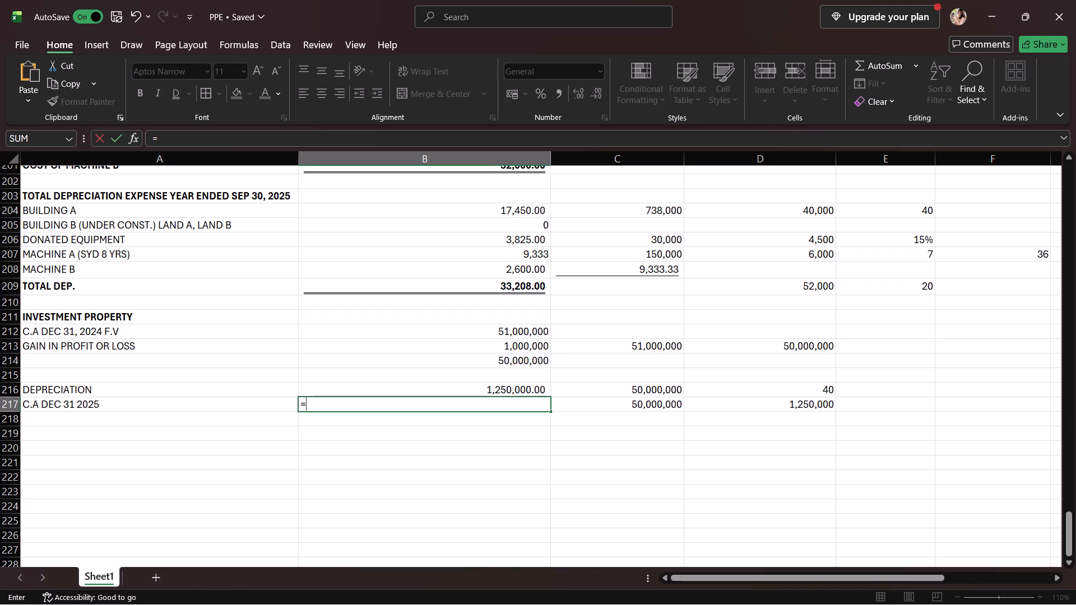
{"action": "left_click", "coordinate": [210, 378]}
{"action": "left_click", "coordinate": [217, 341]}
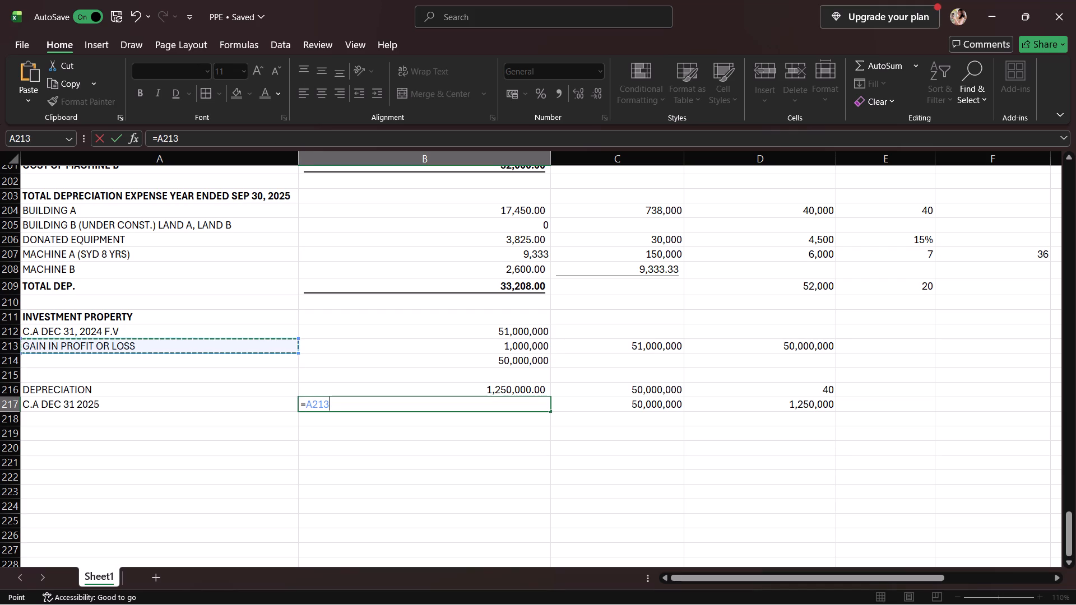
{"action": "left_click", "coordinate": [233, 259]}
{"action": "left_click", "coordinate": [230, 216]}
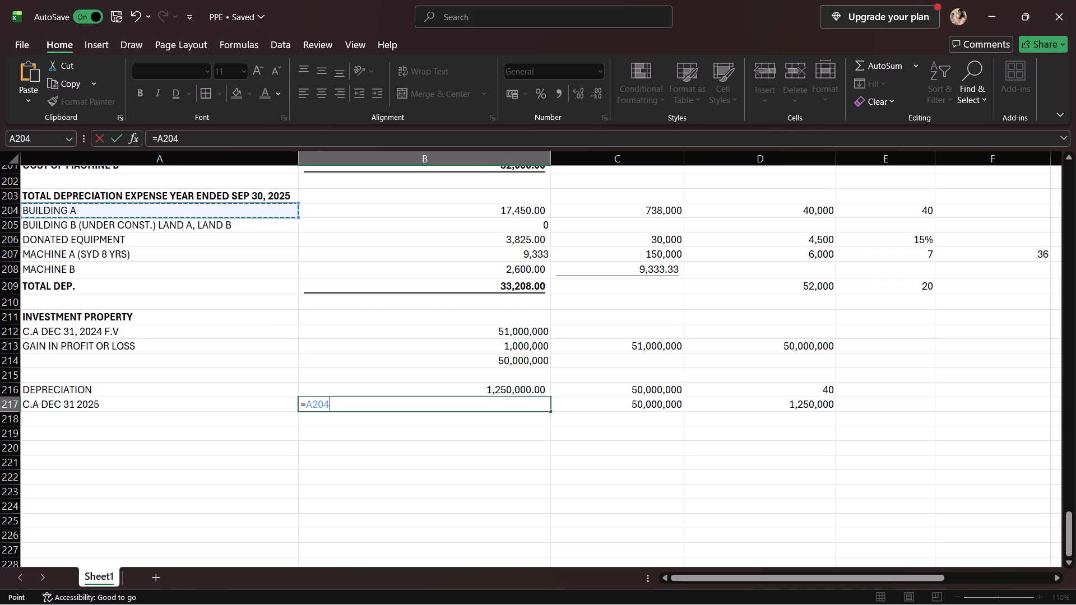
{"action": "left_click", "coordinate": [482, 210]}
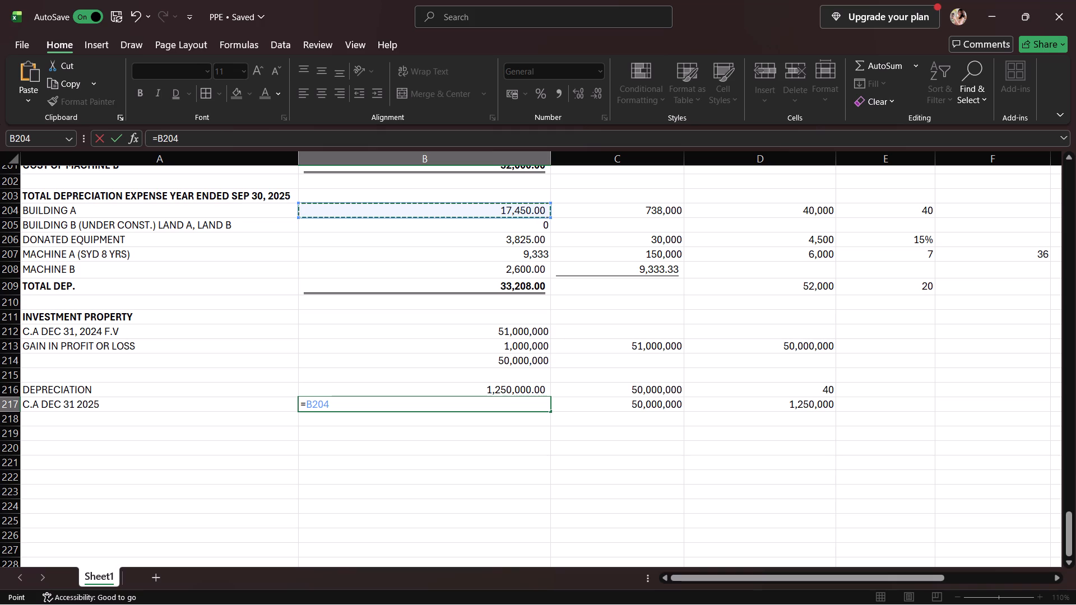
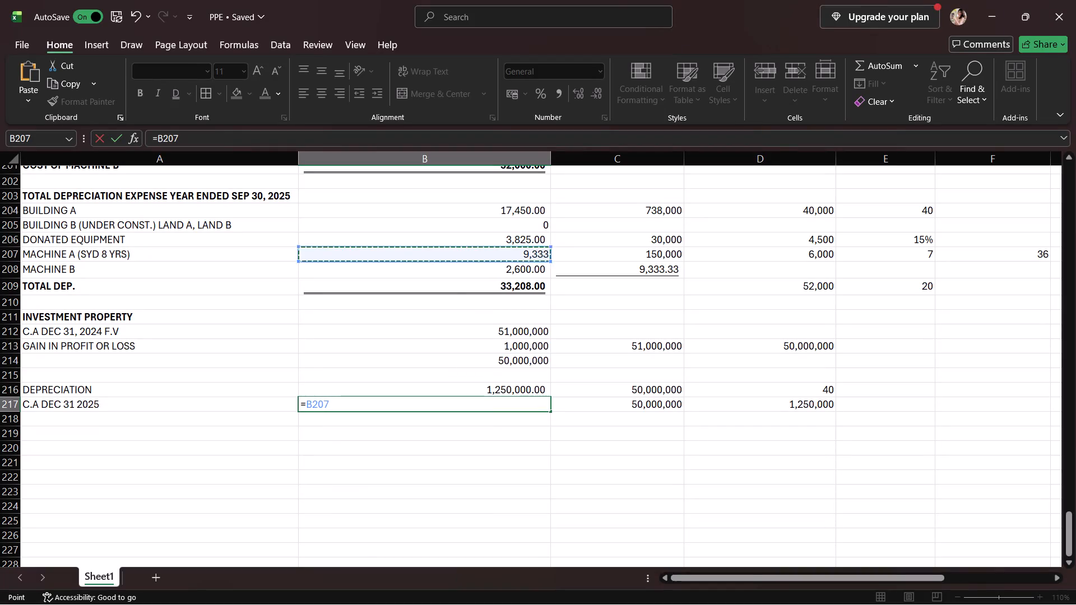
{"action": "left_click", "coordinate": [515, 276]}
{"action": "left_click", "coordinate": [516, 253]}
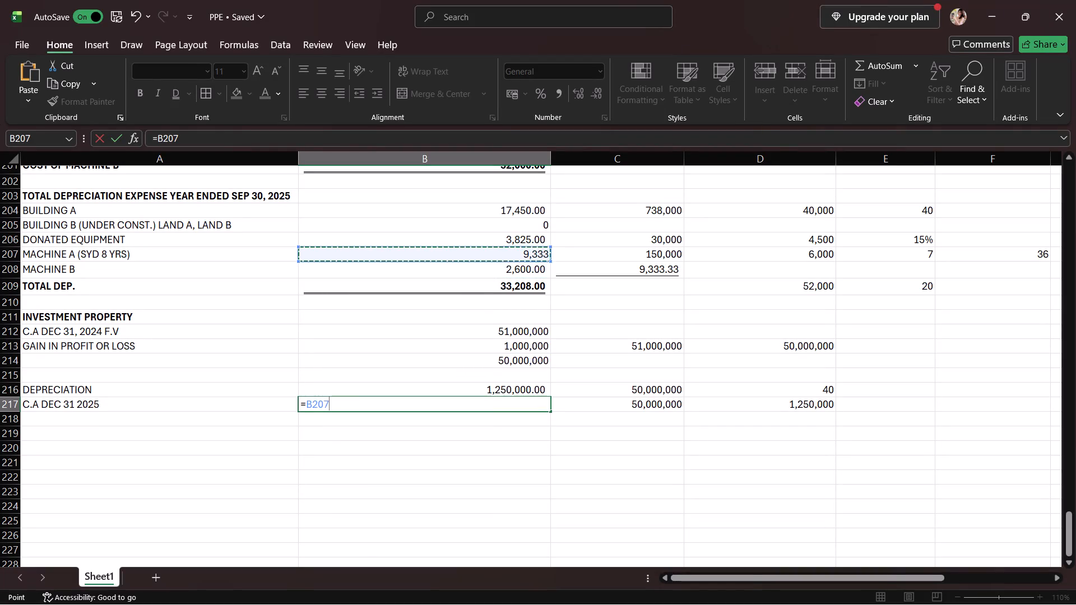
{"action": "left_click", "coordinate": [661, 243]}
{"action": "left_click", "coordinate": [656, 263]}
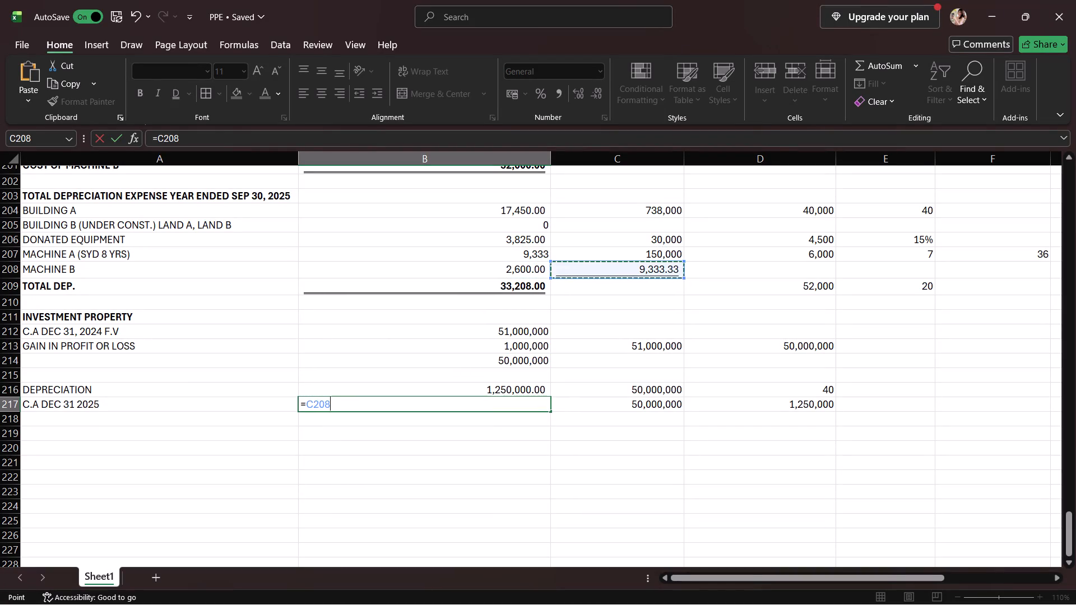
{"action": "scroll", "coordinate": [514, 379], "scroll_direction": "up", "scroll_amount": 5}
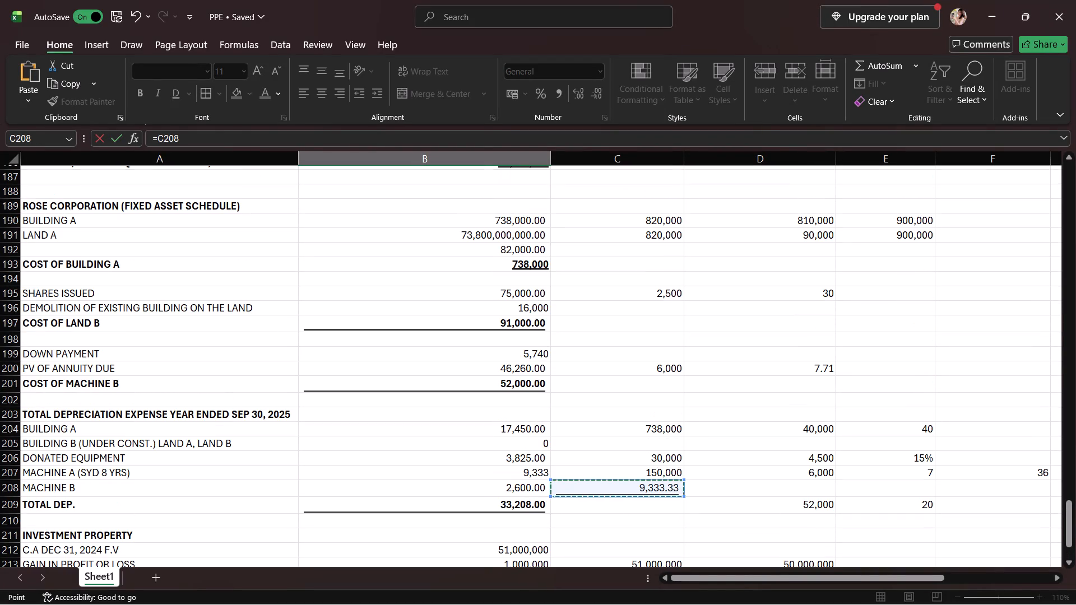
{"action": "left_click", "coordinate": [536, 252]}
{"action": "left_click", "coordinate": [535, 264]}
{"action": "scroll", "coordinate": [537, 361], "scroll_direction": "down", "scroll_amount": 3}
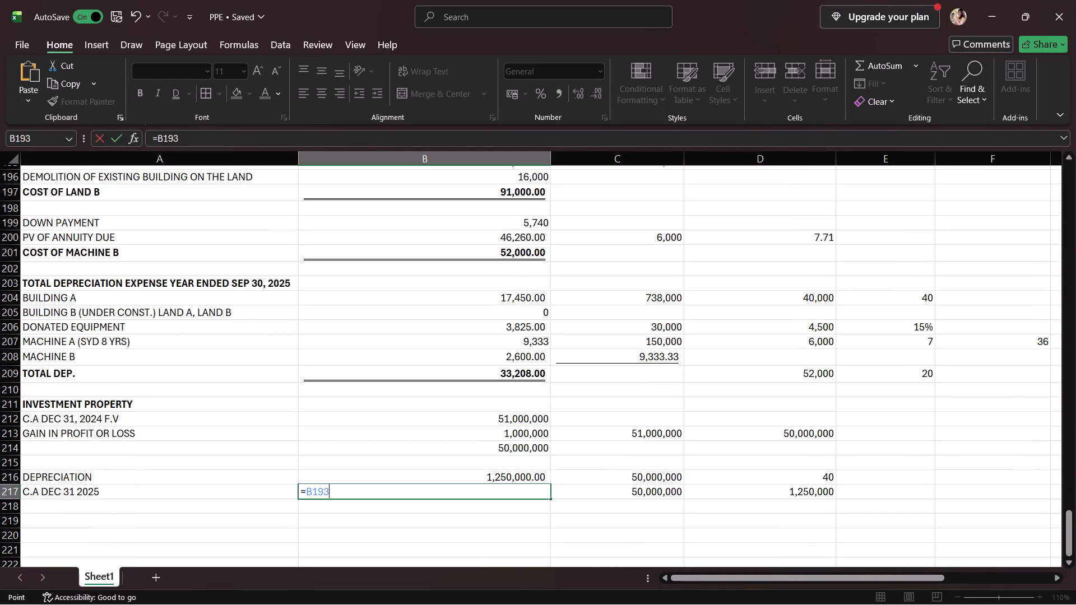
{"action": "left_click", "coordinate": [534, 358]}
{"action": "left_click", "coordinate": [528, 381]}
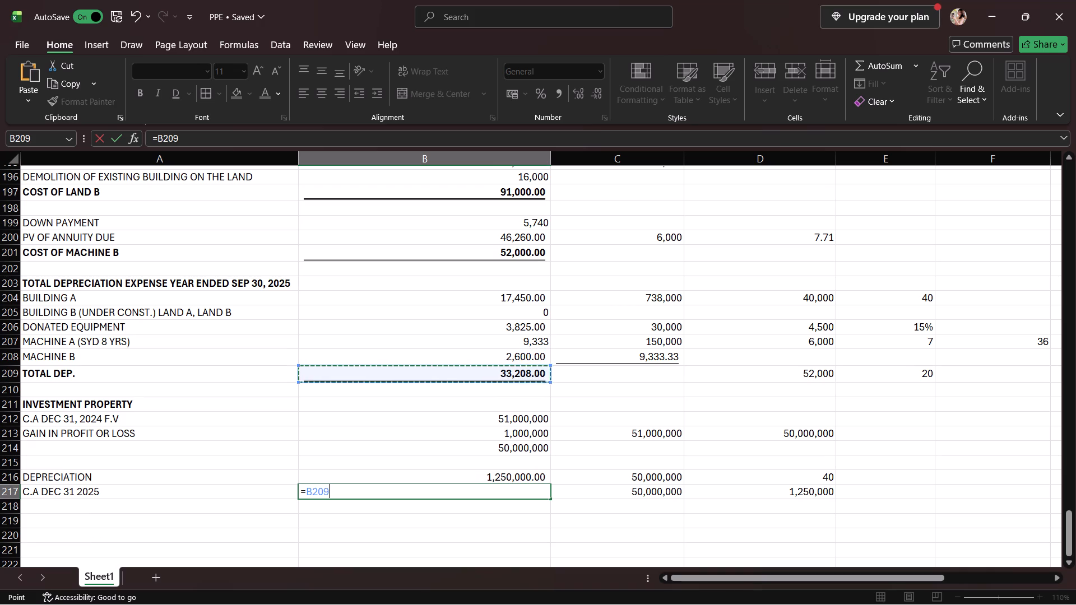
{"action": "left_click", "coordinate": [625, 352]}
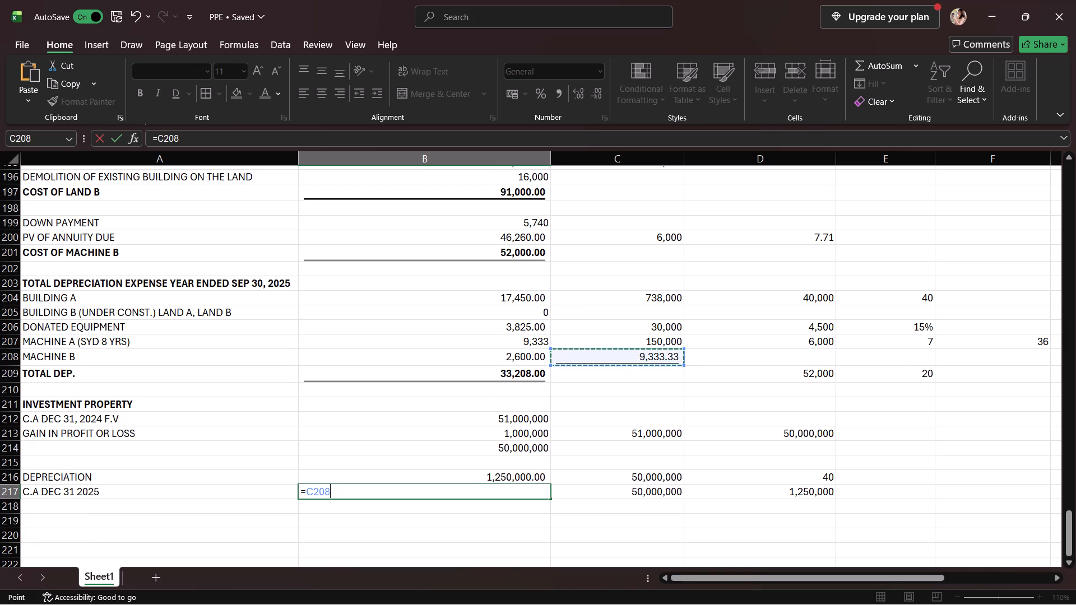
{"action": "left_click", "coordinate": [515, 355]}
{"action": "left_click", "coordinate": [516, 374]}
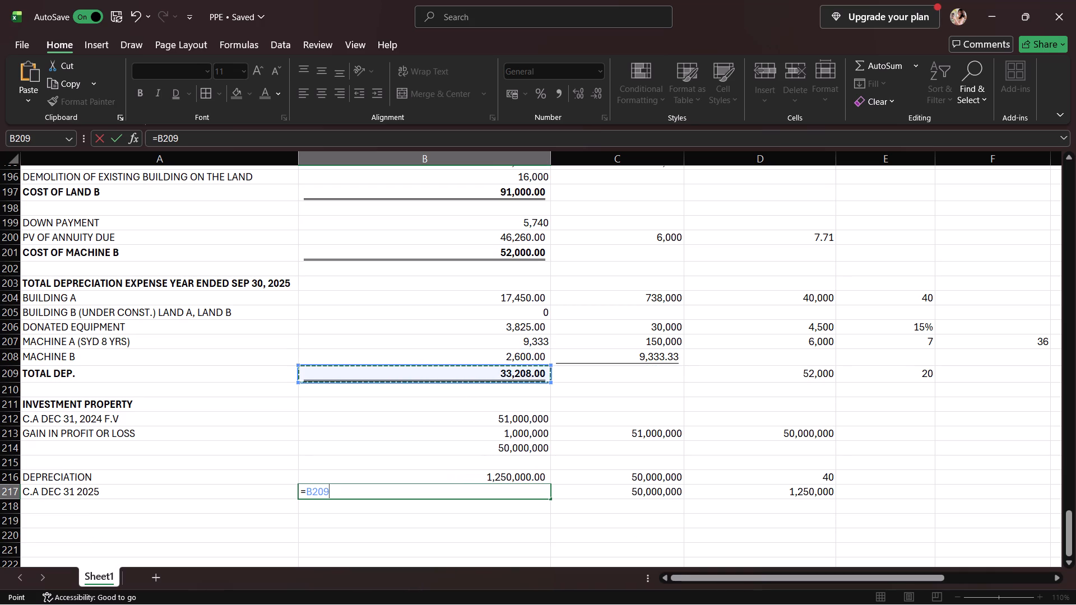
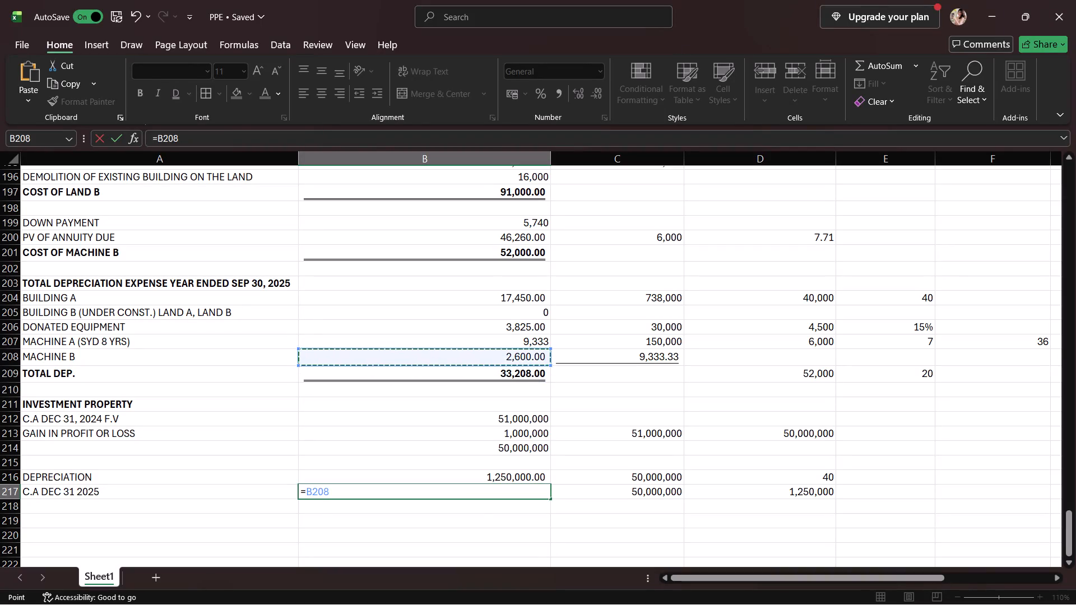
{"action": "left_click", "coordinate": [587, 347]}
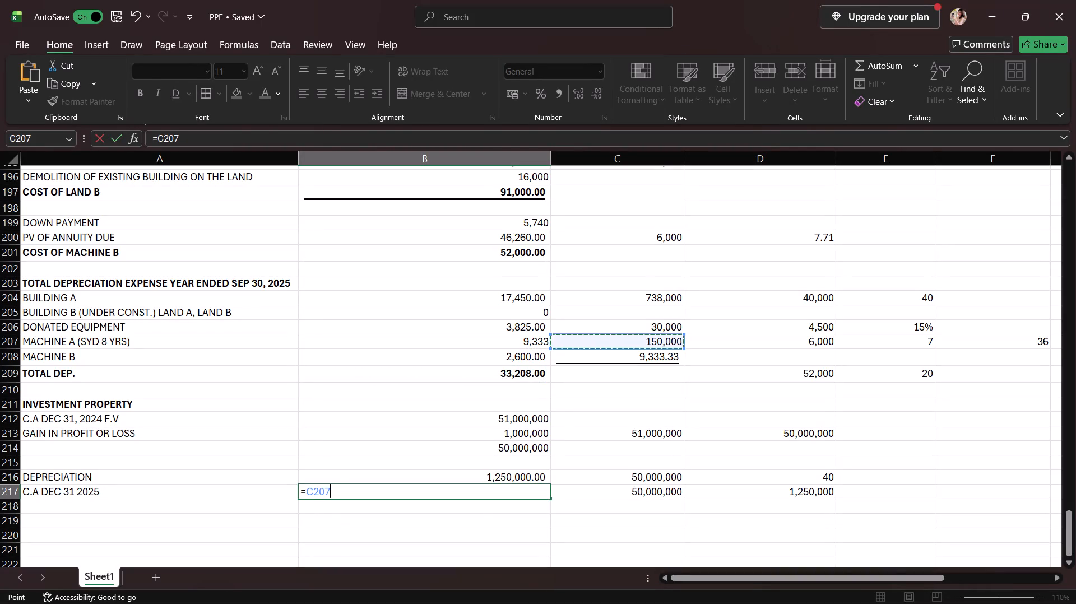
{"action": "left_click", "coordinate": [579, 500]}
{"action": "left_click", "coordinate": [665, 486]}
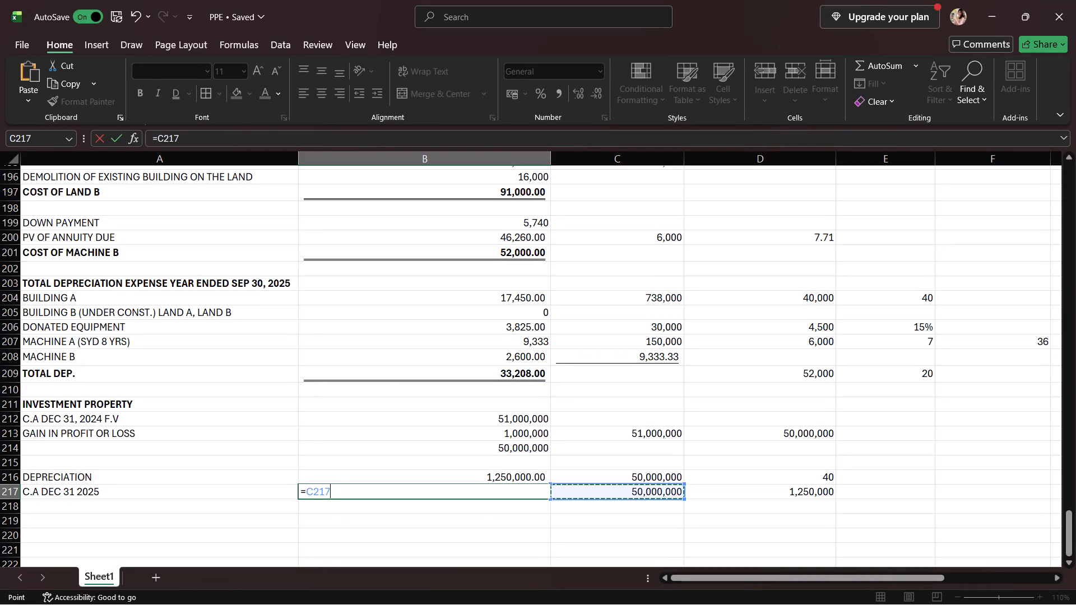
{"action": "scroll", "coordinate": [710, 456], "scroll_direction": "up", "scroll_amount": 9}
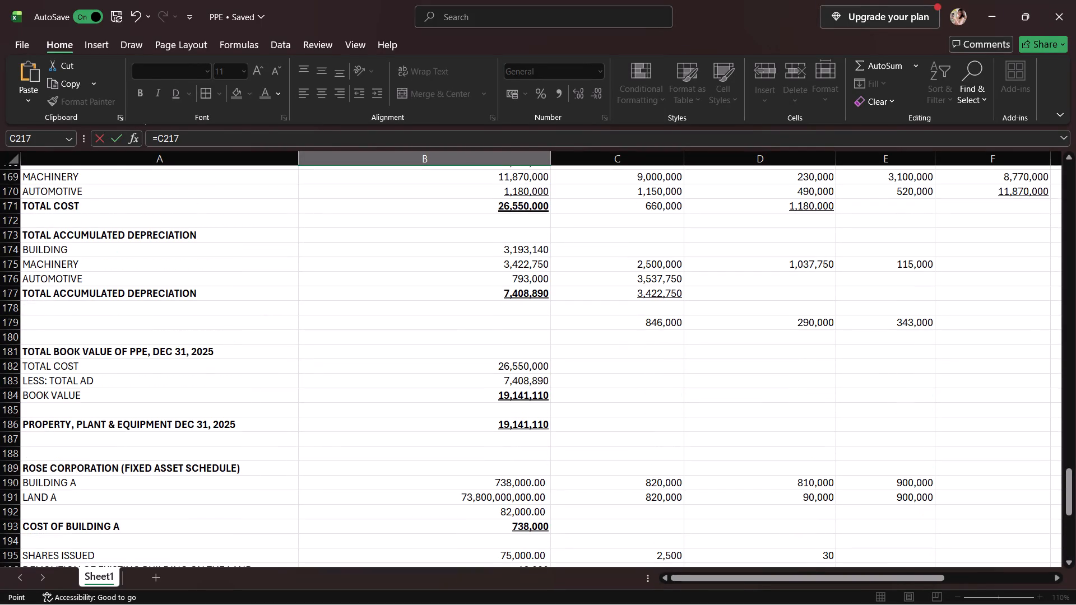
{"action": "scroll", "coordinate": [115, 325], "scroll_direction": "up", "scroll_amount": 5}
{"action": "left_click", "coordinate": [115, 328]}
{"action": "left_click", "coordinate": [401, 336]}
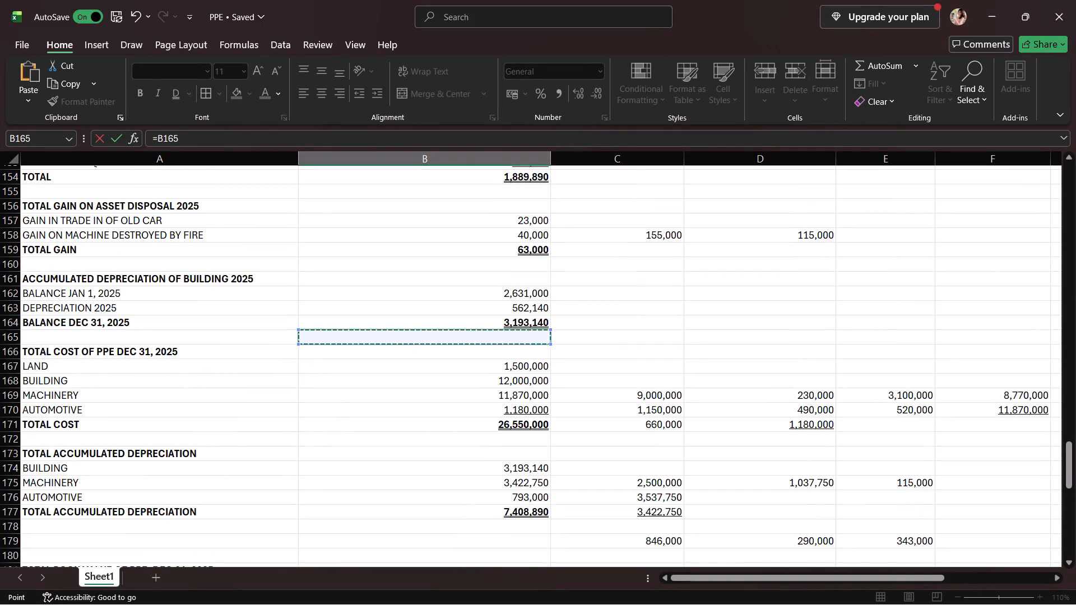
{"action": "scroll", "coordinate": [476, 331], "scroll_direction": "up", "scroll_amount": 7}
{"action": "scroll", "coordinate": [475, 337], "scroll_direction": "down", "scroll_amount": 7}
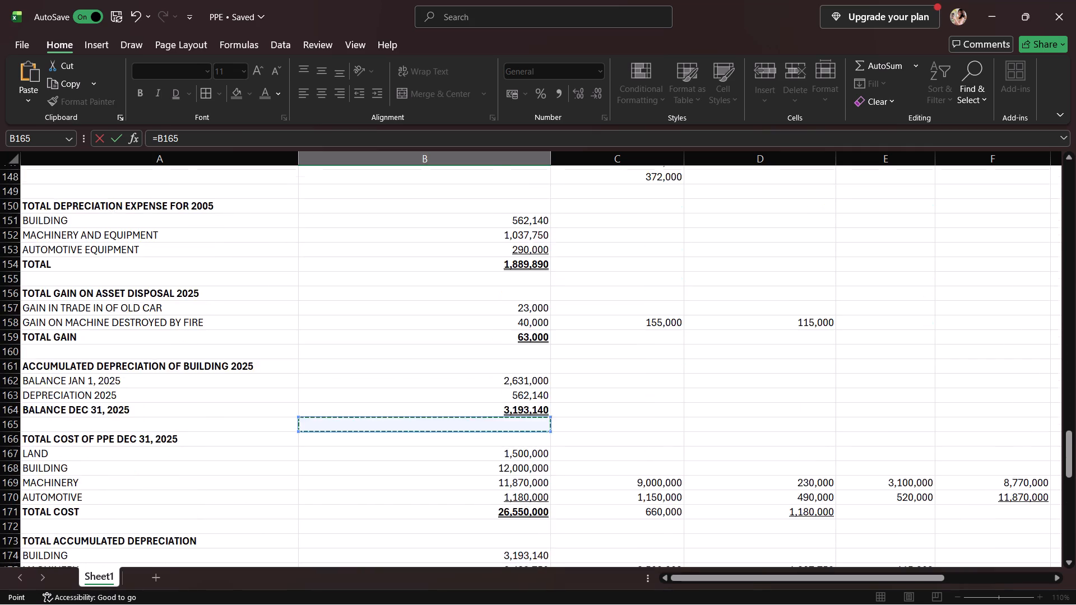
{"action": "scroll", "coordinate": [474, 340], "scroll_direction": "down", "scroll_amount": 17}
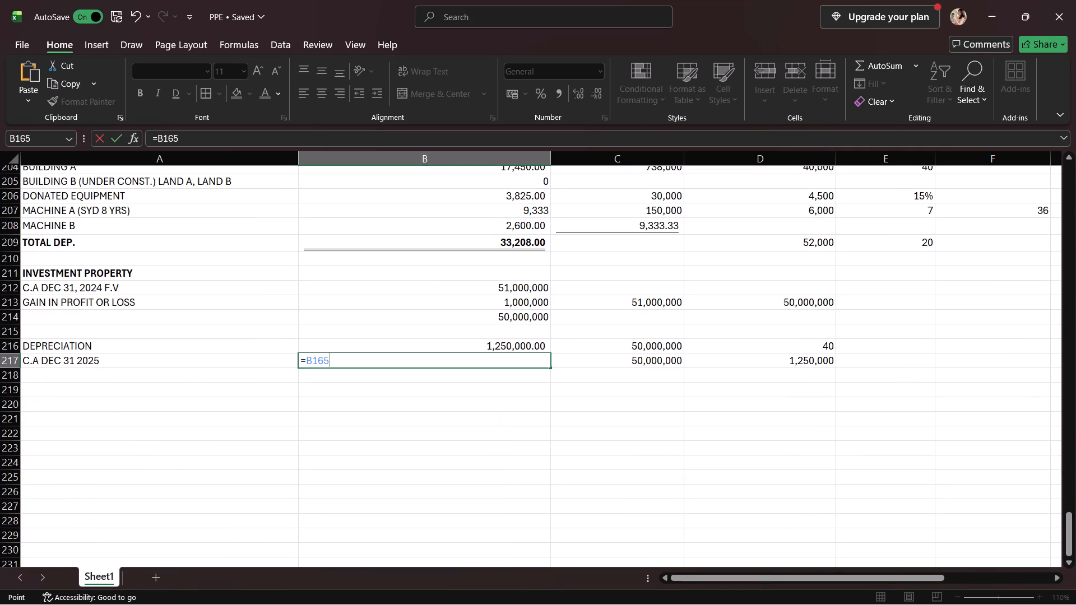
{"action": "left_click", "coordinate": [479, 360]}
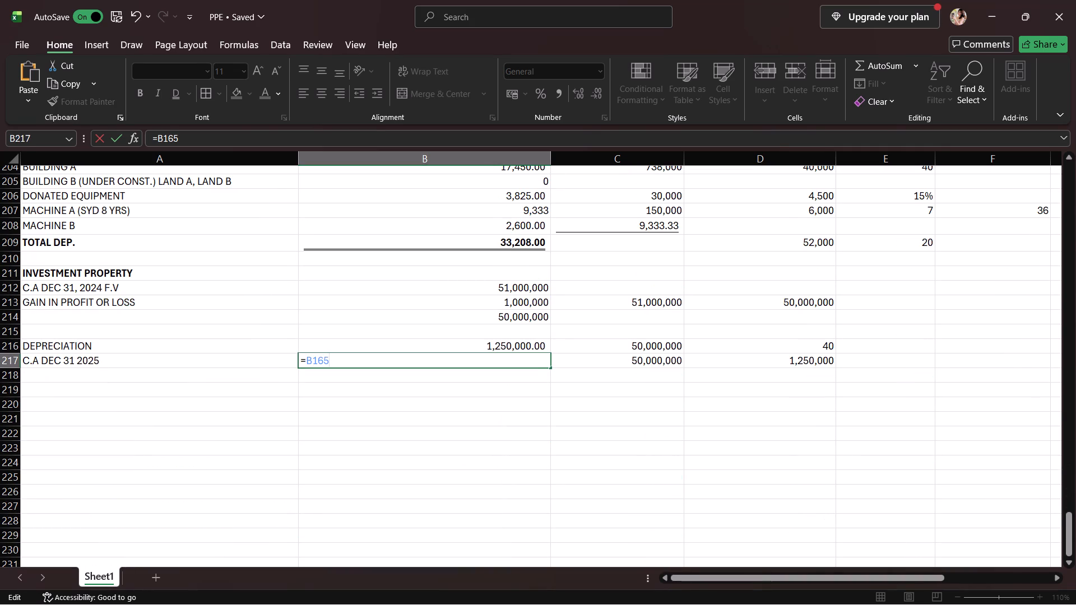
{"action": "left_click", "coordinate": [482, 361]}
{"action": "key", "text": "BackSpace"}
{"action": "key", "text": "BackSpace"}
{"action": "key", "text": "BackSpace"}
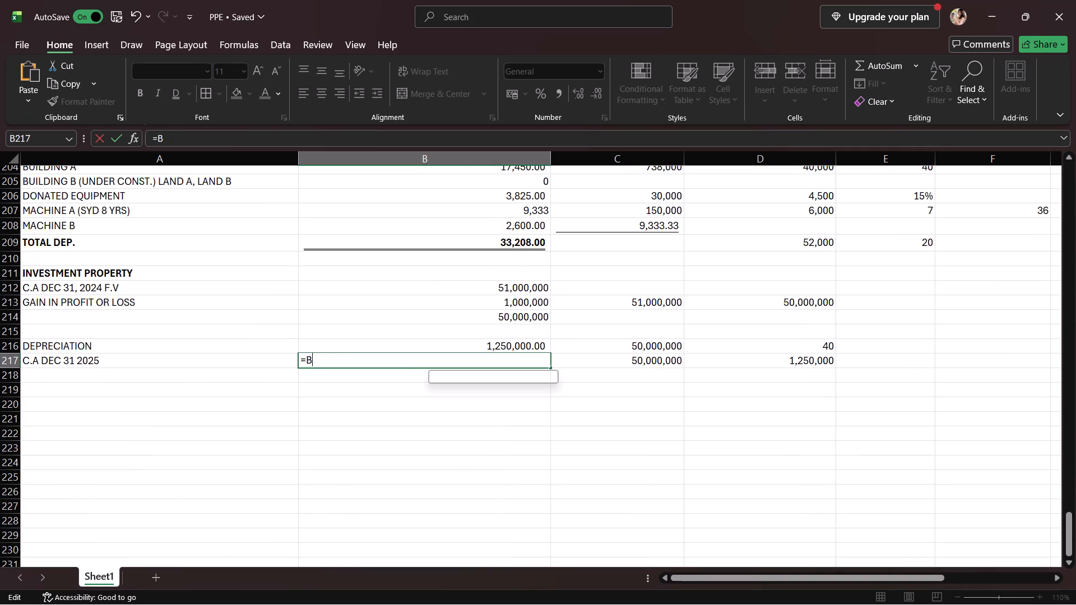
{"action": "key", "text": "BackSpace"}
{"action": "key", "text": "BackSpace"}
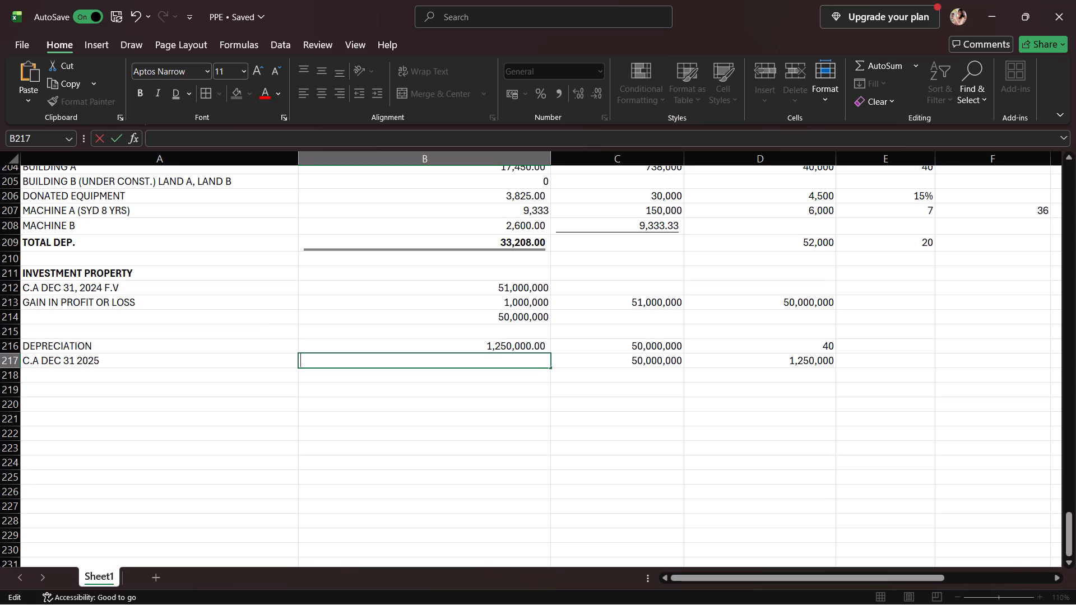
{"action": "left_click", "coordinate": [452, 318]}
Review the earlier depreciation schedules and the working schedule's side computations for the car trade-in, machine gain and total cost.
{"action": "scroll", "coordinate": [452, 318], "scroll_direction": "down", "scroll_amount": 2}
{"action": "scroll", "coordinate": [452, 315], "scroll_direction": "up", "scroll_amount": 7}
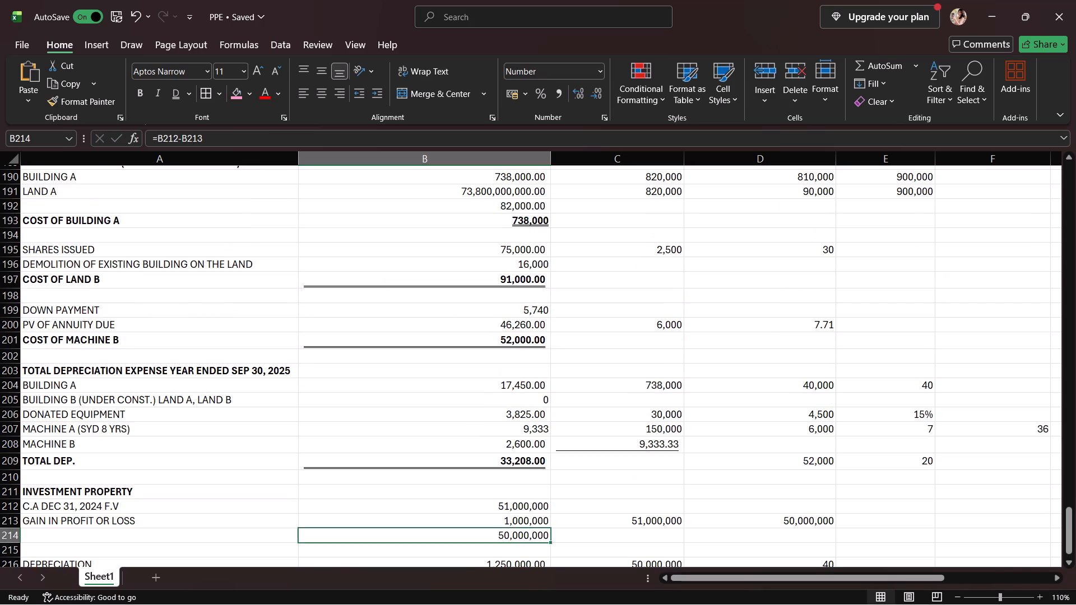
{"action": "scroll", "coordinate": [453, 314], "scroll_direction": "up", "scroll_amount": 19}
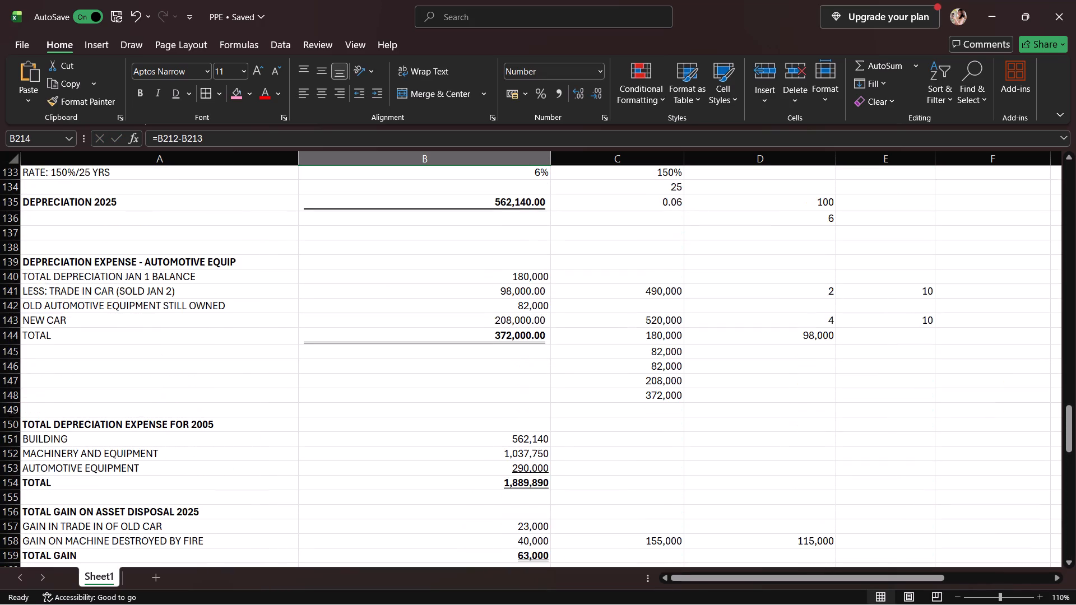
{"action": "scroll", "coordinate": [418, 312], "scroll_direction": "up", "scroll_amount": 9}
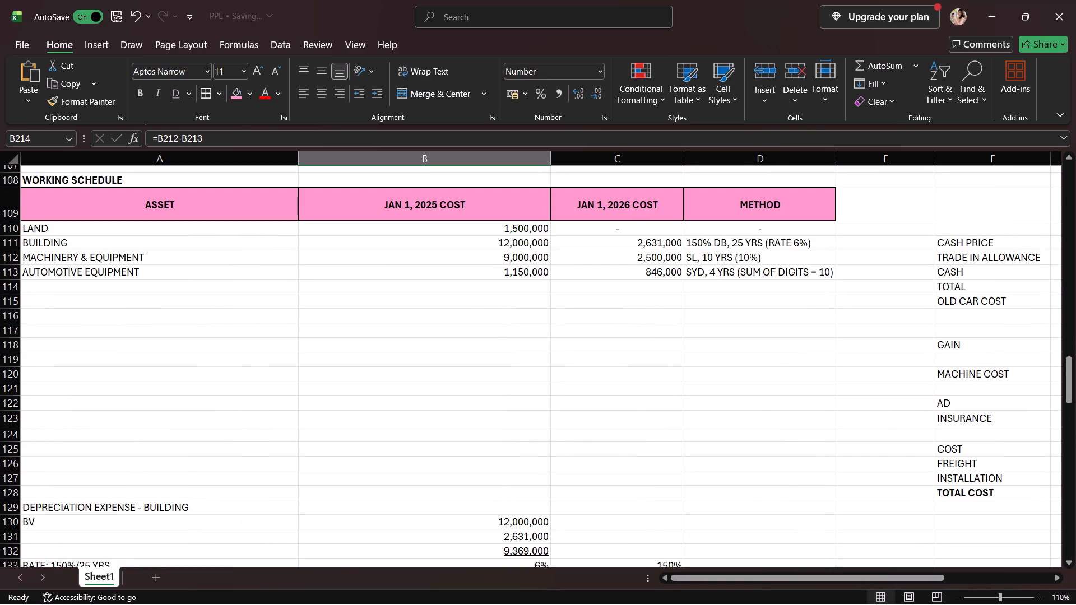
{"action": "scroll", "coordinate": [418, 312], "scroll_direction": "down", "scroll_amount": 2}
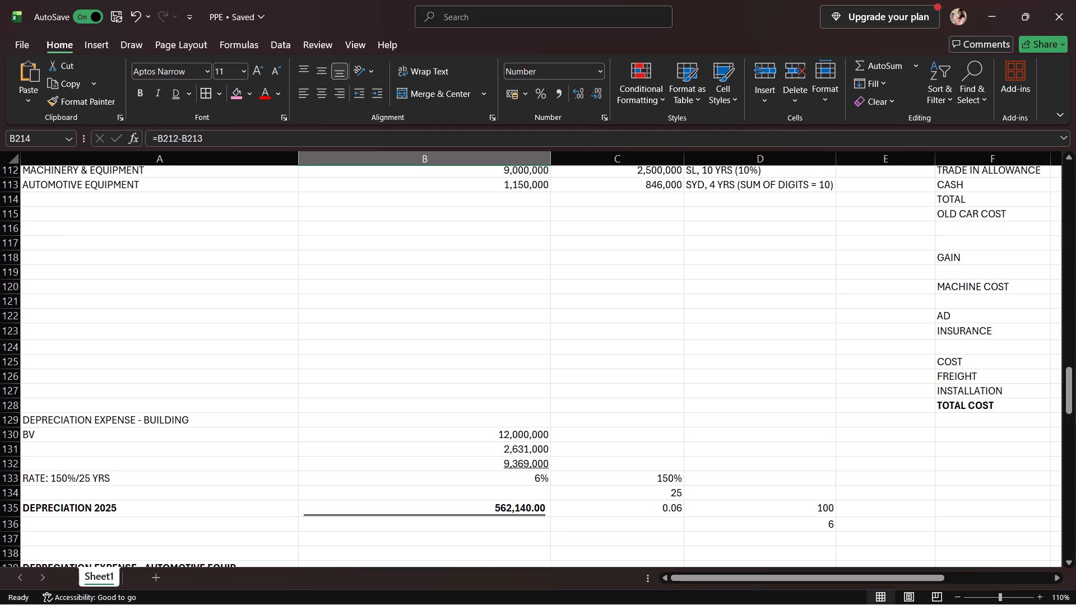
{"action": "scroll", "coordinate": [610, 346], "scroll_direction": "up", "scroll_amount": 1}
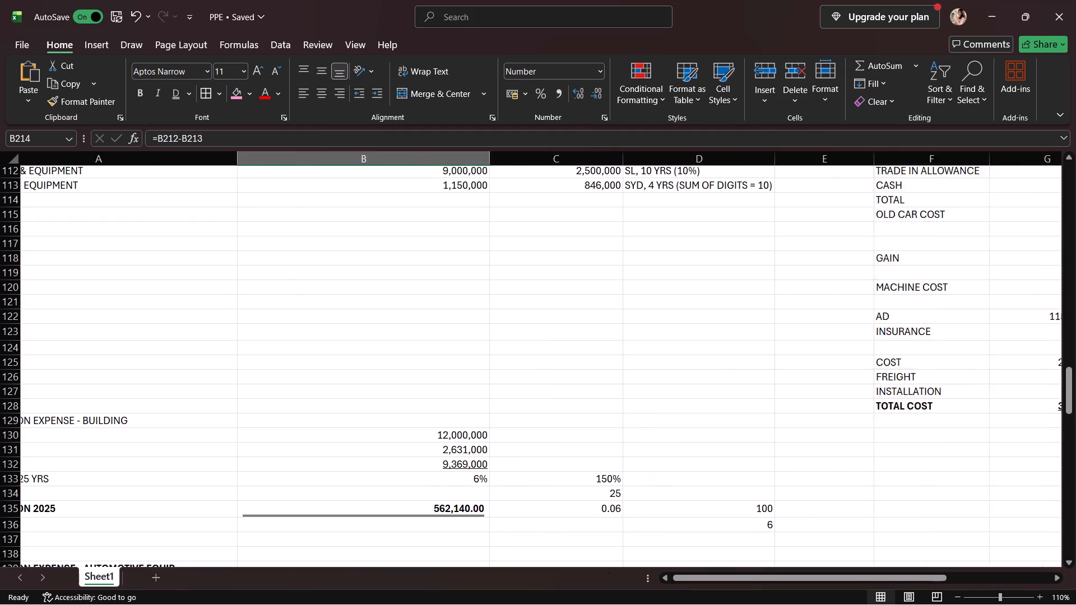
{"action": "scroll", "coordinate": [610, 346], "scroll_direction": "up", "scroll_amount": 1}
{"action": "scroll", "coordinate": [610, 346], "scroll_direction": "down", "scroll_amount": 1}
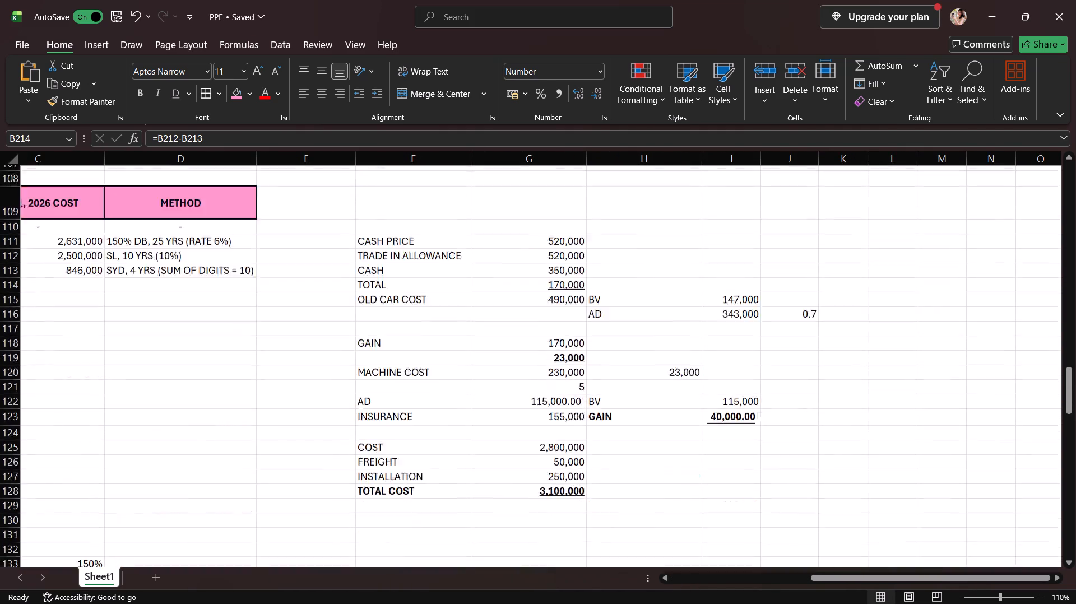
{"action": "scroll", "coordinate": [610, 346], "scroll_direction": "up", "scroll_amount": 3}
{"action": "scroll", "coordinate": [610, 346], "scroll_direction": "down", "scroll_amount": 1}
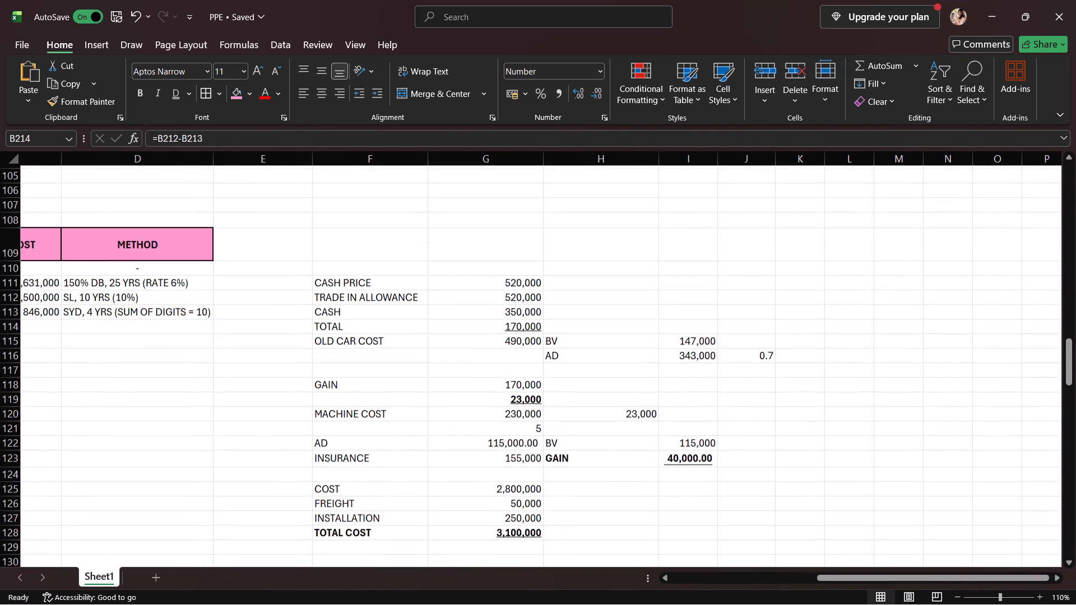
{"action": "scroll", "coordinate": [610, 346], "scroll_direction": "down", "scroll_amount": 1}
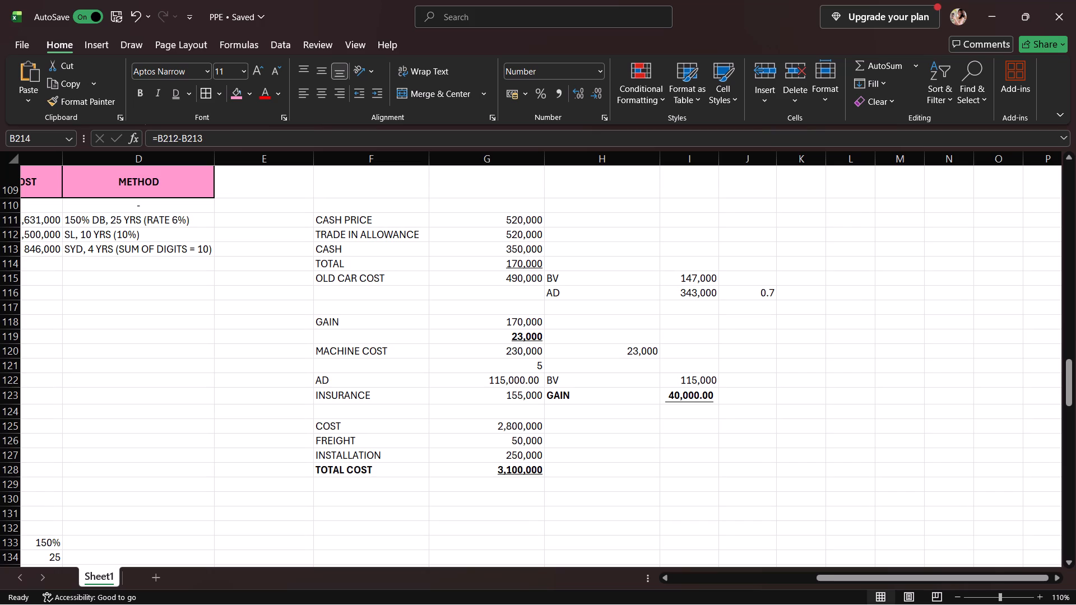
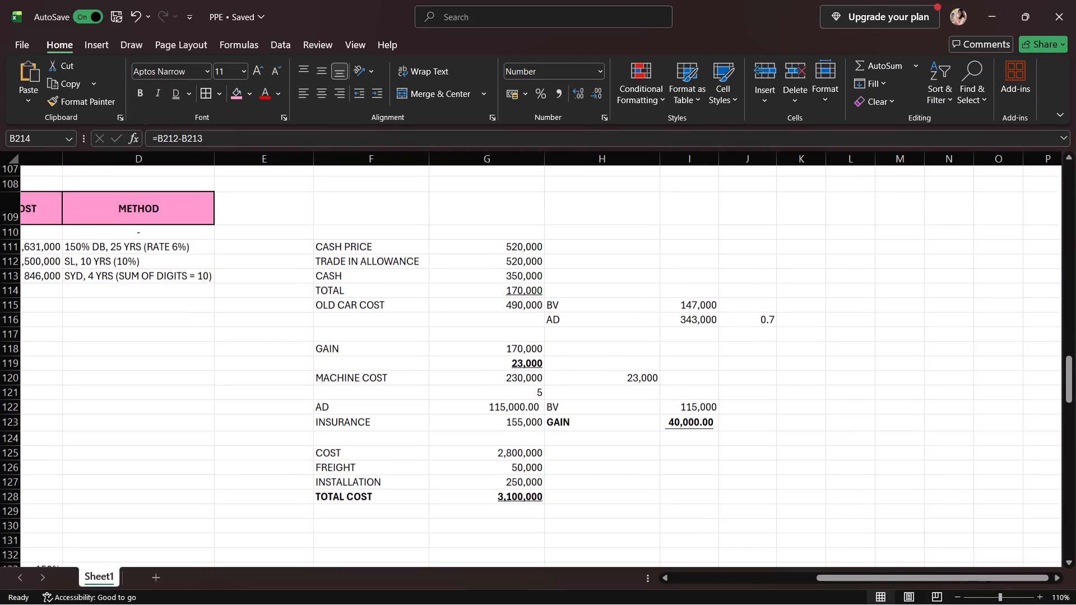
Examine the cells and formulas behind the destroyed machine's cost, accumulated depreciation, book value, insurance and gain in the side computations.
{"action": "scroll", "coordinate": [603, 418], "scroll_direction": "down", "scroll_amount": 1}
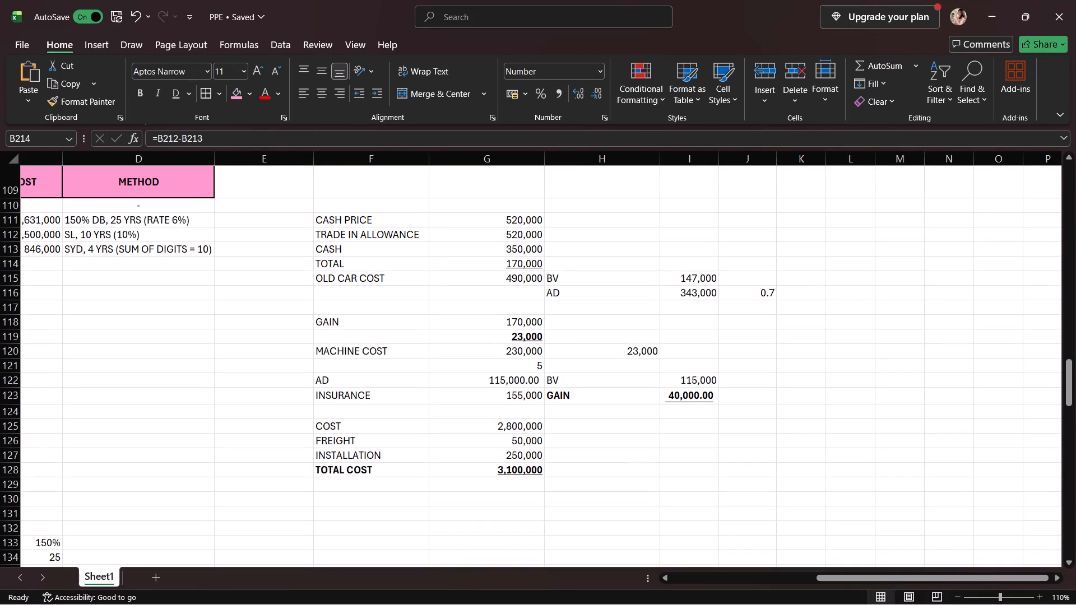
{"action": "left_click", "coordinate": [513, 382]}
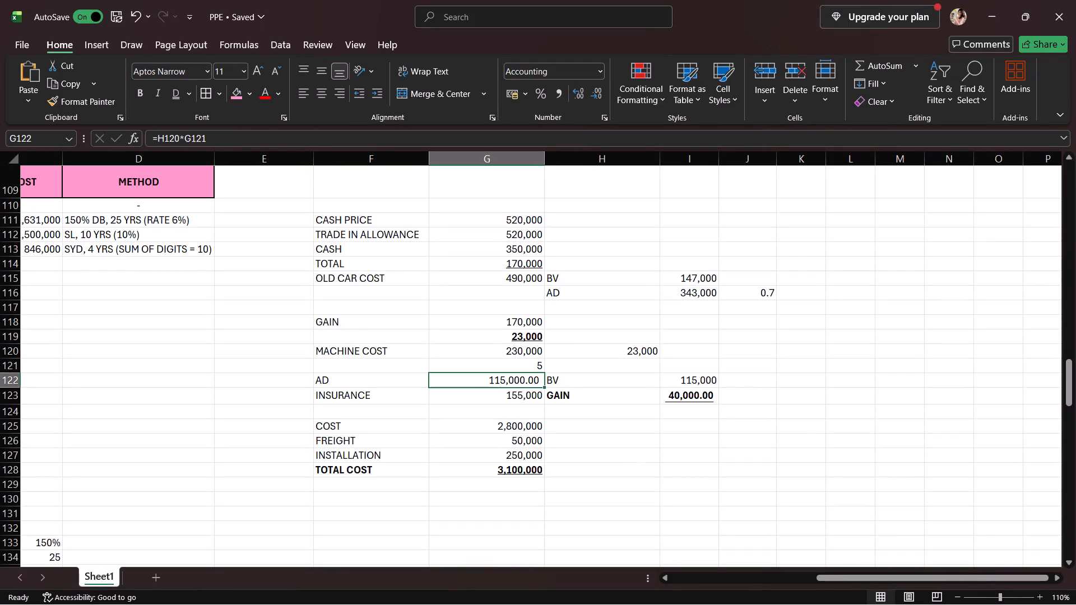
{"action": "left_click", "coordinate": [513, 399]}
{"action": "left_click", "coordinate": [572, 379]}
{"action": "left_click", "coordinate": [585, 390]}
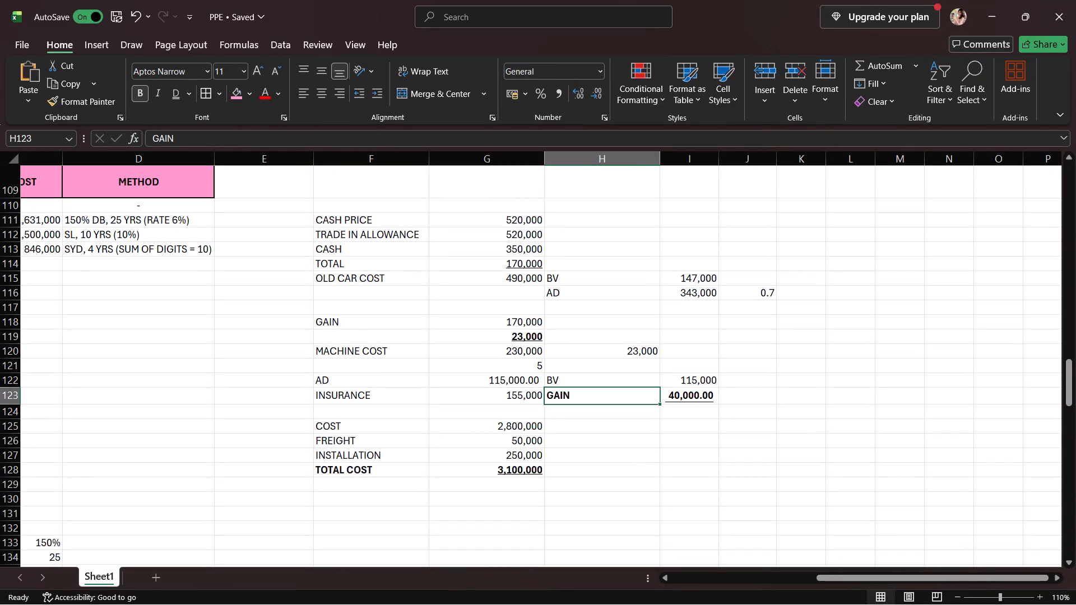
{"action": "left_click", "coordinate": [691, 395]}
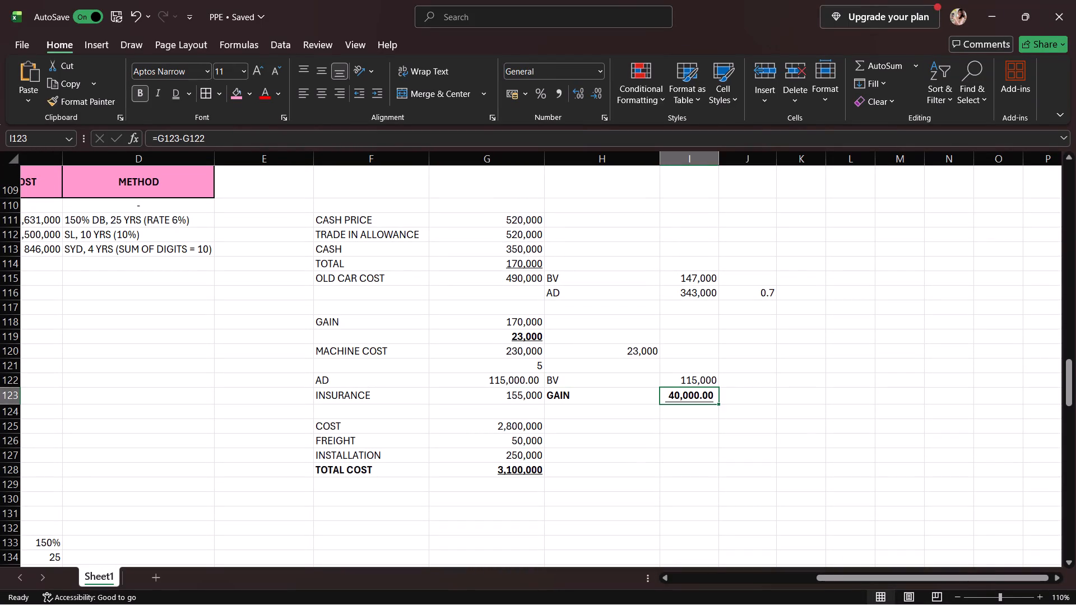
{"action": "left_click", "coordinate": [384, 354]}
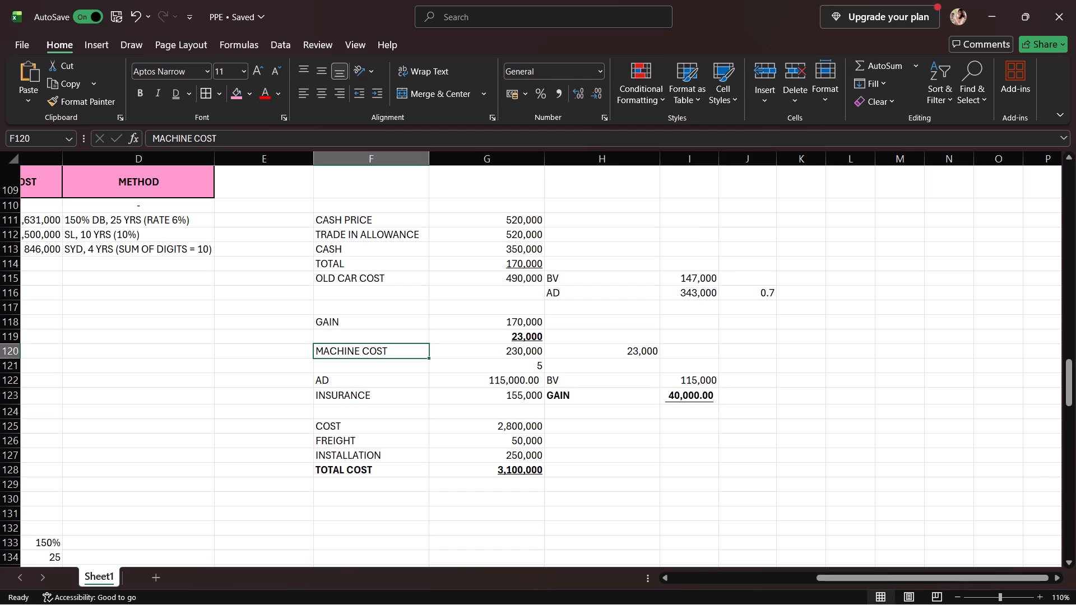
{"action": "left_click", "coordinate": [488, 371]}
{"action": "left_click", "coordinate": [517, 336]}
{"action": "left_click", "coordinate": [531, 360]}
{"action": "left_click", "coordinate": [536, 379]}
{"action": "left_click", "coordinate": [536, 392]}
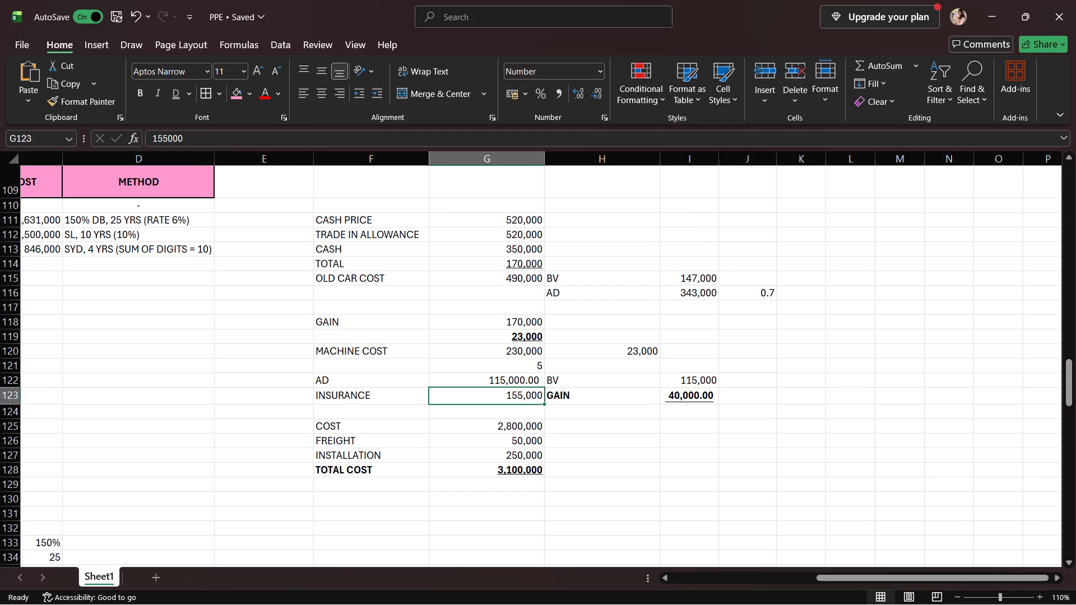
{"action": "scroll", "coordinate": [442, 415], "scroll_direction": "up", "scroll_amount": 3}
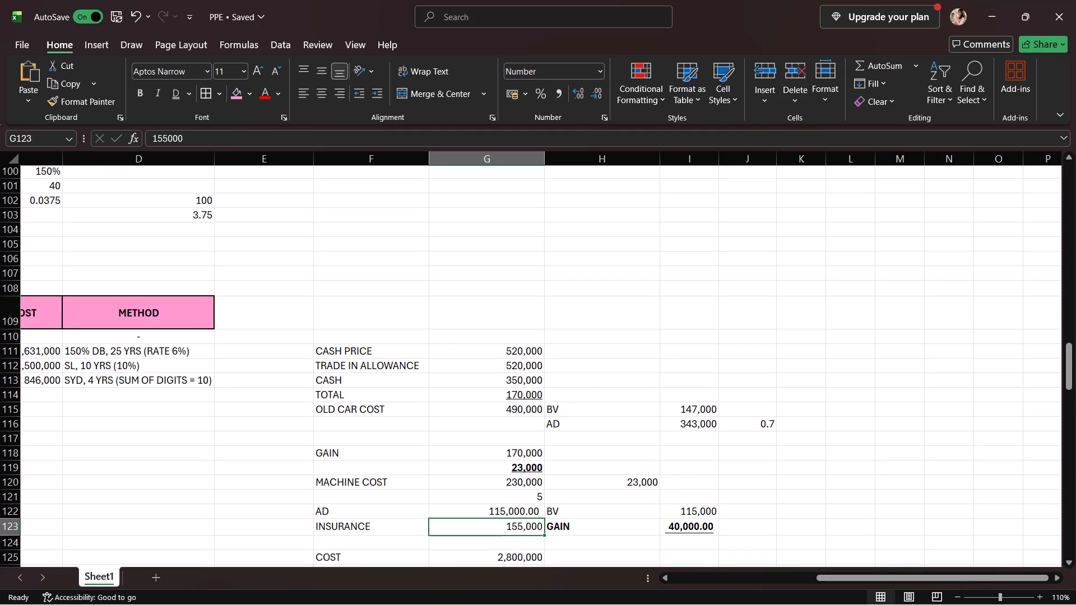
{"action": "left_click", "coordinate": [239, 452]}
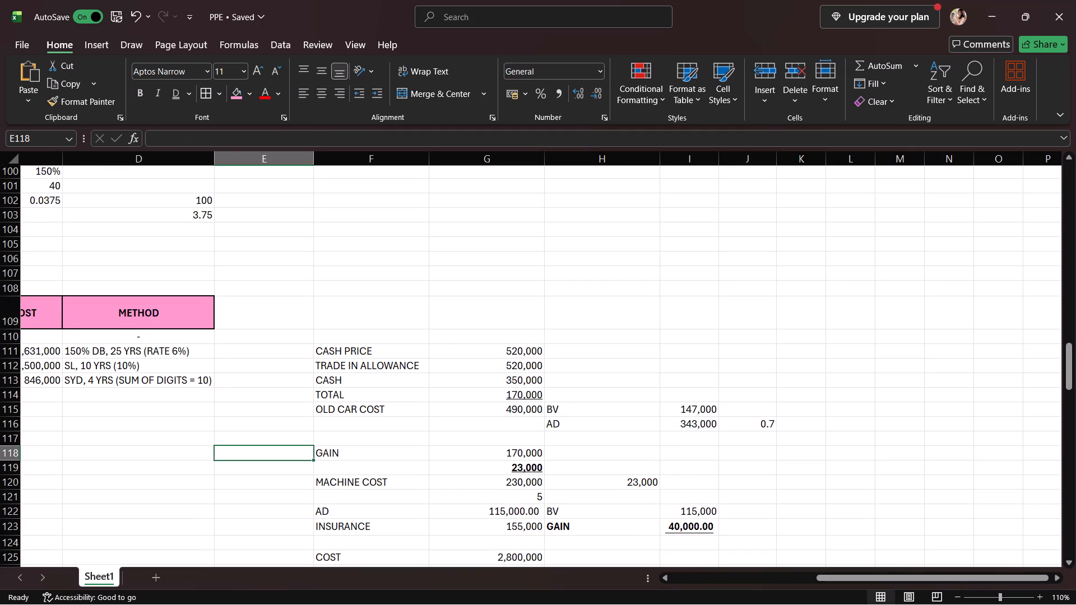
Check the building, automotive equipment and total entries in the total depreciation expense summary.
{"action": "scroll", "coordinate": [349, 448], "scroll_direction": "down", "scroll_amount": 5}
{"action": "scroll", "coordinate": [349, 448], "scroll_direction": "right", "scroll_amount": 5}
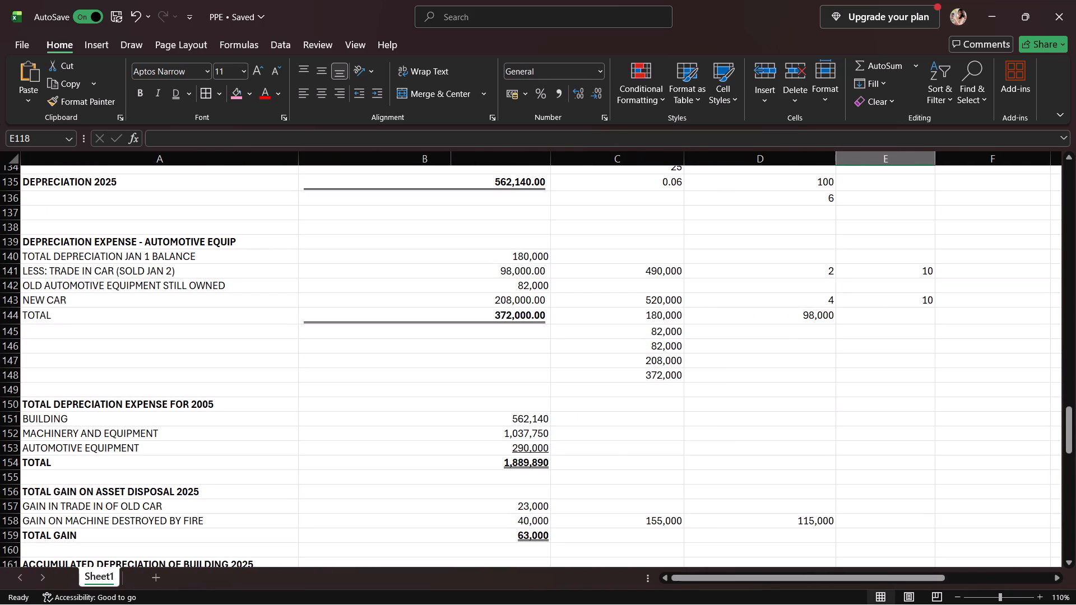
{"action": "left_click", "coordinate": [499, 419]}
{"action": "left_click", "coordinate": [490, 451]}
{"action": "left_click", "coordinate": [531, 464]}
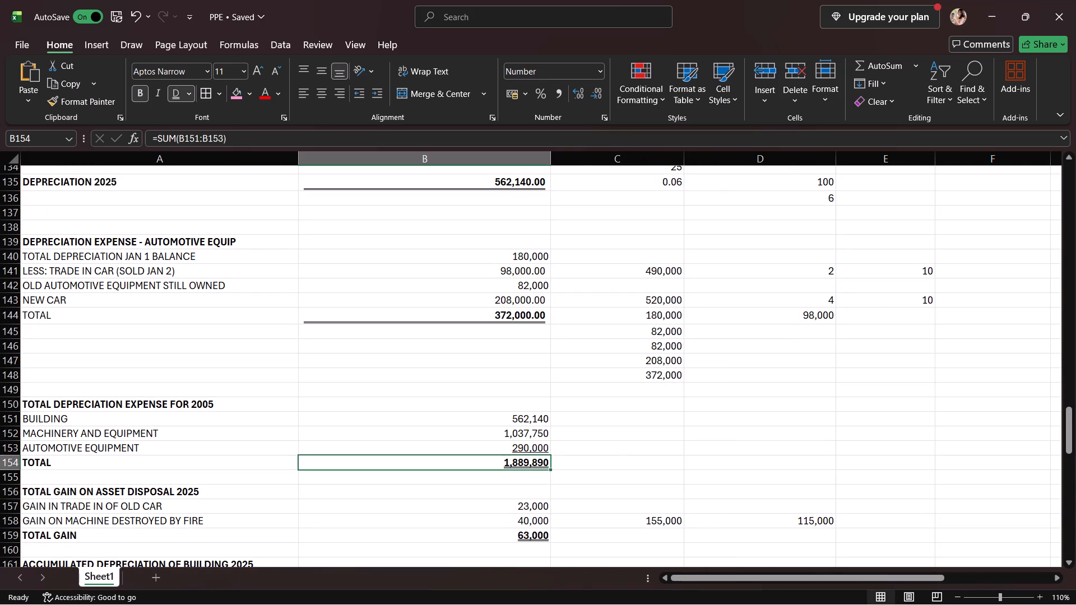
{"action": "left_click", "coordinate": [516, 452]}
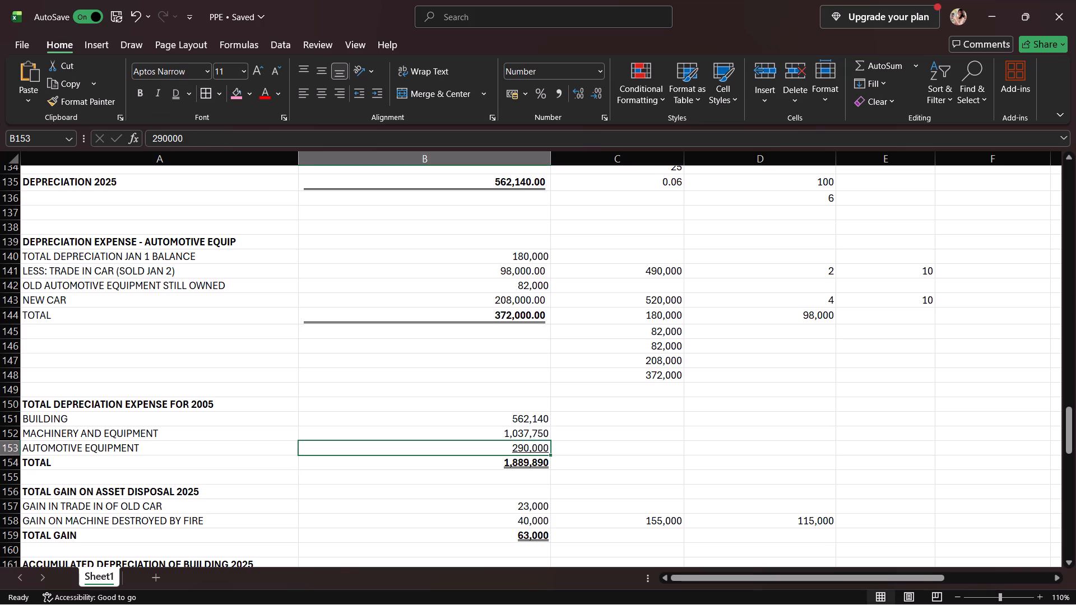
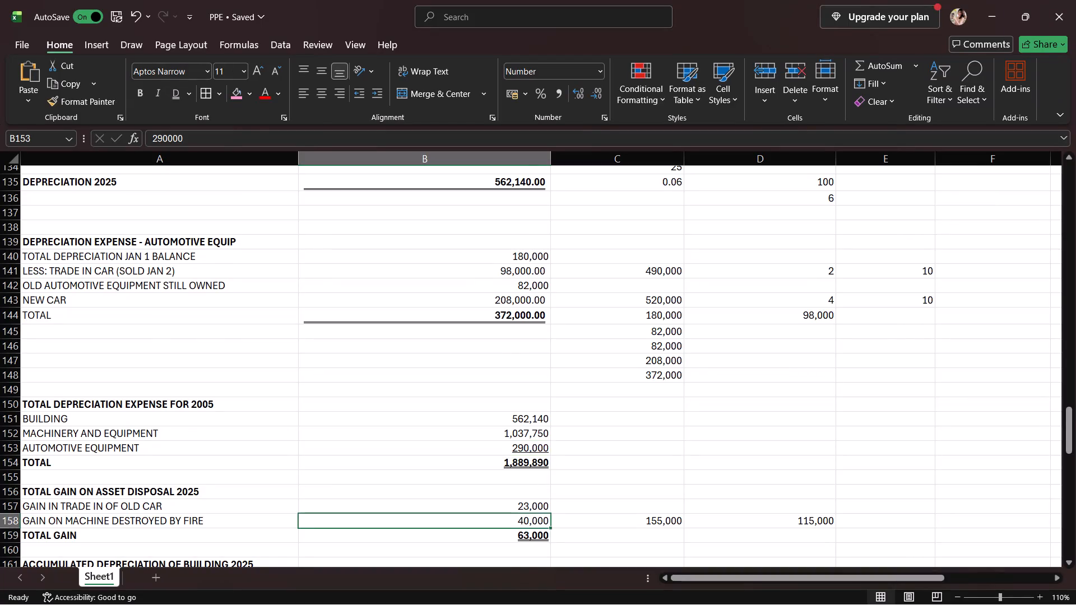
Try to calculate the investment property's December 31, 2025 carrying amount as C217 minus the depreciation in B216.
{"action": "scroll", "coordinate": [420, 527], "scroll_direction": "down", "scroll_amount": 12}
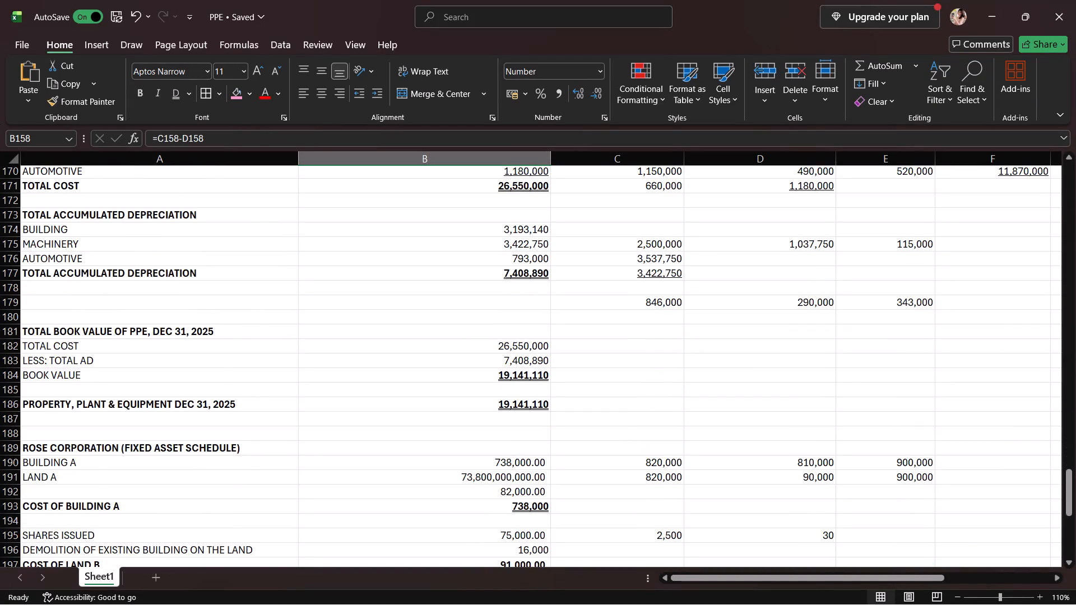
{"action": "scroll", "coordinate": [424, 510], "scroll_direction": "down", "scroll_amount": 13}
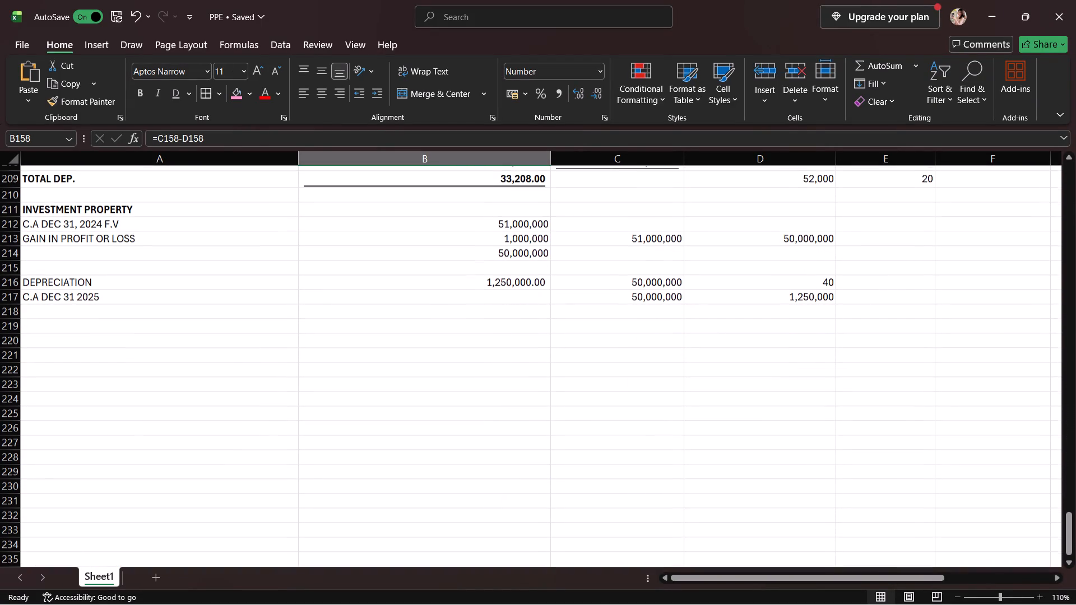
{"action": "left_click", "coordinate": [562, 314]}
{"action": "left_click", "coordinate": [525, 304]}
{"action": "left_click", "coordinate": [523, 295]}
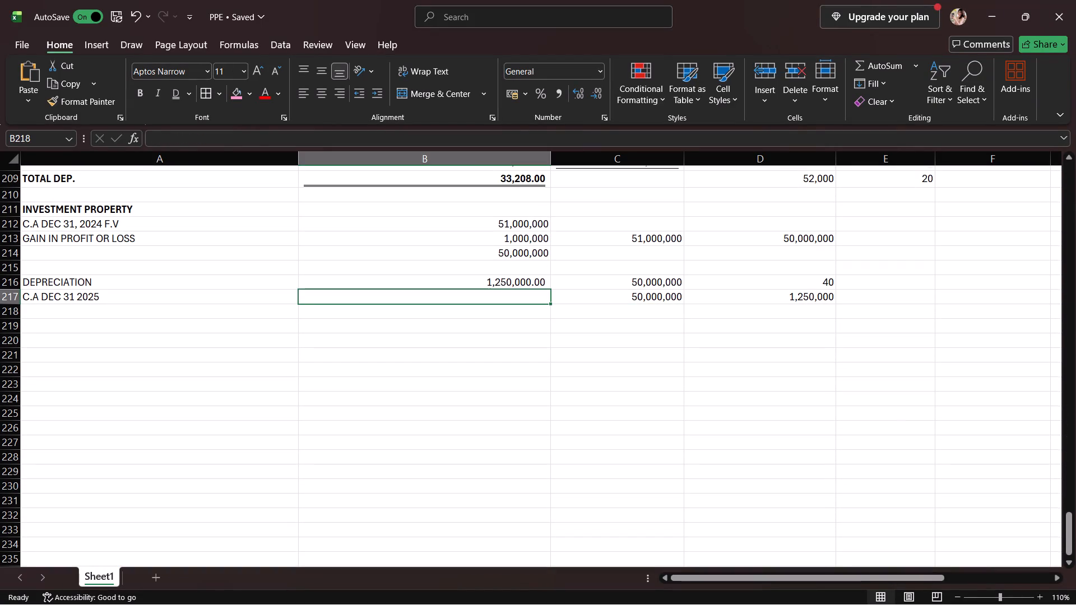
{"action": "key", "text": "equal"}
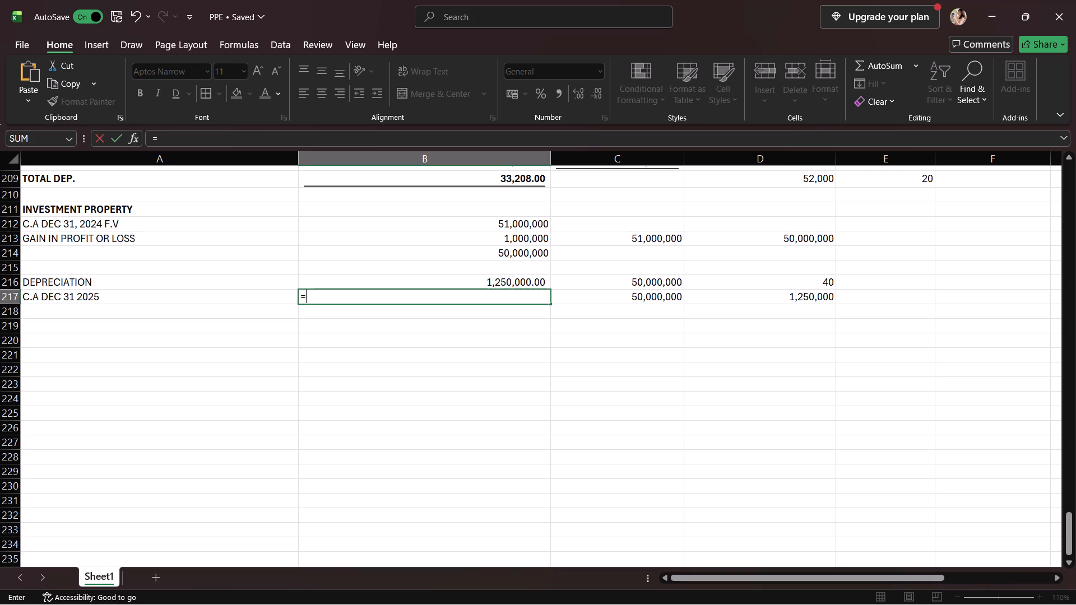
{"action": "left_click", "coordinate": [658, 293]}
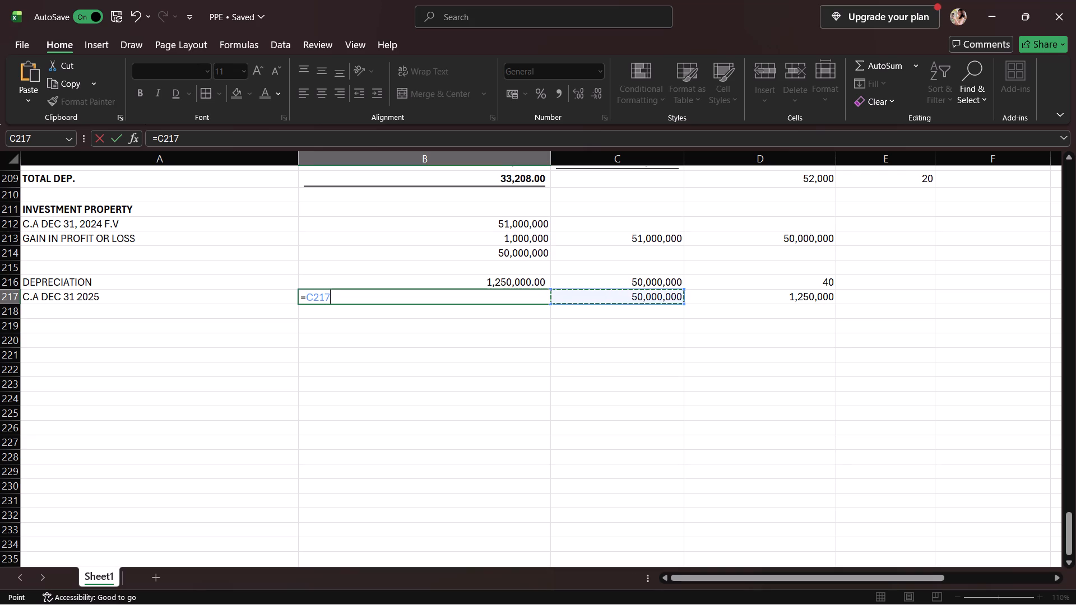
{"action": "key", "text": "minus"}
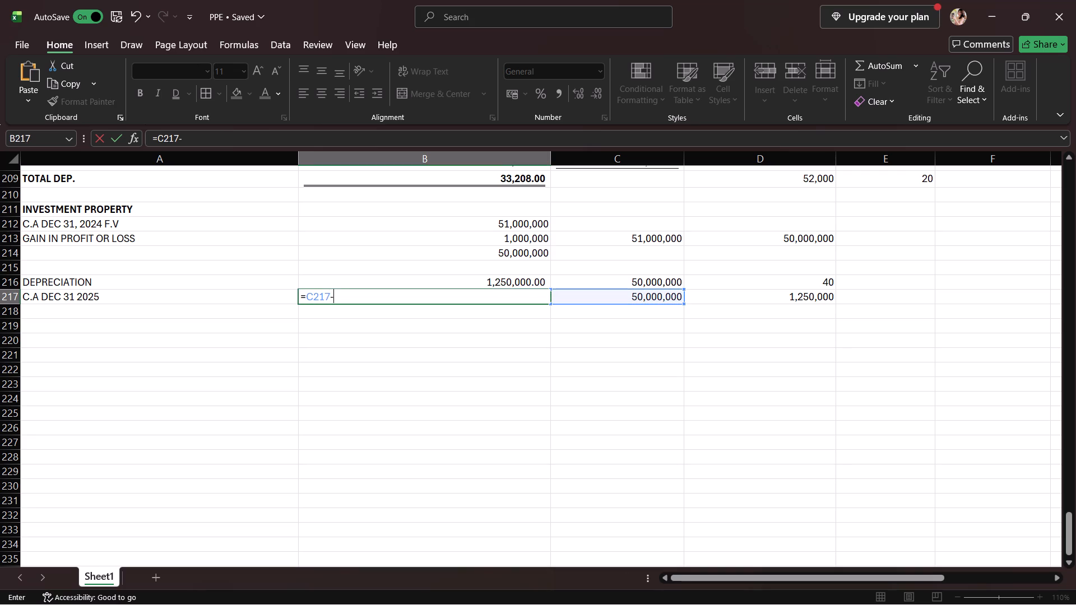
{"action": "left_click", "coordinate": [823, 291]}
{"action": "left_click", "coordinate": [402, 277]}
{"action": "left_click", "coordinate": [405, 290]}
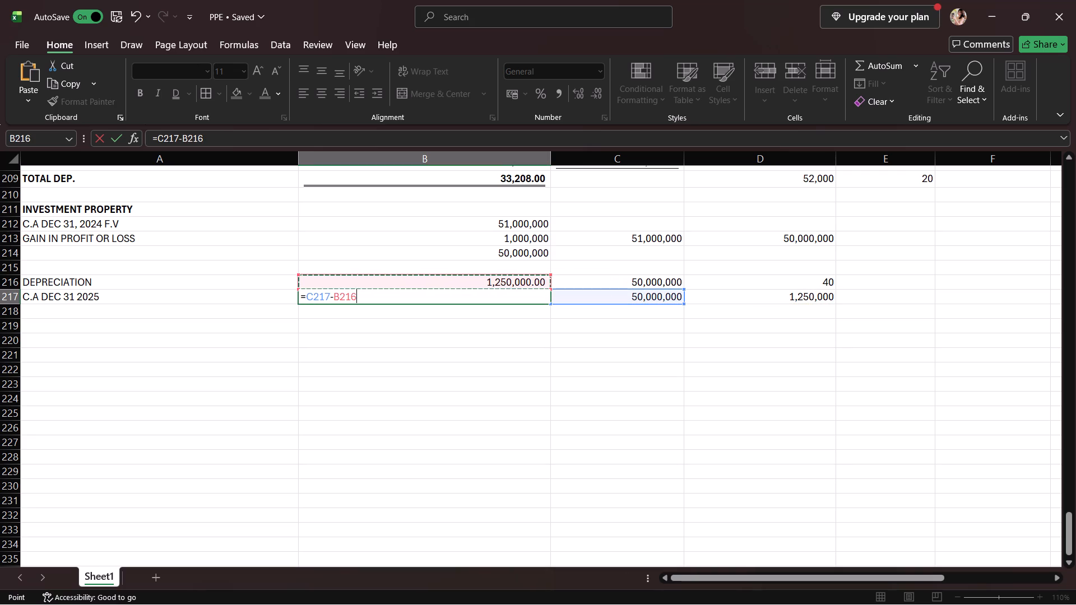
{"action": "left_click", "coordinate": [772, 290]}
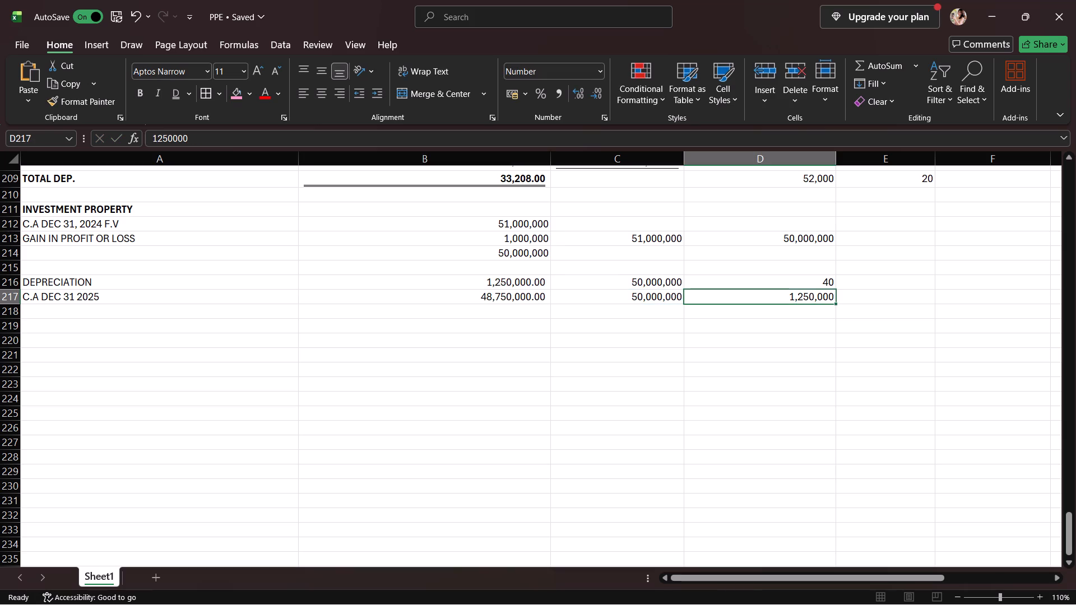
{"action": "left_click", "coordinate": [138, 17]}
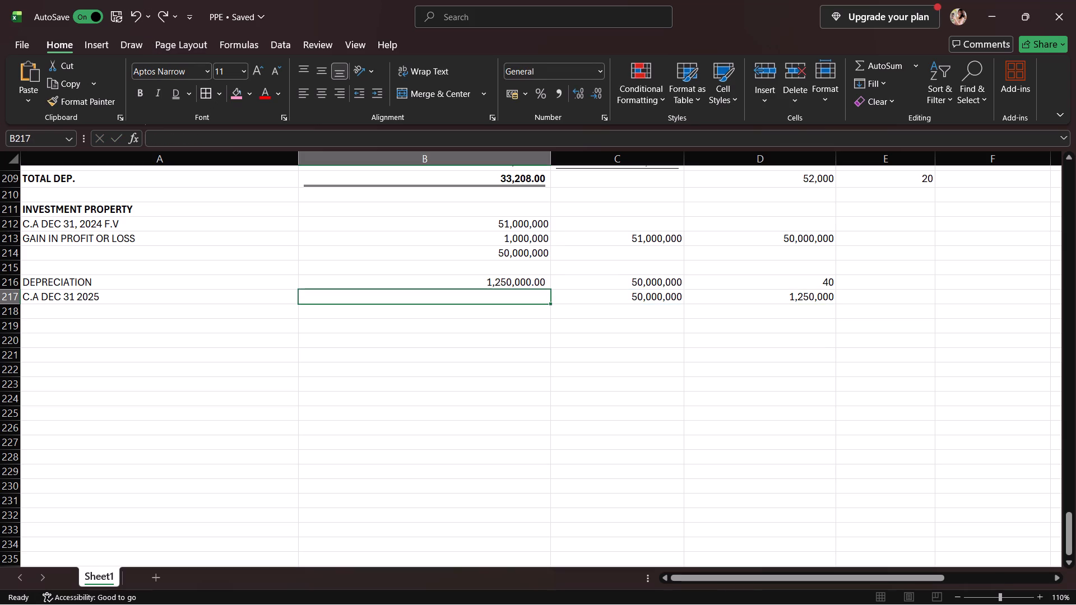
Calculate the investment property's December 31, 2025 carrying amount in B217 with the formula =C217-D217.
{"action": "left_click", "coordinate": [437, 295]}
{"action": "key", "text": "equal"}
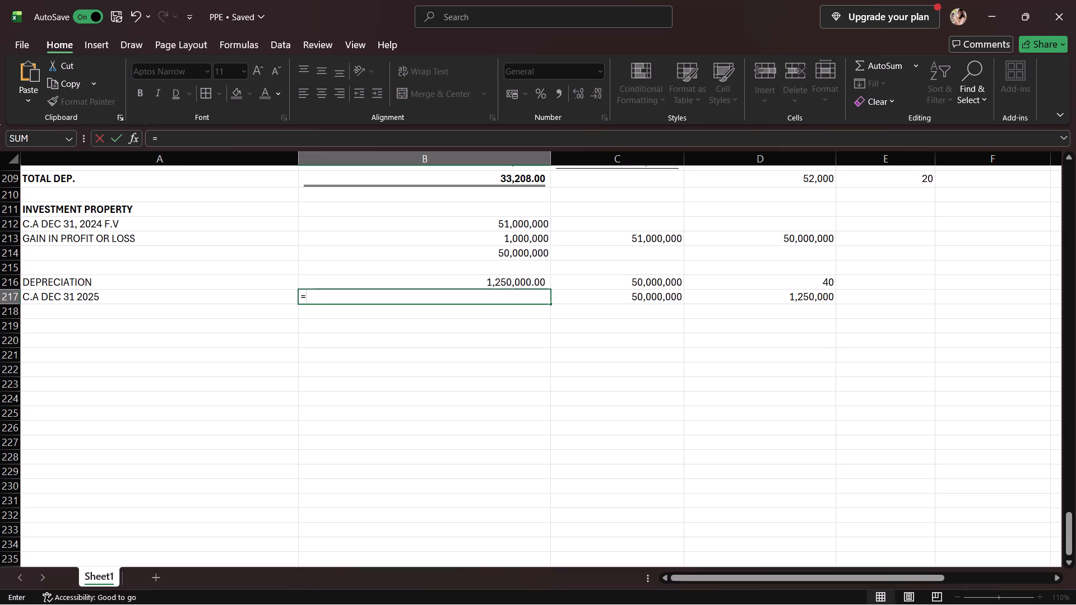
{"action": "left_click", "coordinate": [572, 301]}
{"action": "key", "text": "minus"}
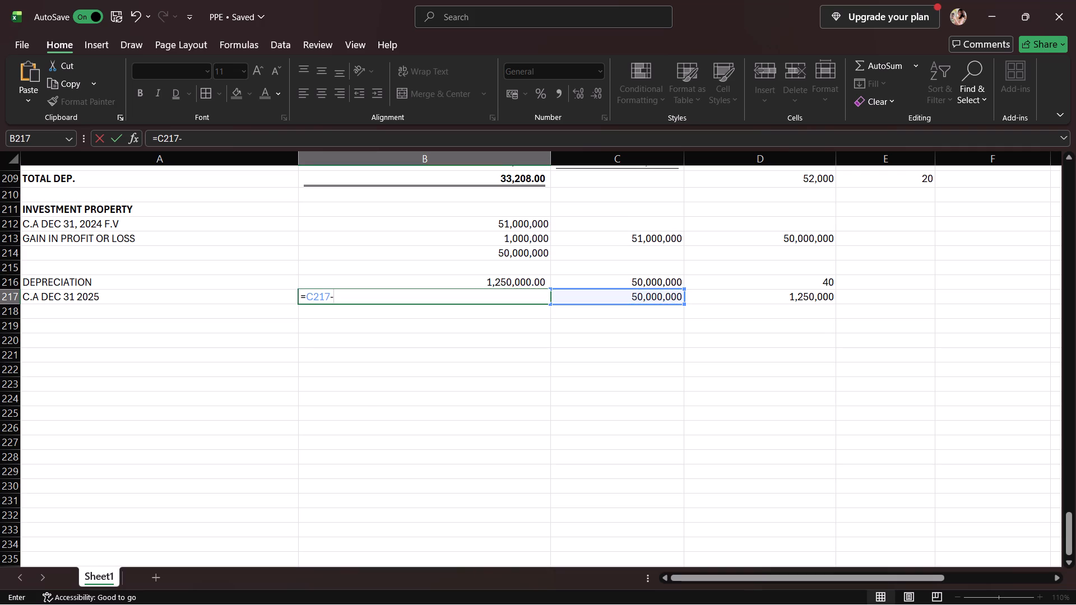
{"action": "left_click", "coordinate": [784, 294]}
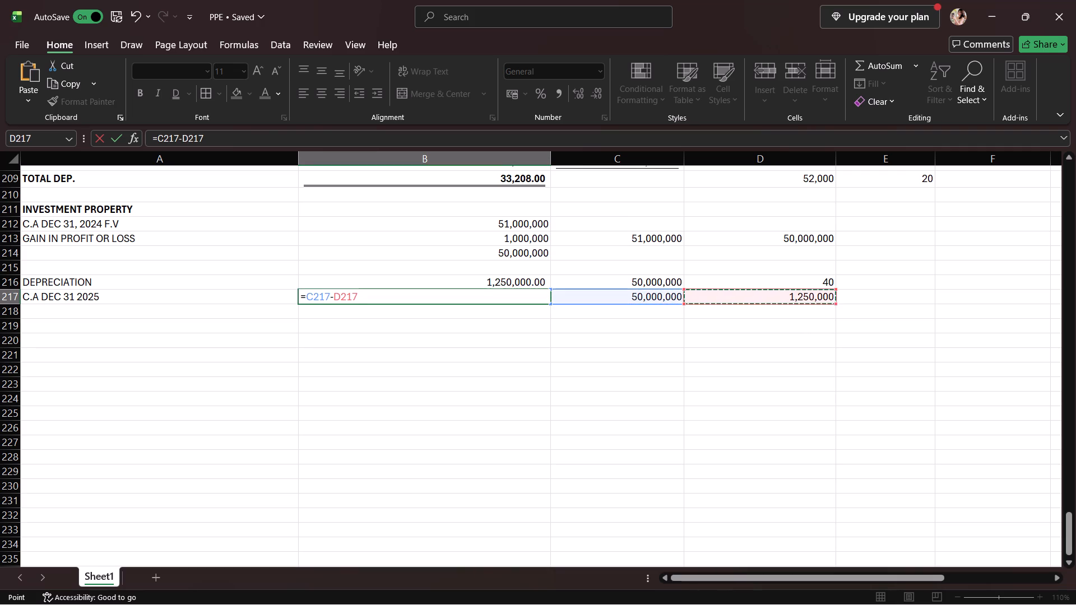
{"action": "key", "text": "Return"}
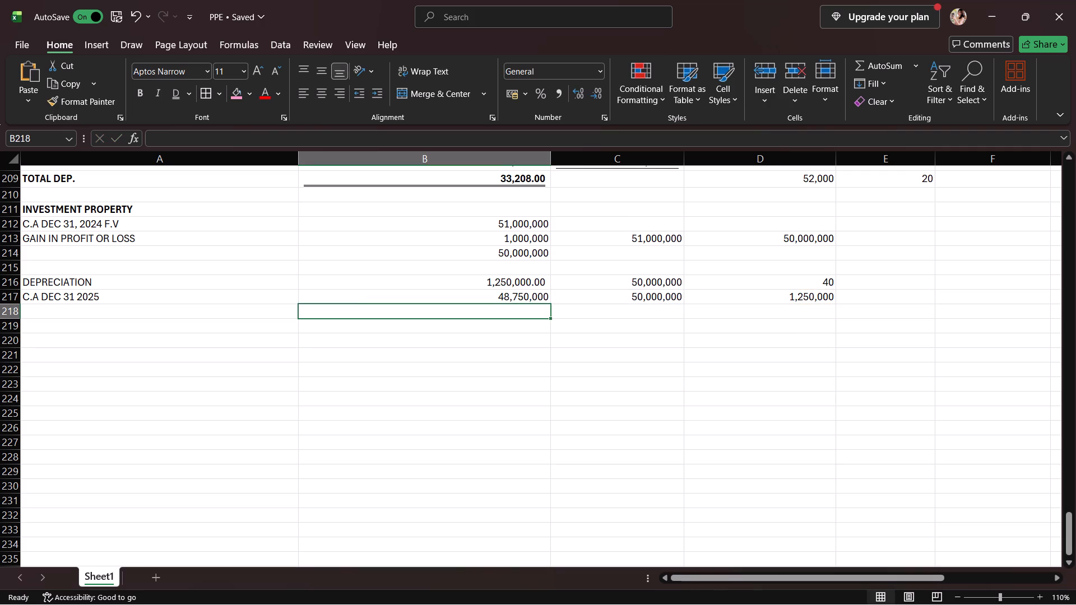
Make the December 31, 2025 carrying amount in B217 bold and underlined, and its label in A217 bold.
{"action": "left_click", "coordinate": [414, 295]}
{"action": "left_click", "coordinate": [140, 91]}
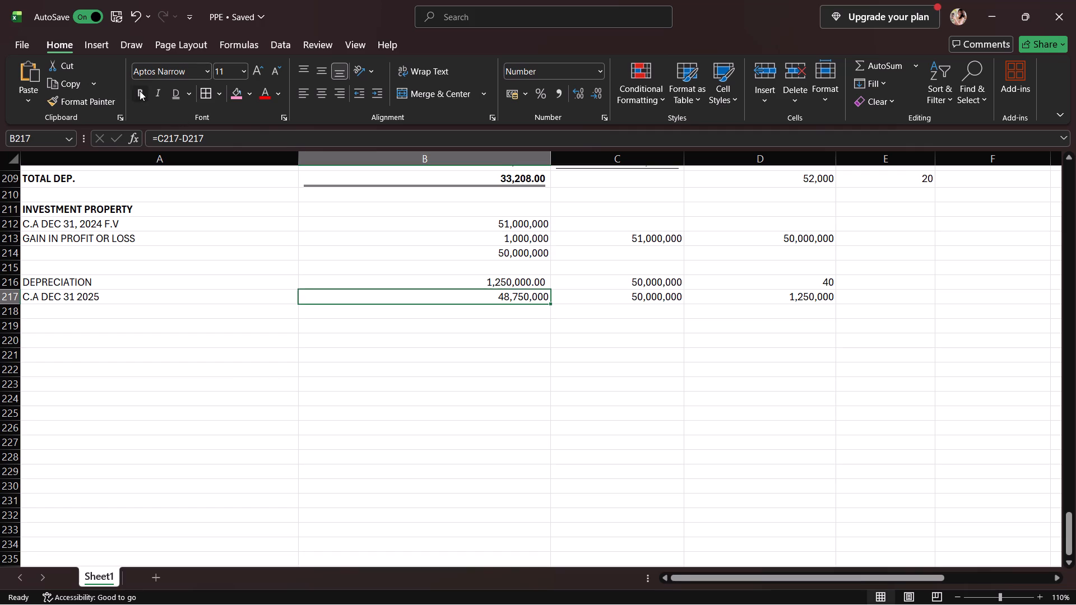
{"action": "left_click", "coordinate": [179, 97]}
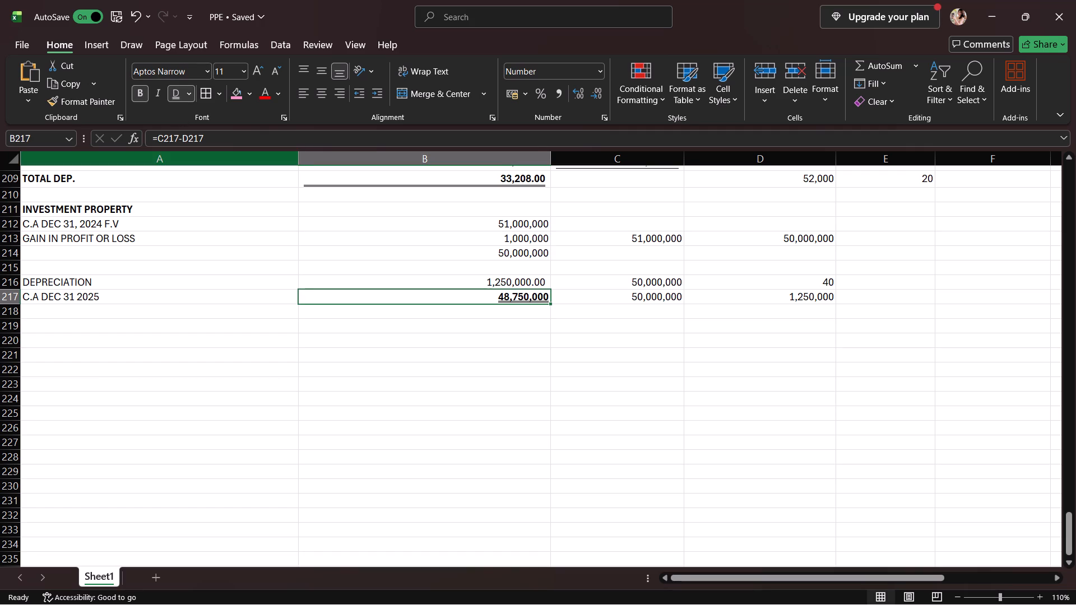
{"action": "left_click", "coordinate": [151, 301]}
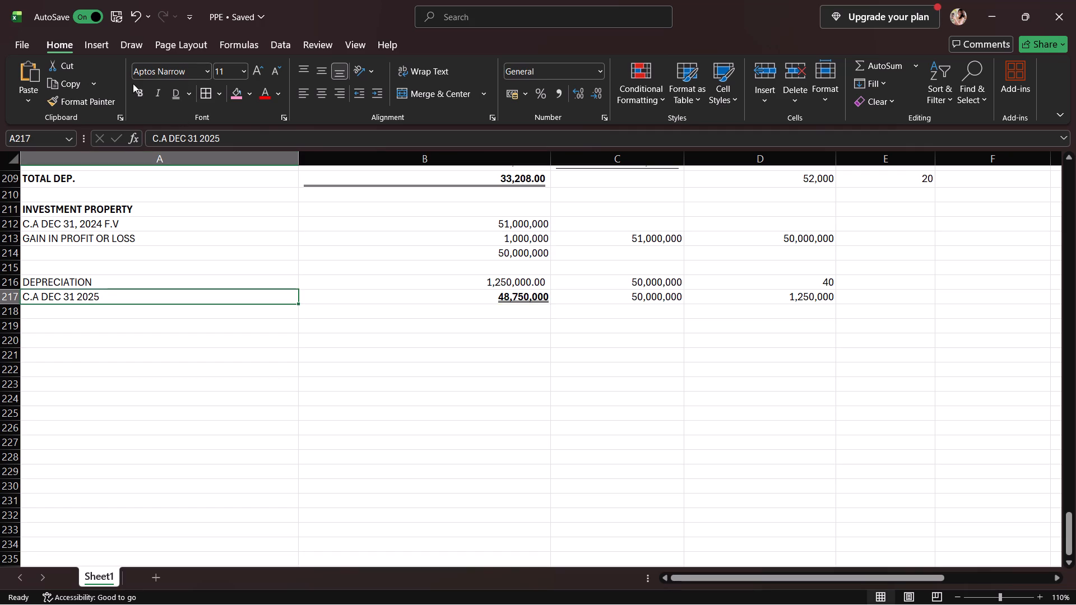
{"action": "left_click", "coordinate": [139, 88]}
Review the schedules from investment property back to the working schedule, checking the January 1, 2025 costs of automotive equipment, building and land.
{"action": "scroll", "coordinate": [388, 357], "scroll_direction": "down", "scroll_amount": 1}
{"action": "scroll", "coordinate": [388, 357], "scroll_direction": "up", "scroll_amount": 4}
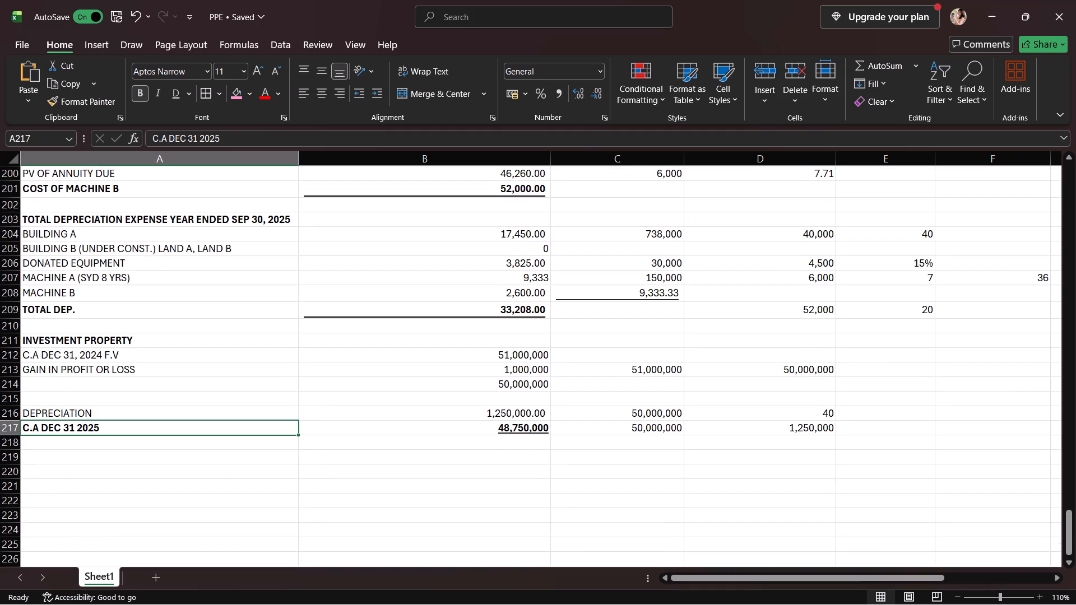
{"action": "scroll", "coordinate": [384, 344], "scroll_direction": "up", "scroll_amount": 2}
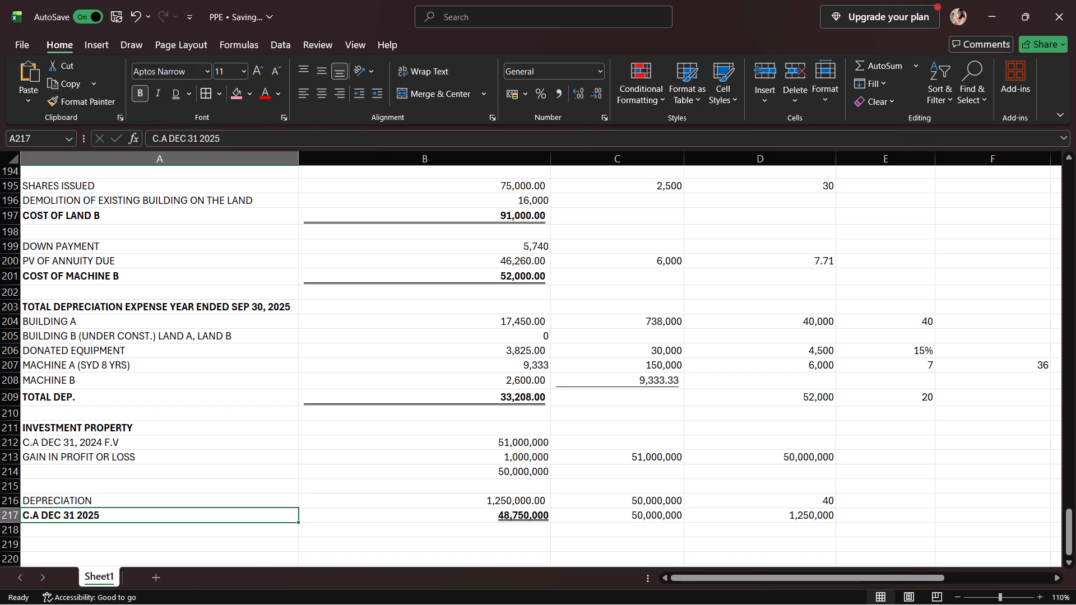
{"action": "scroll", "coordinate": [523, 443], "scroll_direction": "up", "scroll_amount": 3}
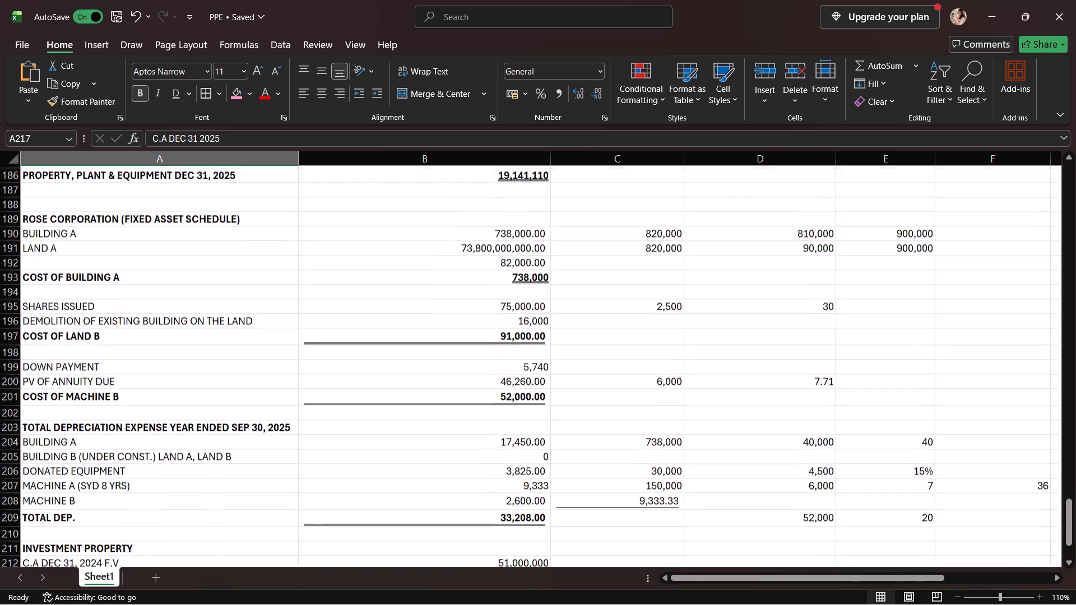
{"action": "scroll", "coordinate": [523, 443], "scroll_direction": "down", "scroll_amount": 5}
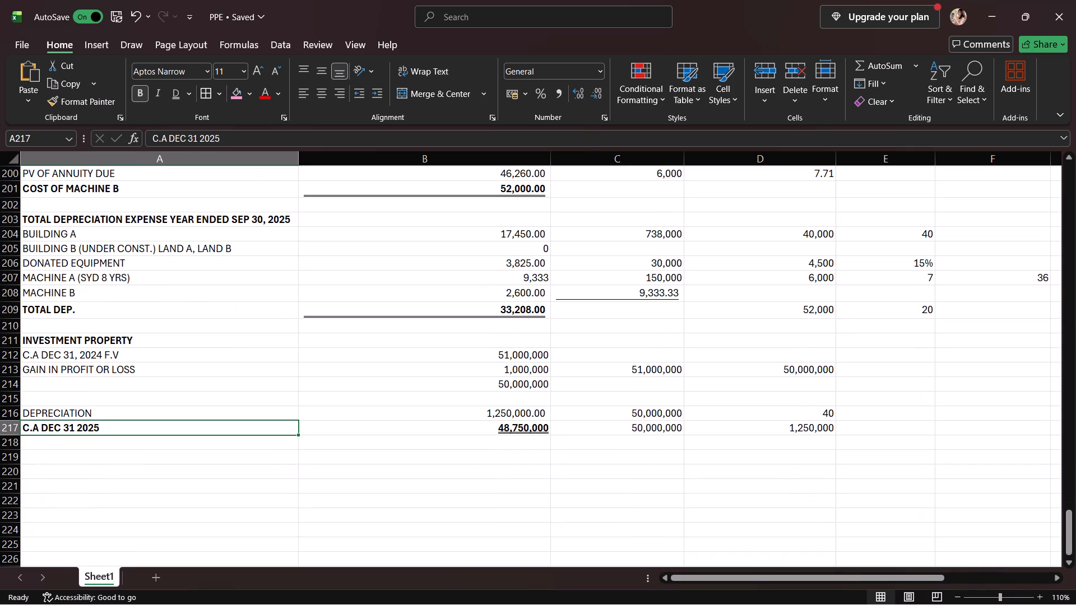
{"action": "scroll", "coordinate": [522, 452], "scroll_direction": "up", "scroll_amount": 3}
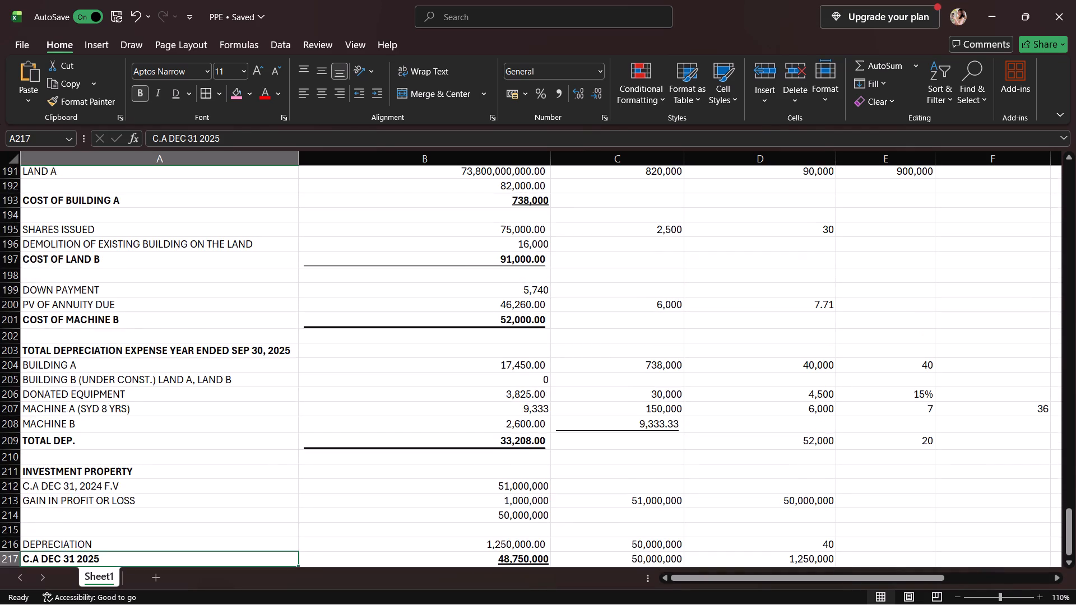
{"action": "scroll", "coordinate": [522, 451], "scroll_direction": "up", "scroll_amount": 3}
{"action": "scroll", "coordinate": [438, 445], "scroll_direction": "up", "scroll_amount": 6}
{"action": "scroll", "coordinate": [271, 389], "scroll_direction": "up", "scroll_amount": 7}
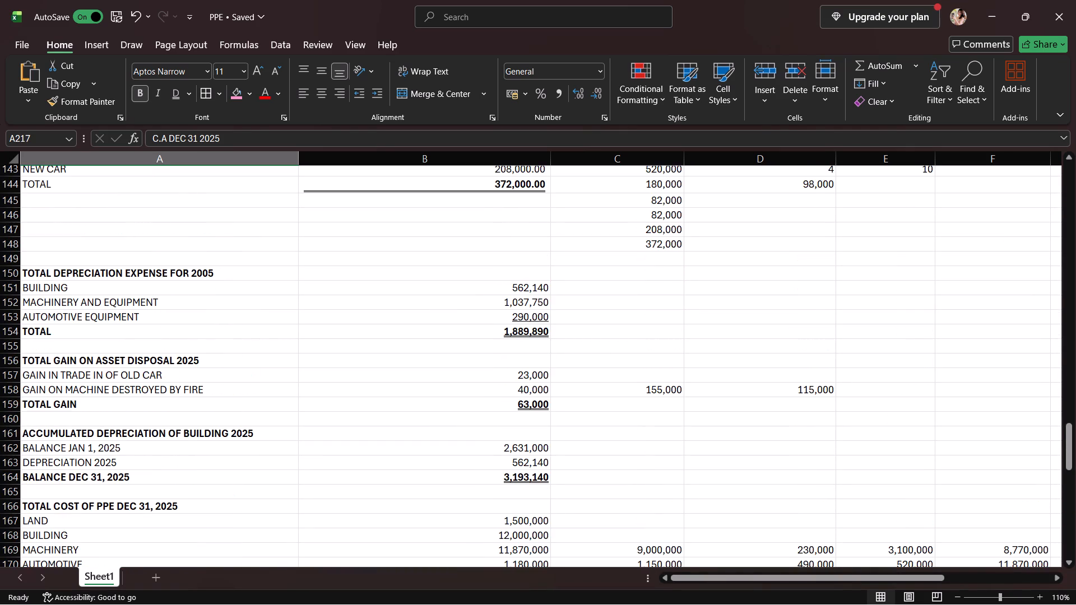
{"action": "scroll", "coordinate": [265, 383], "scroll_direction": "up", "scroll_amount": 14}
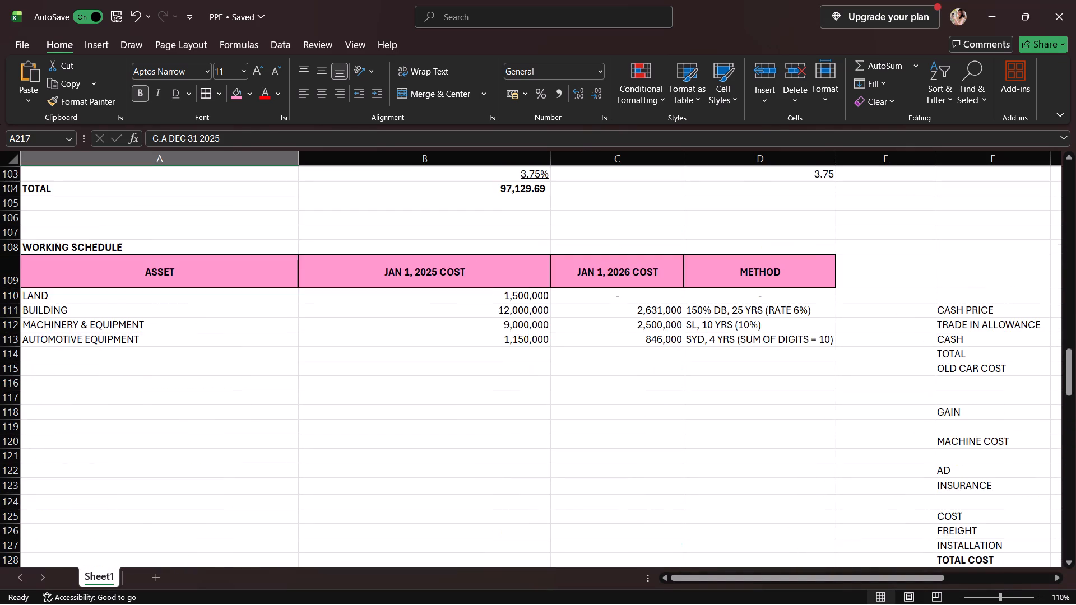
{"action": "scroll", "coordinate": [265, 375], "scroll_direction": "up", "scroll_amount": 2}
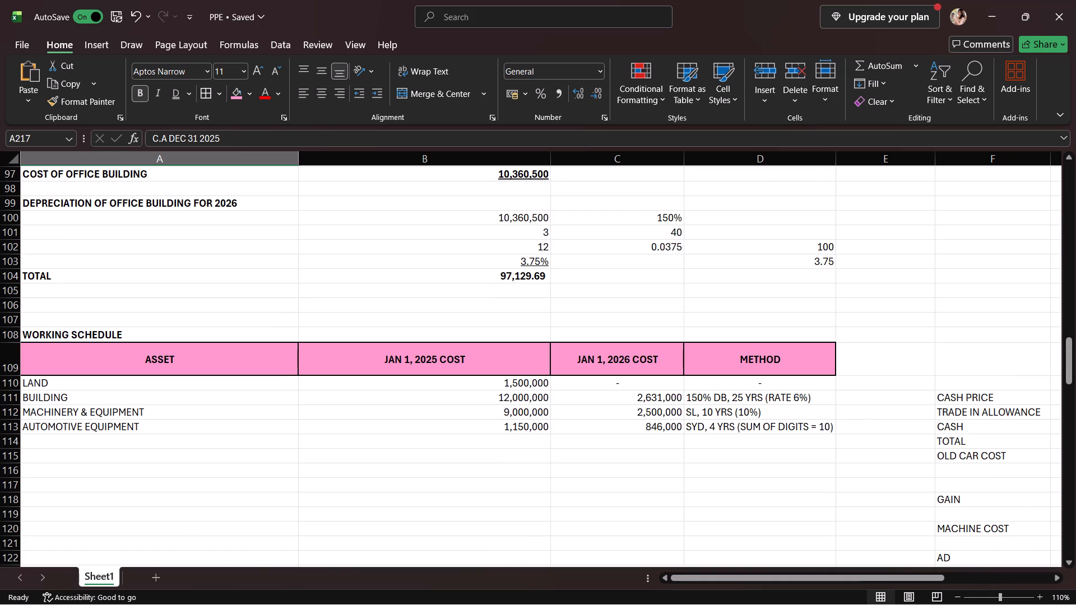
{"action": "left_click", "coordinate": [395, 425]}
{"action": "left_click", "coordinate": [415, 395]}
{"action": "left_click", "coordinate": [420, 377]}
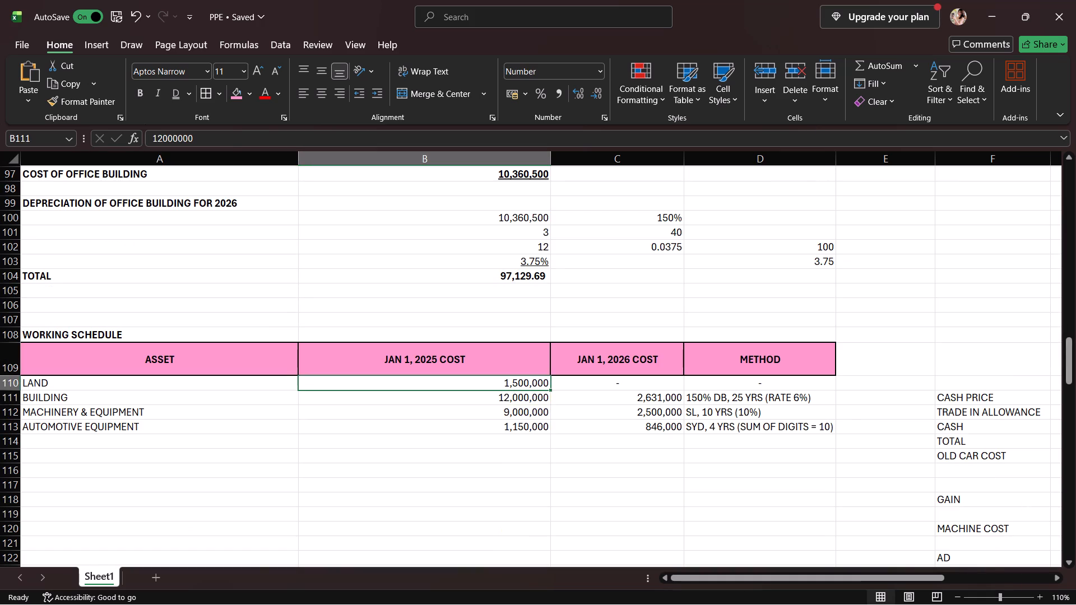
Check the investment property gain computation and the Machine B cost and Building B depreciation labels.
{"action": "scroll", "coordinate": [420, 356], "scroll_direction": "down", "scroll_amount": 20}
{"action": "scroll", "coordinate": [420, 356], "scroll_direction": "down", "scroll_amount": 1}
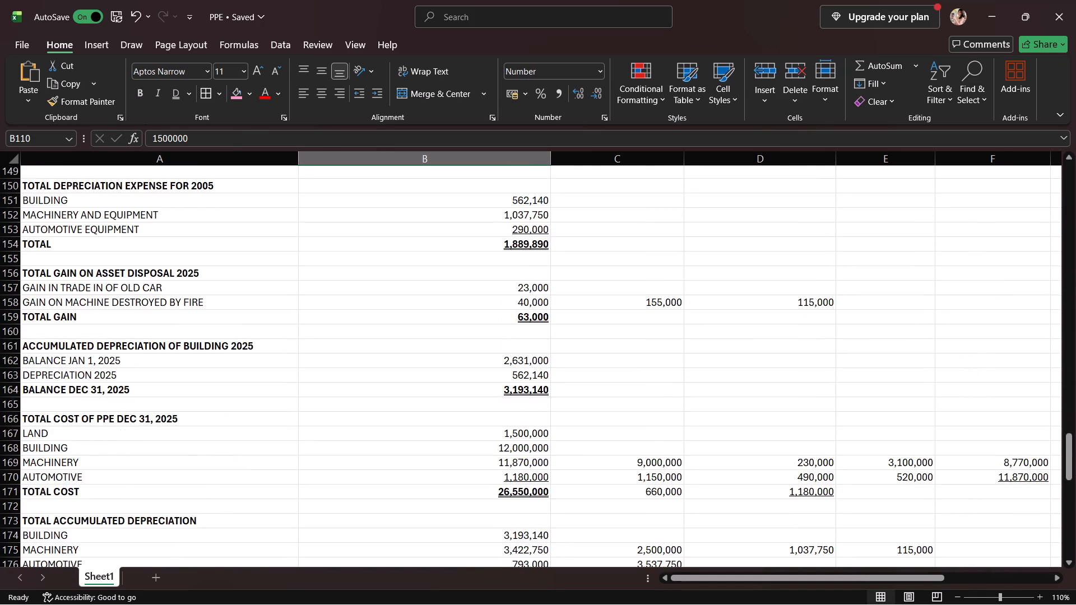
{"action": "scroll", "coordinate": [415, 398], "scroll_direction": "down", "scroll_amount": 15}
{"action": "scroll", "coordinate": [536, 466], "scroll_direction": "down", "scroll_amount": 5}
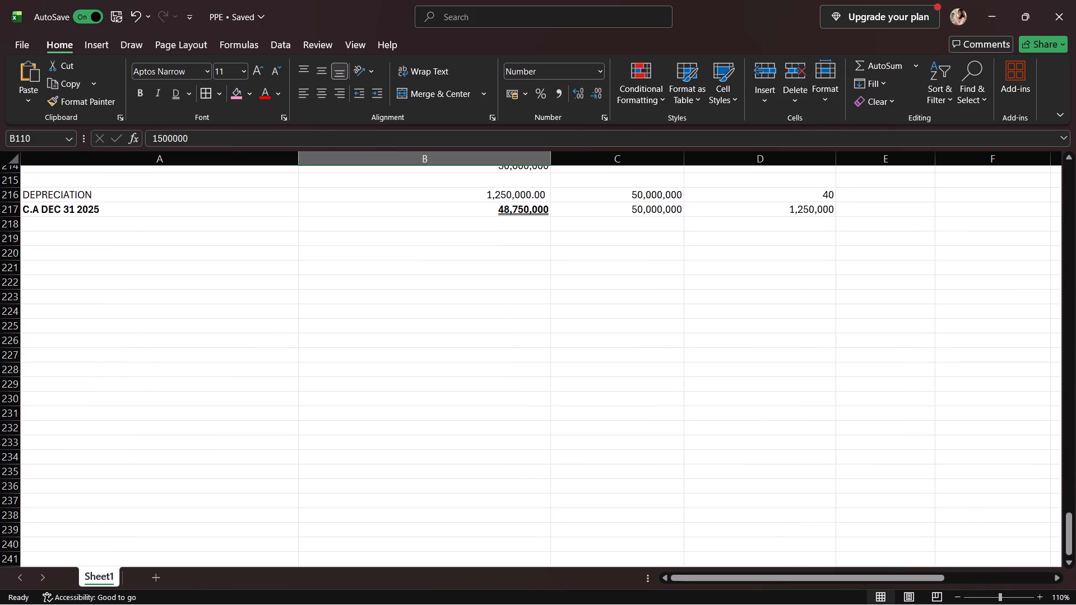
{"action": "scroll", "coordinate": [534, 459], "scroll_direction": "down", "scroll_amount": 2}
{"action": "scroll", "coordinate": [529, 453], "scroll_direction": "up", "scroll_amount": 9}
{"action": "left_click", "coordinate": [482, 412]}
{"action": "left_click", "coordinate": [511, 425]}
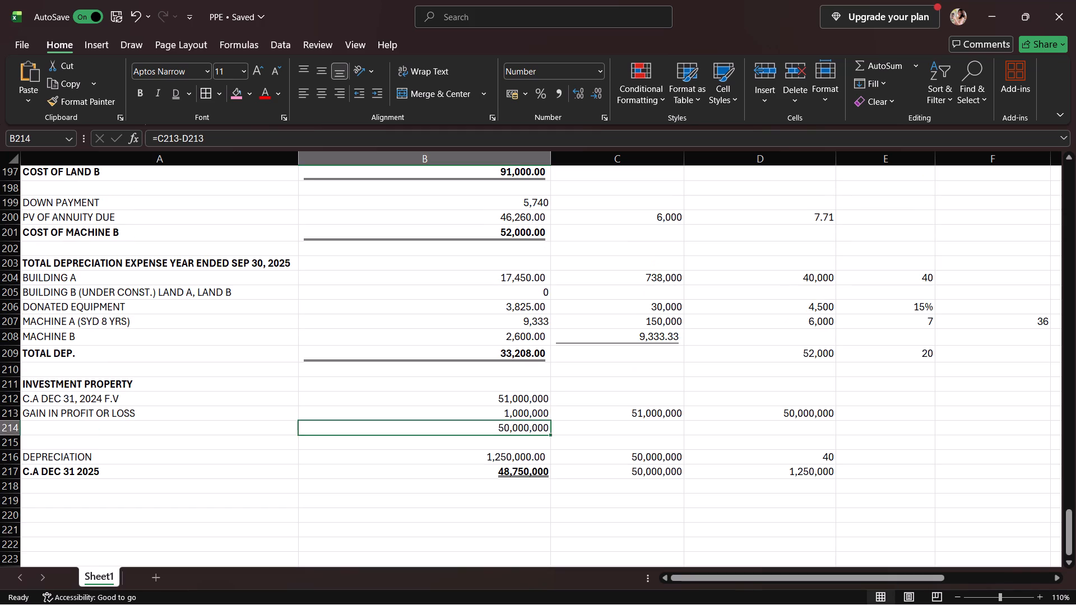
{"action": "left_click", "coordinate": [619, 419]}
{"action": "left_click", "coordinate": [72, 232]}
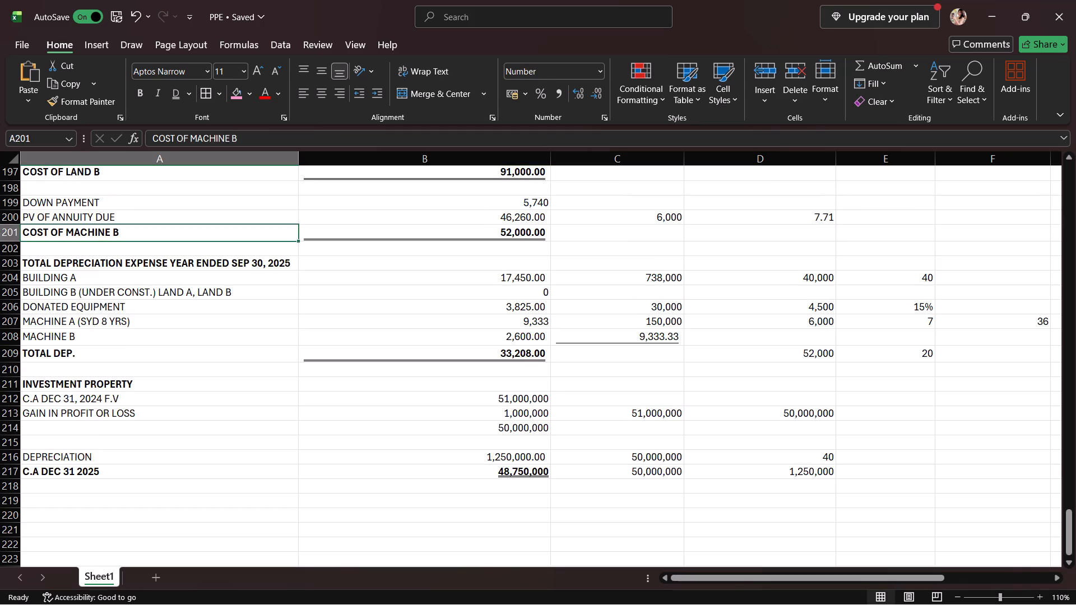
{"action": "left_click", "coordinate": [120, 296]}
Check the Rose Corporation Building A and Land A cost entries and the formulas behind the December 31, 2025 PPE book value.
{"action": "scroll", "coordinate": [216, 329], "scroll_direction": "up", "scroll_amount": 6}
{"action": "left_click", "coordinate": [467, 315]}
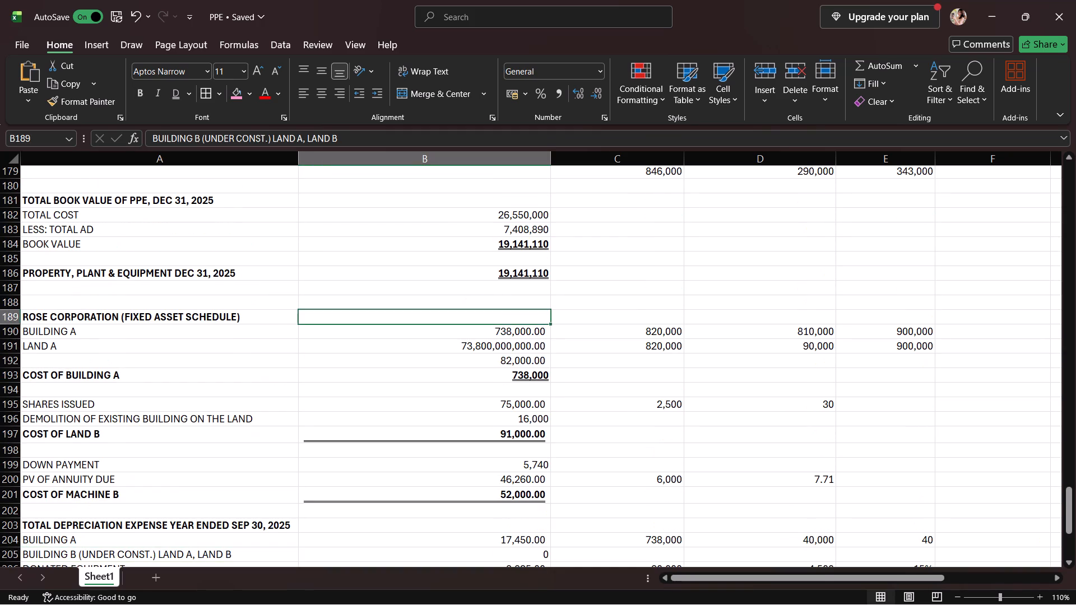
{"action": "left_click", "coordinate": [483, 364]}
{"action": "left_click", "coordinate": [488, 371]}
{"action": "left_click", "coordinate": [627, 339]}
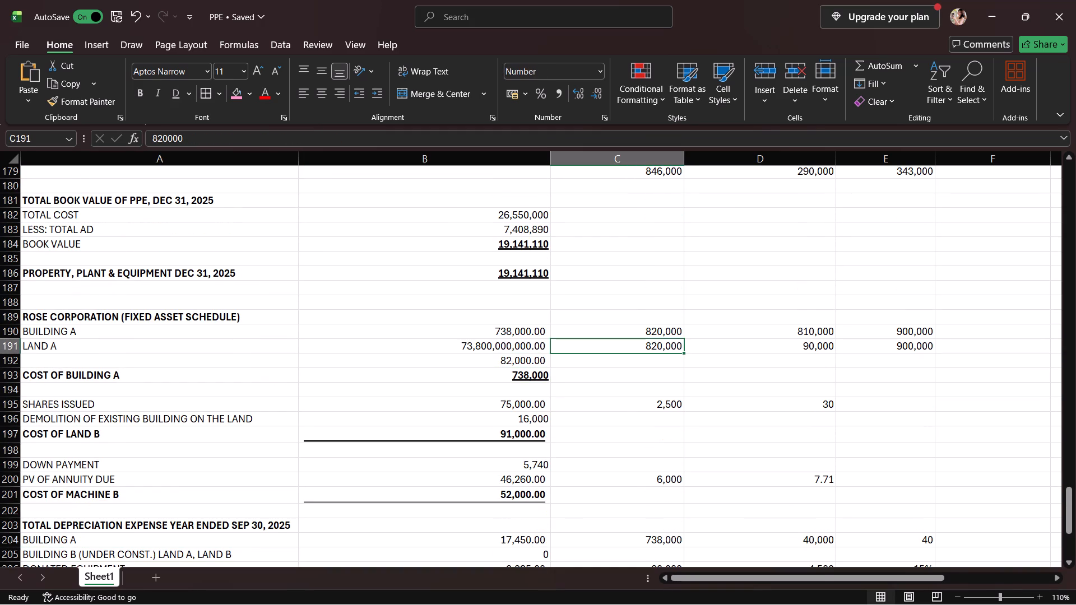
{"action": "left_click", "coordinate": [525, 254]}
{"action": "left_click", "coordinate": [522, 275]}
{"action": "left_click", "coordinate": [528, 246]}
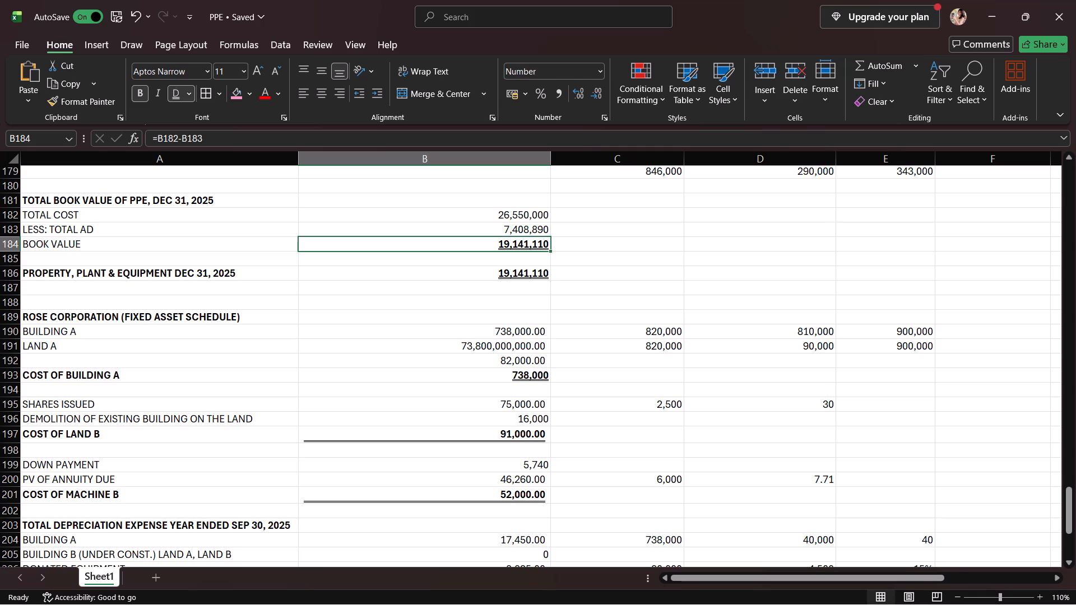
{"action": "left_click", "coordinate": [527, 274]}
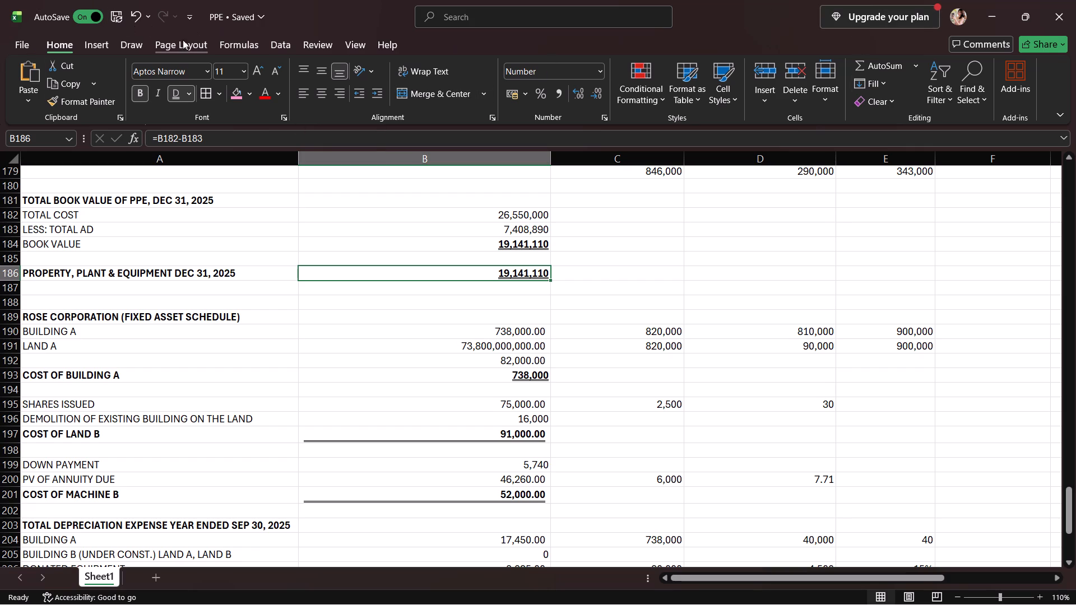
Save the PPE workbook and return to it from the list of recent workbooks.
{"action": "left_click", "coordinate": [118, 10]}
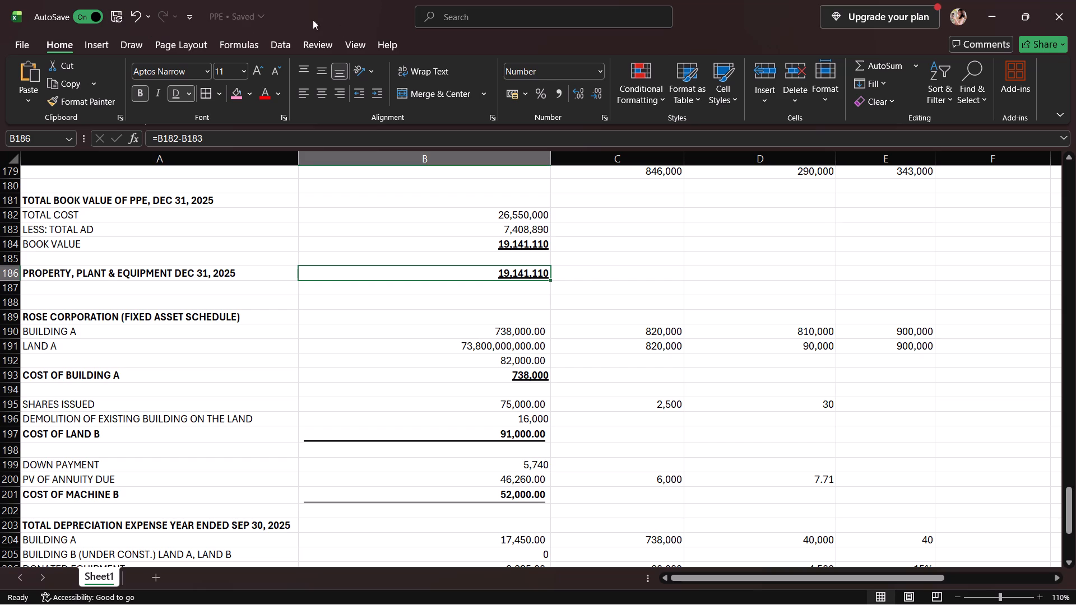
{"action": "left_click", "coordinate": [27, 50]}
{"action": "left_click", "coordinate": [316, 379]}
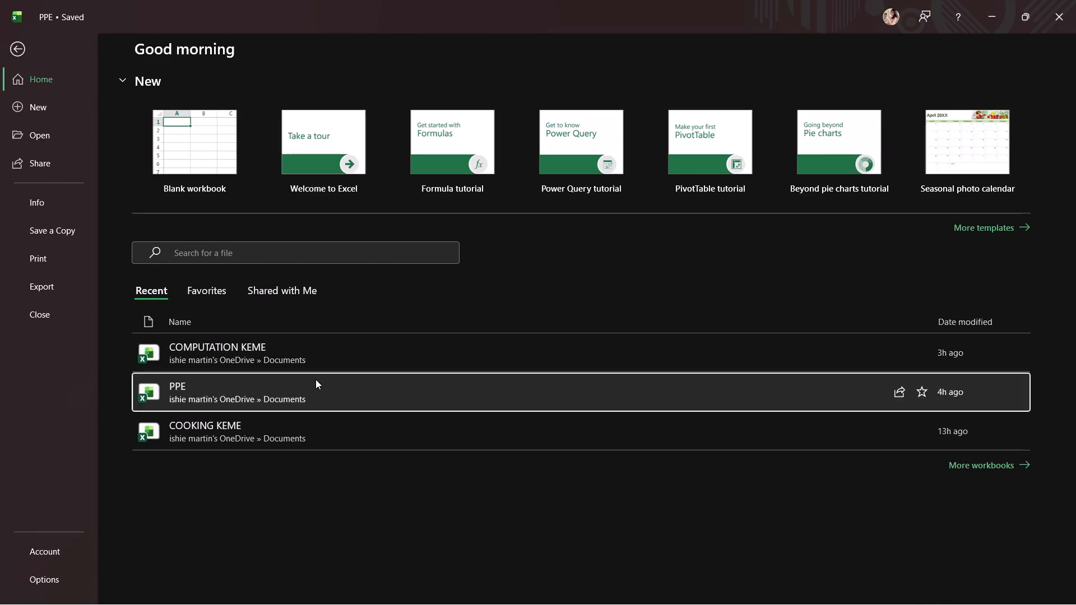
Review the schedules from the December 31, 2025 PPE book value back through the working schedule to the first loss on sale problem.
{"action": "scroll", "coordinate": [303, 376], "scroll_direction": "down", "scroll_amount": 3}
{"action": "scroll", "coordinate": [302, 370], "scroll_direction": "up", "scroll_amount": 7}
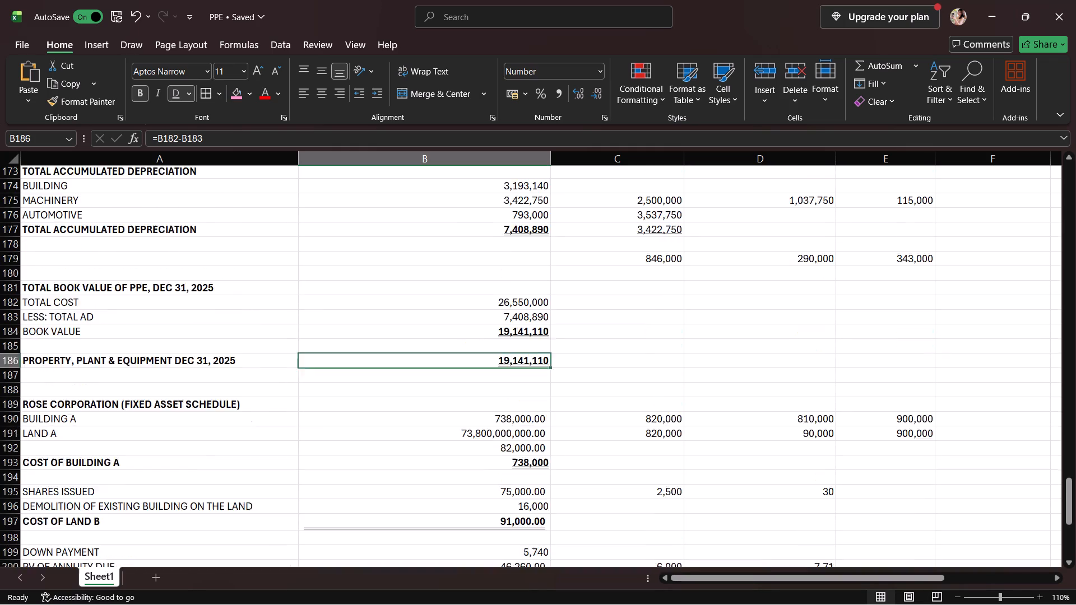
{"action": "scroll", "coordinate": [302, 355], "scroll_direction": "up", "scroll_amount": 3}
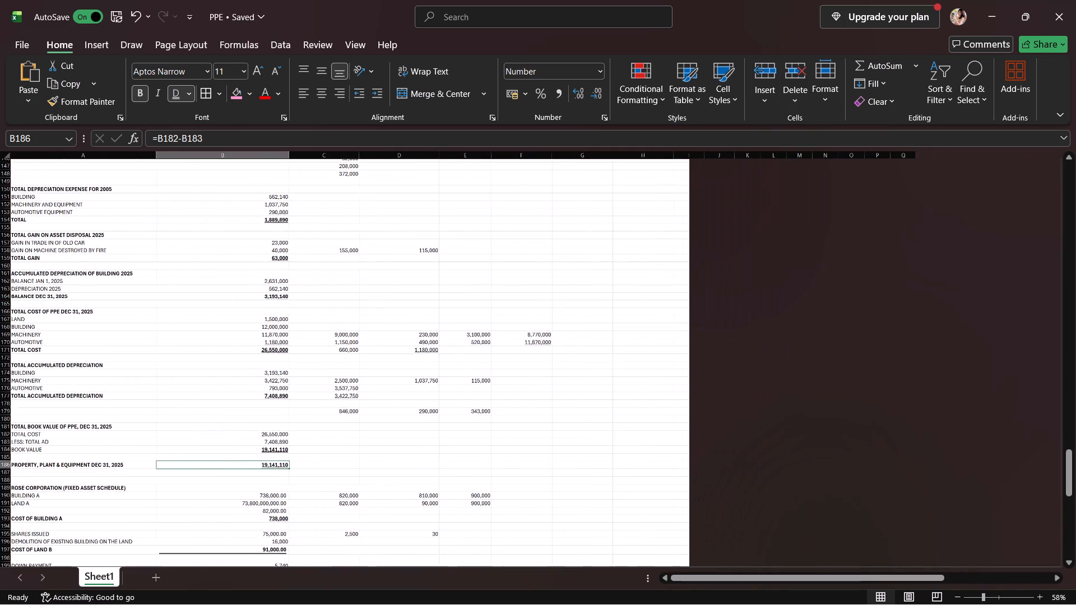
{"action": "scroll", "coordinate": [302, 350], "scroll_direction": "up", "scroll_amount": 1}
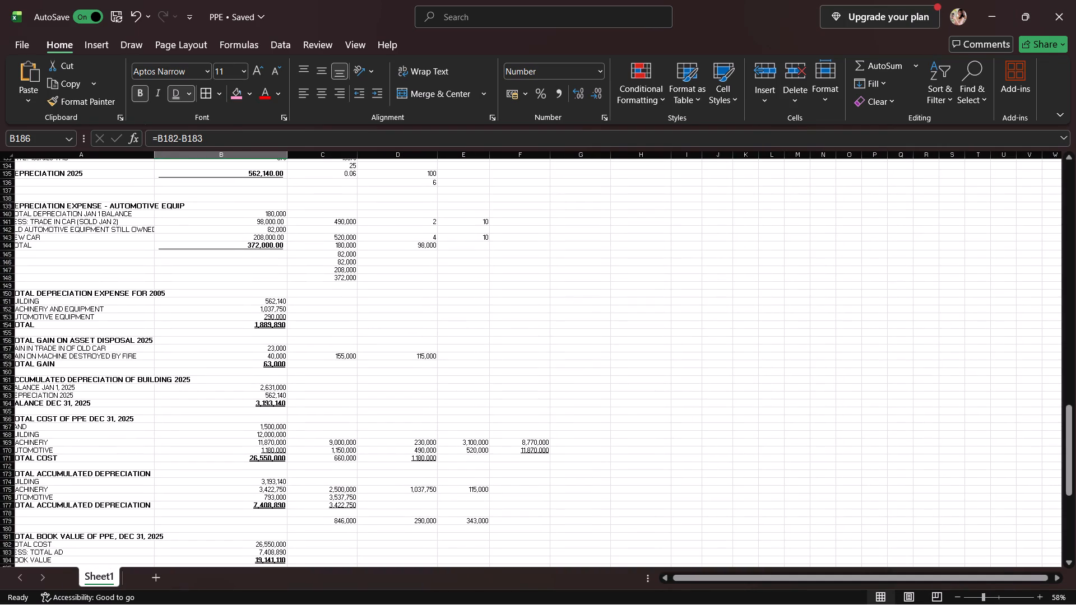
{"action": "scroll", "coordinate": [302, 350], "scroll_direction": "left", "scroll_amount": 4}
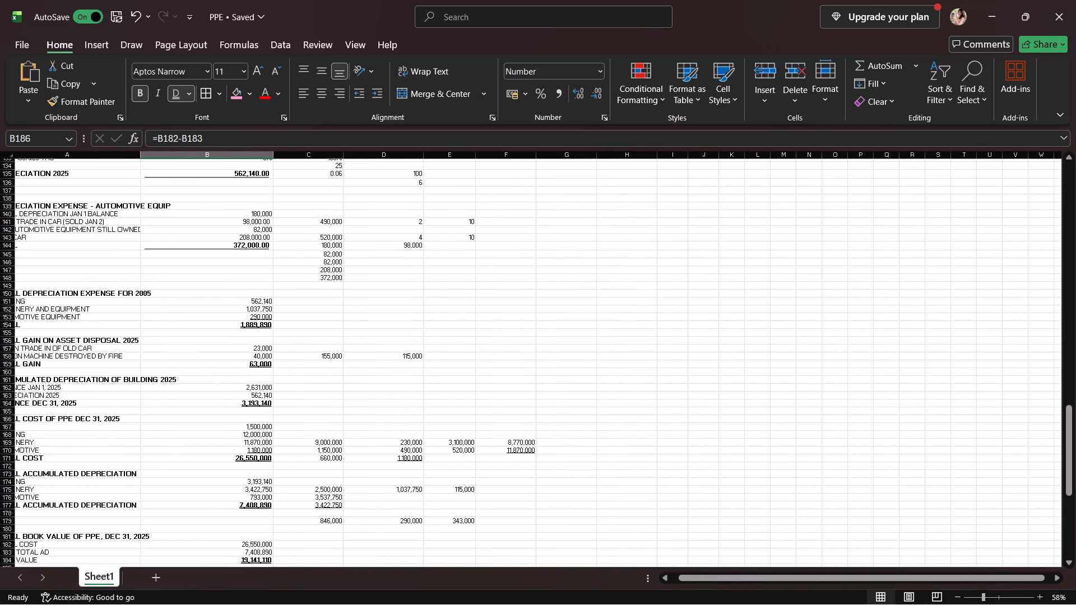
{"action": "scroll", "coordinate": [302, 350], "scroll_direction": "left", "scroll_amount": 1}
{"action": "scroll", "coordinate": [302, 351], "scroll_direction": "right", "scroll_amount": 4}
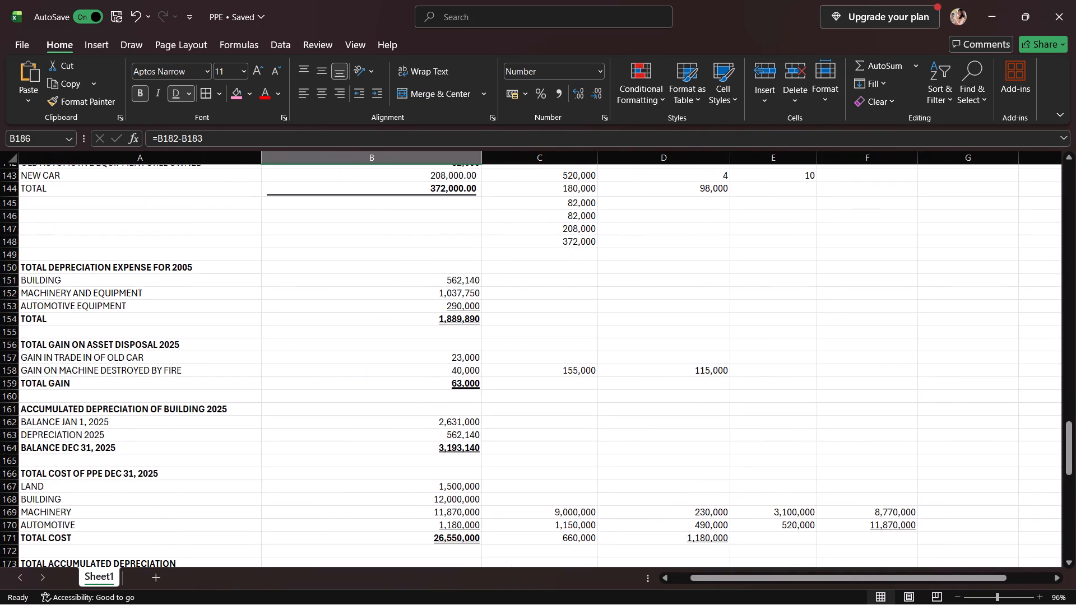
{"action": "scroll", "coordinate": [302, 351], "scroll_direction": "right", "scroll_amount": 1}
{"action": "scroll", "coordinate": [286, 430], "scroll_direction": "down", "scroll_amount": 3}
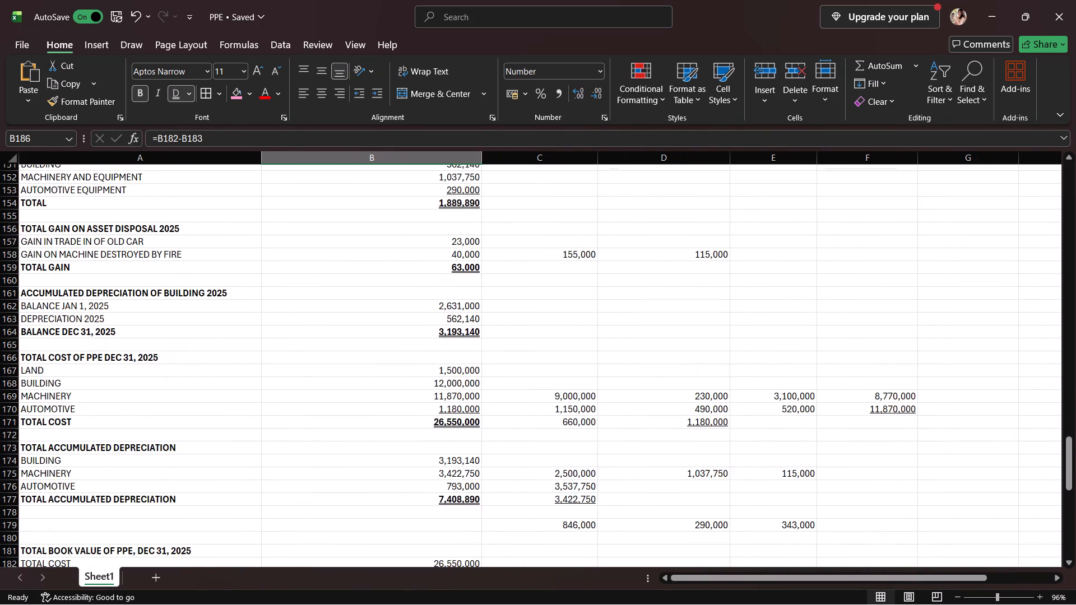
{"action": "scroll", "coordinate": [286, 428], "scroll_direction": "down", "scroll_amount": 3}
{"action": "scroll", "coordinate": [286, 428], "scroll_direction": "up", "scroll_amount": 13}
{"action": "scroll", "coordinate": [286, 428], "scroll_direction": "up", "scroll_amount": 8}
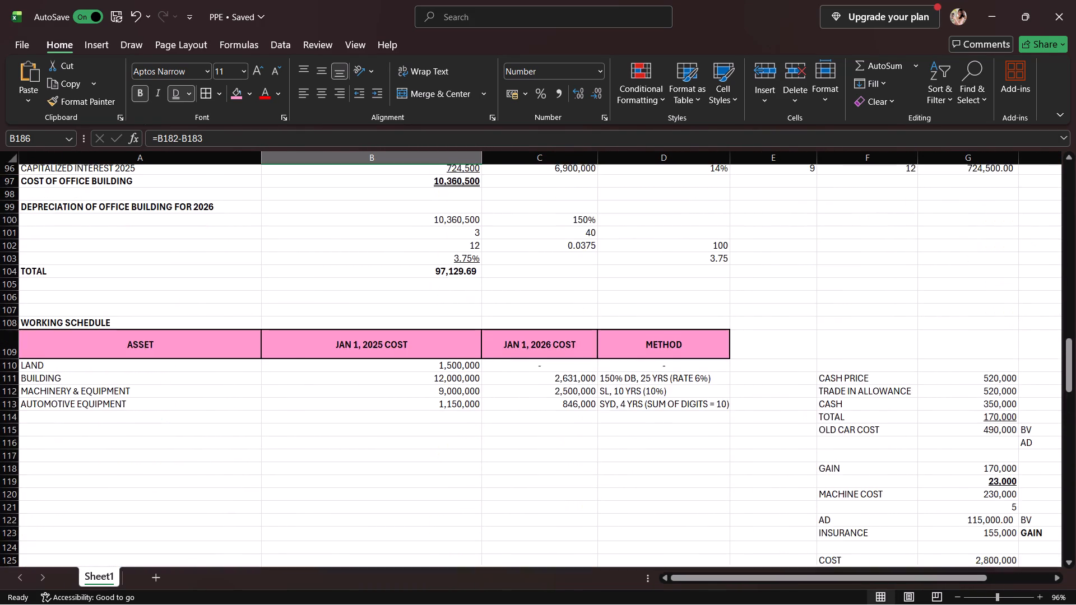
{"action": "scroll", "coordinate": [286, 420], "scroll_direction": "up", "scroll_amount": 11}
{"action": "scroll", "coordinate": [286, 419], "scroll_direction": "up", "scroll_amount": 15}
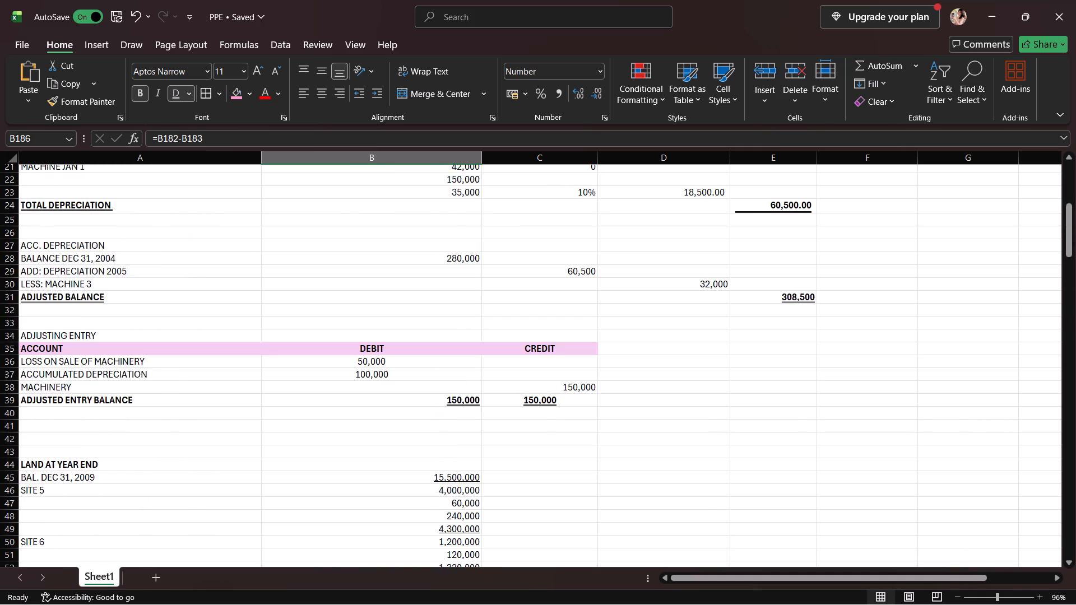
{"action": "scroll", "coordinate": [286, 417], "scroll_direction": "up", "scroll_amount": 15}
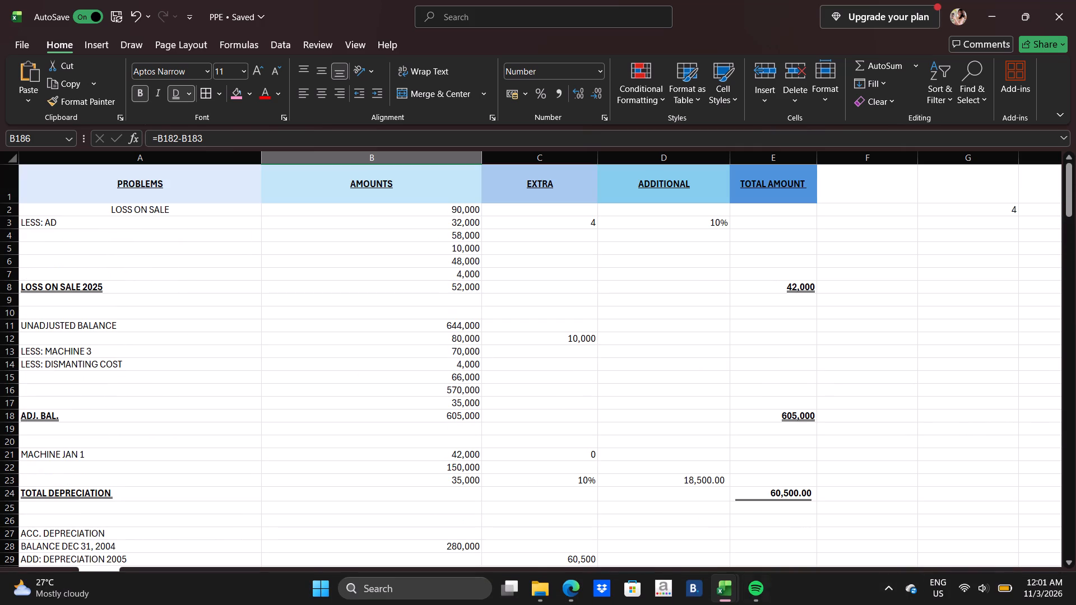
Close the PPE workbook, the PPE solutions PDF, the Spotify window and the Downloads search results window.
{"action": "left_click", "coordinate": [1060, 4]}
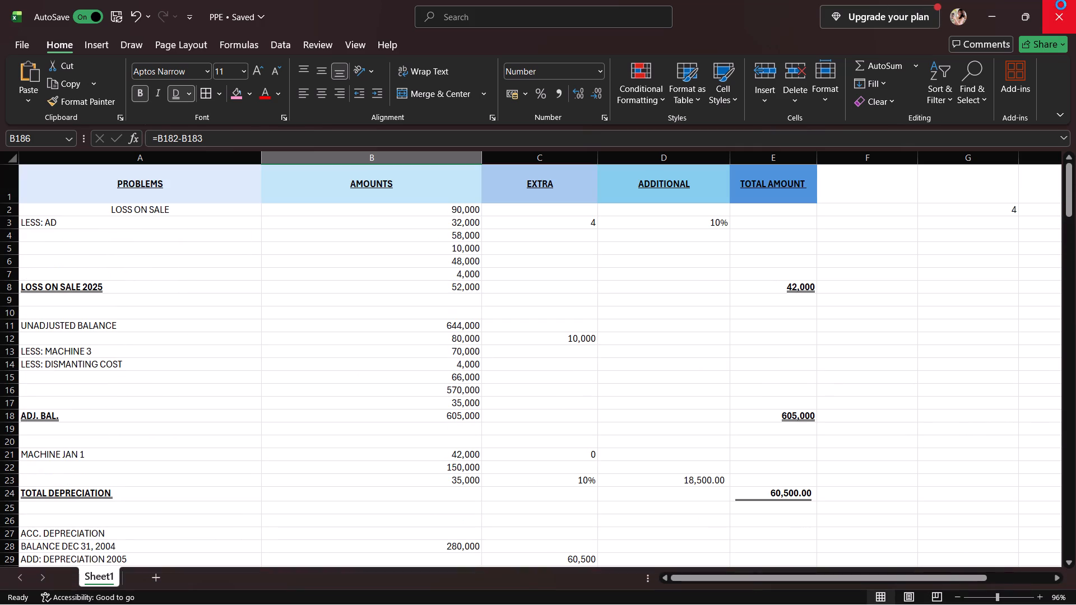
{"action": "left_click", "coordinate": [1061, 5]}
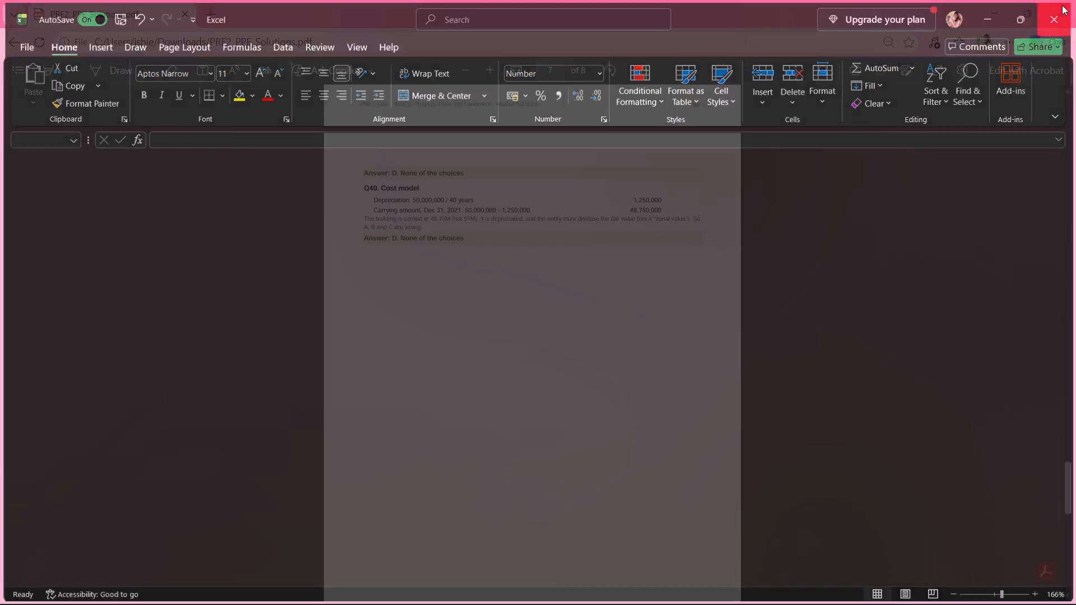
{"action": "left_click", "coordinate": [1062, 5]}
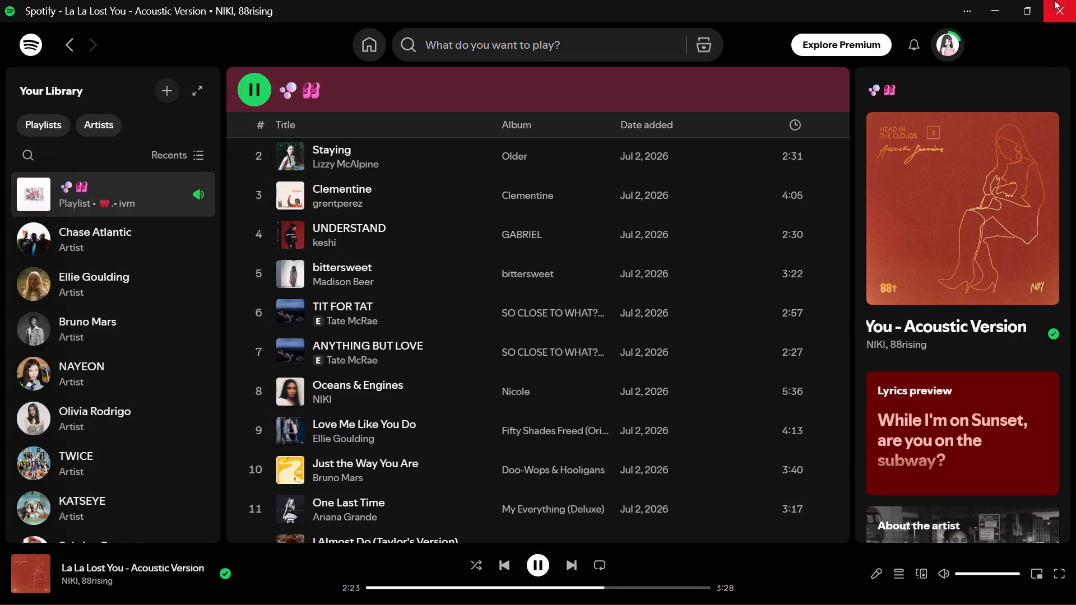
{"action": "left_click", "coordinate": [1056, 4]}
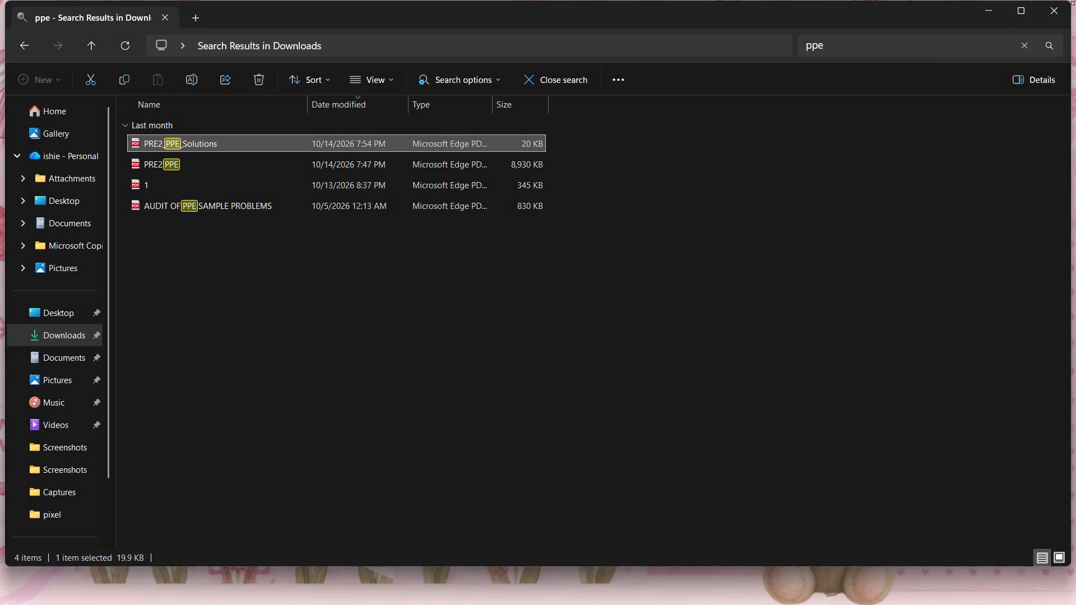
{"action": "left_click", "coordinate": [1065, 25]}
{"action": "left_click", "coordinate": [1063, 6]}
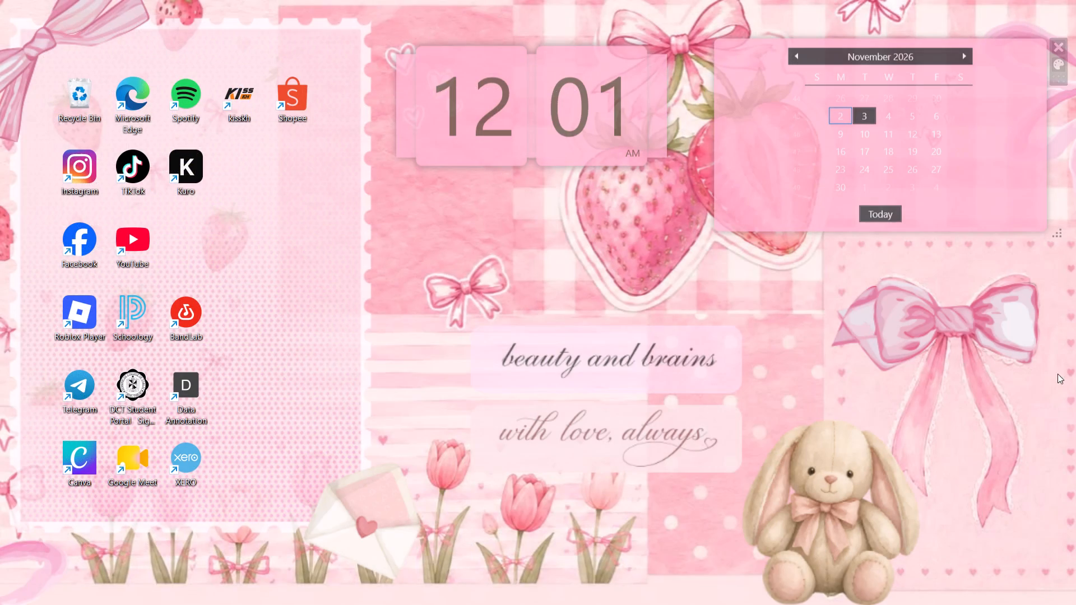
Show the hidden background app icons in the system tray.
{"action": "left_click", "coordinate": [883, 588]}
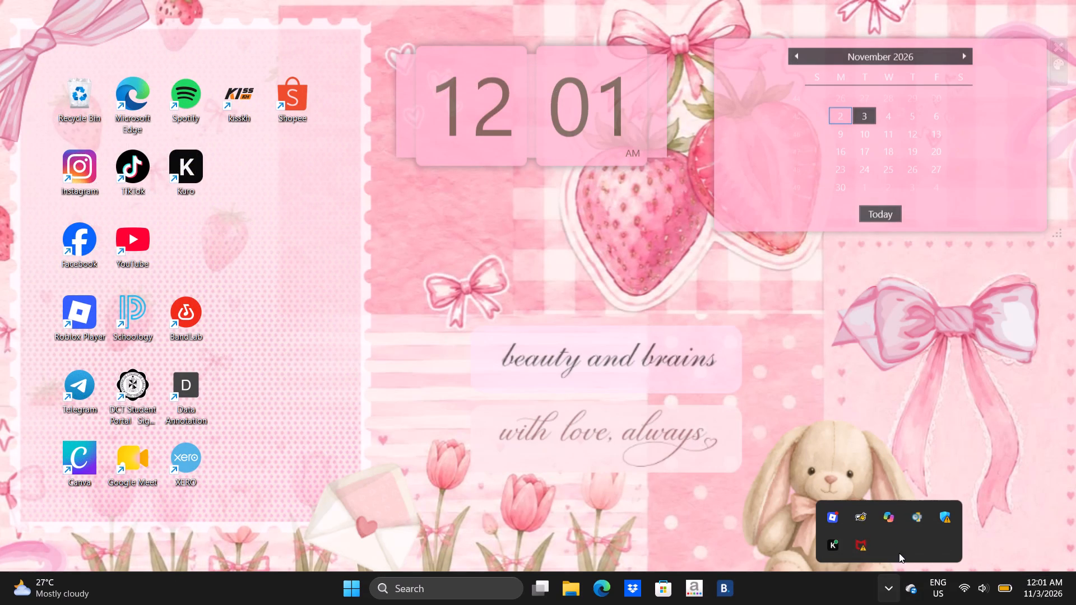